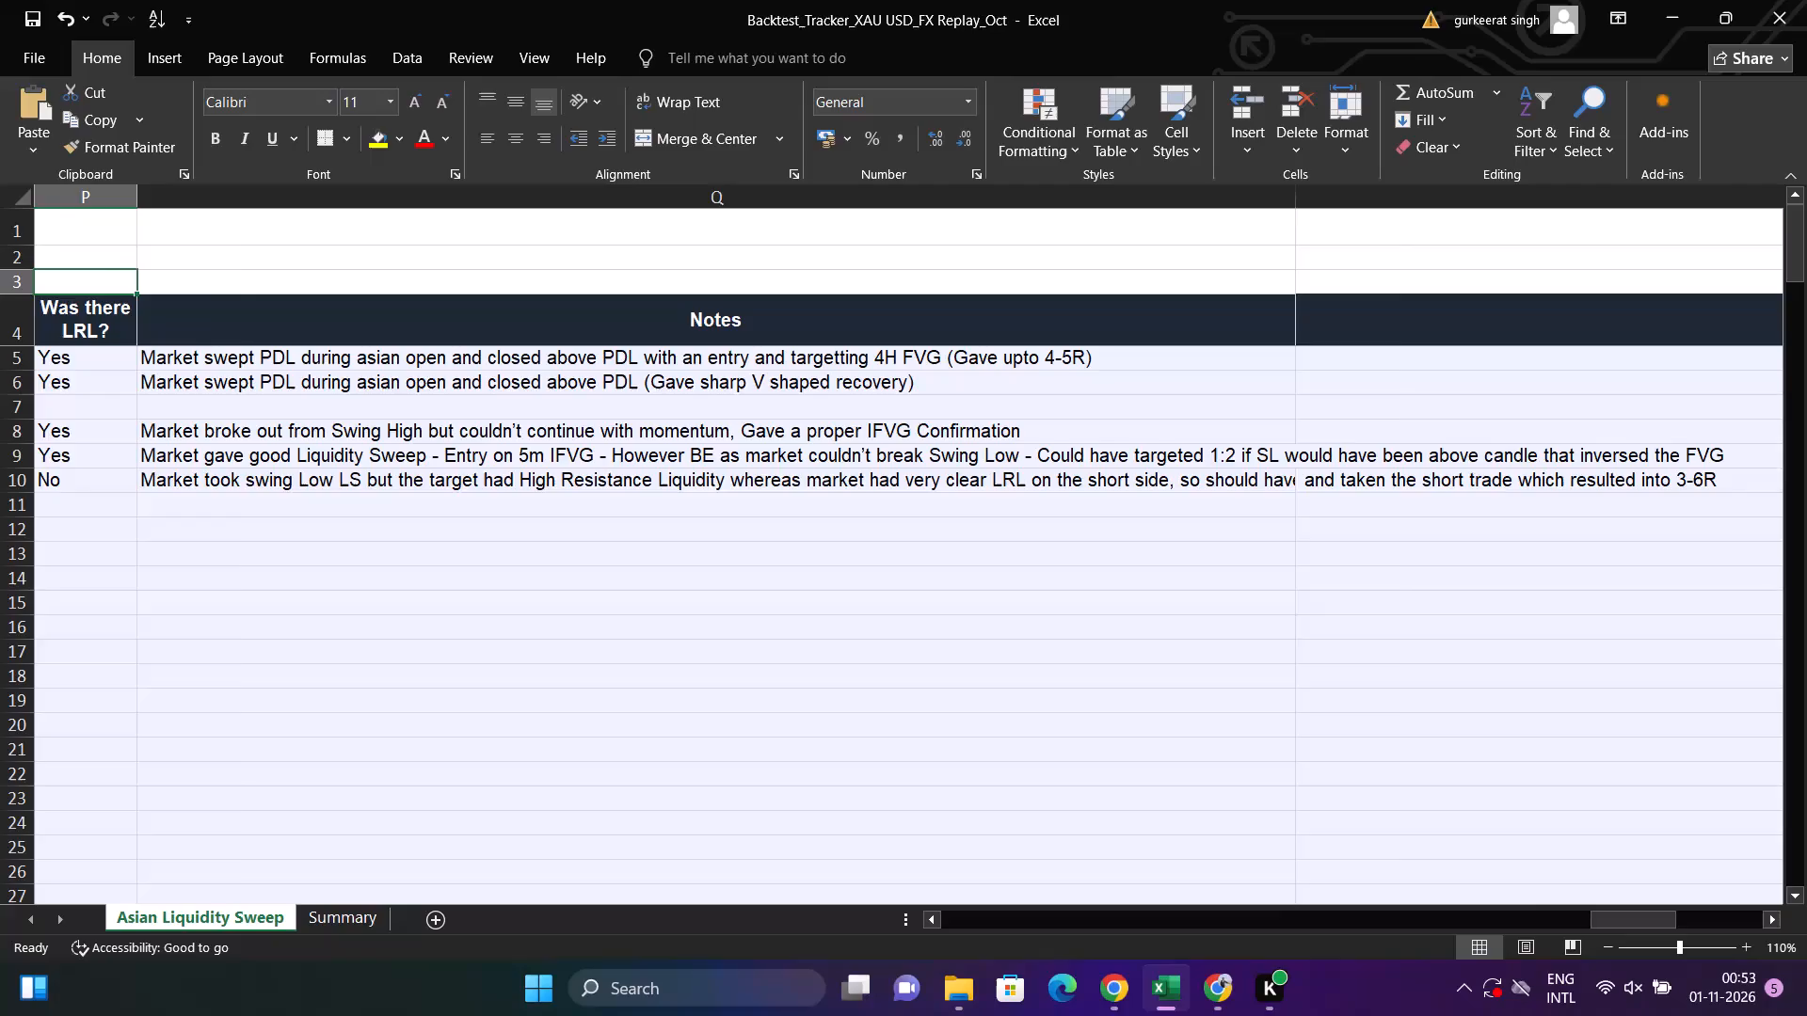
Set the strategy of the 2026-10-12 row to Asian Time in the backtest log.
key(Left)
key(Left)
key(Left)
key(Left)
key(Left)
key(Left)
key(Left)
key(Left)
key(Left)
key(Left)
key(Left)
key(Left)
key(Left)
key(Left)
key(Left)
key(Left)
key(Left)
key(Left)
key(Left)
key(Left)
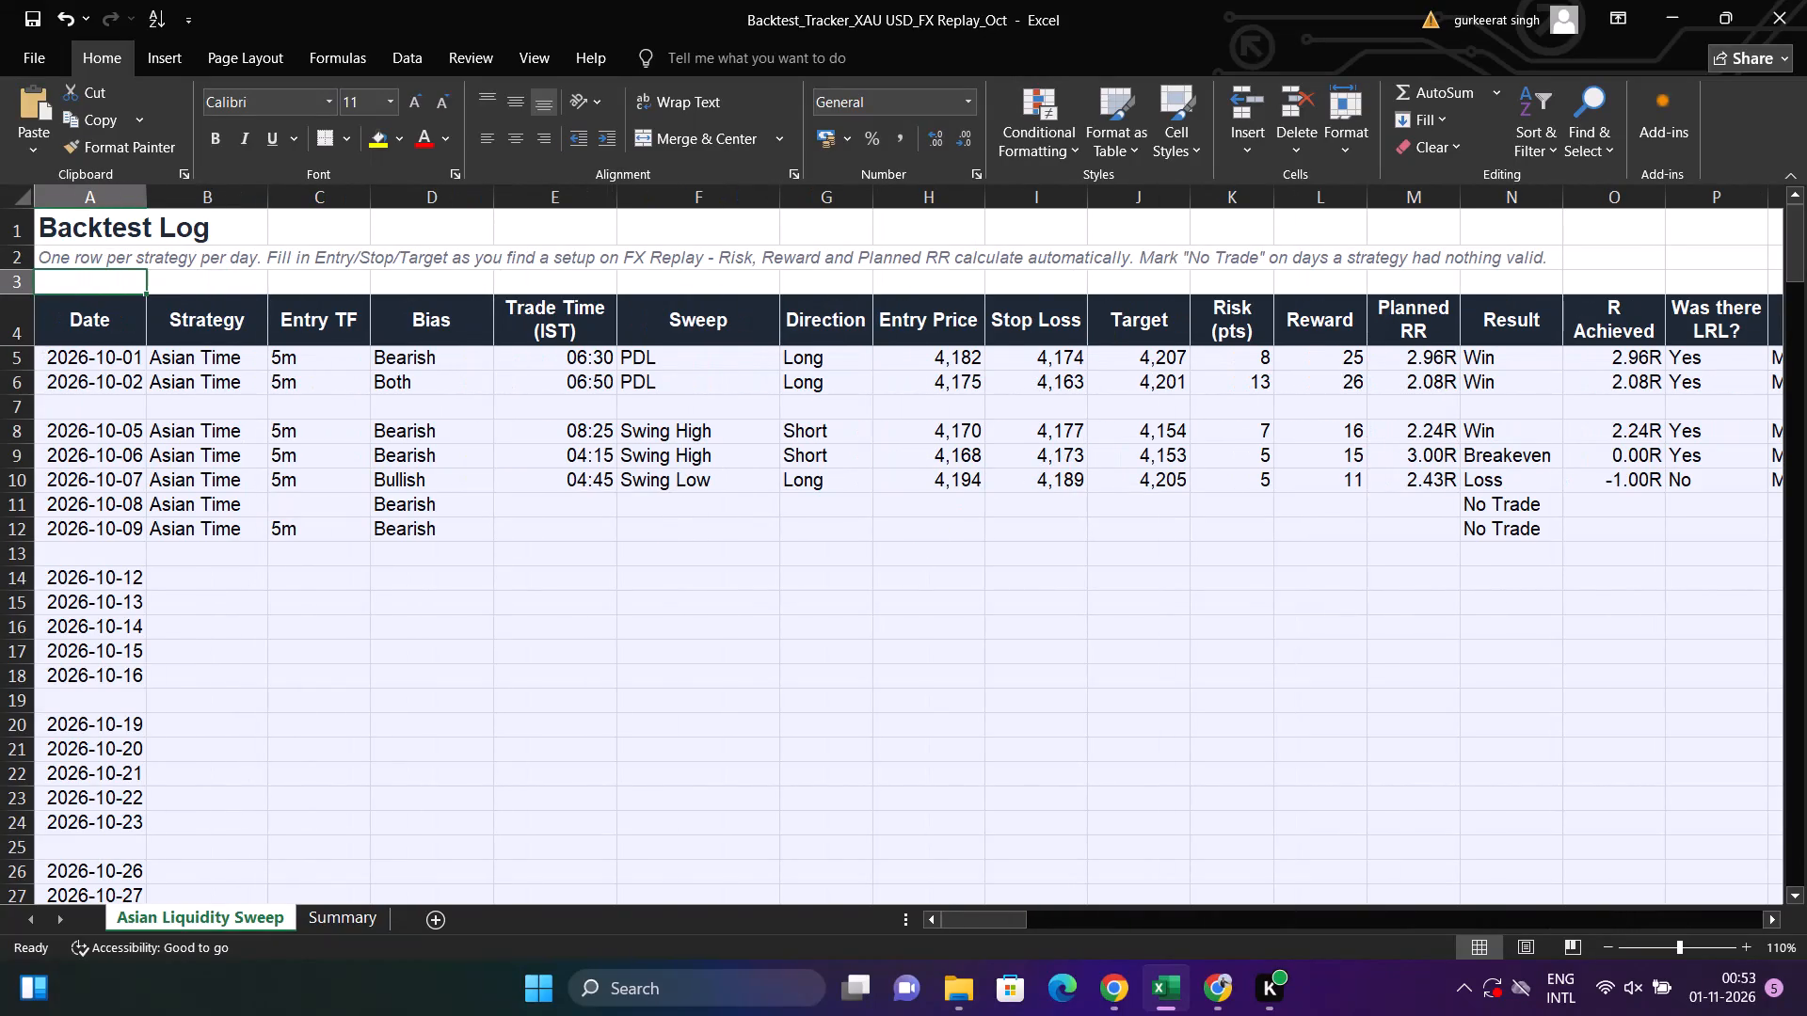
key(Down)
key(Down)
key(Down)
key(Down)
key(Down)
key(Down)
key(Down)
key(Down)
key(Down)
key(Down)
key(Down)
key(Down)
key(Down)
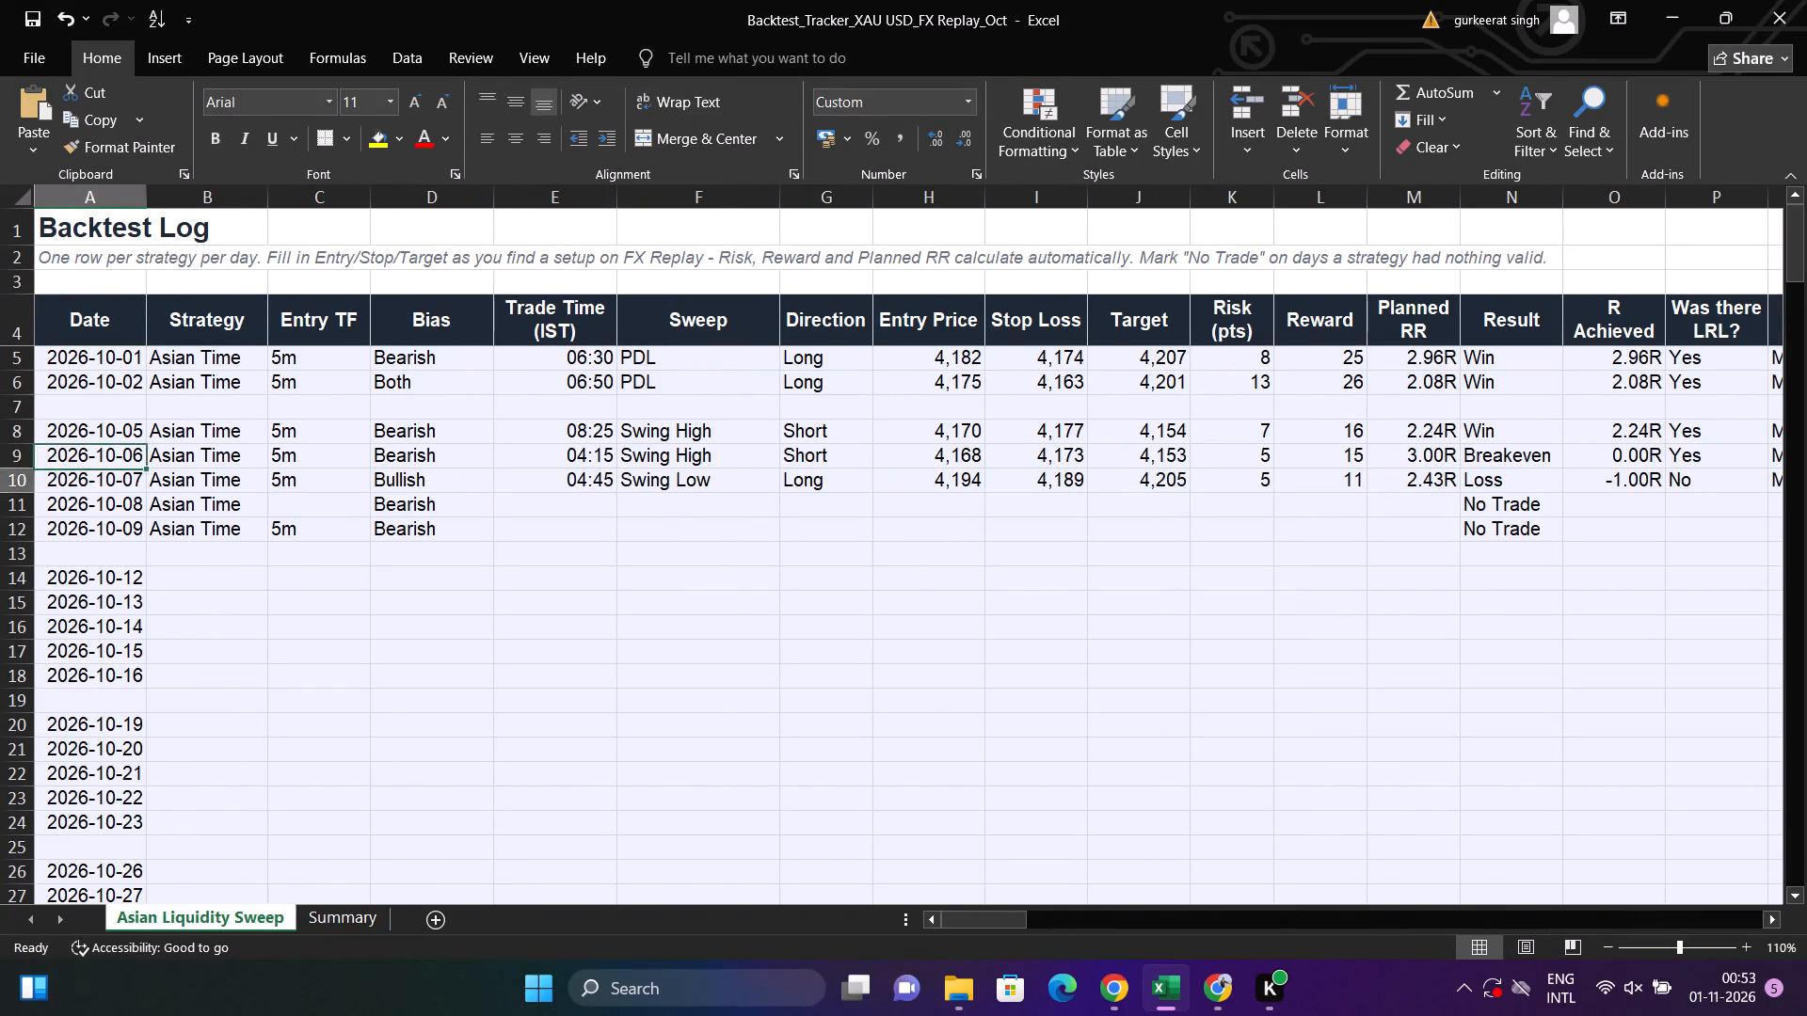
key(Right)
key(Up)
key(Up)
key(Up)
key(Down)
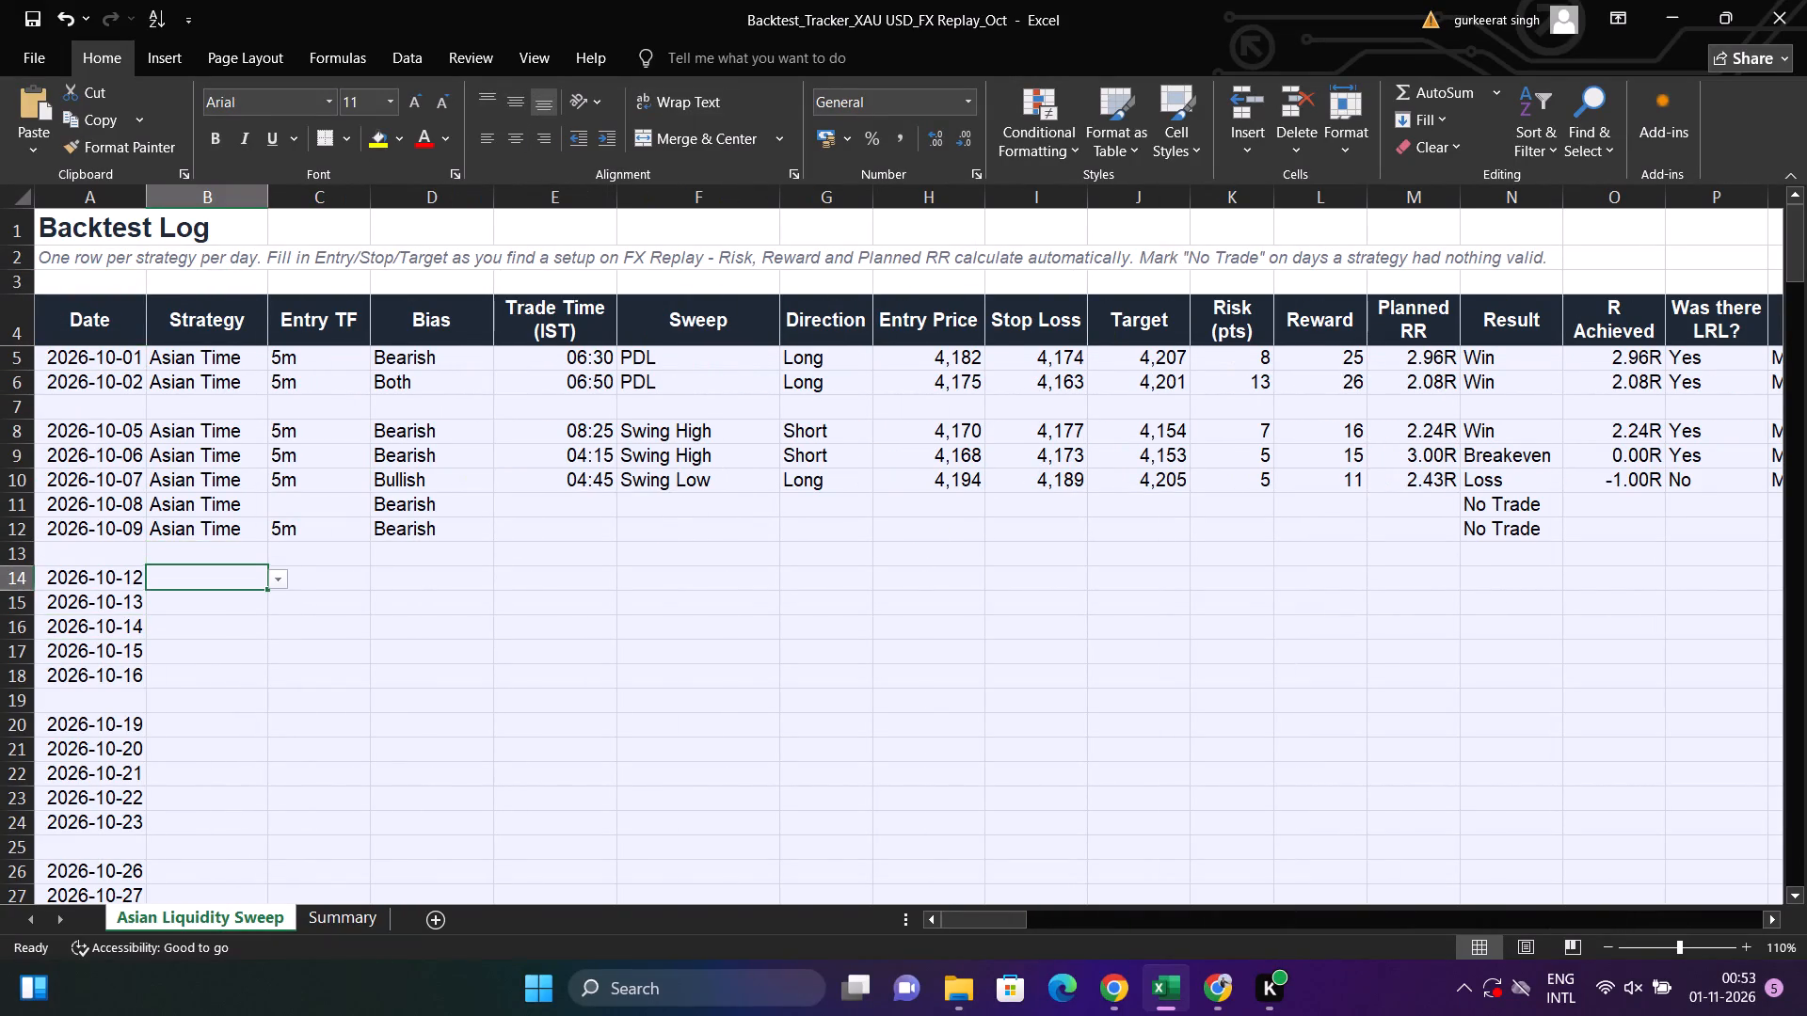
key(alt+Down)
key(Down)
key(Up)
key(Return)
key(Right)
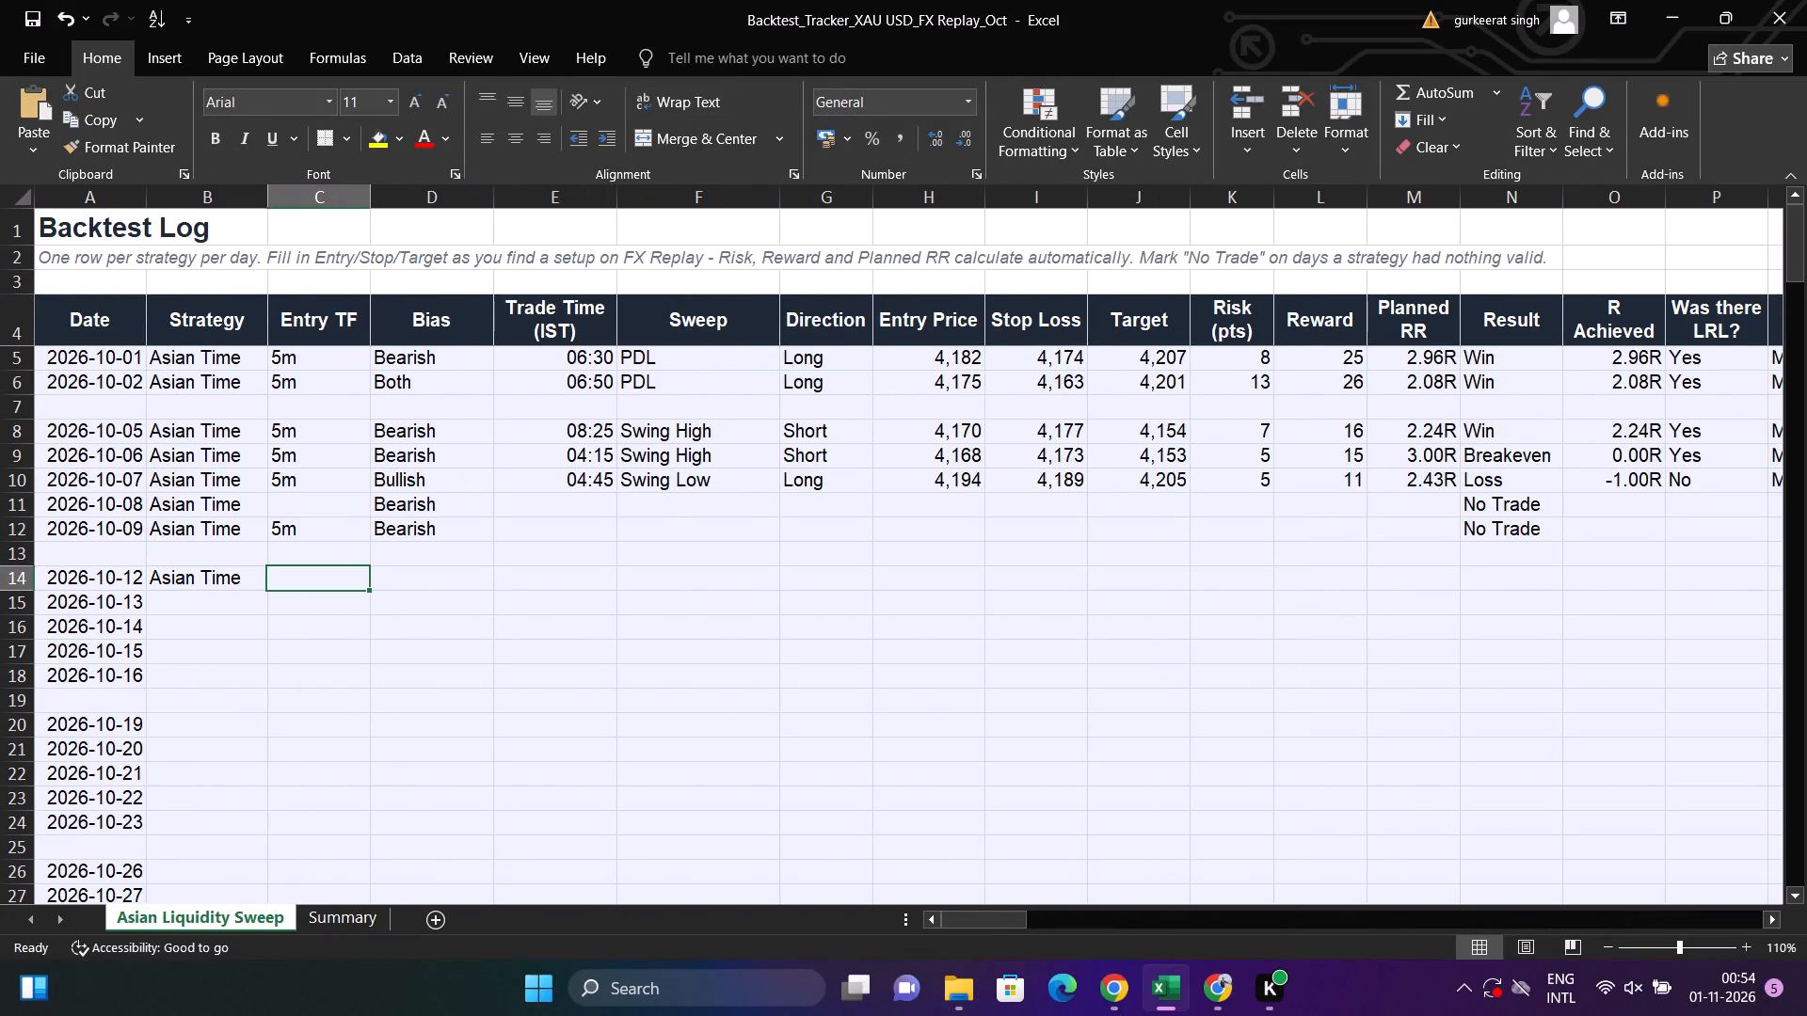
Switch to FX Replay in the browser and reach the Testing dashboard by completing the Get Started walkthrough.
key(alt+Tab)
key(alt+Right)
key(alt+Left)
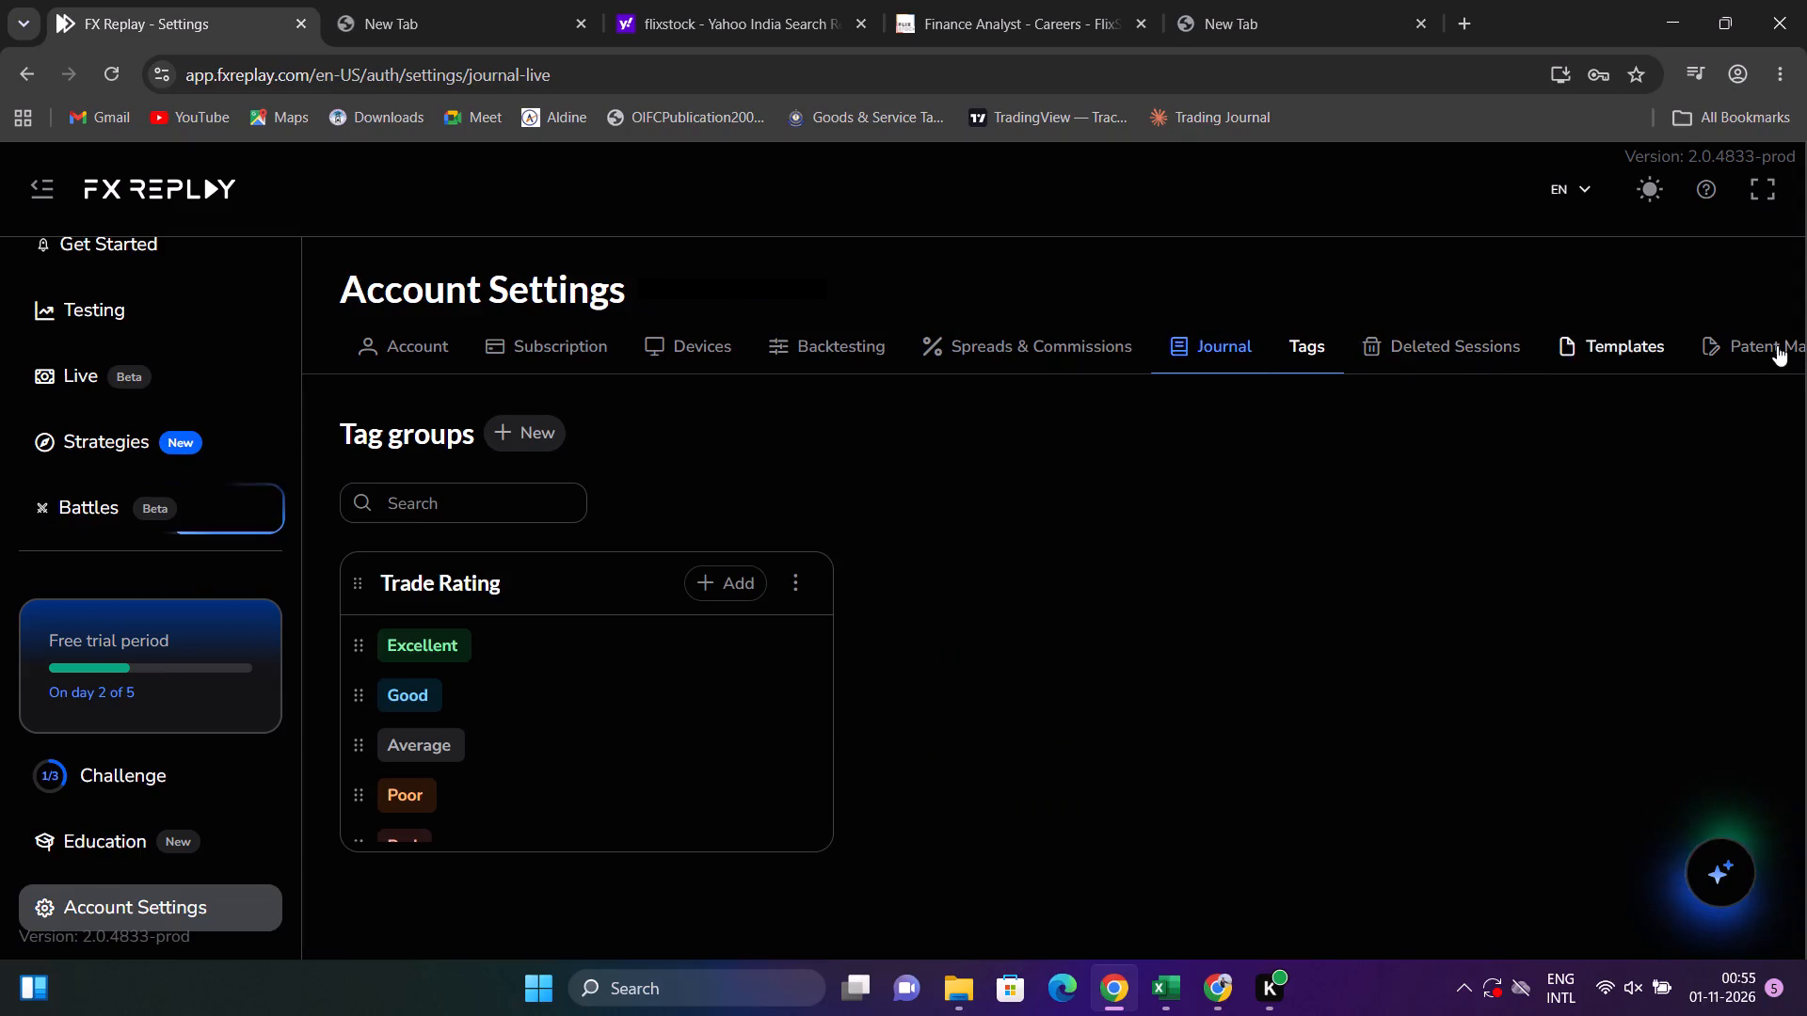
scroll(148, 322, up, 4)
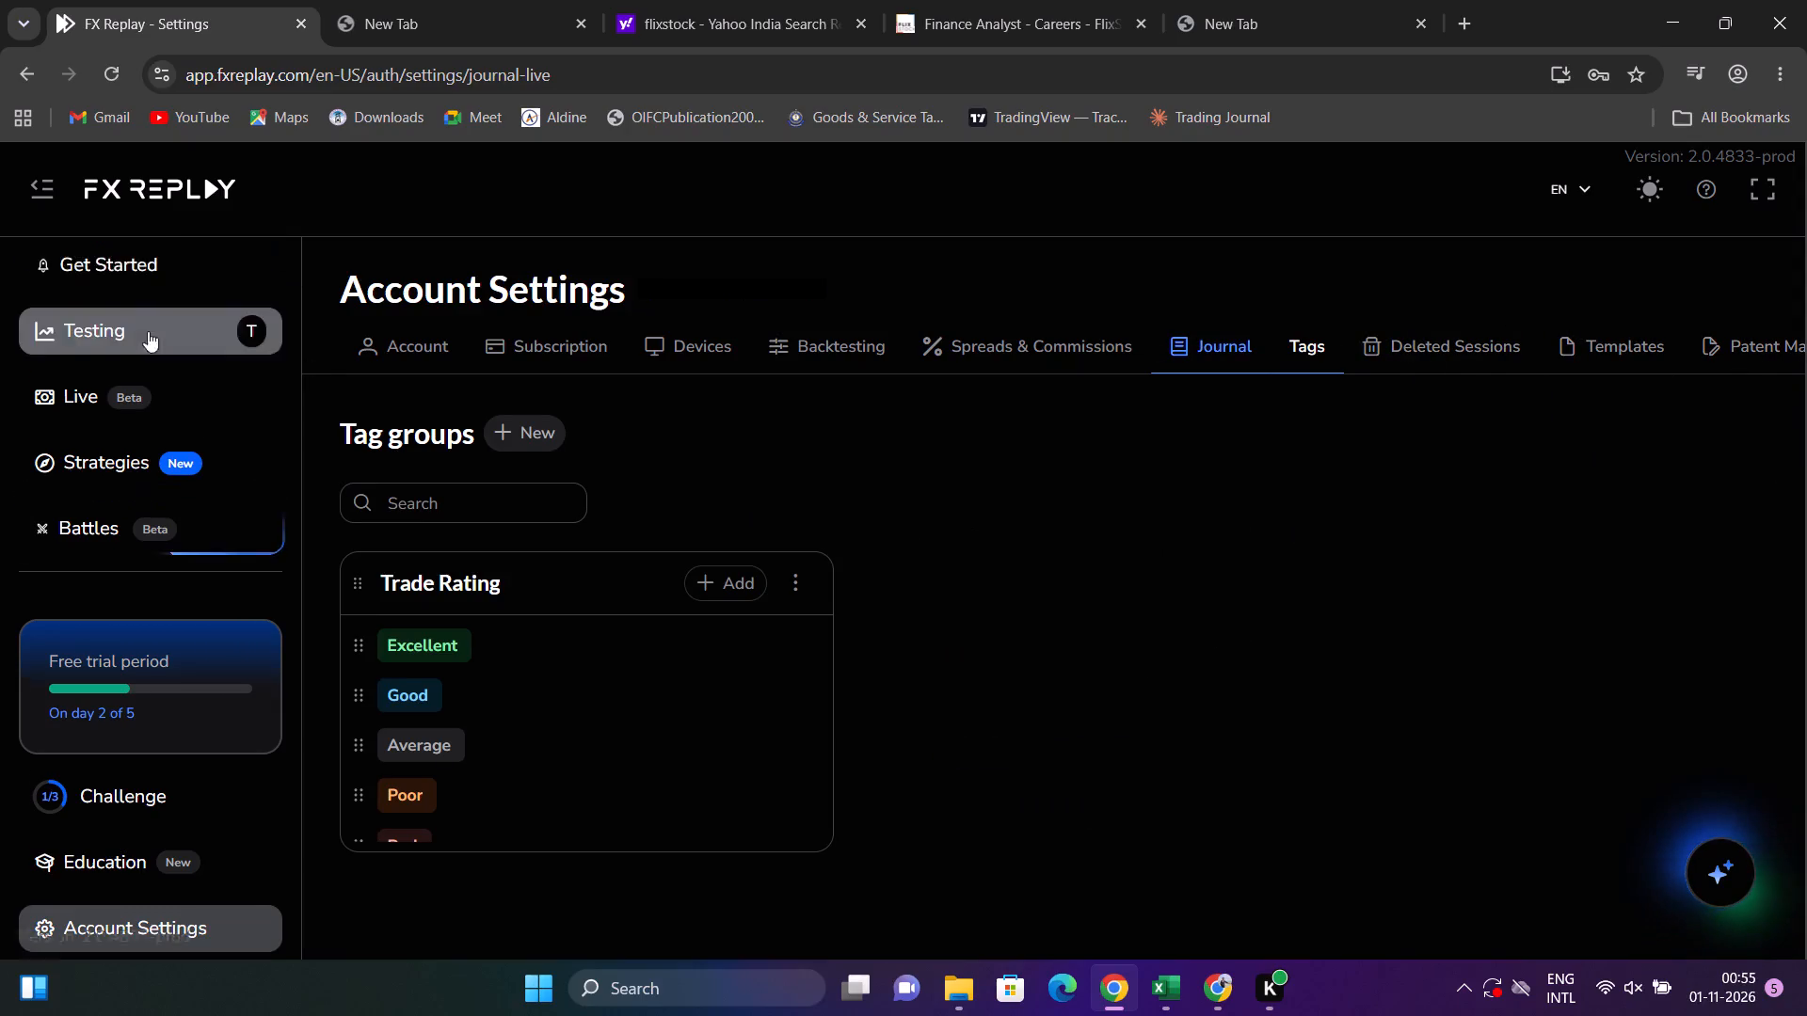
click(119, 423)
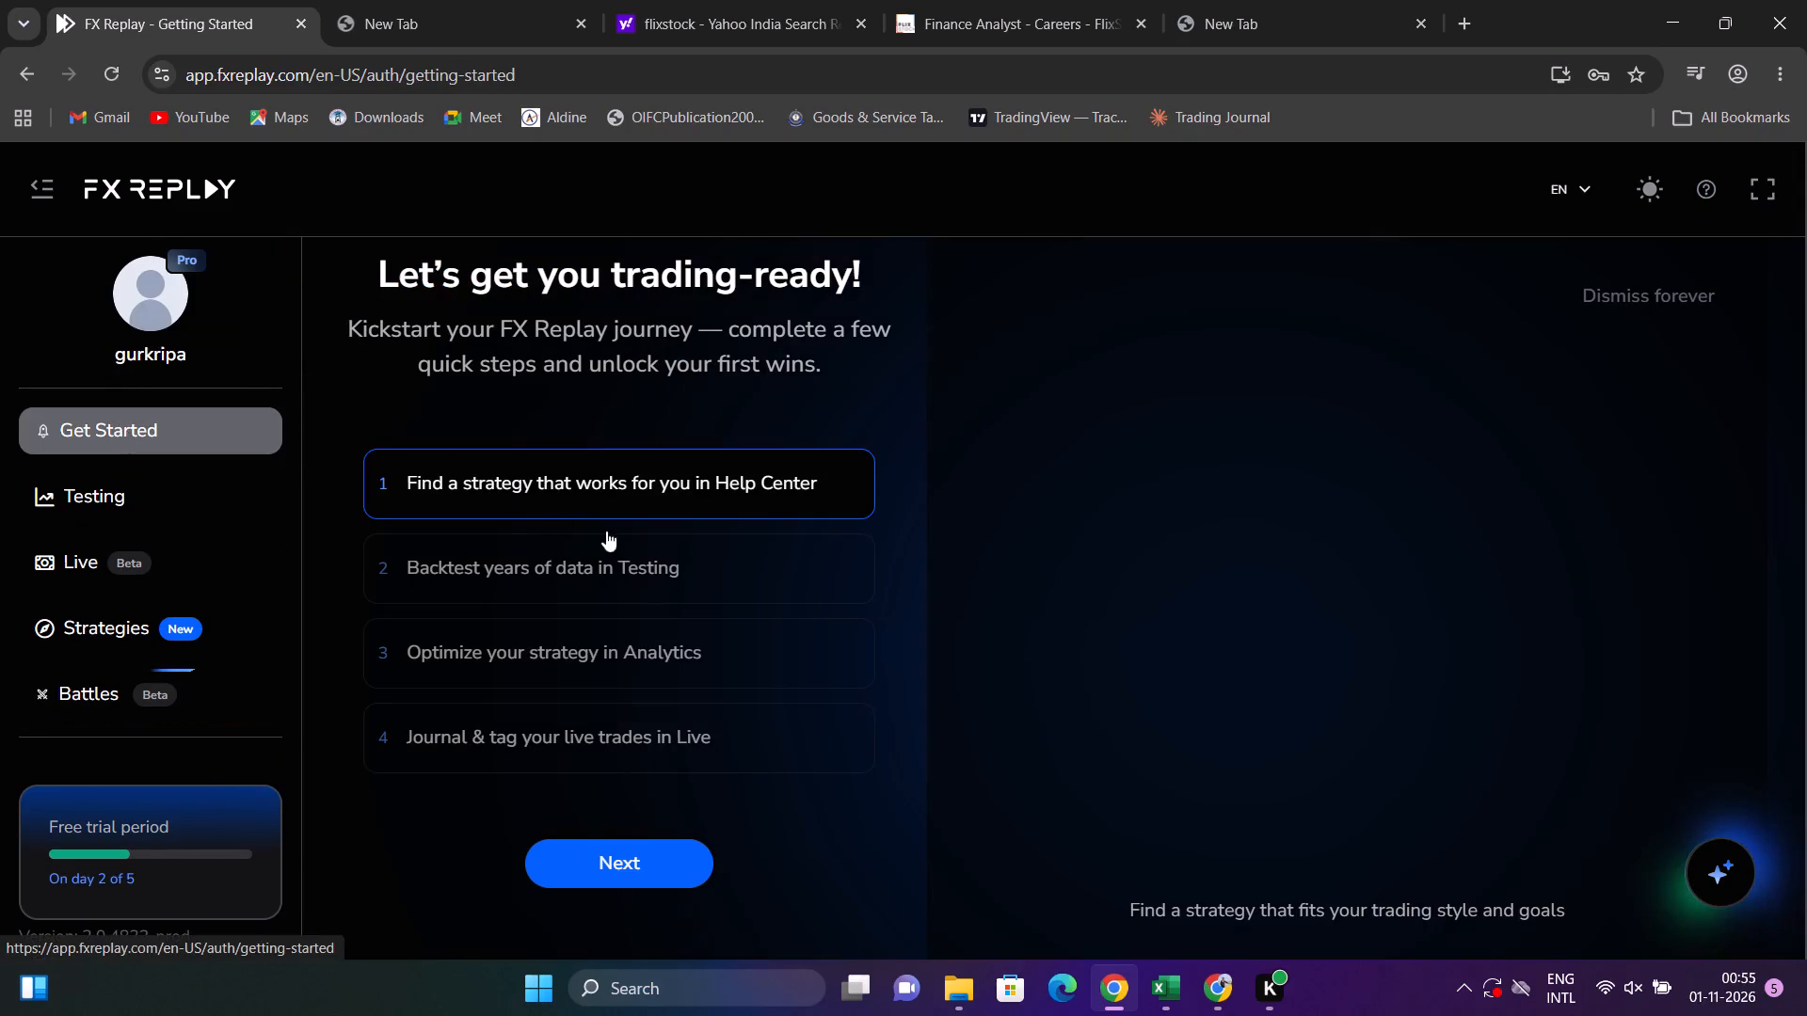
click(193, 504)
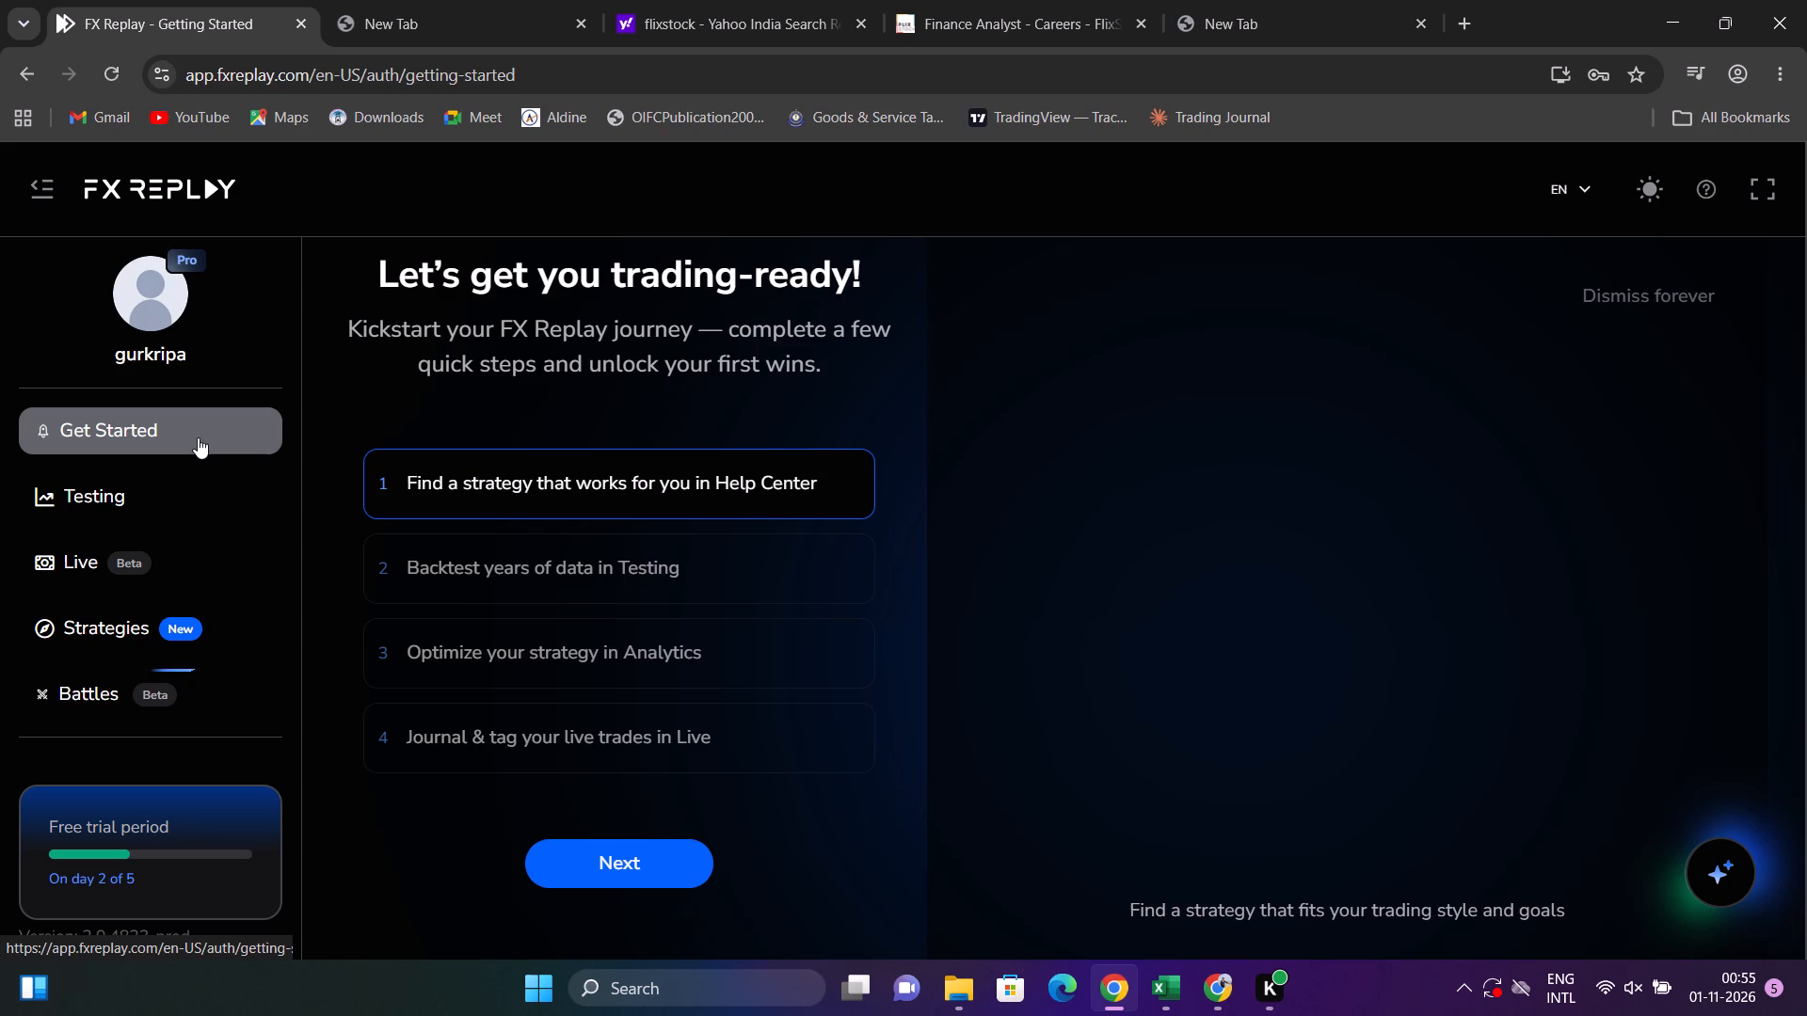
click(198, 437)
click(605, 866)
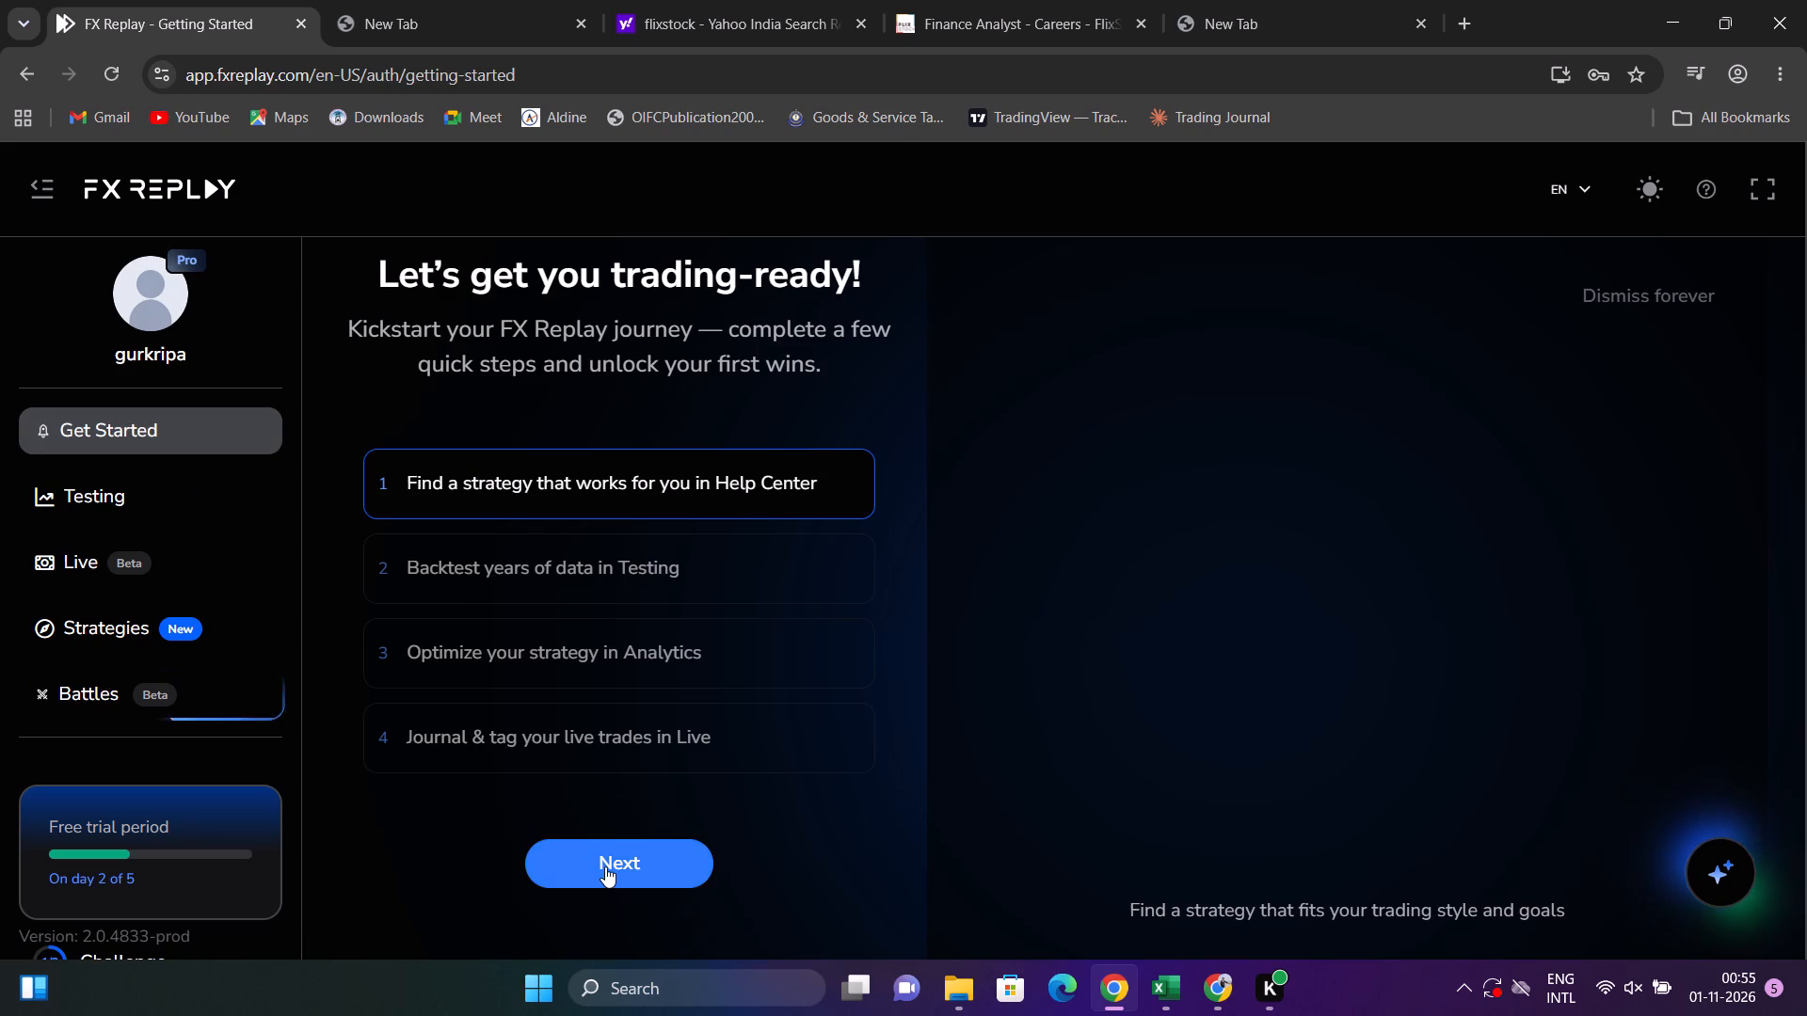
double_click(606, 866)
click(606, 866)
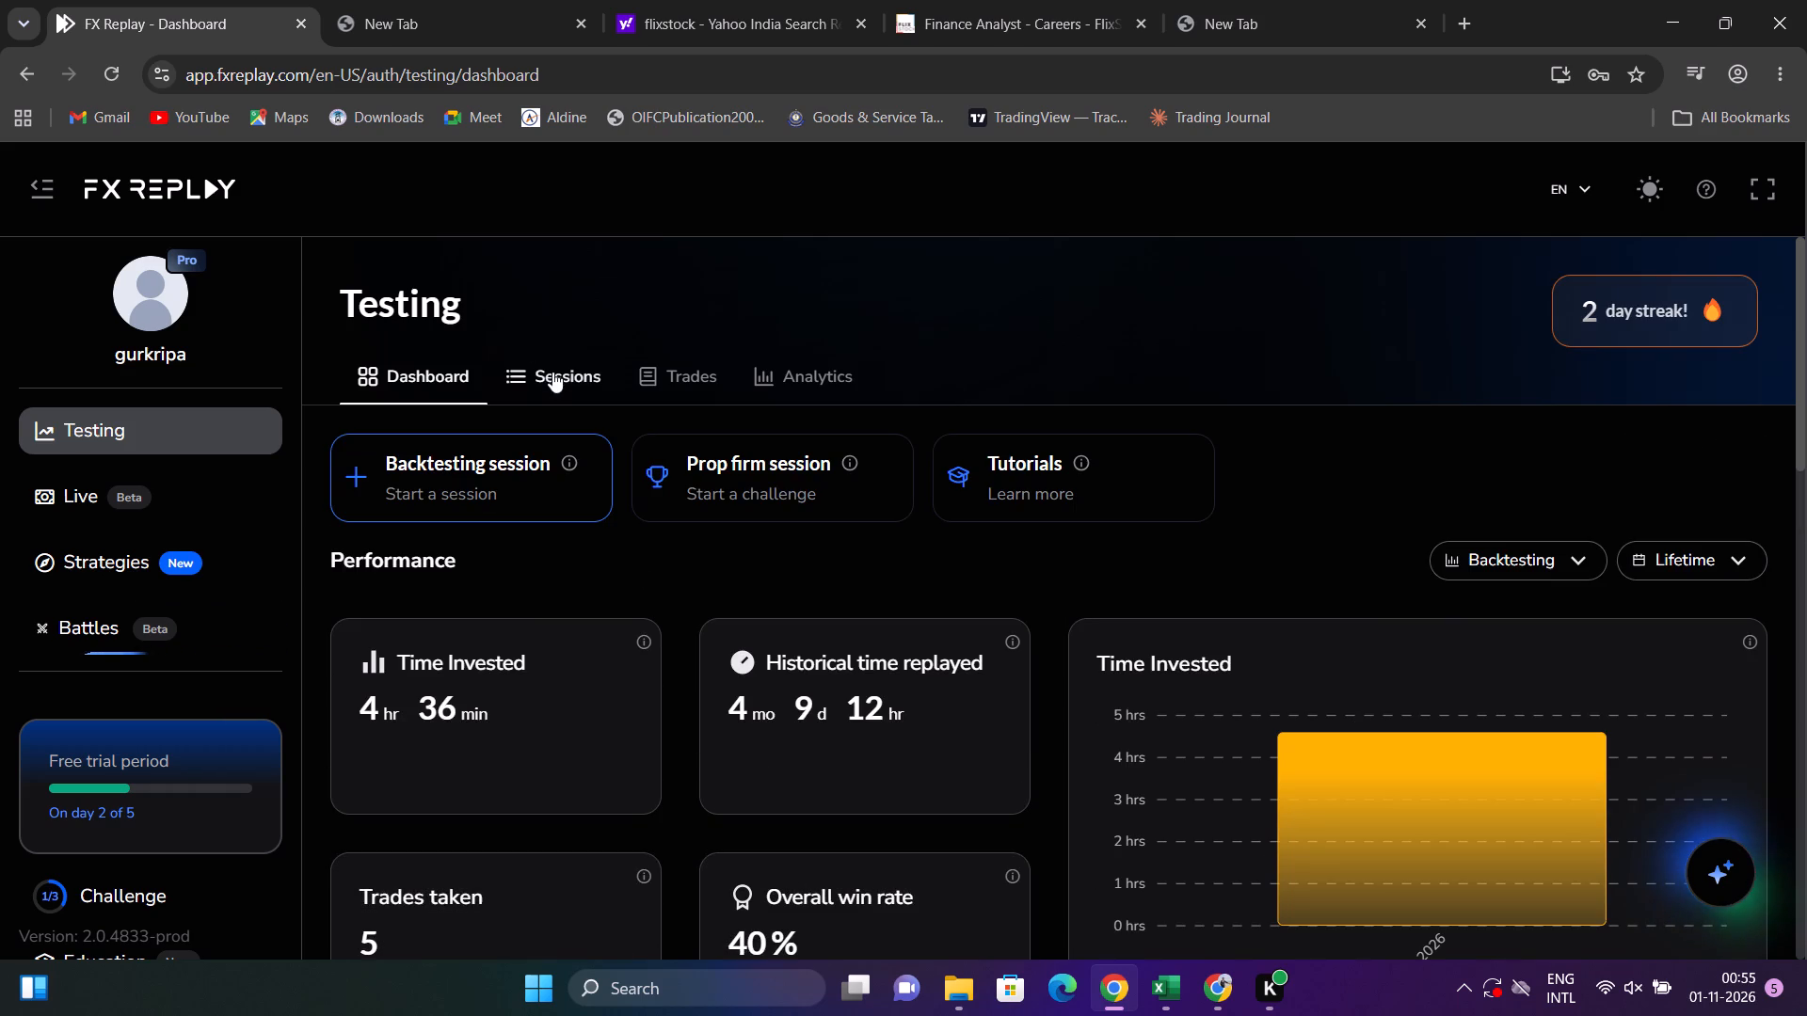
Open the chart of the Asian Liquidity Sweep (Gold) session from the testing sessions.
click(555, 373)
scroll(533, 519, down, 1)
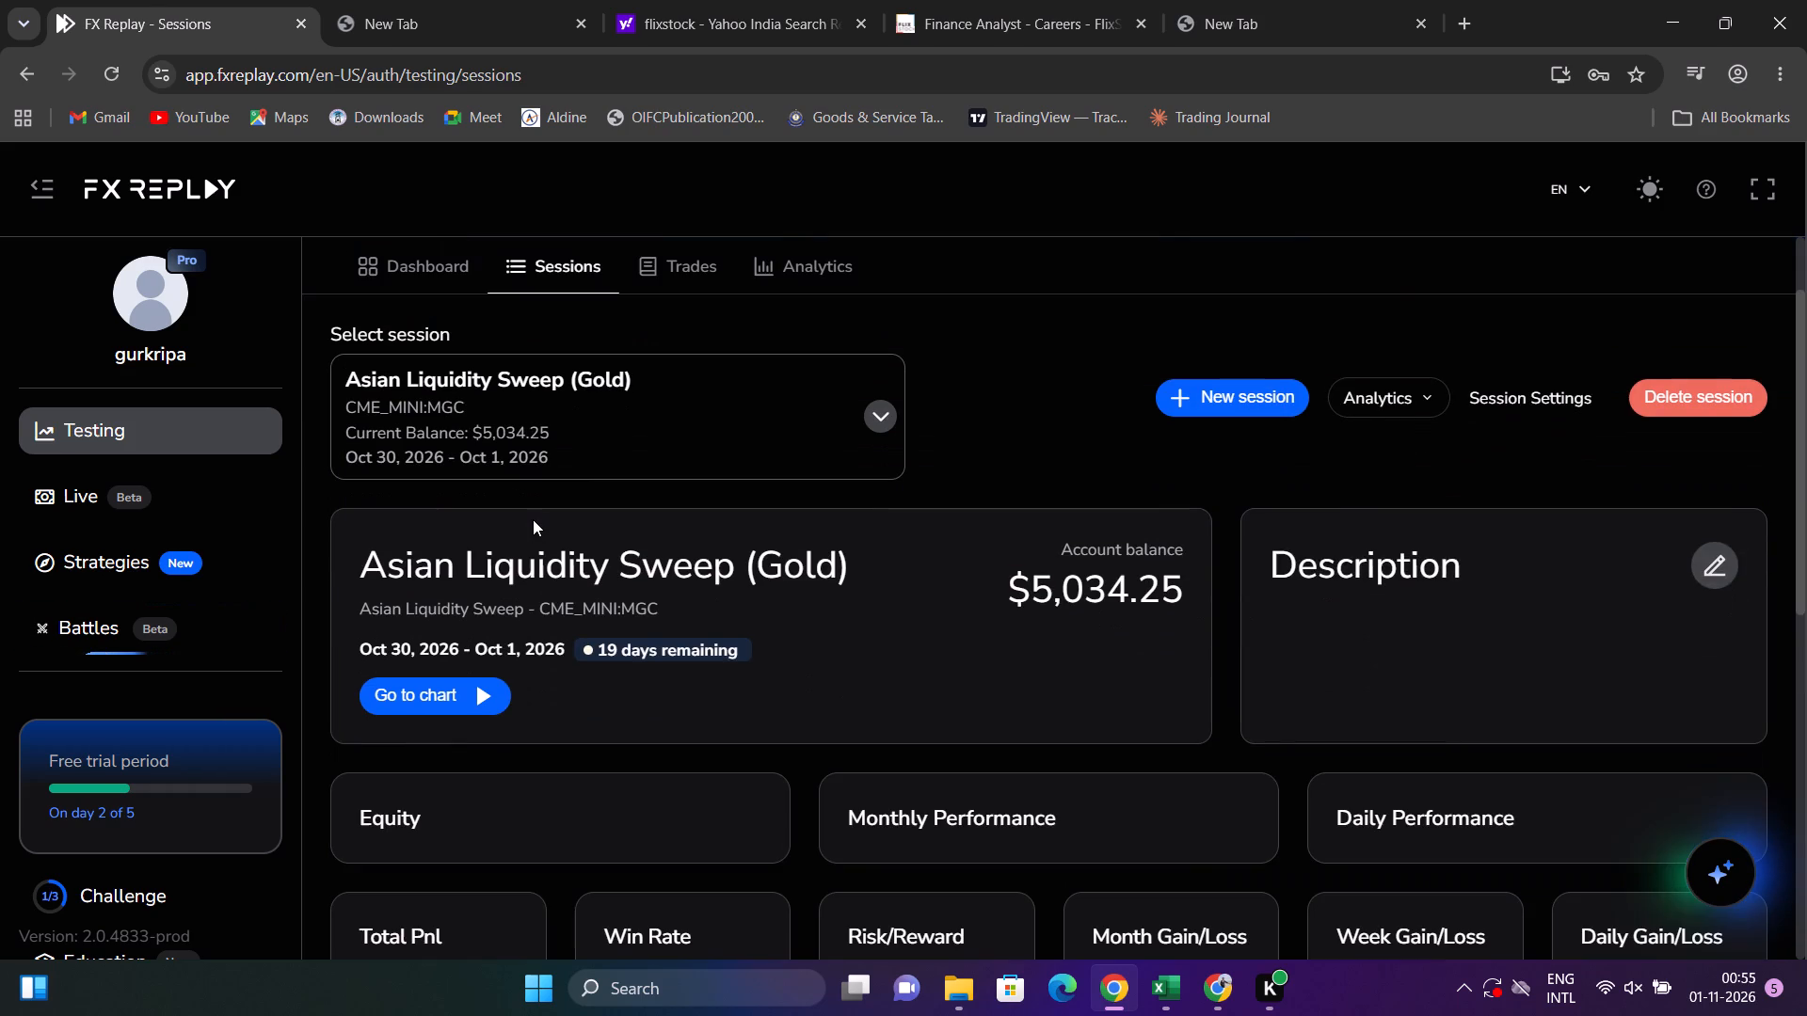
scroll(533, 519, down, 1)
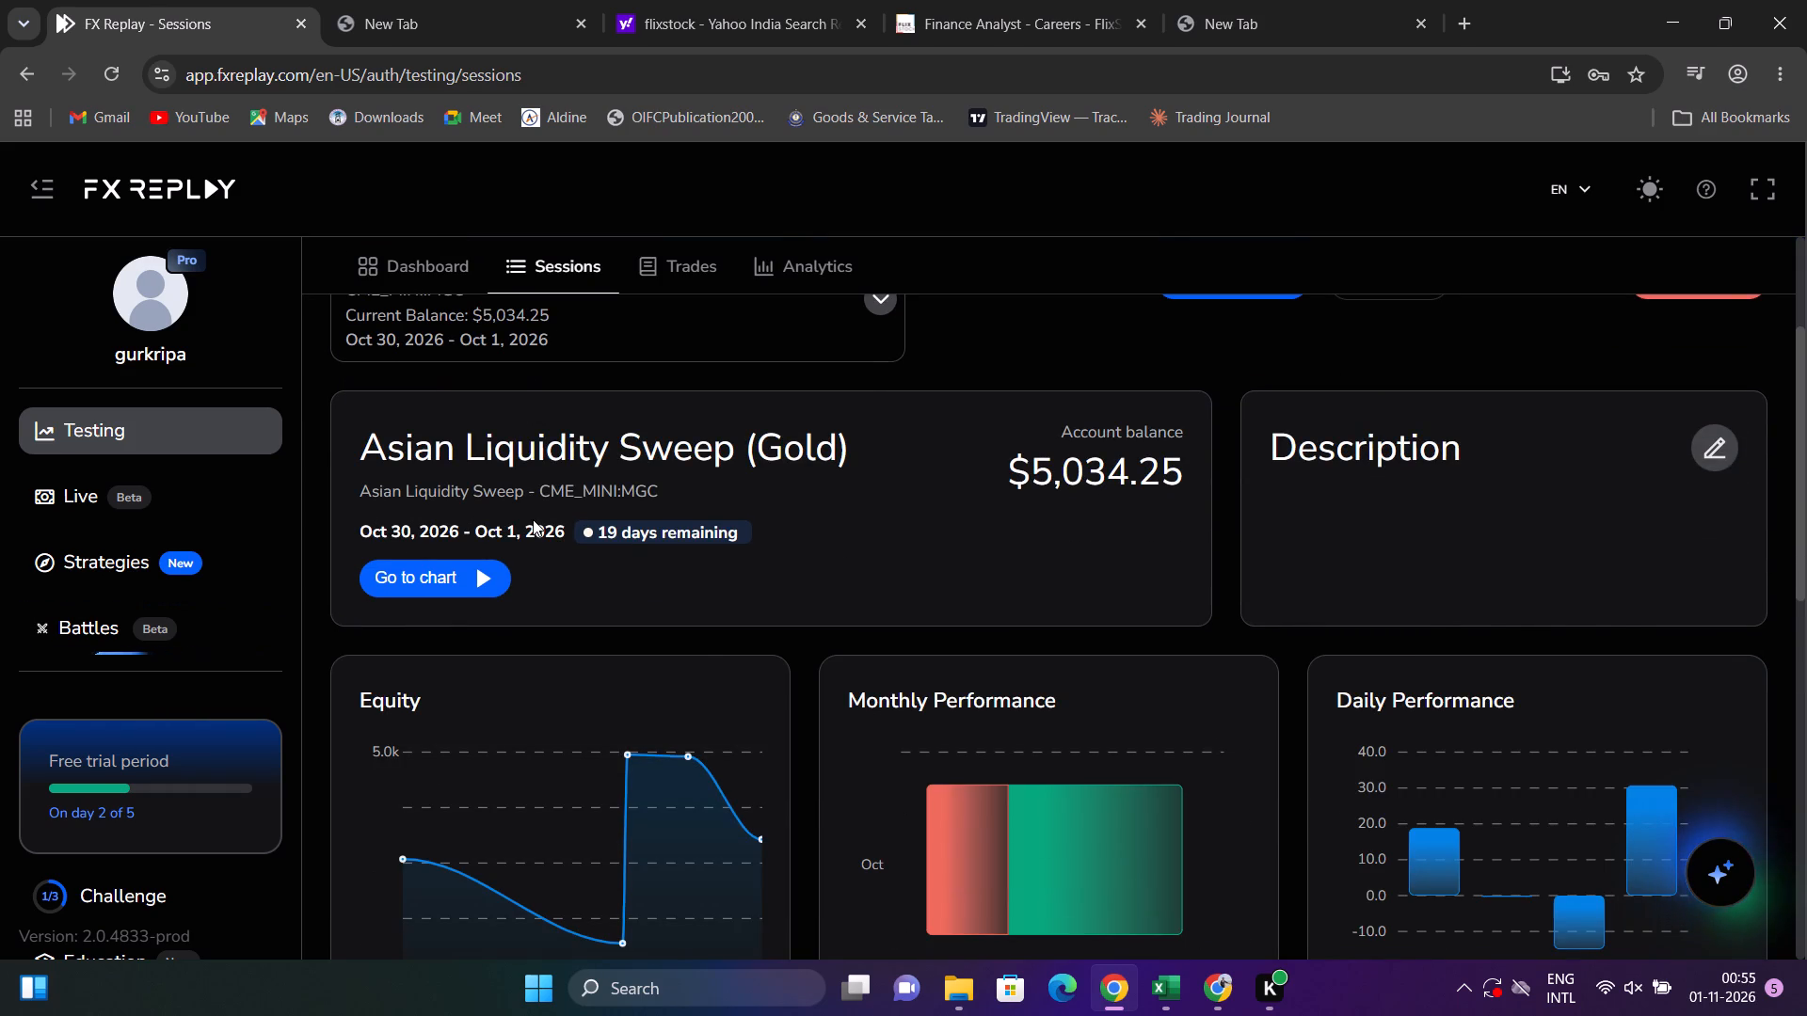
click(470, 578)
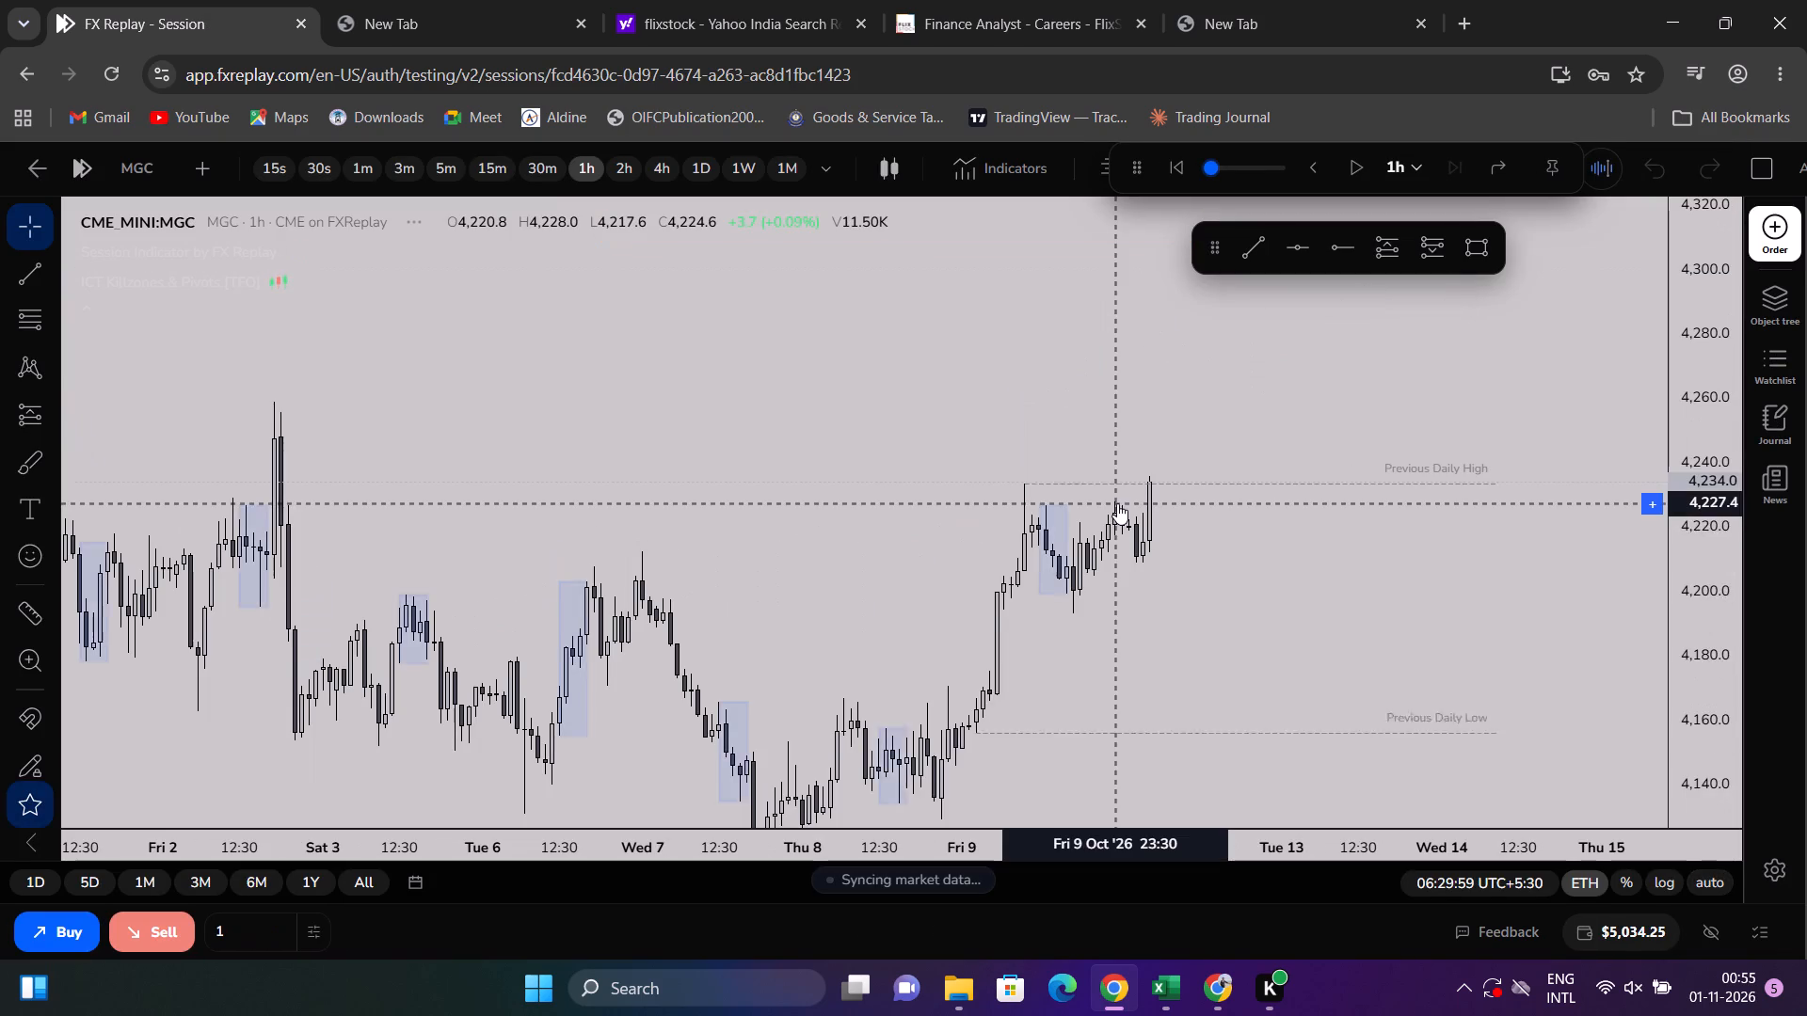
Examine the 1h gold chart around the previous daily high and low and the preceding days' price action.
scroll(1264, 455, down, 6)
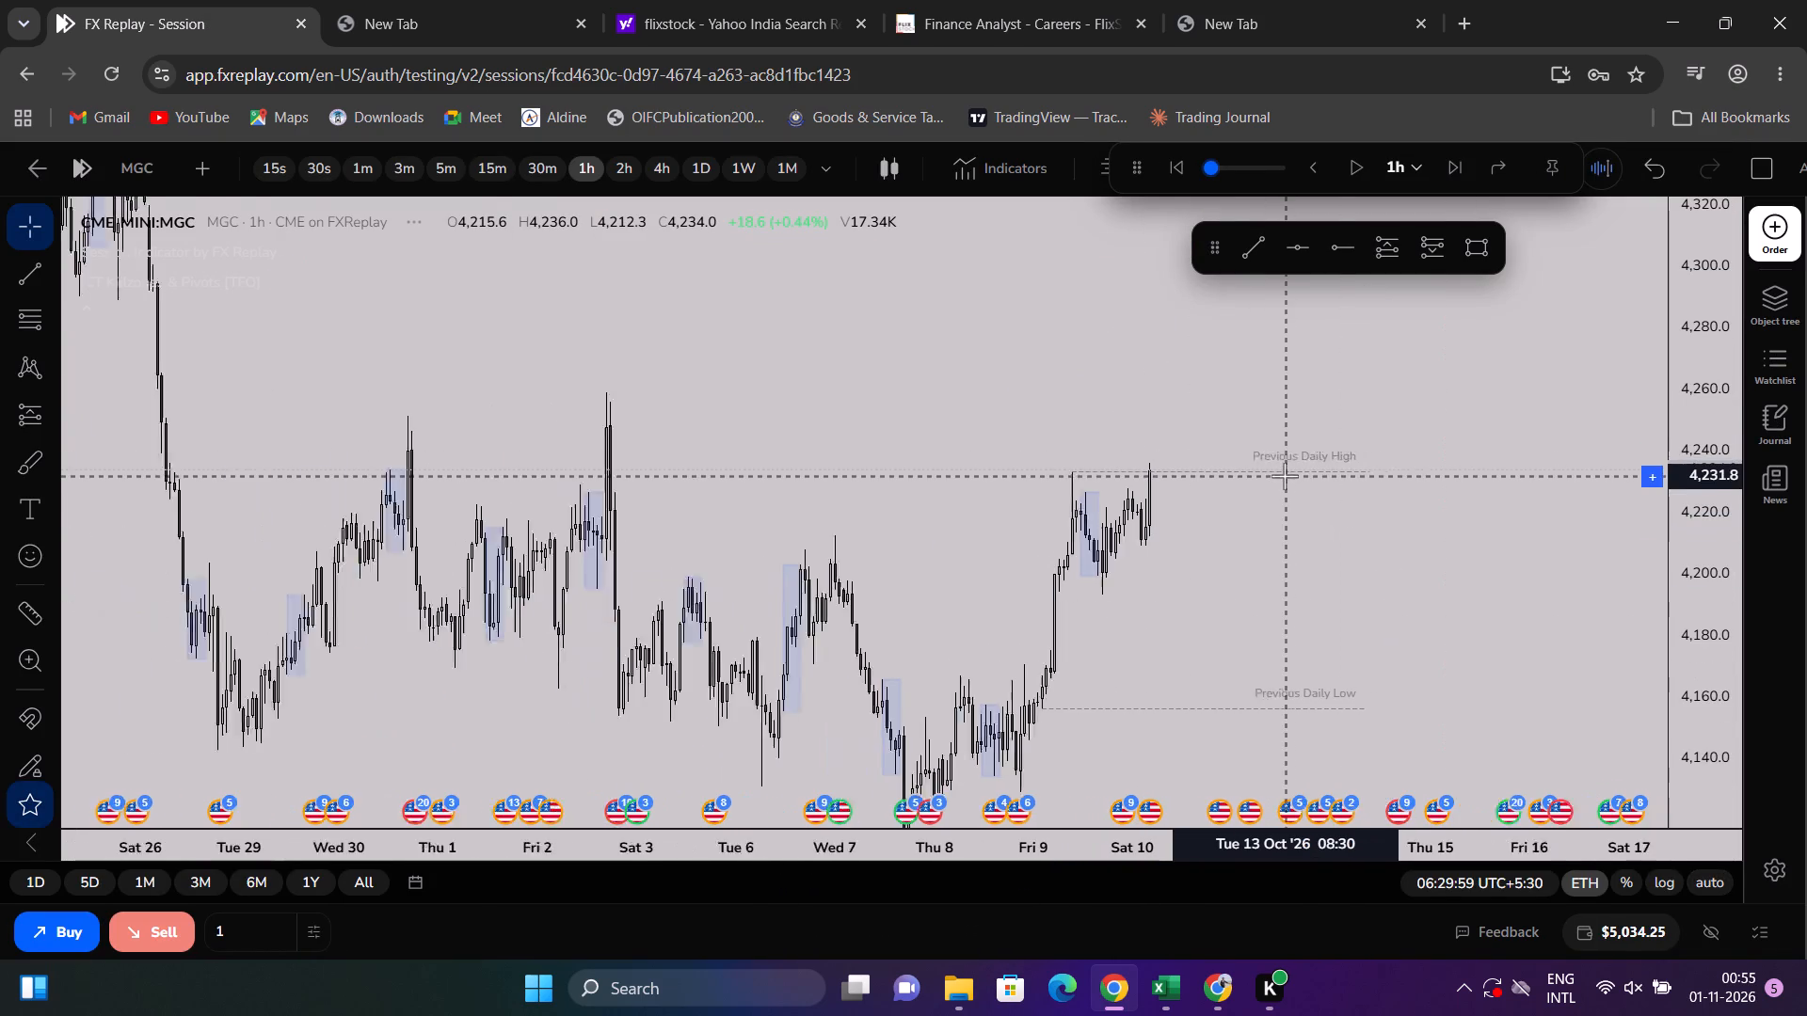
scroll(1285, 476, down, 1)
scroll(1285, 476, up, 6)
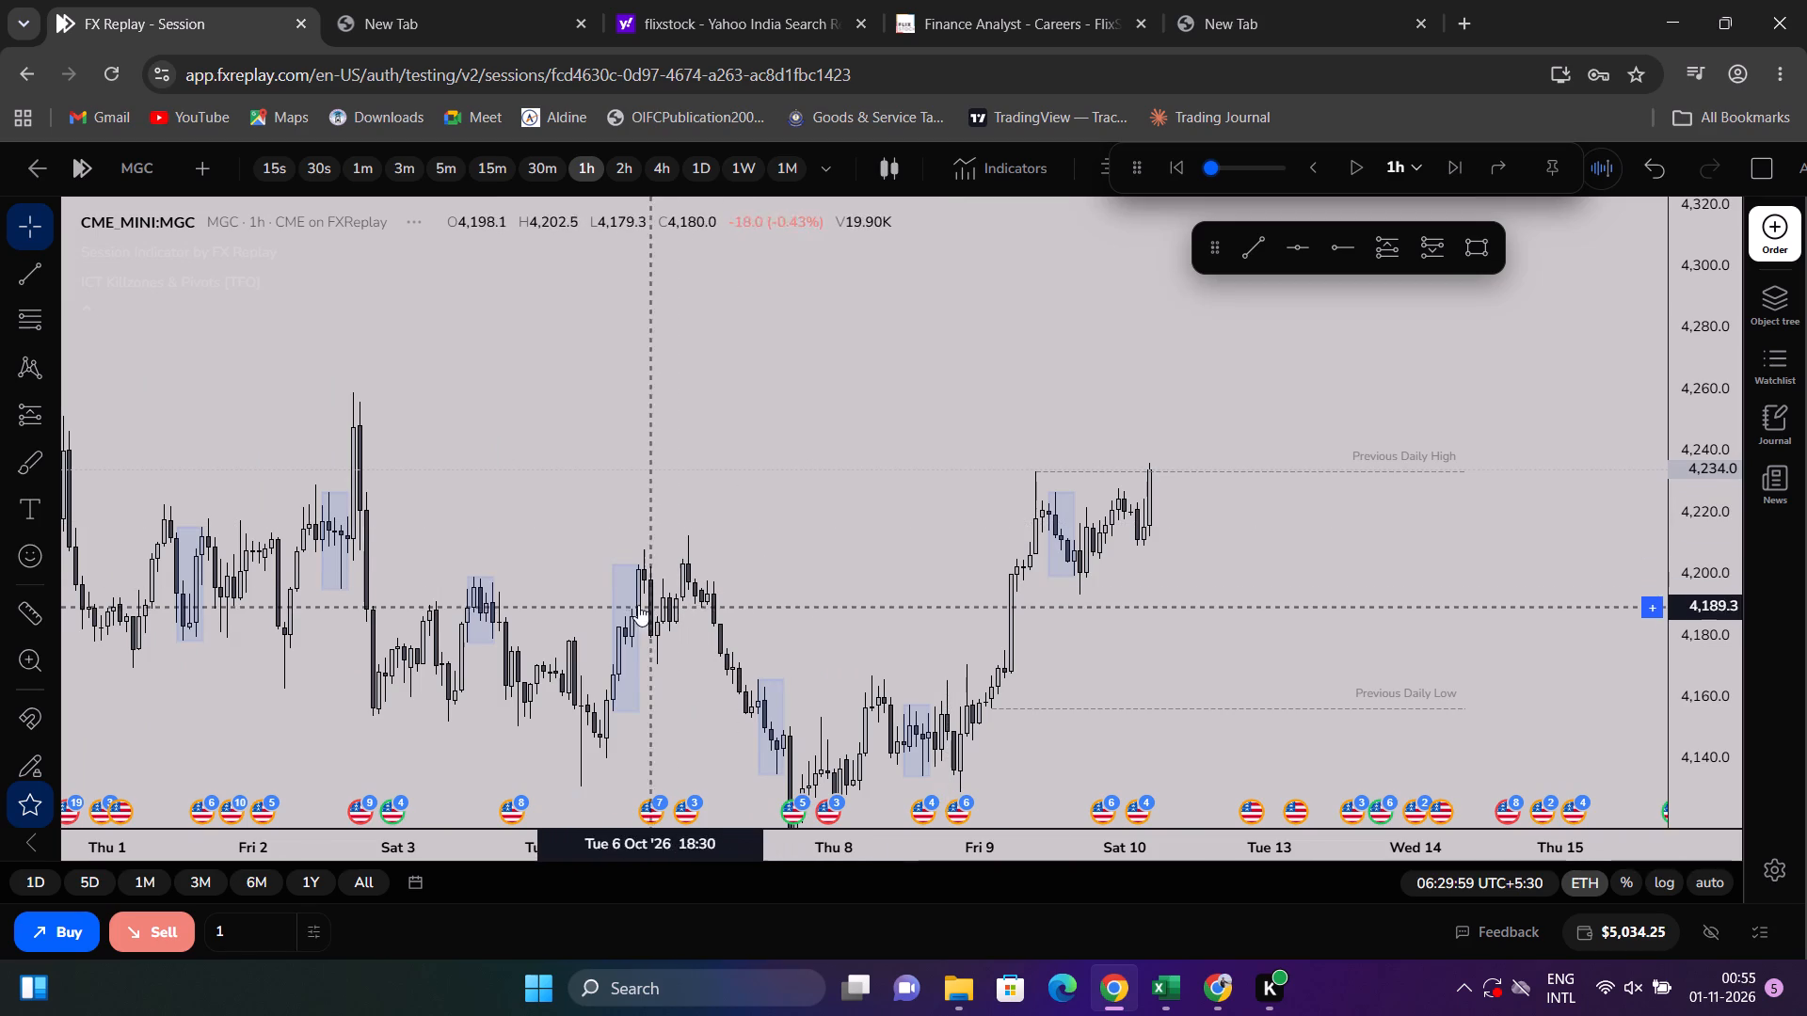
scroll(962, 547, up, 9)
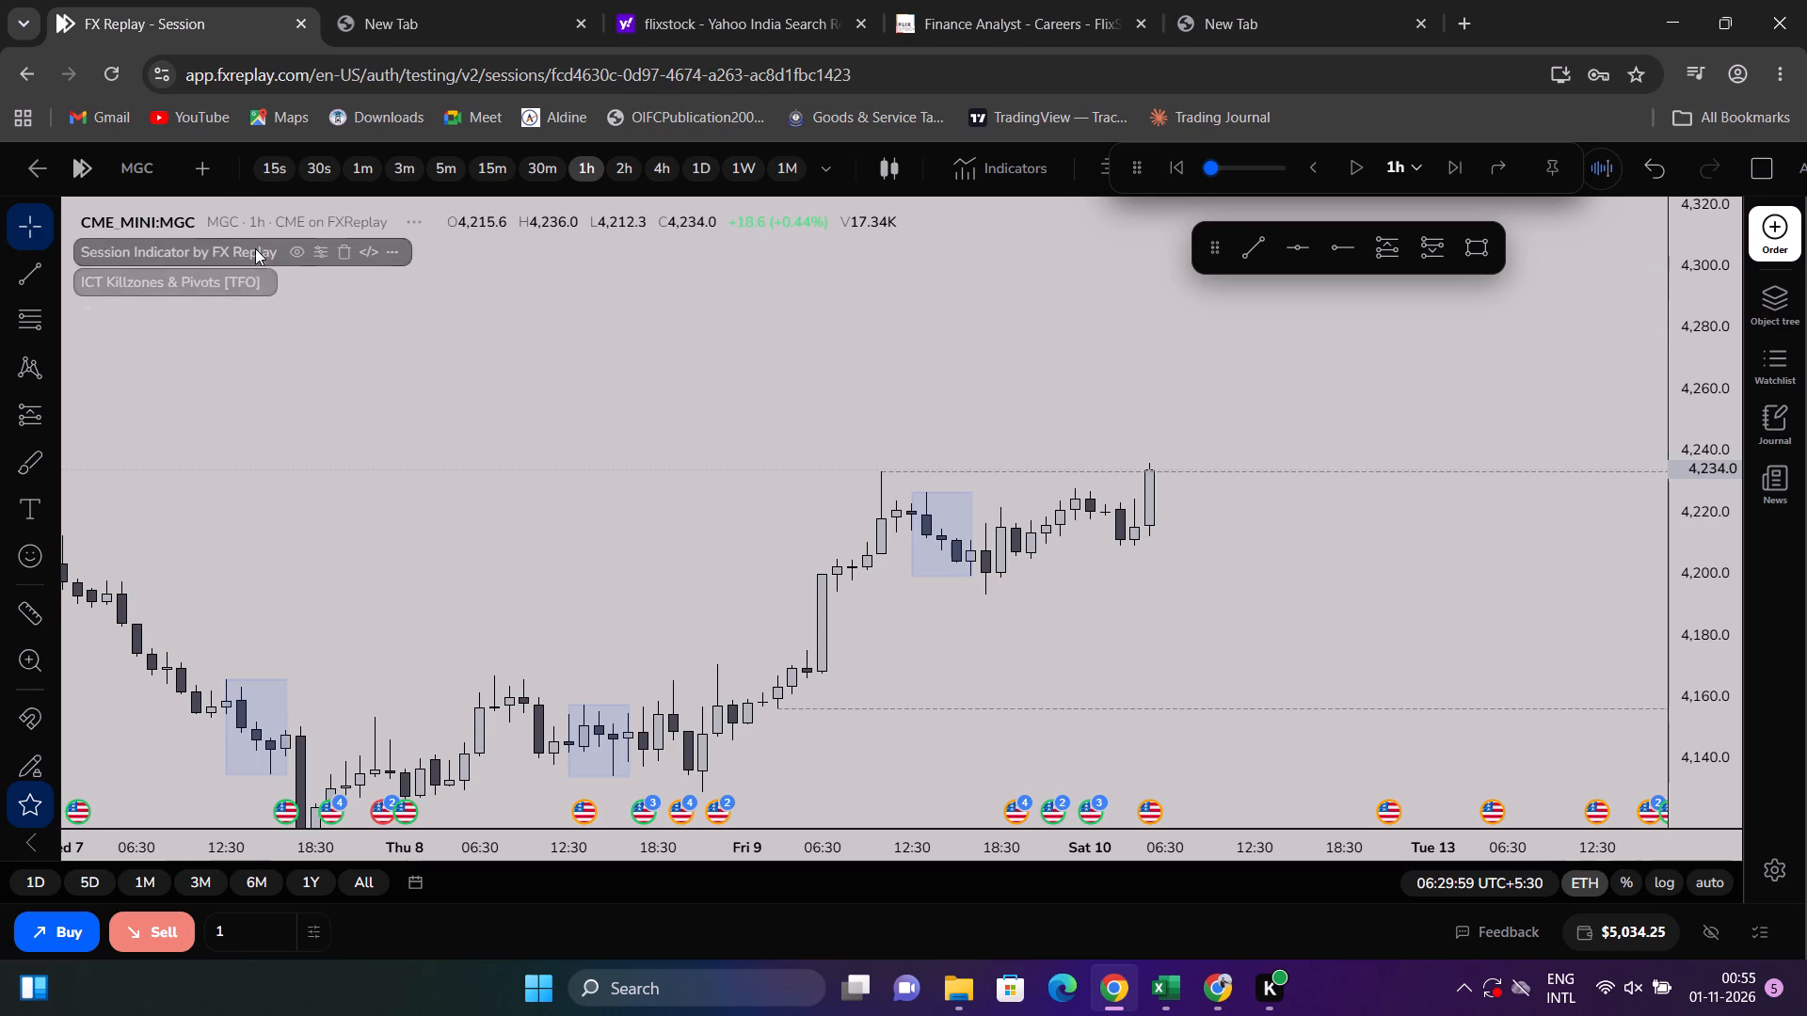
scroll(1261, 508, down, 1)
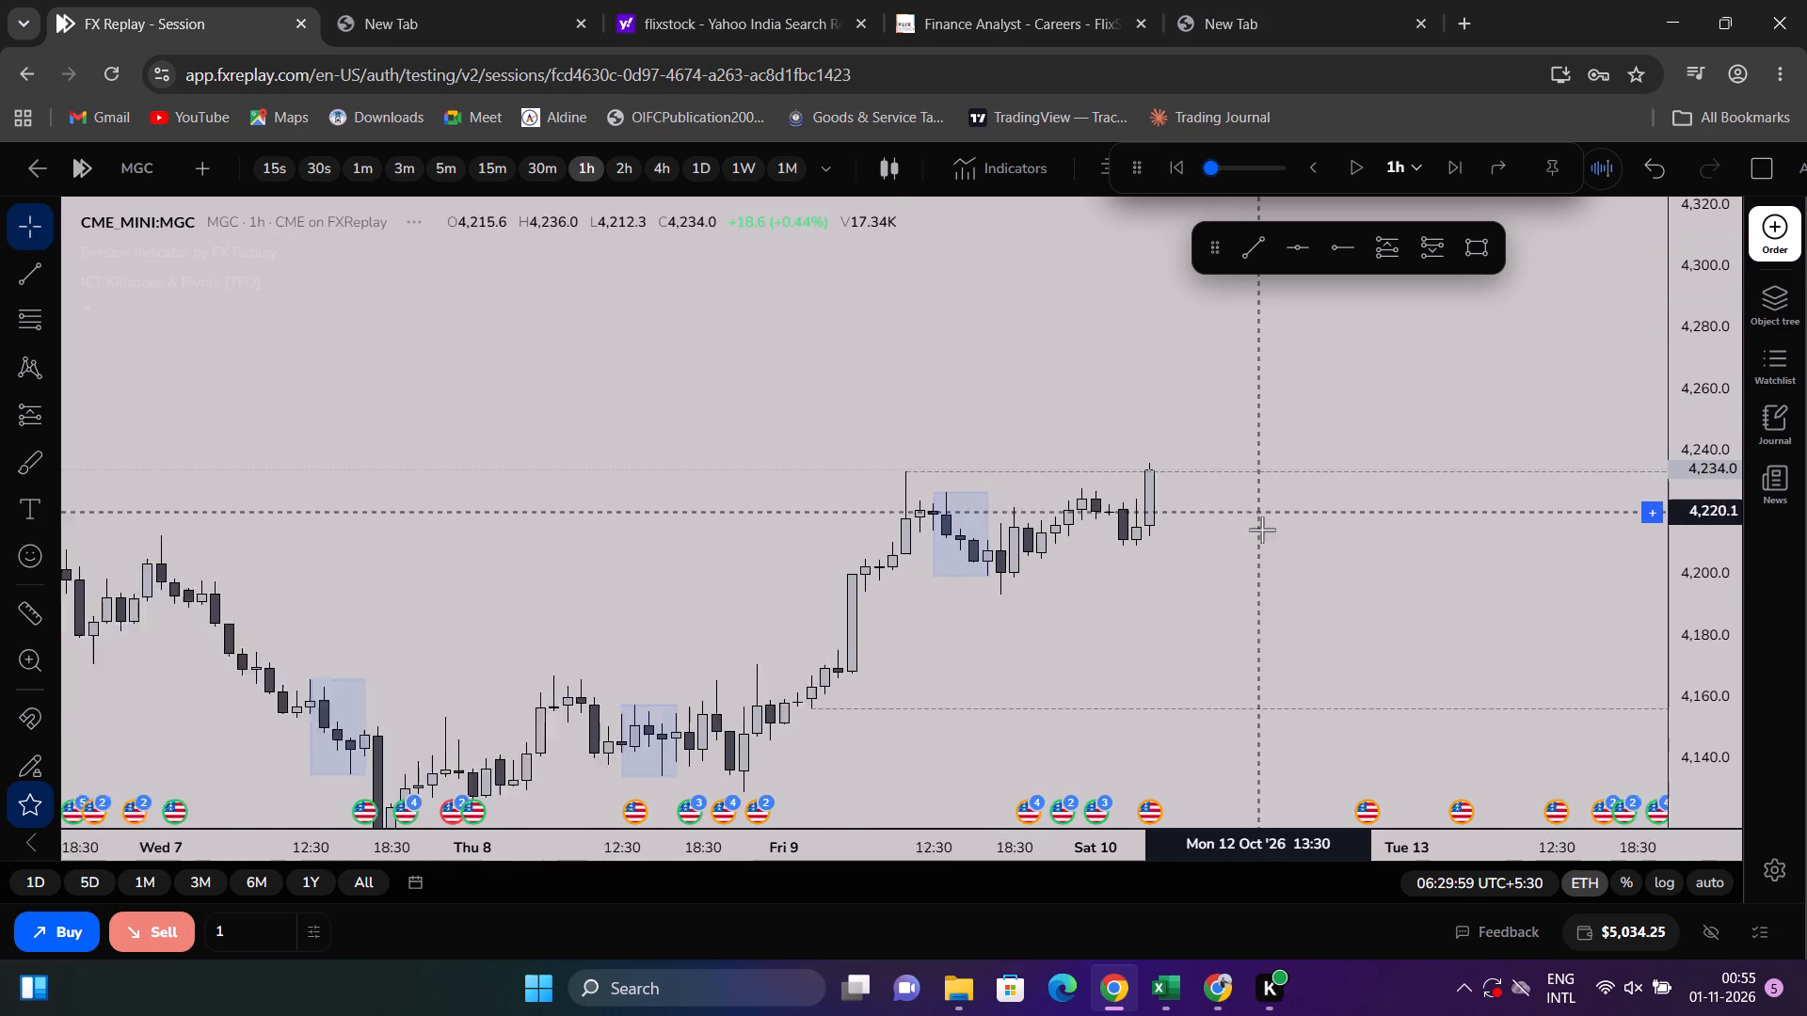
scroll(1262, 530, down, 5)
scroll(1217, 572, up, 3)
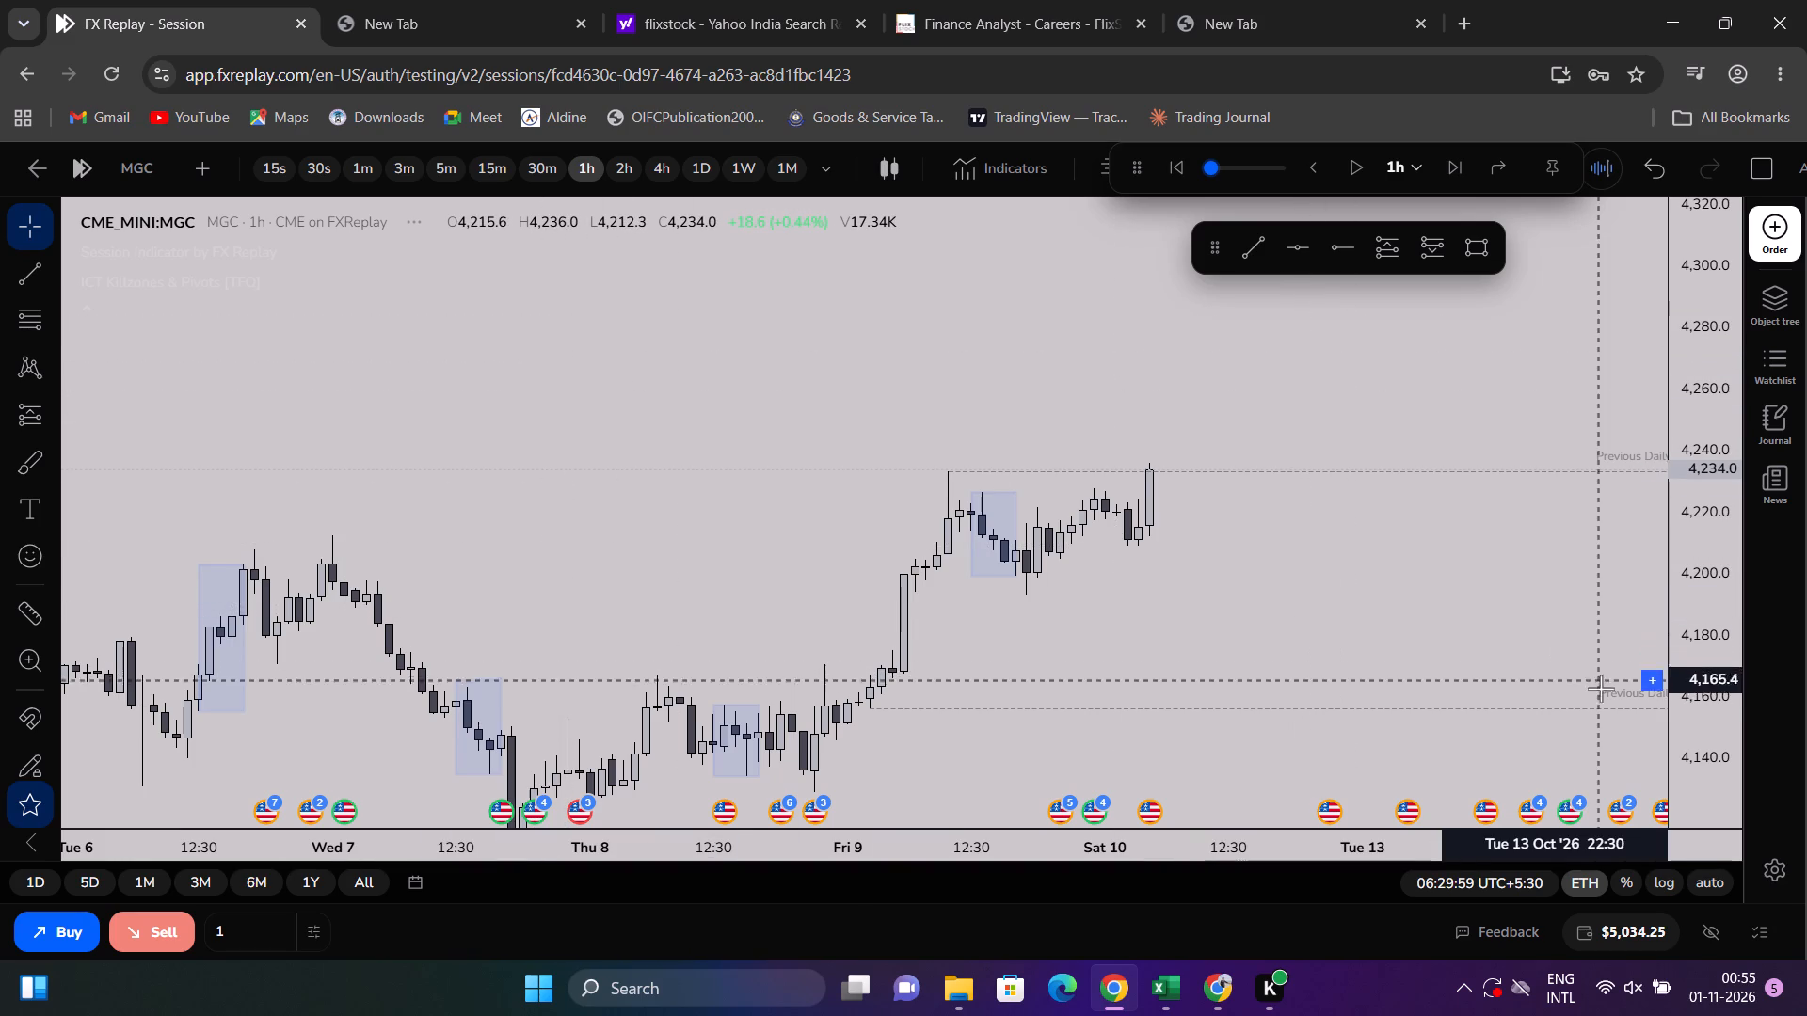
drag(1679, 603, 1617, 362)
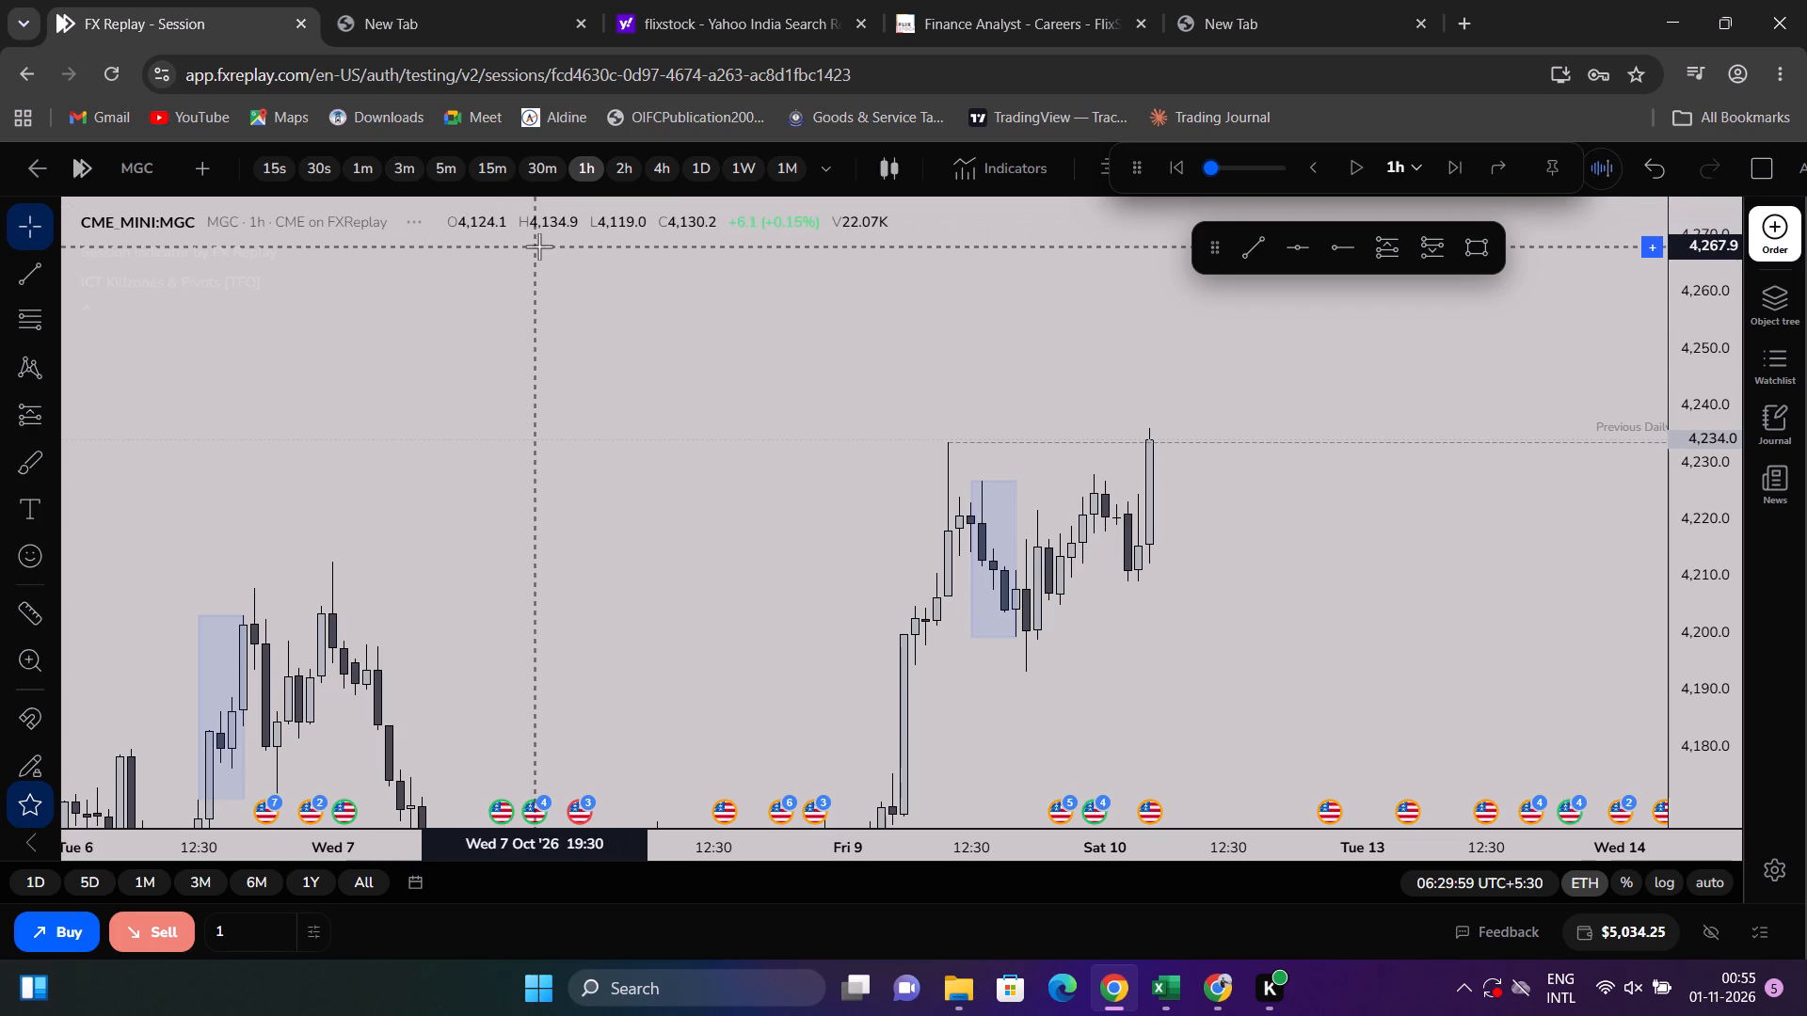
Switch the gold chart to the 5-minute timeframe.
click(438, 162)
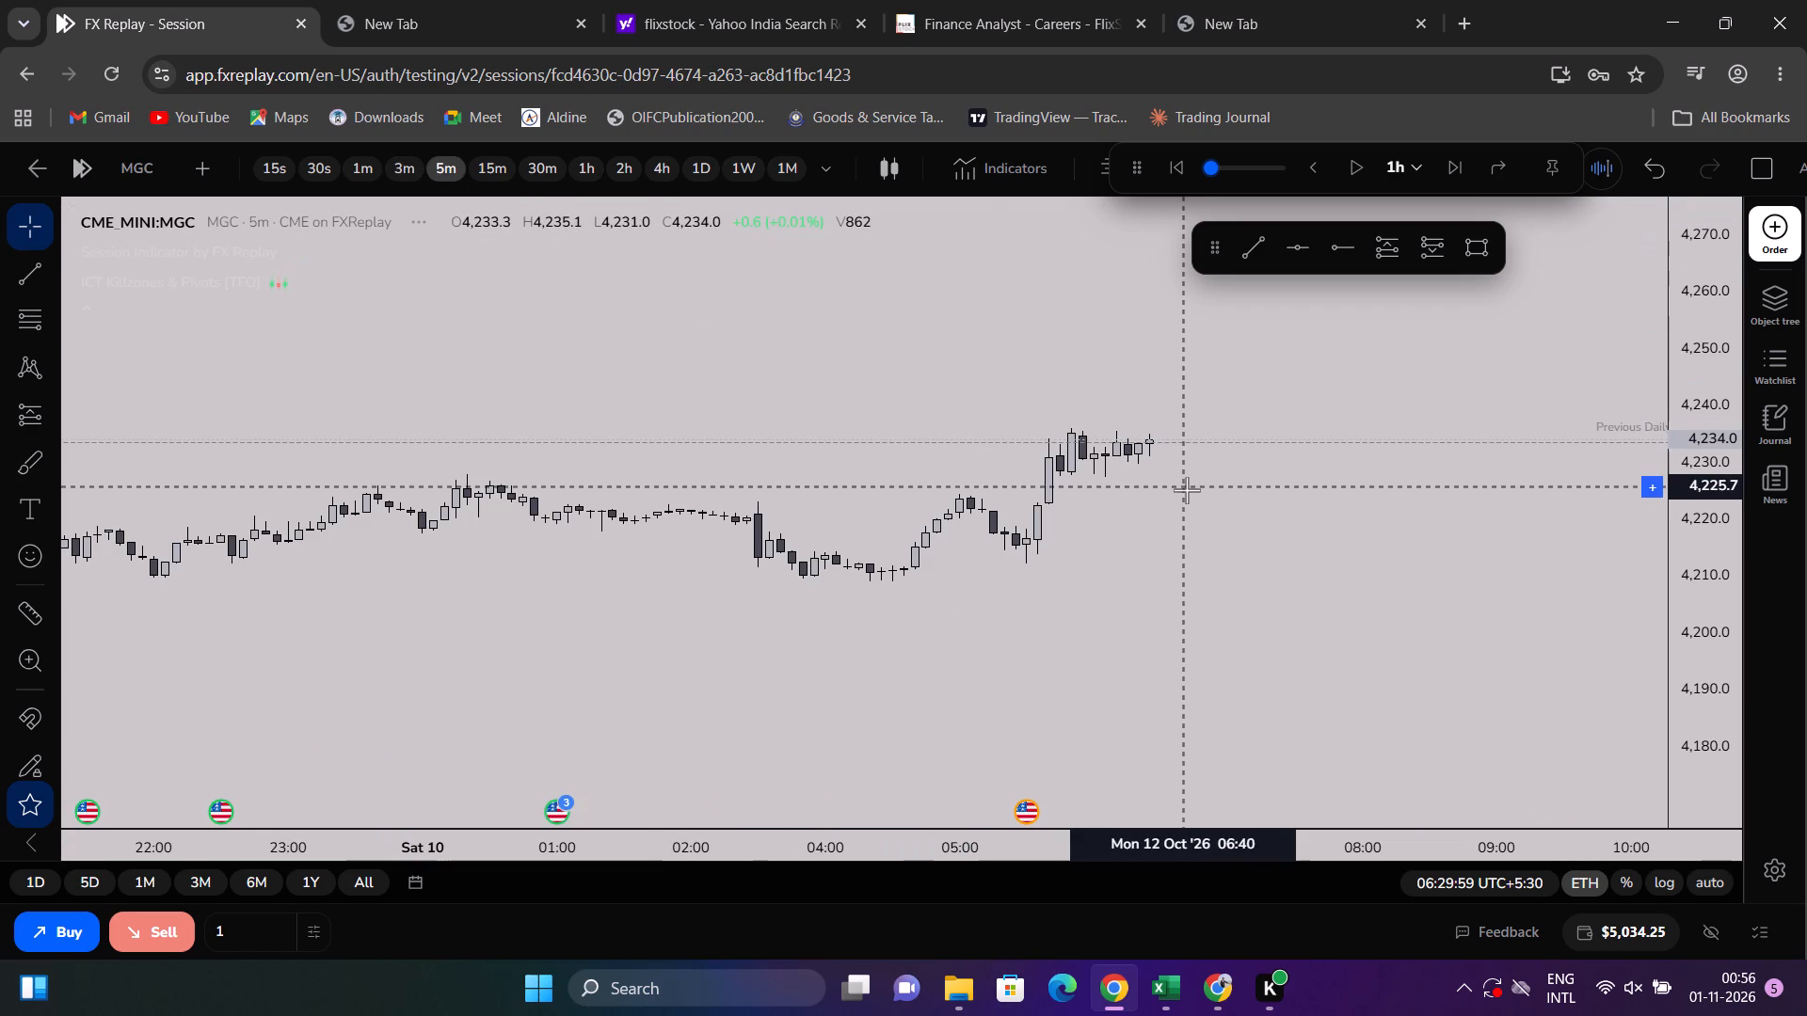
scroll(1188, 490, down, 4)
scroll(1061, 495, down, 3)
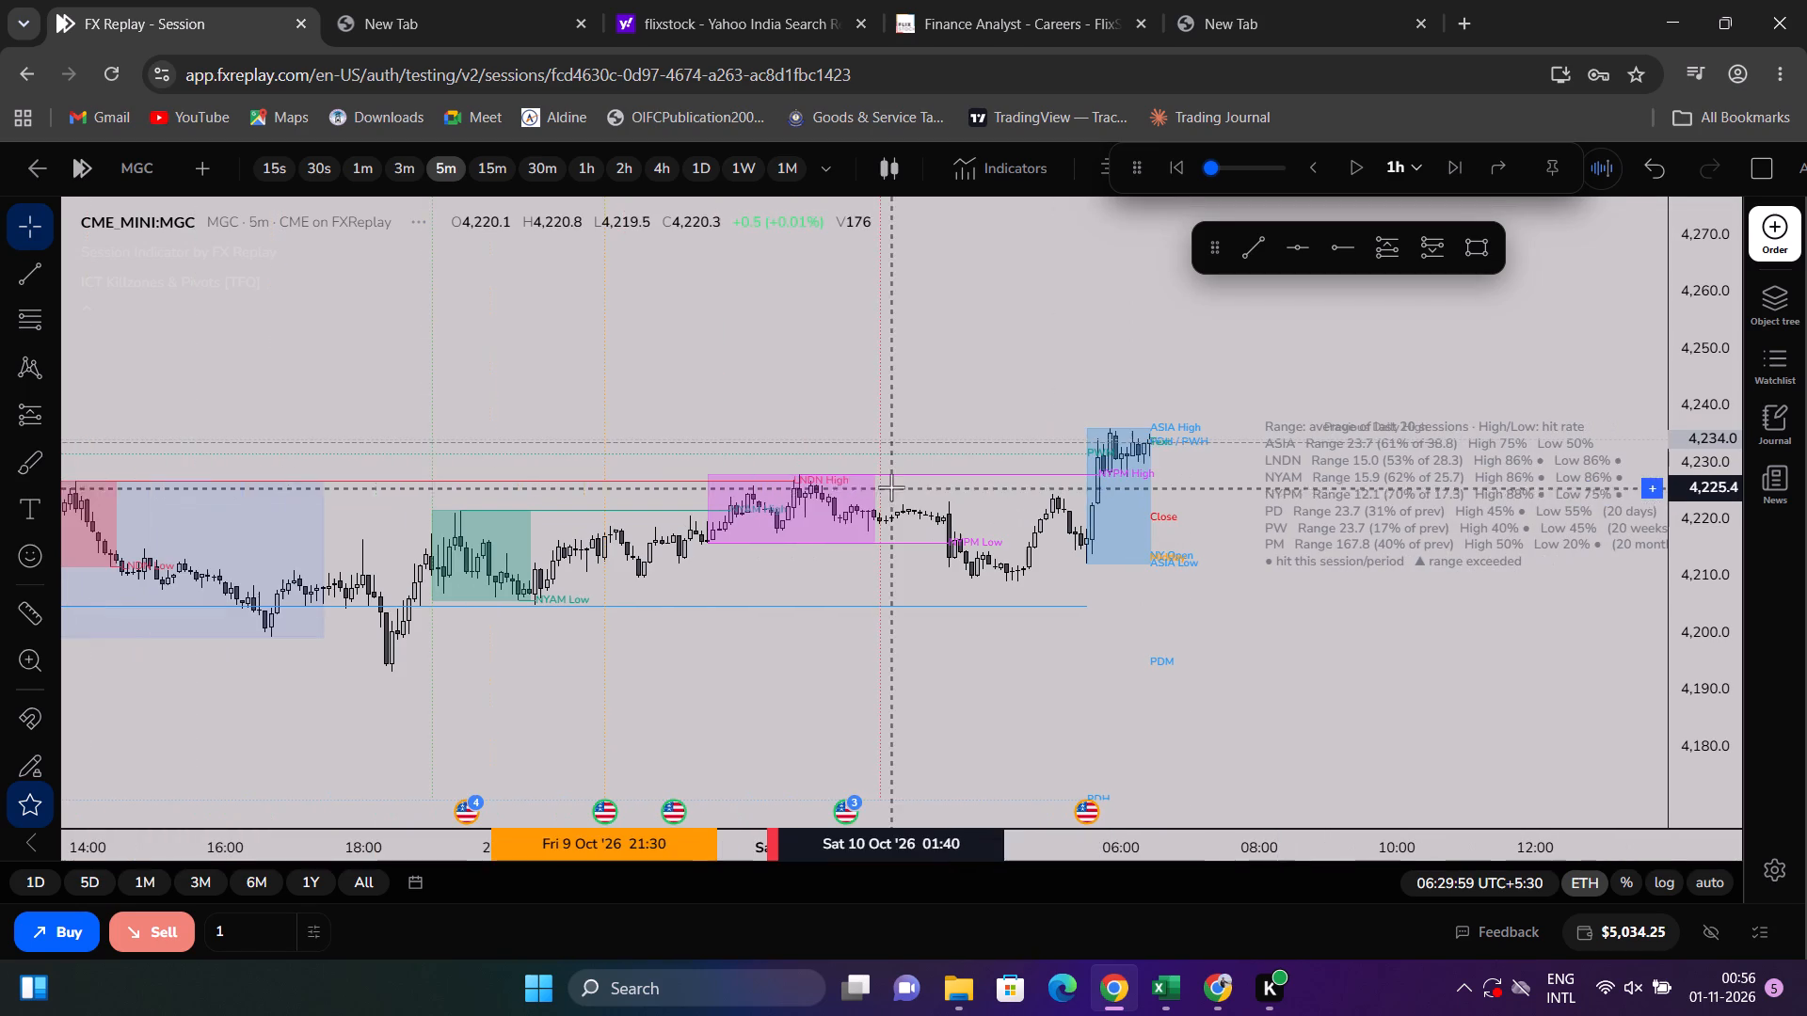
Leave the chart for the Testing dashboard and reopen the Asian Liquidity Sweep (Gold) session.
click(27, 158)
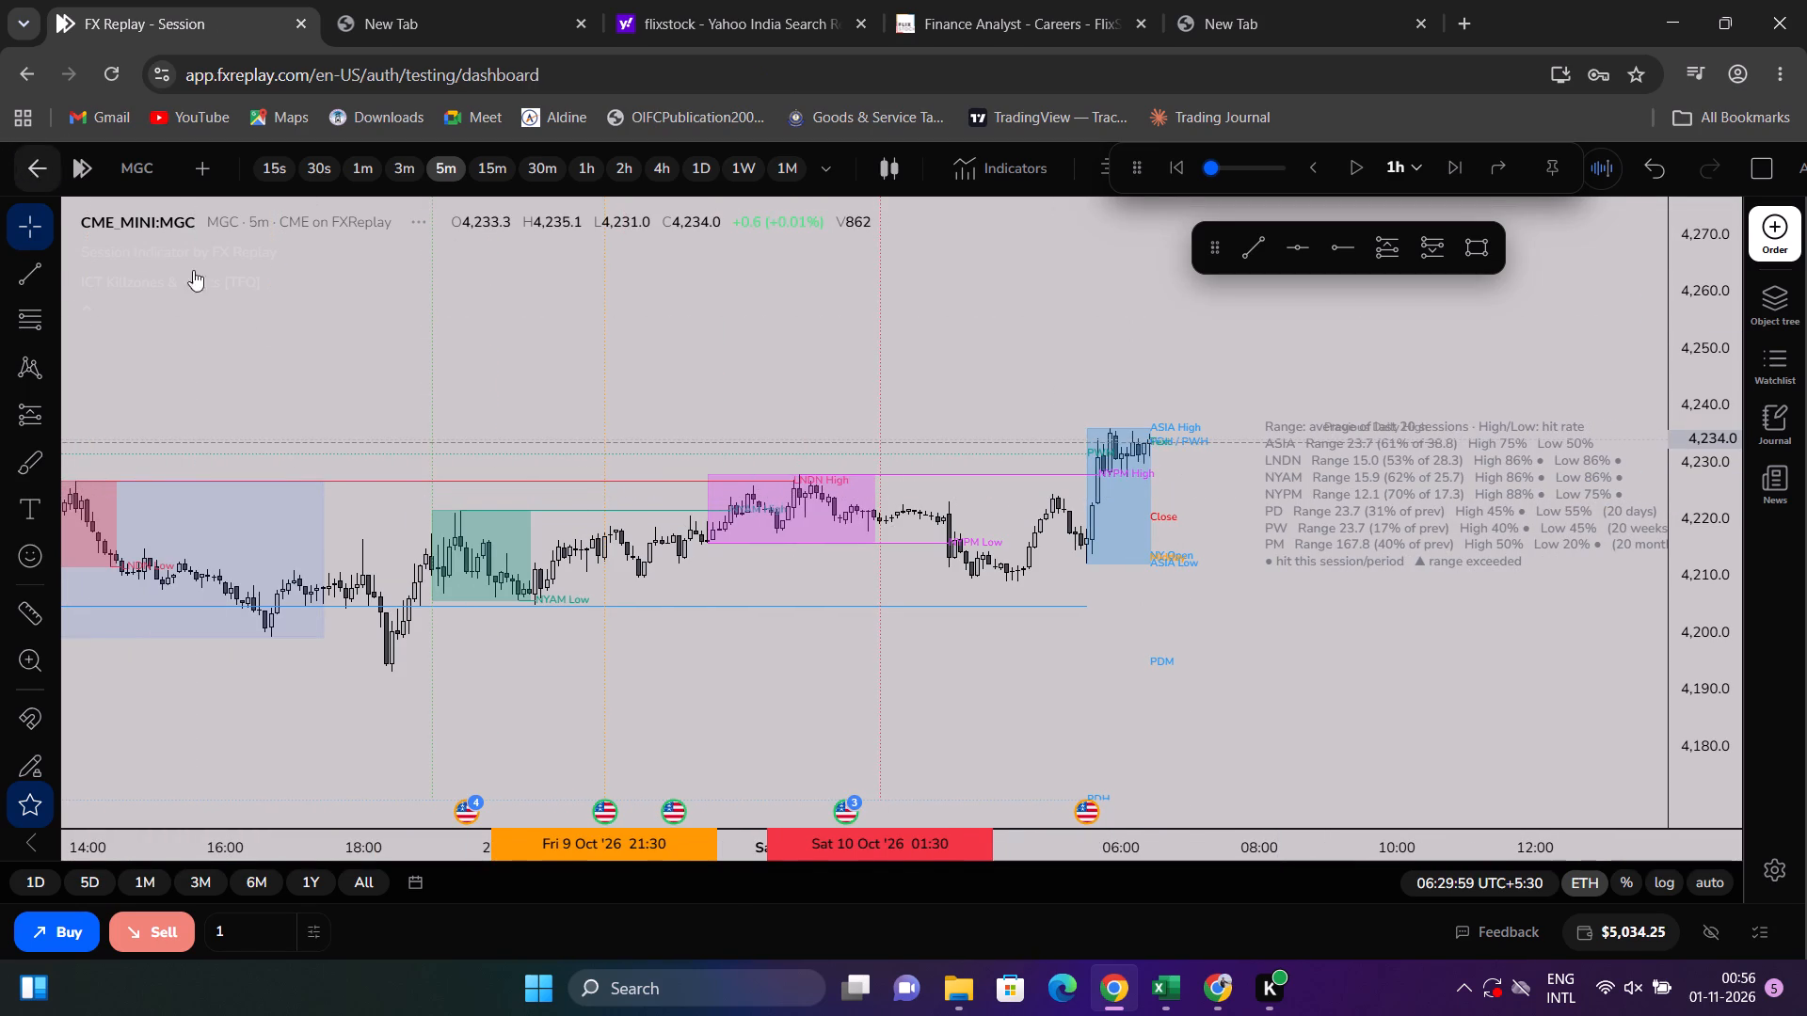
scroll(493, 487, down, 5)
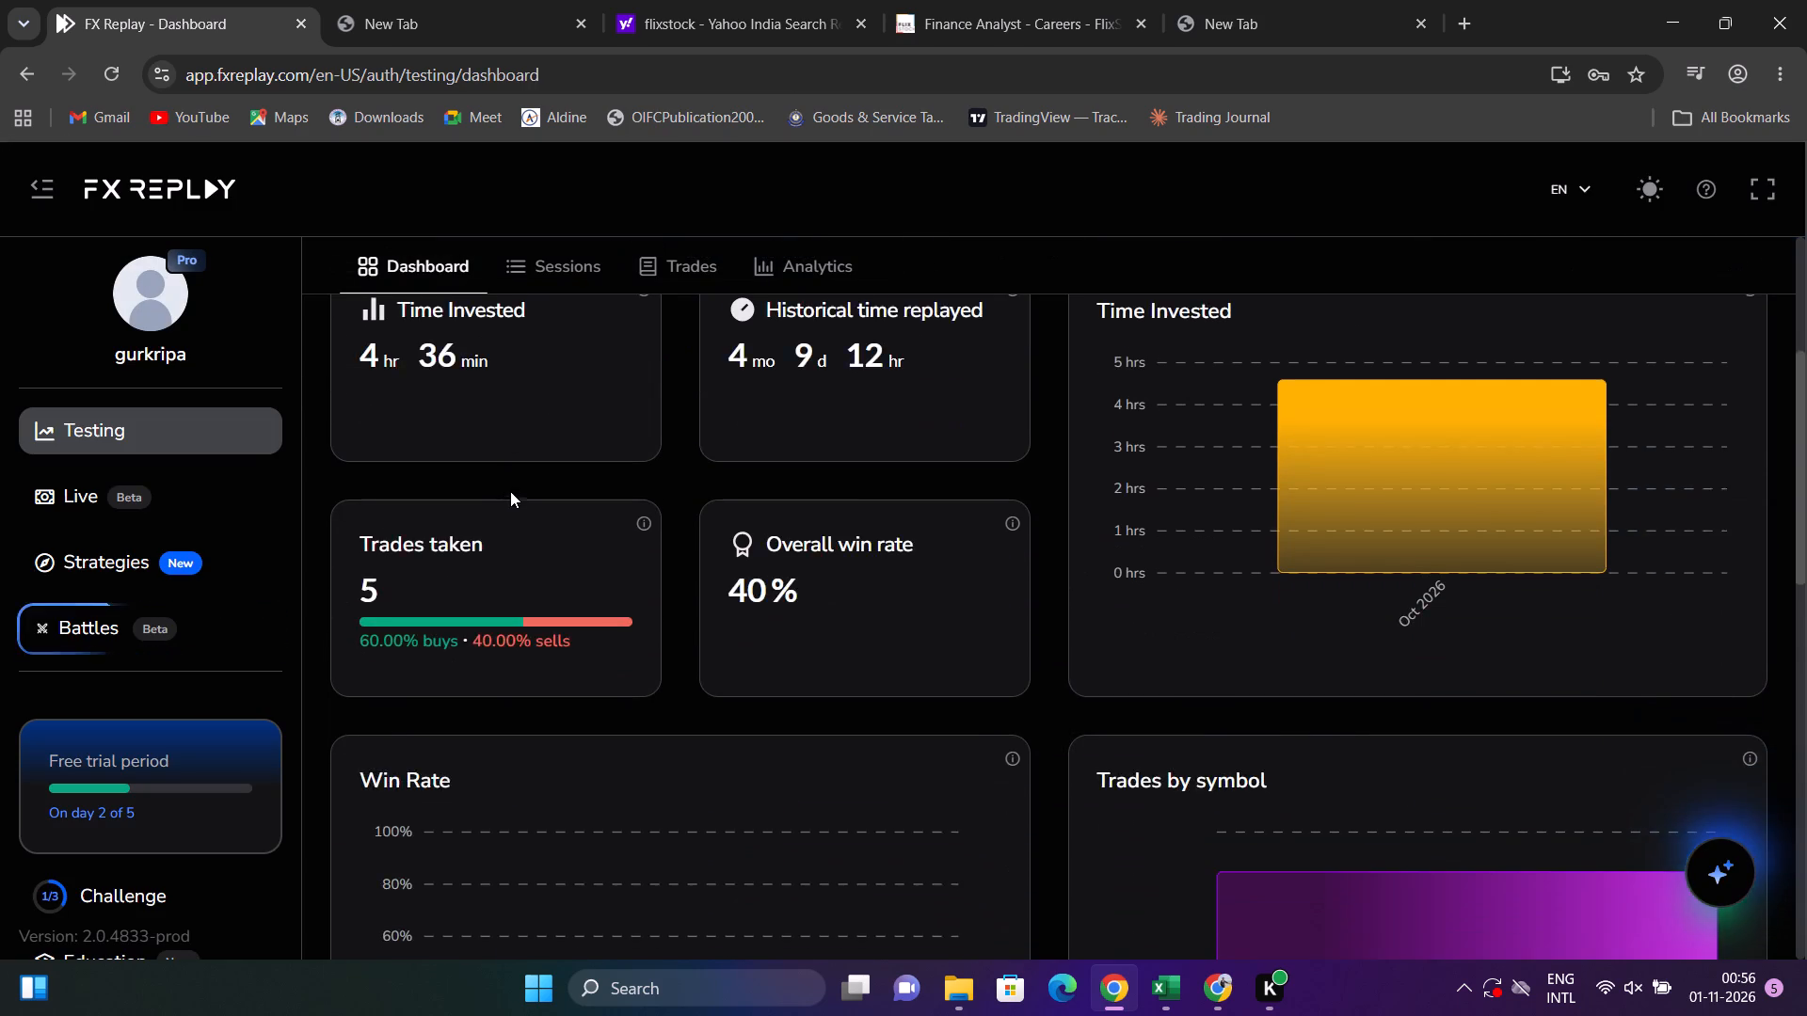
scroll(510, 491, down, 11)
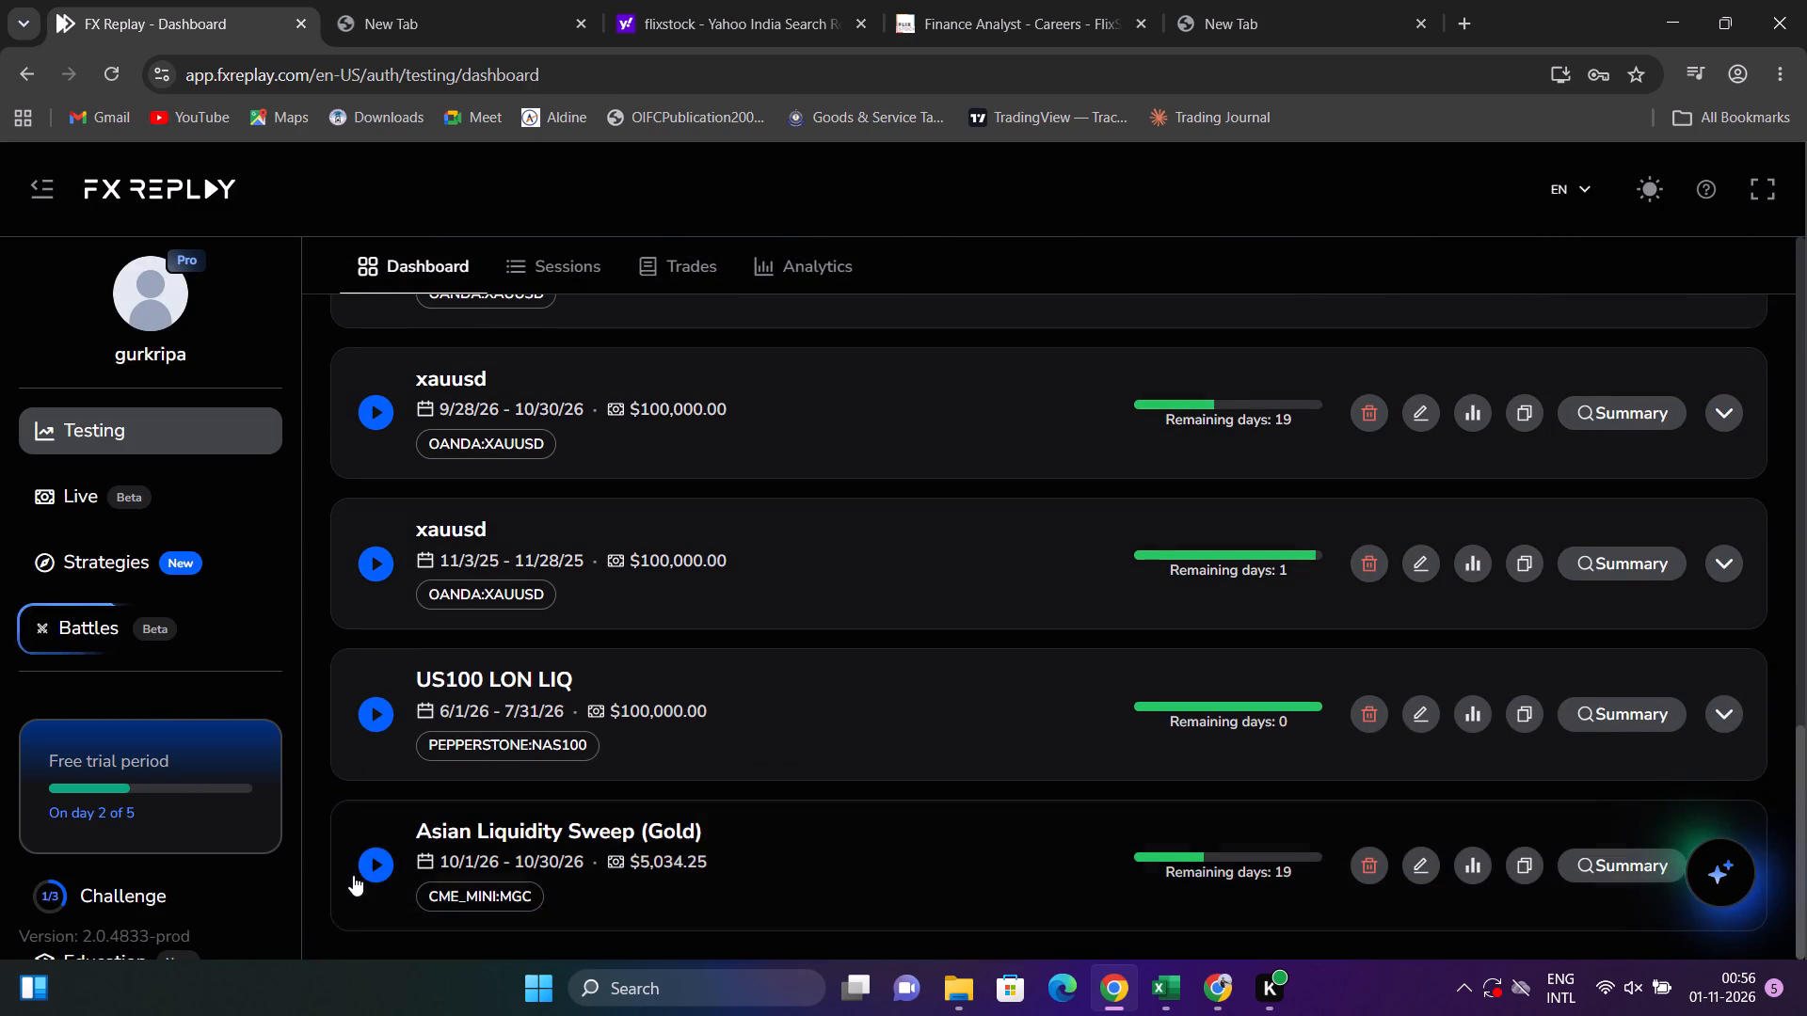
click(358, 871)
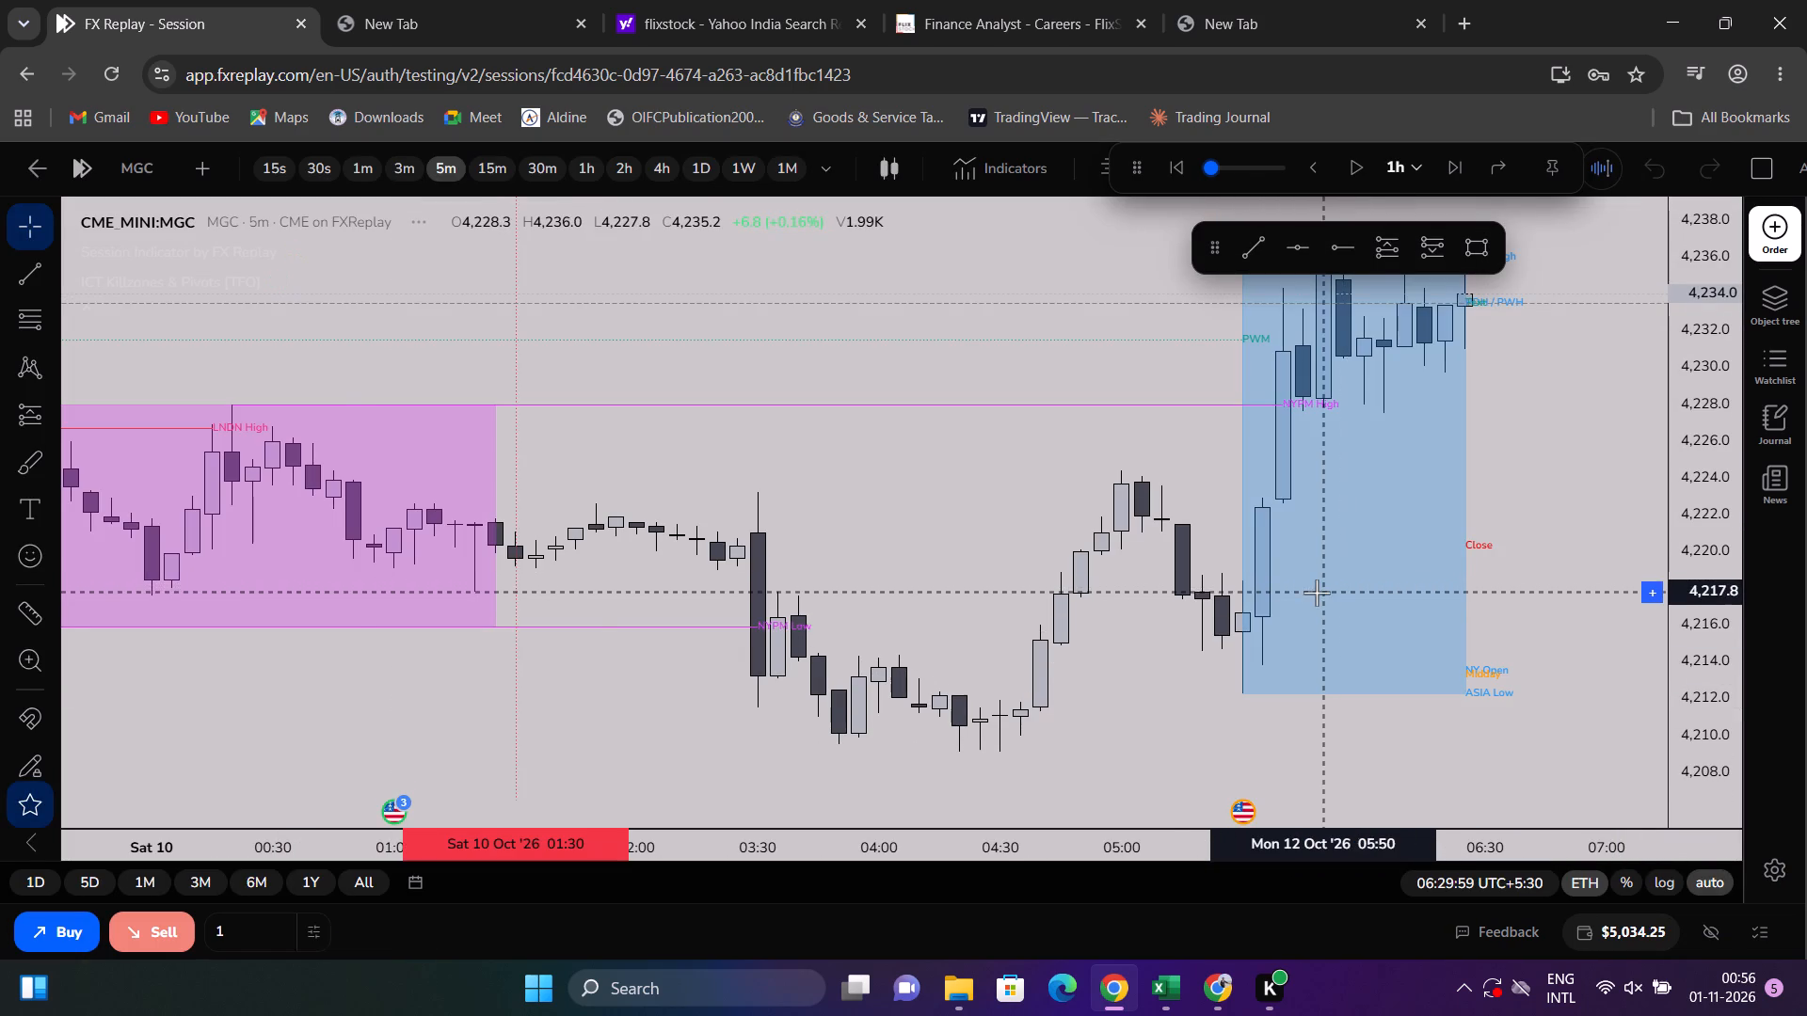
Hide the Session Indicator and the ICT Killzones & Pivots indicator on the 5-minute chart.
scroll(1295, 597, down, 7)
scroll(1290, 599, up, 3)
drag(1296, 591, 1017, 631)
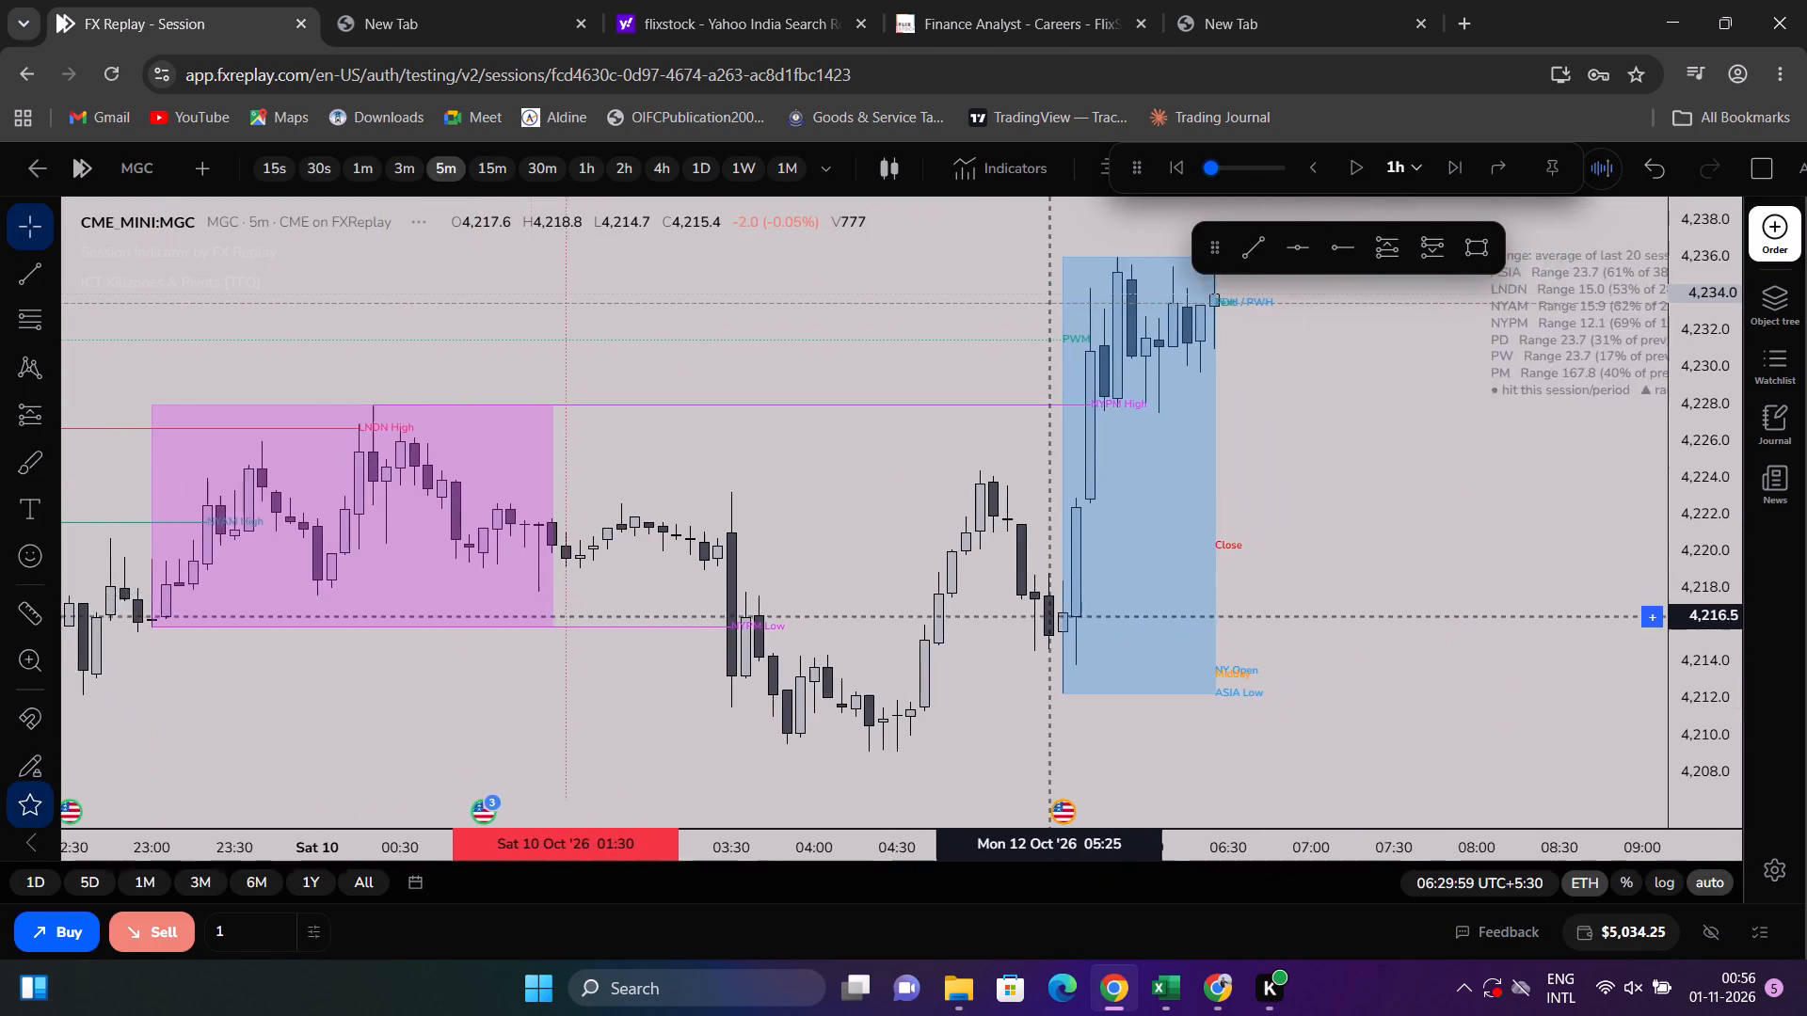
drag(1017, 631, 905, 654)
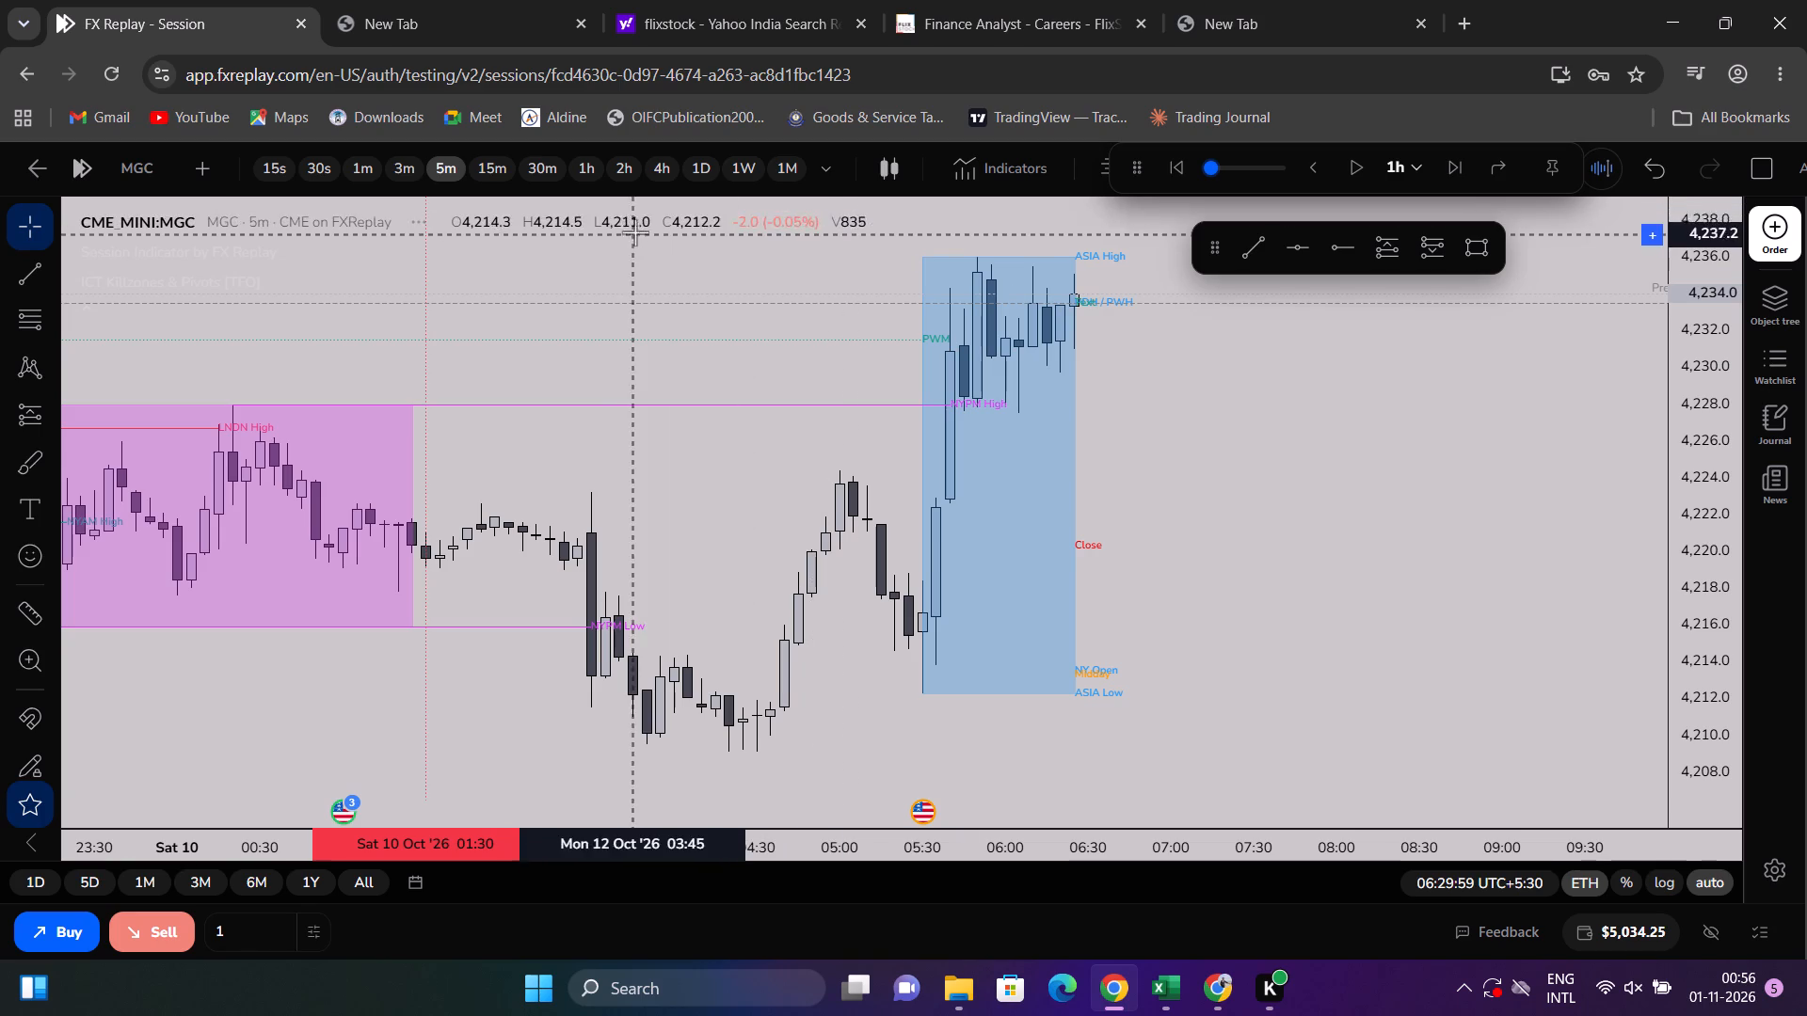
click(300, 247)
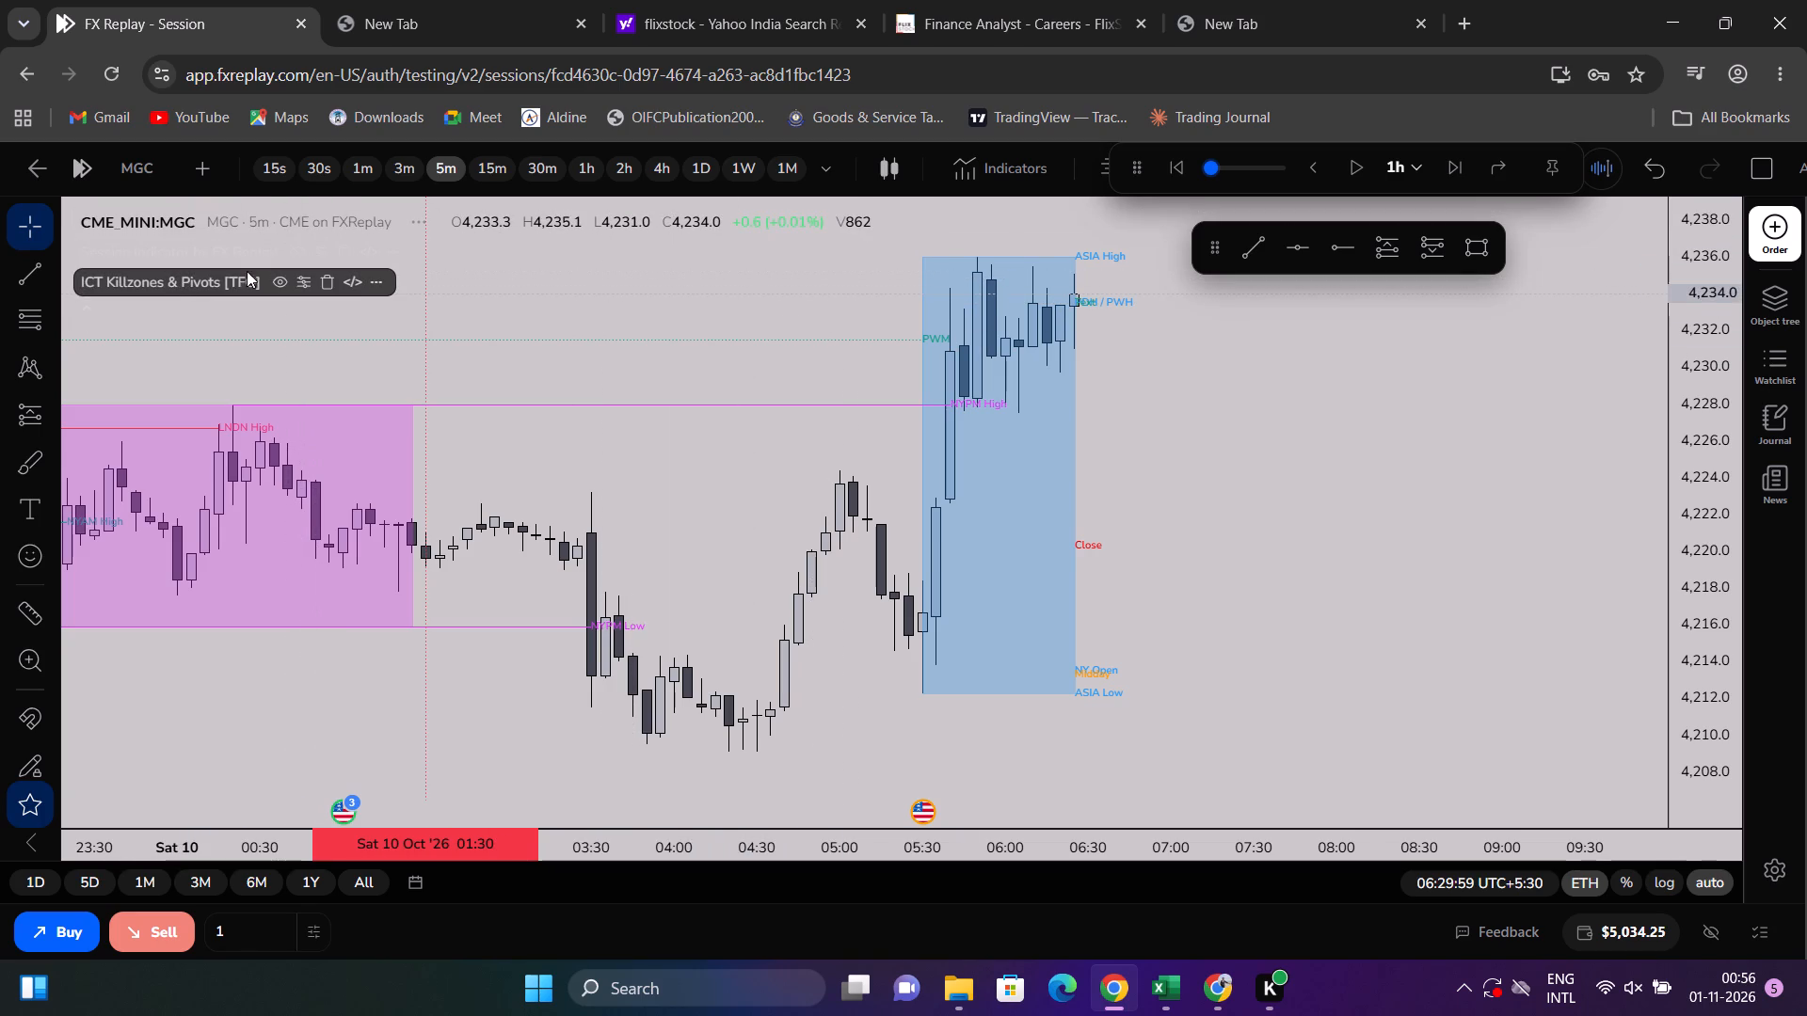
click(284, 284)
scroll(1274, 717, down, 3)
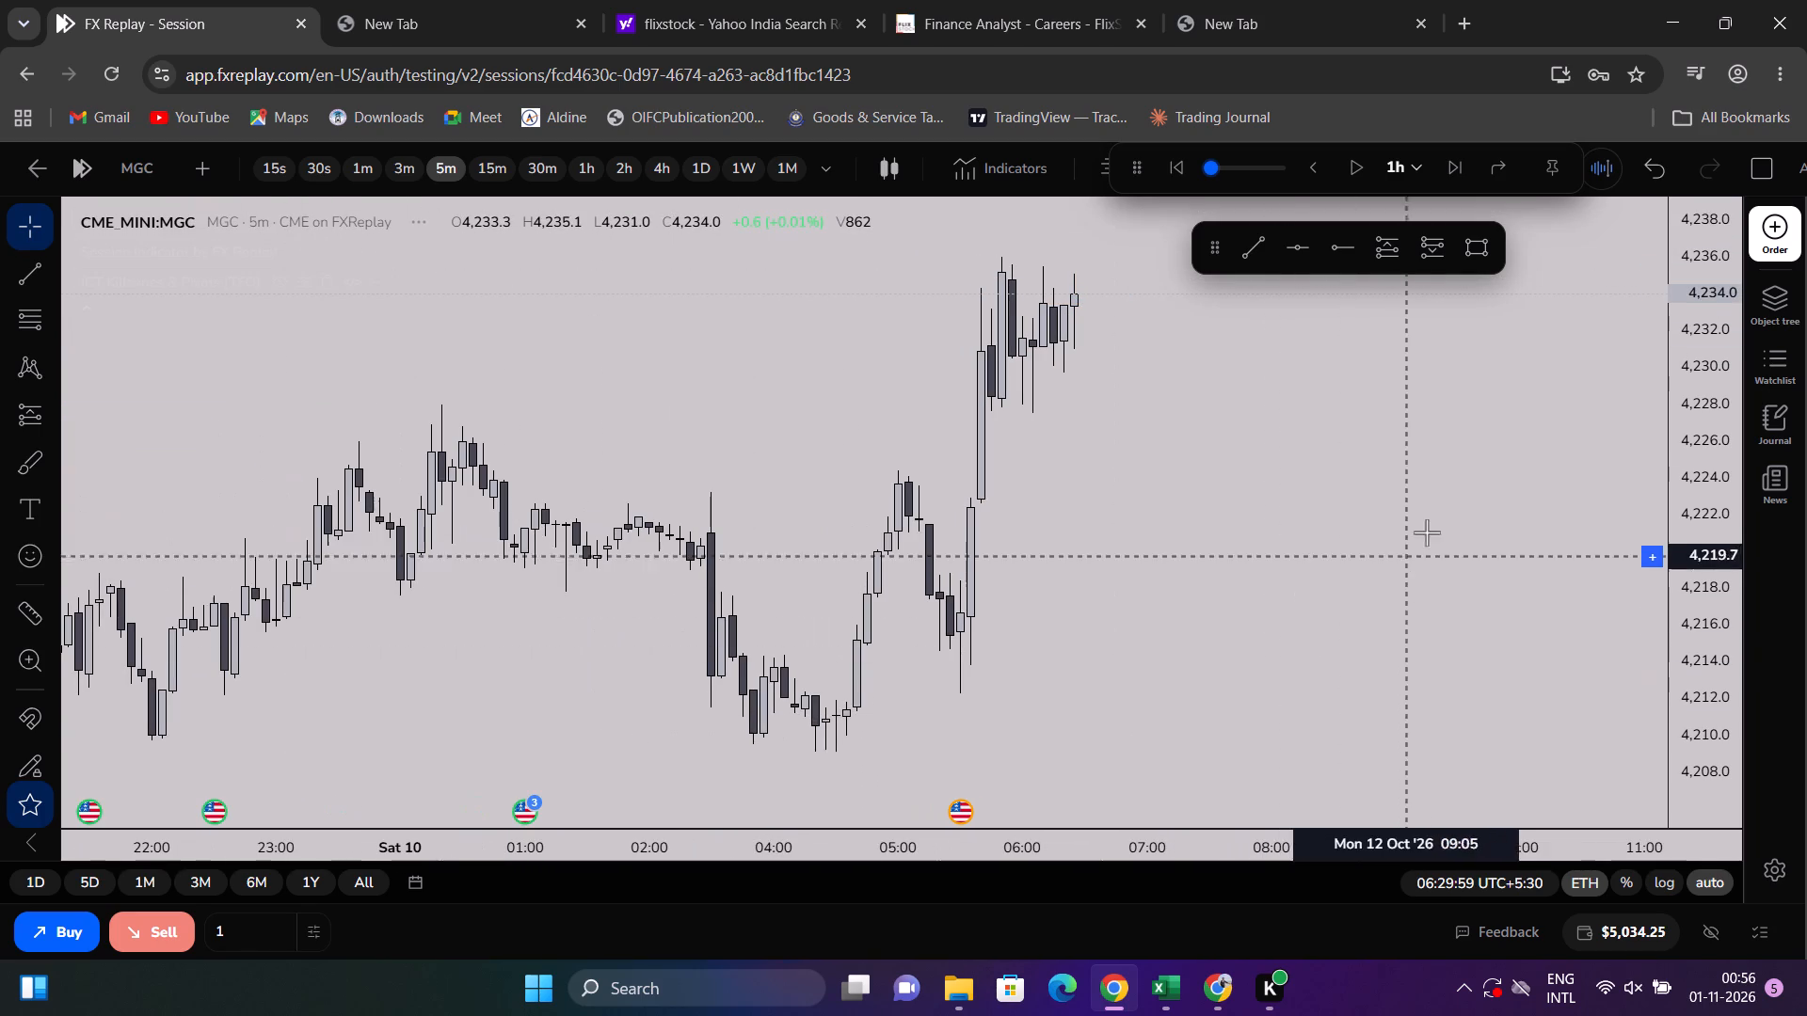
Move the floating replay controls away from the chart header onto the lower part of the chart.
drag(1146, 178, 1114, 229)
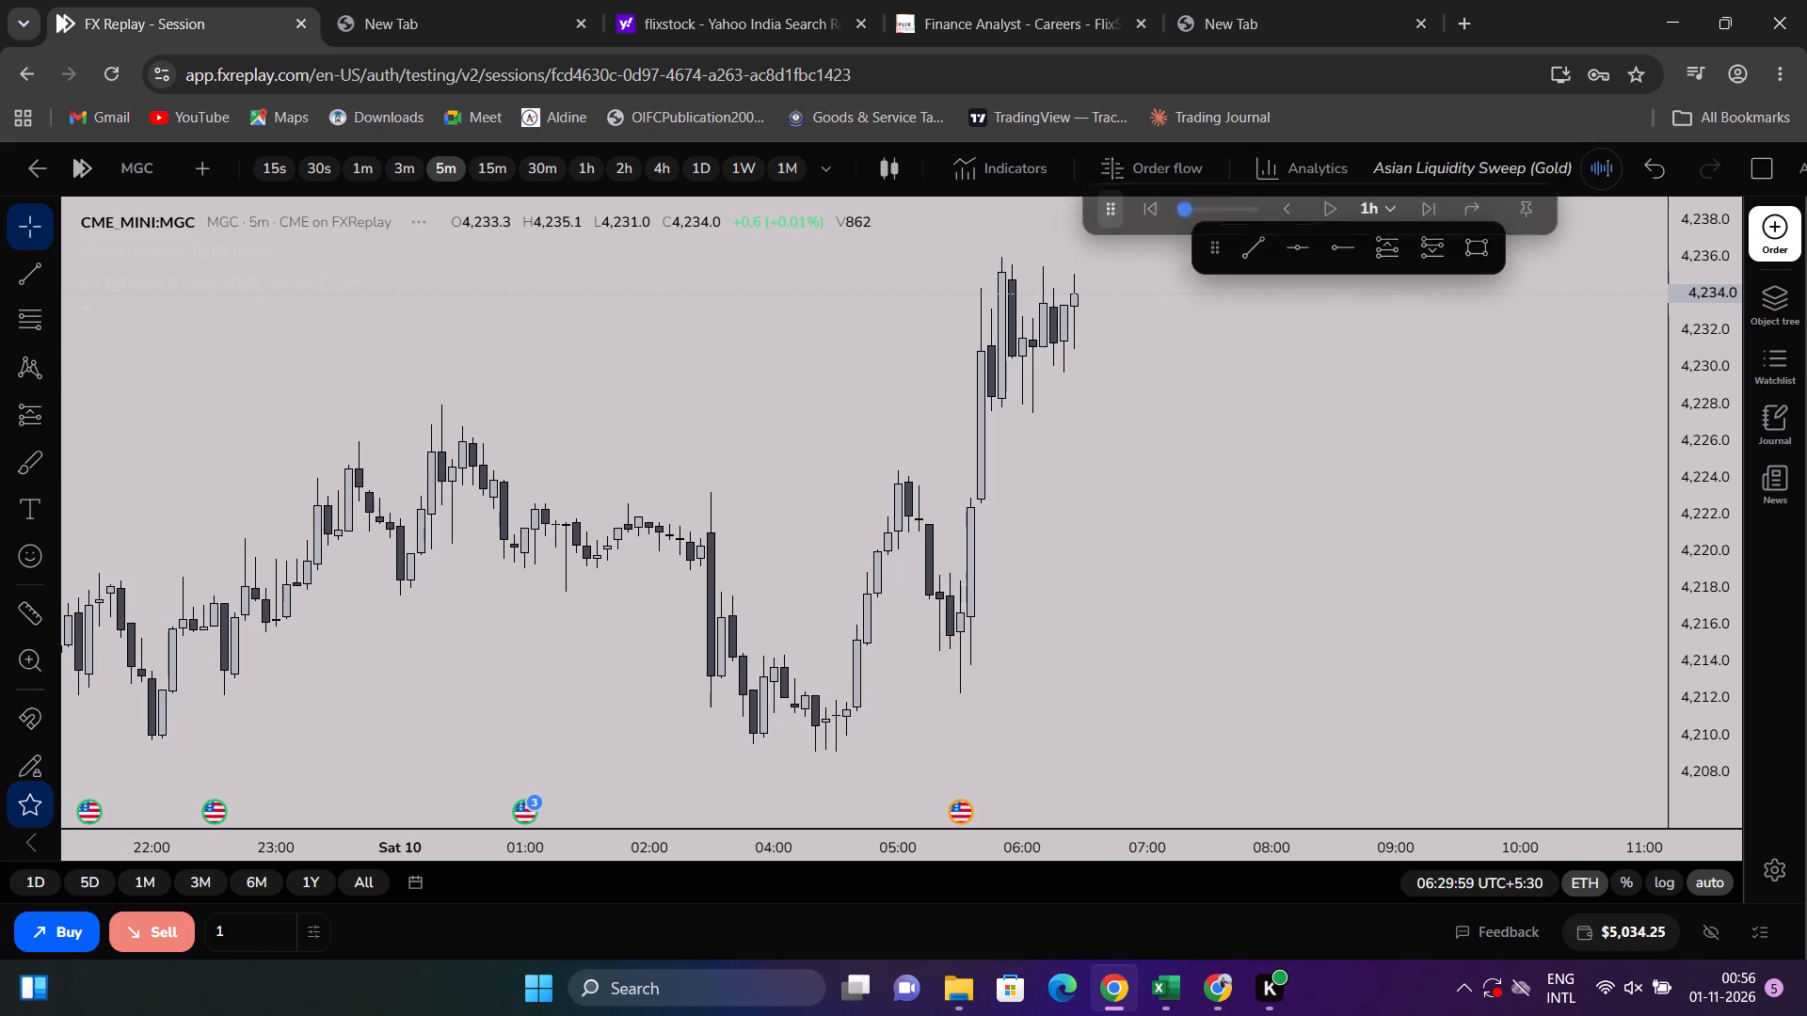
drag(1114, 229, 989, 718)
click(1017, 706)
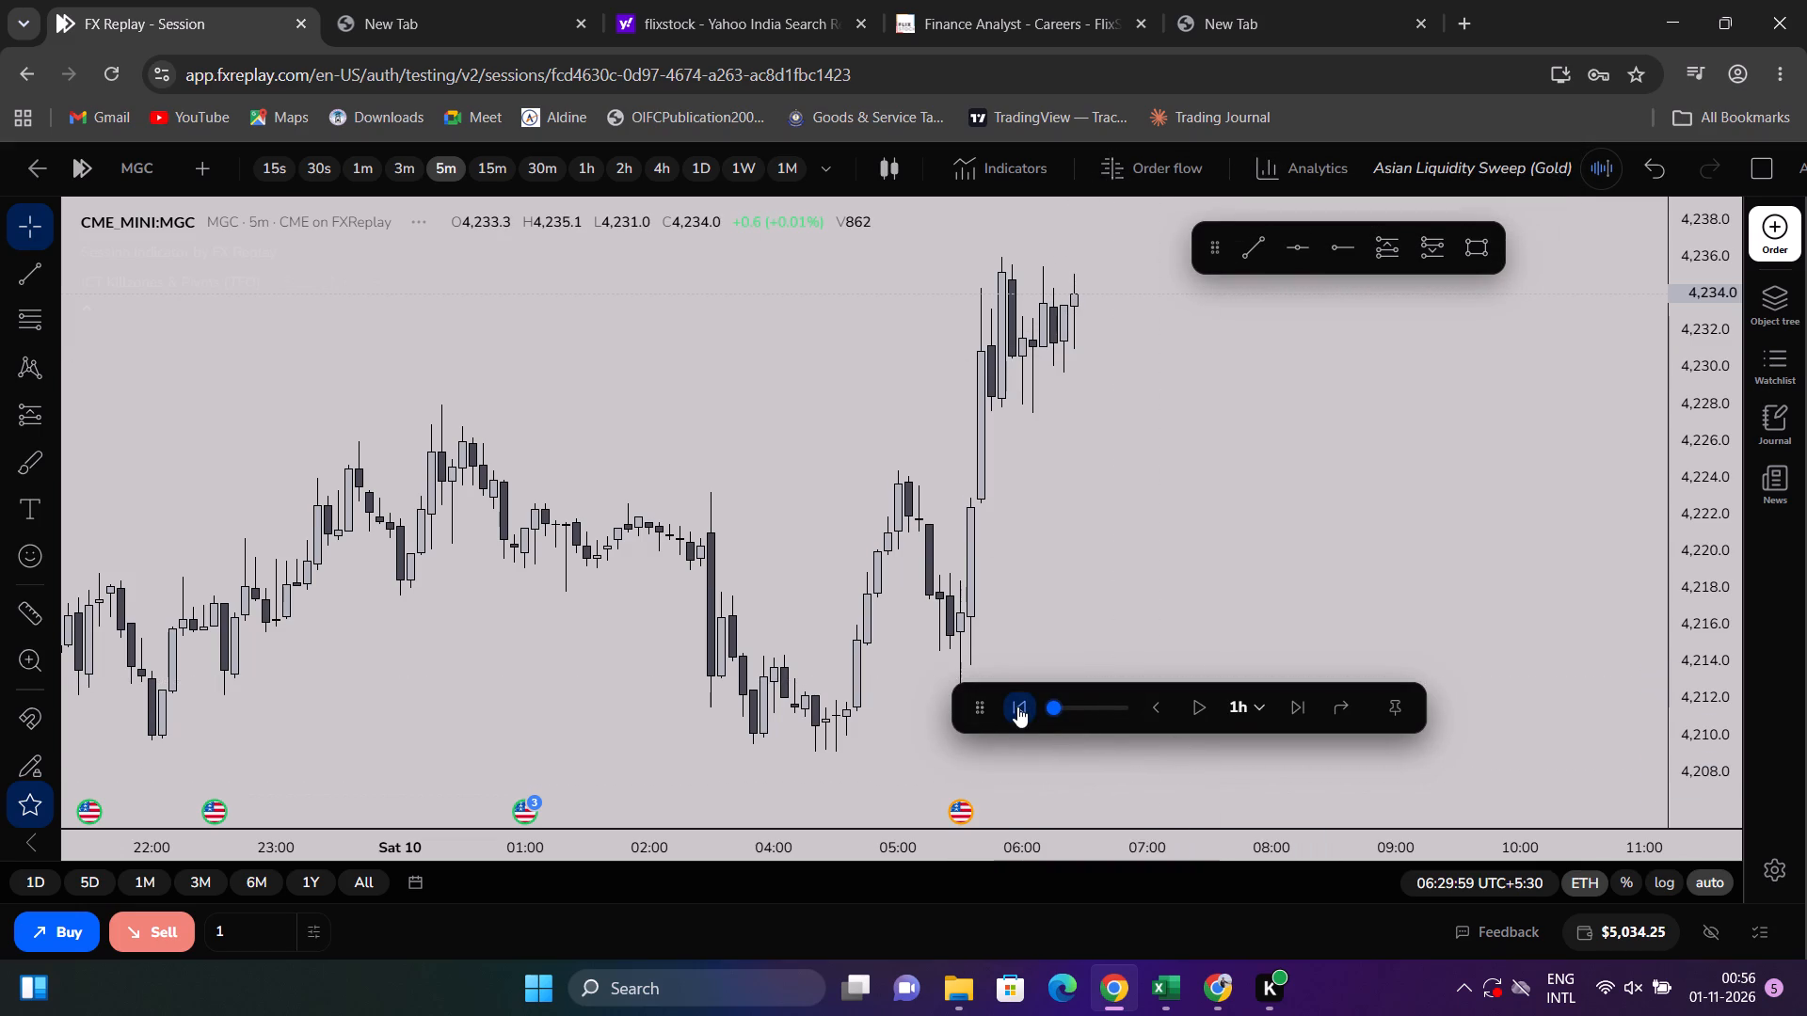
click(1017, 706)
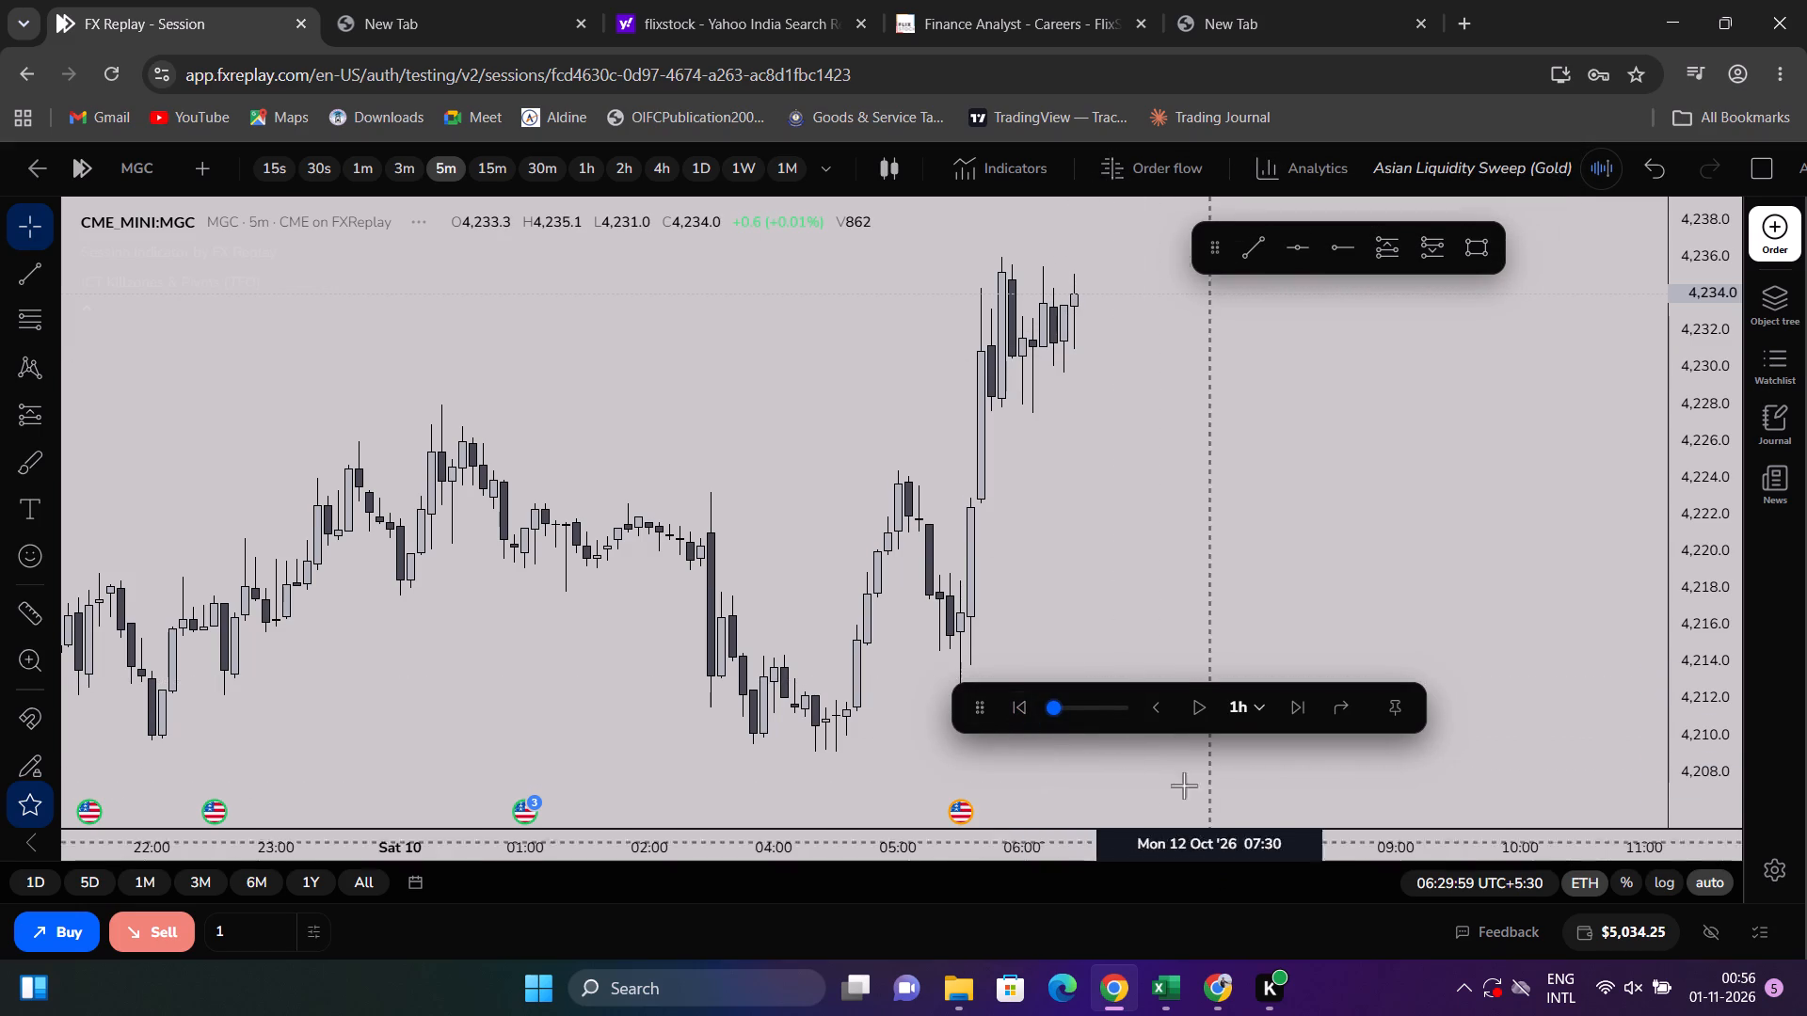
Step the replay back in 1h intervals to 03:29:59, placing the replay controls below the chart's time axis.
click(1154, 704)
click(1154, 704)
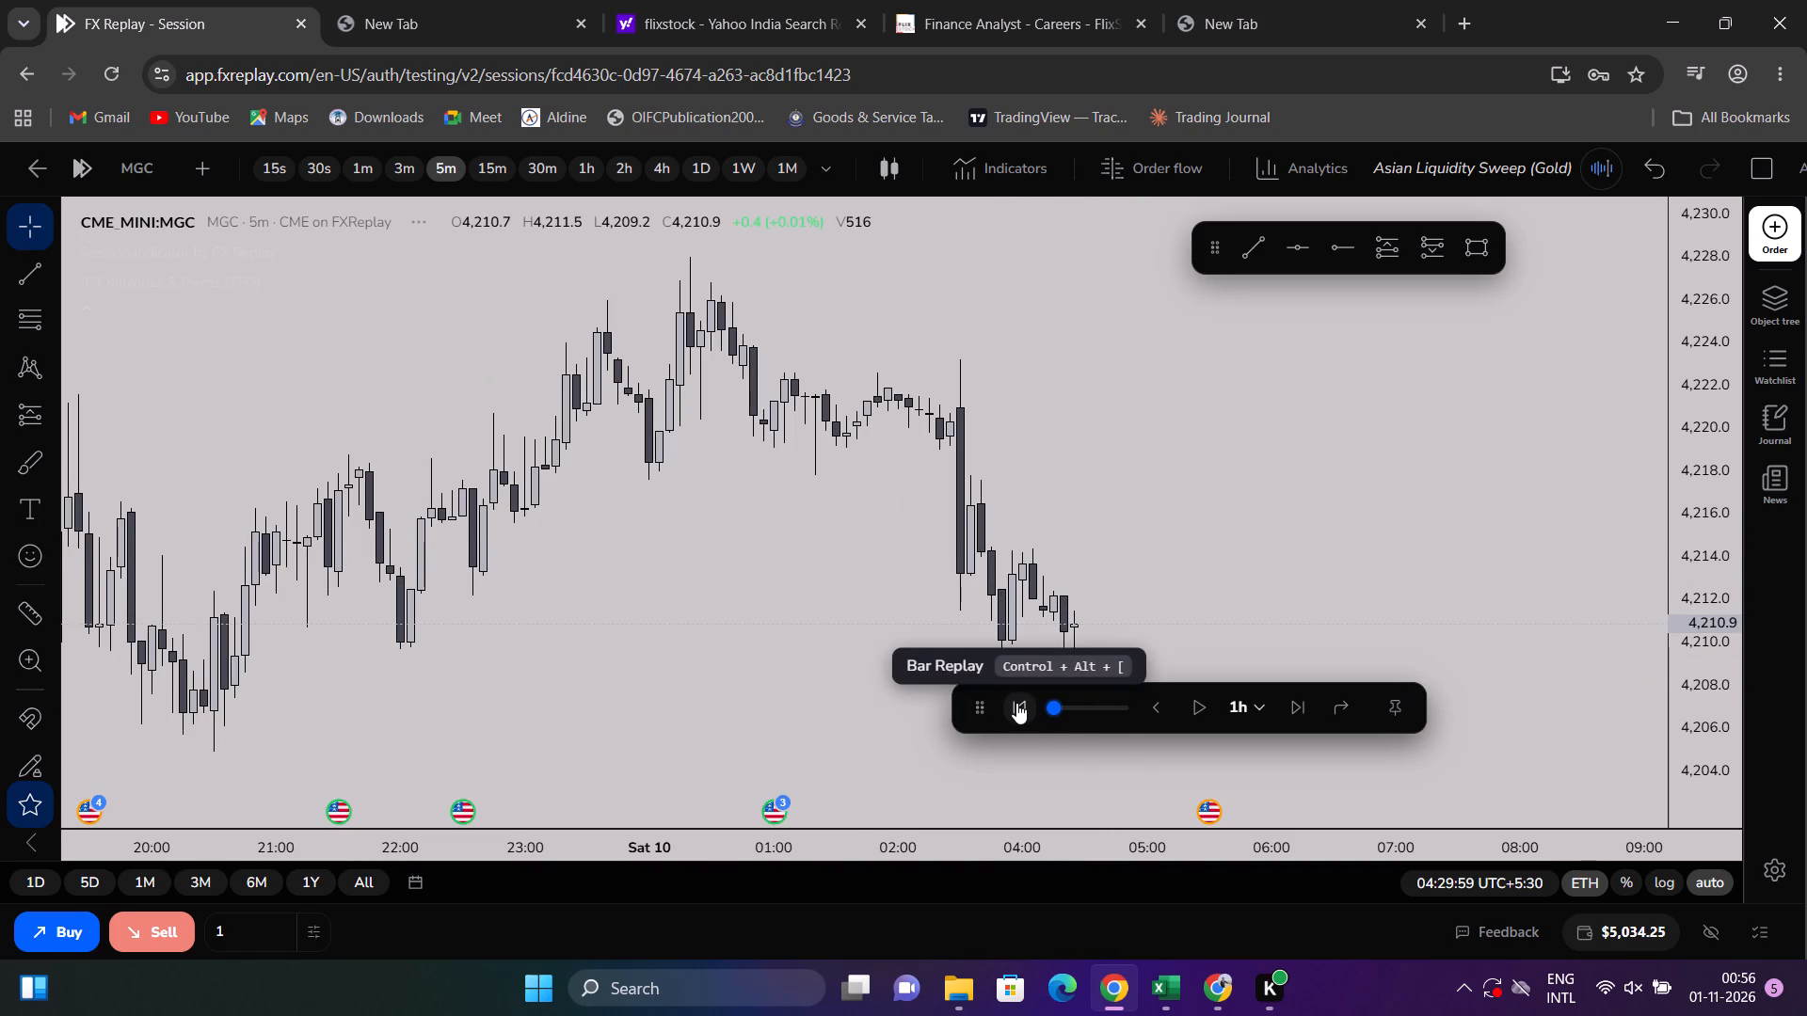
drag(977, 706, 943, 876)
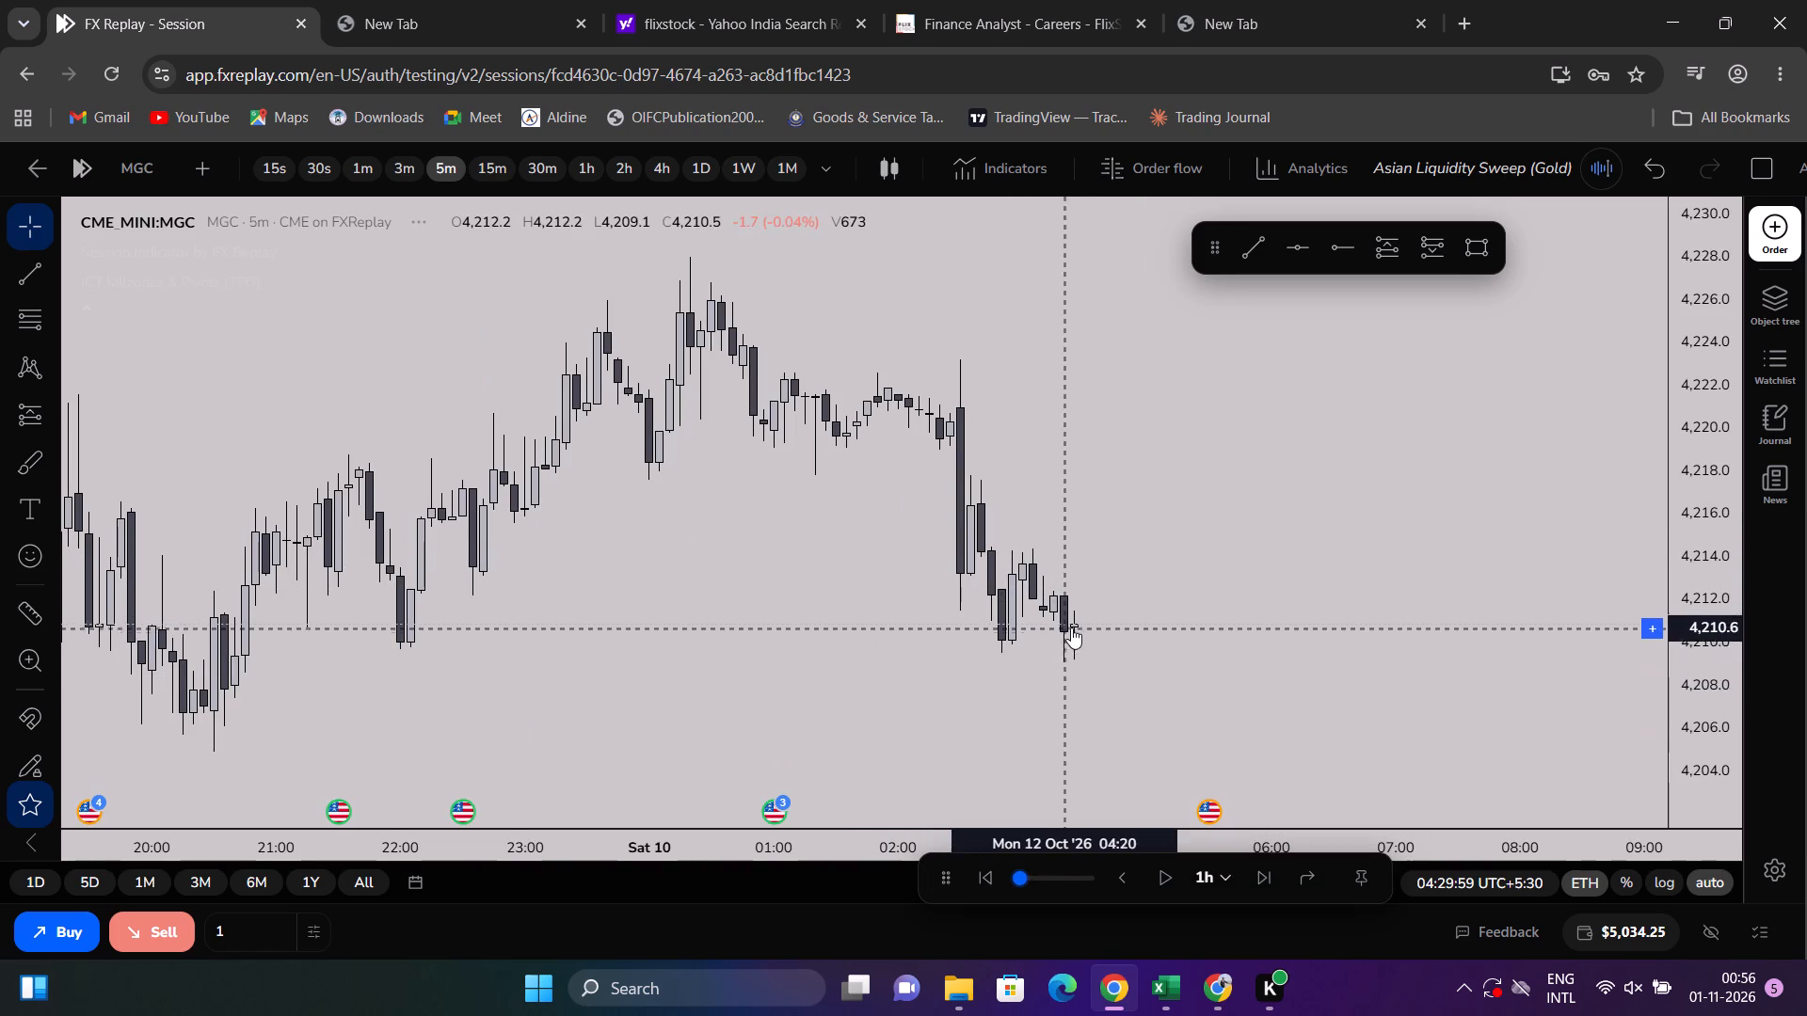
click(1118, 875)
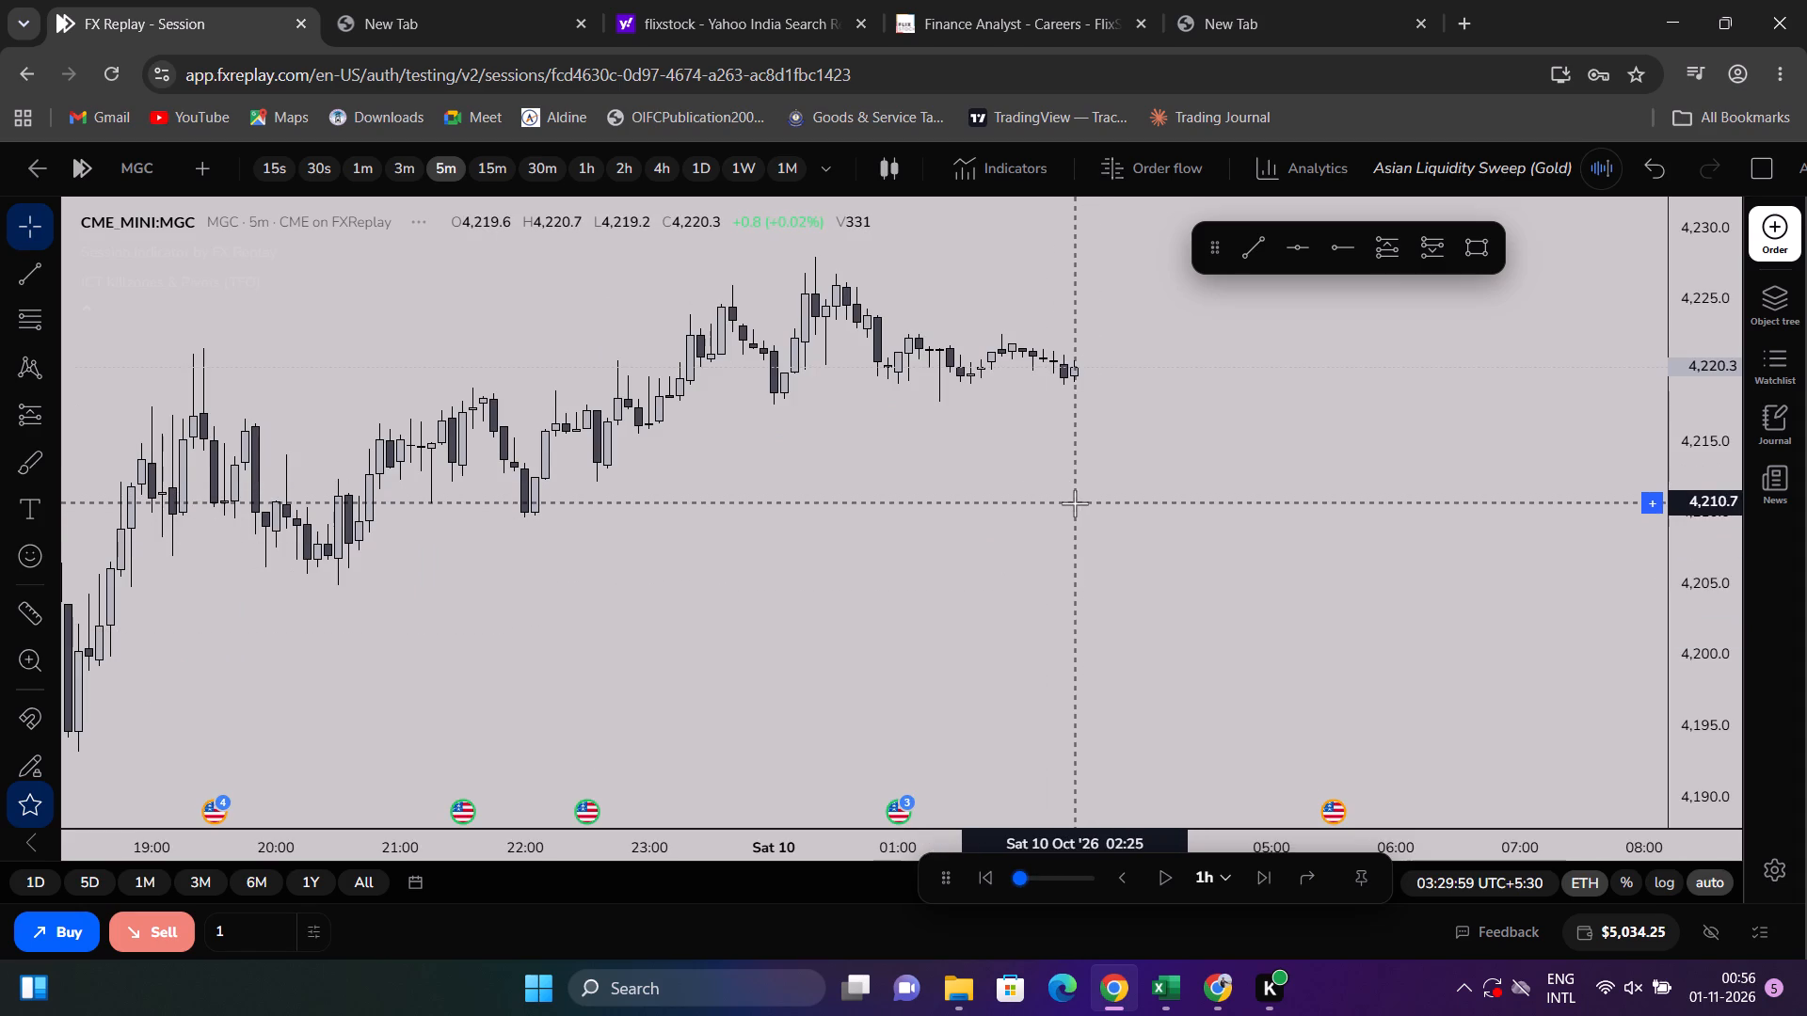
Switch the MGC chart to the 1D timeframe.
scroll(1047, 549, down, 4)
scroll(1147, 425, down, 4)
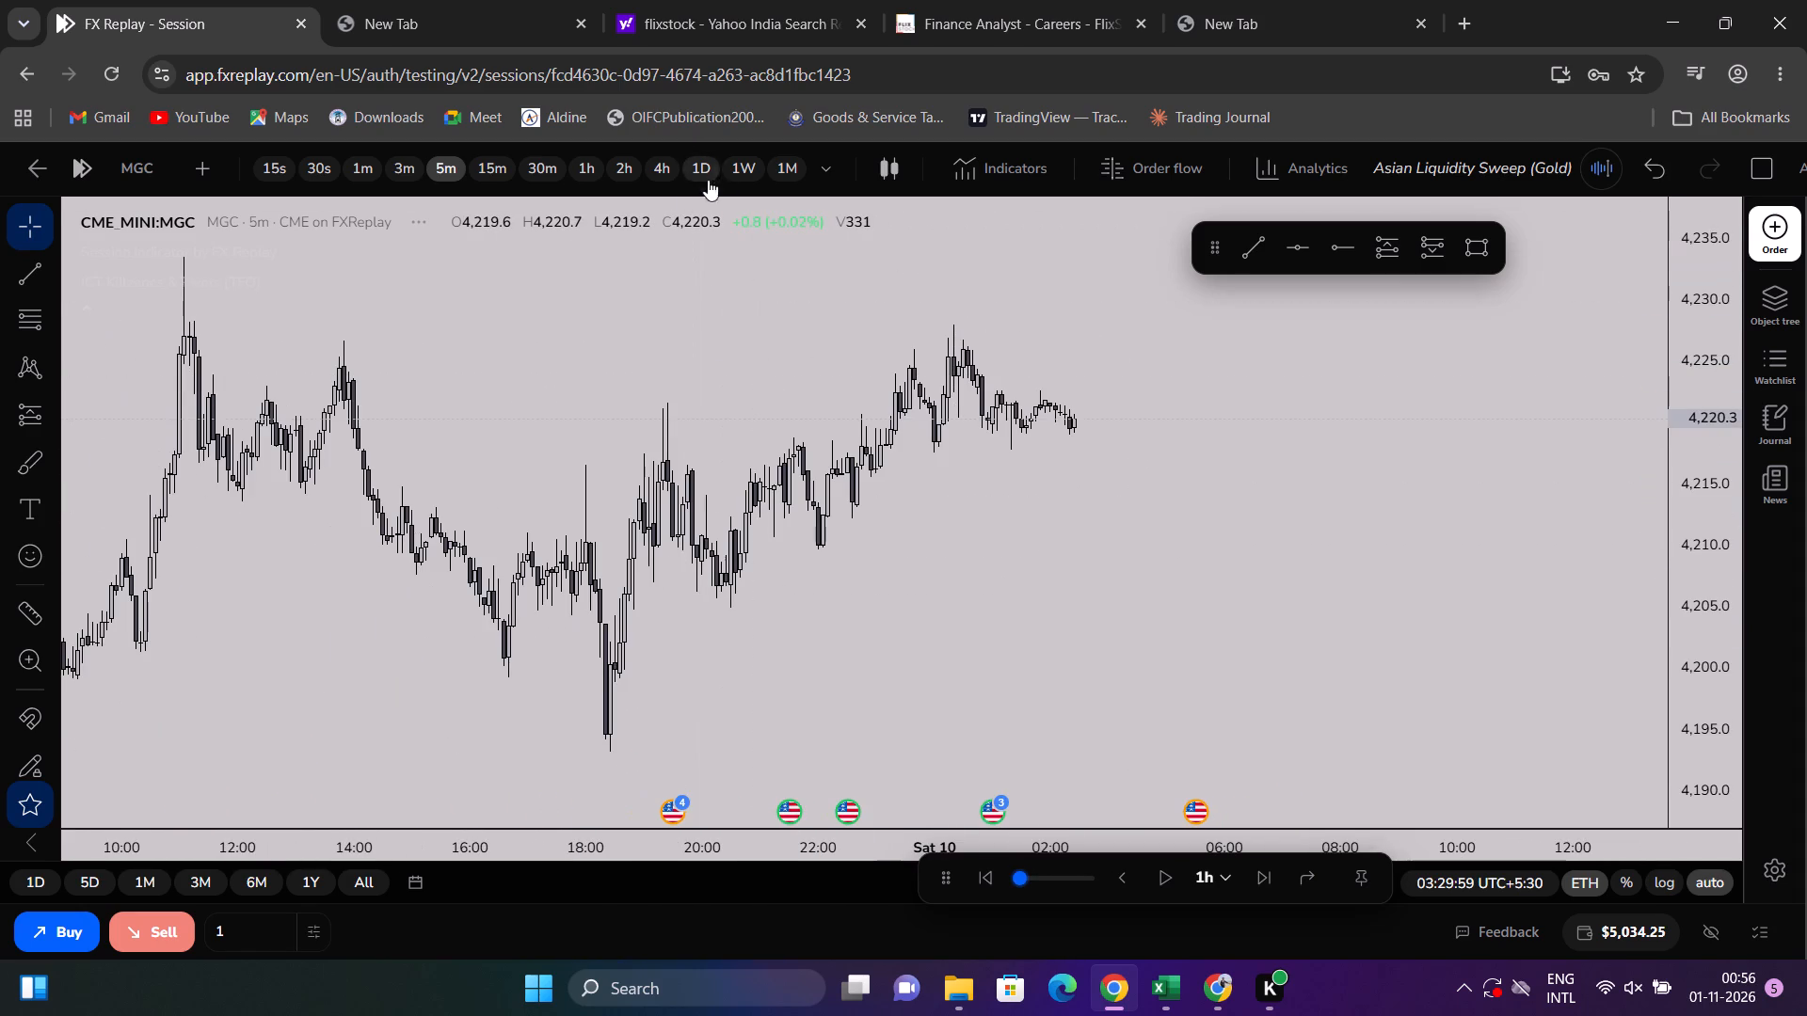
click(708, 162)
Draw a horizontal ray from the low of the 9 October daily candle, at about 4,156.3.
scroll(1199, 539, up, 5)
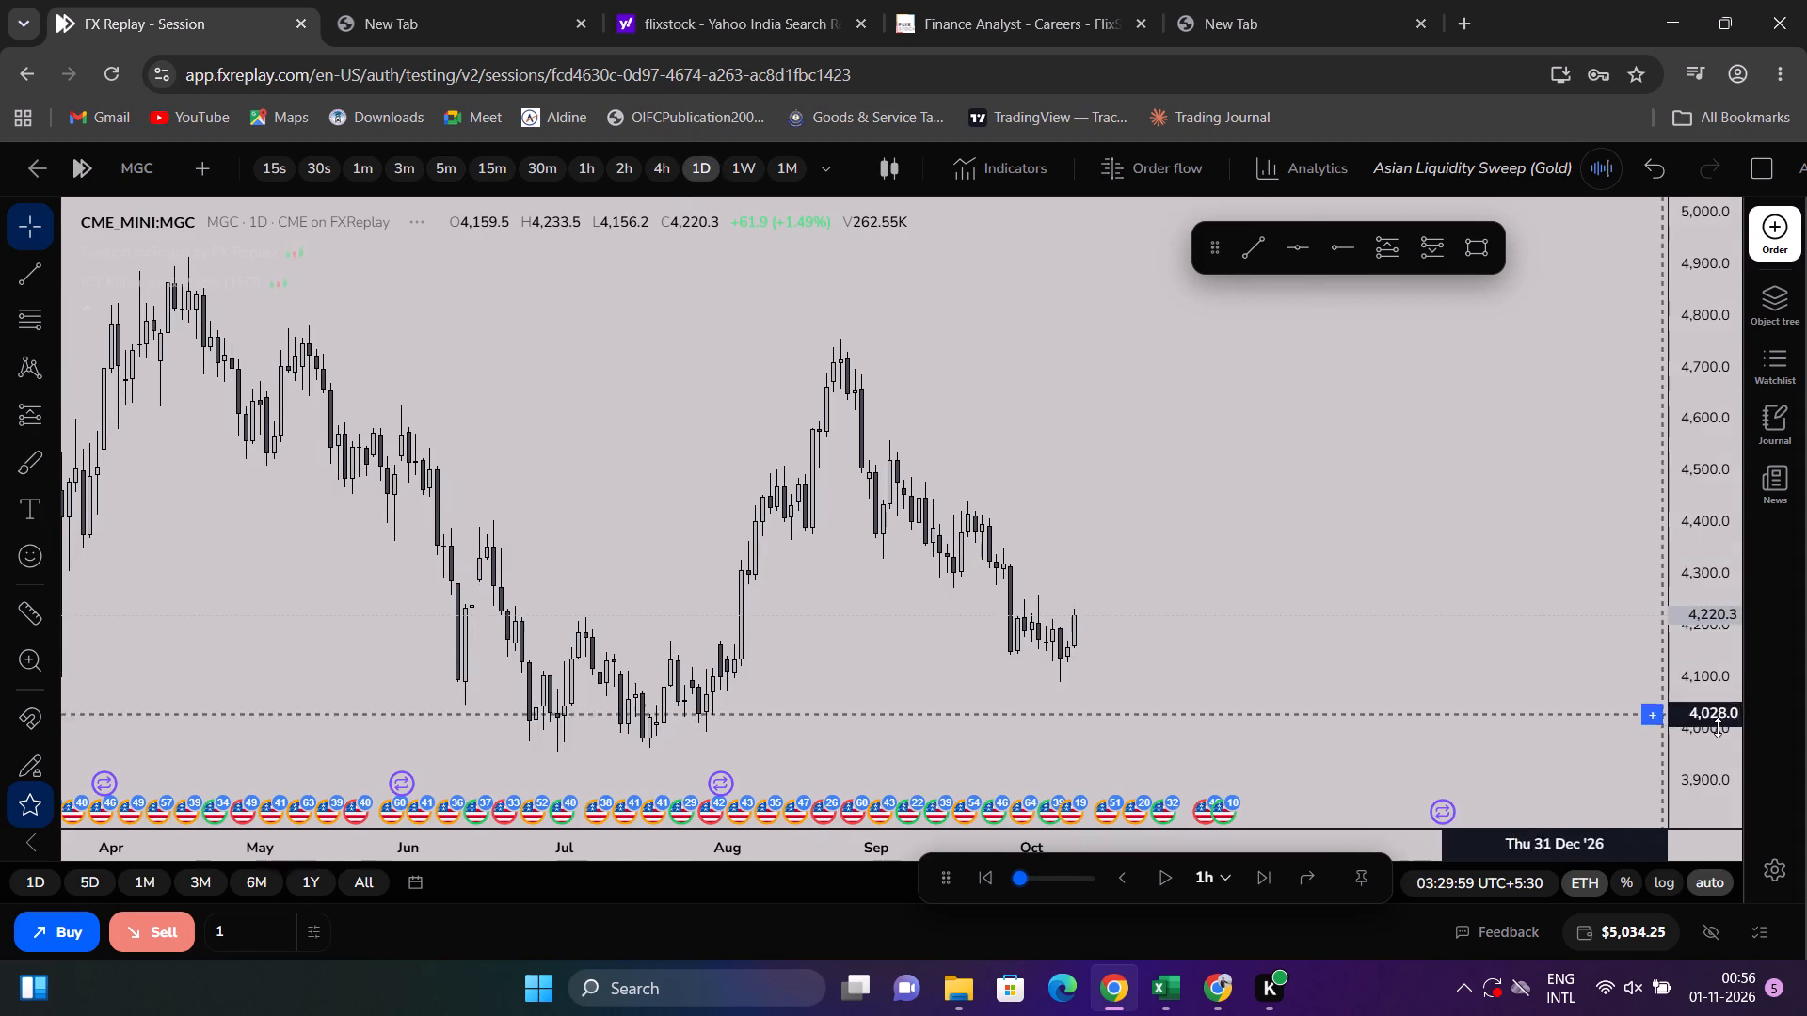
drag(1727, 716, 1713, 468)
scroll(1550, 517, up, 4)
drag(1498, 500, 1495, 242)
scroll(1575, 342, up, 4)
drag(1708, 692, 1683, 473)
scroll(1427, 528, up, 5)
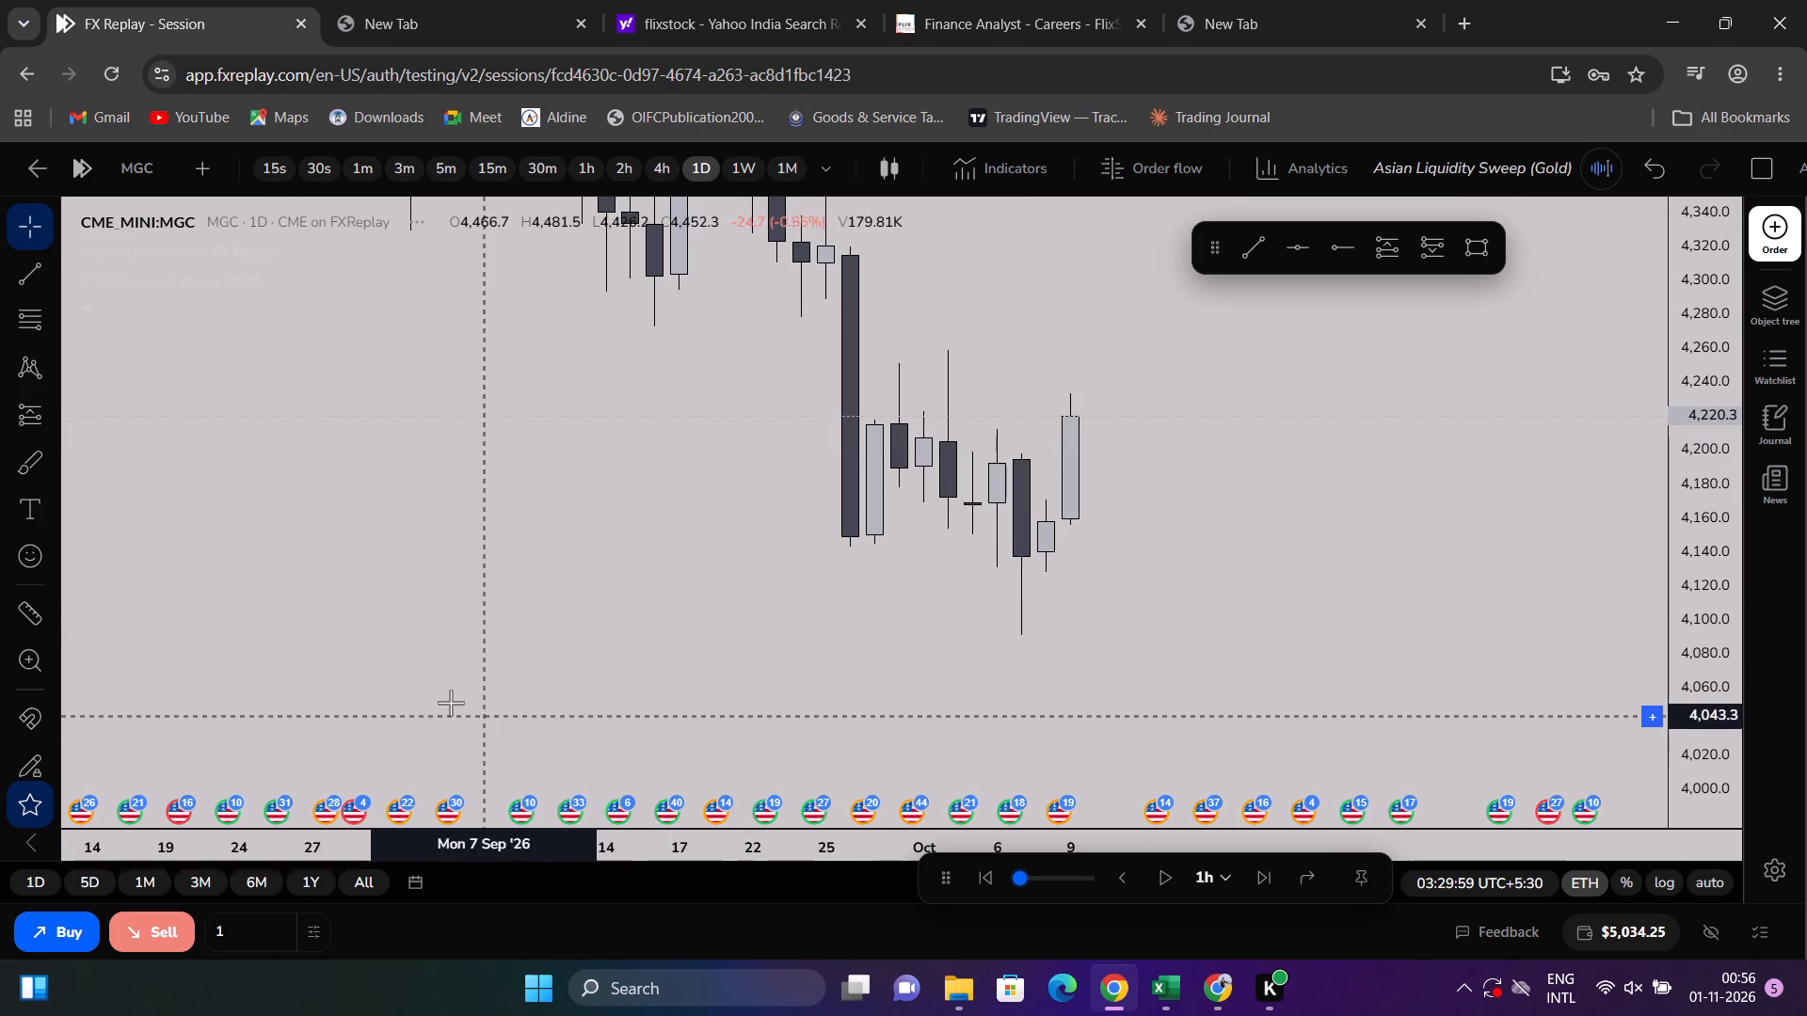
click(61, 262)
click(59, 282)
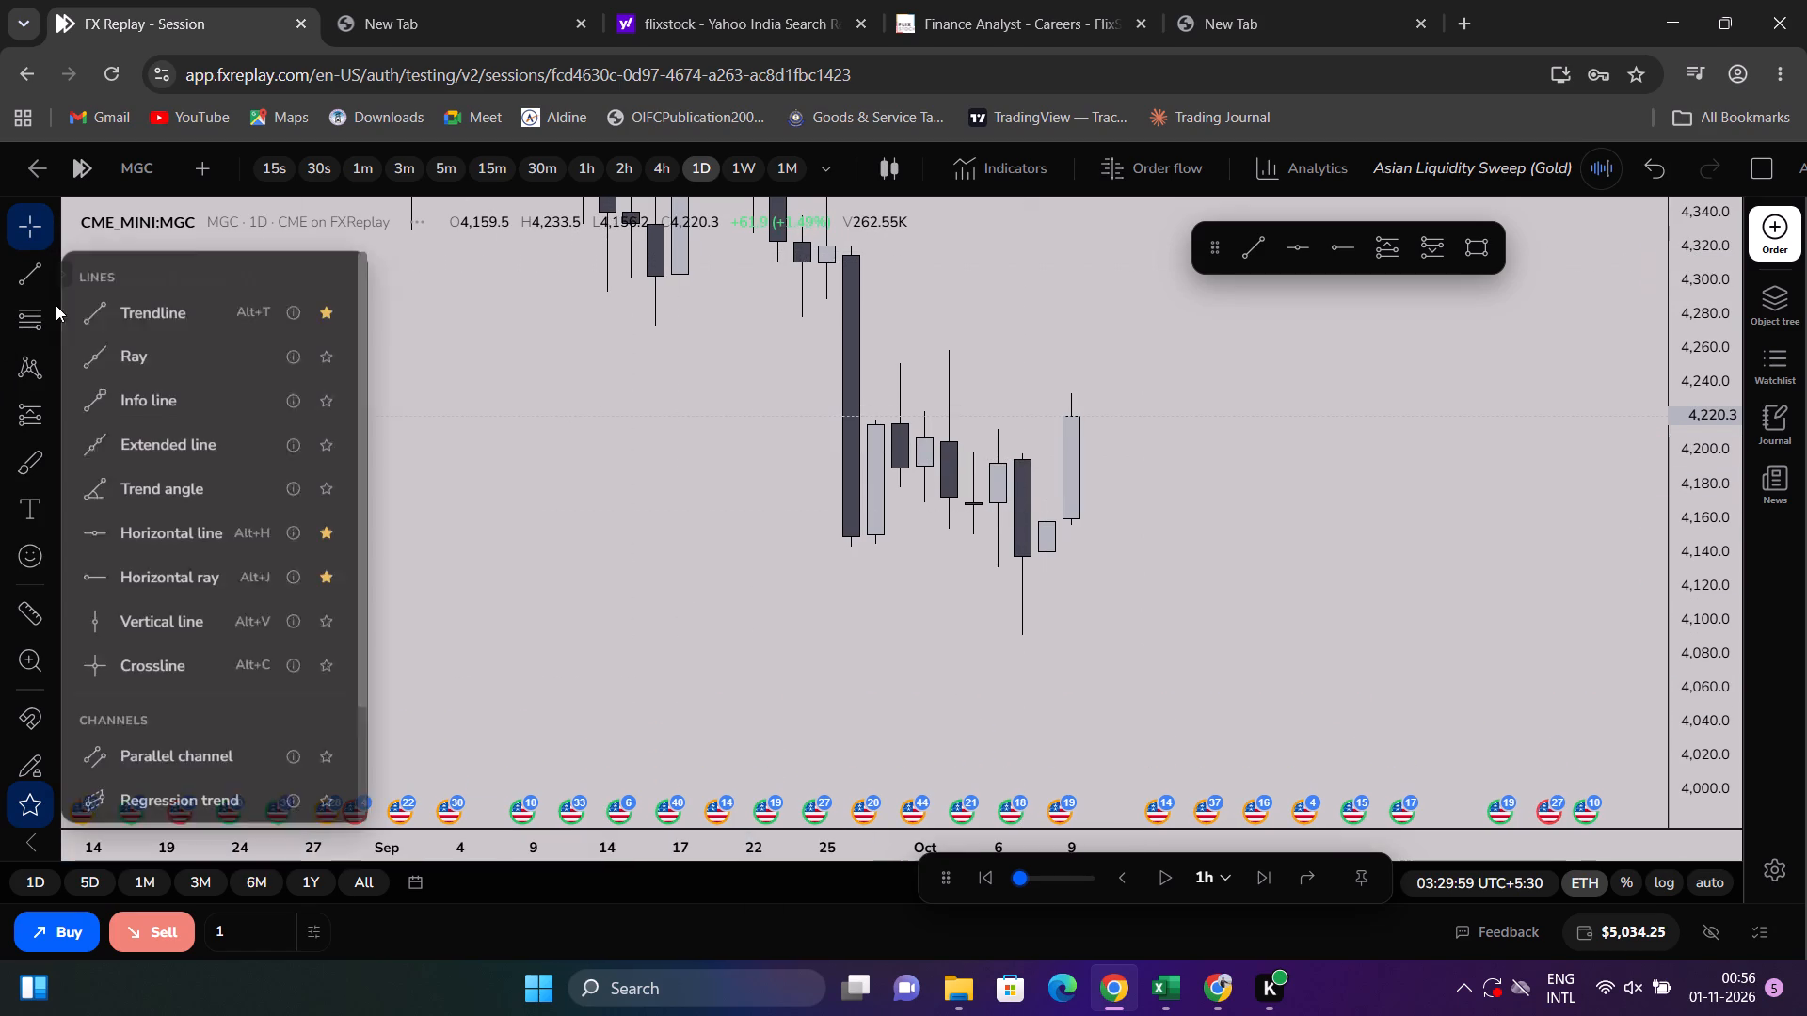
click(176, 572)
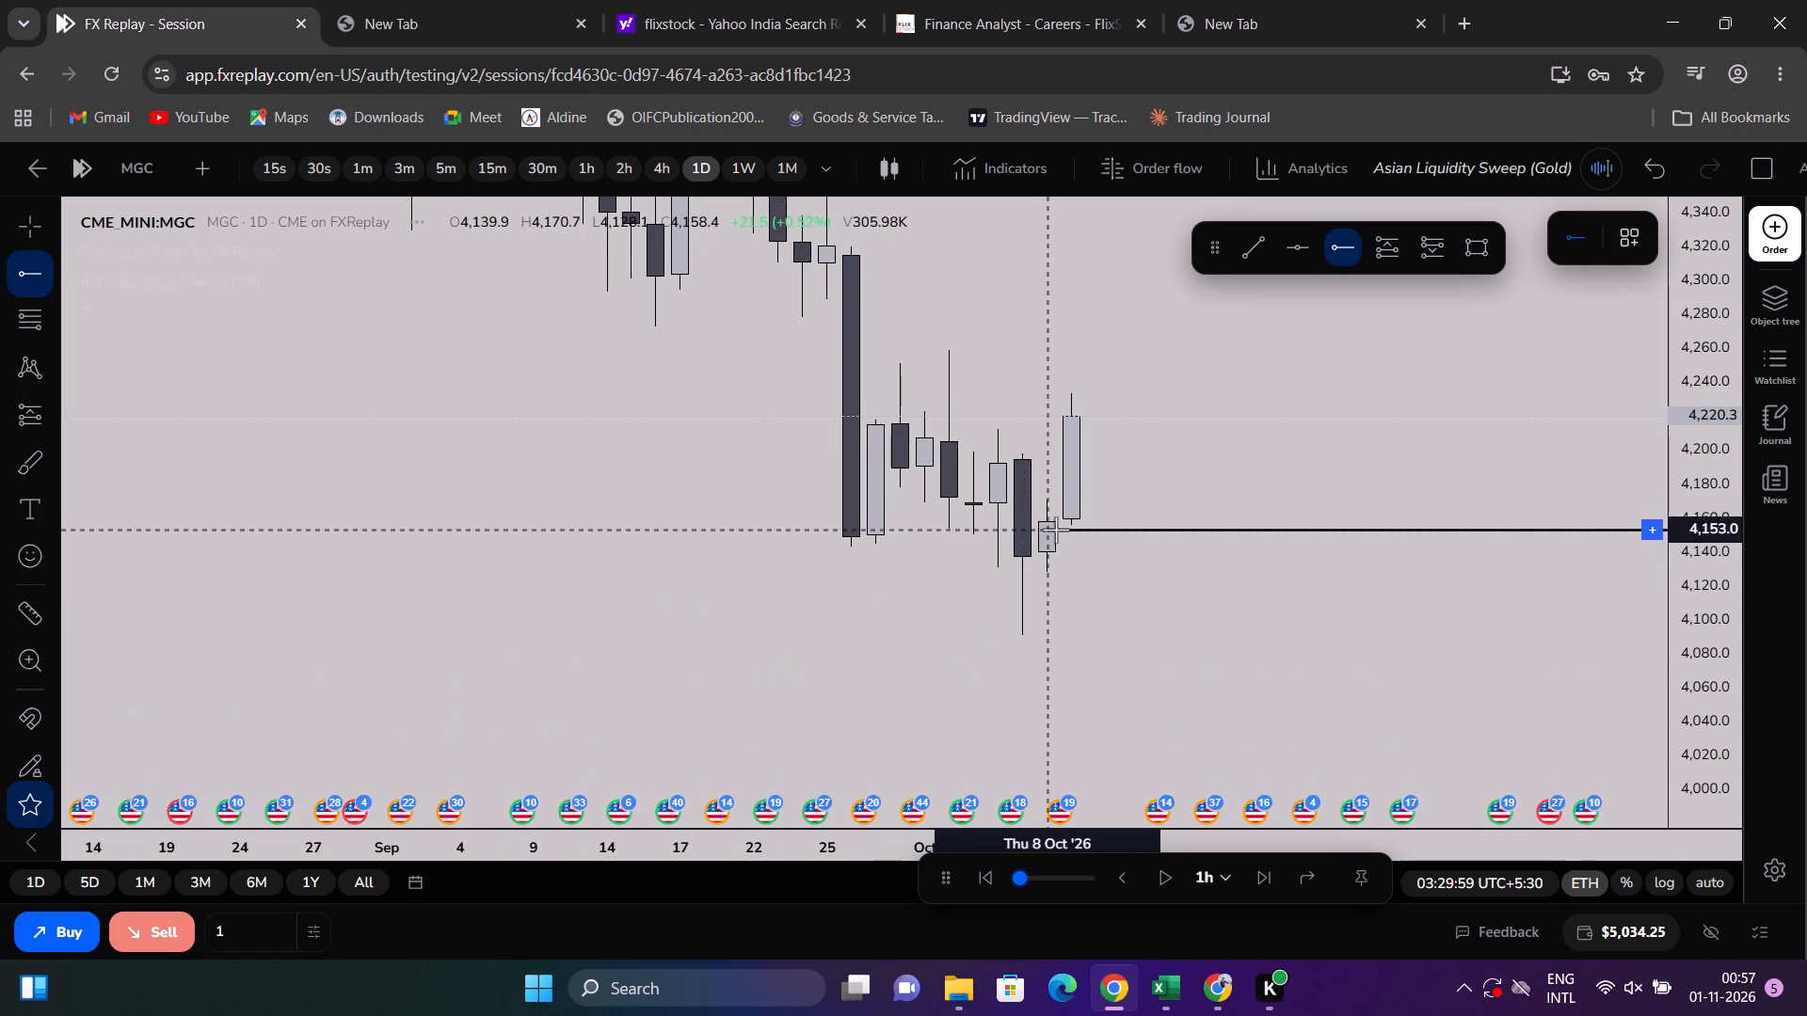
click(1063, 524)
click(1076, 536)
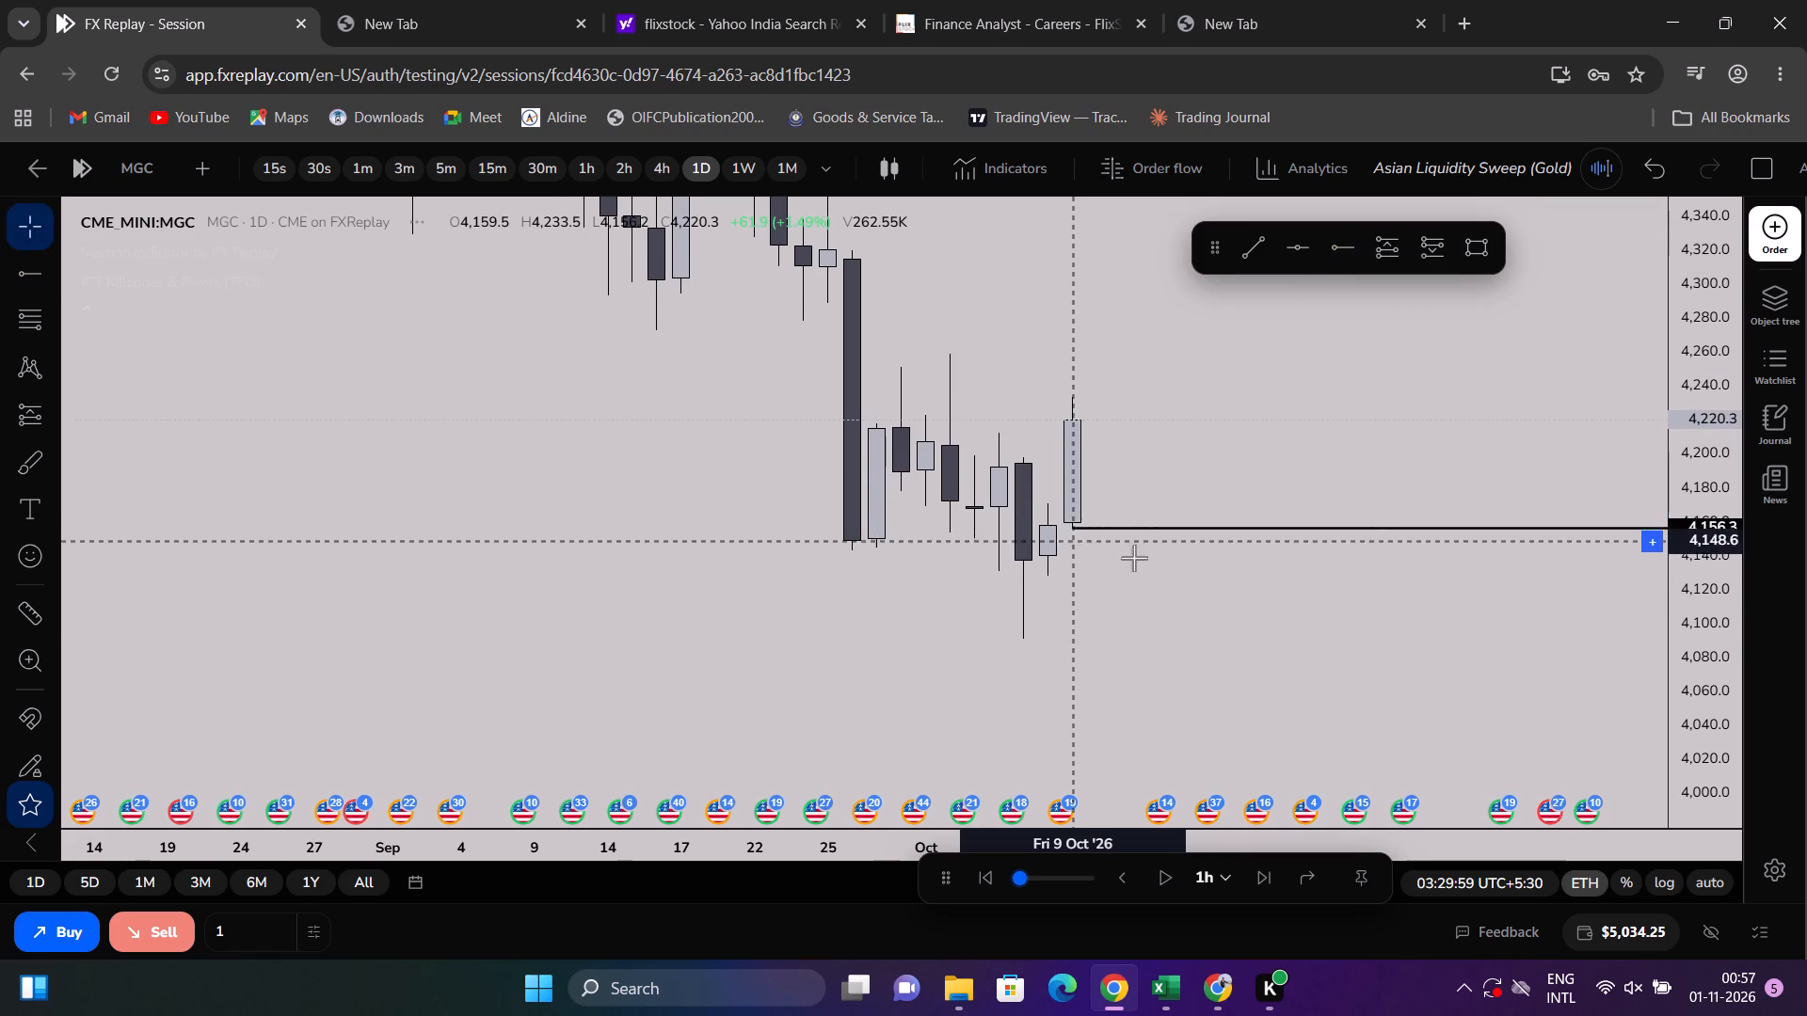
Draw a second horizontal ray from the high of the 9 October daily candle, at about 4,233.4.
drag(1727, 690, 1692, 139)
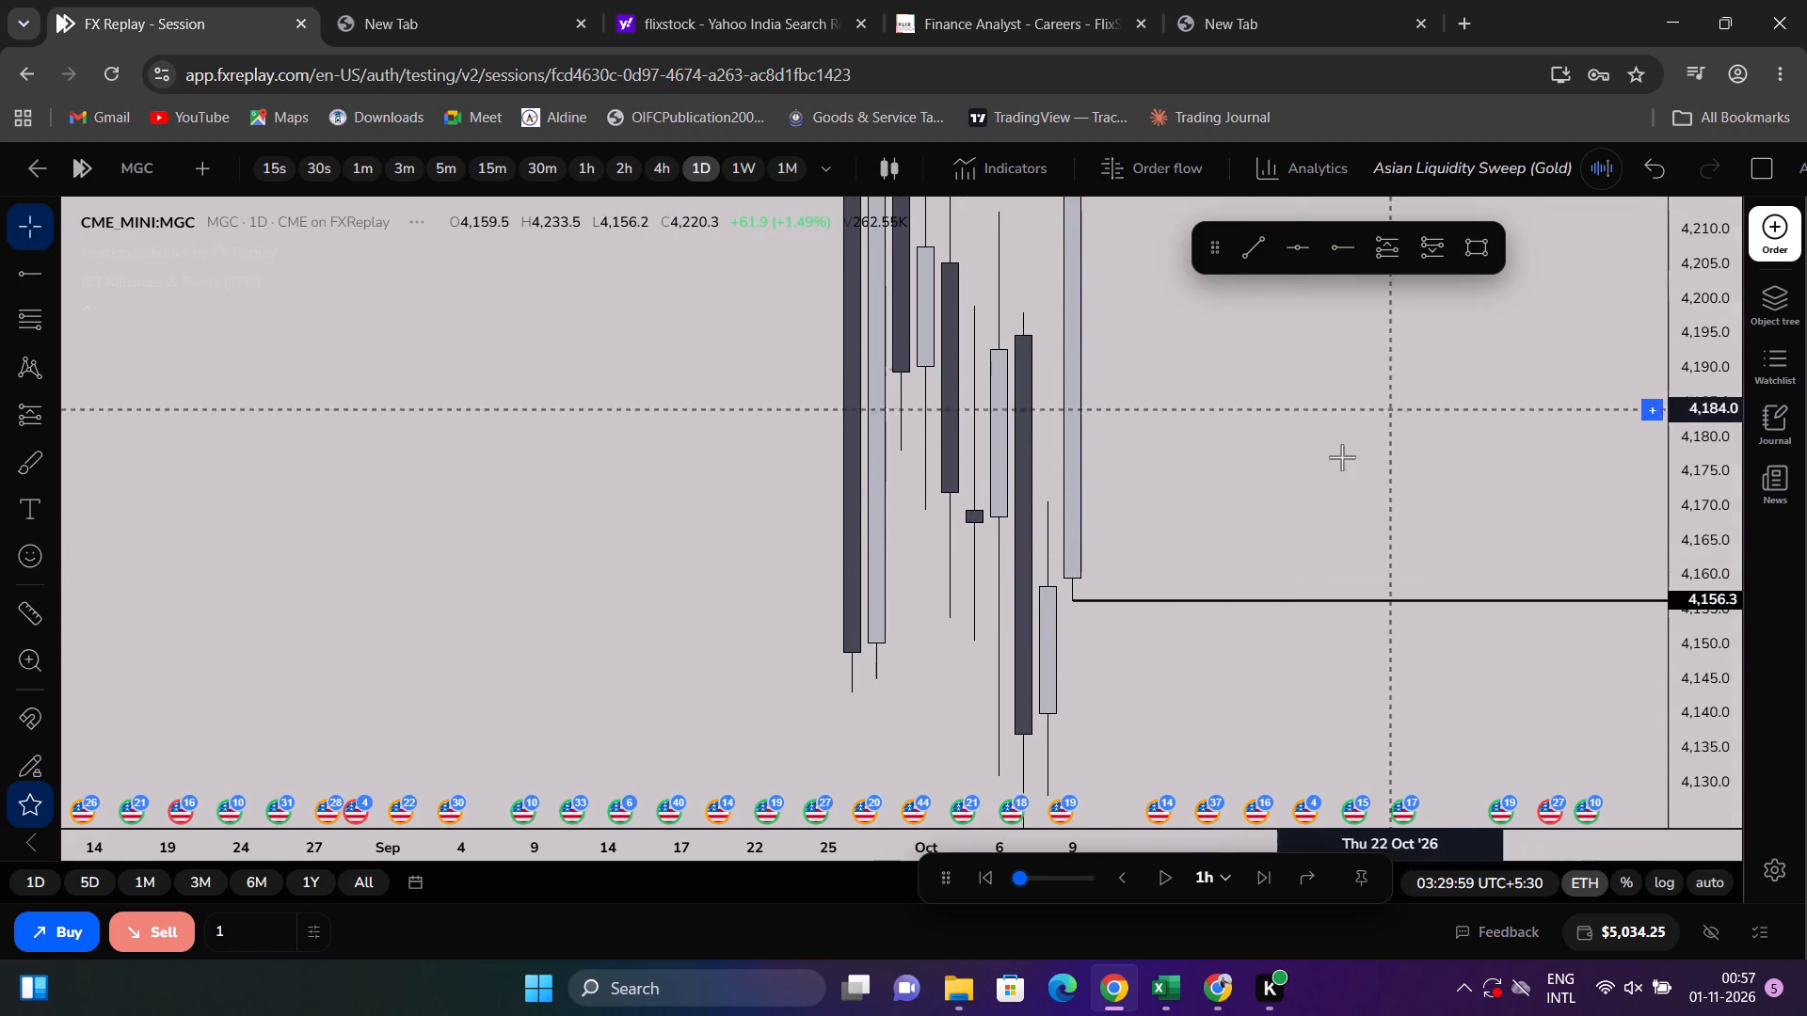
drag(1351, 454, 1342, 746)
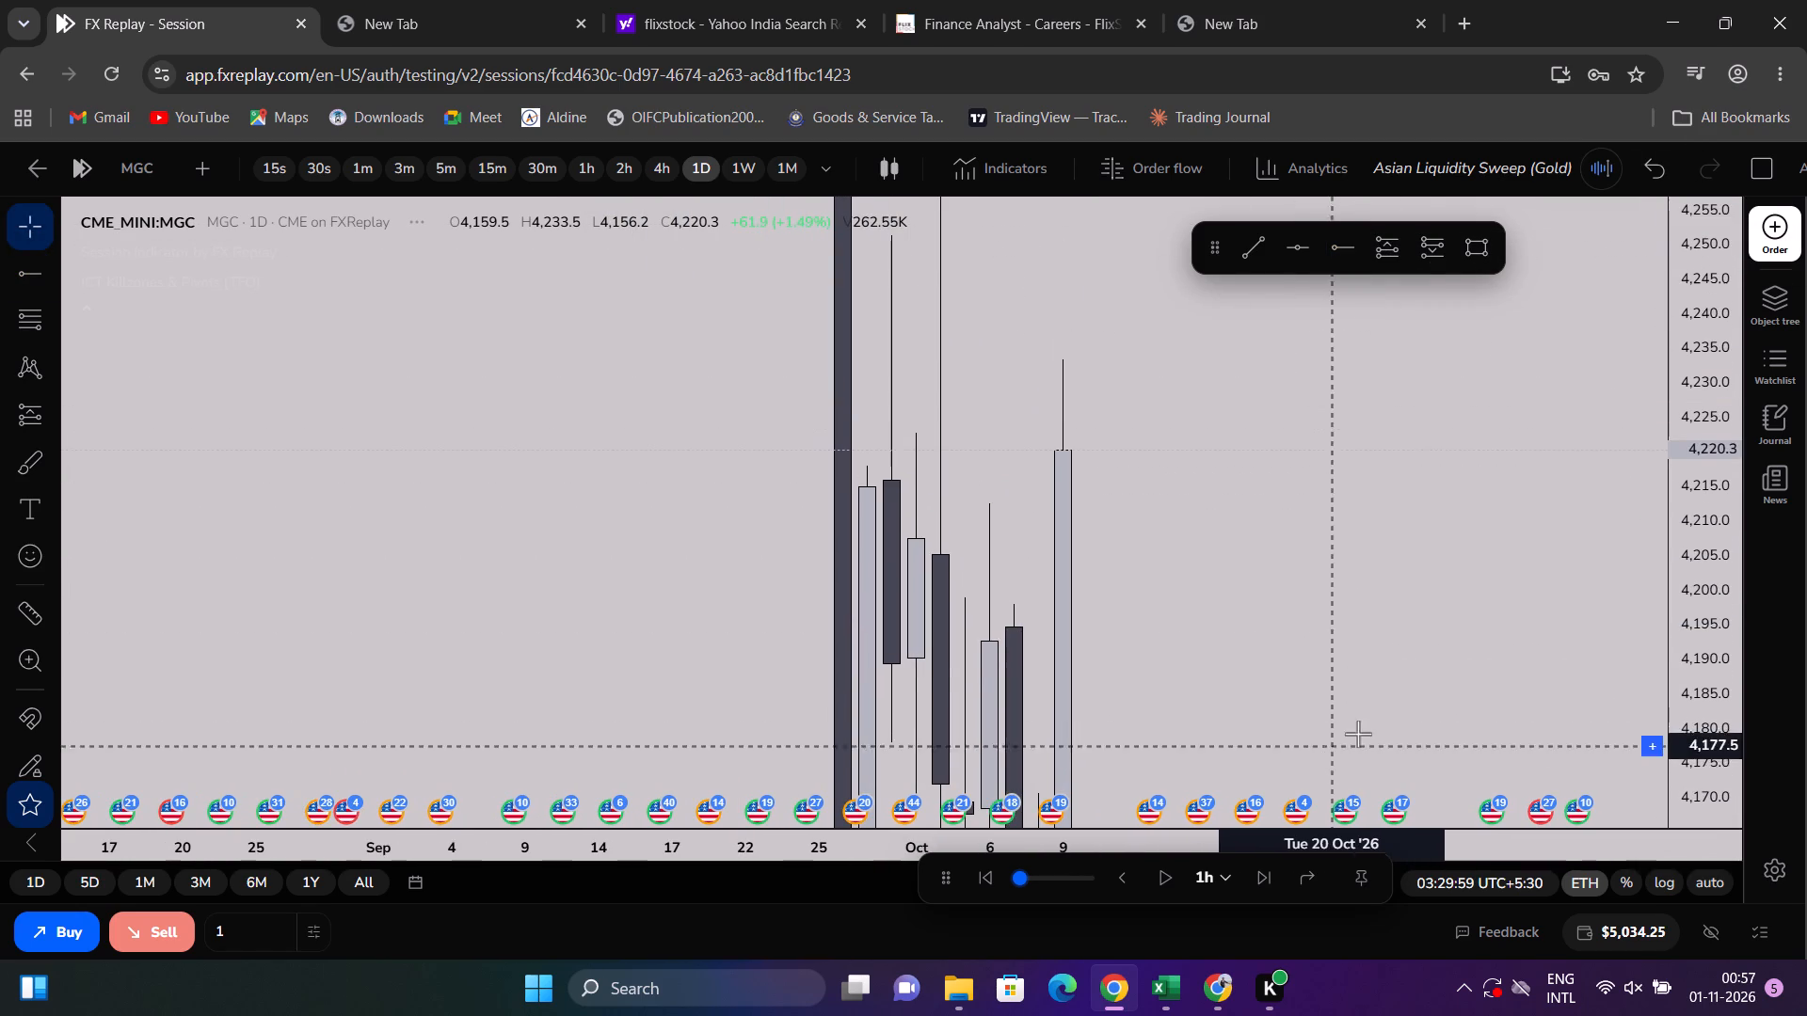
drag(1695, 346, 1604, 820)
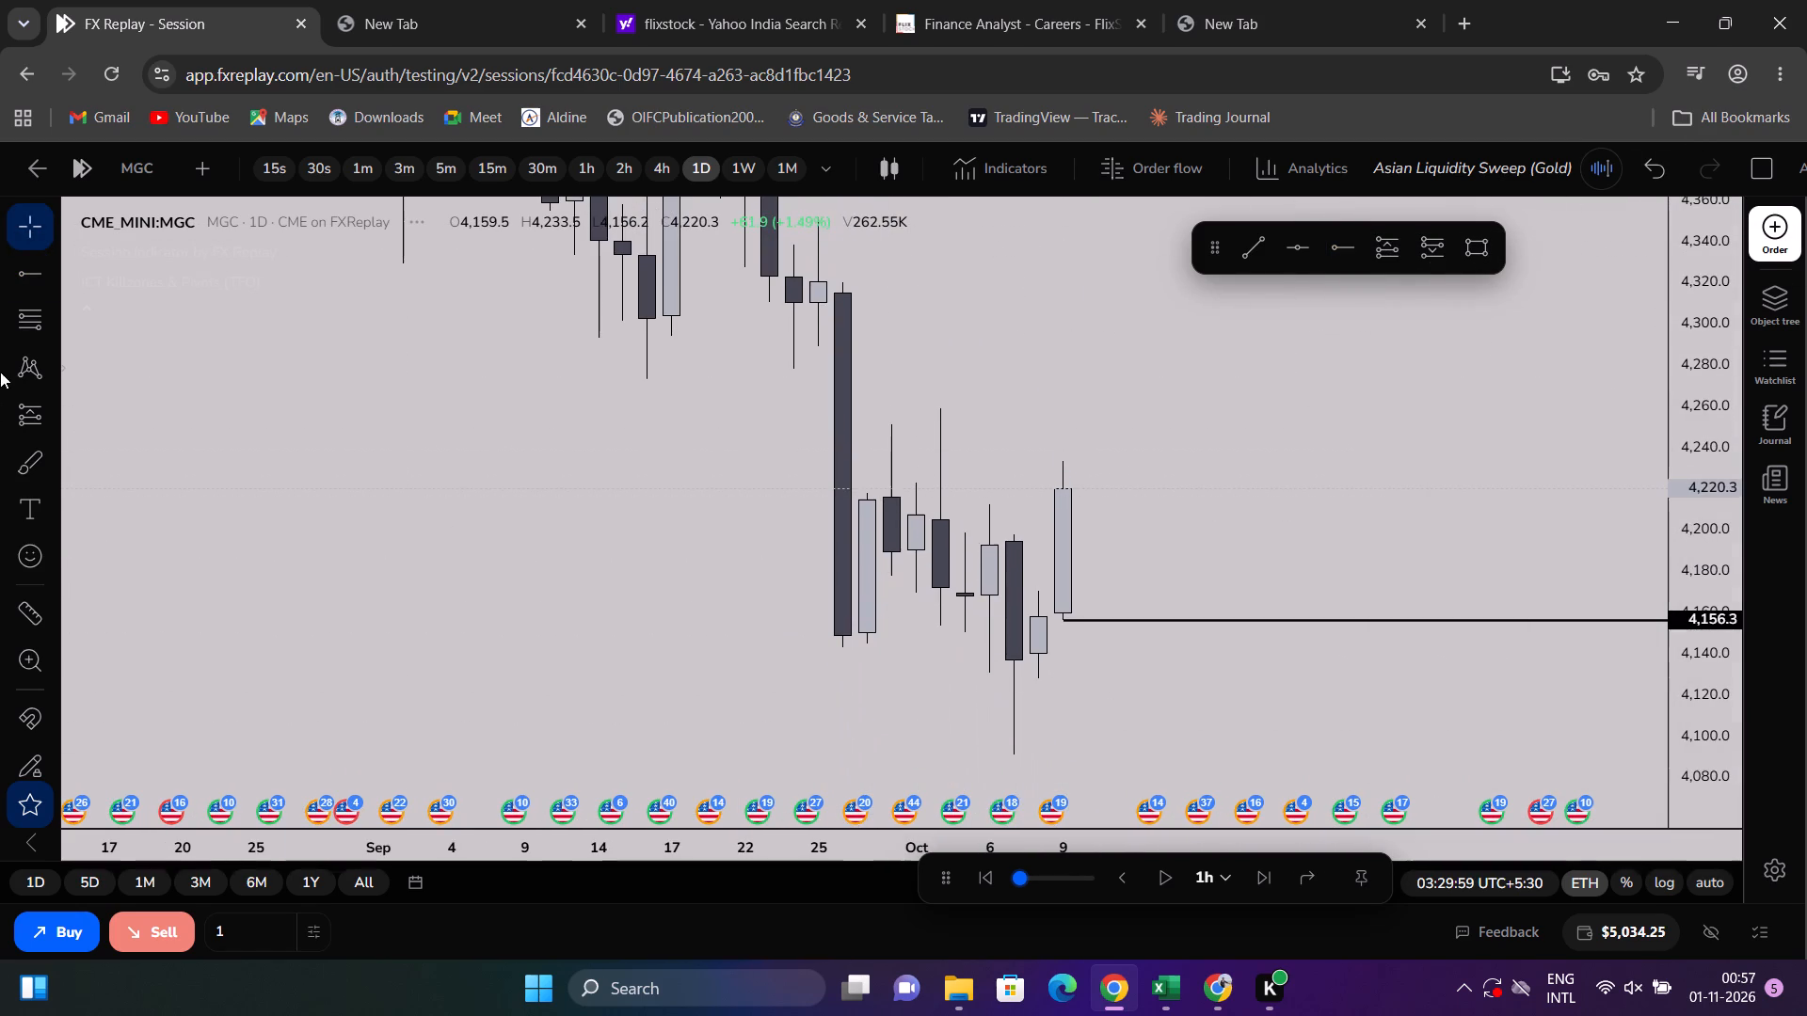
click(28, 261)
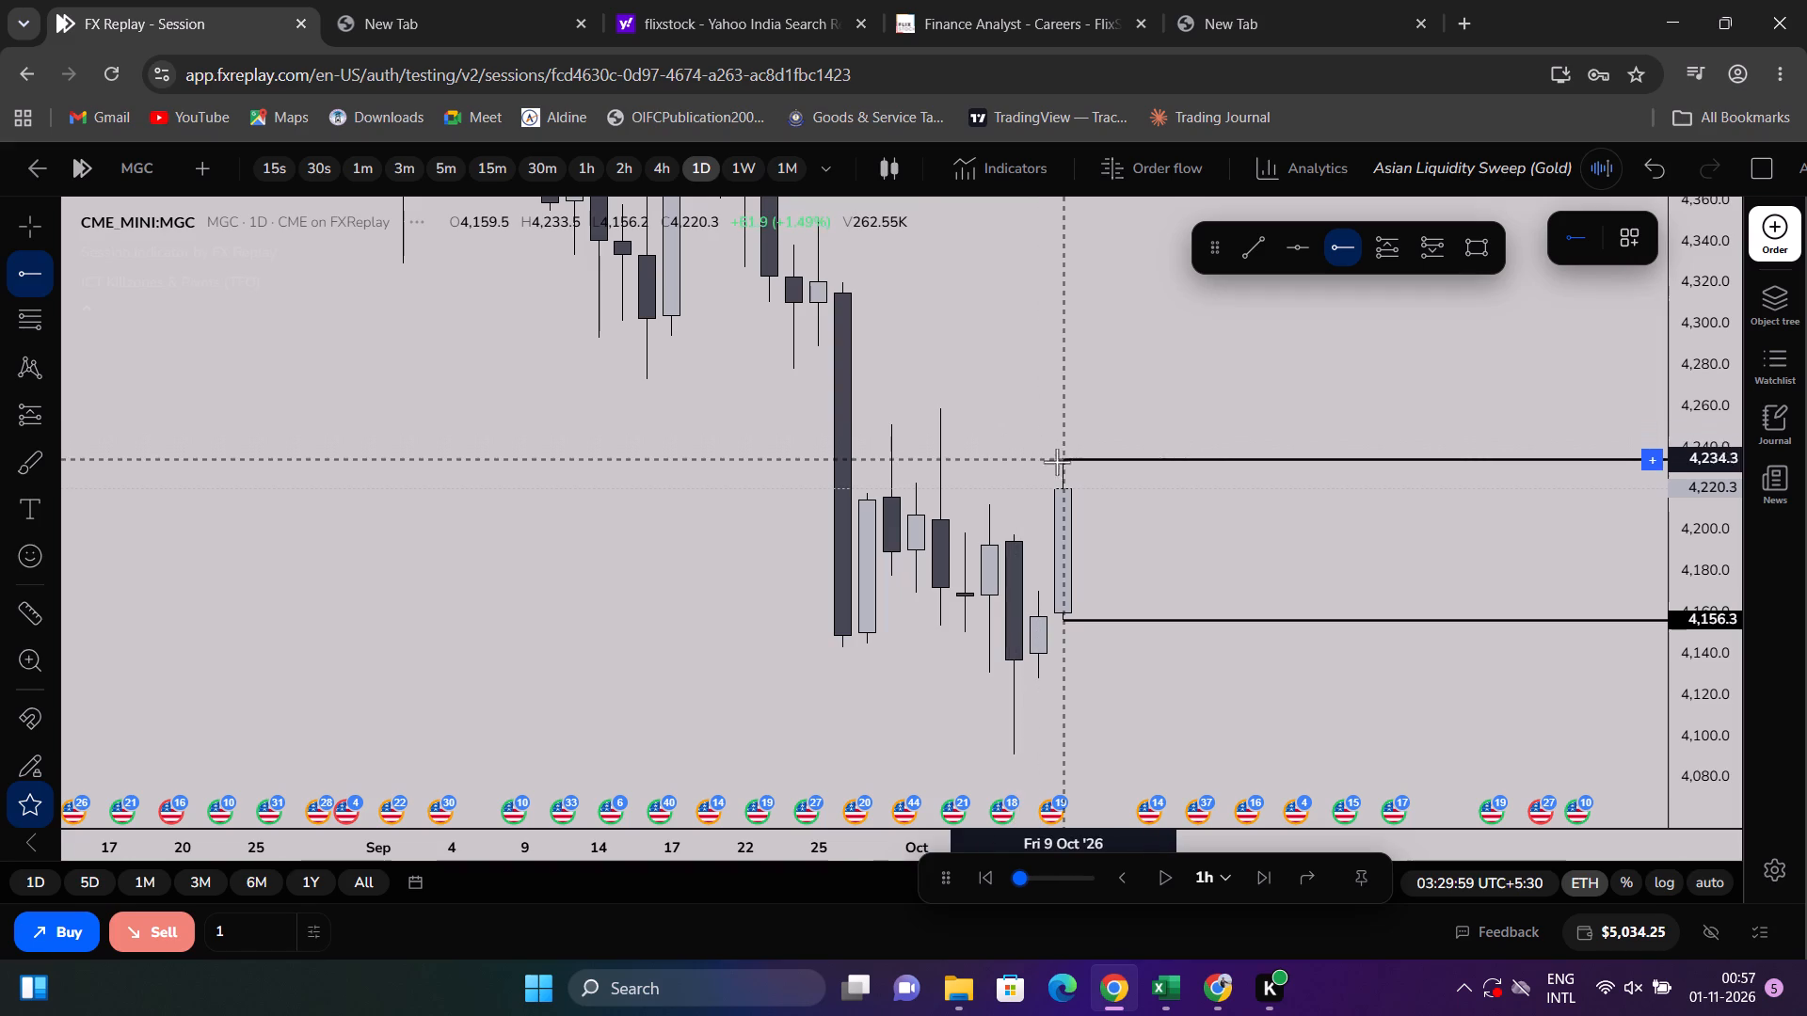
click(1054, 461)
click(1104, 488)
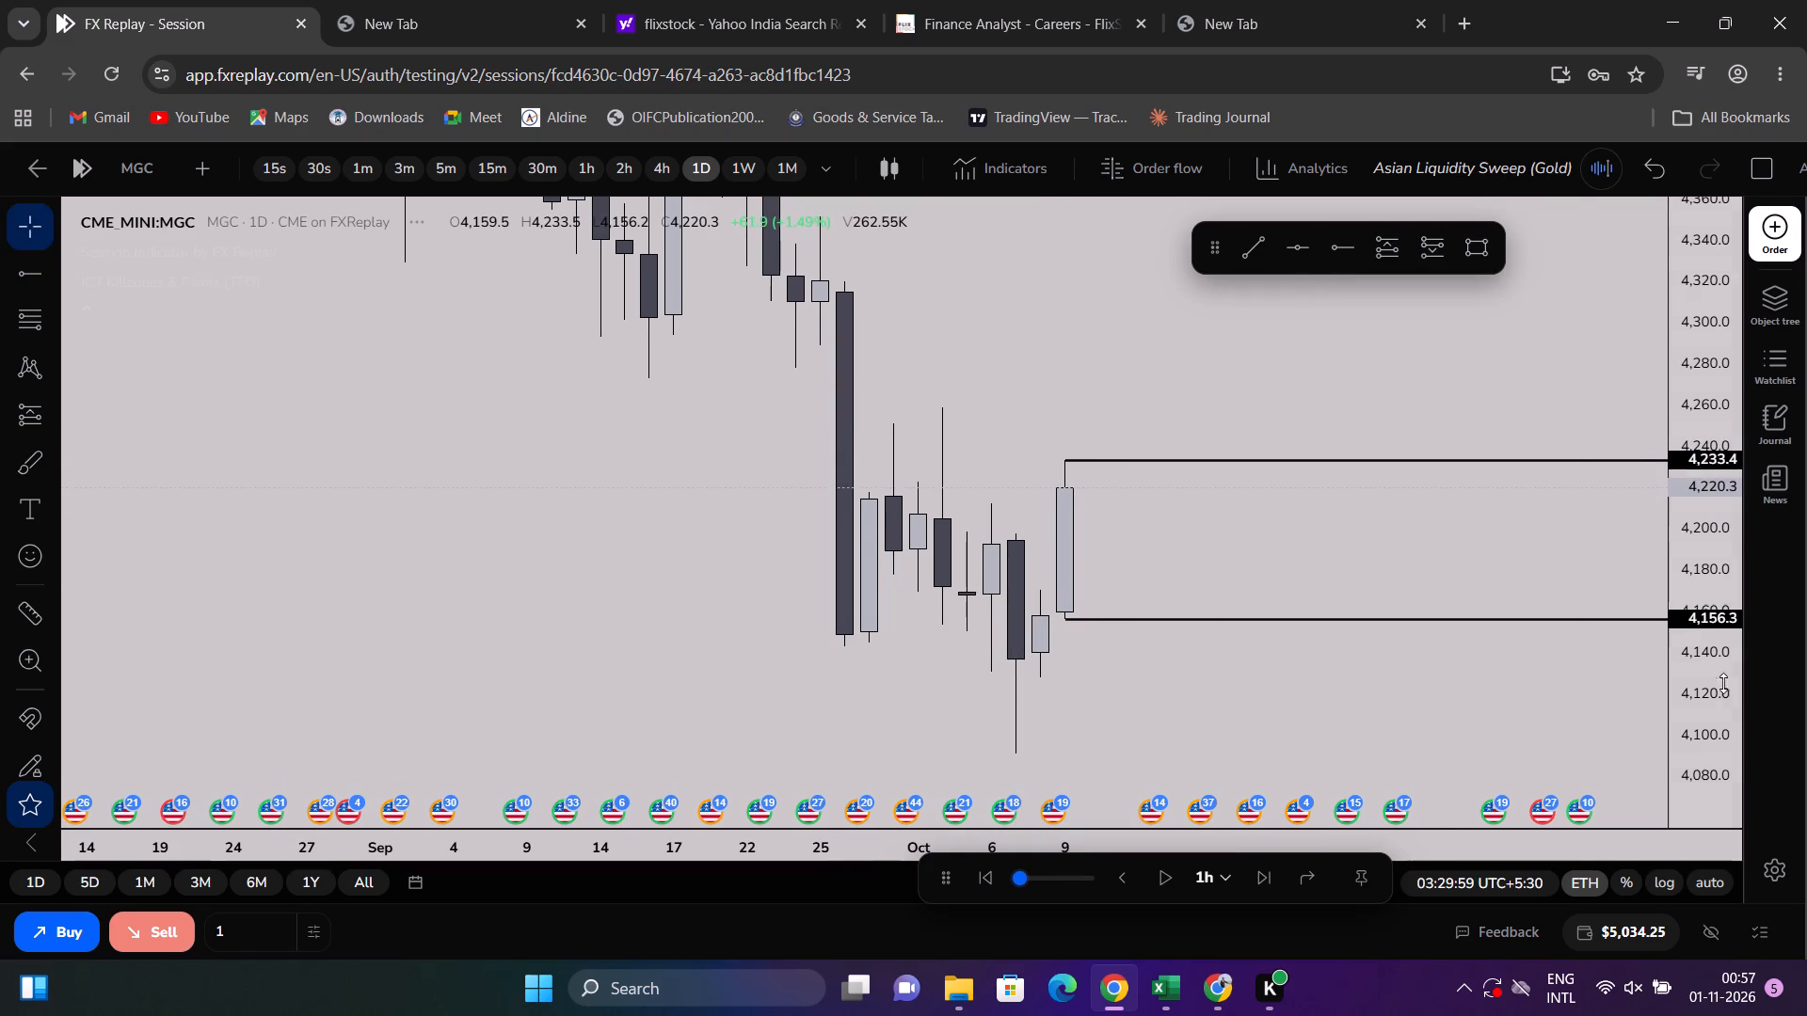
Label the horizontal ray at the 9 October low with the text PDL.
drag(1728, 746, 1707, 288)
scroll(1444, 288, up, 4)
click(1566, 571)
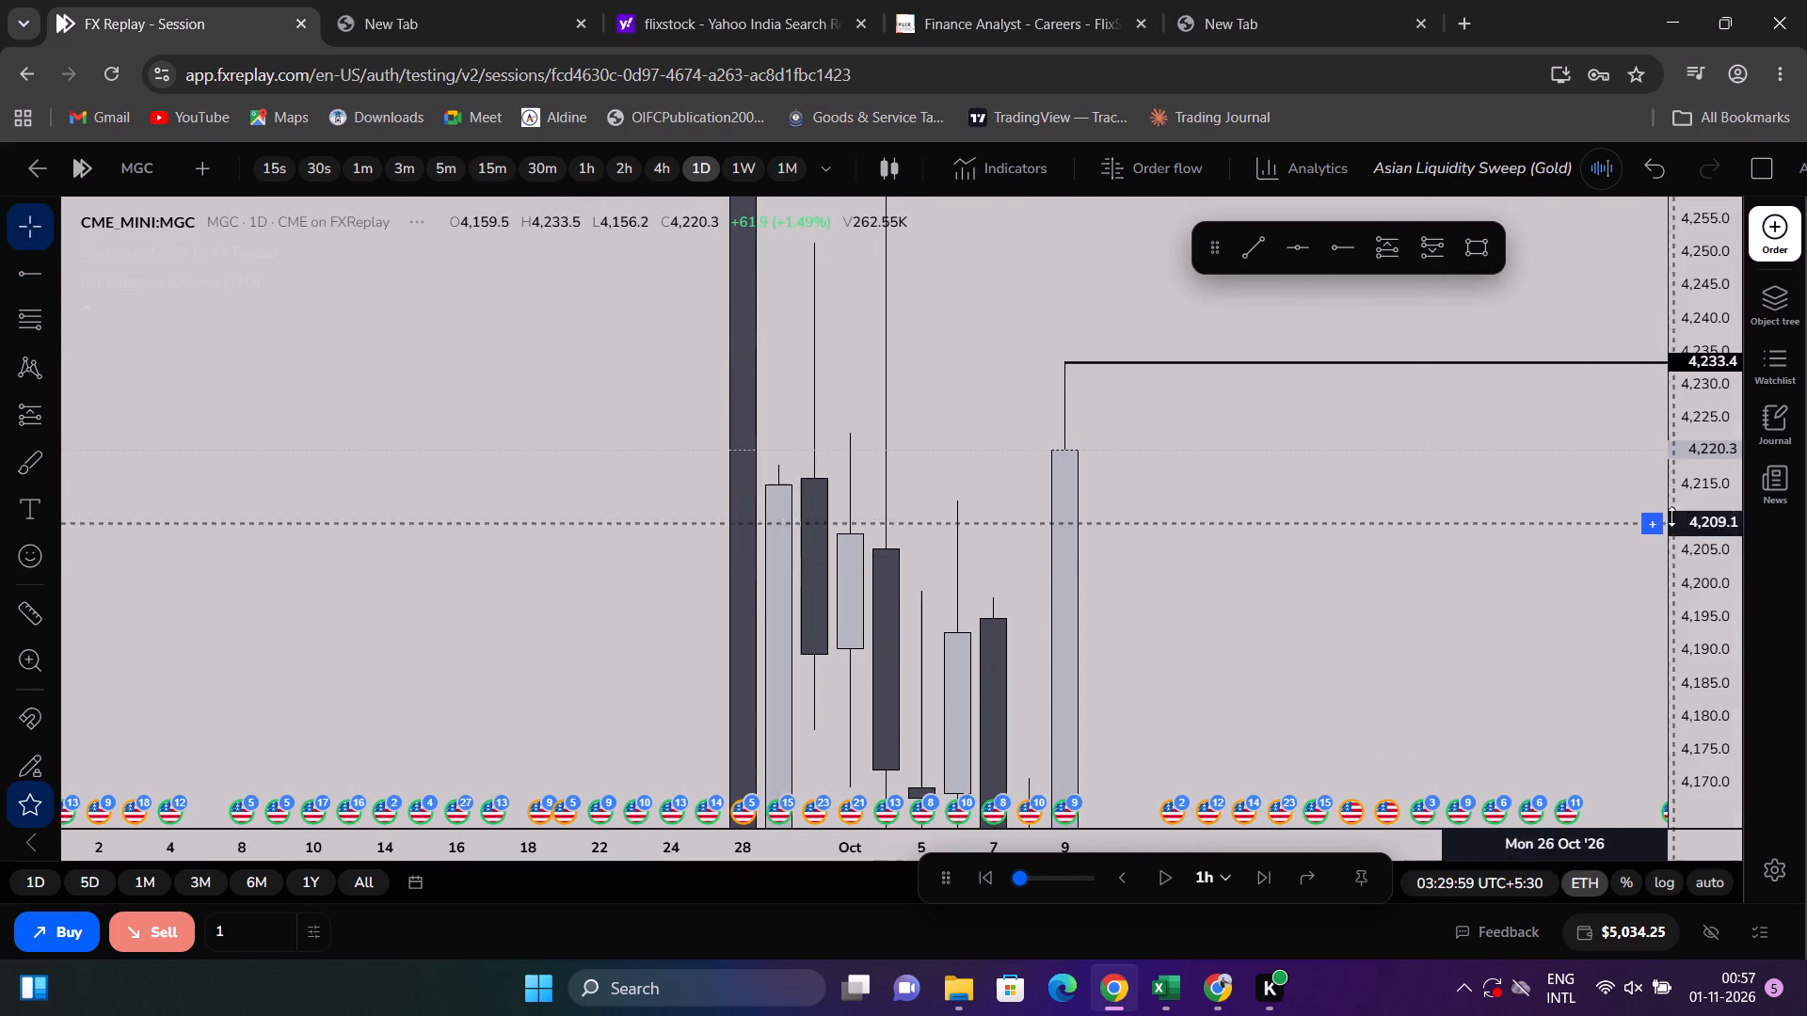
drag(1688, 504, 1627, 1007)
drag(1741, 743, 1742, 466)
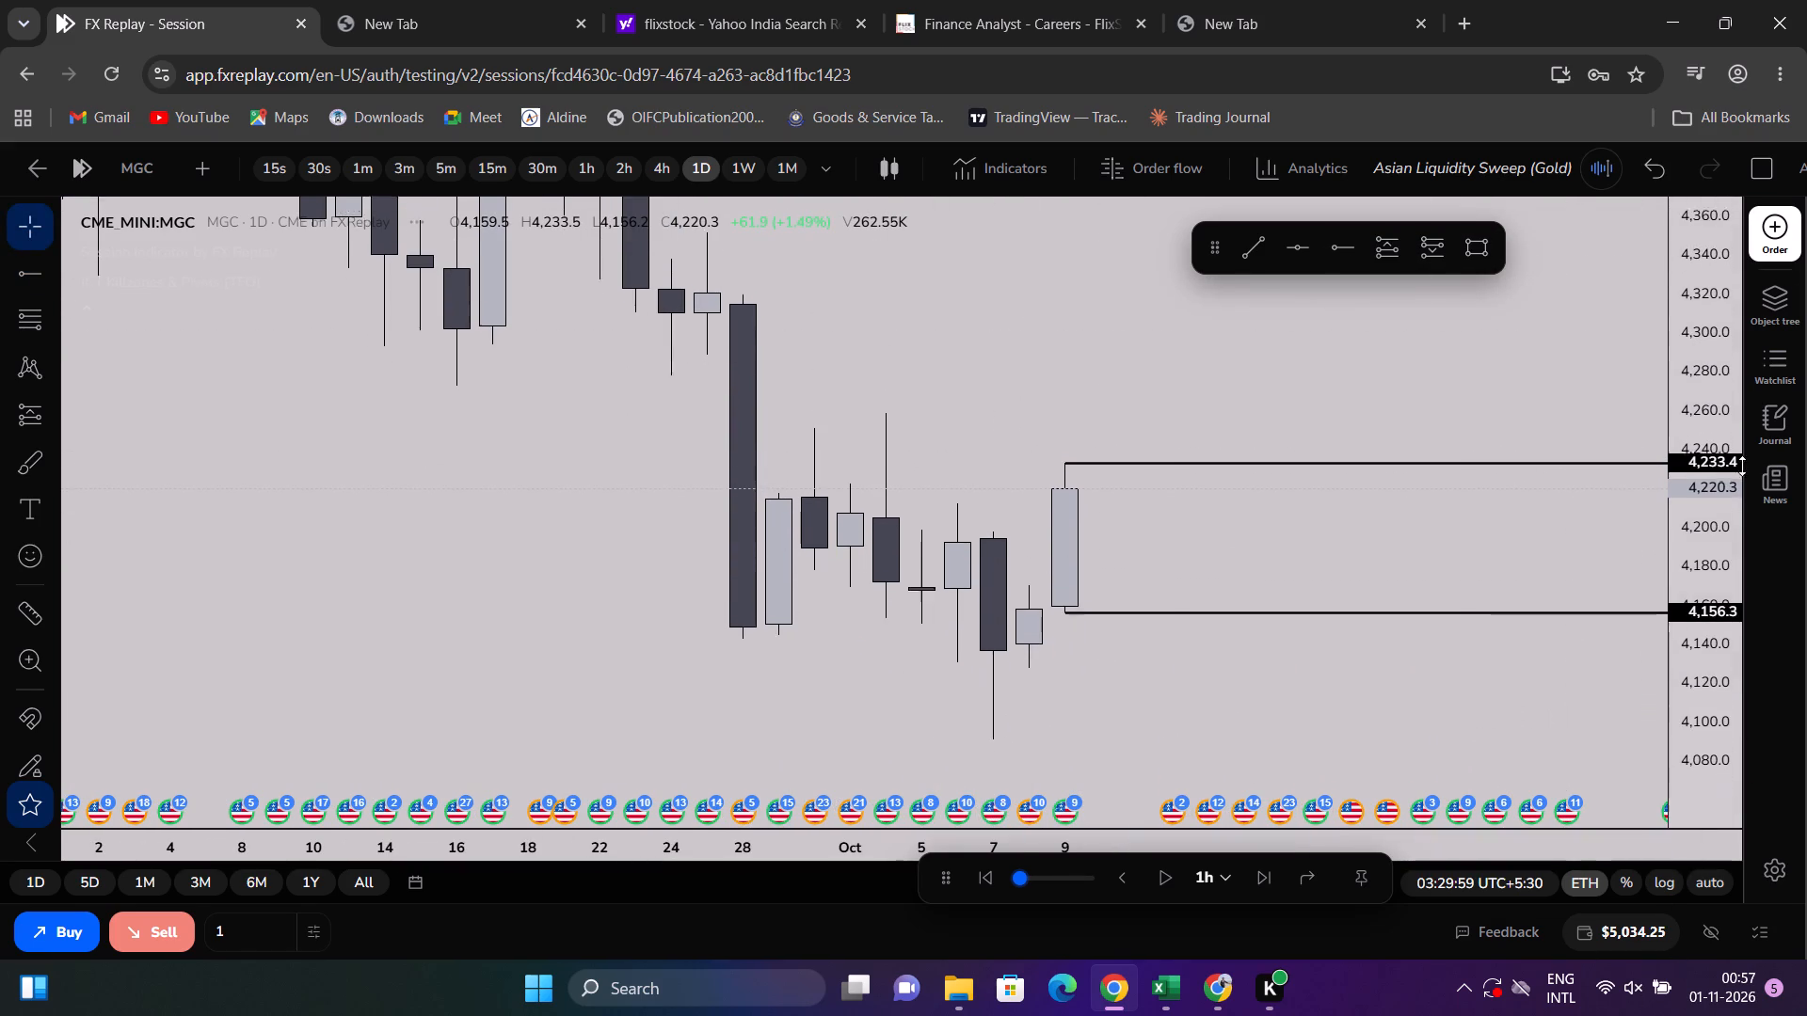
drag(1742, 466, 1742, 501)
scroll(1546, 481, down, 3)
drag(1447, 532, 1450, 441)
drag(1722, 724, 1744, 398)
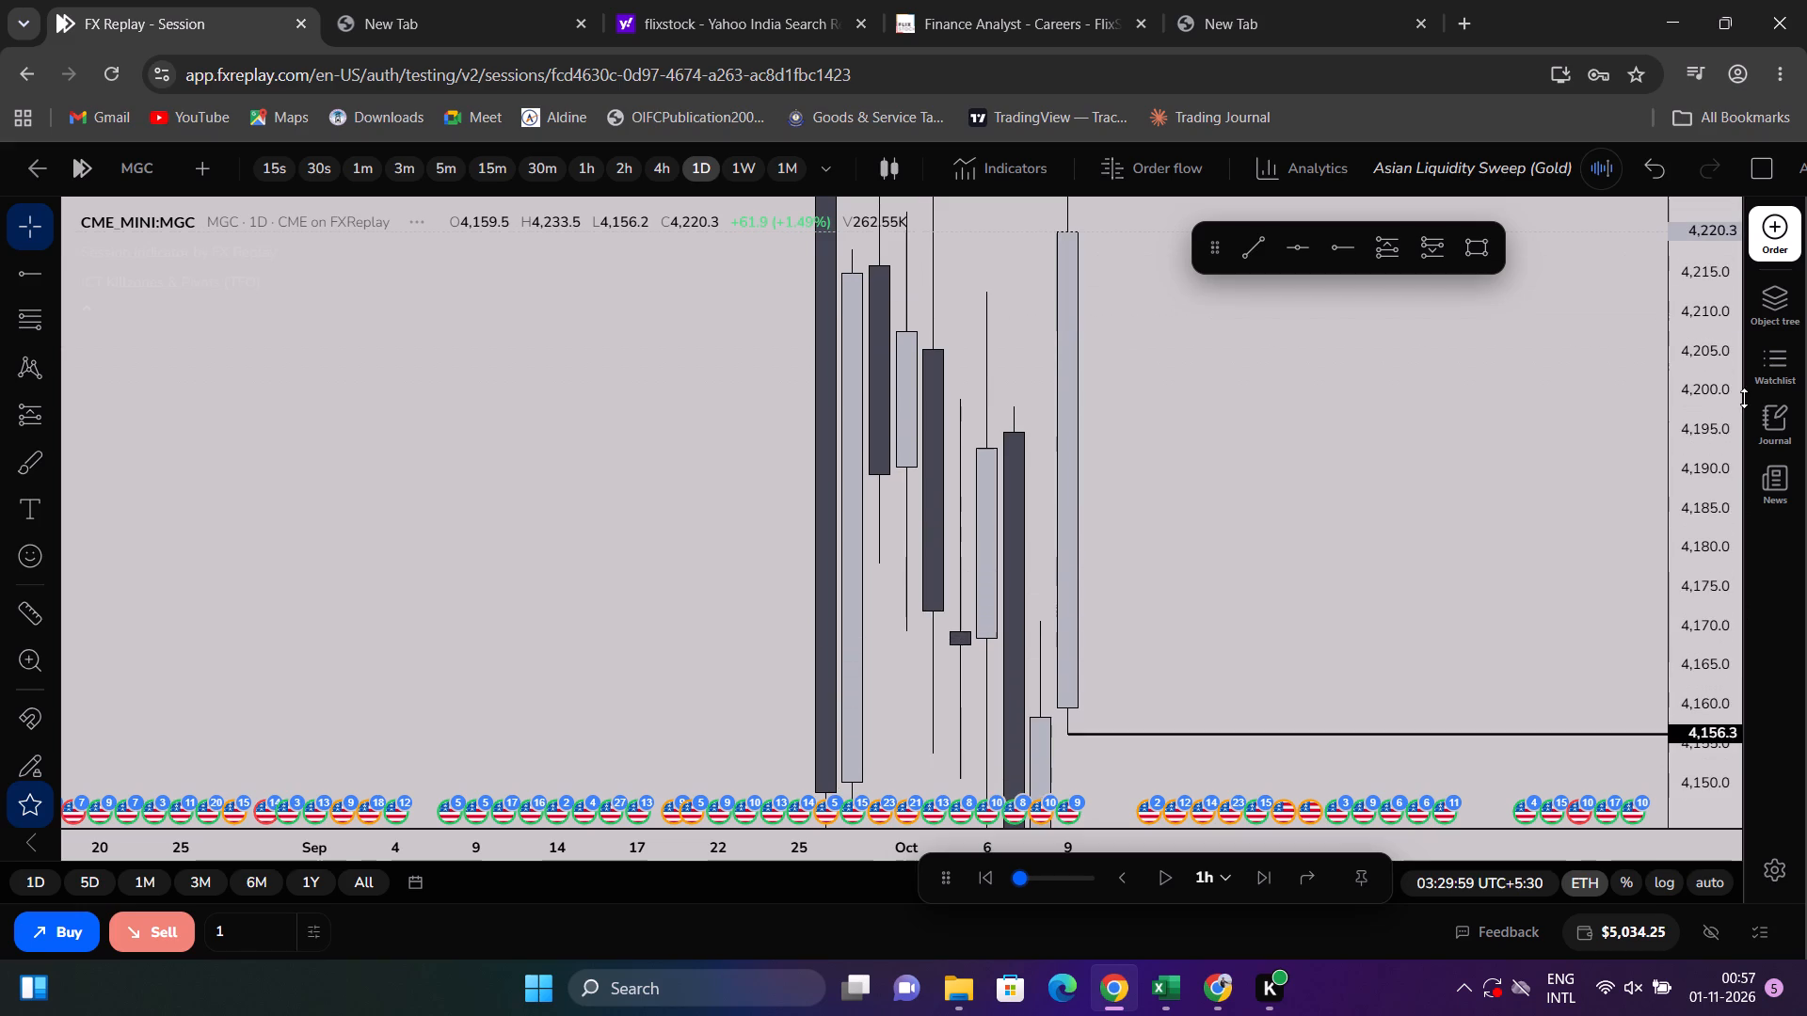
drag(1744, 398, 1747, 683)
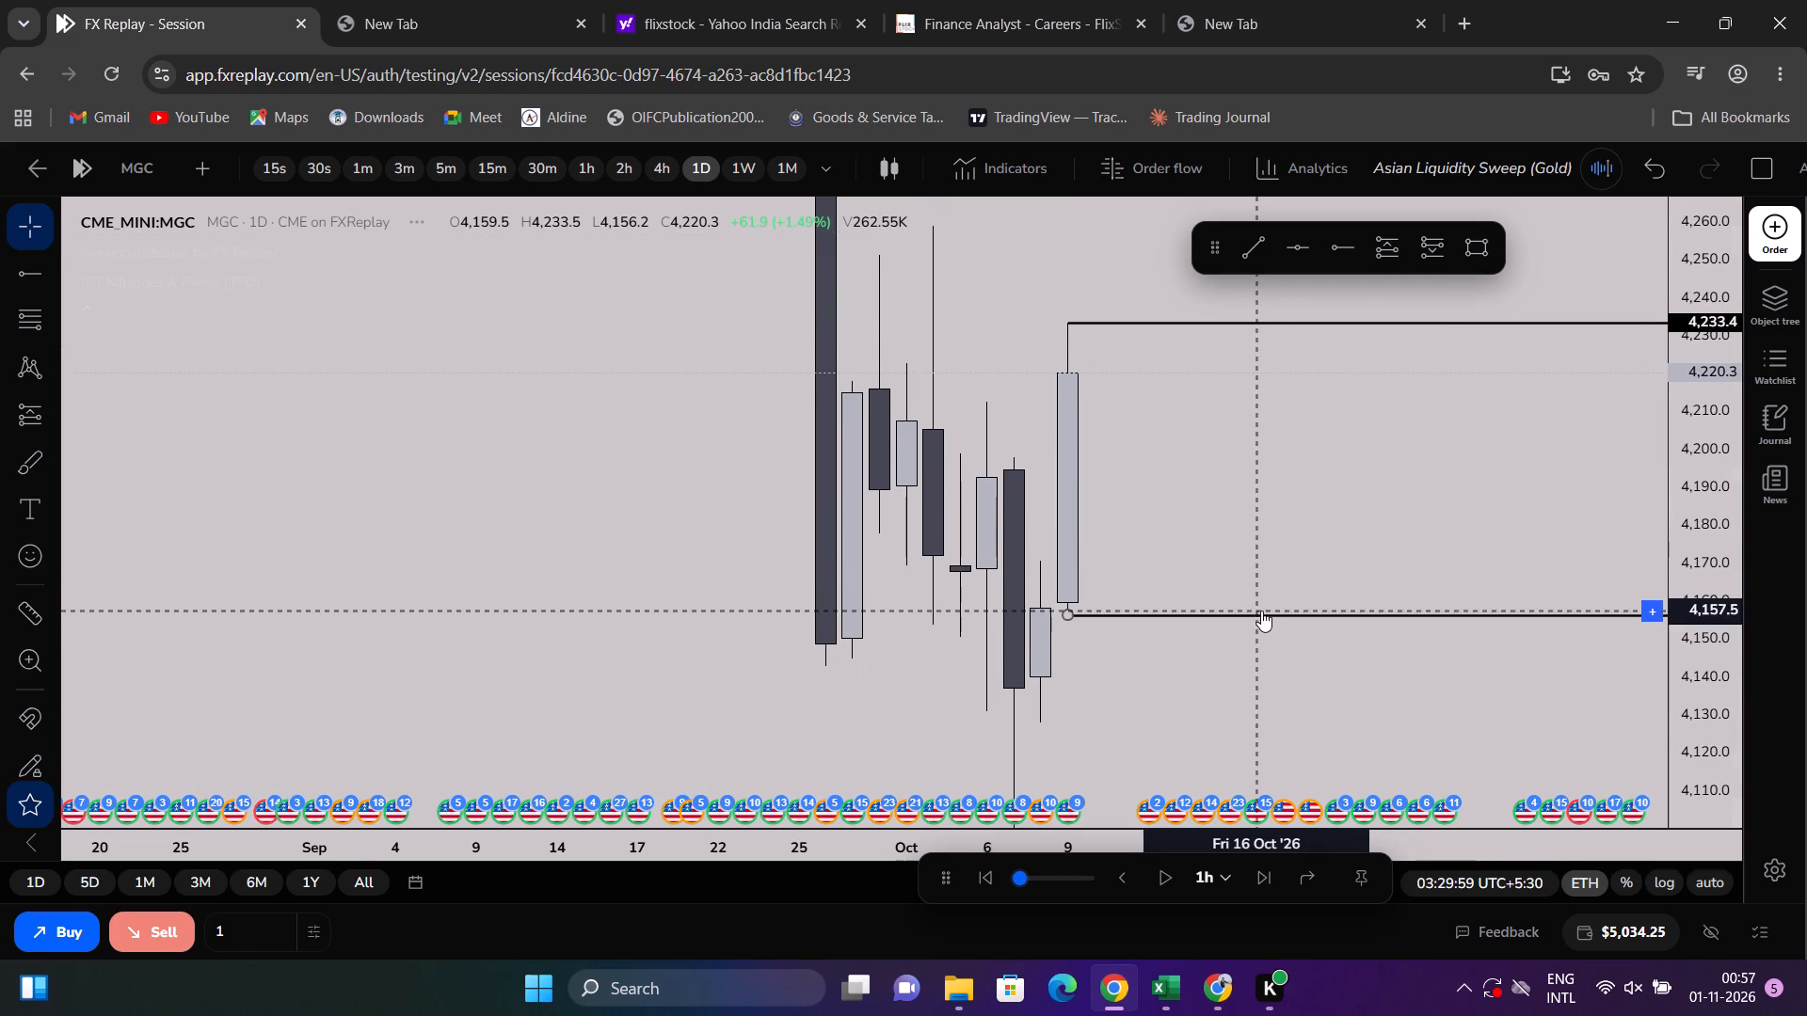
double_click(1261, 615)
click(790, 647)
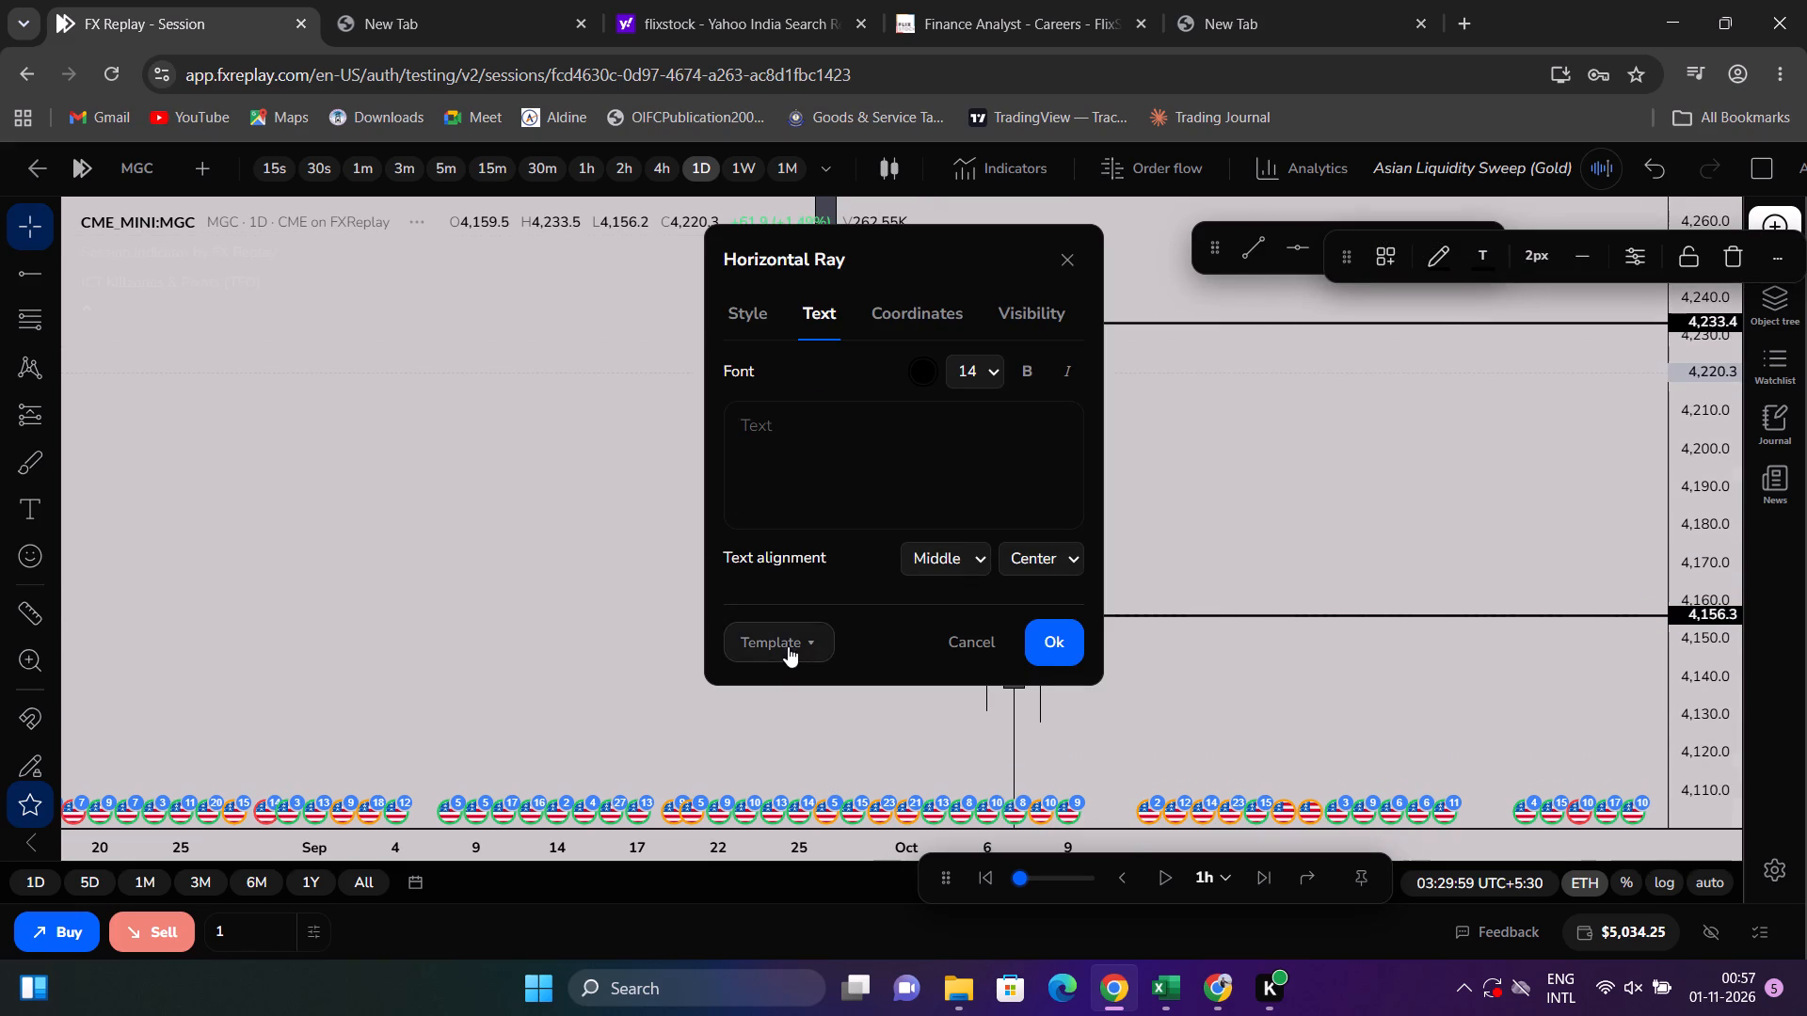
click(739, 838)
click(1059, 642)
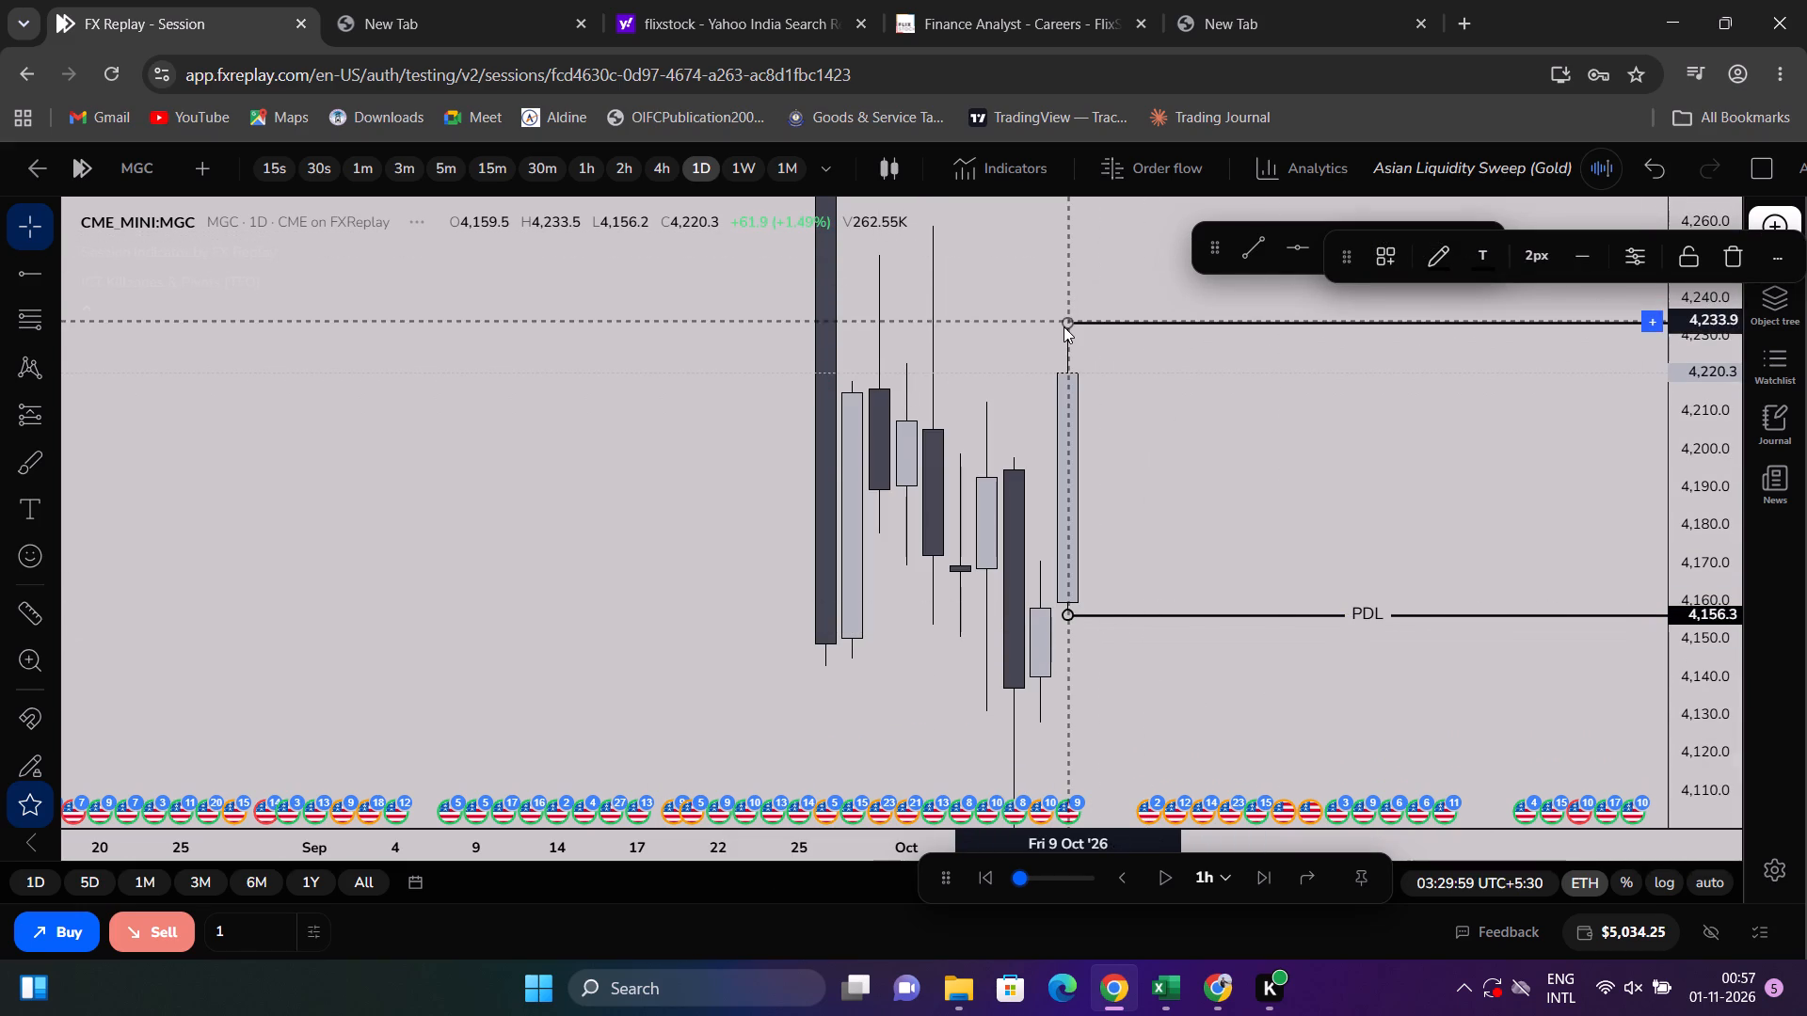
Label the horizontal ray at the 9 October high with the text PDH.
double_click(1063, 326)
click(801, 655)
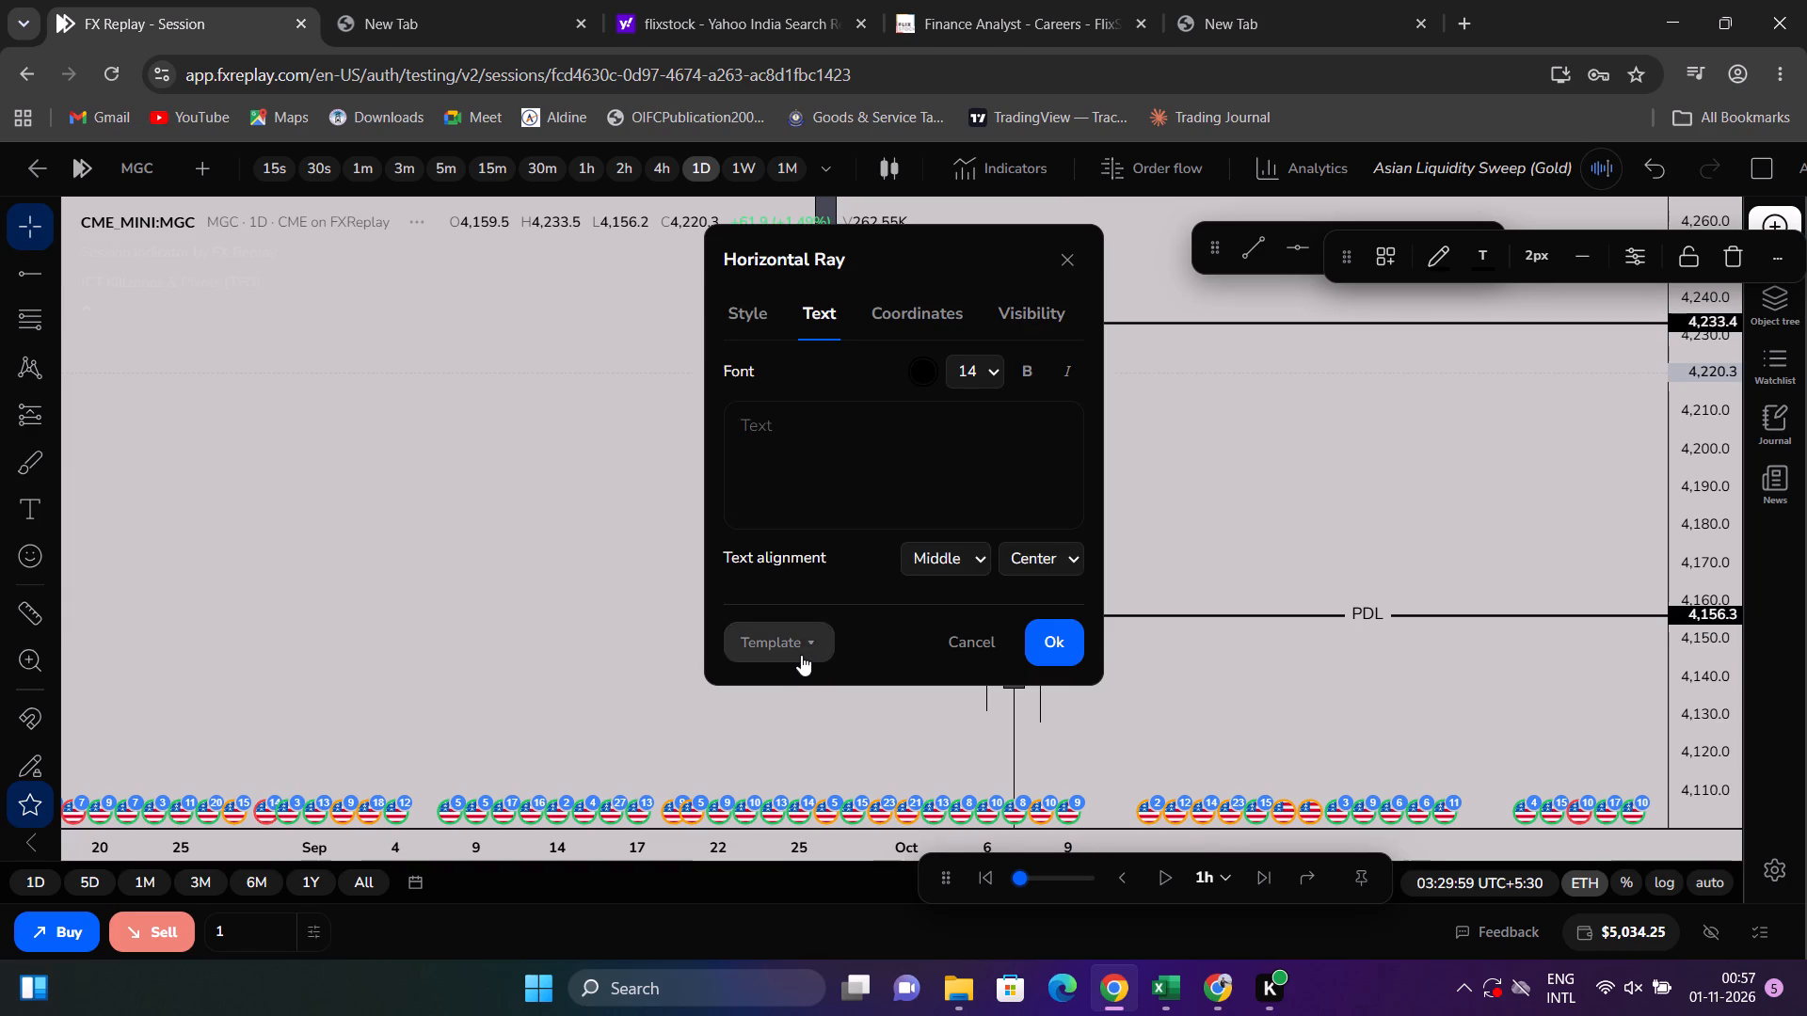
click(922, 408)
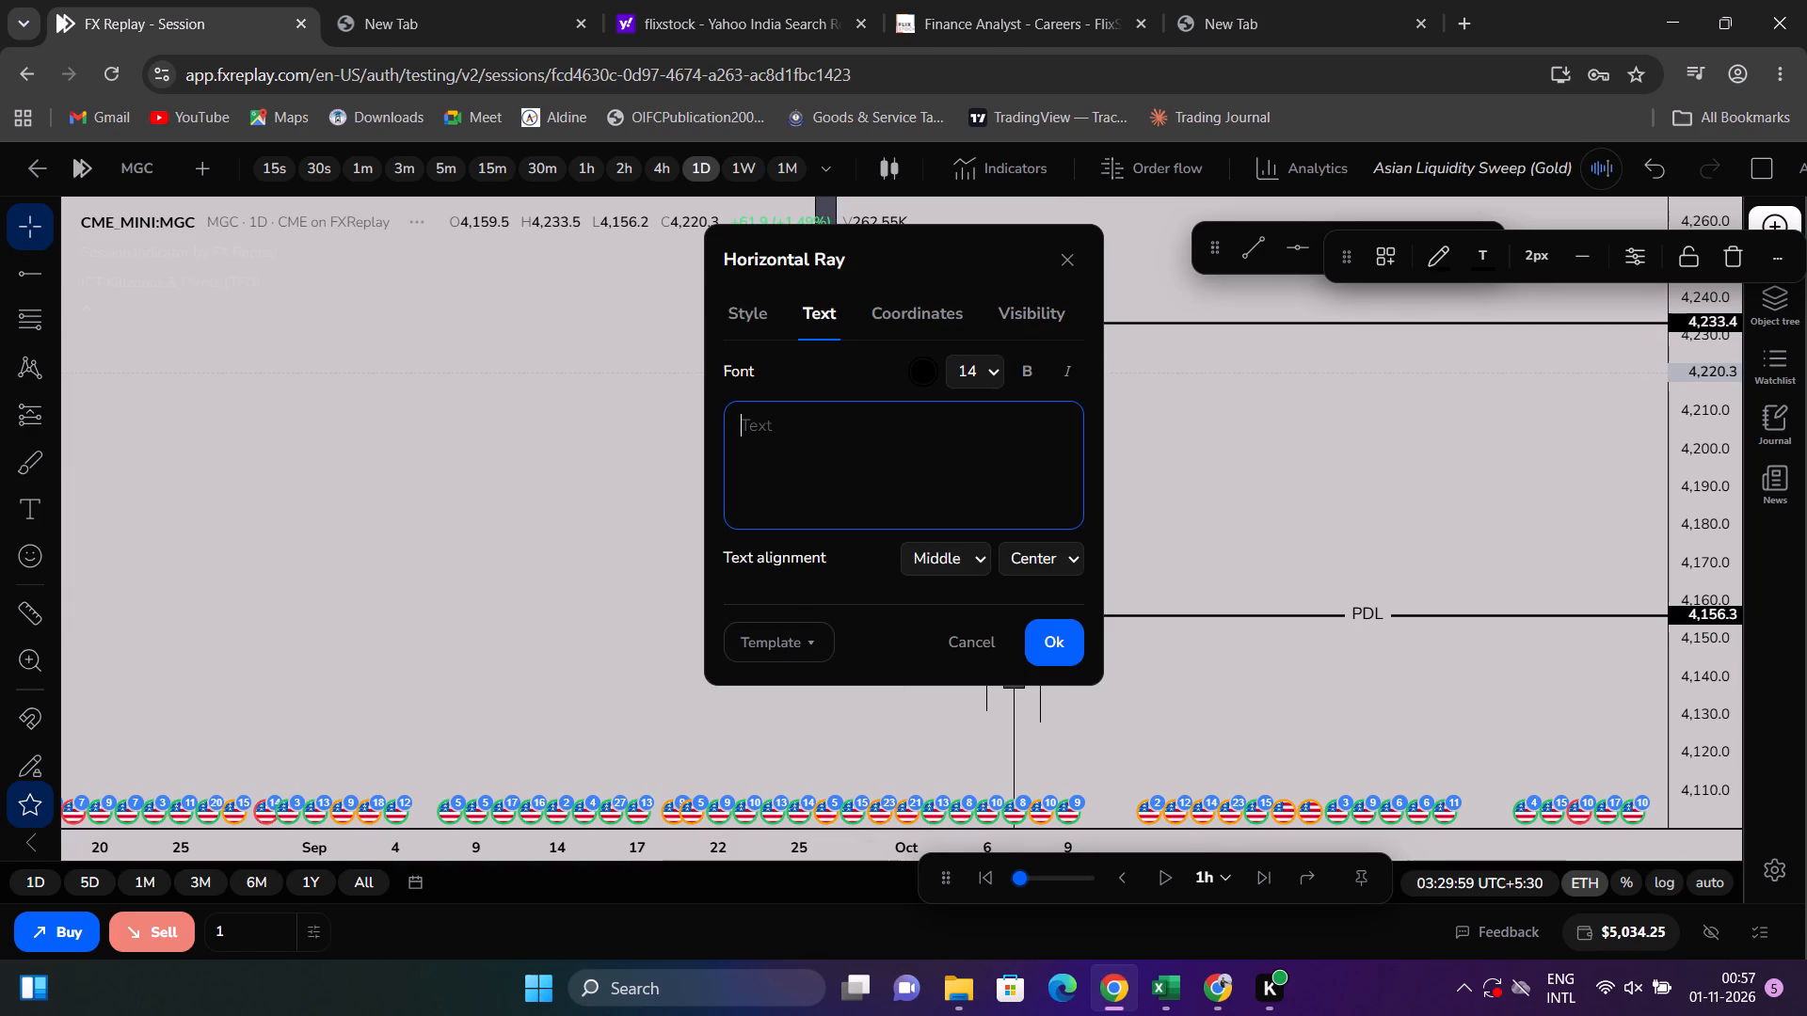
text(PDH)
click(1068, 654)
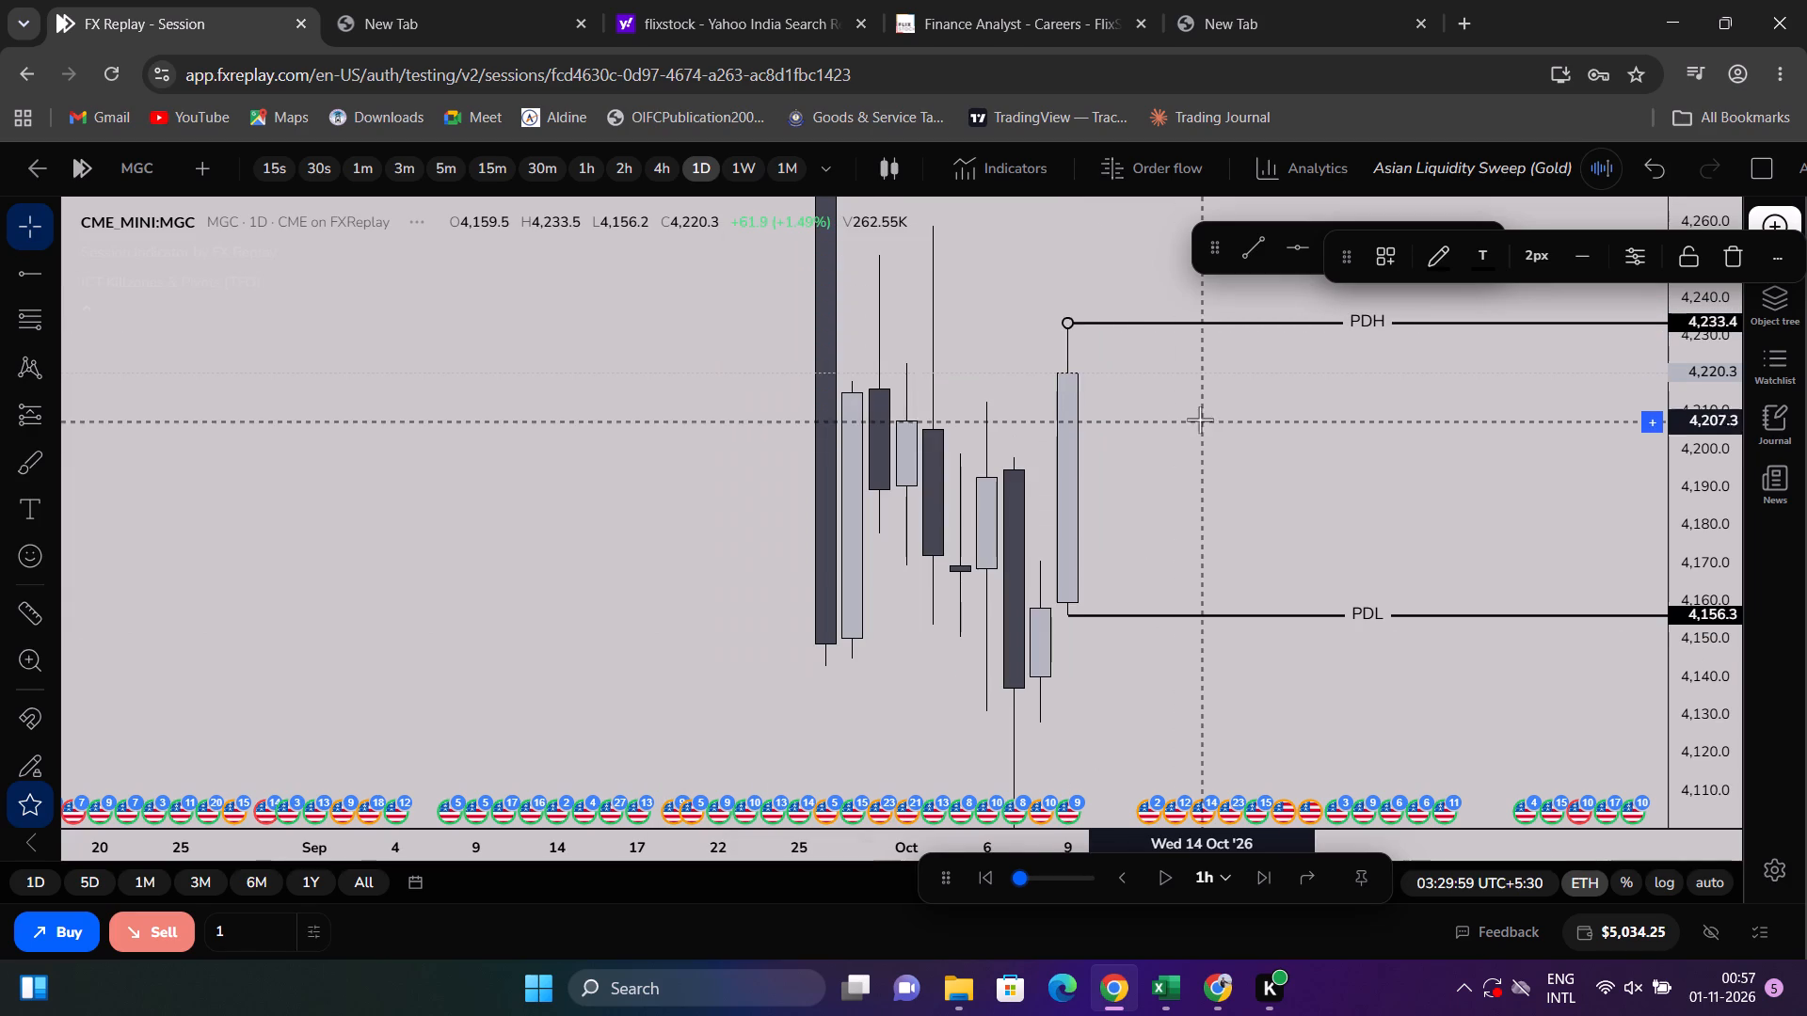
click(1214, 410)
Examine the daily price structure around the PDH and PDL levels to judge the bias for 12 October.
scroll(1257, 378, down, 4)
scroll(1257, 380, up, 3)
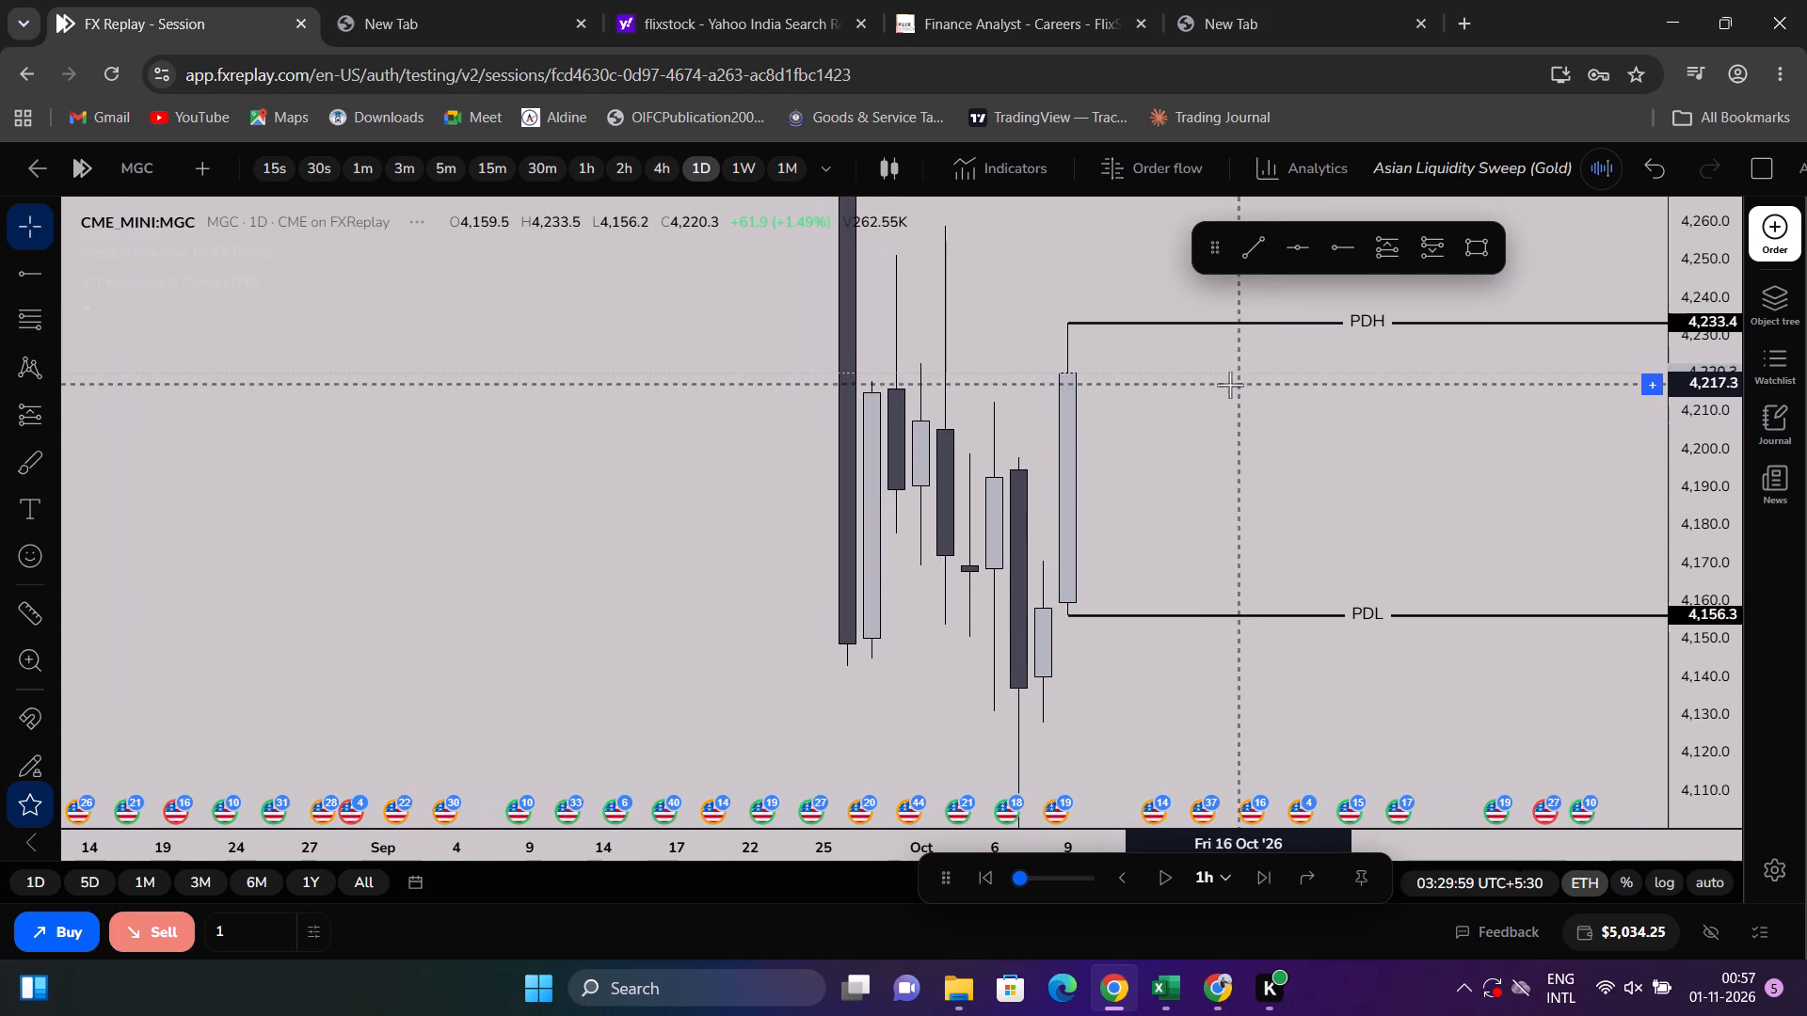
drag(1213, 392, 1117, 428)
scroll(996, 321, down, 2)
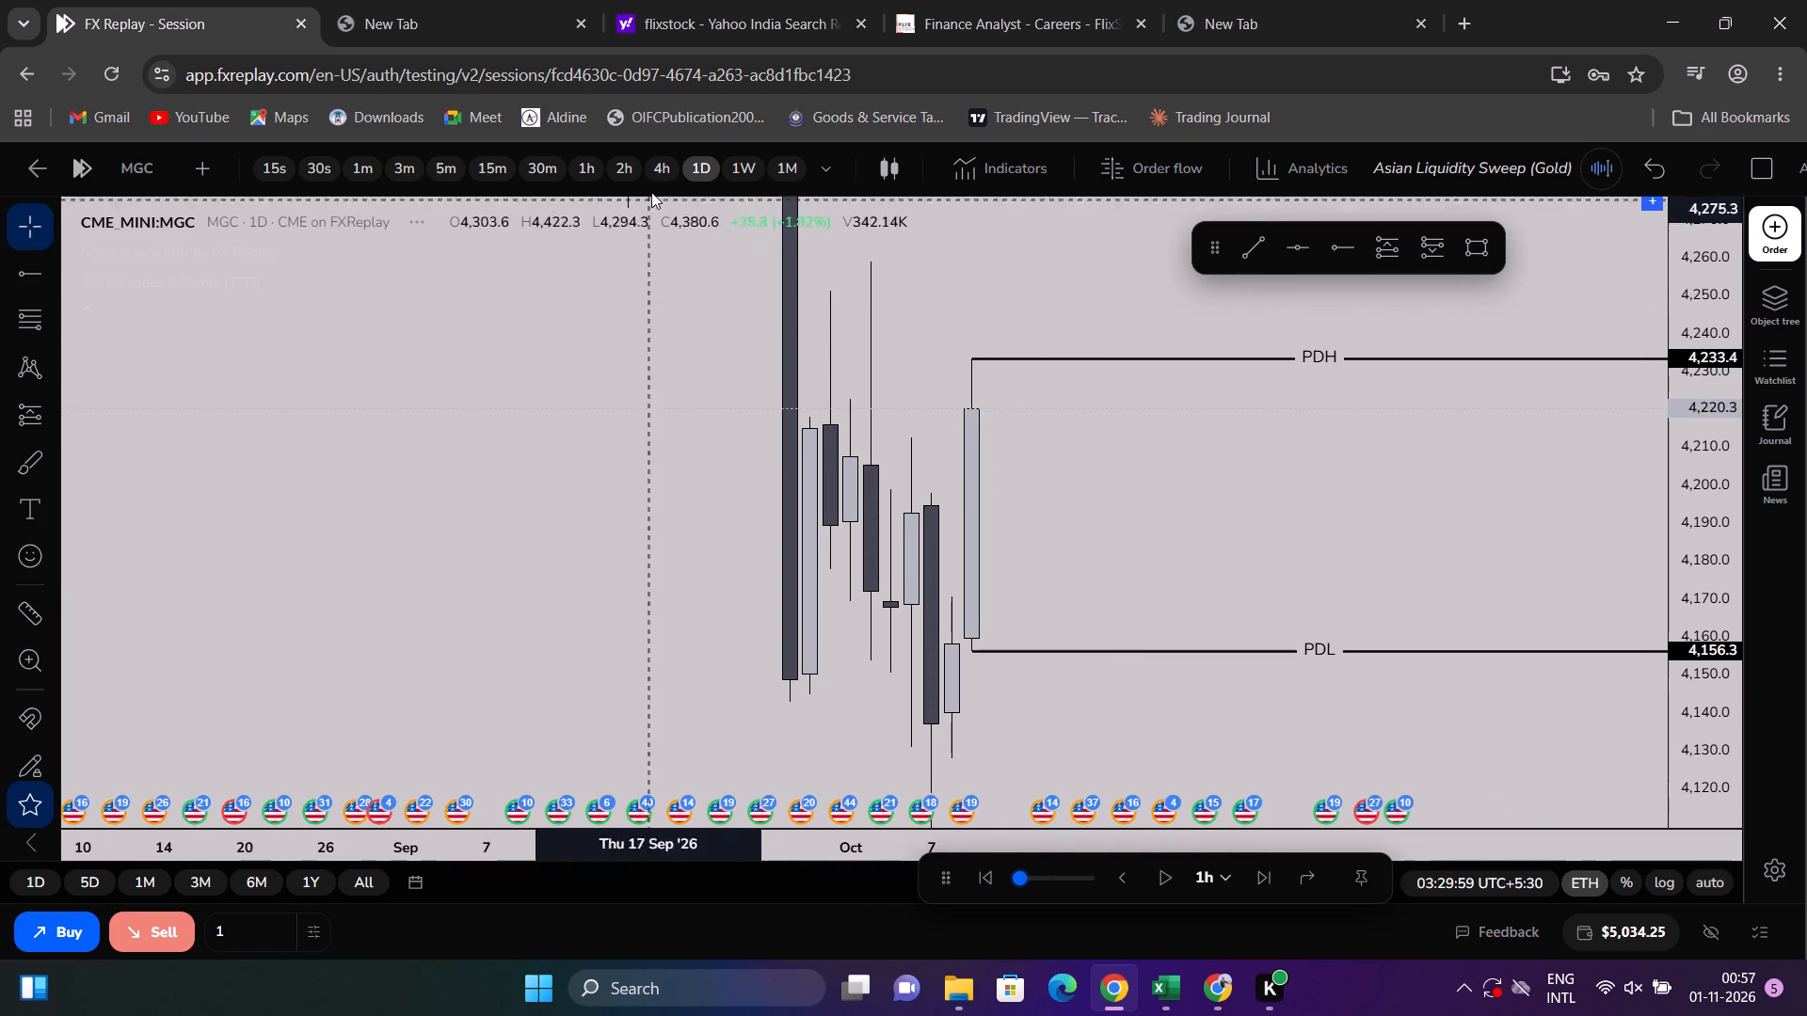
scroll(1127, 438, up, 2)
drag(1127, 439, 1034, 592)
scroll(1201, 422, down, 4)
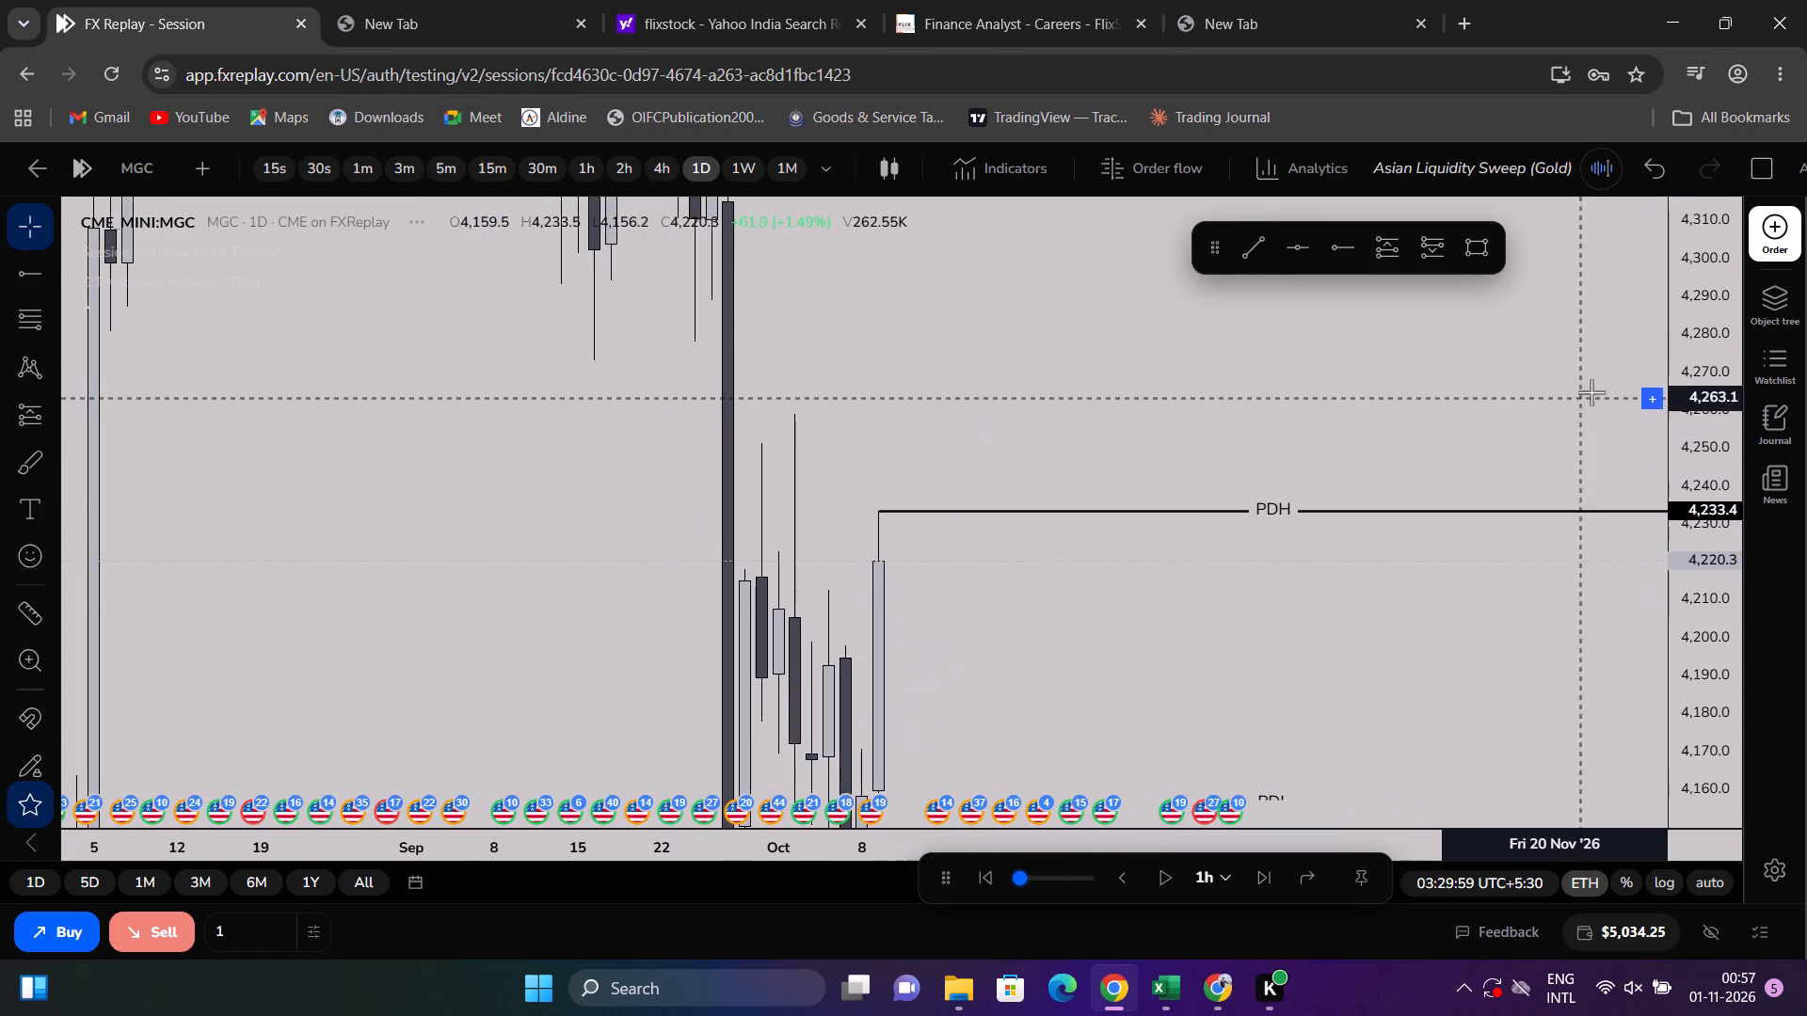
drag(1696, 381, 1453, 696)
drag(1031, 579, 1124, 524)
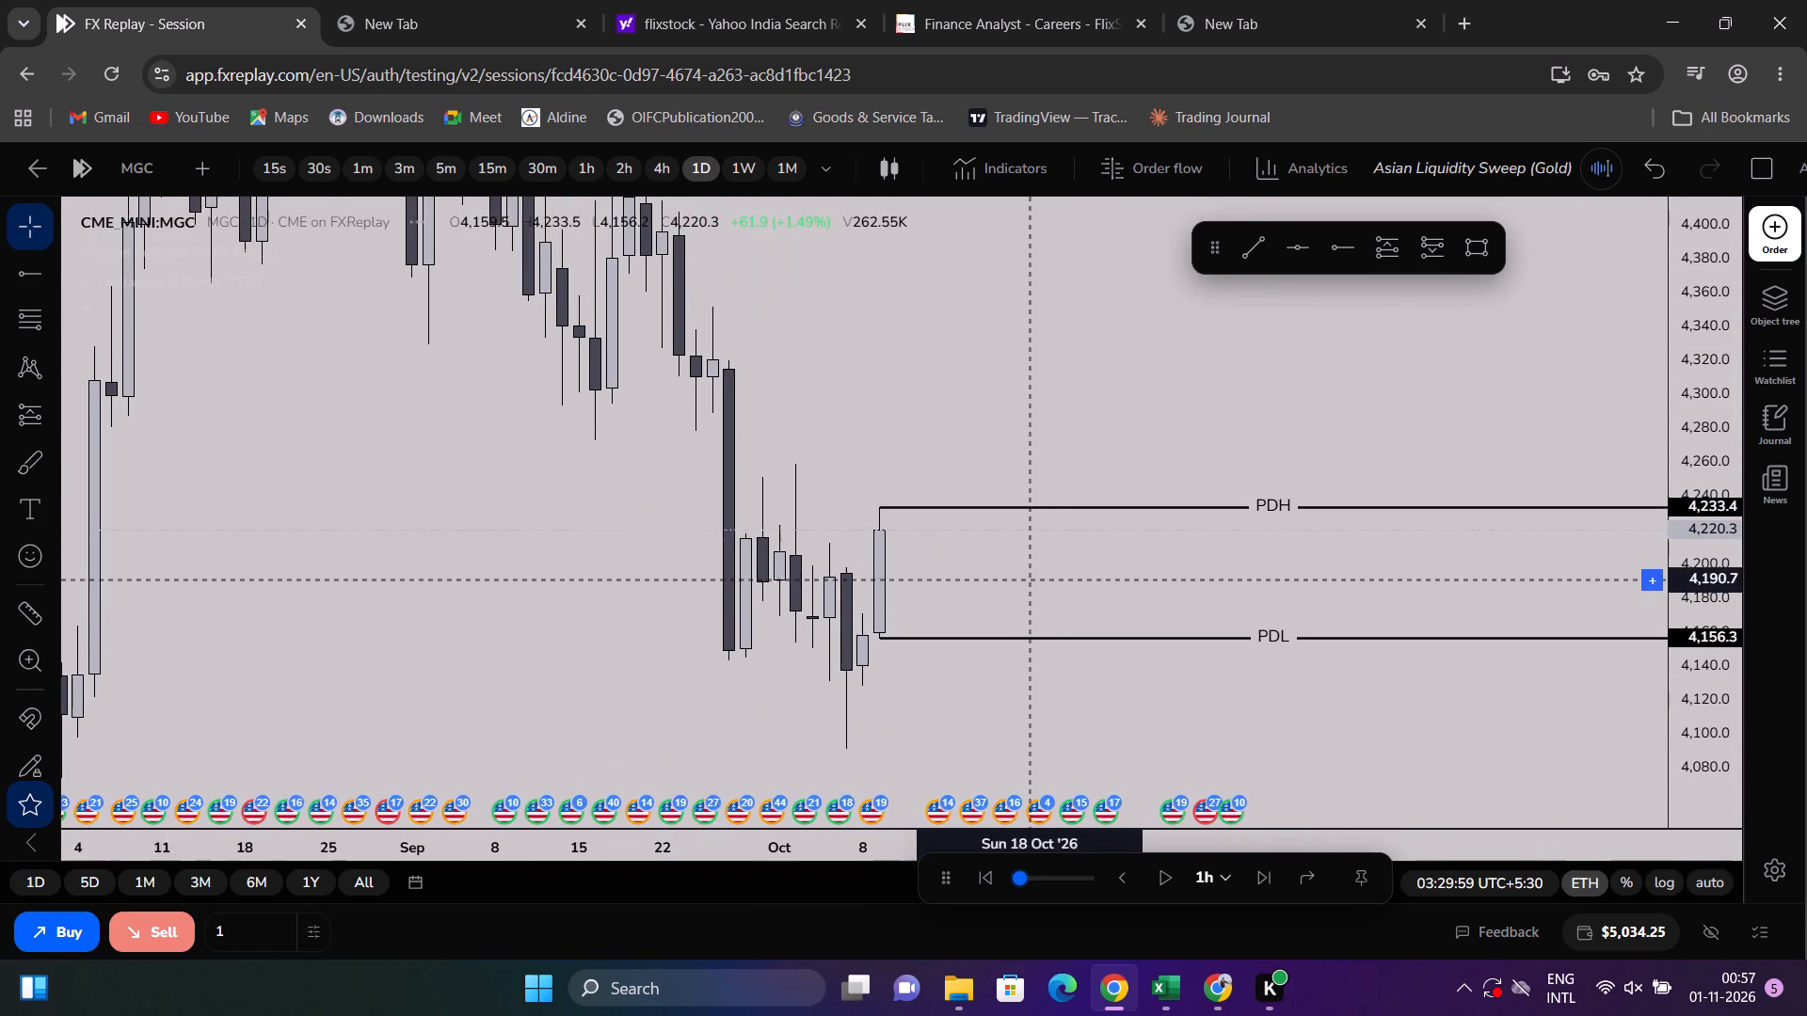
drag(1124, 524, 1275, 371)
scroll(1214, 451, down, 4)
scroll(1384, 463, up, 3)
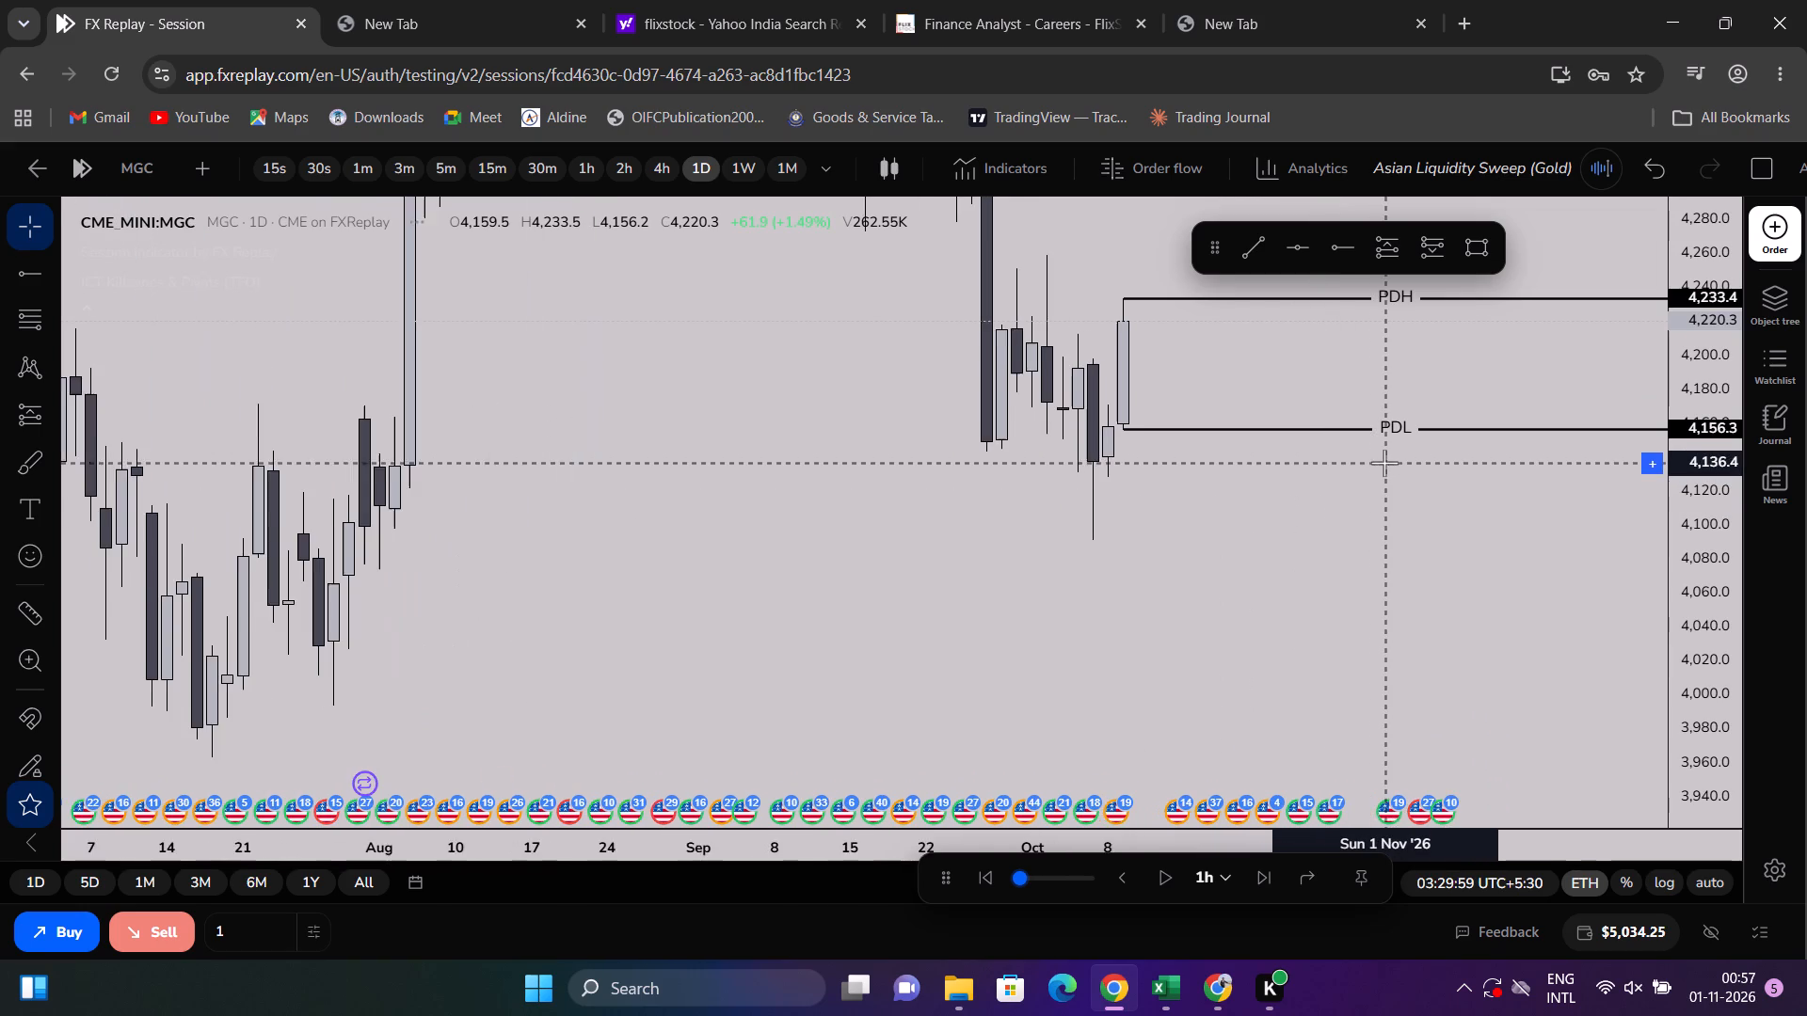
drag(1352, 484, 1257, 561)
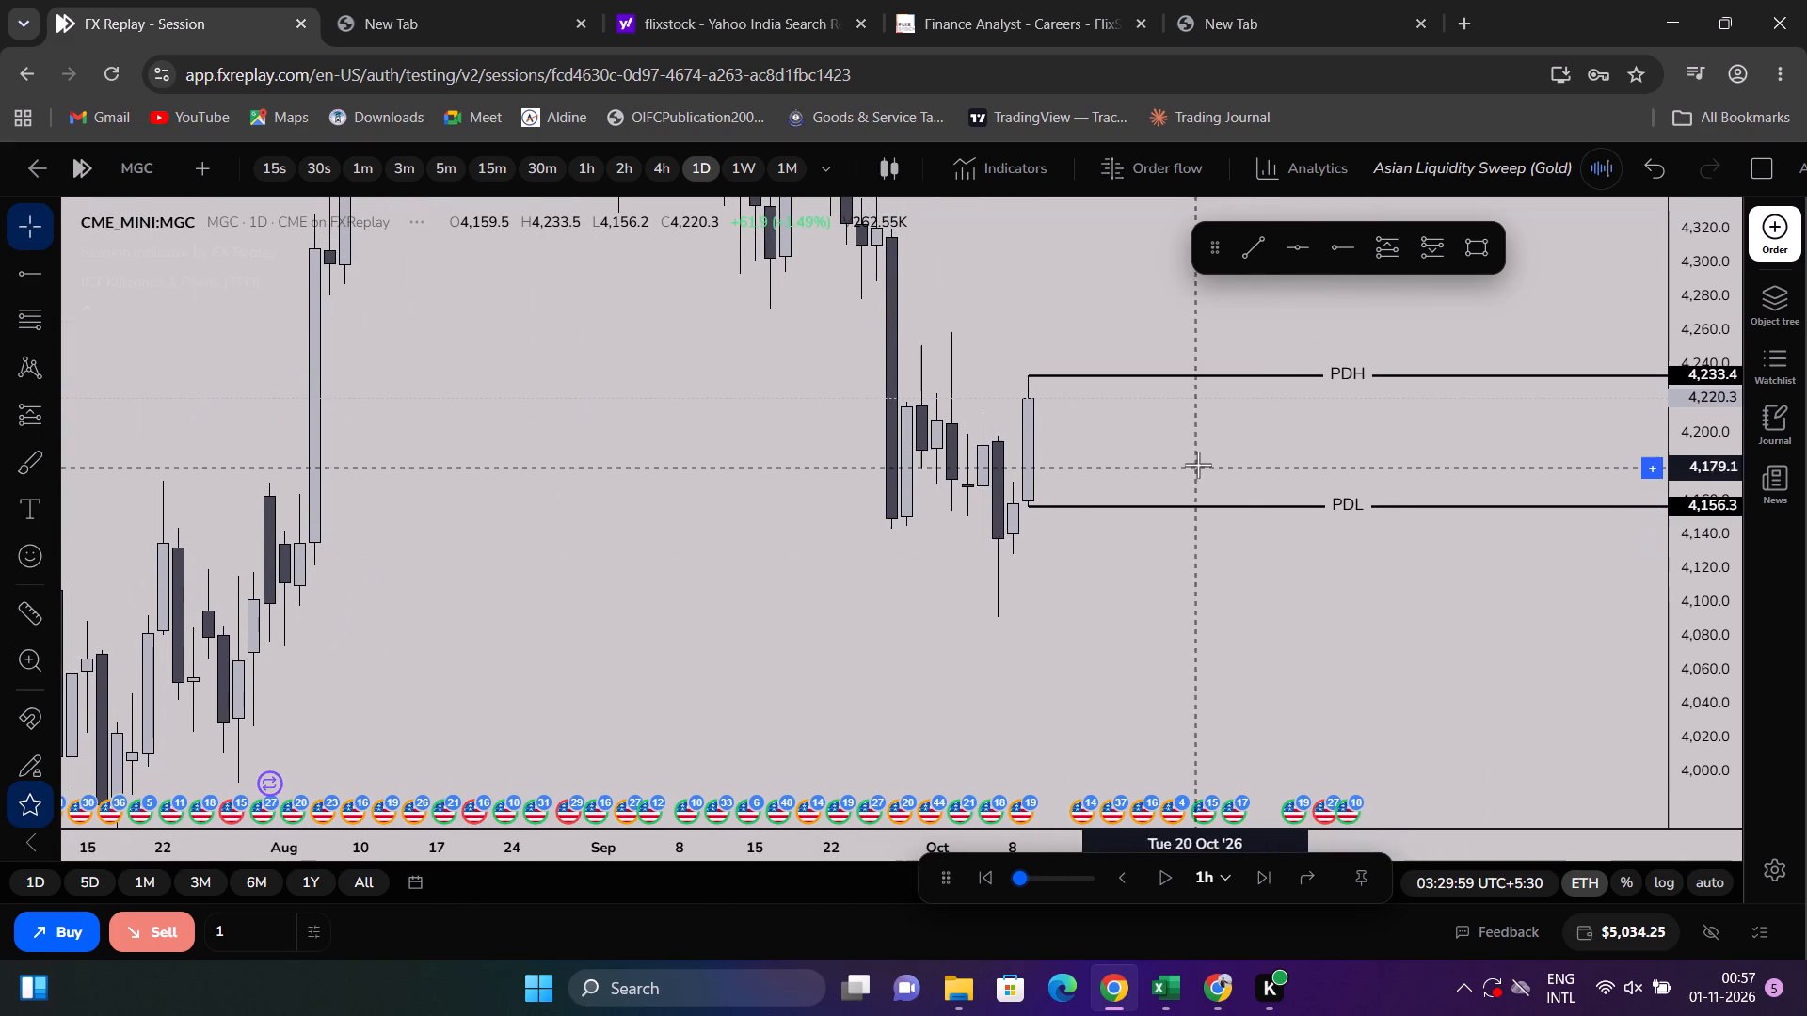
In the Excel backtest log, fill the 2026-10-12 row with Entry TF 5m and Bias Bullish.
key(alt+Tab)
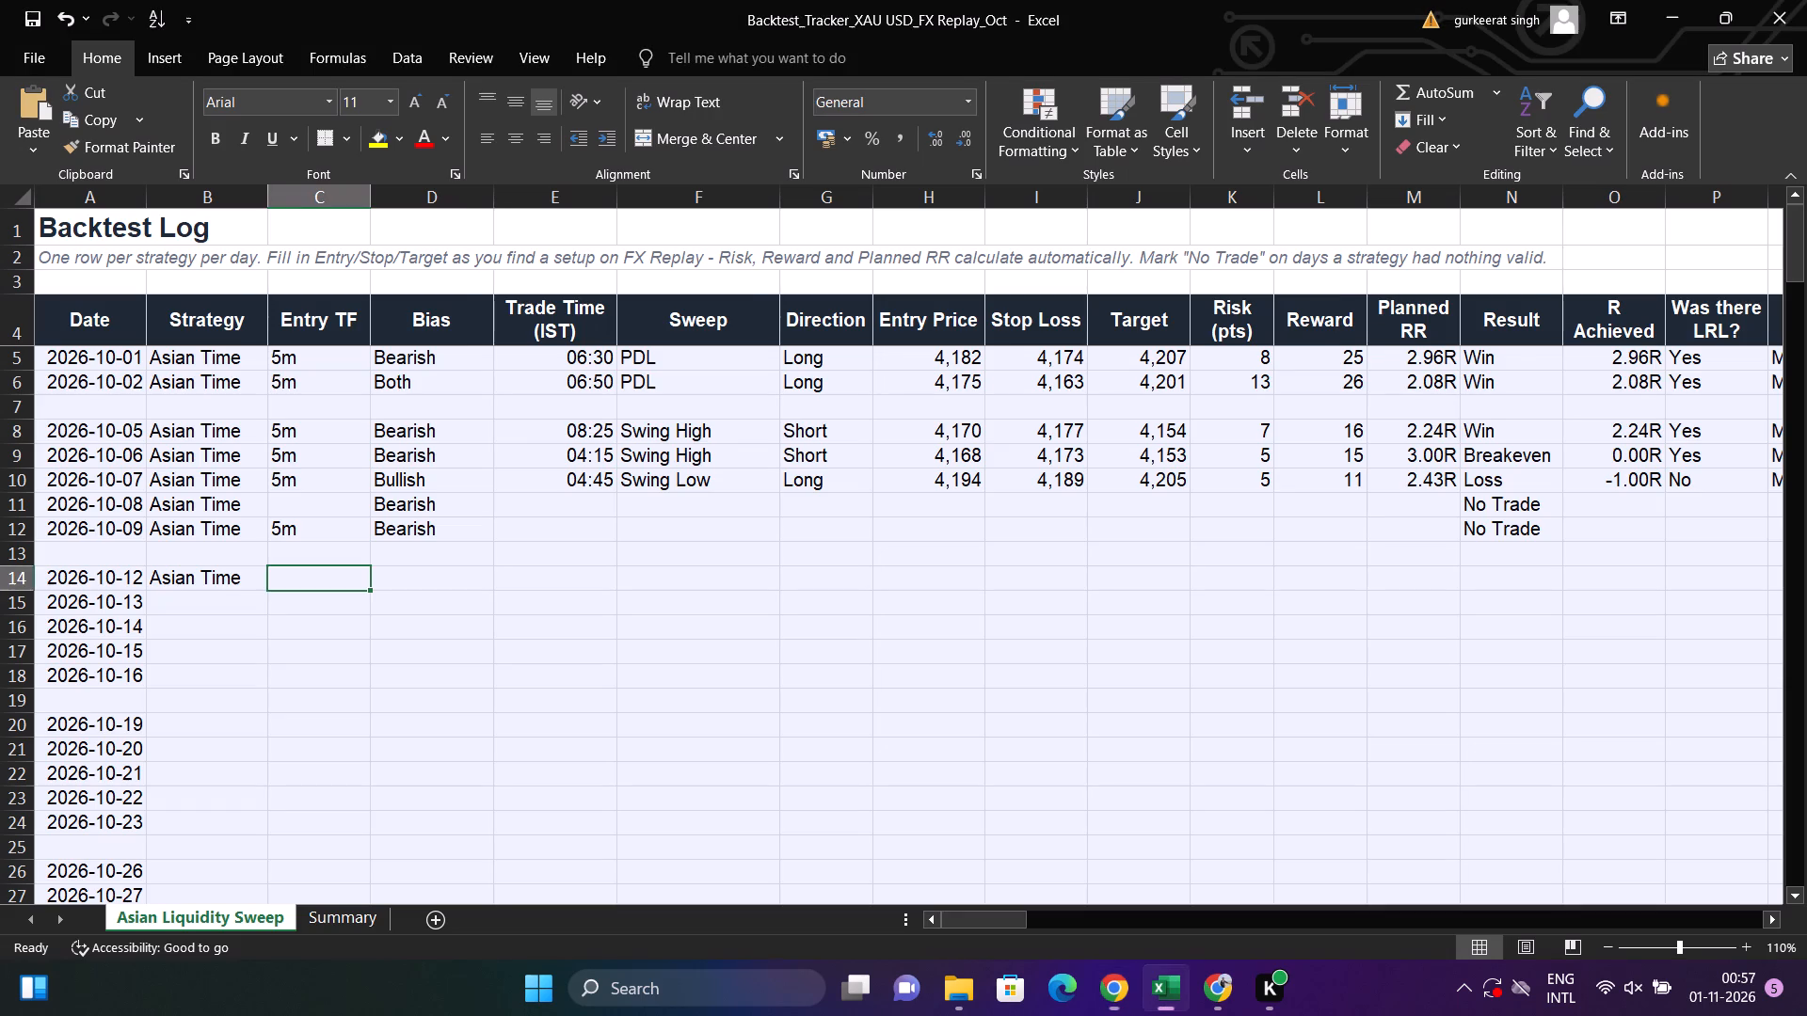
key(Up)
key(Down)
text(5M)
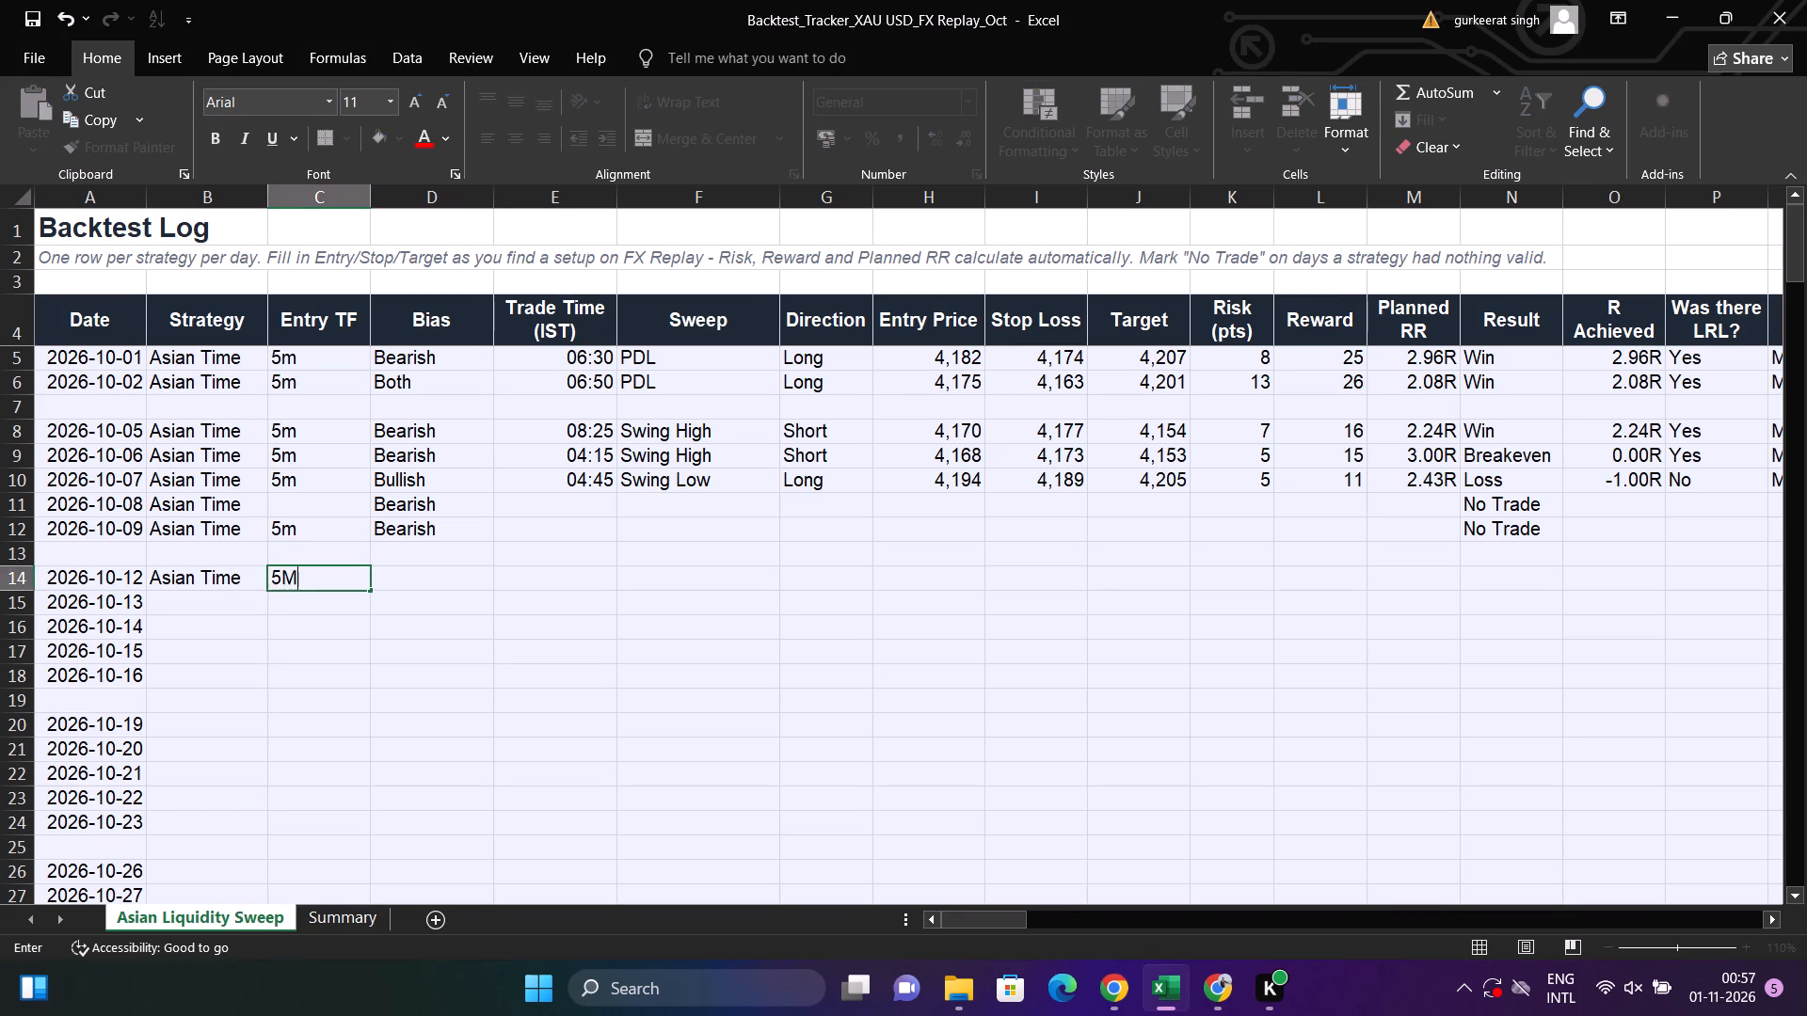
key(BackSpace)
text(5m)
key(Return)
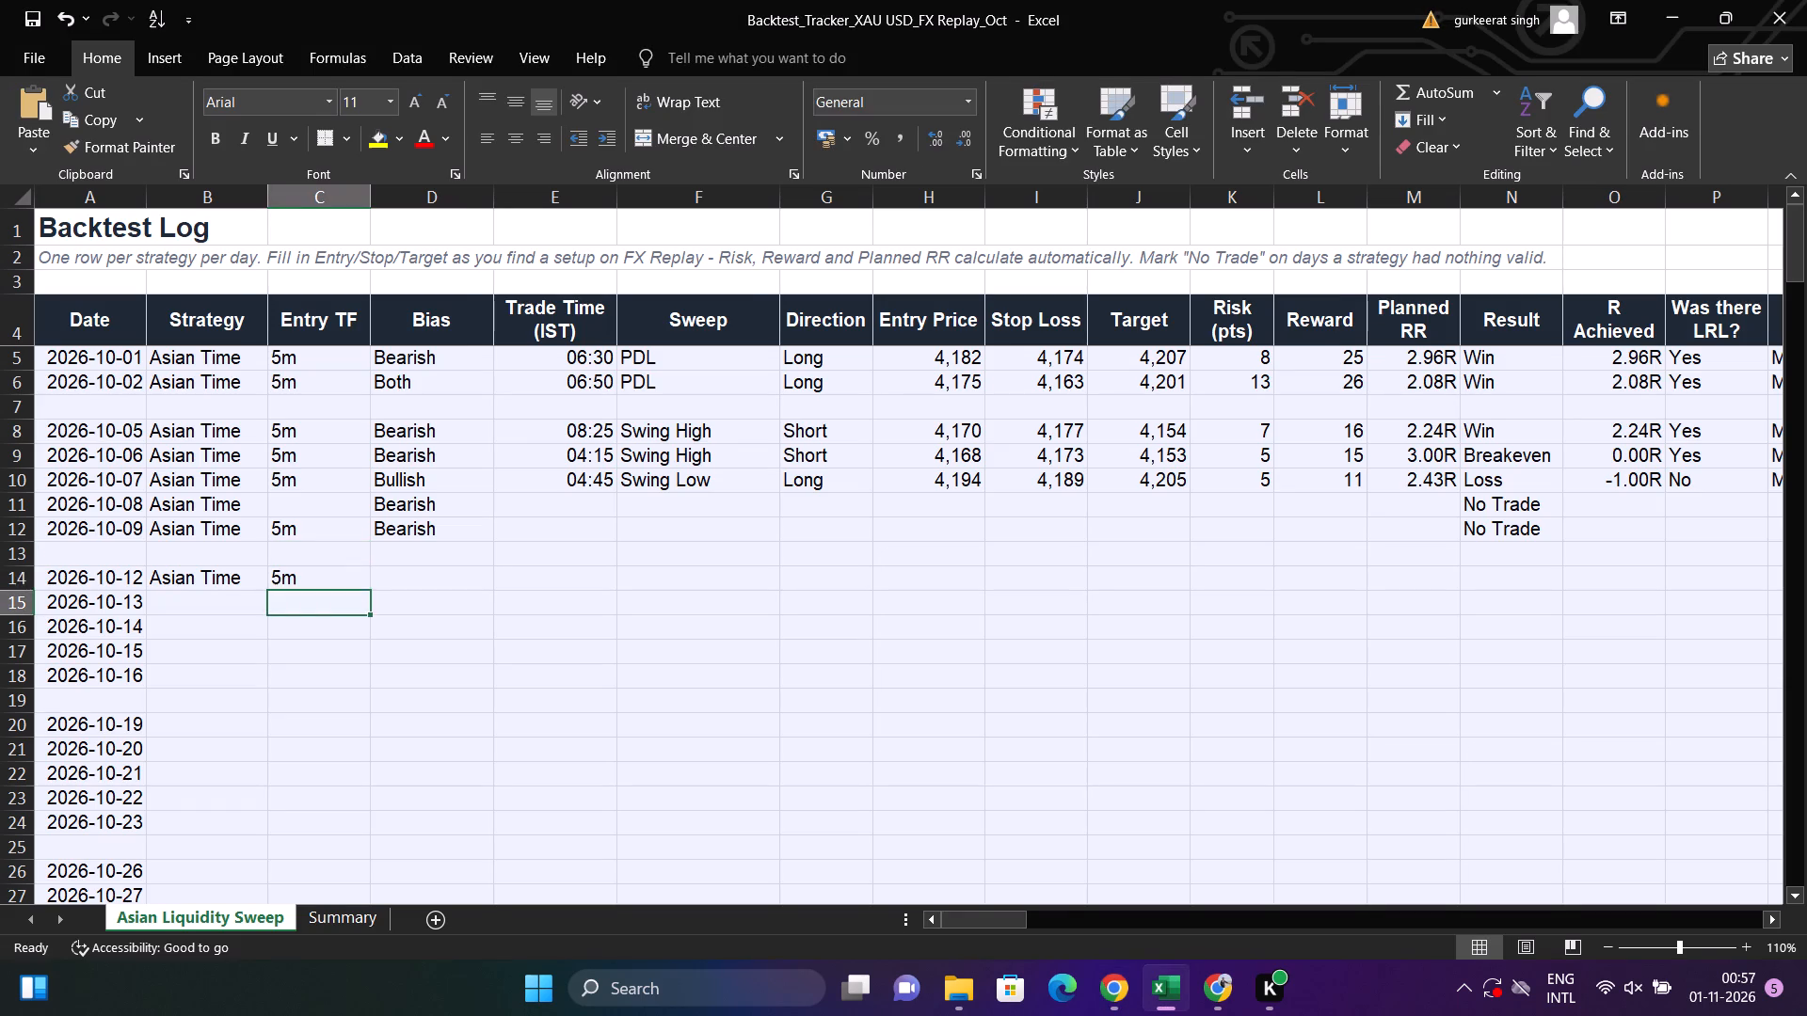
key(Up)
key(Right)
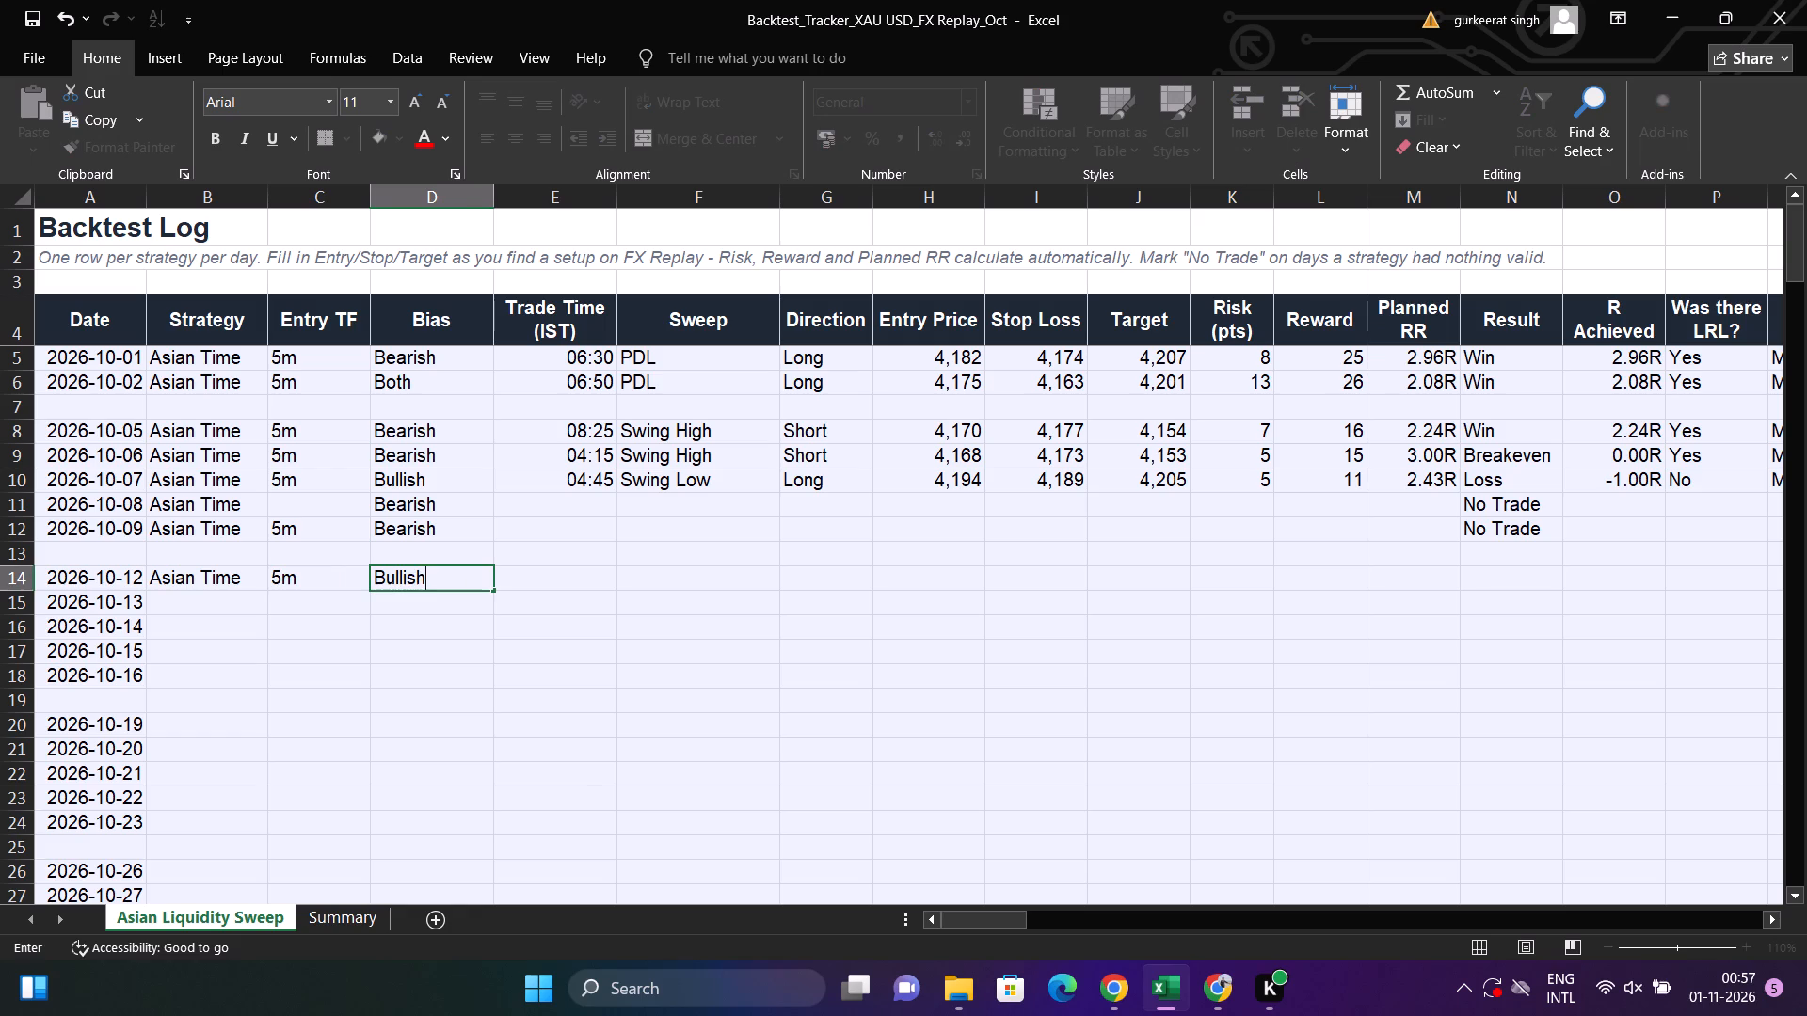
key(Return)
key(Up)
key(Right)
key(Right)
Switch to the Notion journal and complete the October 9 page title as October 9 No Trade 0R.
key(alt+Tab)
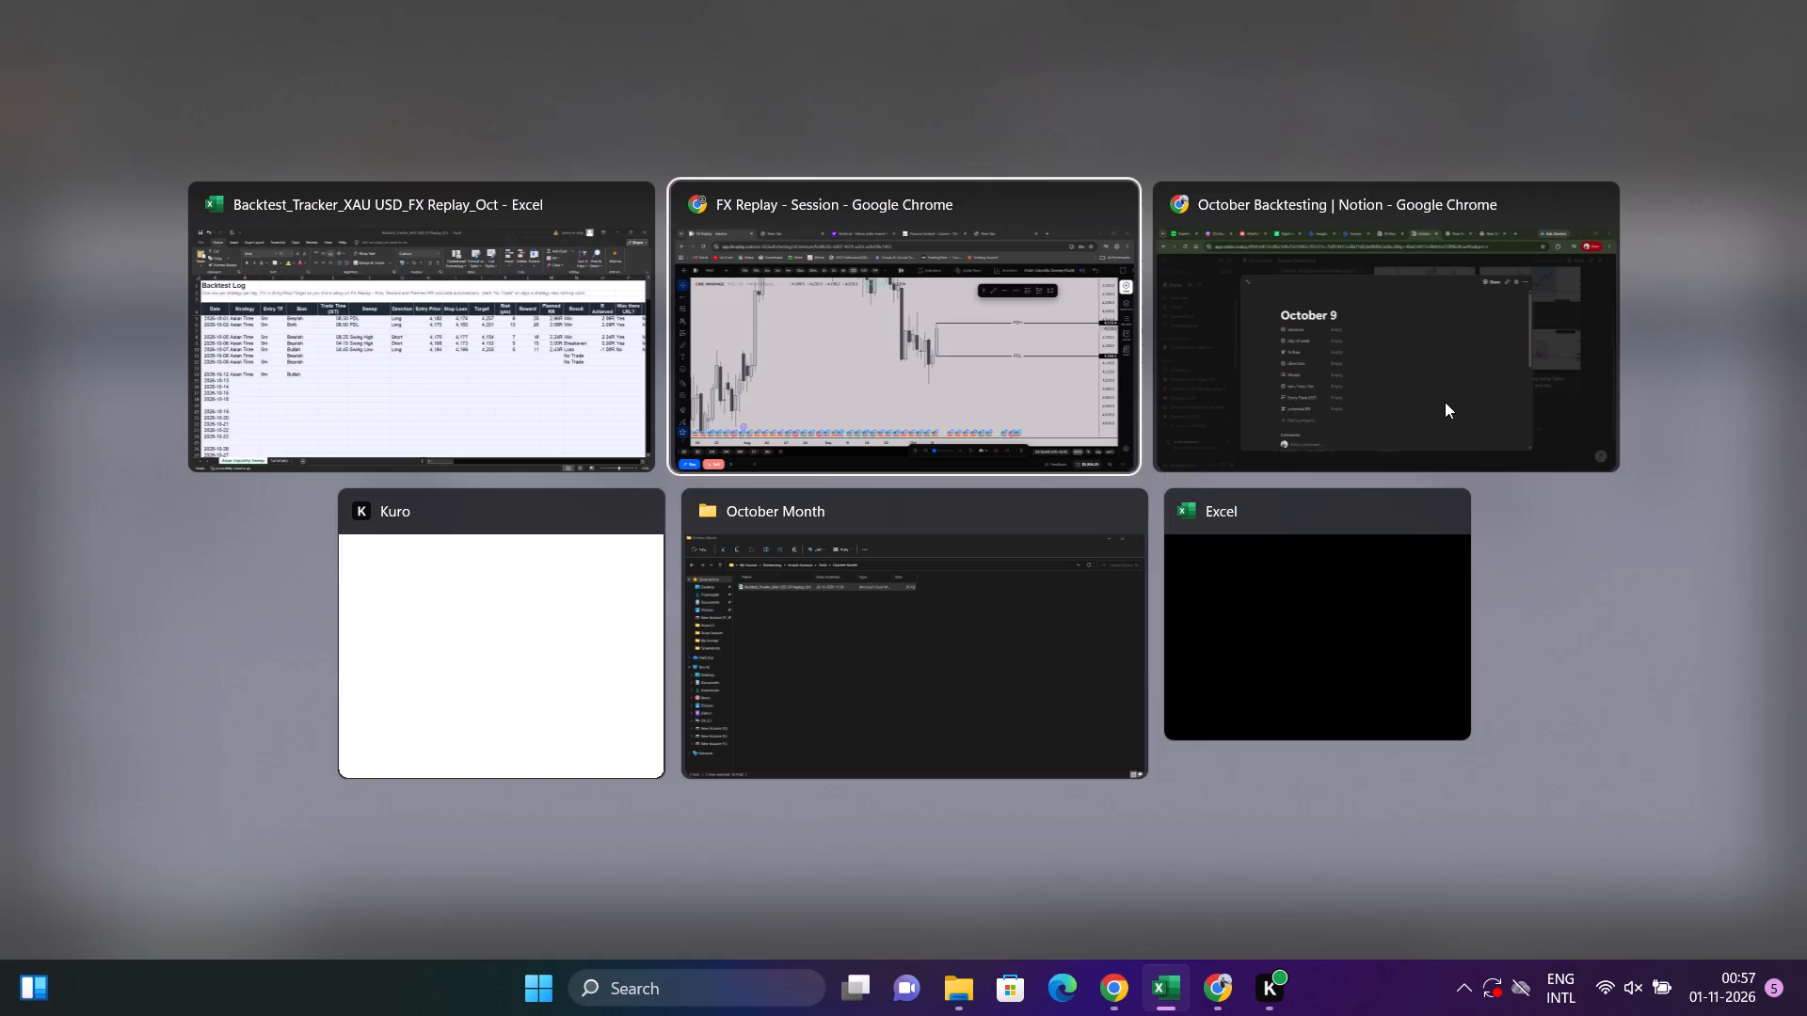
key(alt+Right)
key(alt+Left)
key(alt+Right)
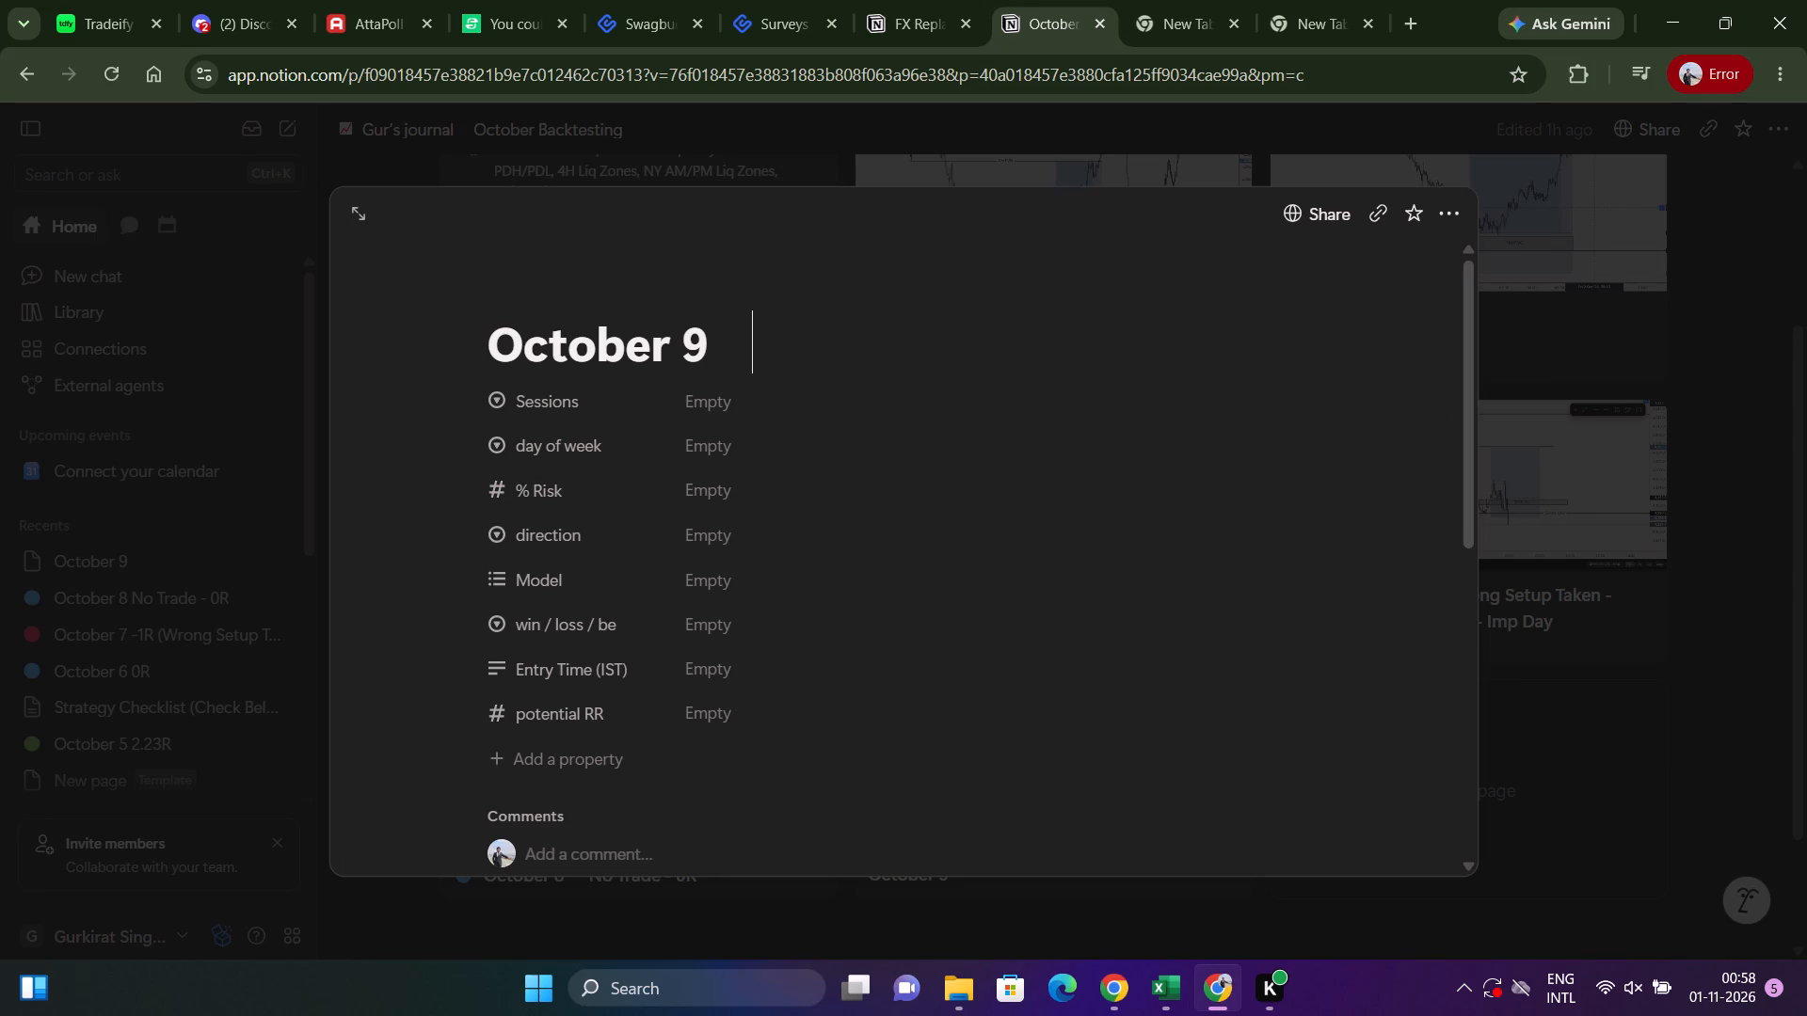
key(BackSpace)
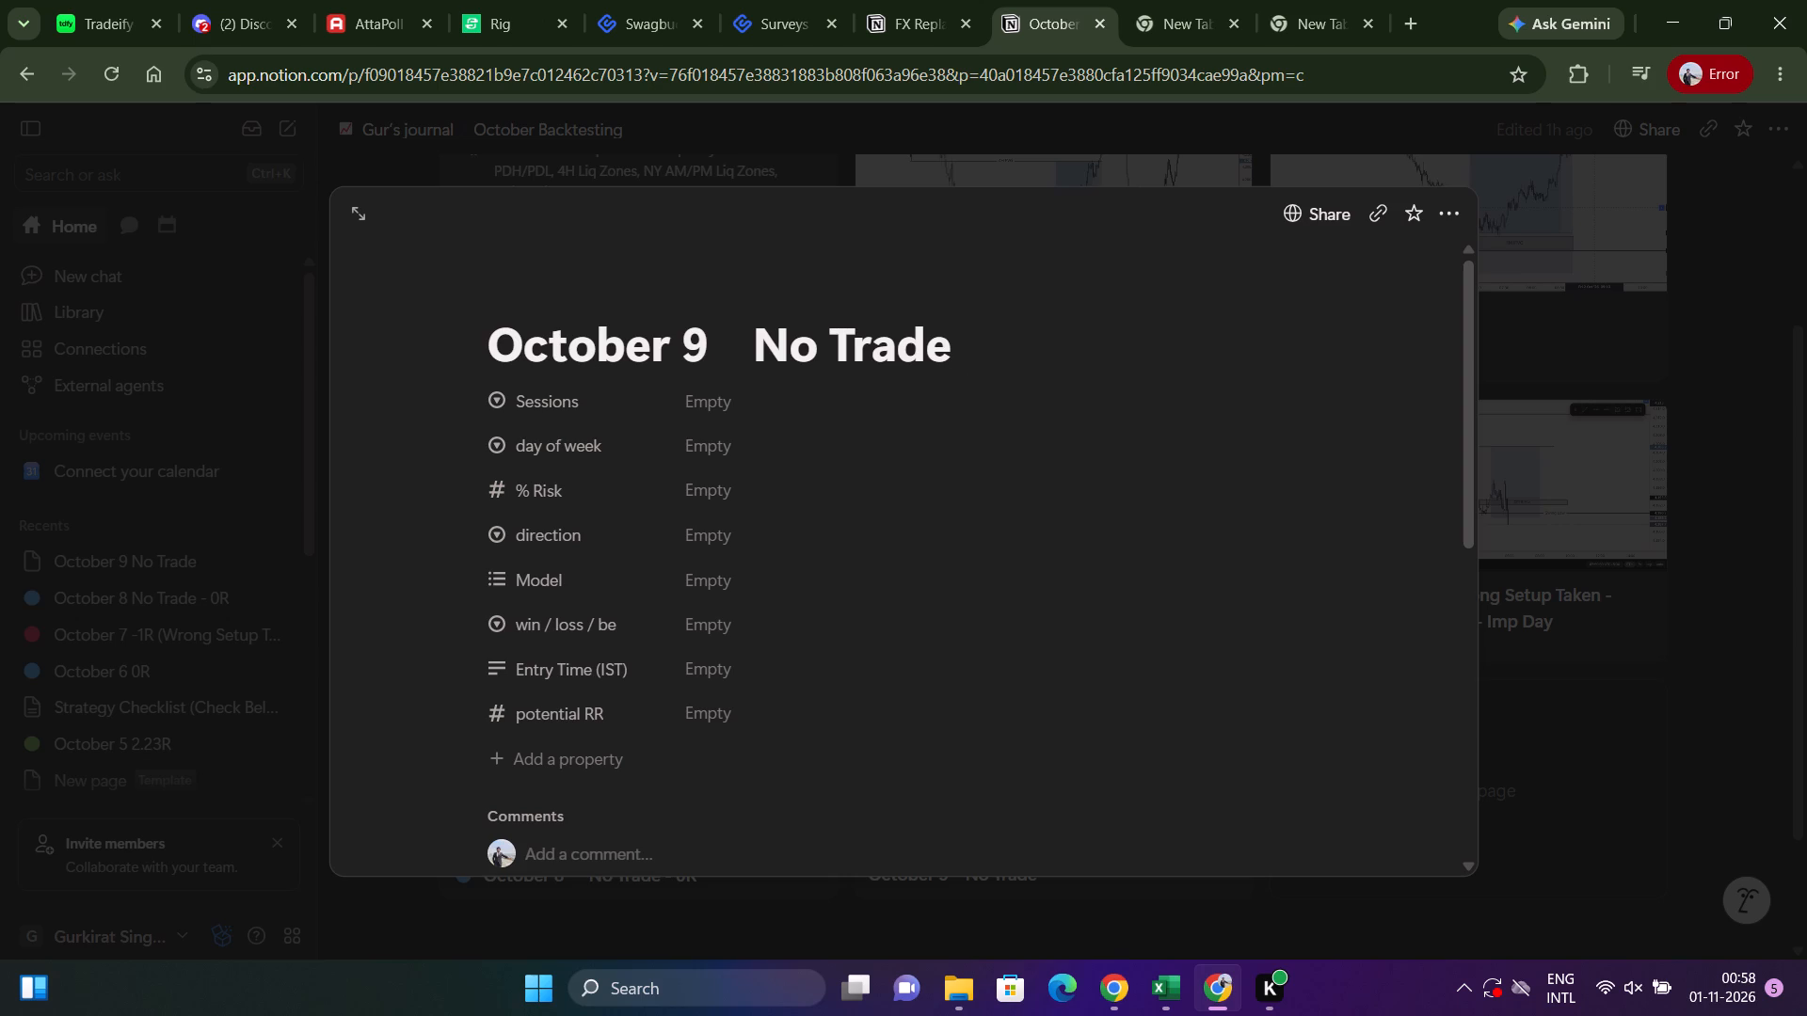
key(r)
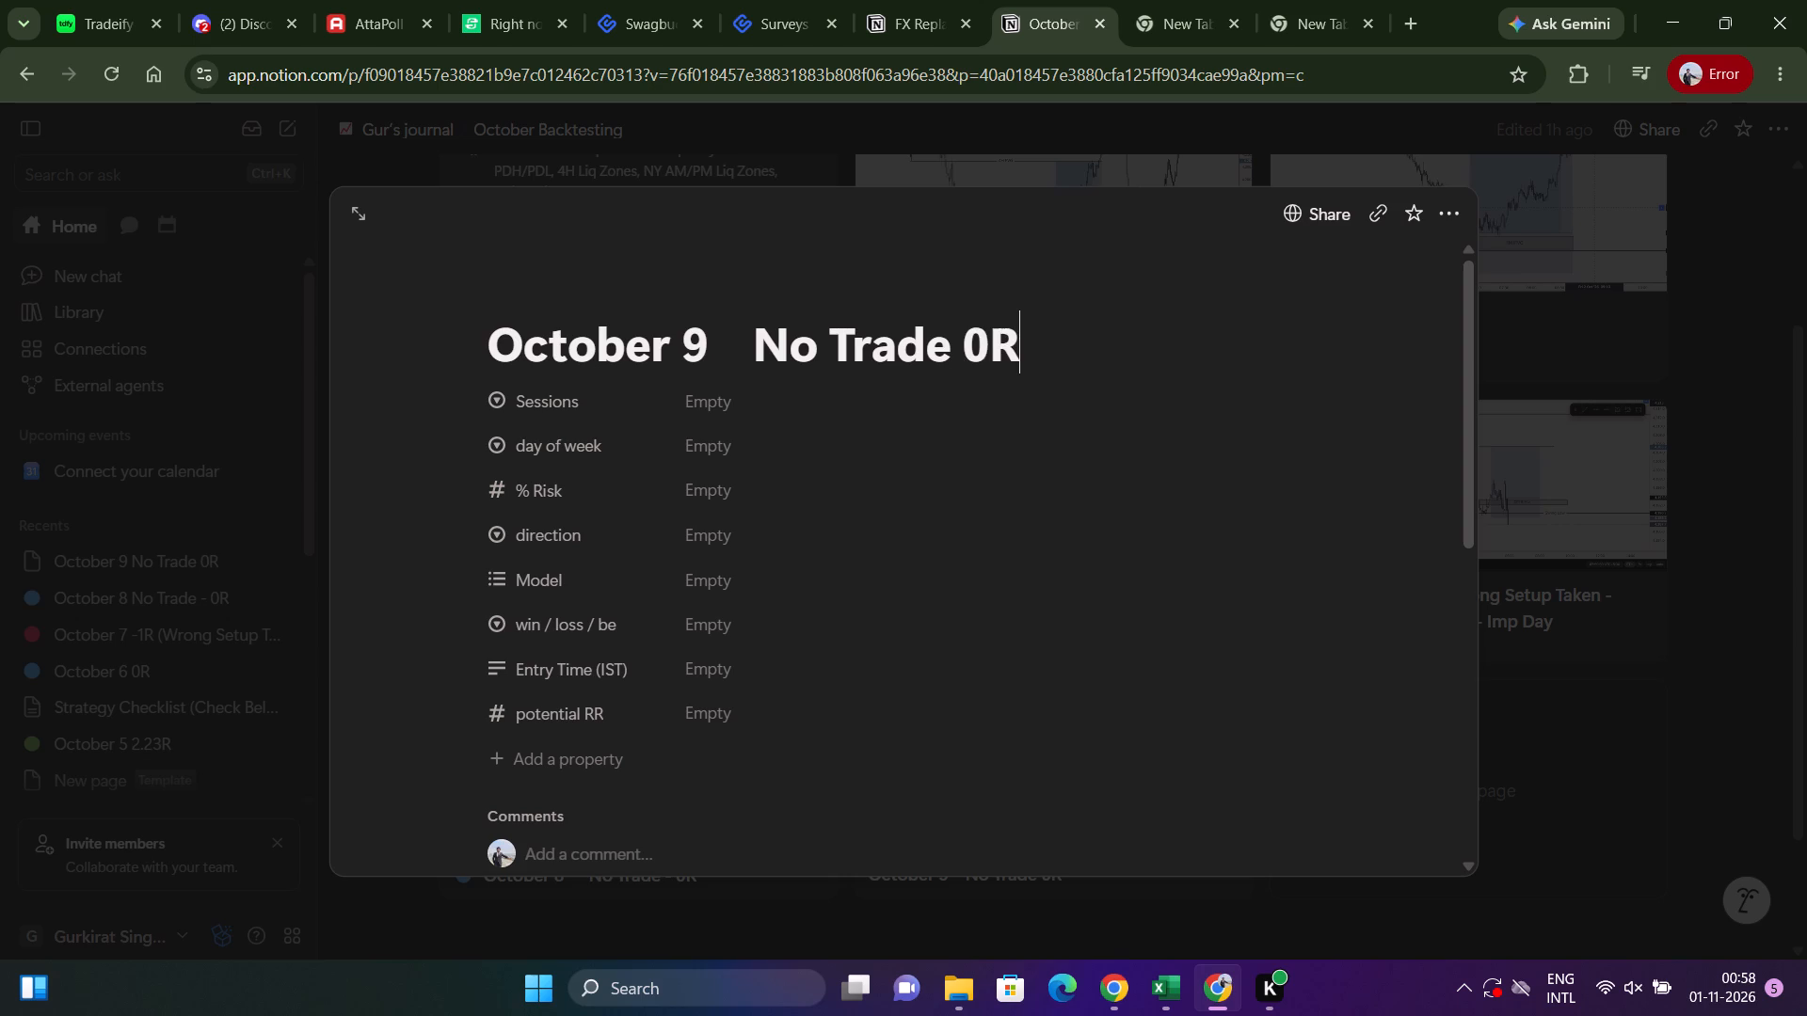
Give the October 9 journal page a blue circle icon and return to the October Backtesting gallery.
click(524, 287)
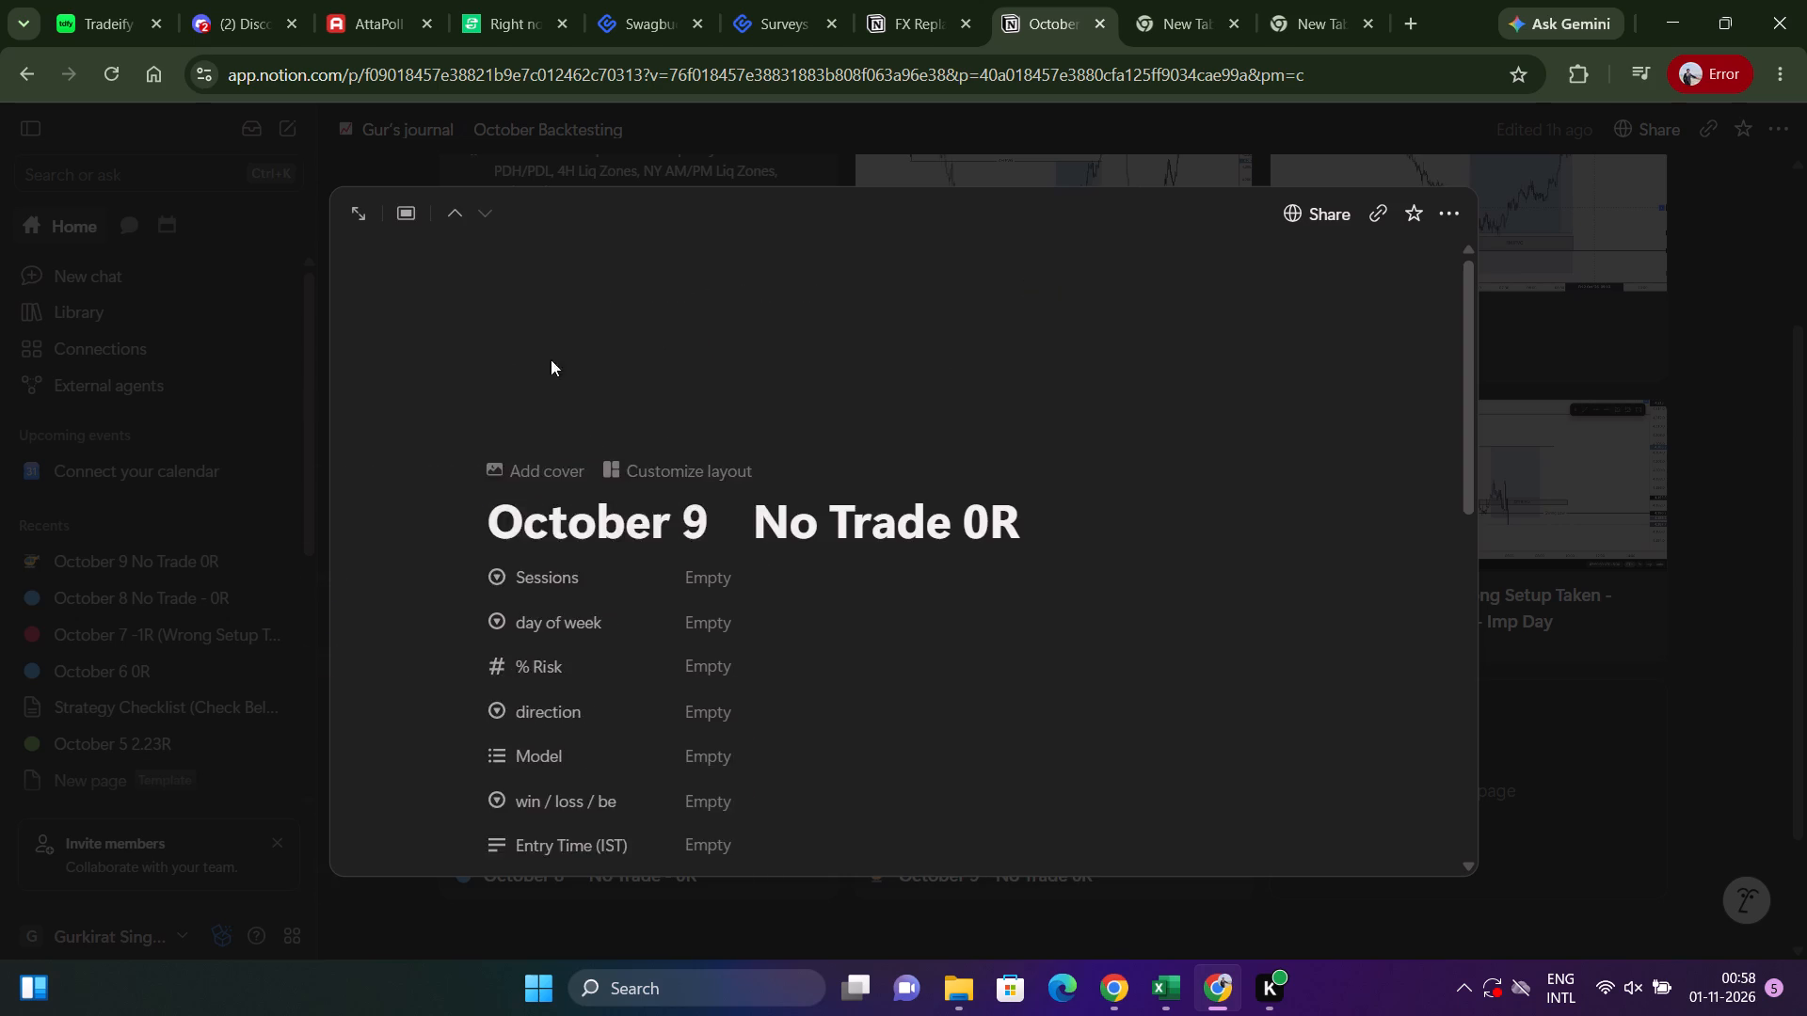
click(328, 611)
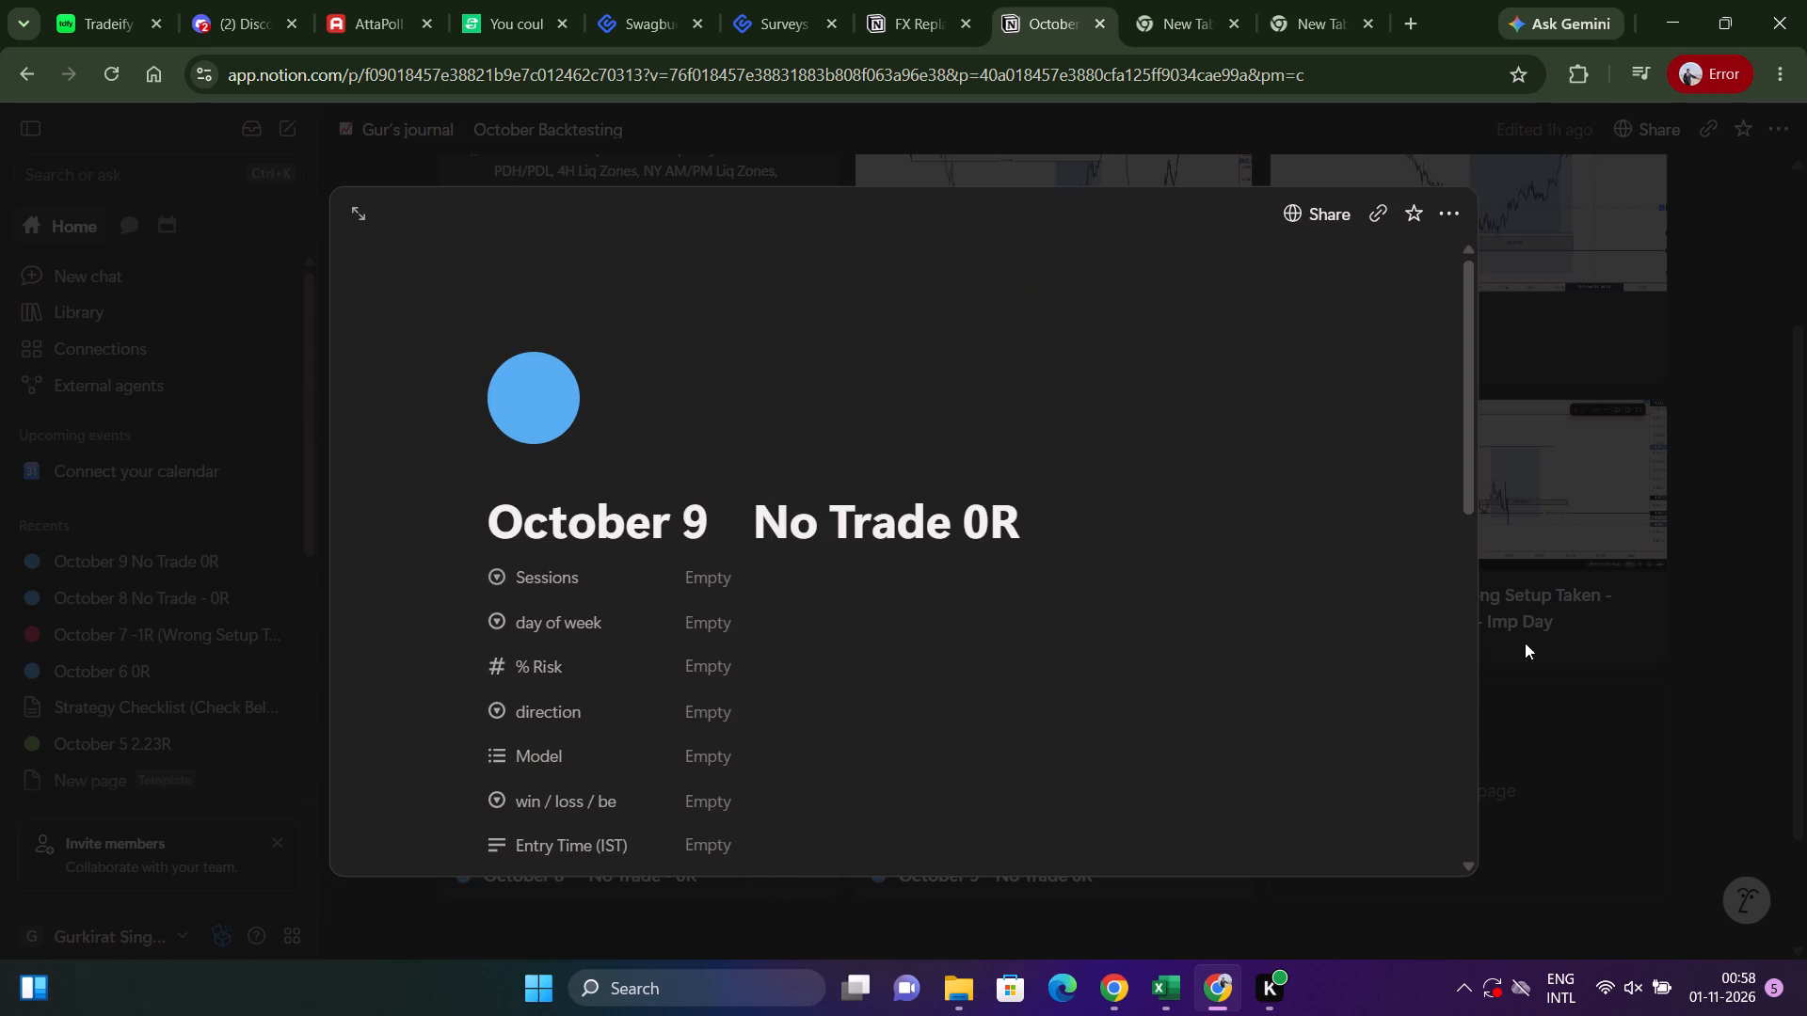
click(1527, 653)
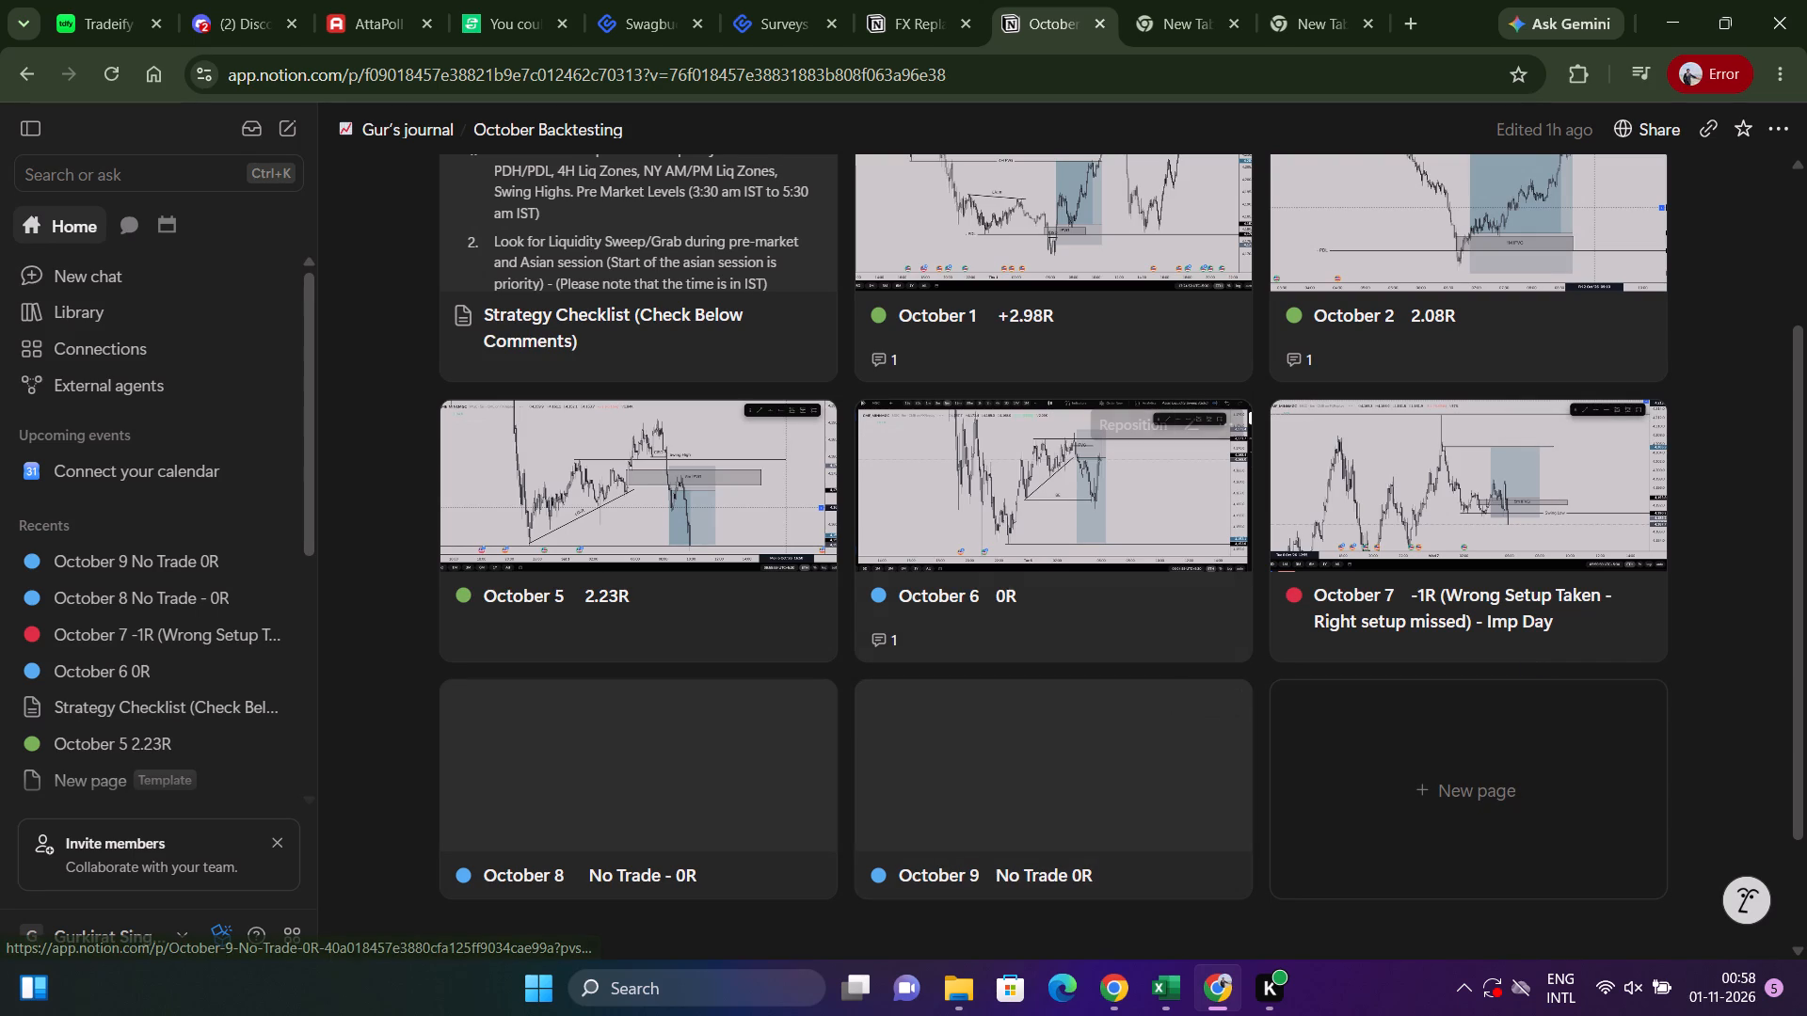
Review the October 6 and October 9 entries in the October Backtesting gallery.
click(995, 603)
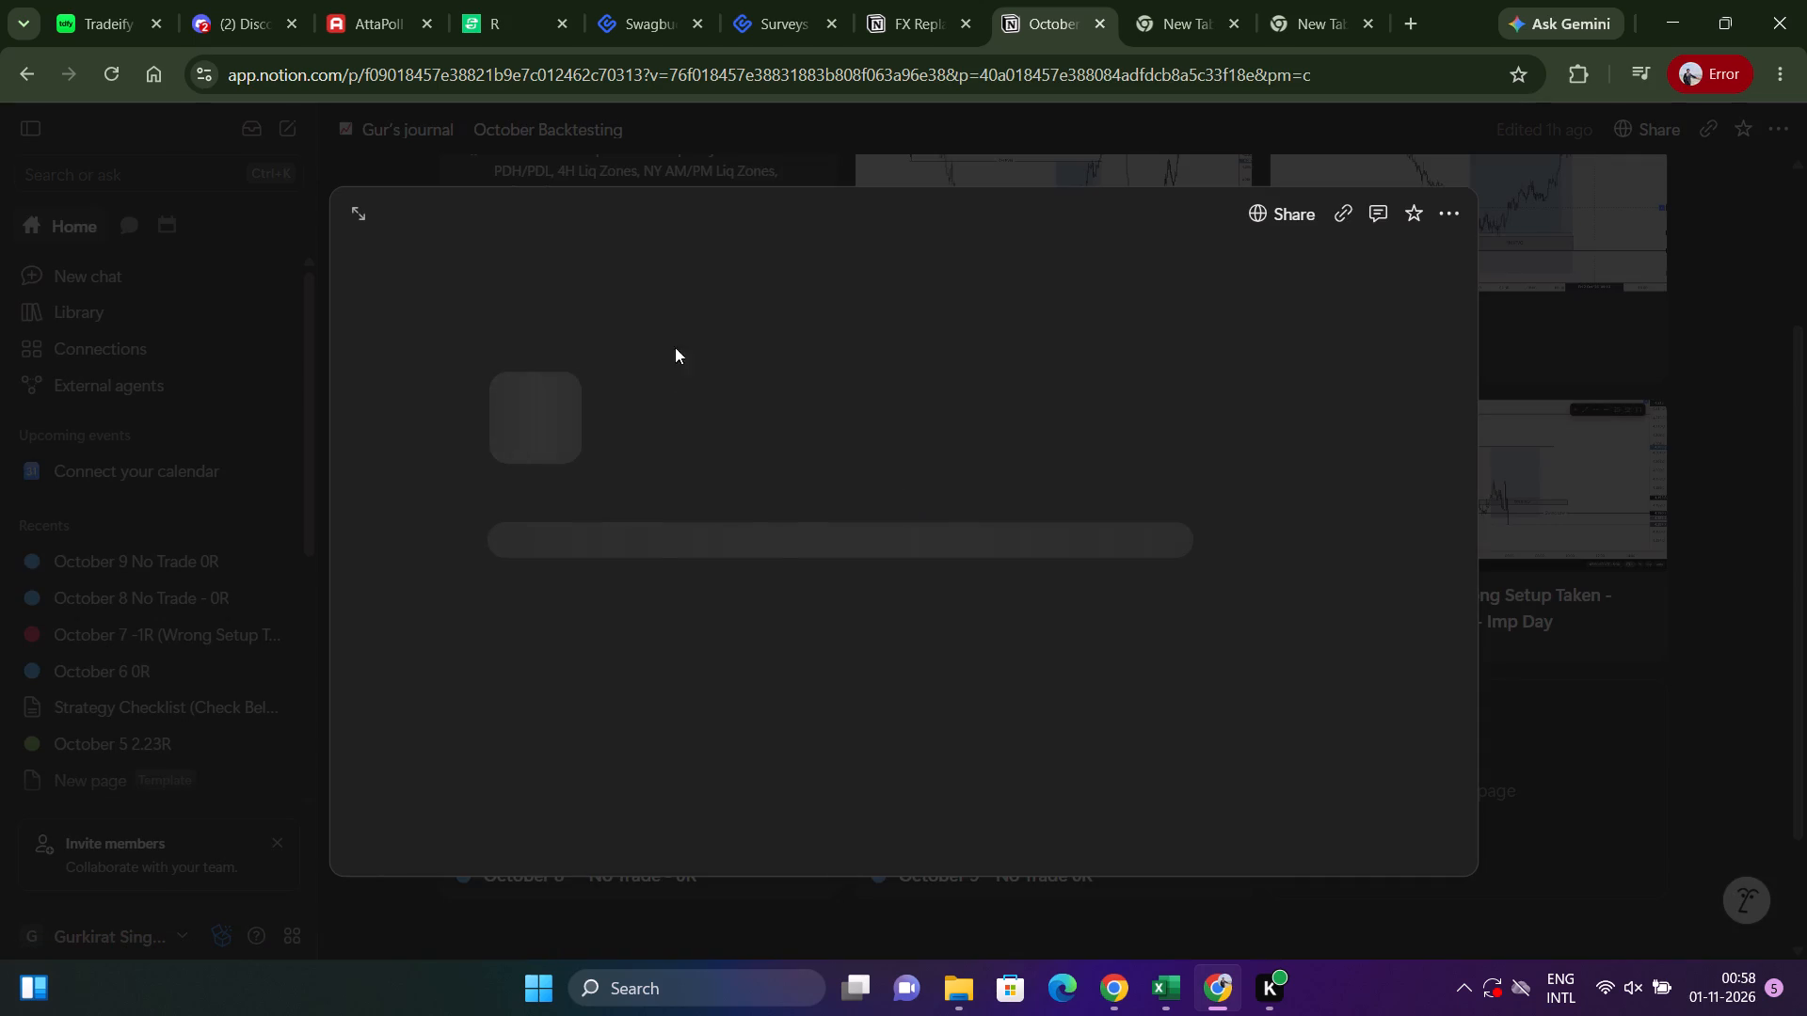
click(1625, 540)
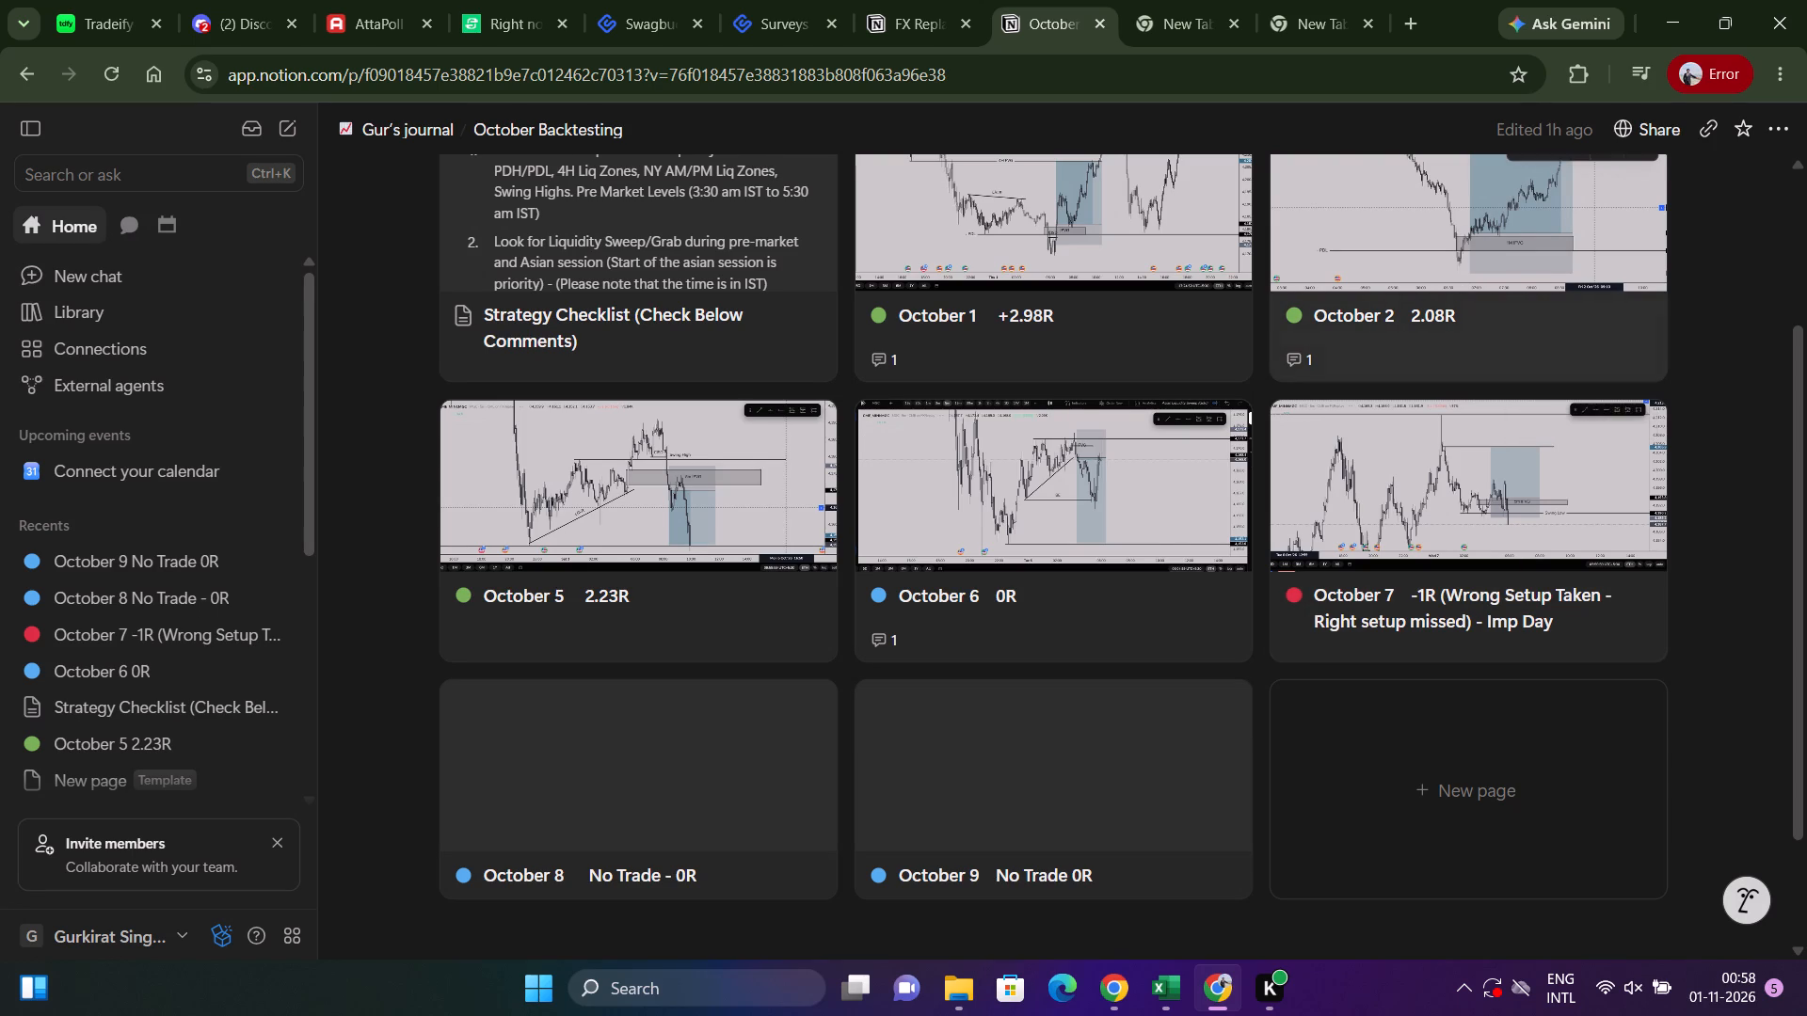
scroll(1099, 377, up, 1)
scroll(1027, 402, down, 1)
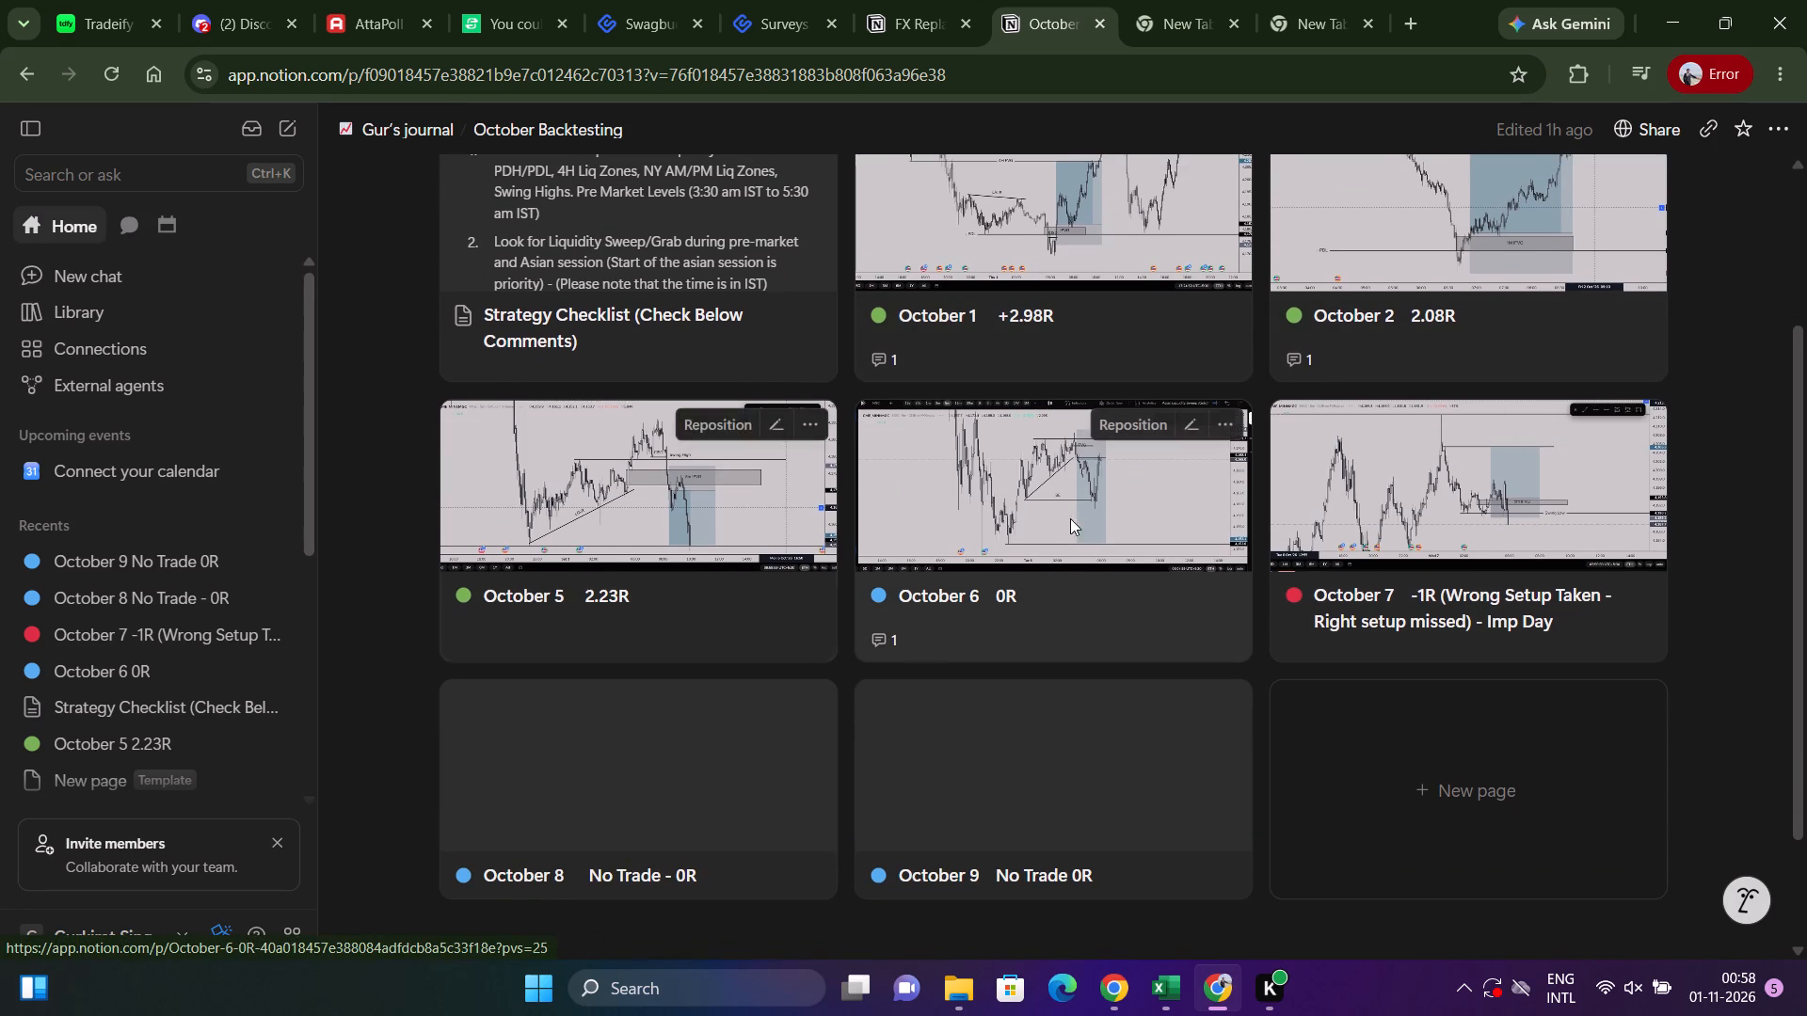
scroll(1316, 477, down, 2)
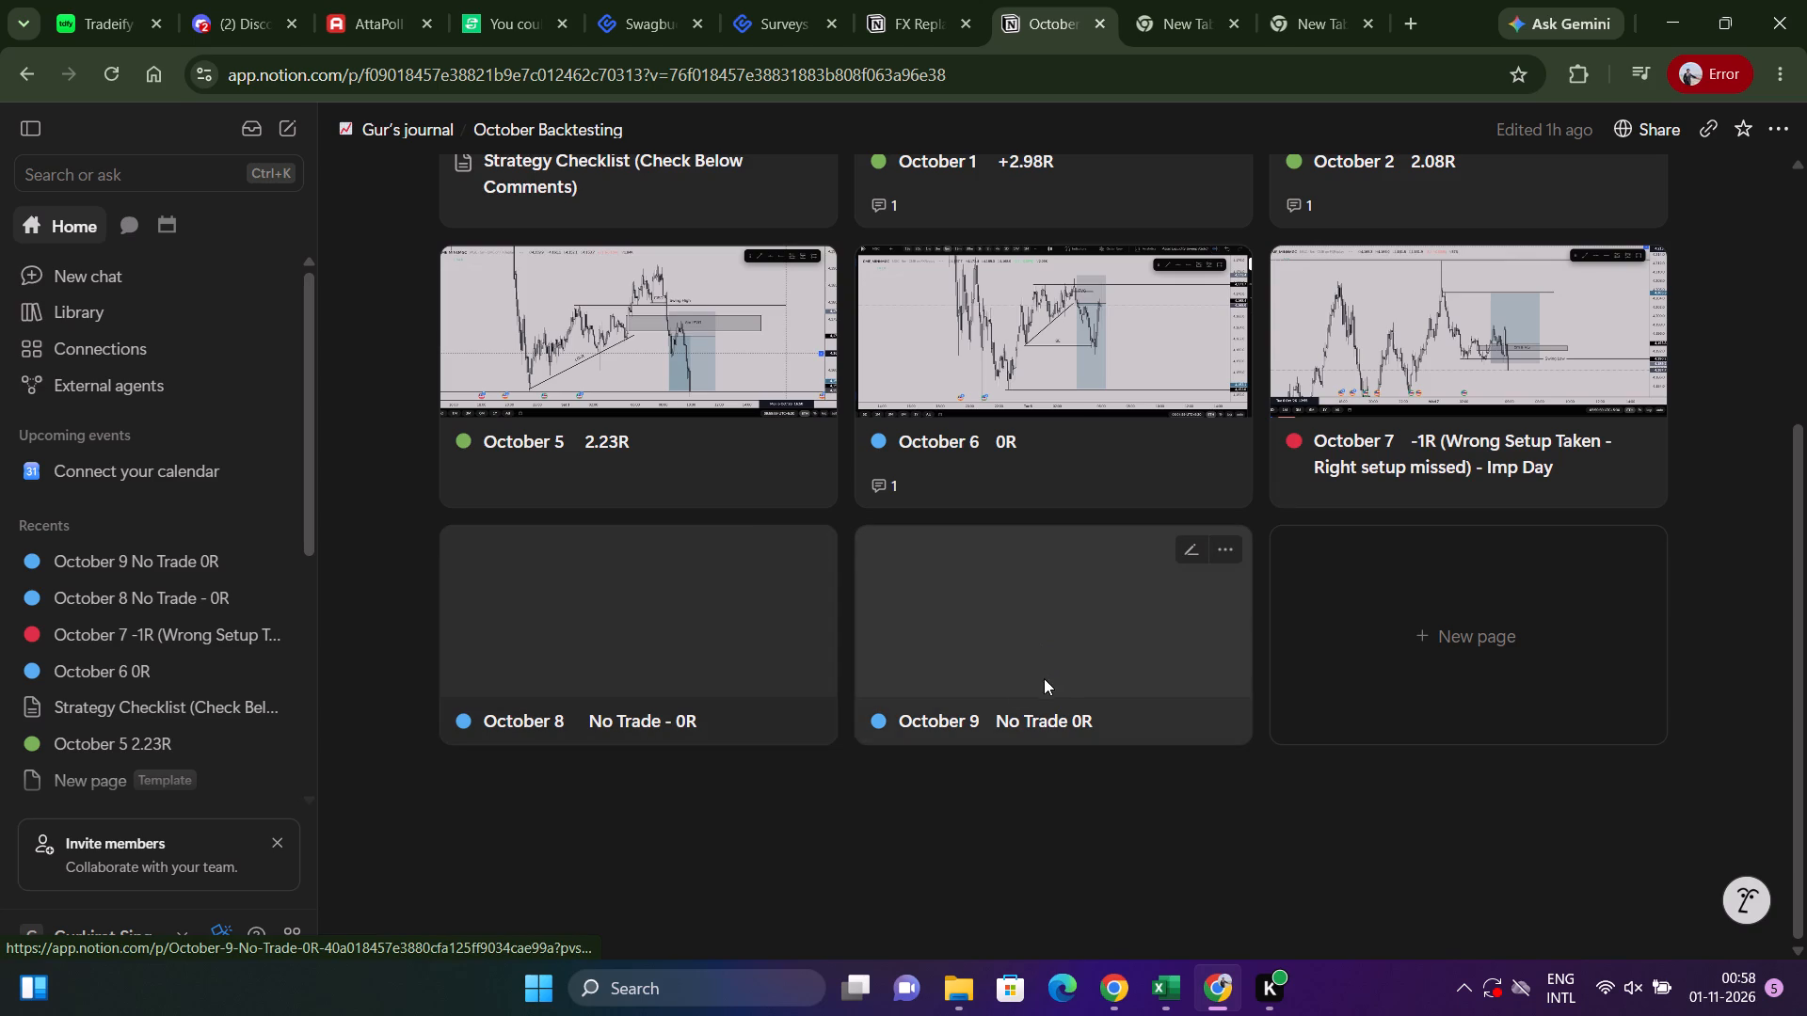
click(981, 684)
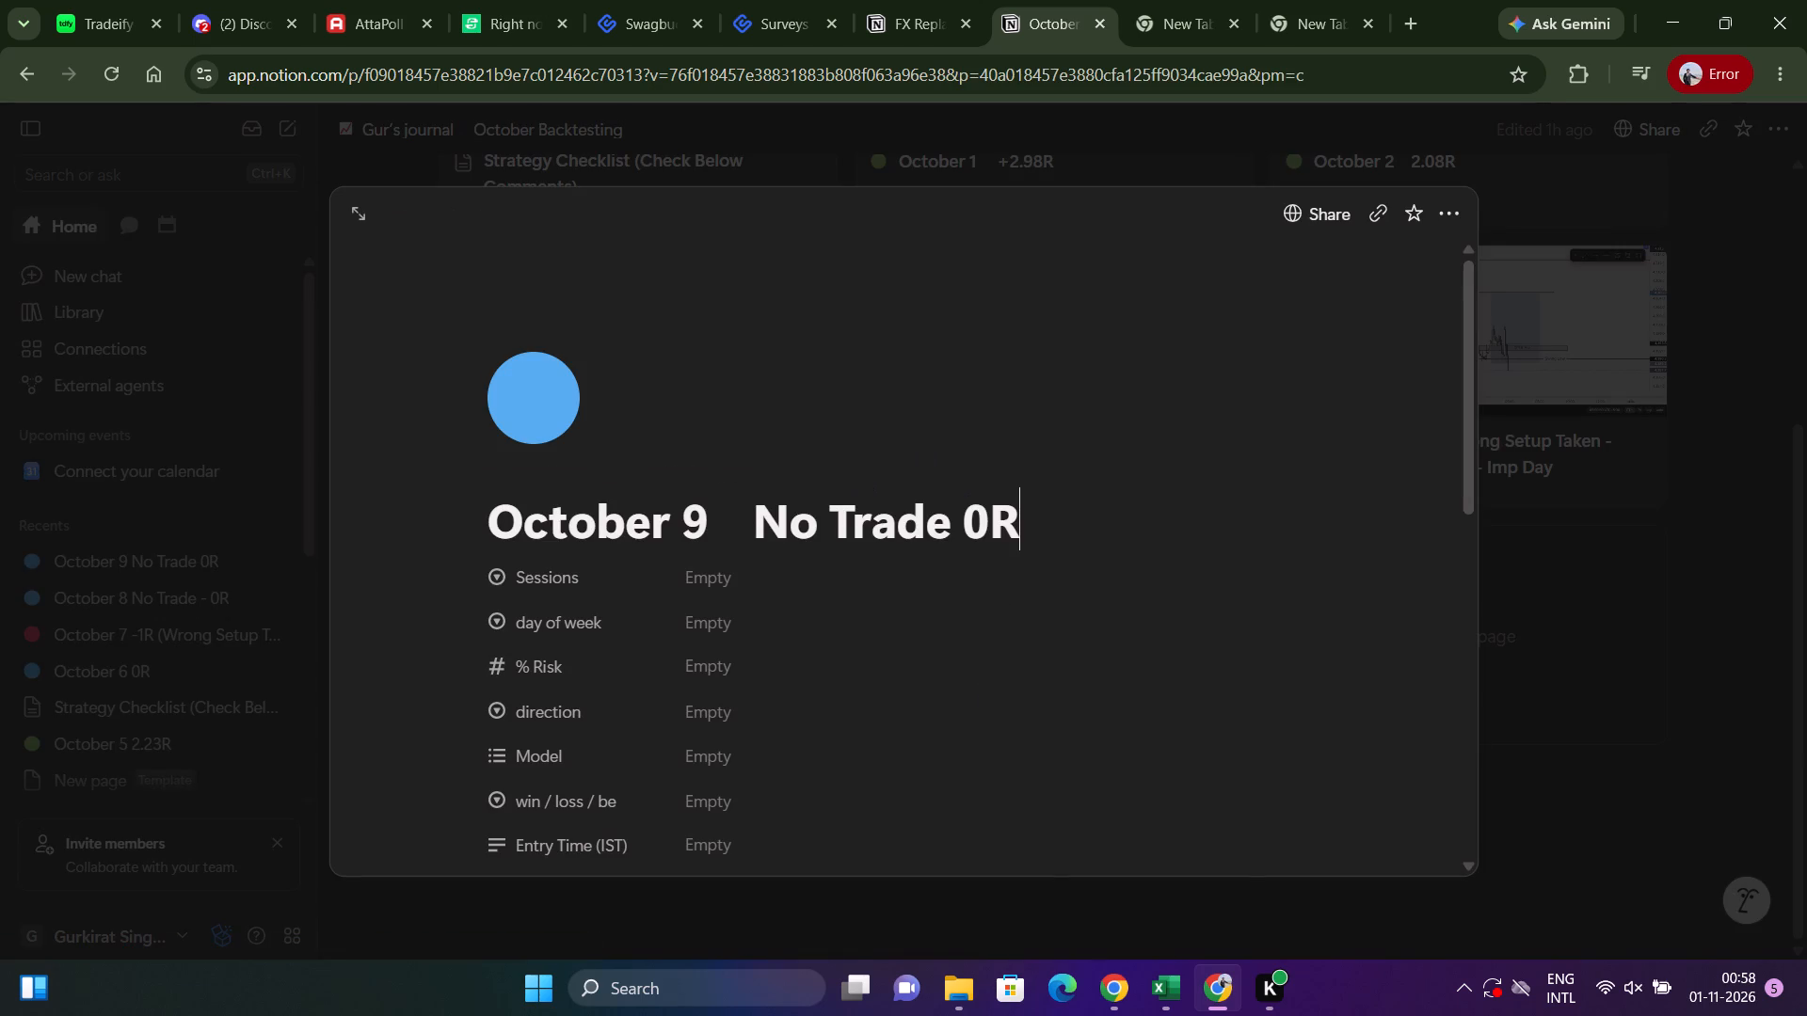
click(951, 529)
key(Escape)
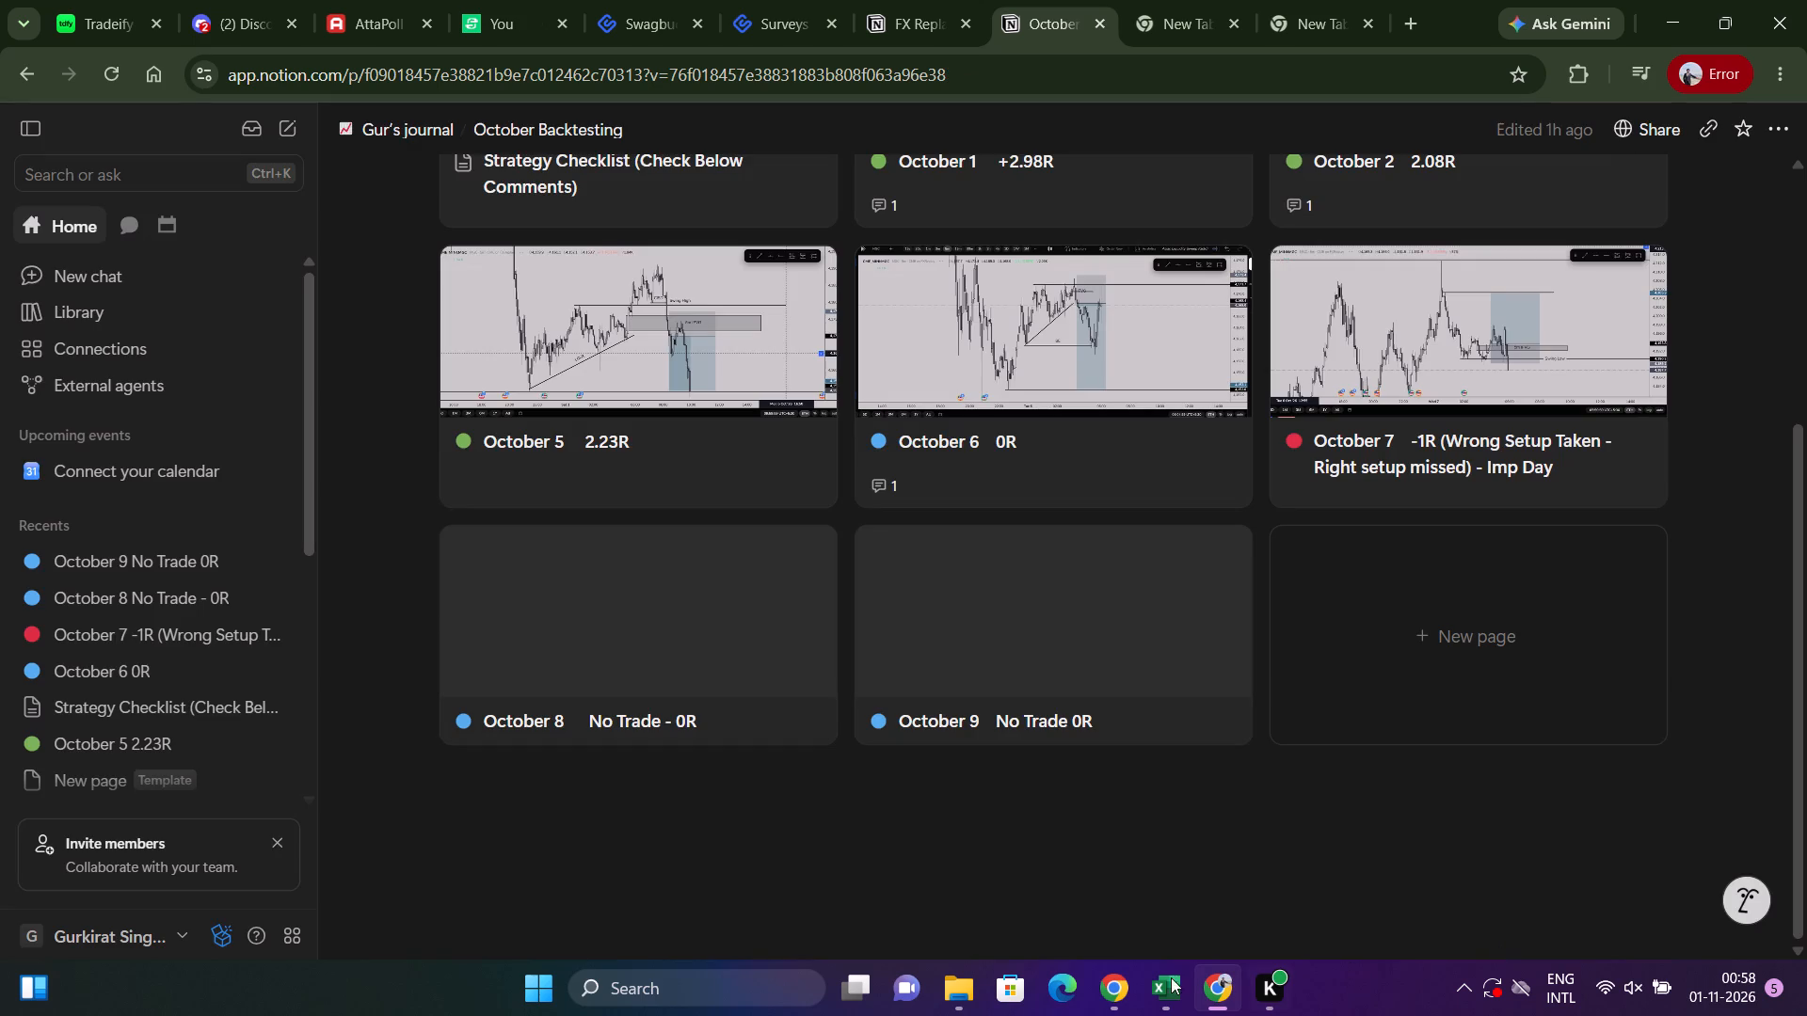
Remove the dash from the October 8 page title so it reads October 8 No Trade 0R.
click(666, 600)
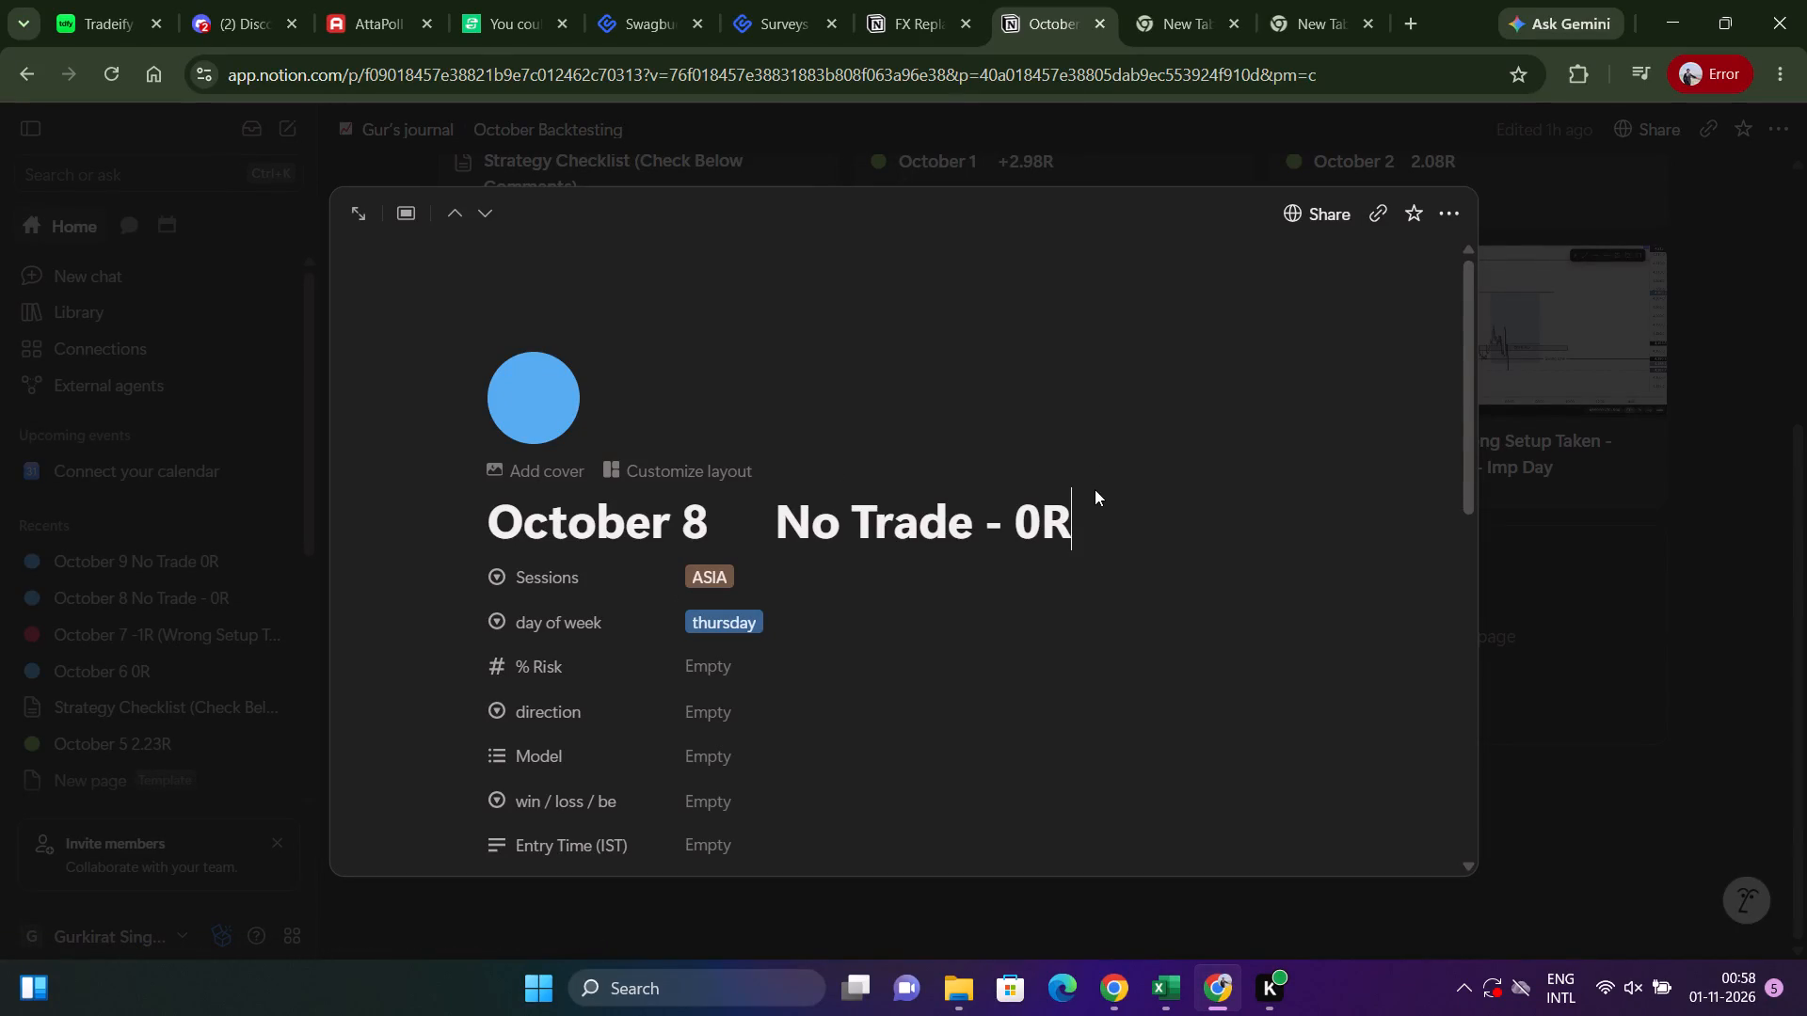
click(1017, 530)
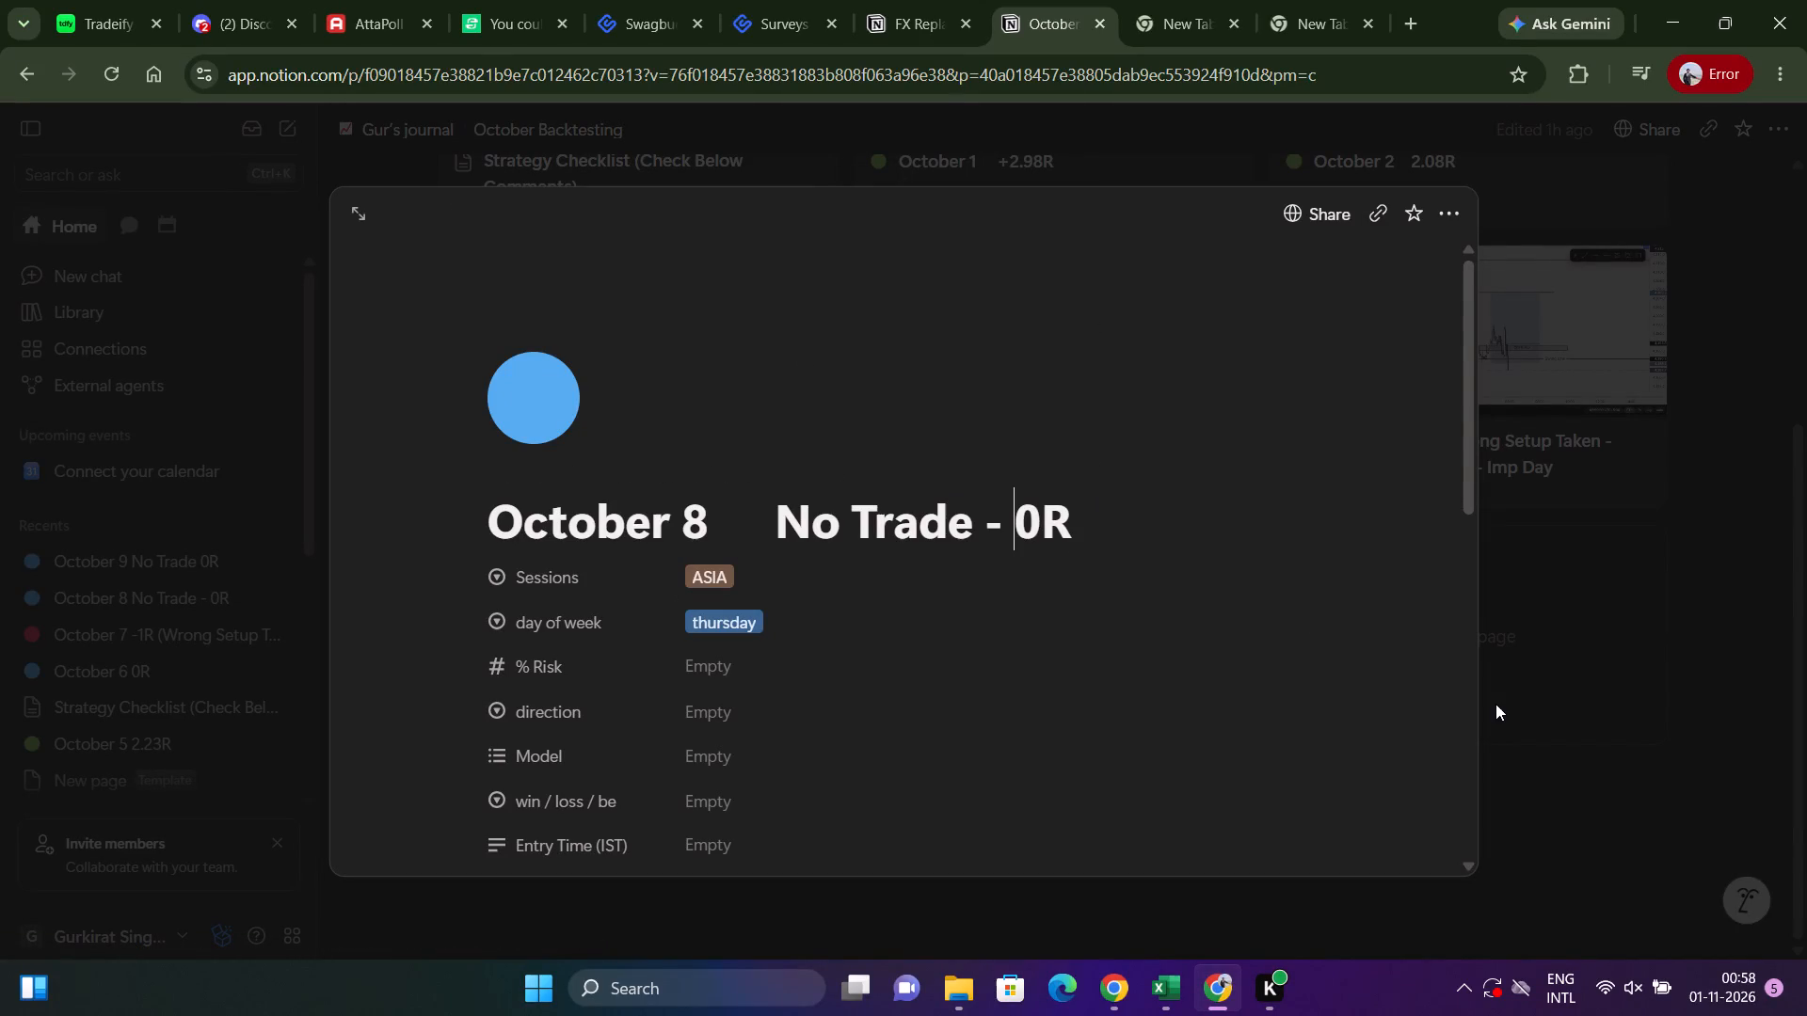
key(BackSpace)
key(BackSpace)
key(space)
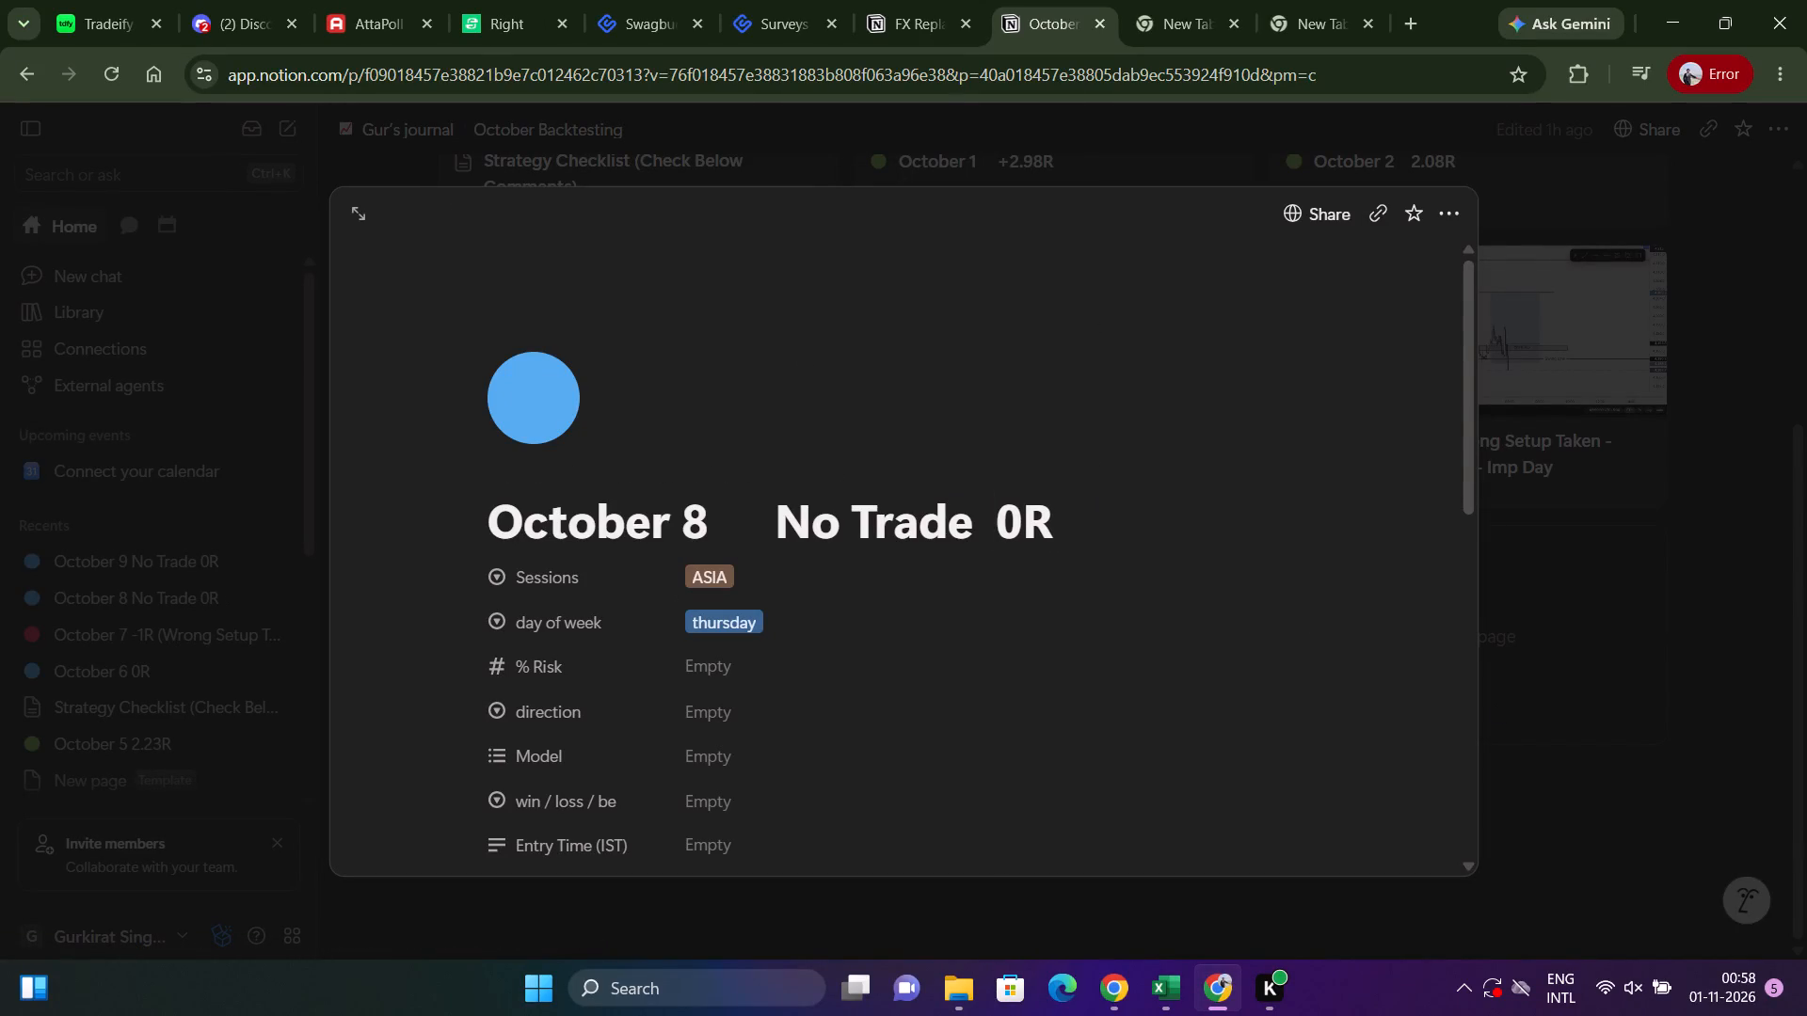
click(1621, 633)
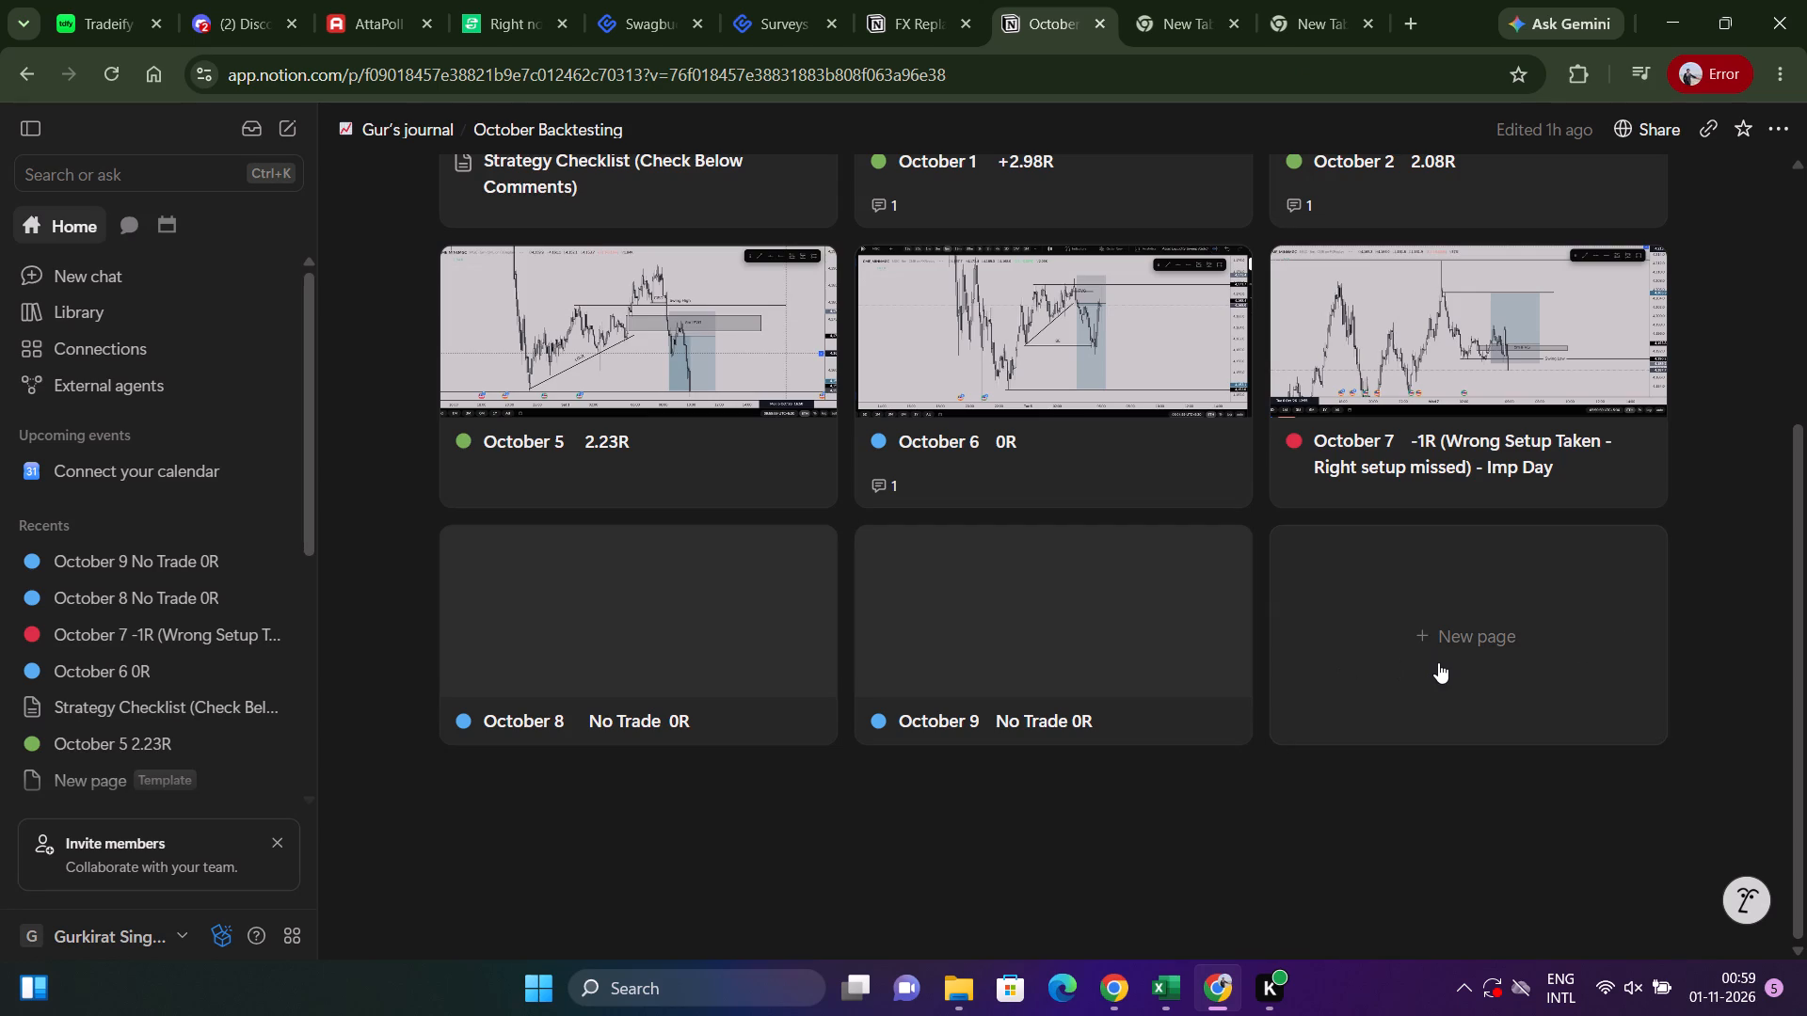
Create a new page in the October Backtesting gallery titled October 12, with trailing spaces after the date.
click(1438, 662)
key(alt+Tab)
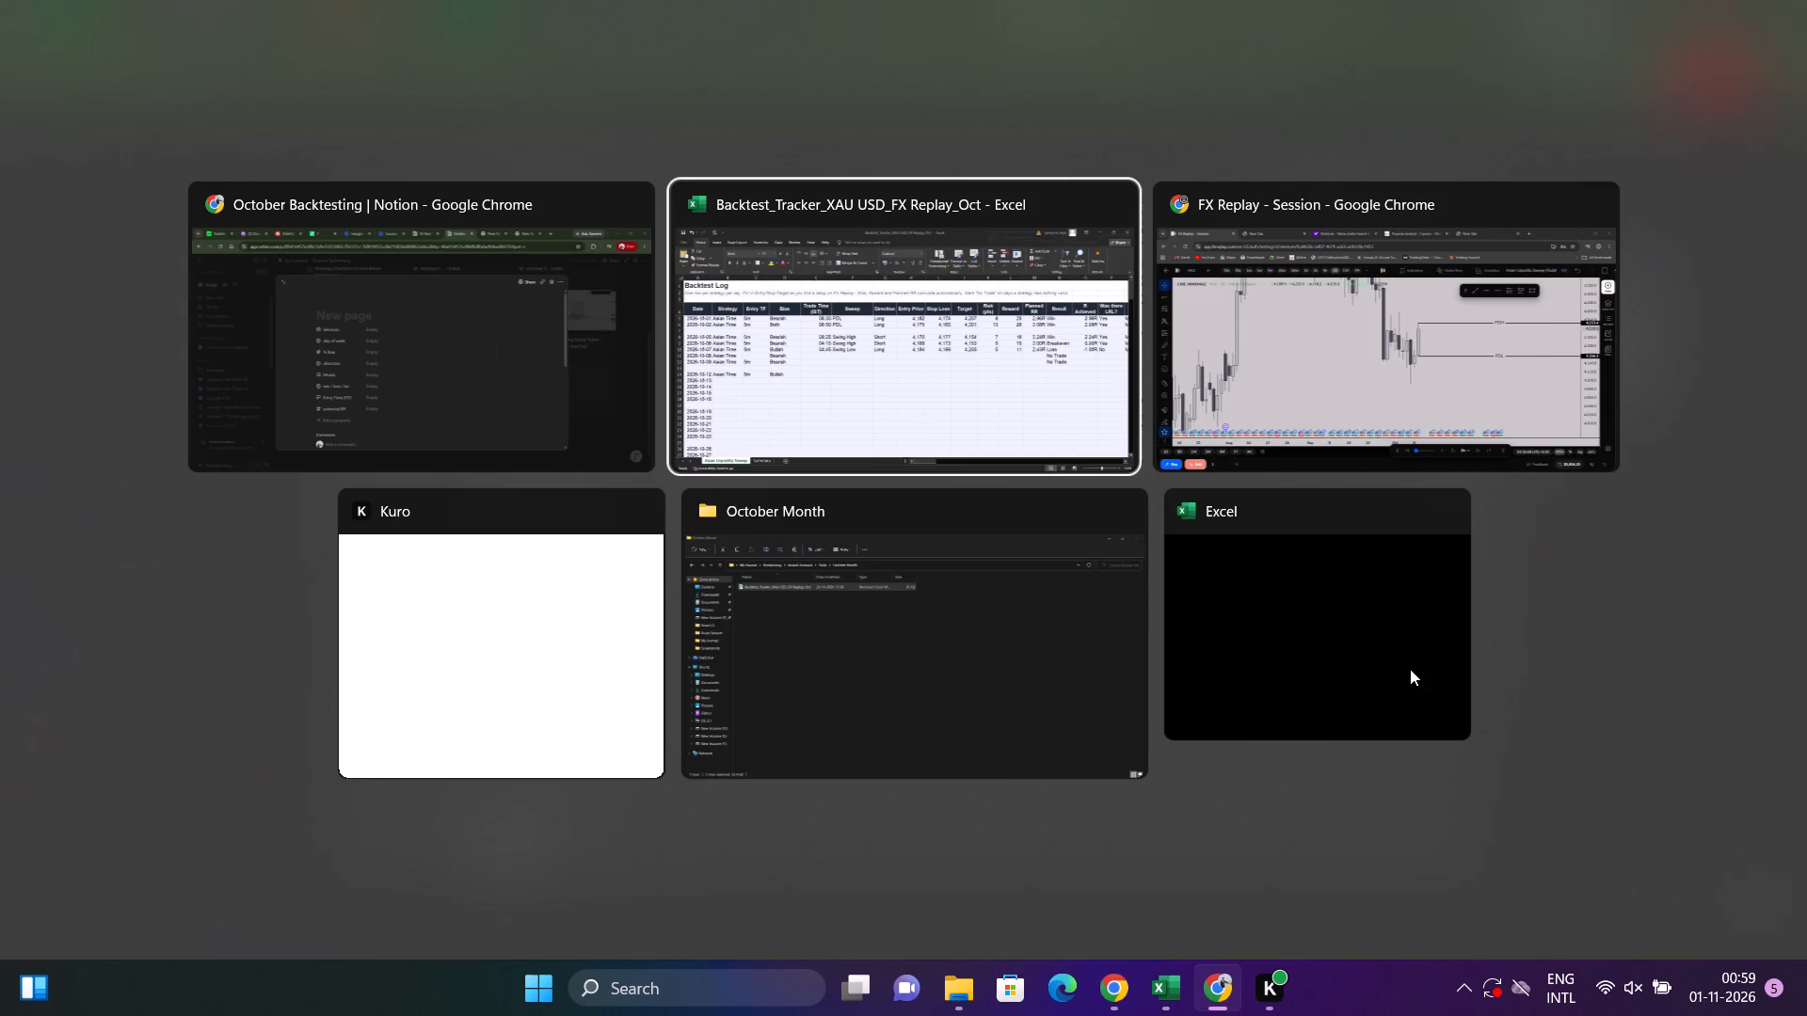
key(alt+Tab)
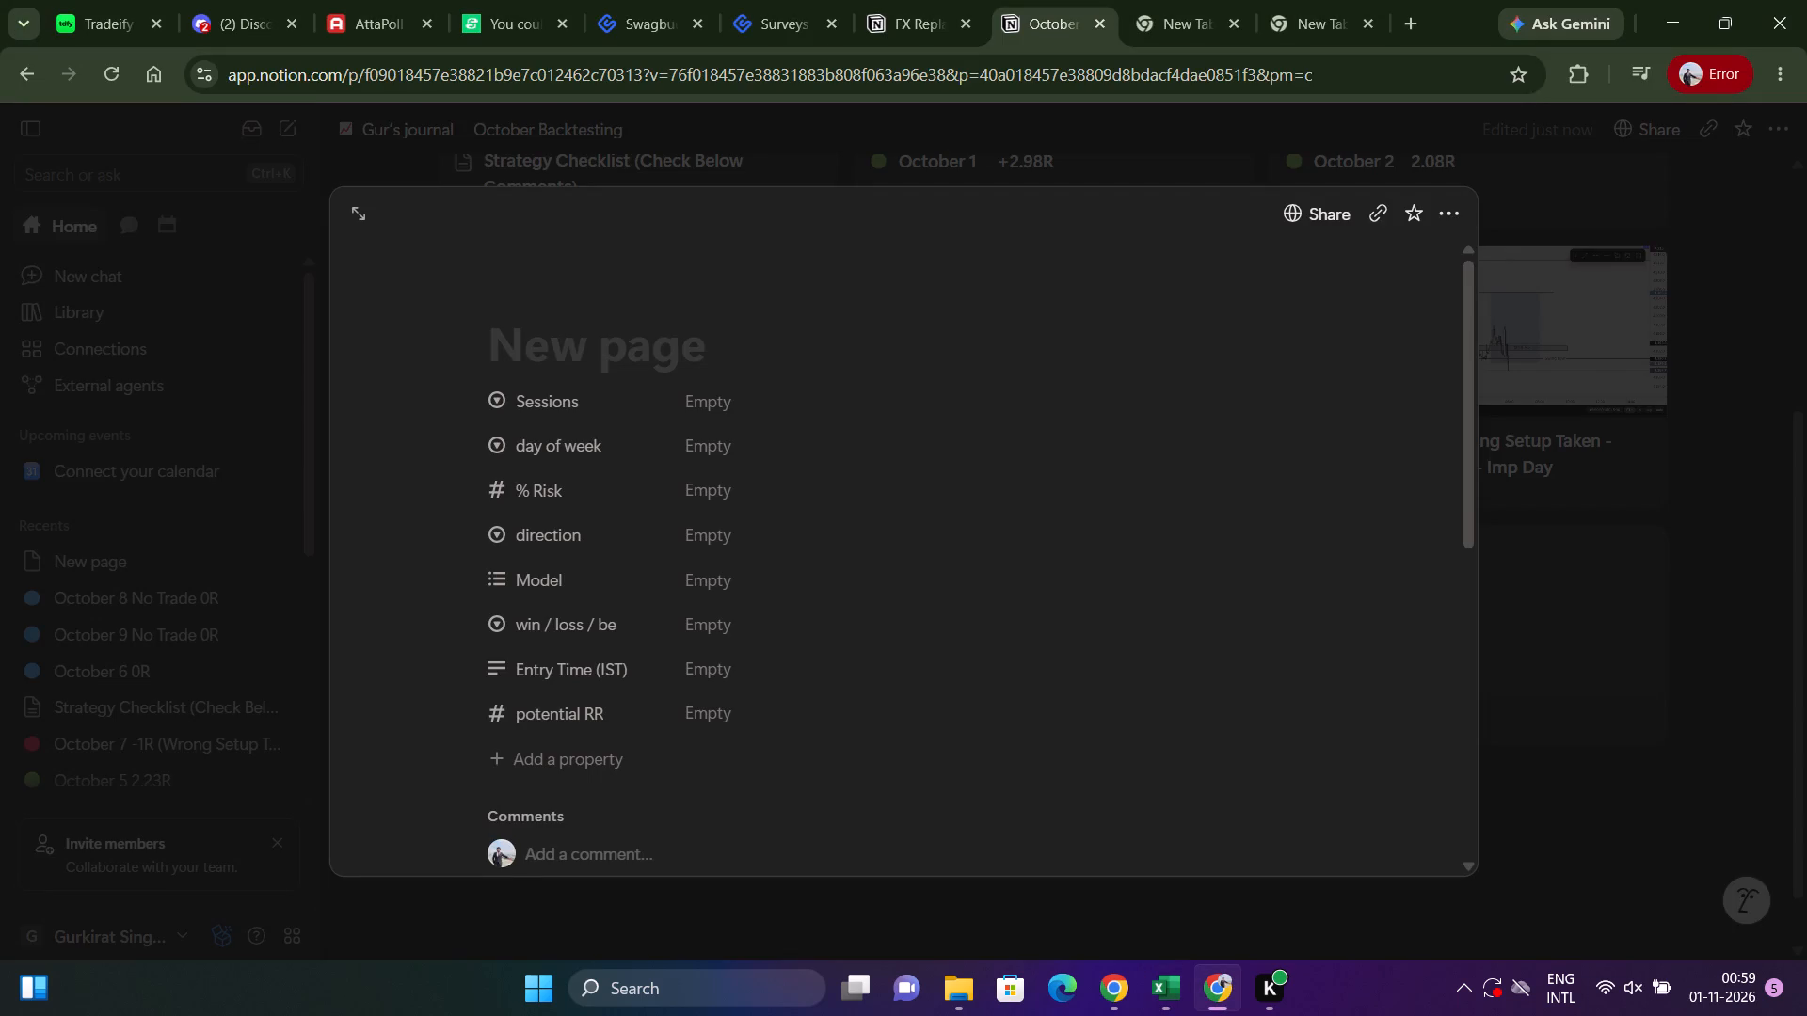
text(ctober)
key(space)
text(12)
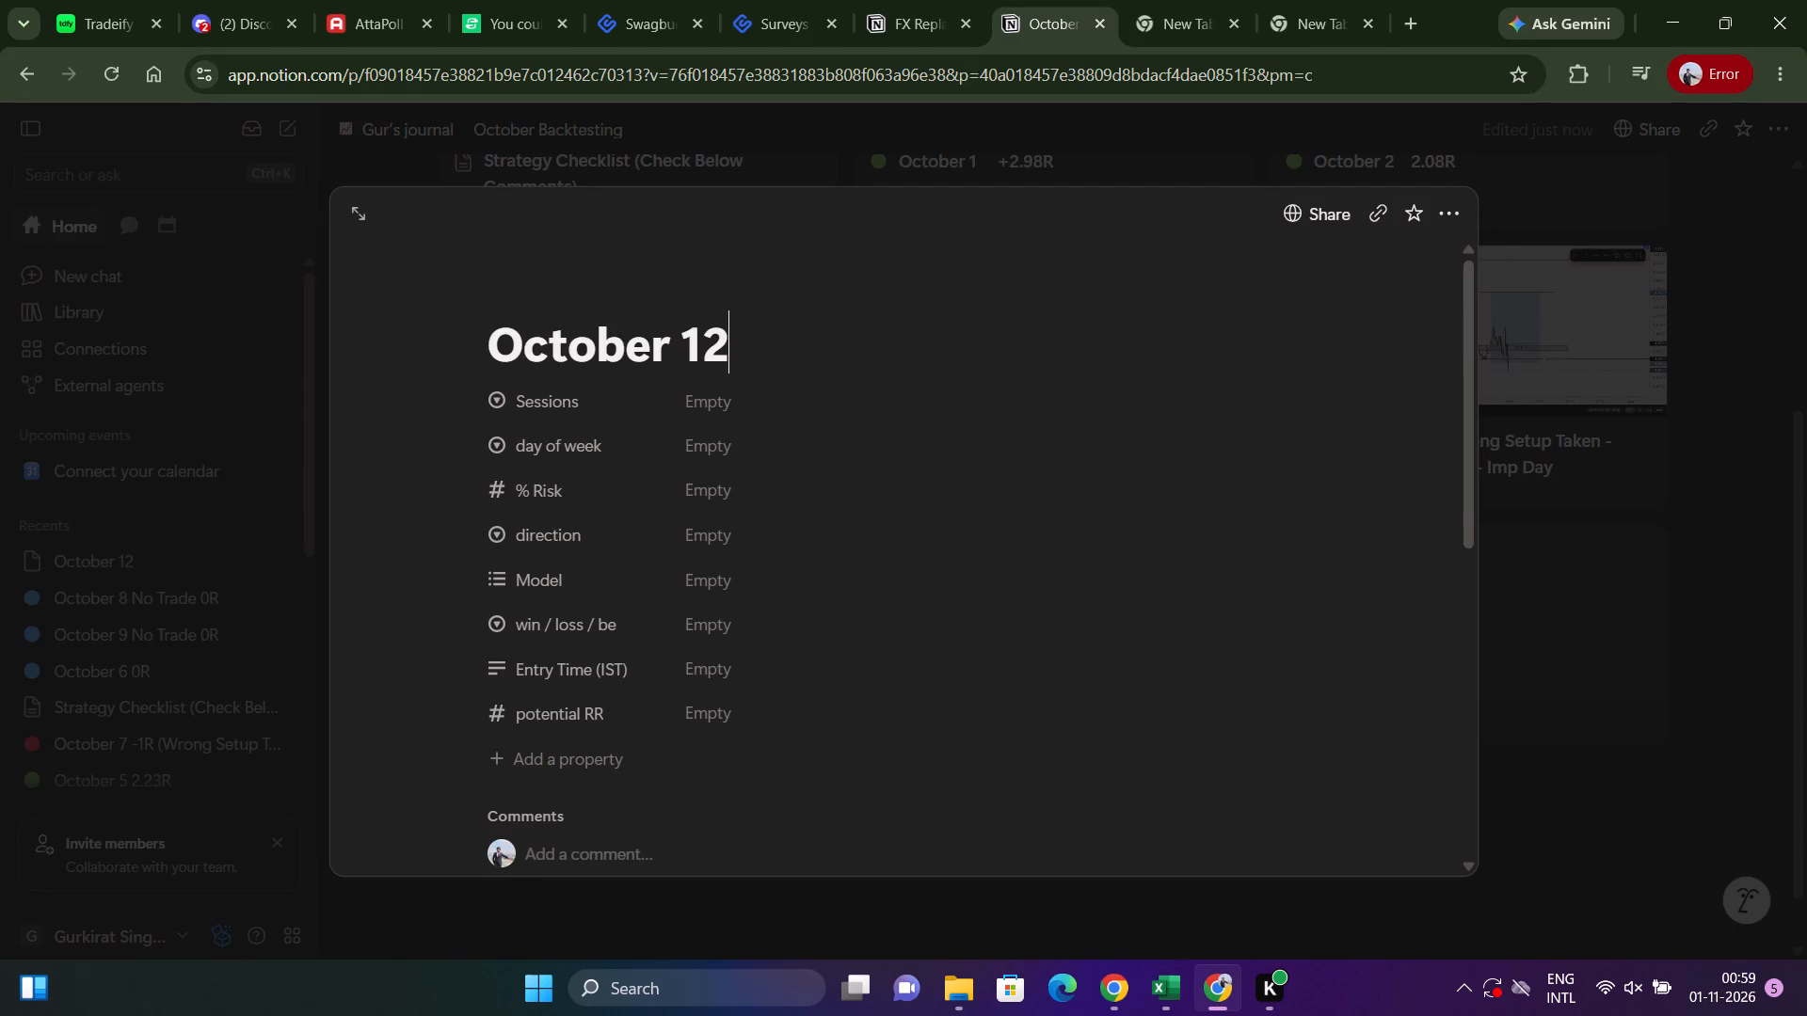
key(space)
key(space)
key(space)
key(space)
key(space)
key(space)
key(space)
key(space)
On the October 12 page, set Sessions to ASIA, day of week to monday and % Risk to 1%, and close it.
click(708, 398)
click(758, 547)
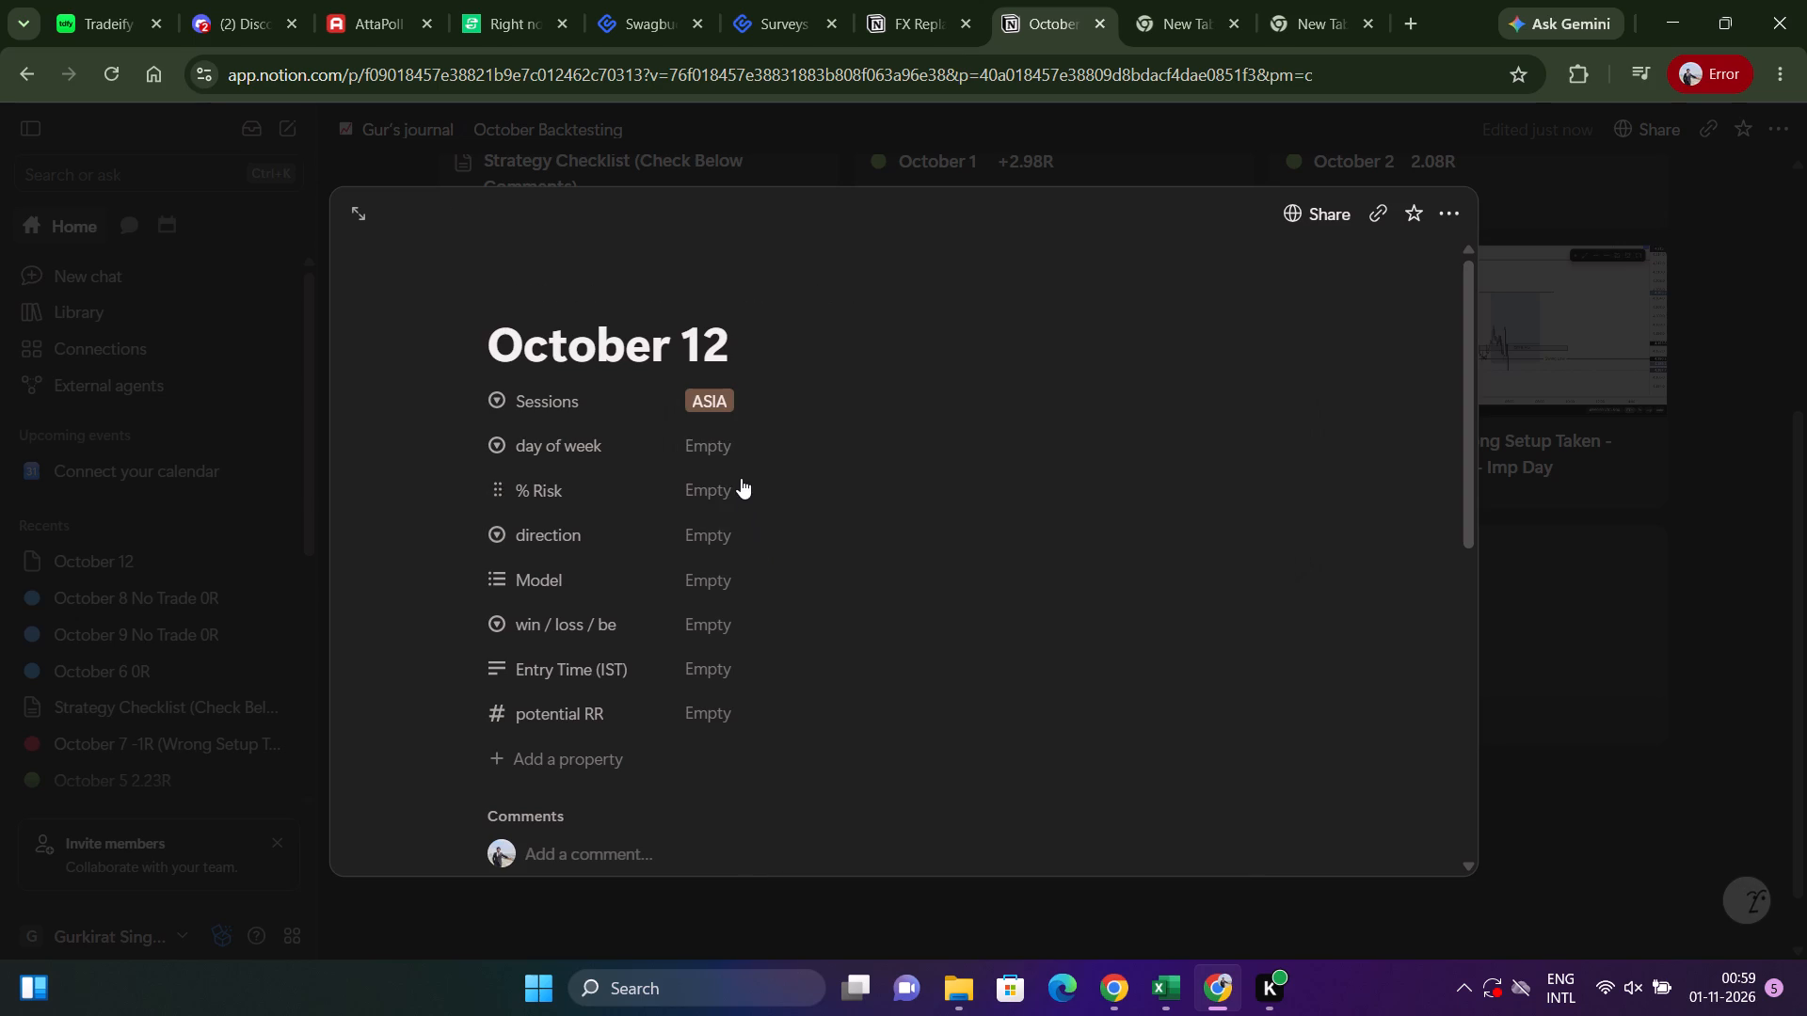
click(716, 441)
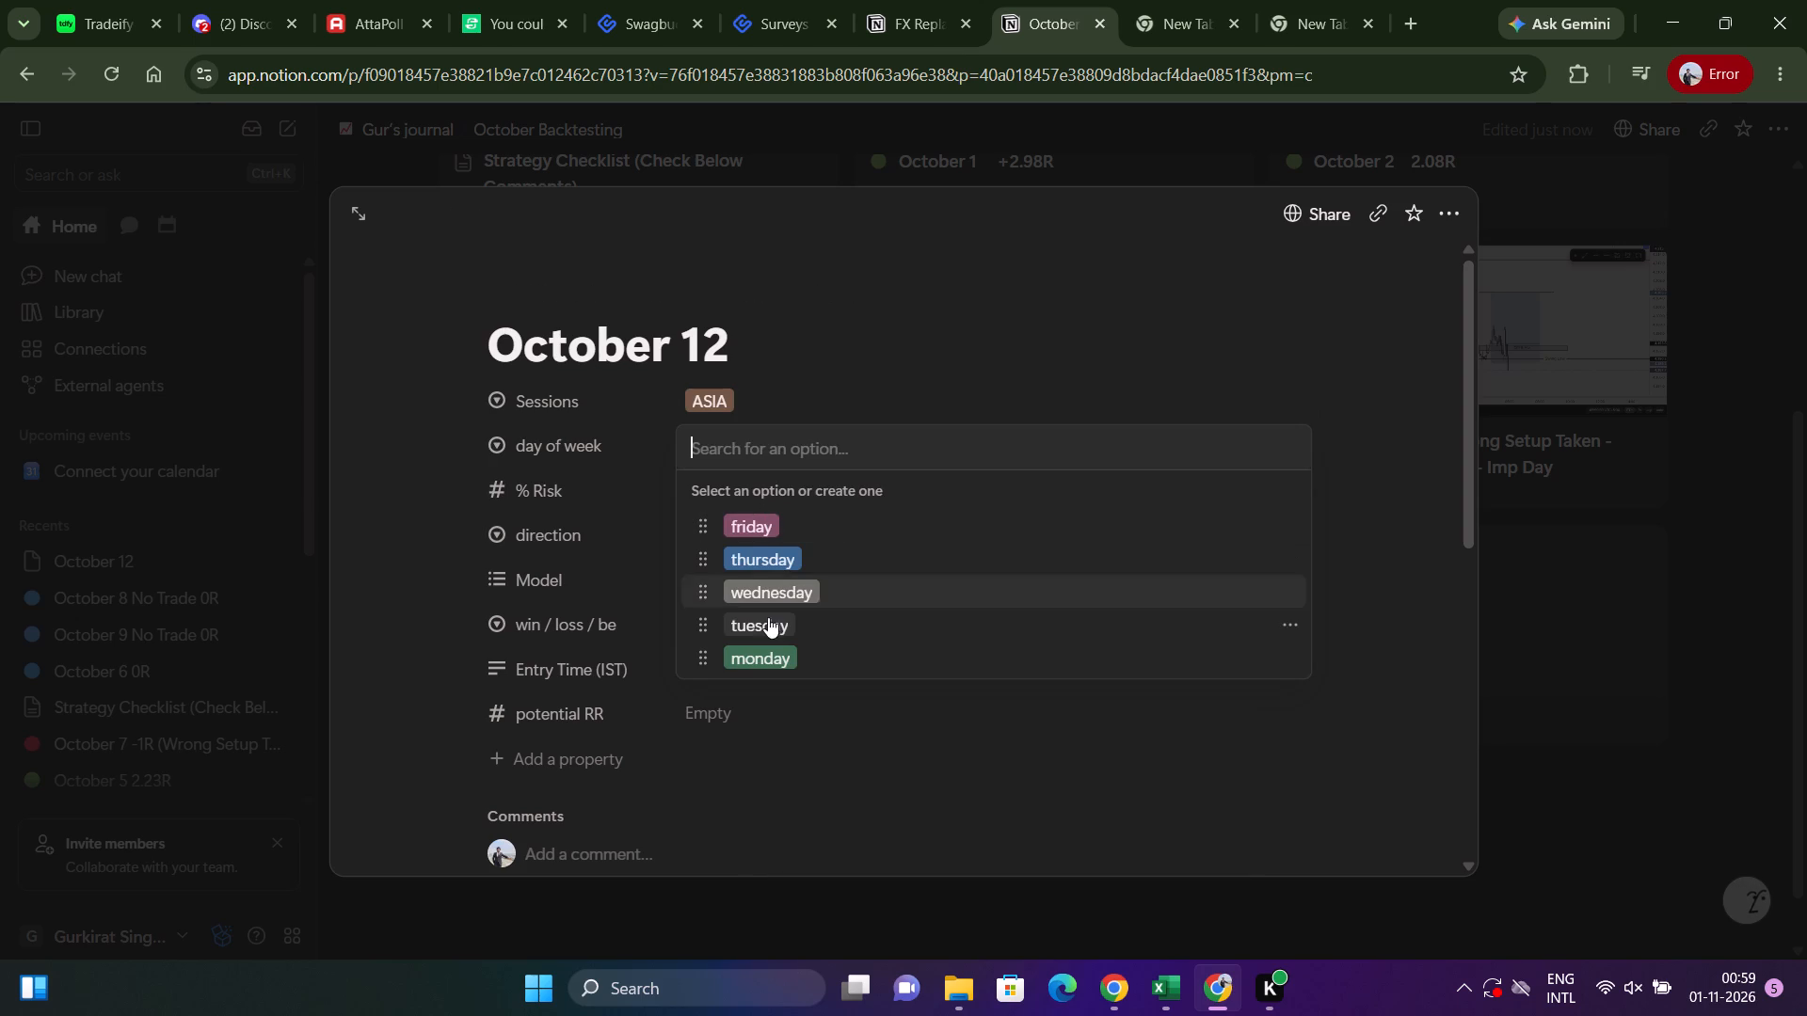
click(760, 656)
key(alt+Tab)
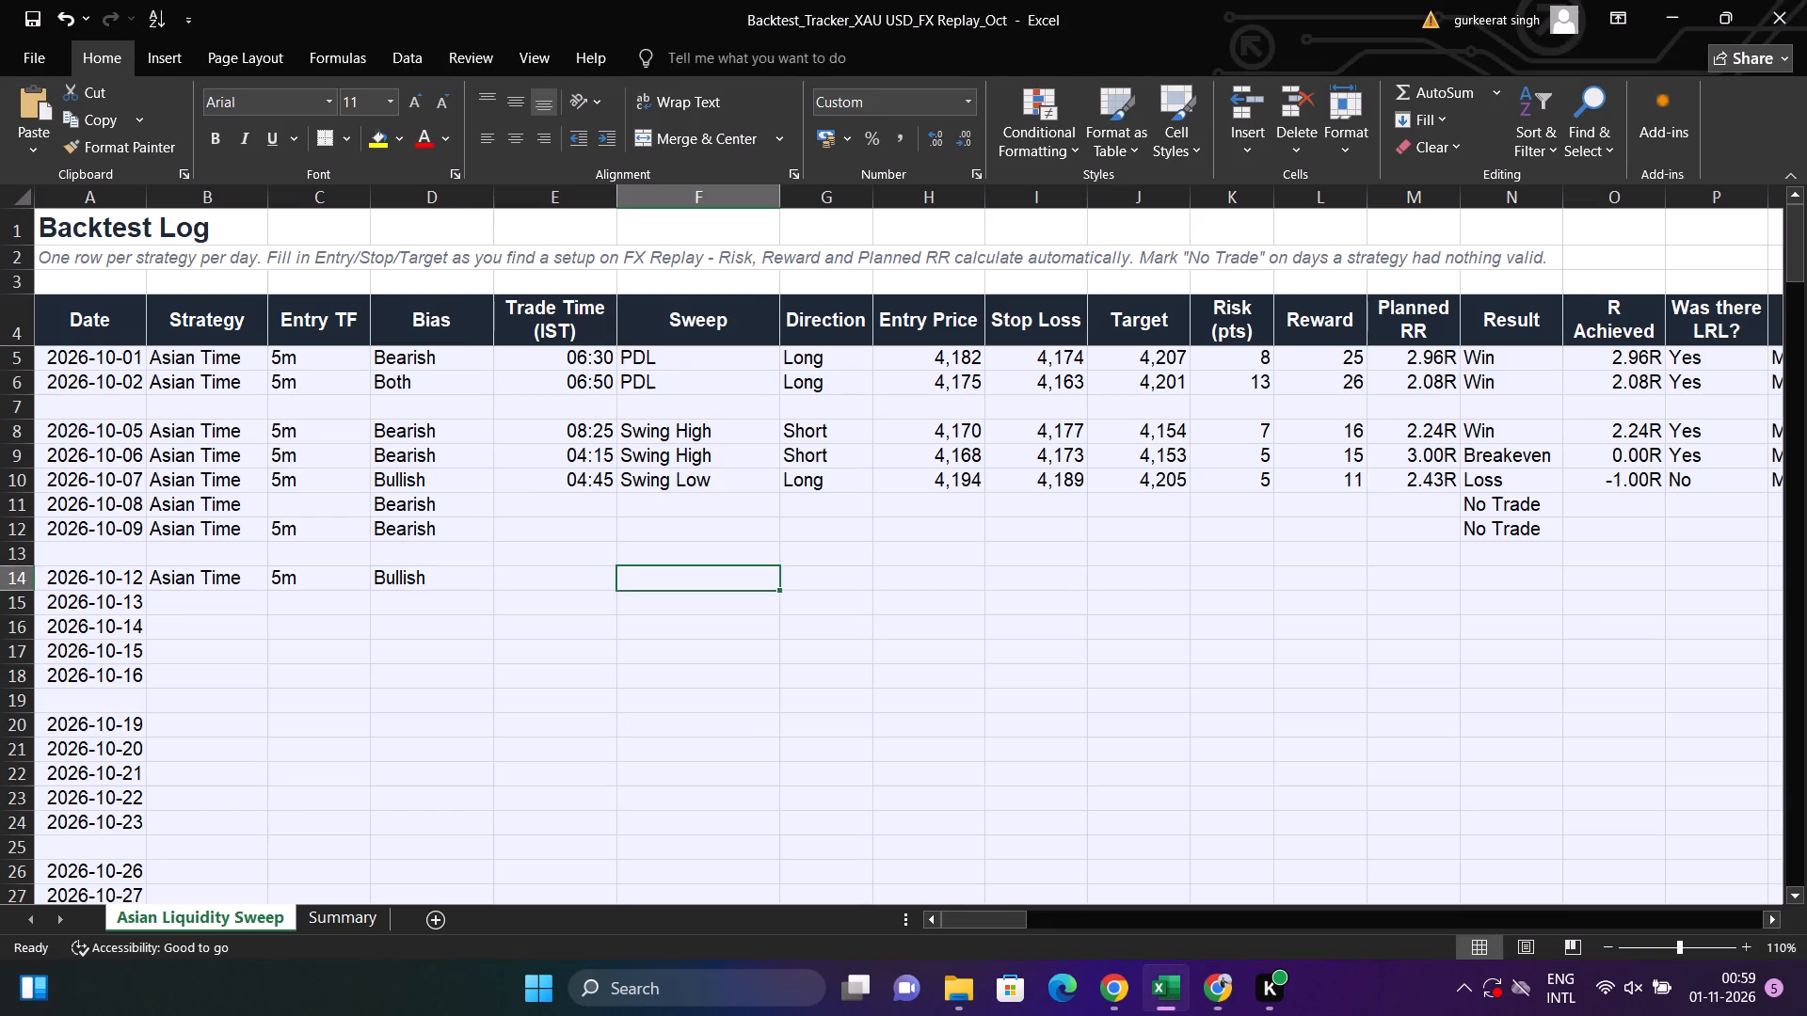
key(alt+Tab)
click(751, 484)
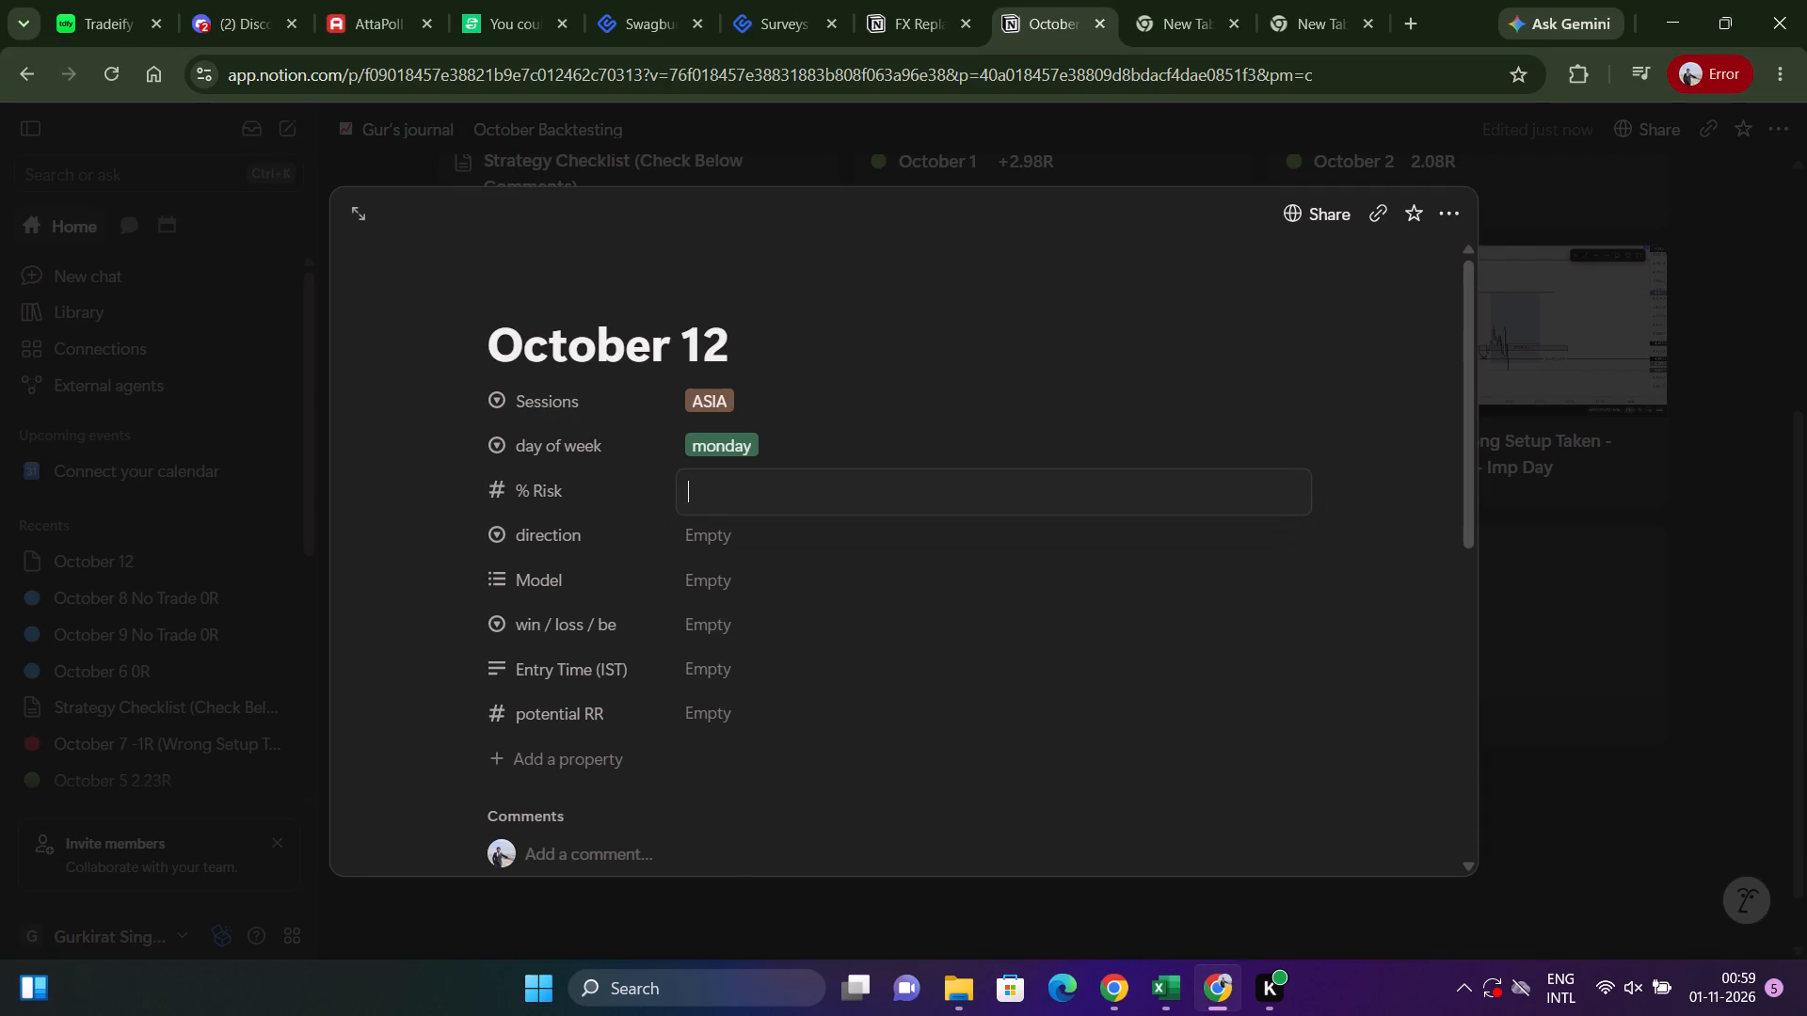
key(1)
key(shift+percent)
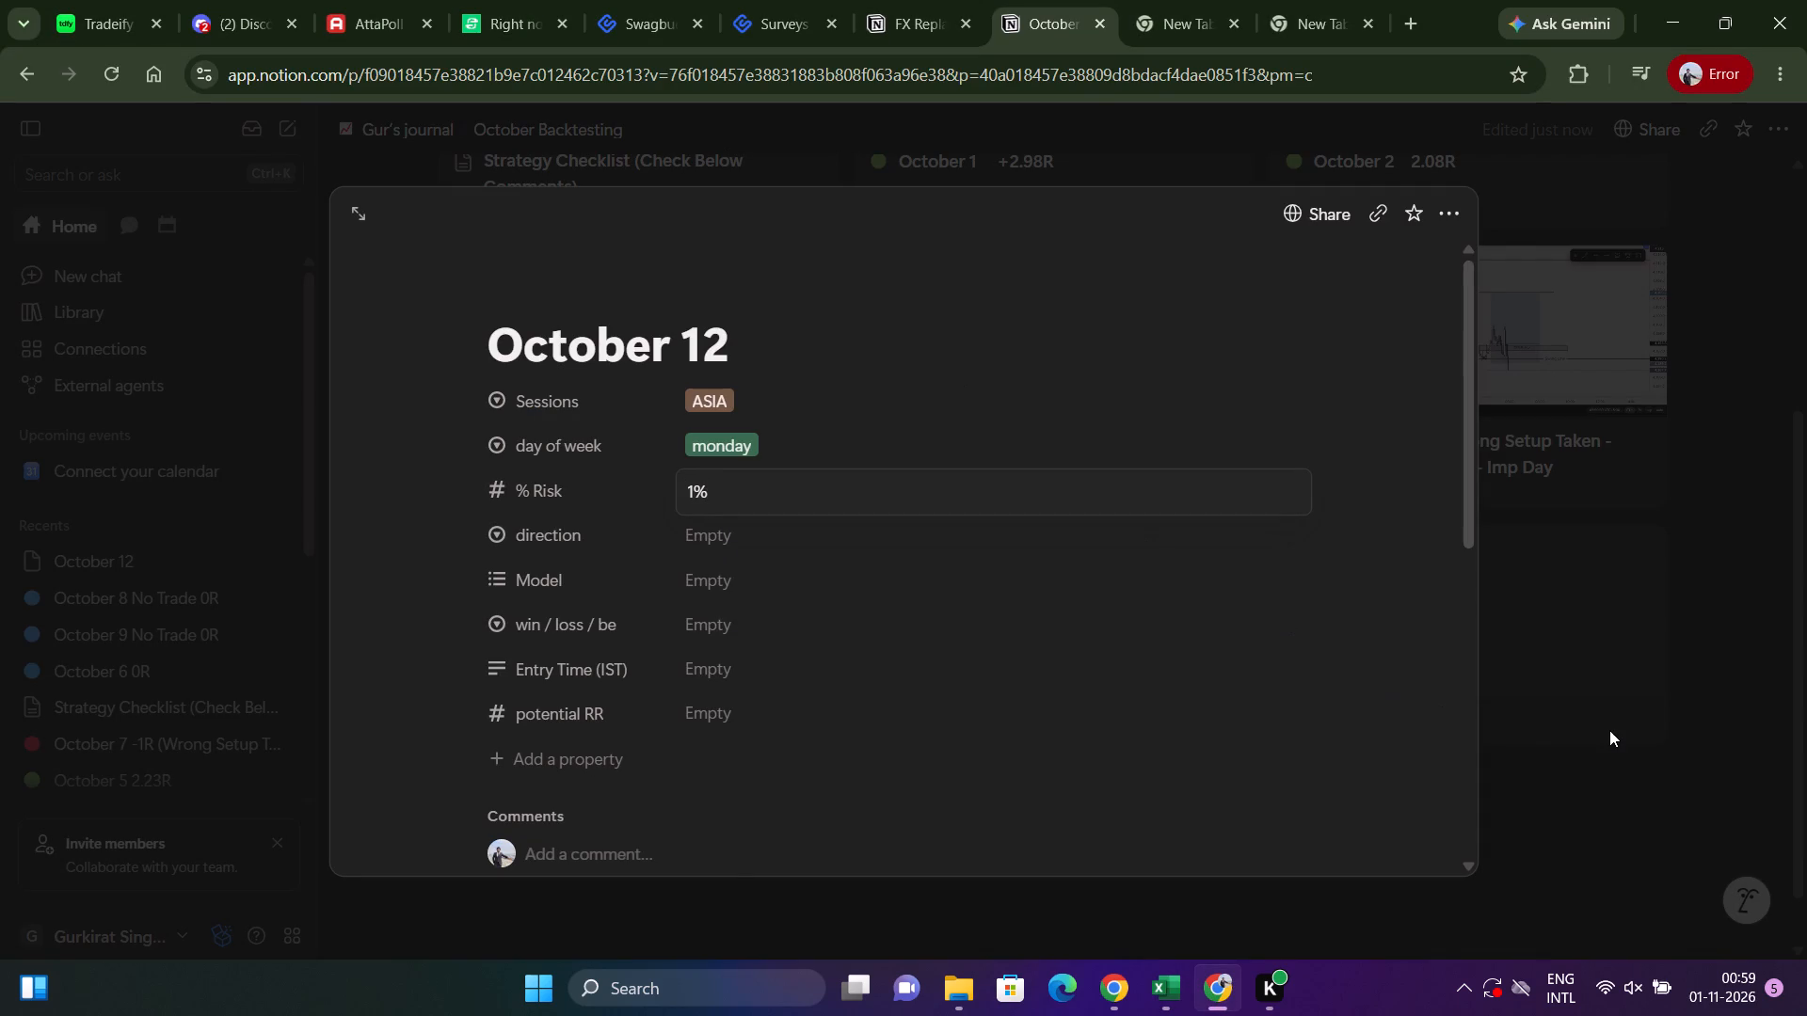
click(1609, 730)
drag(1598, 783, 1591, 795)
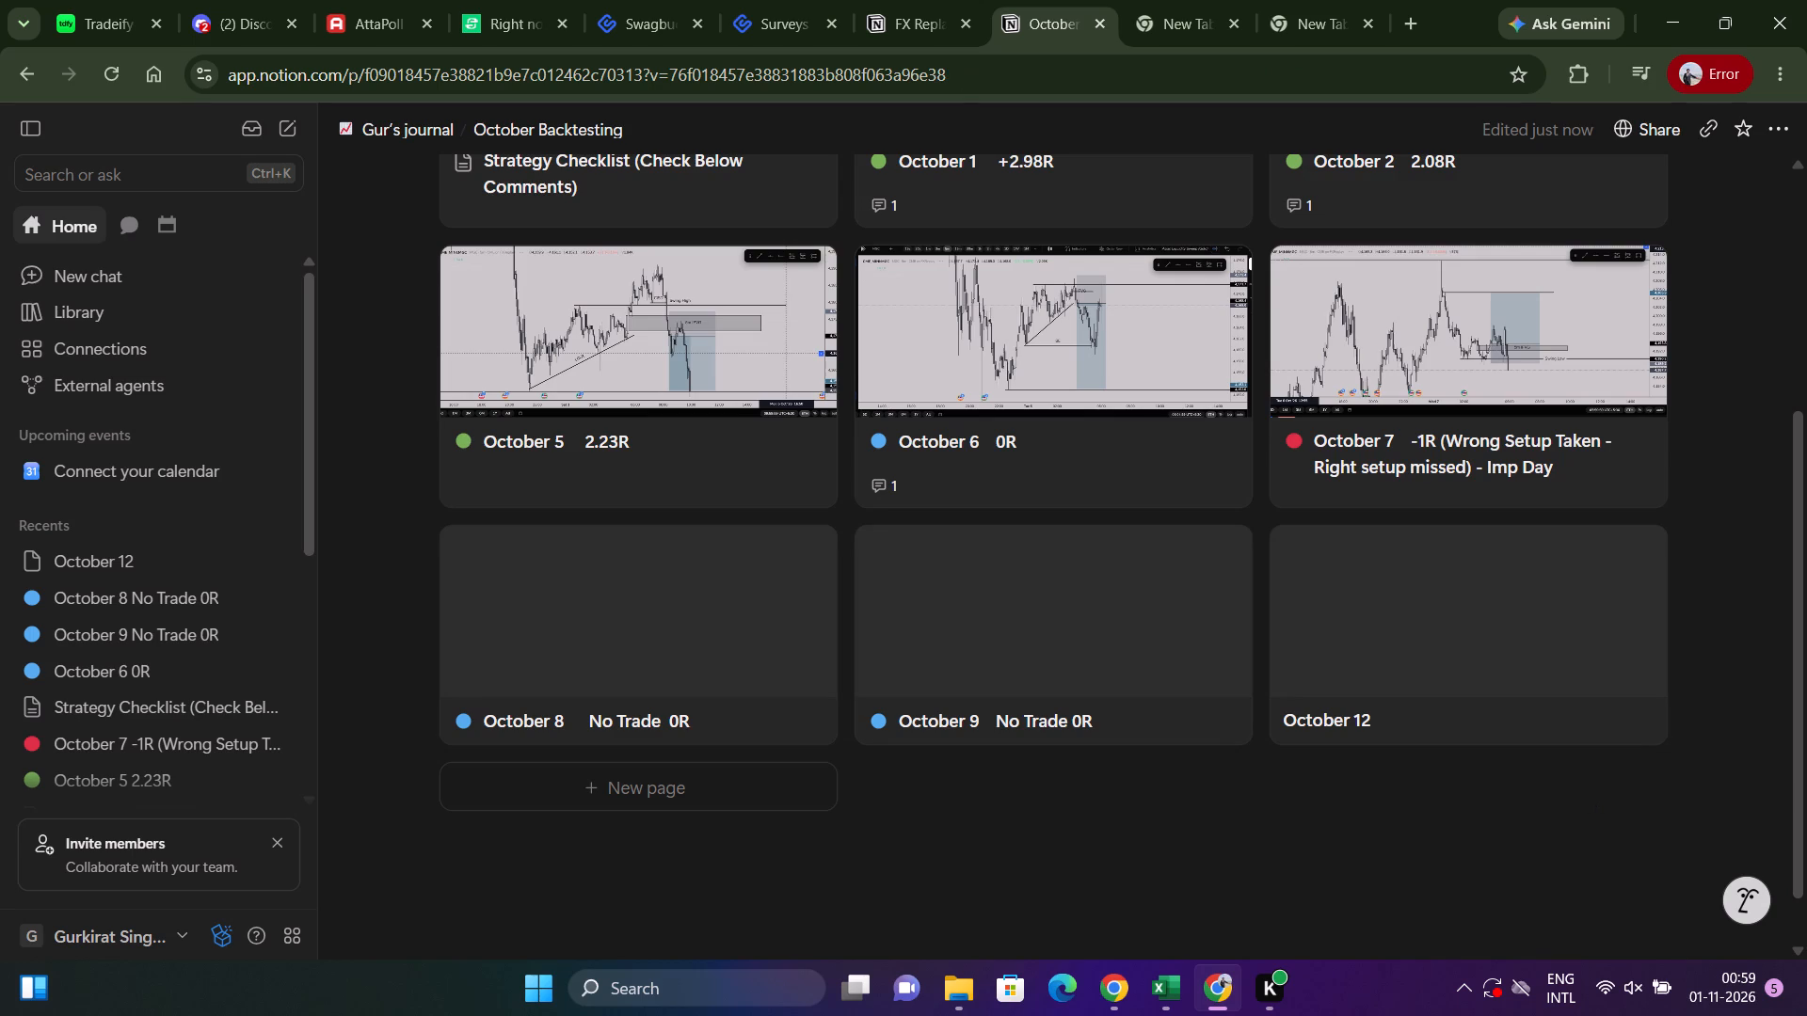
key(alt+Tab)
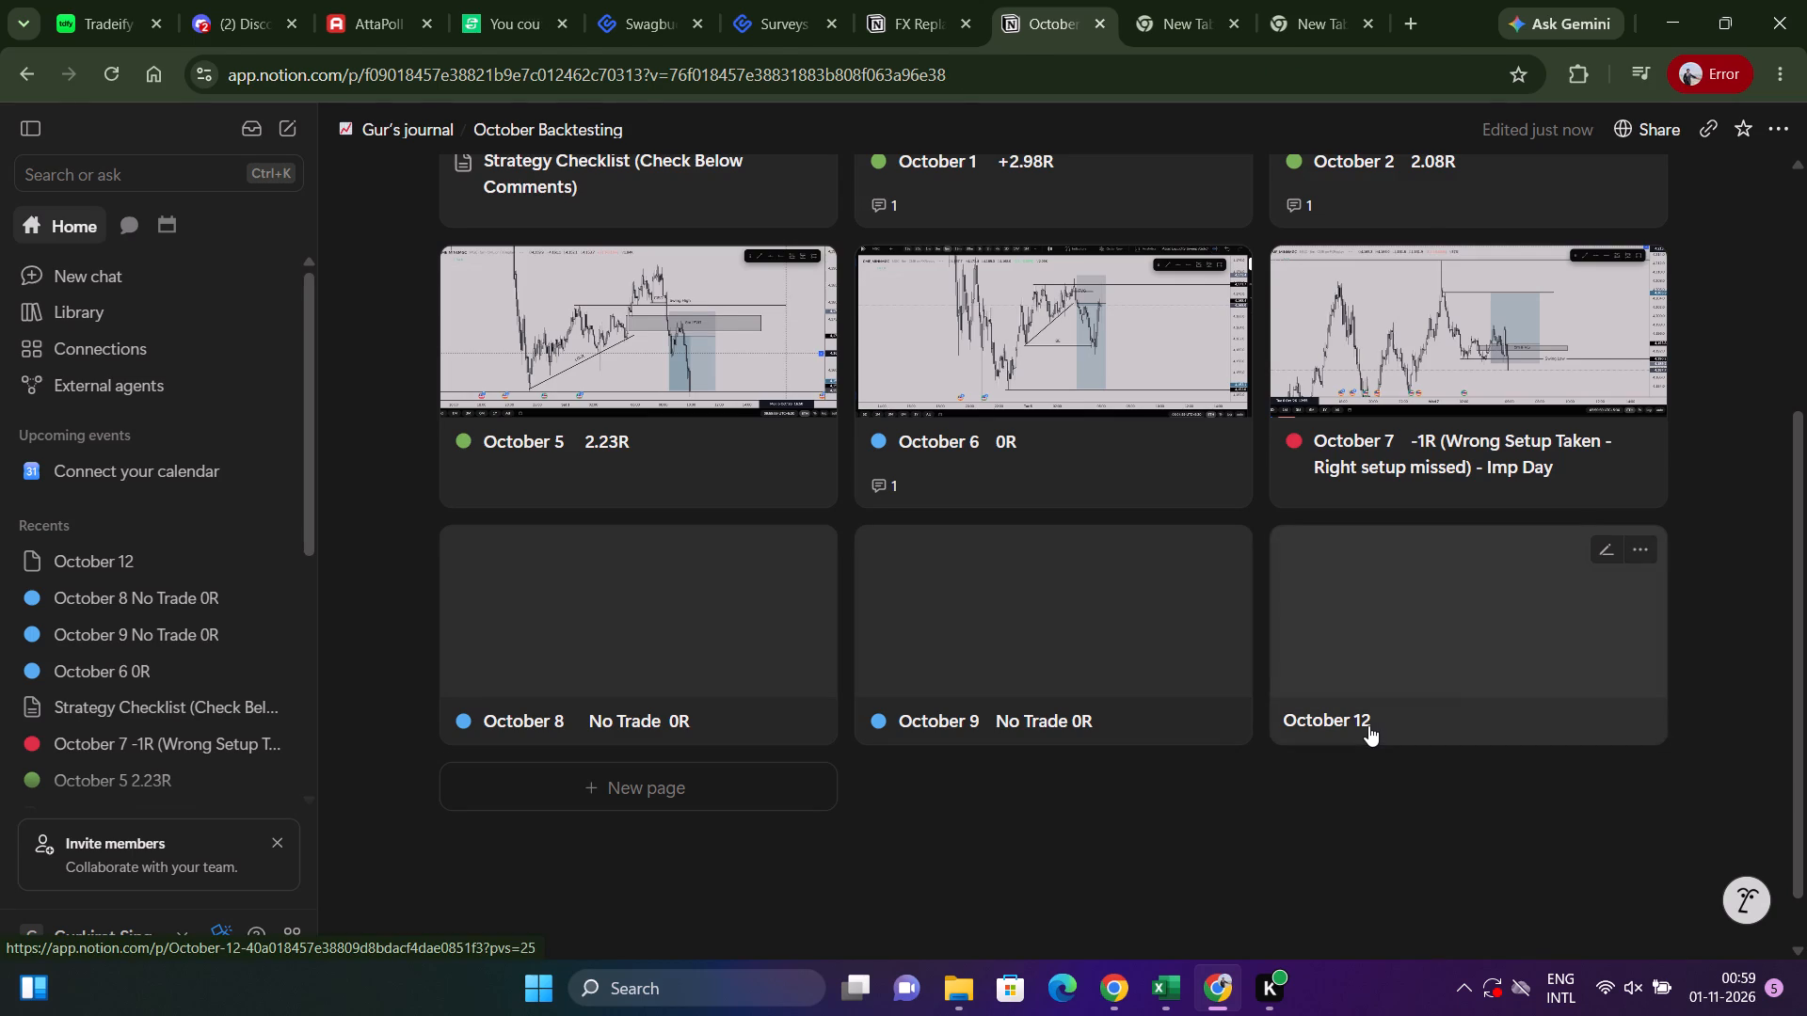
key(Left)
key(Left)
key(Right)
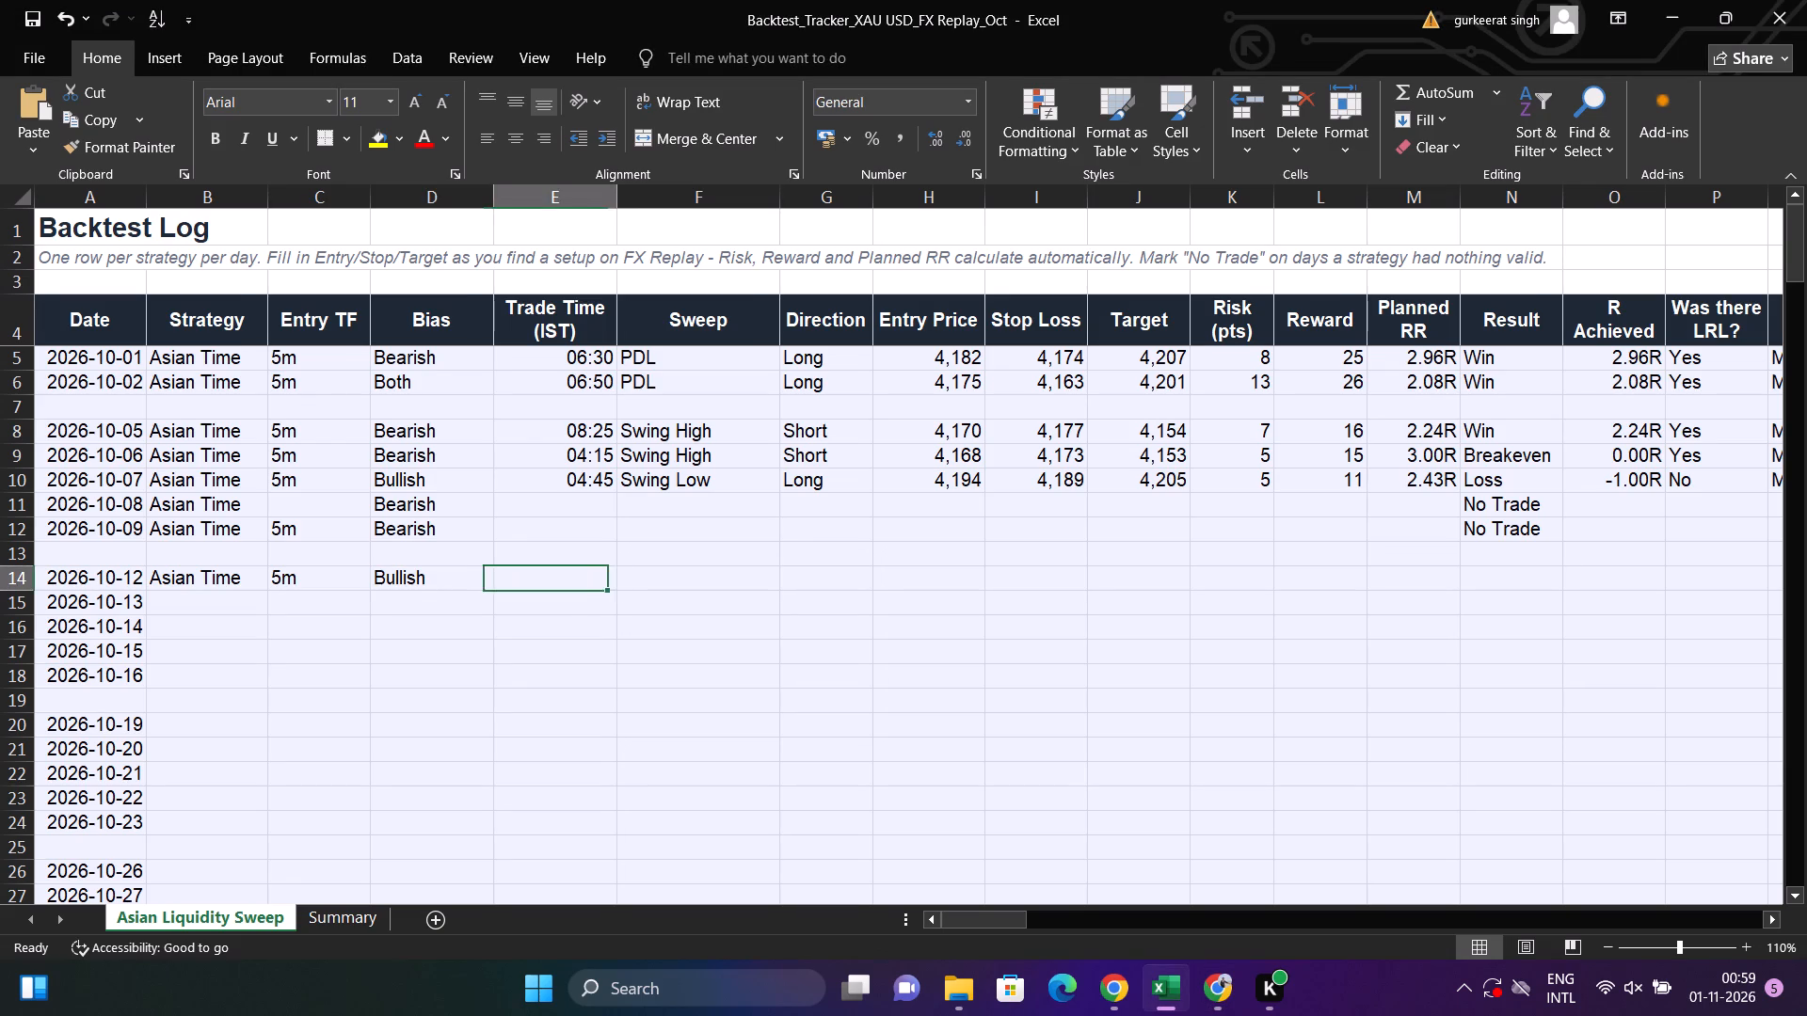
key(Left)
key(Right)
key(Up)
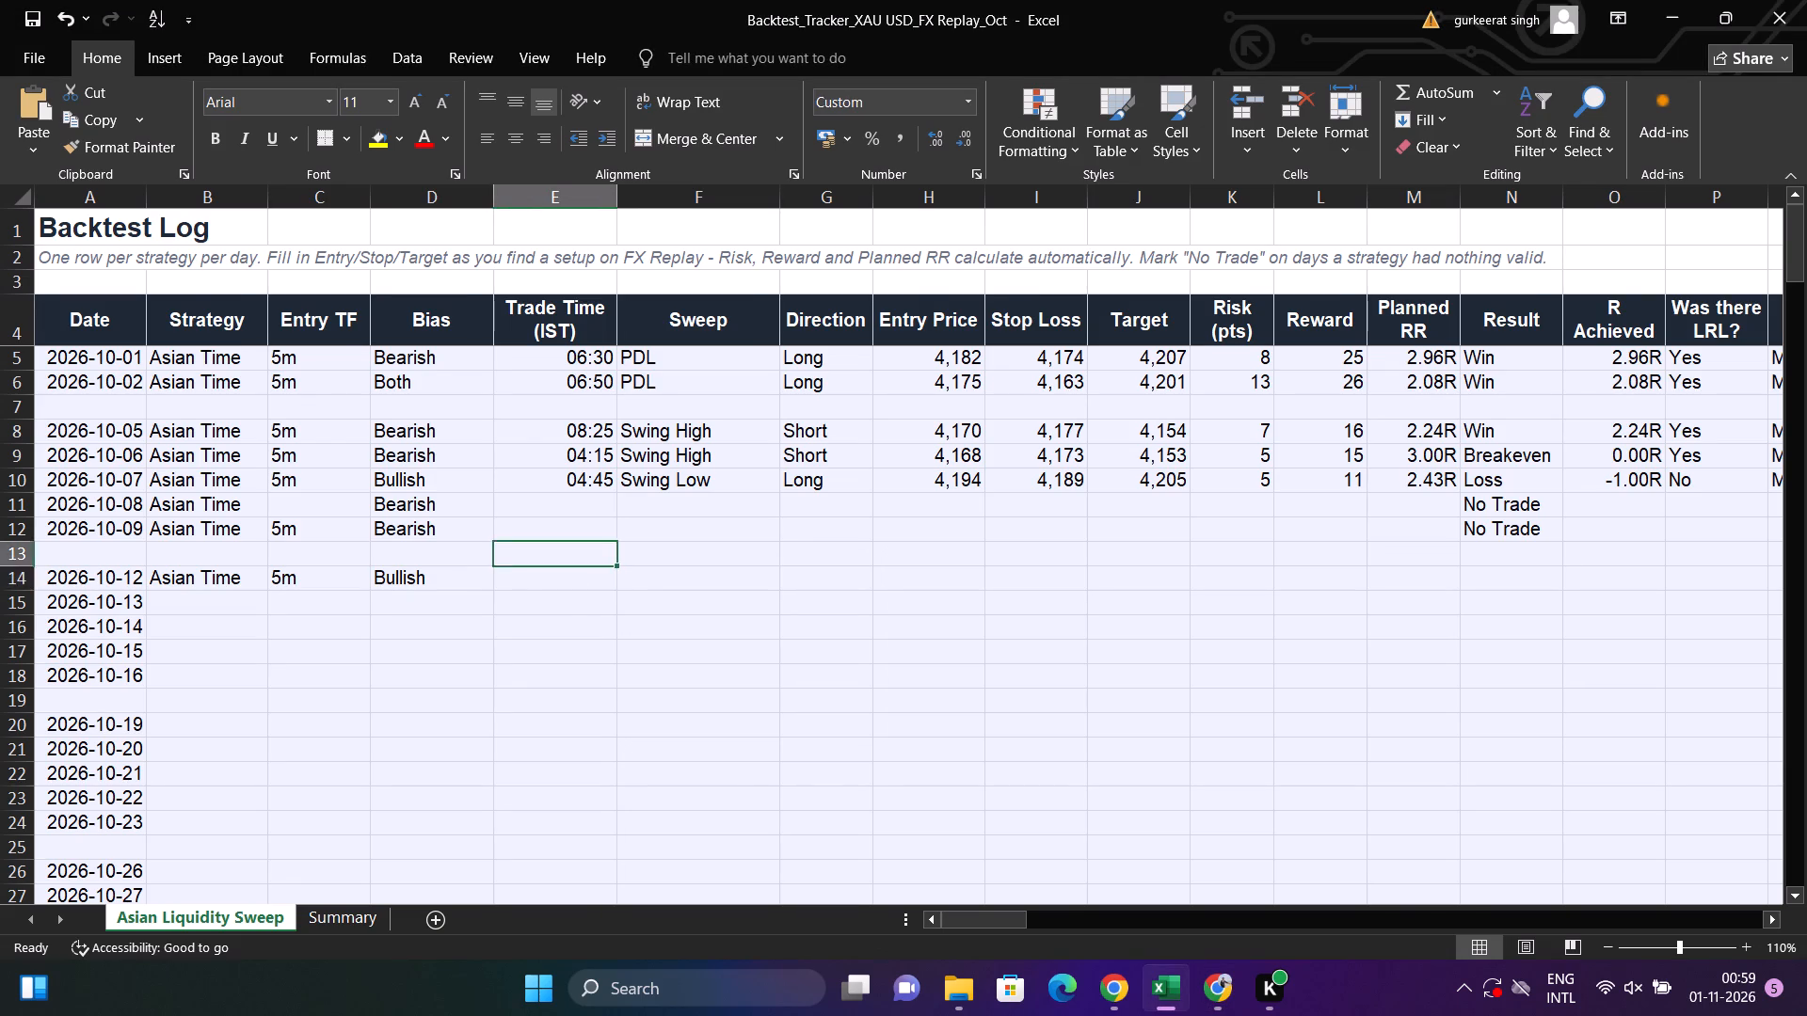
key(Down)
Switch to the FX Replay chart and examine price action around PDH and PDL on the 1D, 4h and 2h timeframes.
key(alt+Tab)
key(alt+Right)
key(alt+Left)
key(alt+Right)
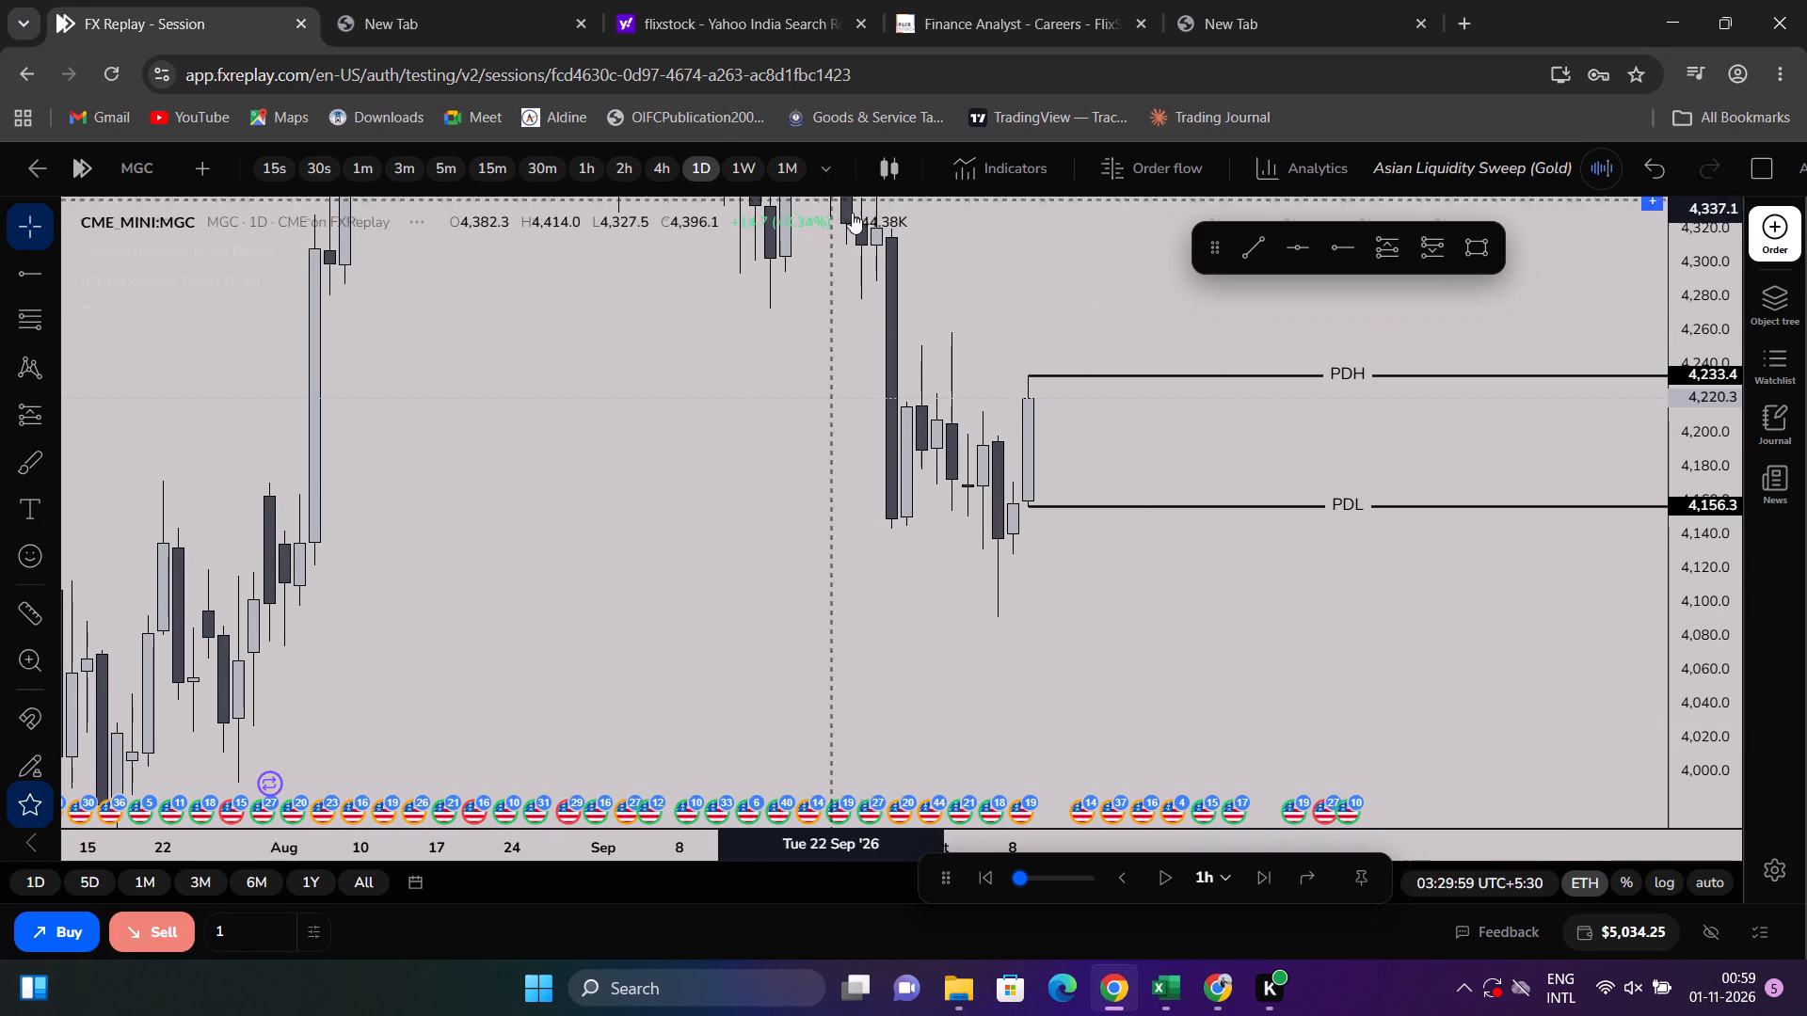
click(660, 162)
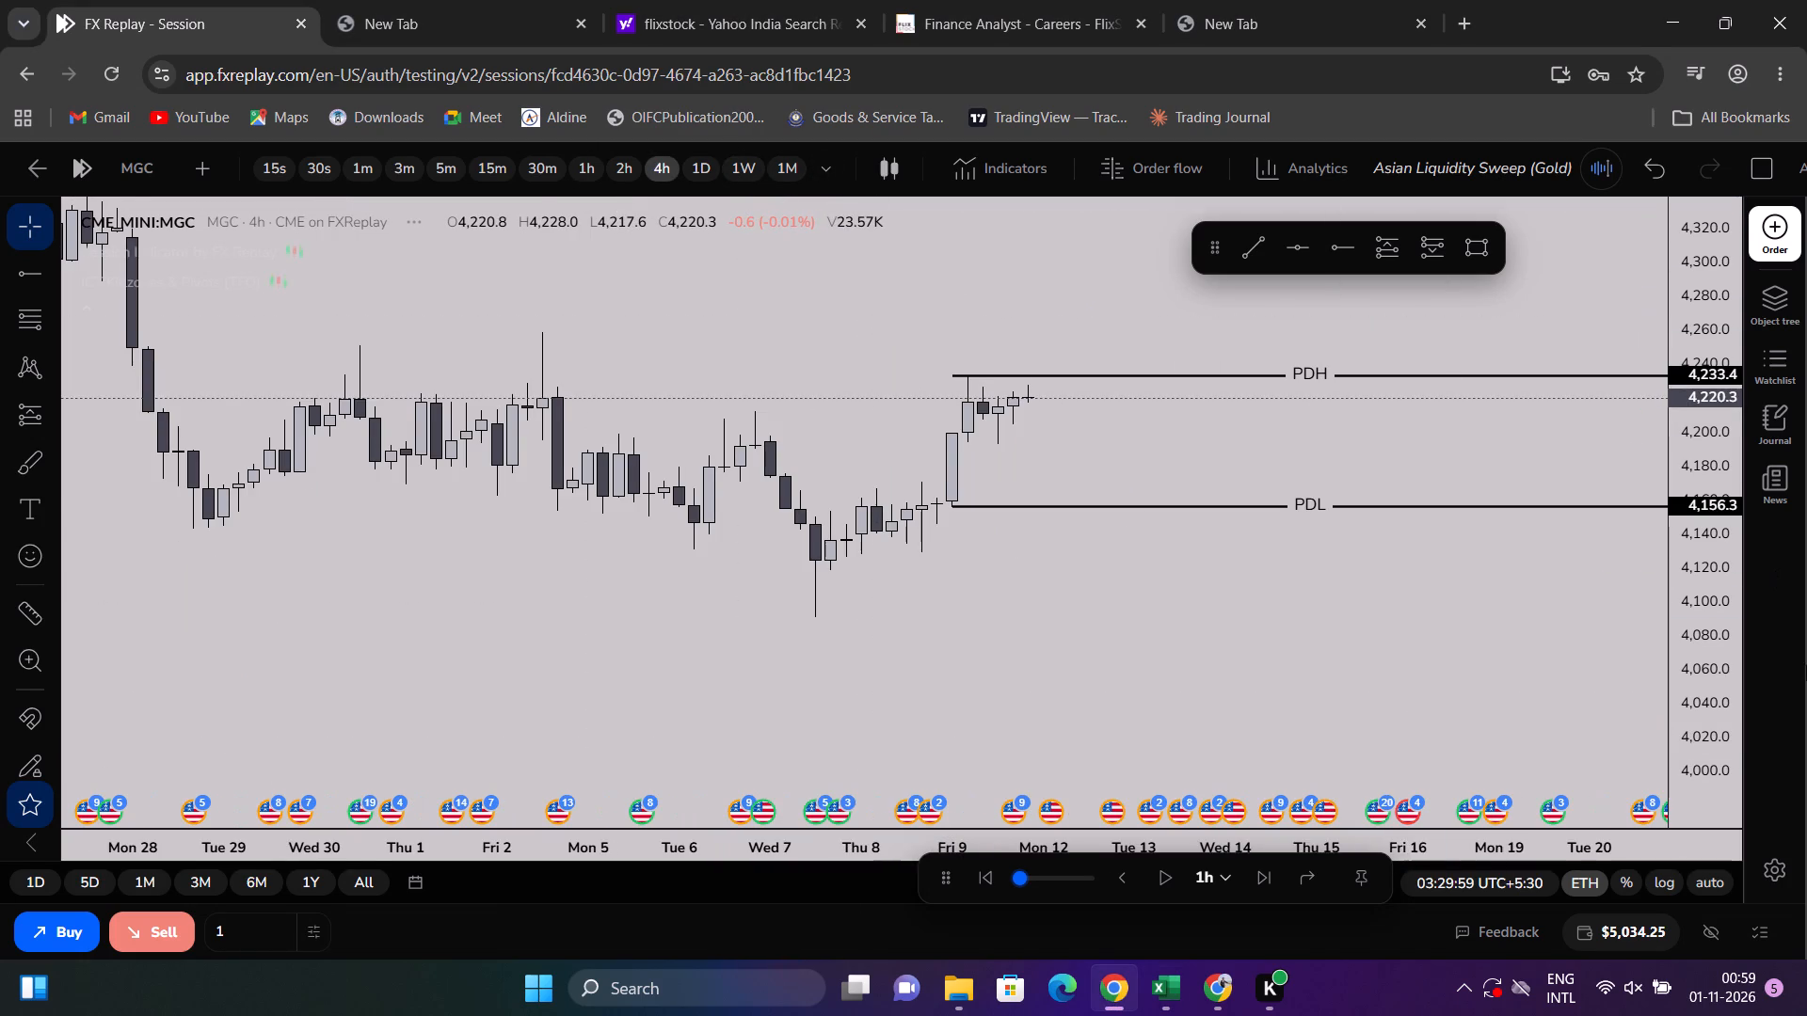
drag(1735, 758, 1642, 177)
scroll(1336, 239, up, 4)
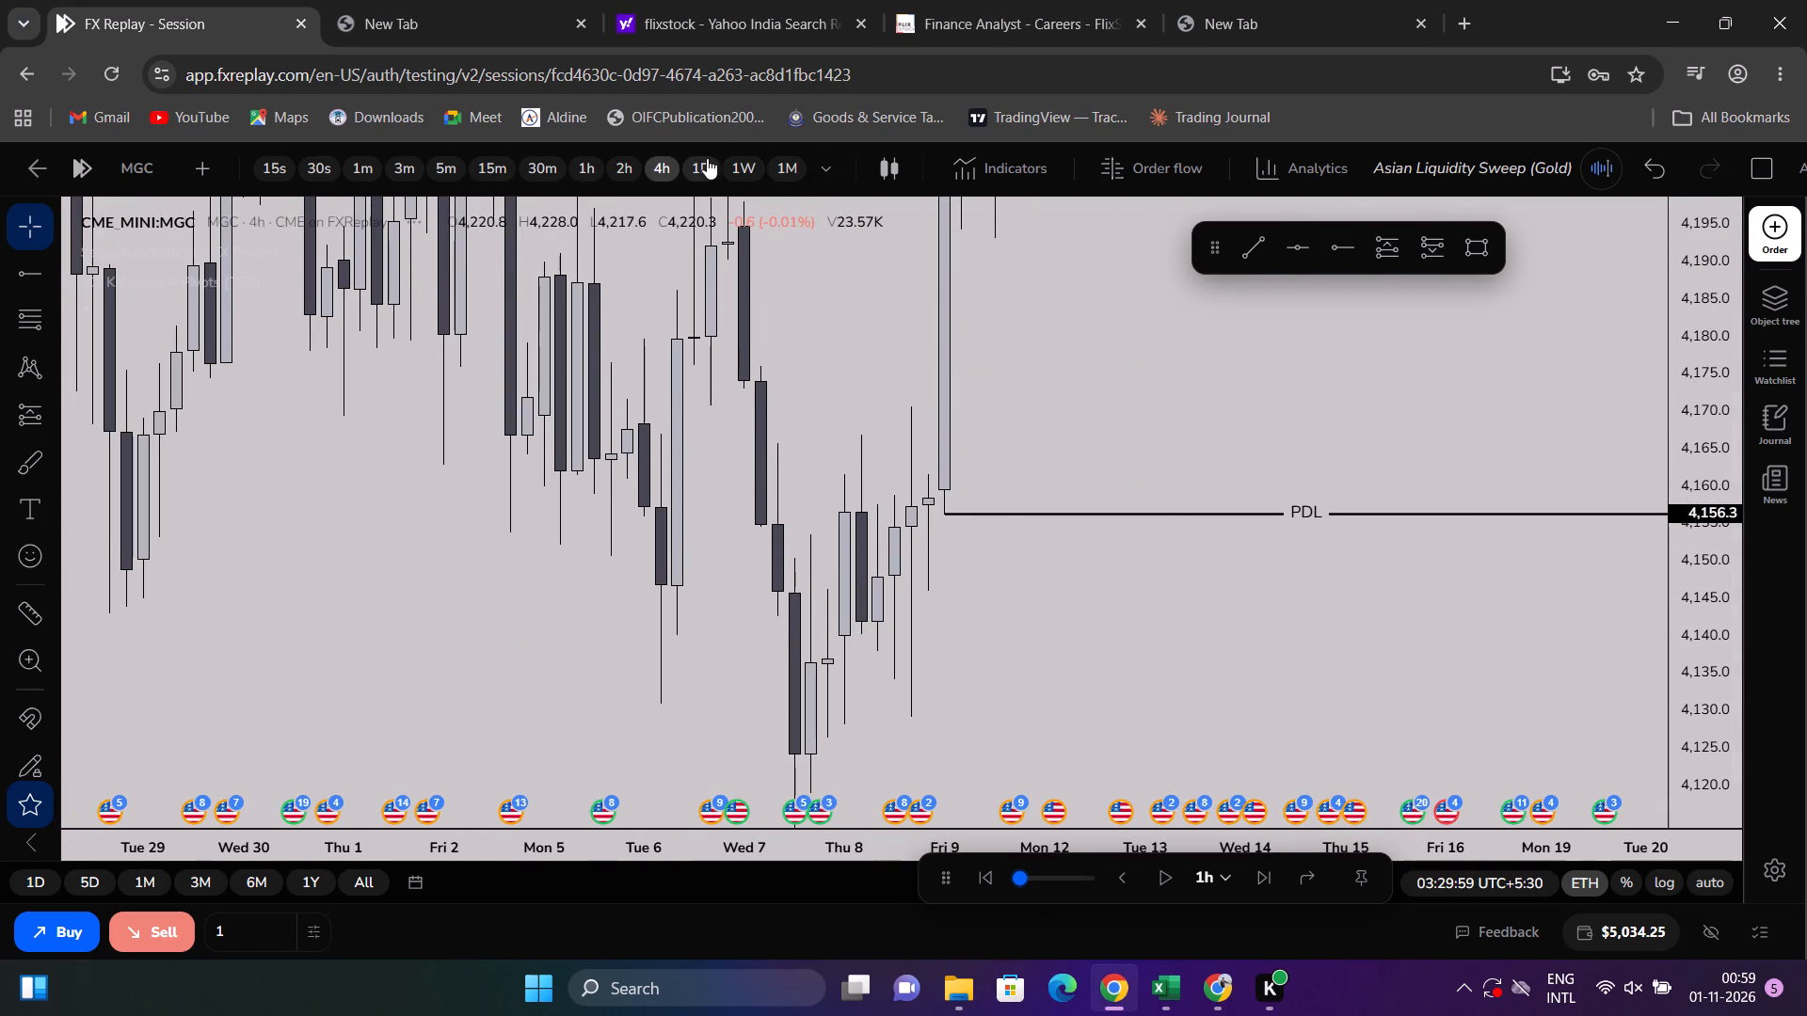
click(701, 162)
drag(1707, 462, 1612, 705)
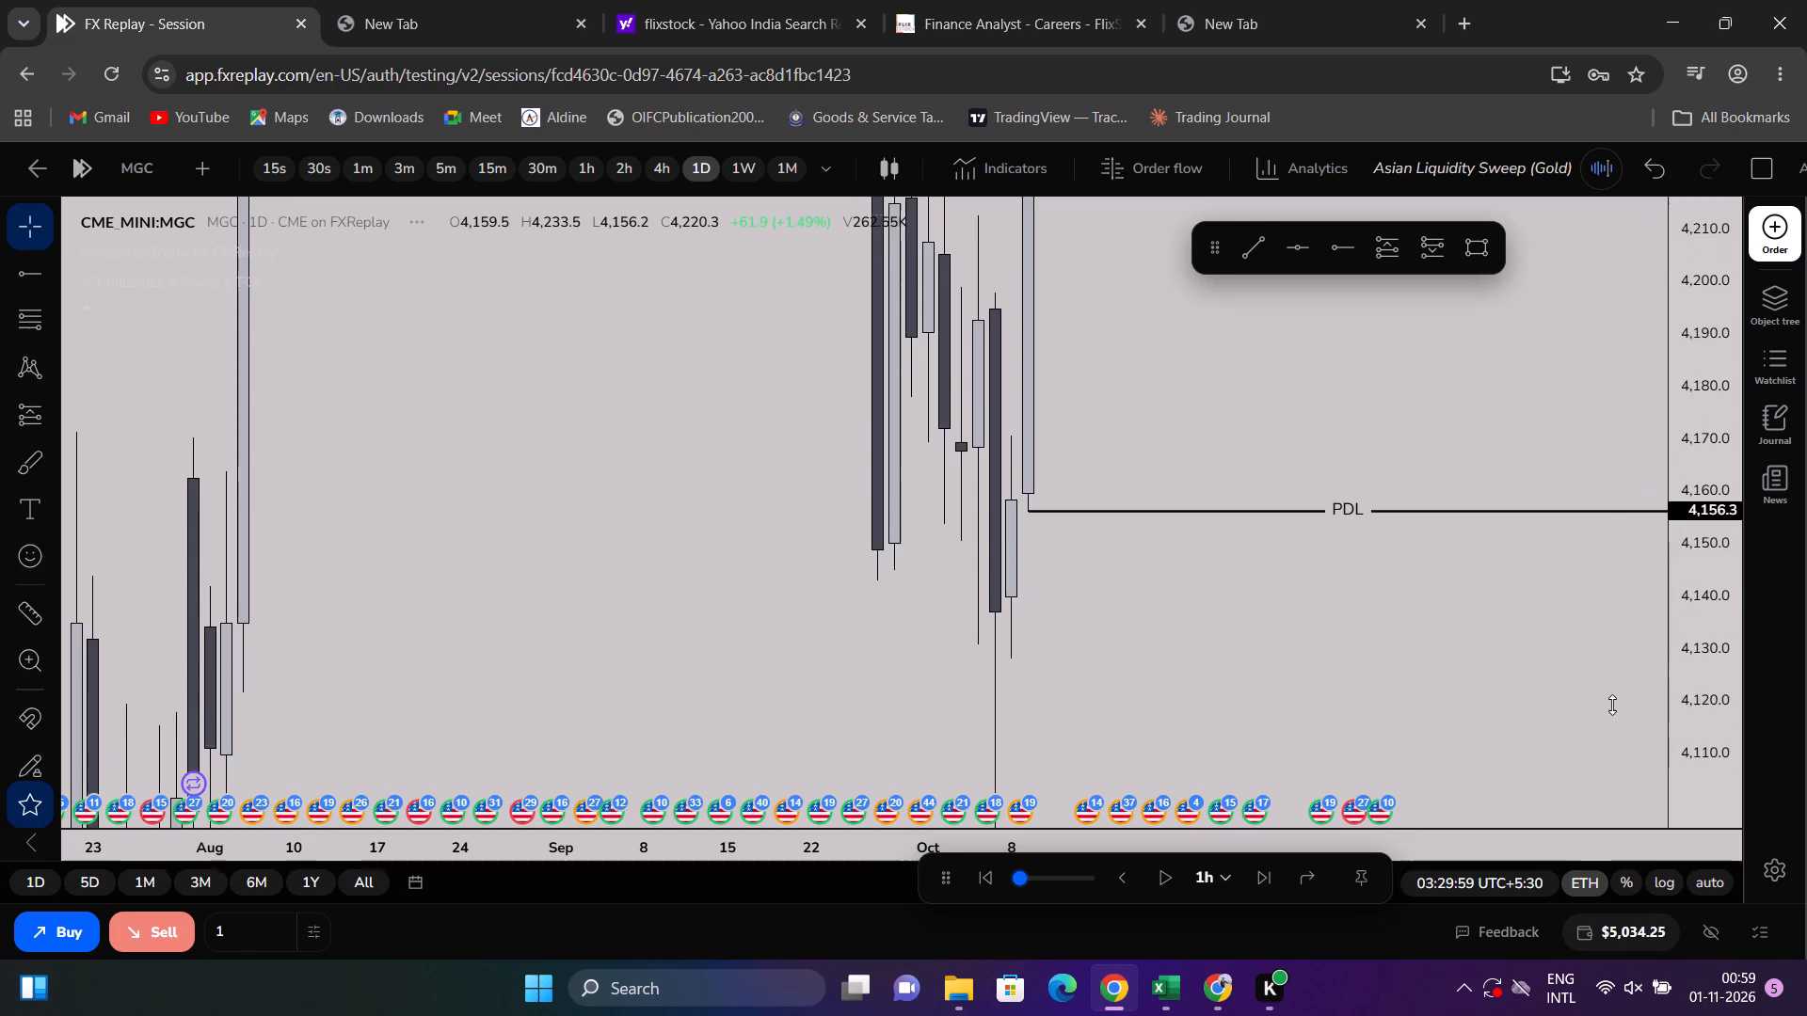
drag(1612, 705, 1594, 728)
drag(1054, 321, 1045, 566)
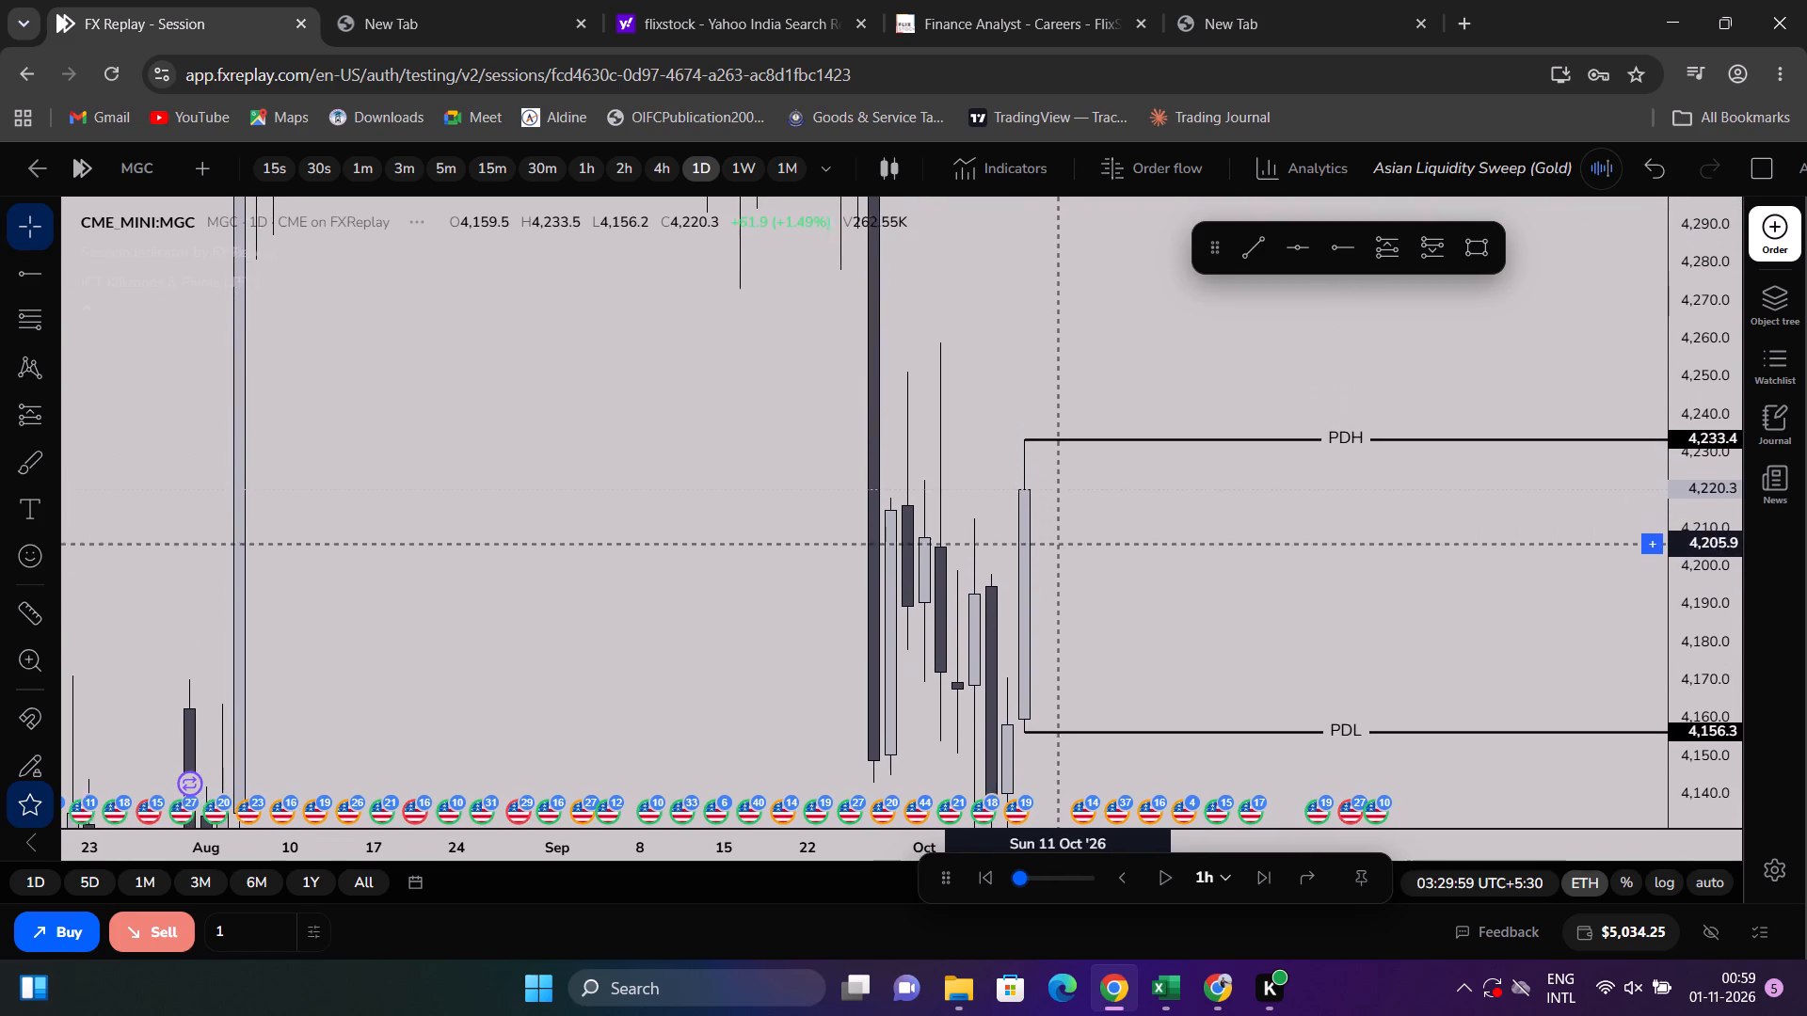
drag(1045, 566, 1044, 494)
click(657, 169)
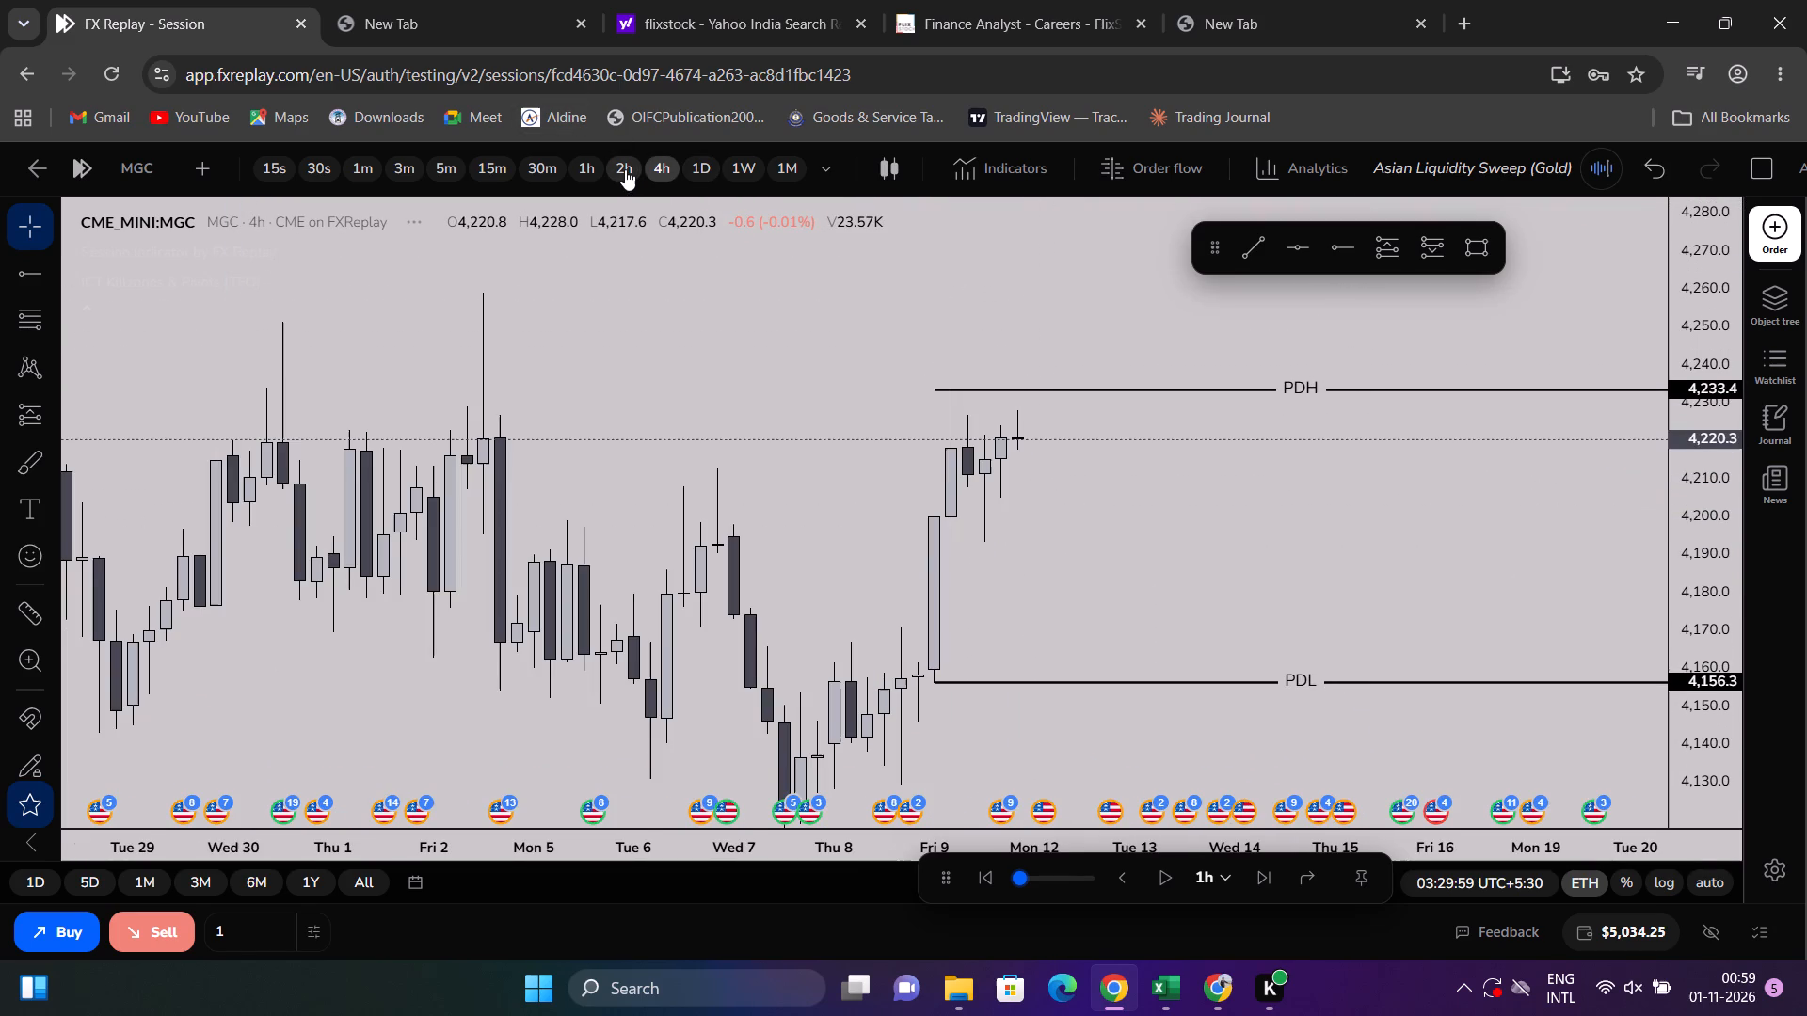
click(625, 169)
drag(1750, 750, 1710, 570)
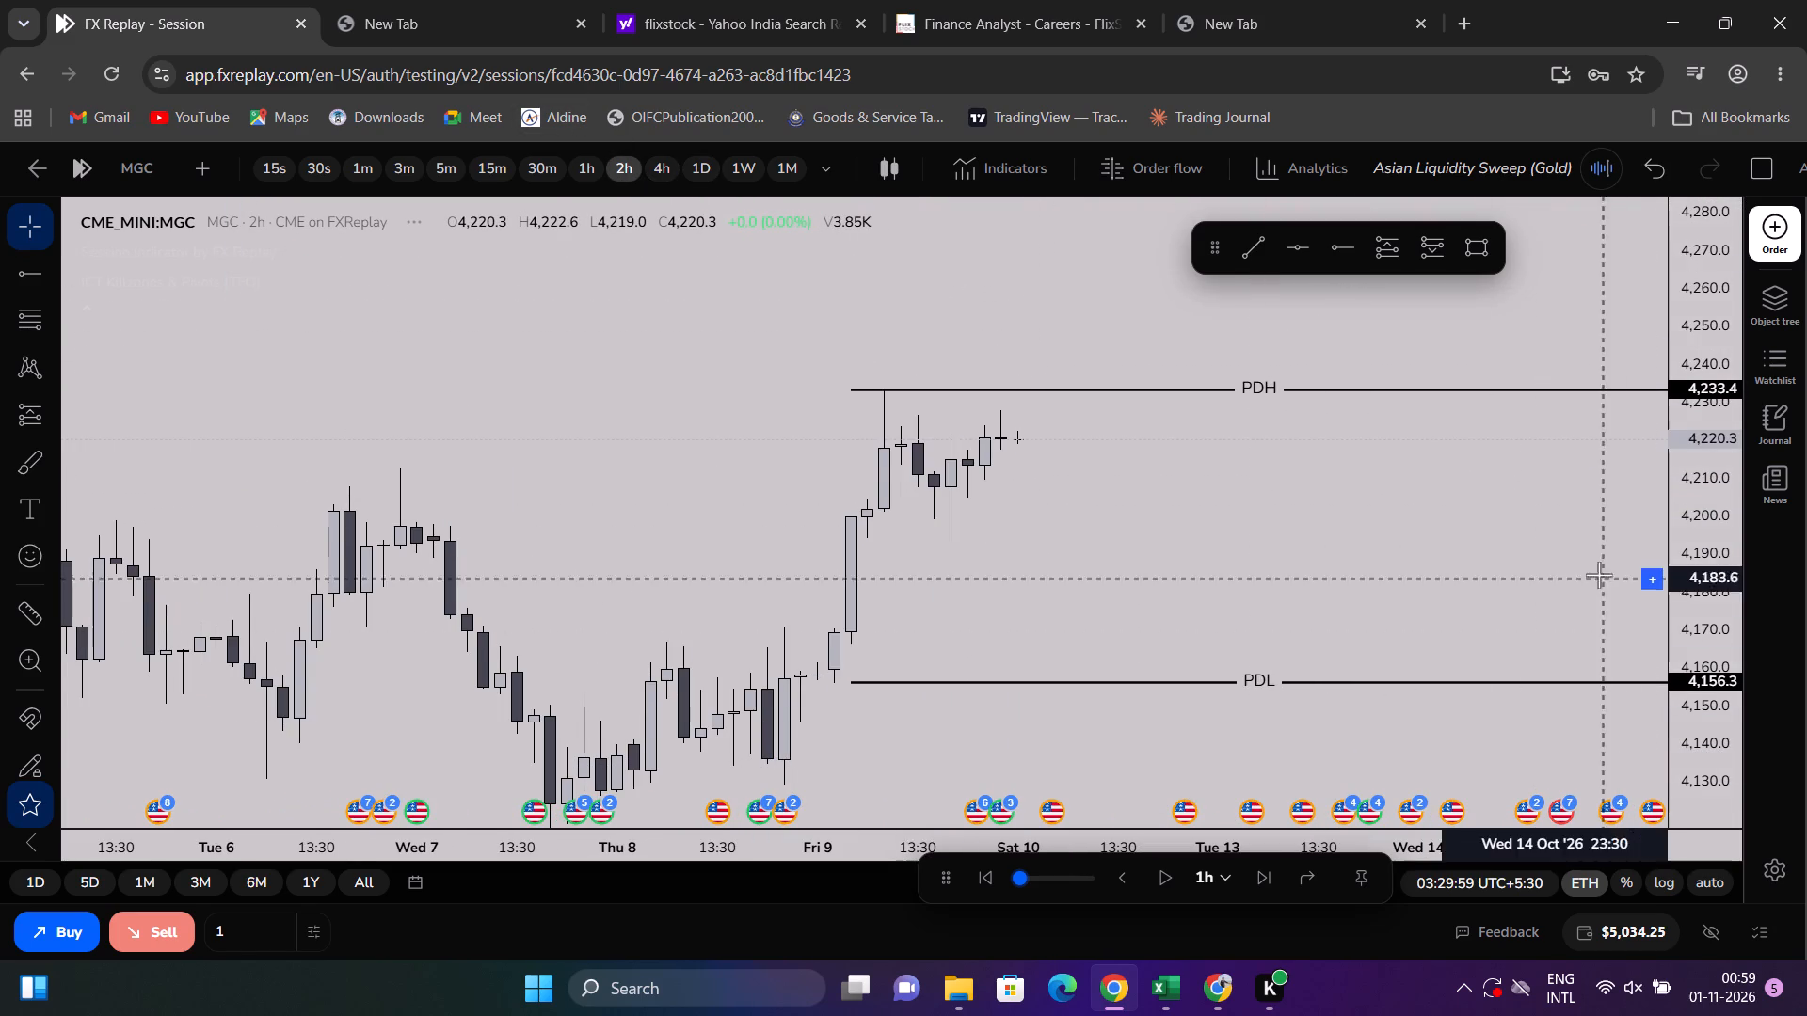
drag(1351, 497, 1349, 425)
On the 4h chart, draw a rectangle from about 4,161.5 to 4,194.5, spanning 8 October 23:30 to 15 October 19:30.
click(653, 161)
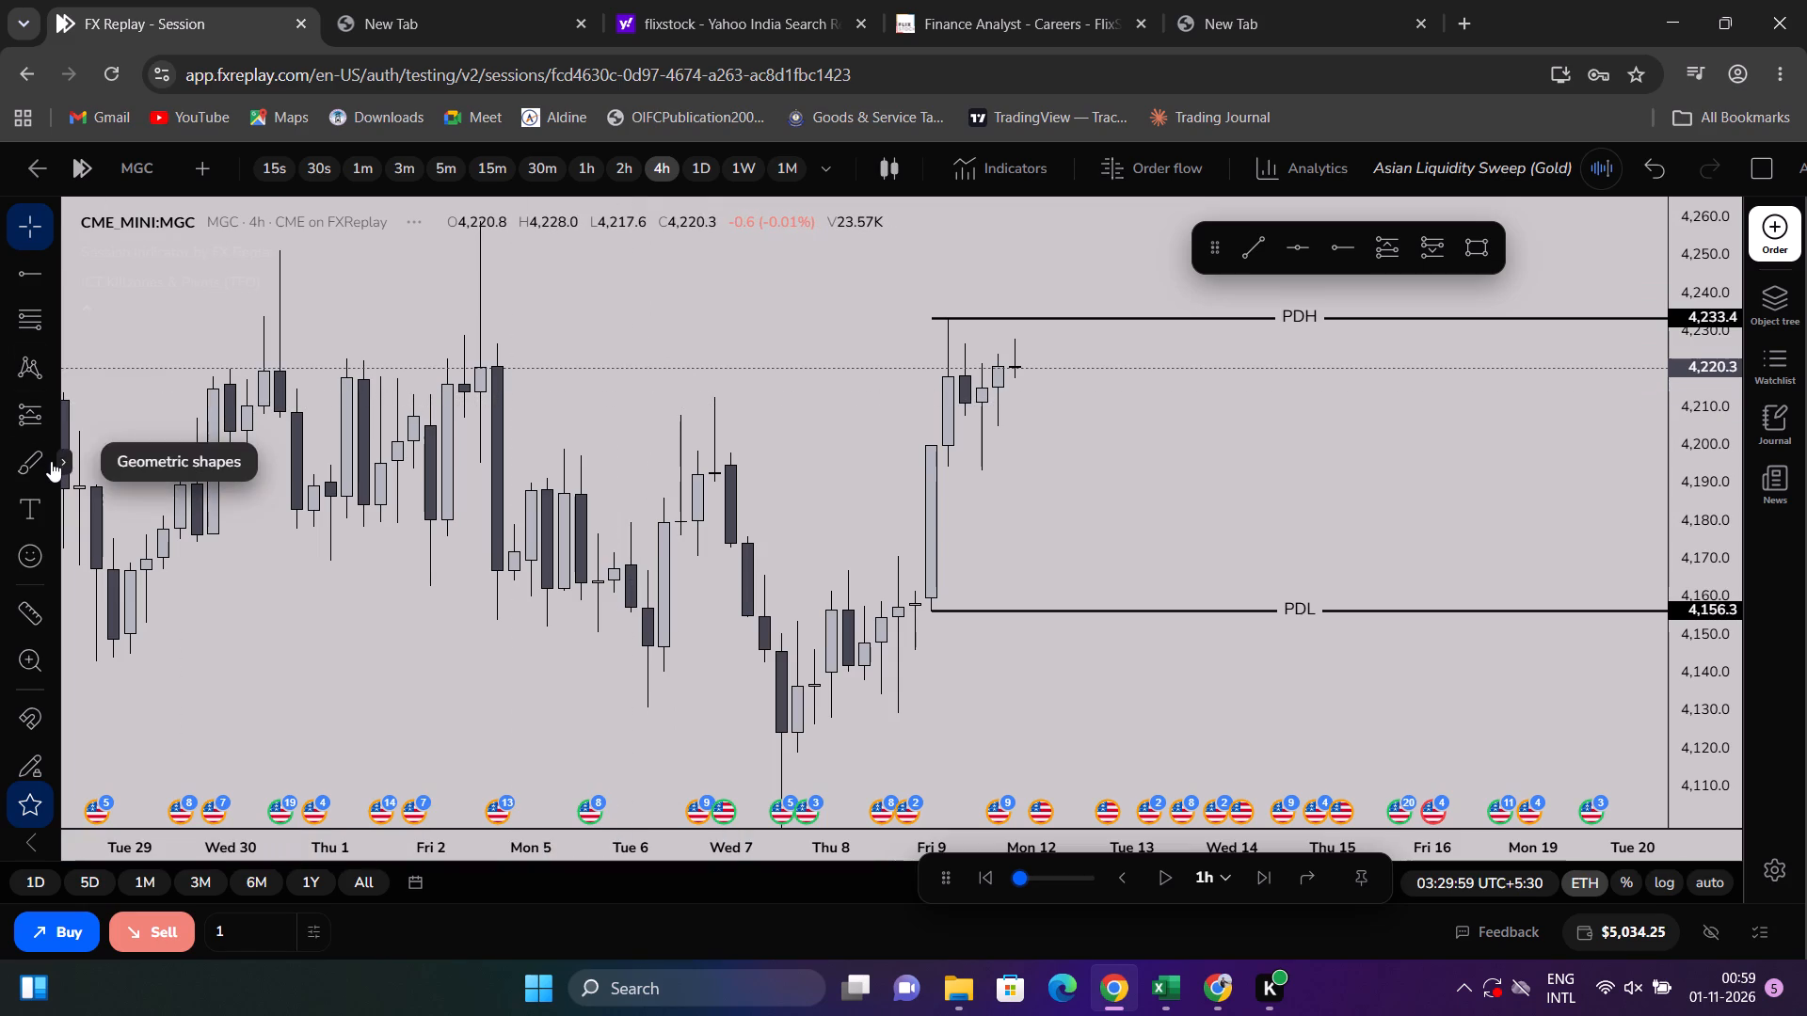
click(56, 460)
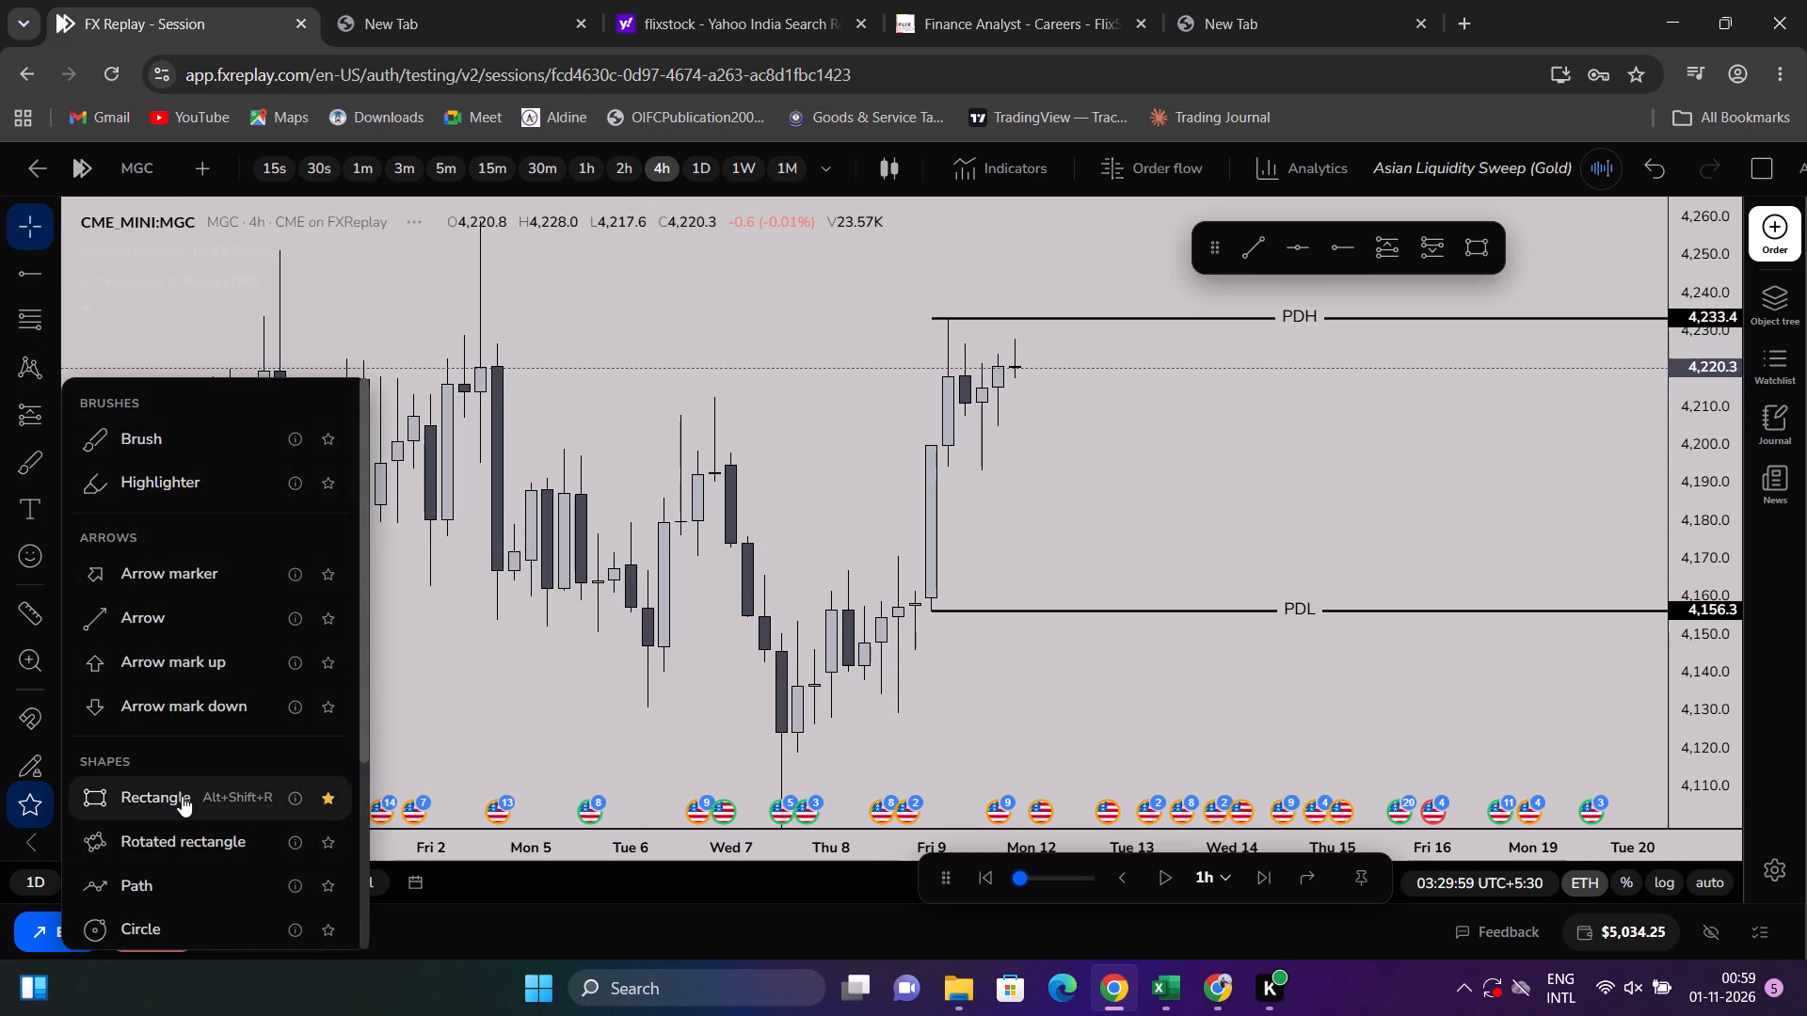
click(182, 796)
drag(1725, 674, 1723, 262)
scroll(1374, 404, up, 3)
drag(1681, 429, 1666, 648)
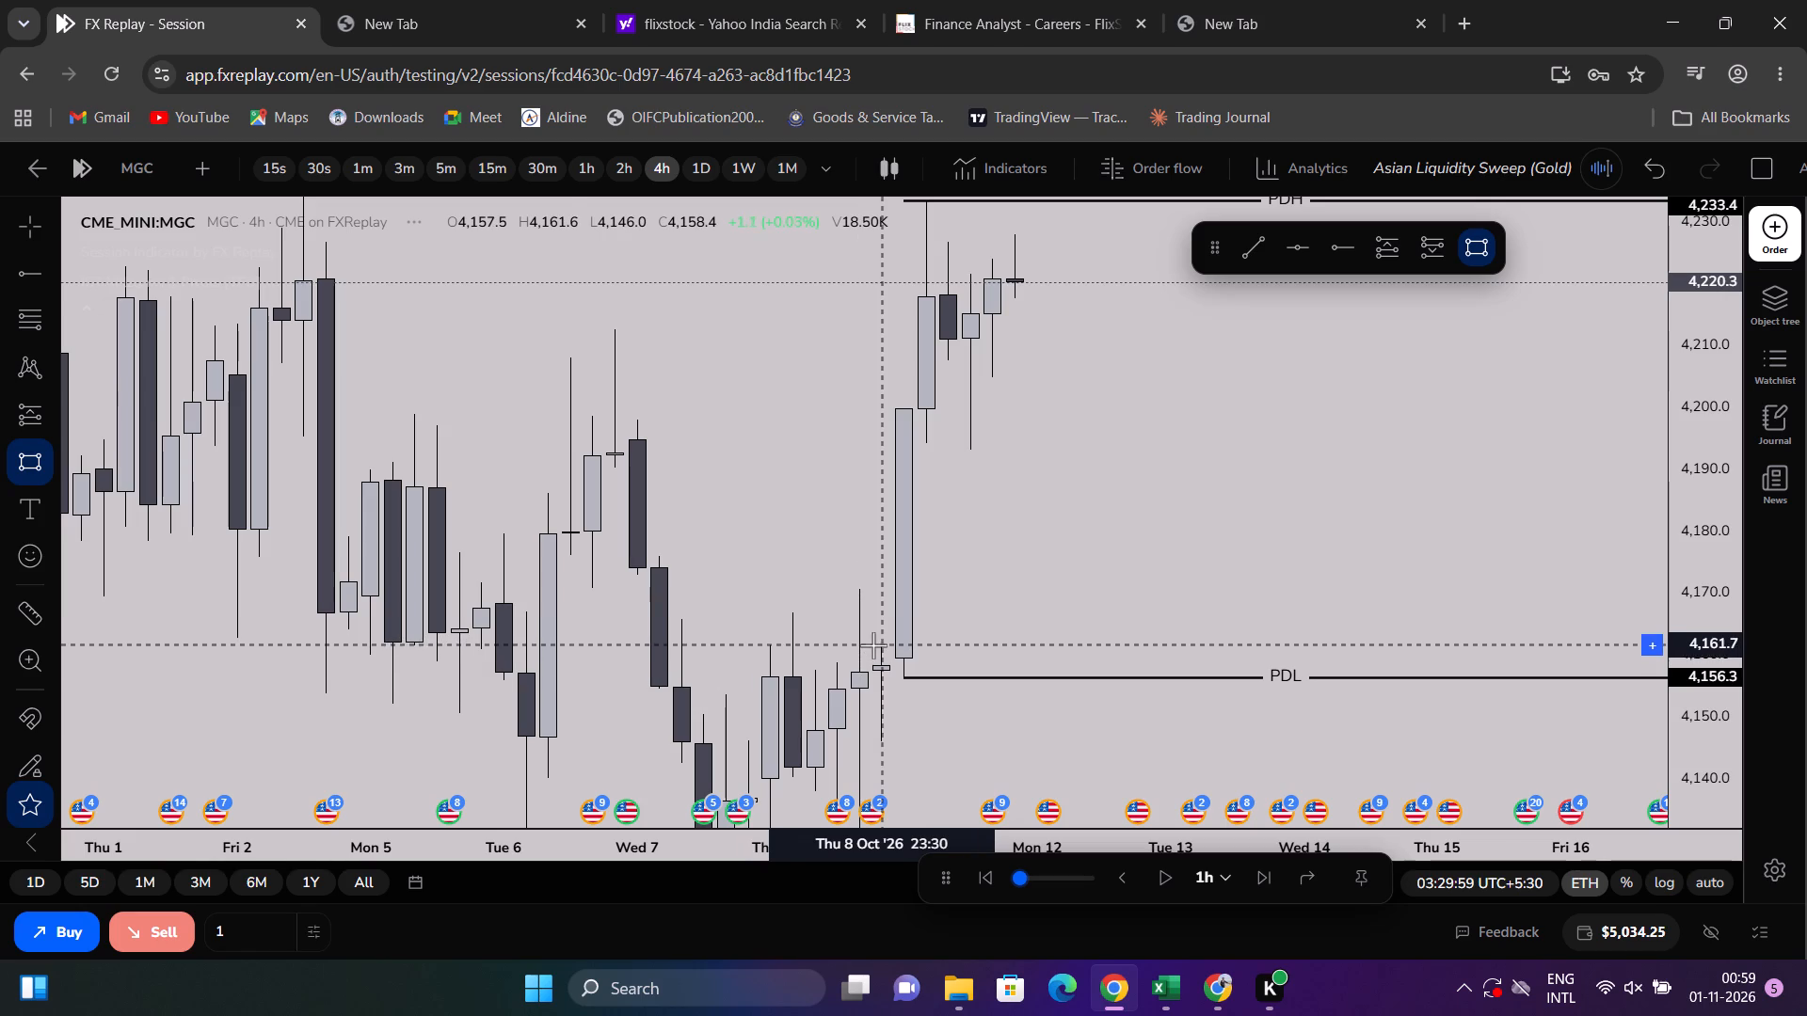
click(873, 645)
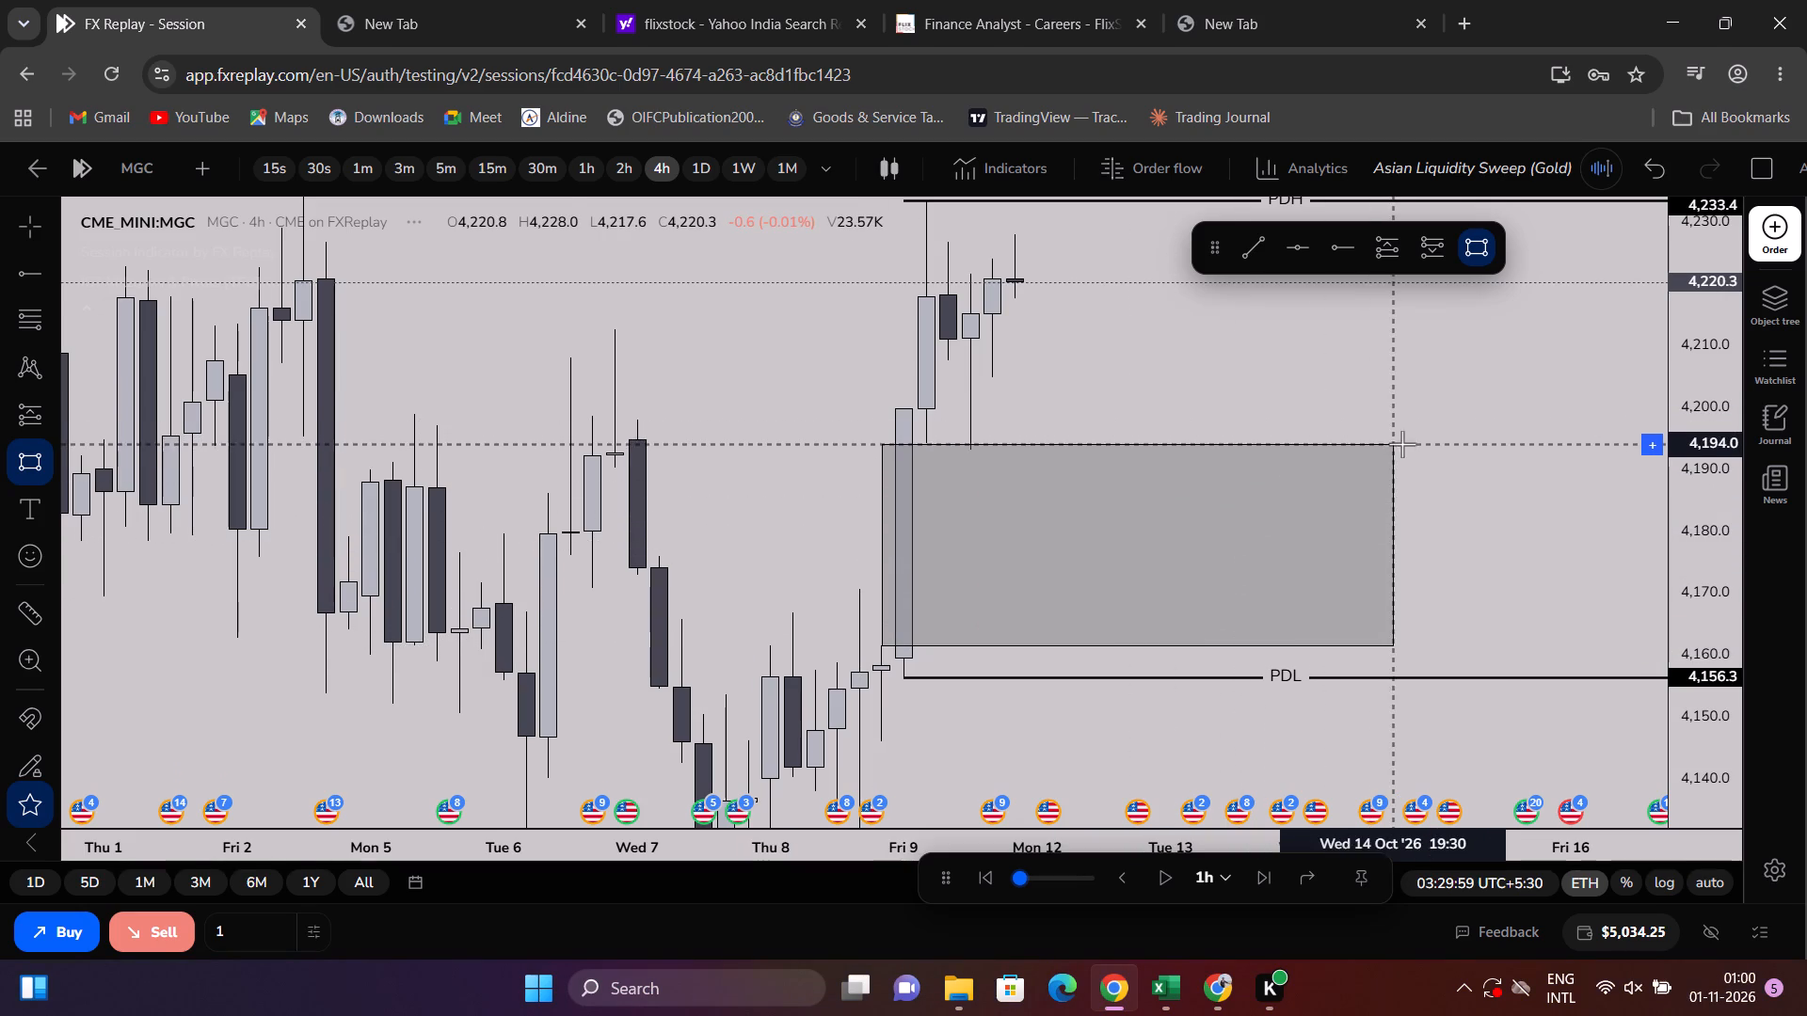
click(1516, 441)
click(707, 458)
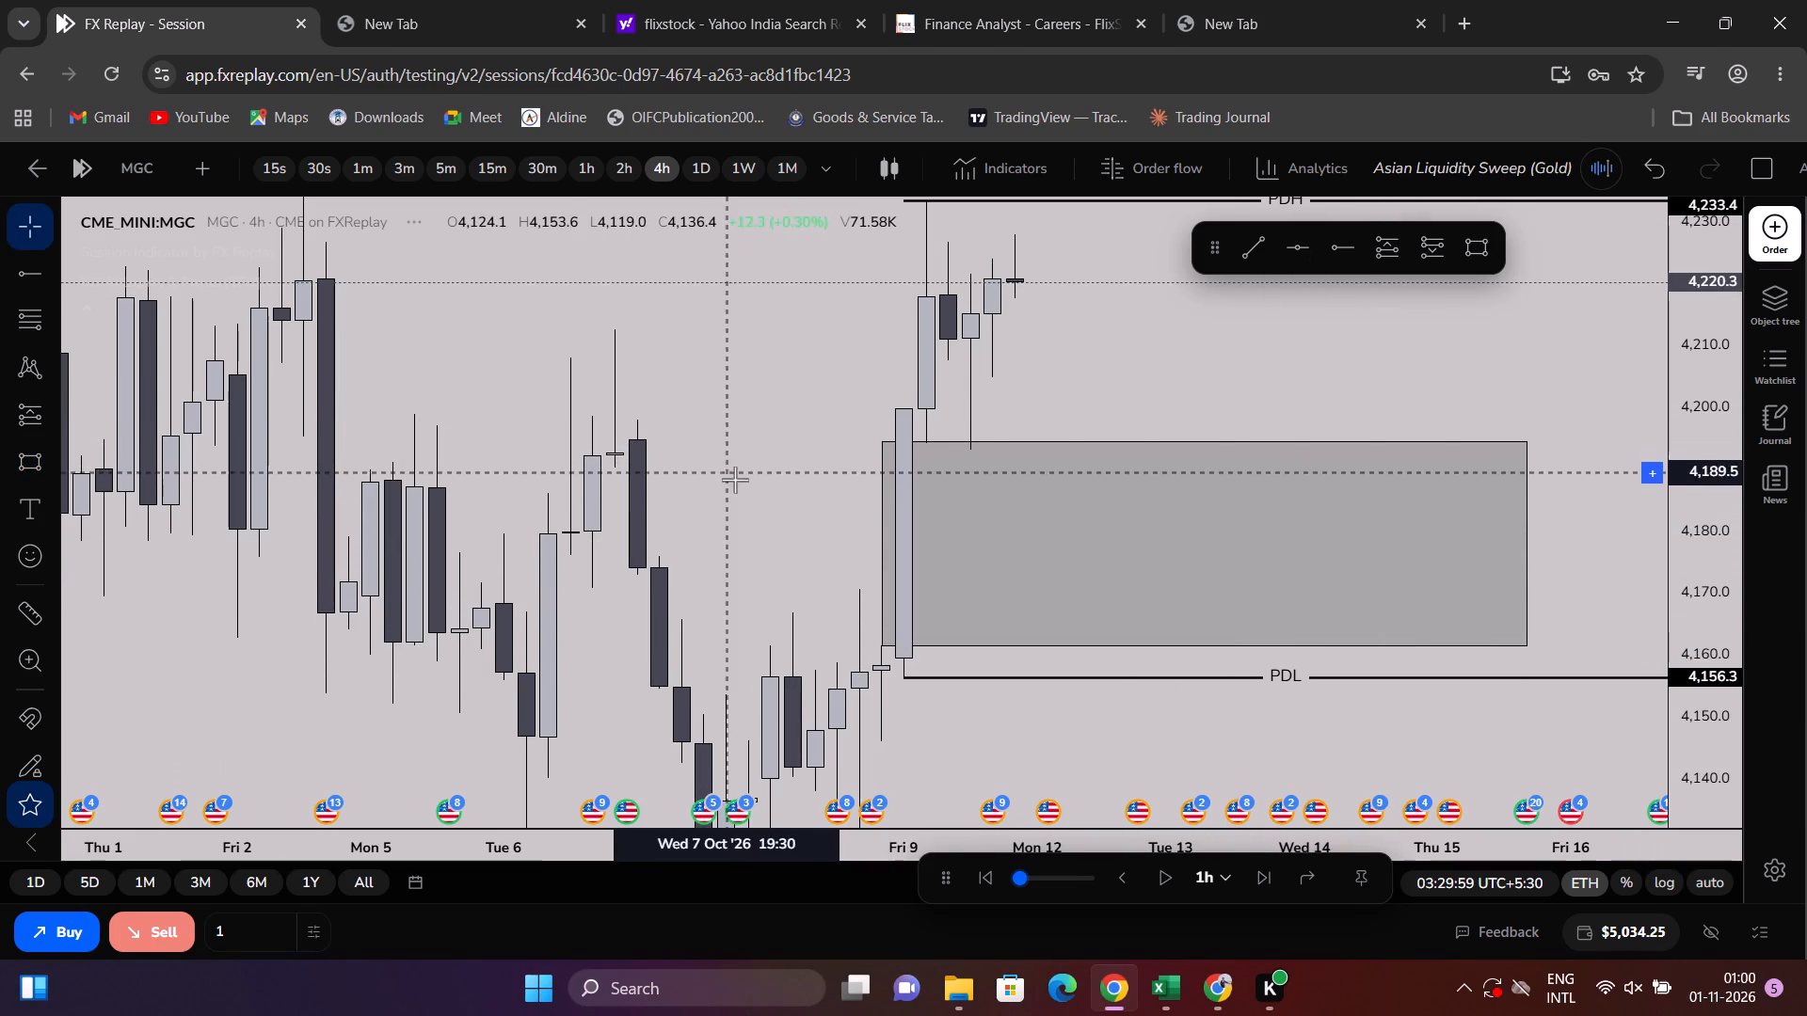
Label the rectangle between PDH and PDL as 4H FVG.
click(887, 543)
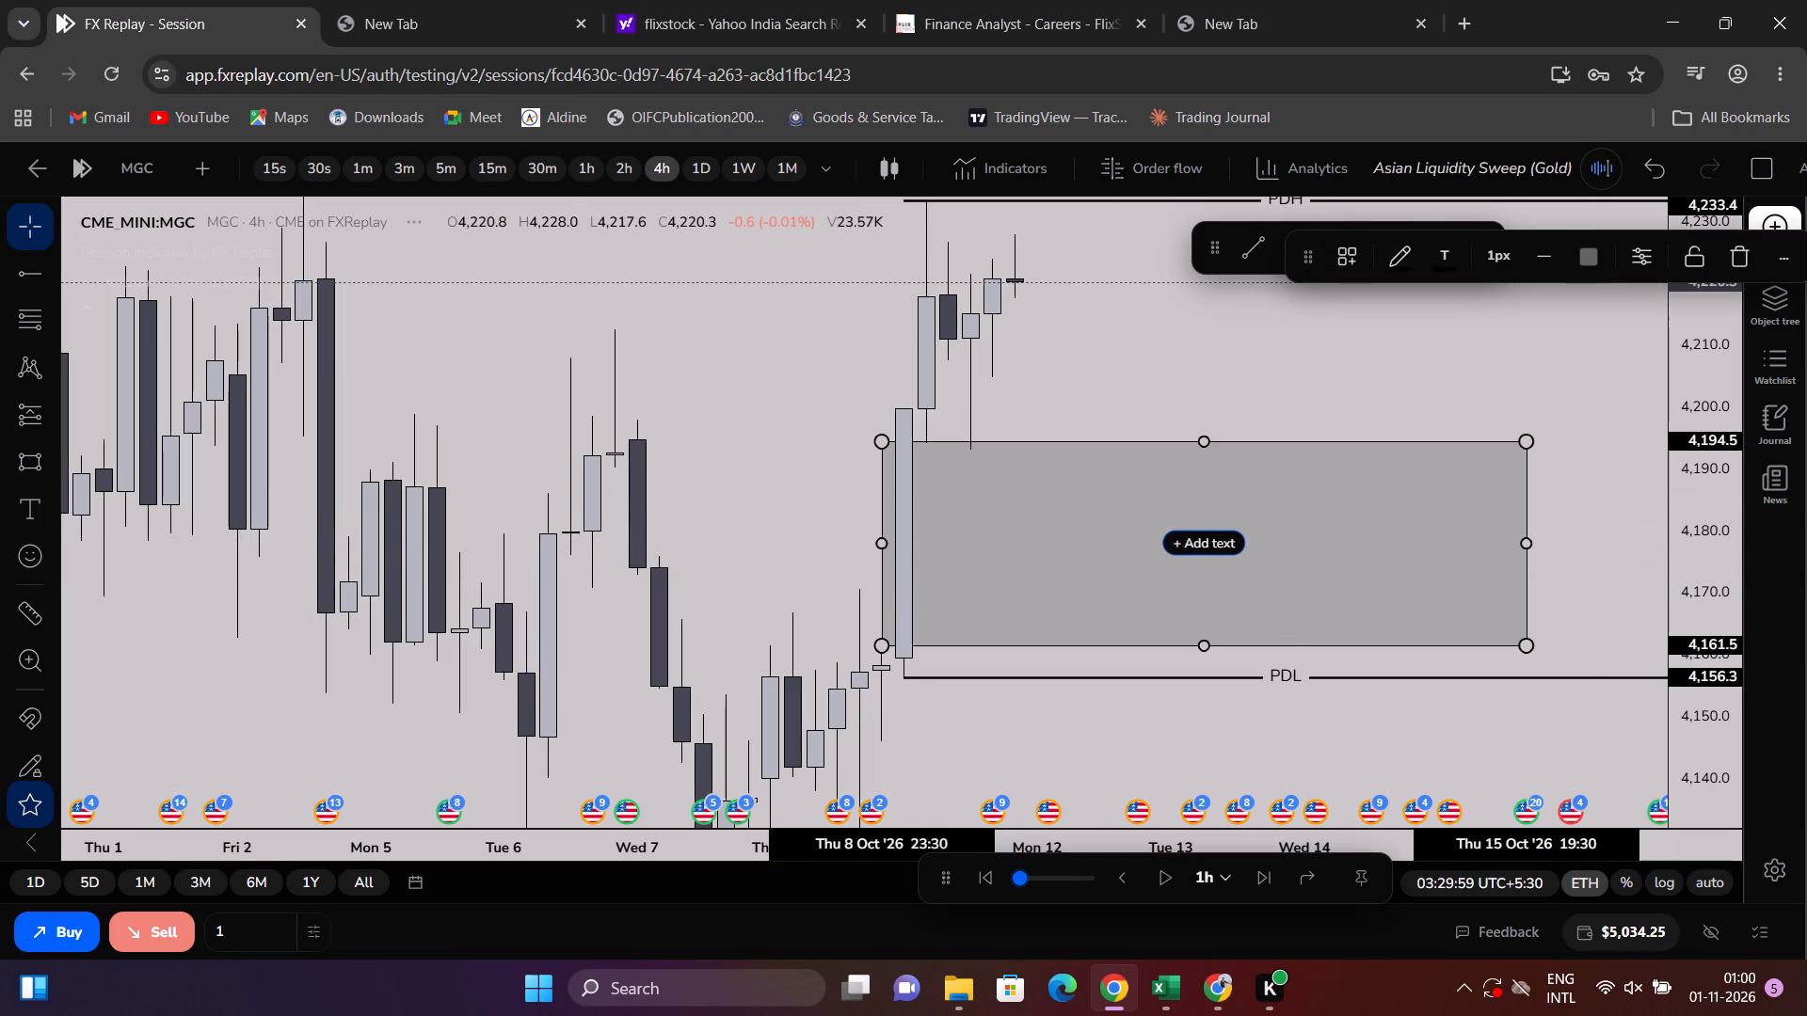
click(1239, 539)
text(4H)
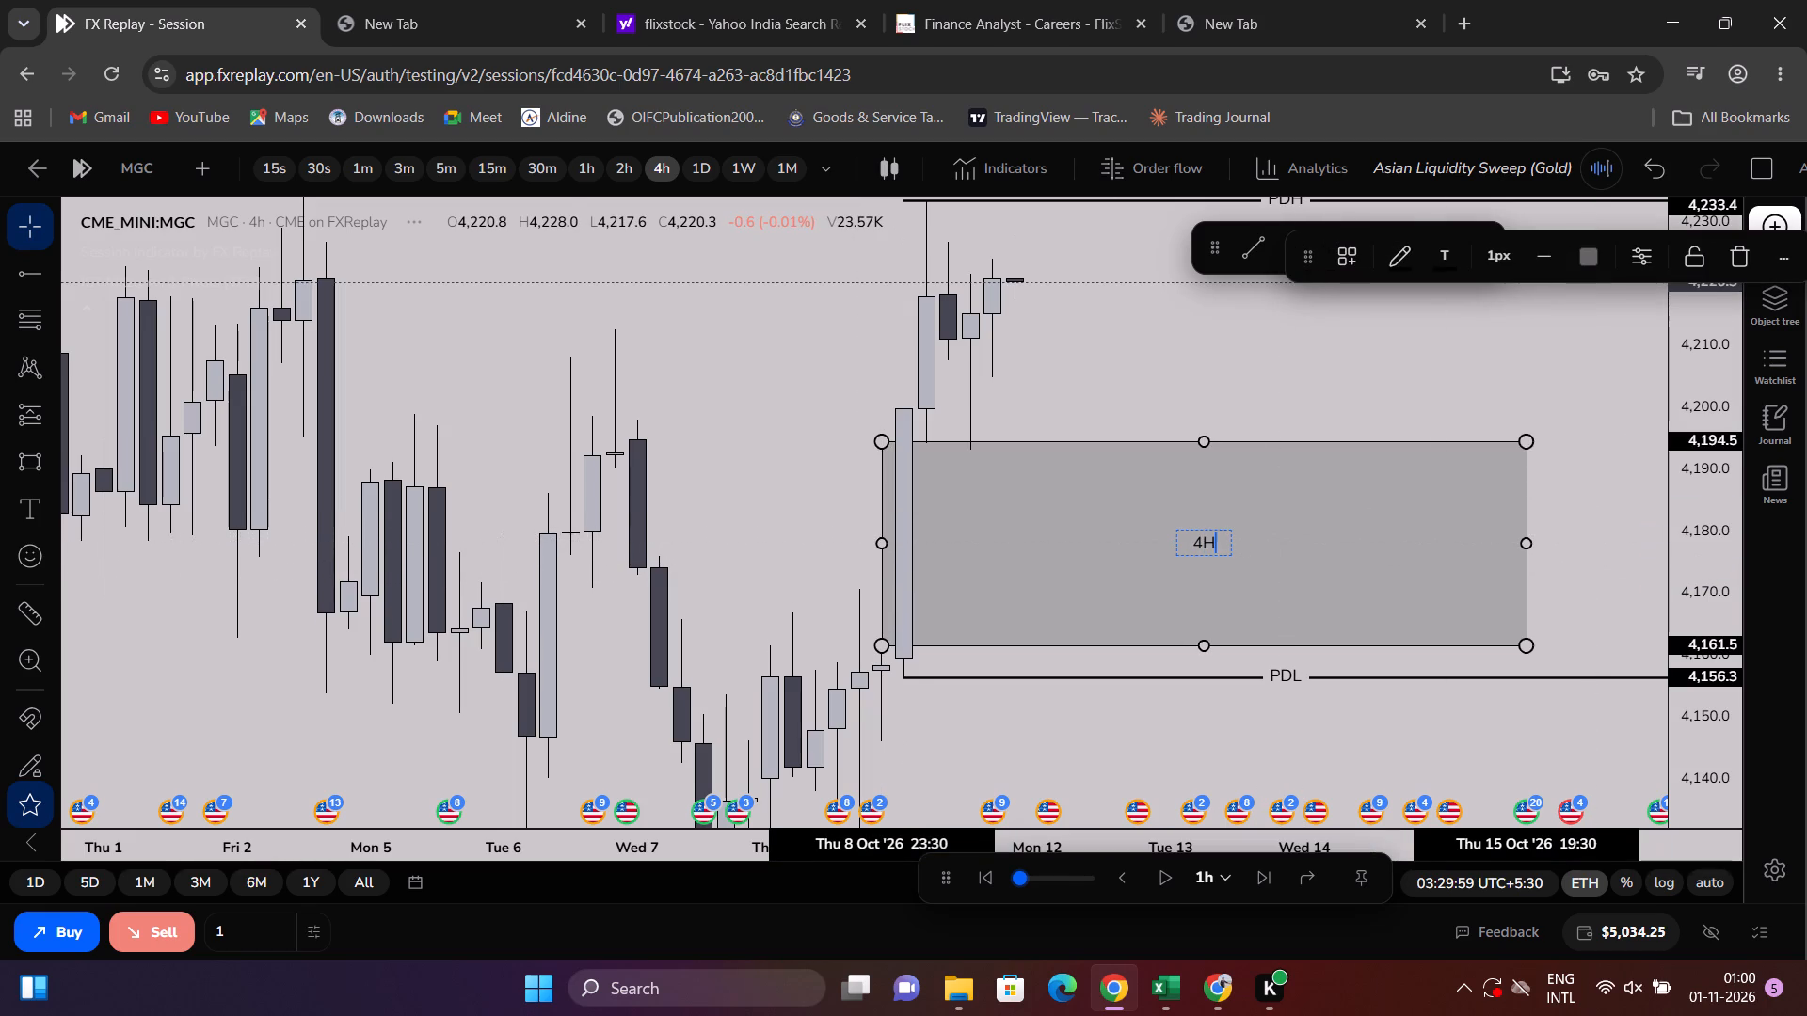
key(space)
text(FVG)
click(787, 433)
Examine price against PDH and the 4H FVG zone on the 5m, 15m and 4h timeframes.
drag(1069, 351, 1041, 399)
scroll(1041, 377, down, 3)
click(445, 162)
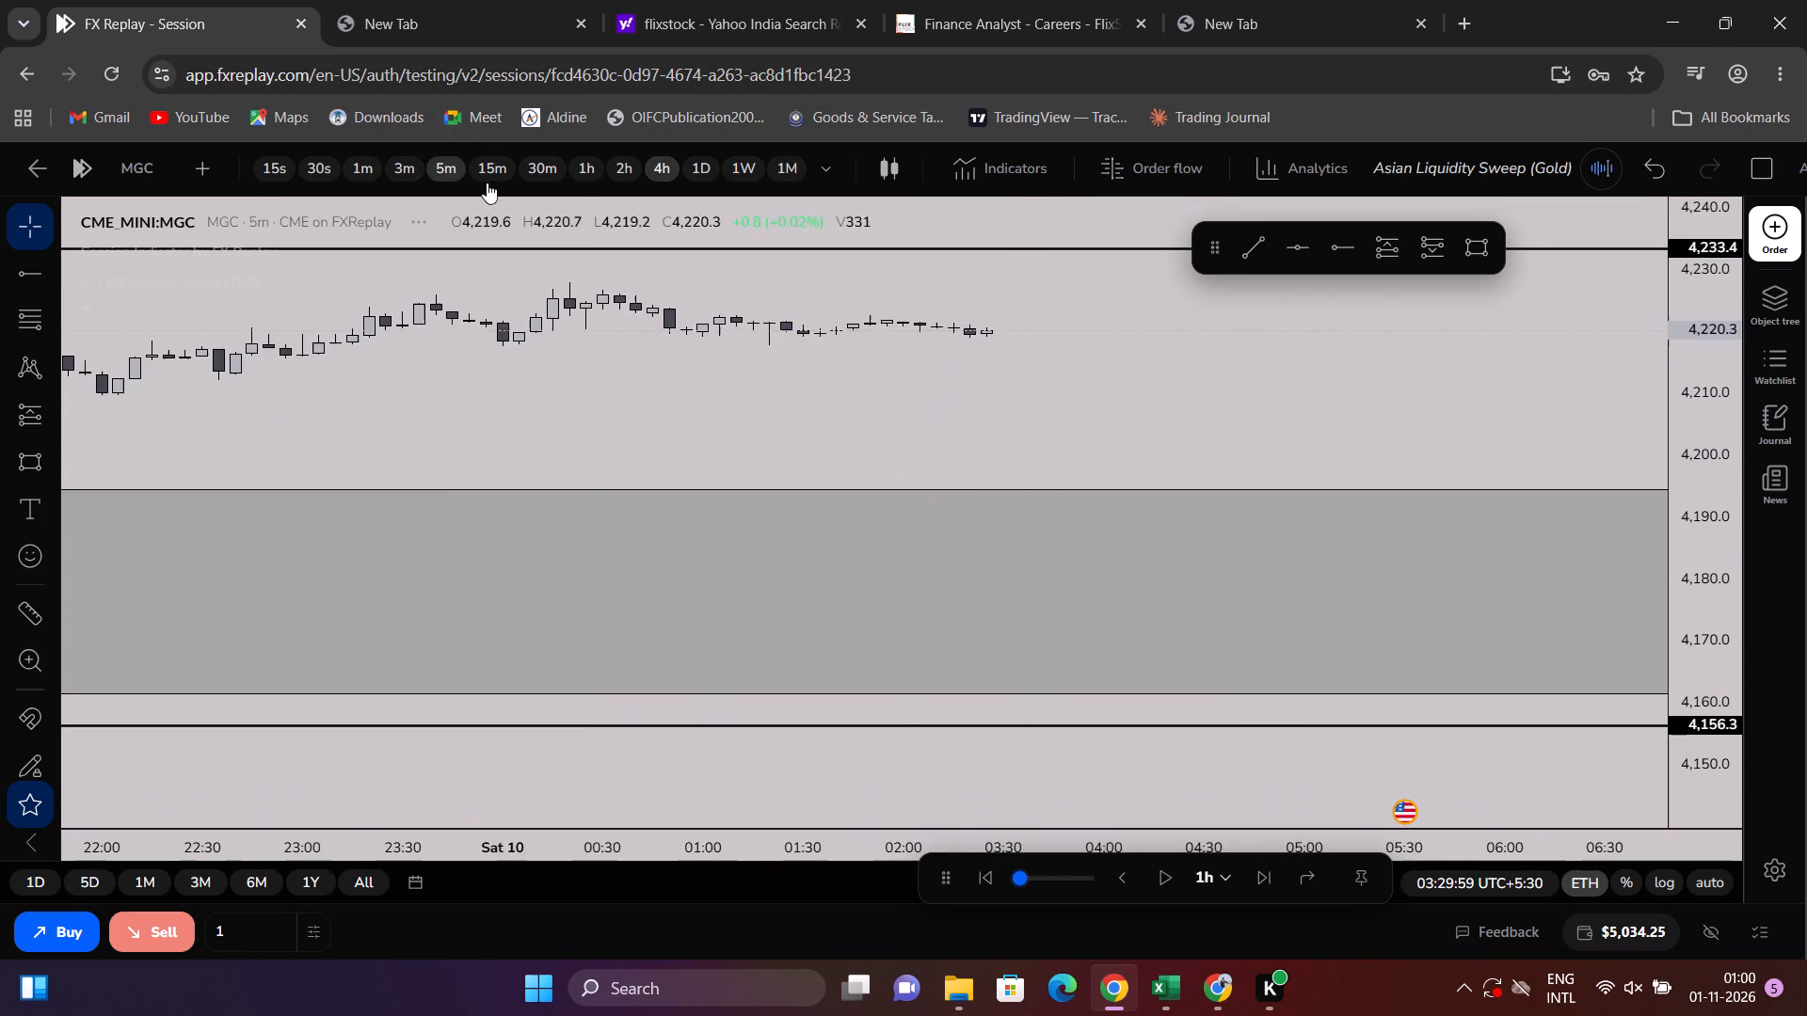
scroll(783, 293, down, 5)
click(494, 166)
click(656, 171)
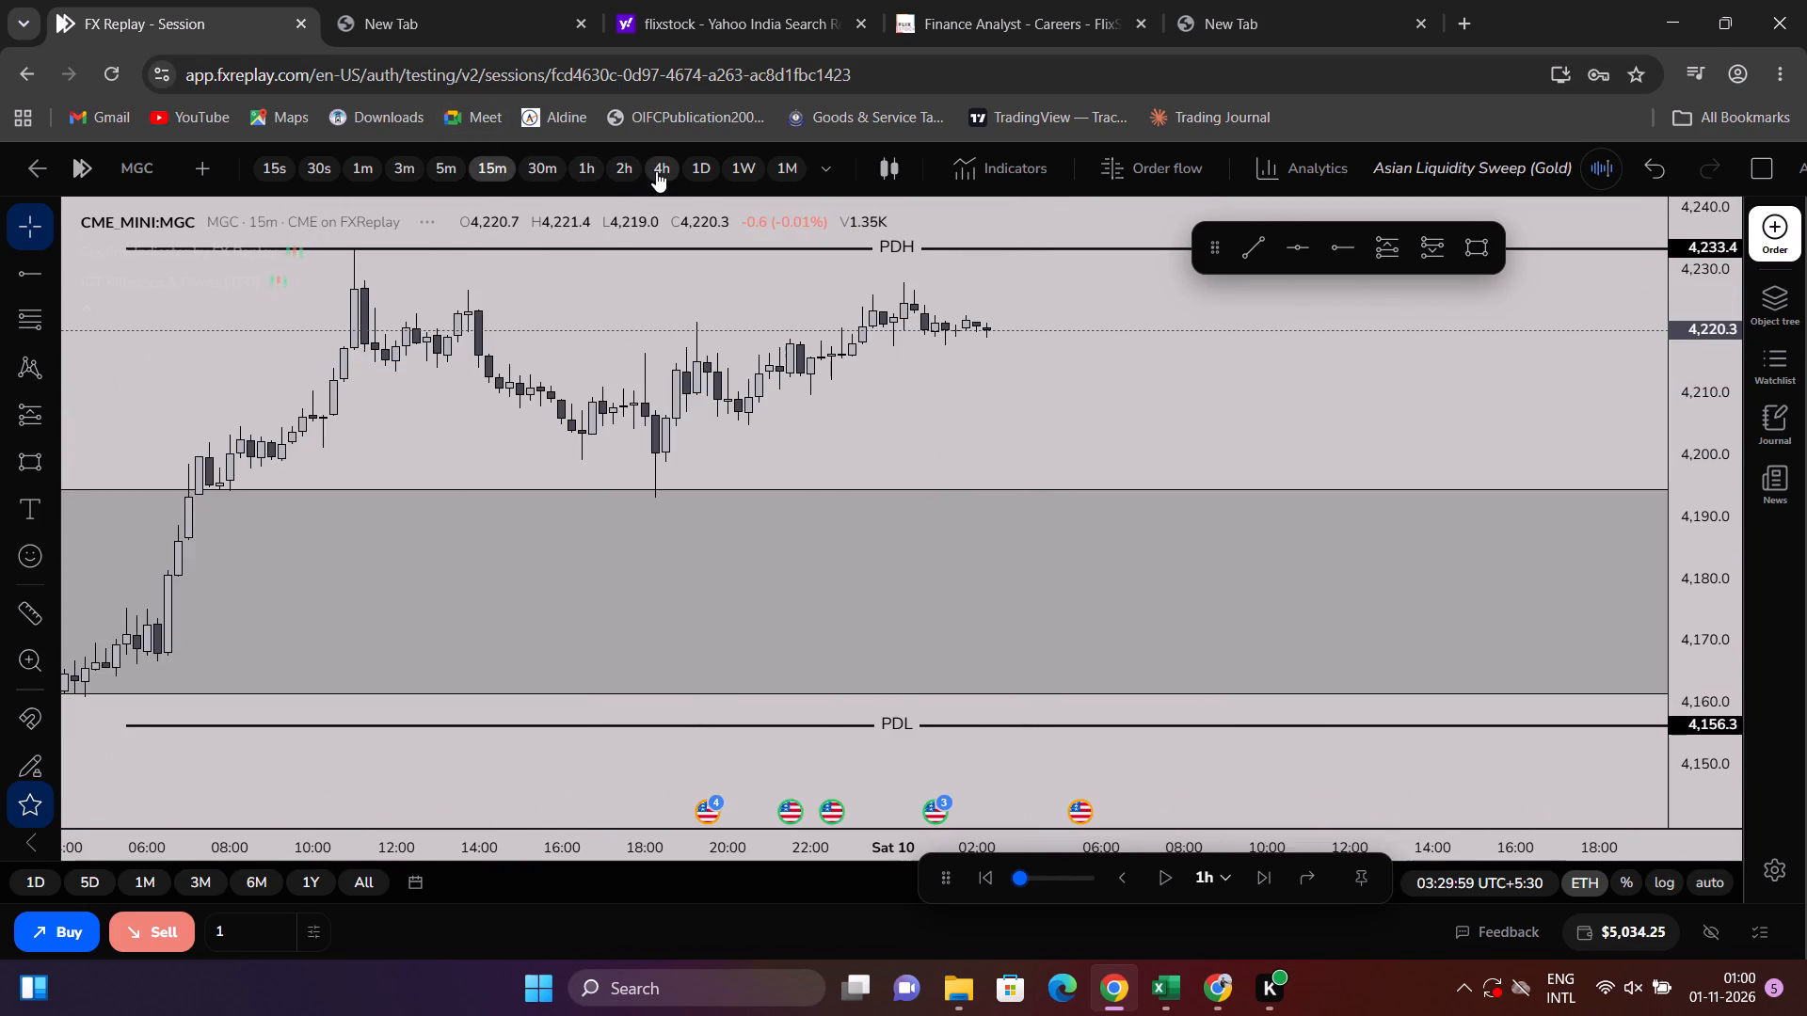
click(1091, 380)
scroll(1080, 379, up, 2)
drag(1073, 375, 1082, 663)
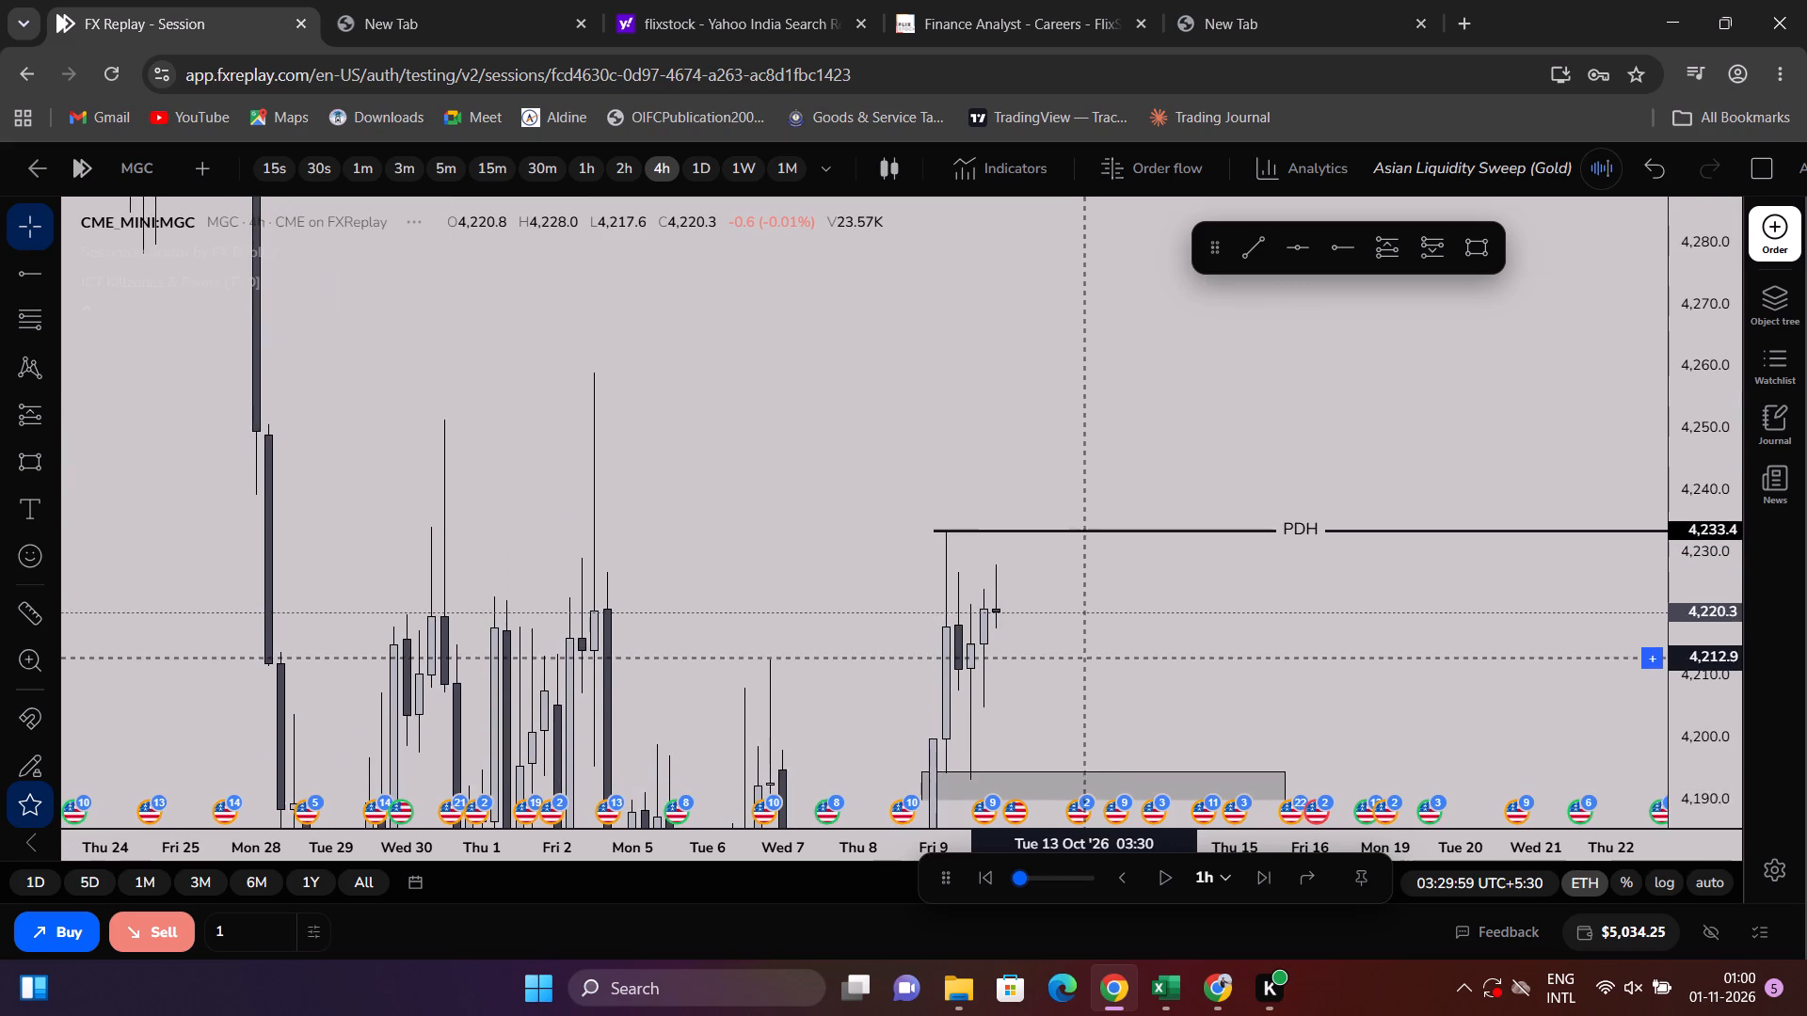
drag(1082, 663, 1084, 624)
drag(1682, 595, 1687, 724)
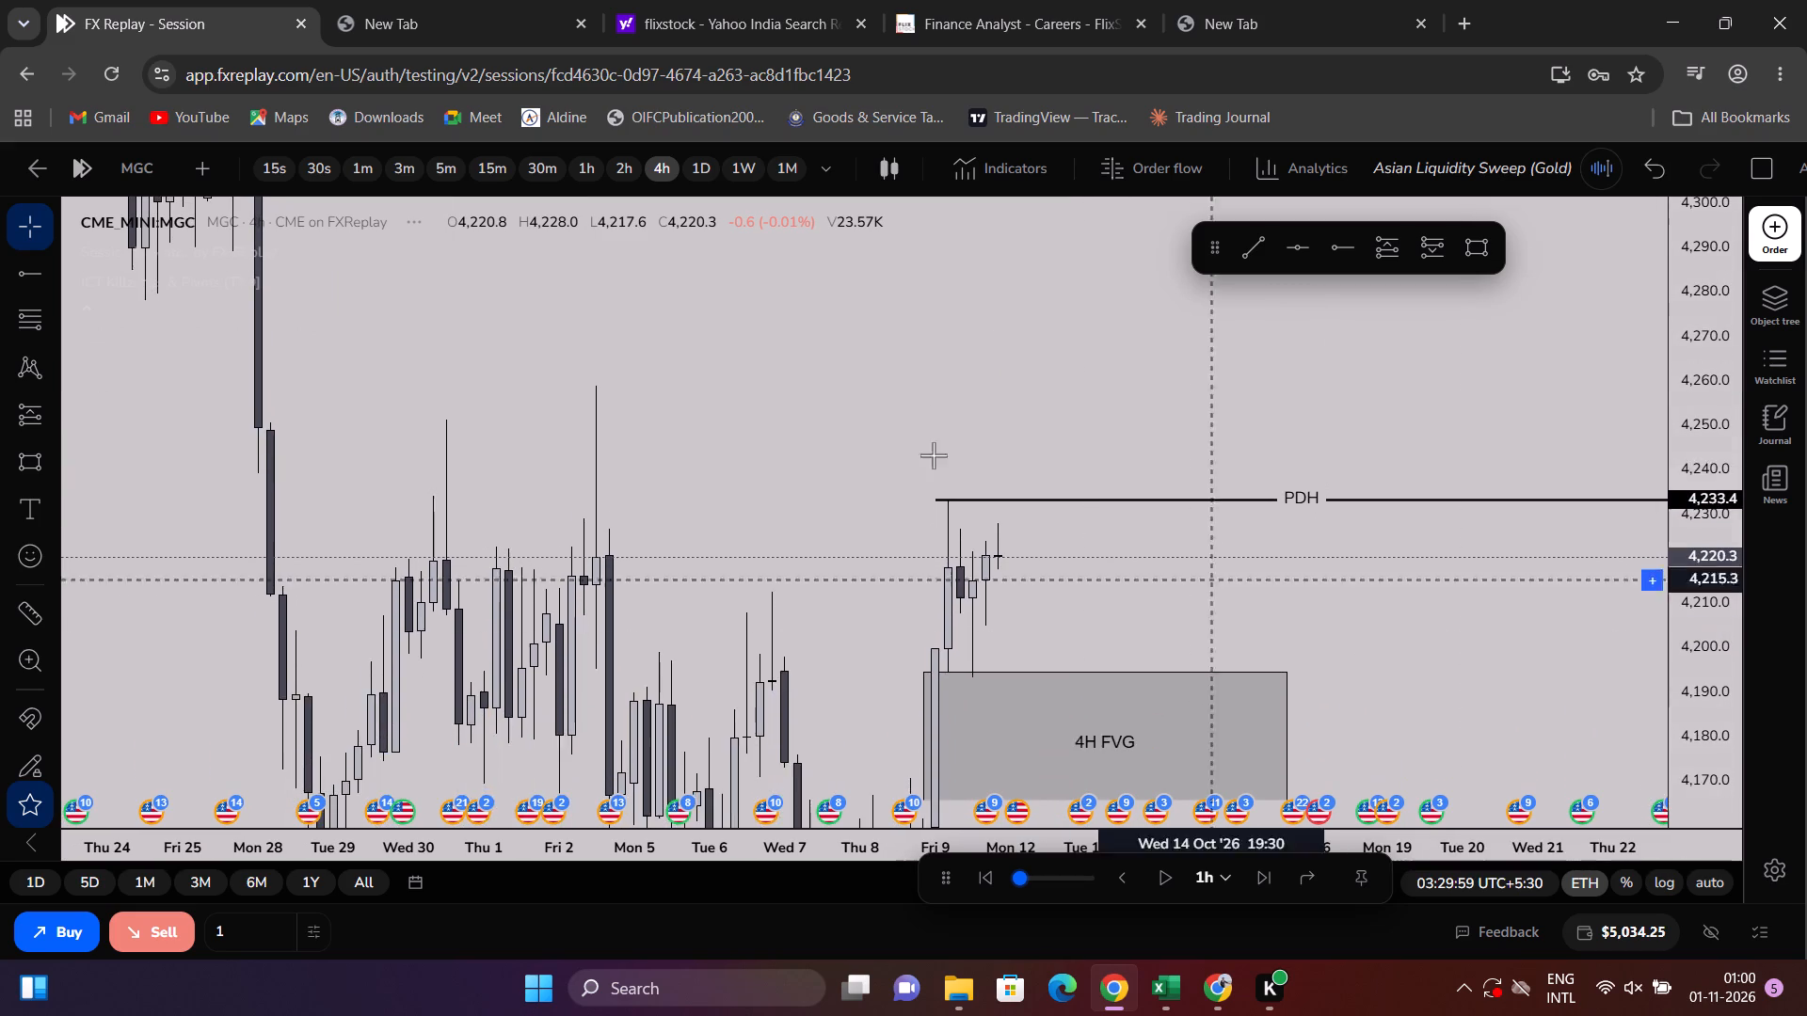
scroll(932, 455, down, 4)
scroll(1161, 564, up, 2)
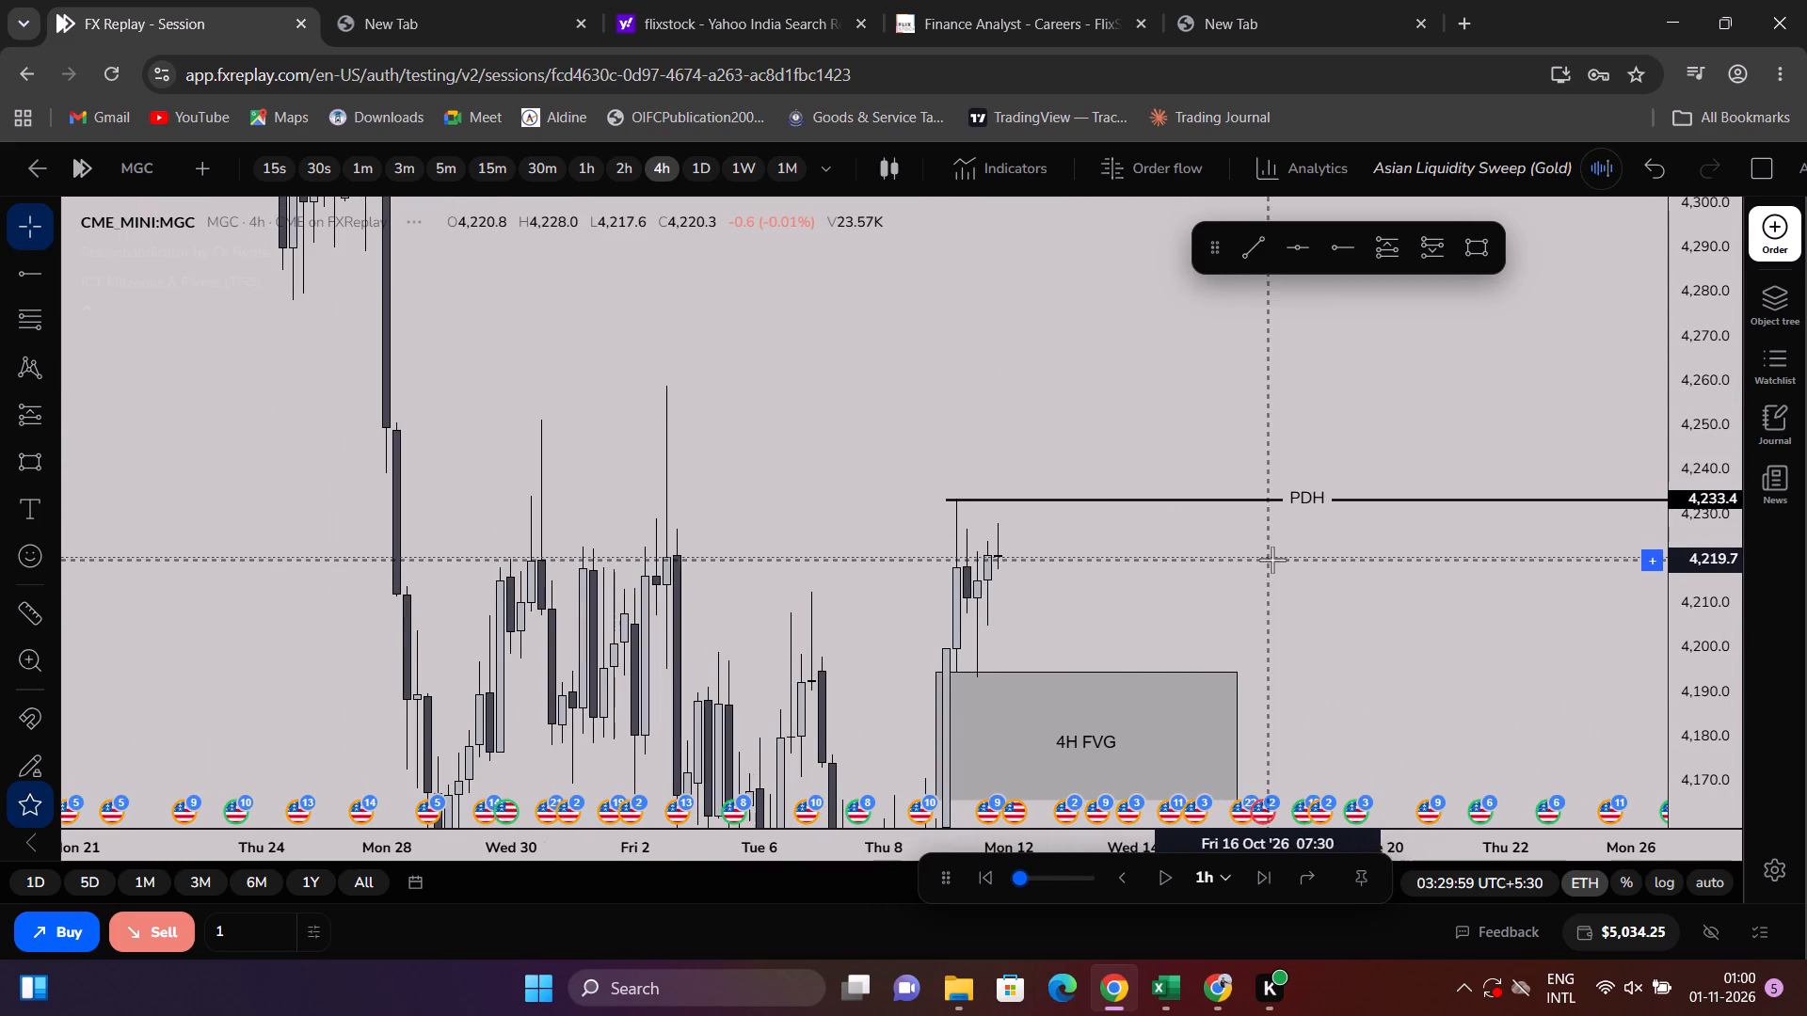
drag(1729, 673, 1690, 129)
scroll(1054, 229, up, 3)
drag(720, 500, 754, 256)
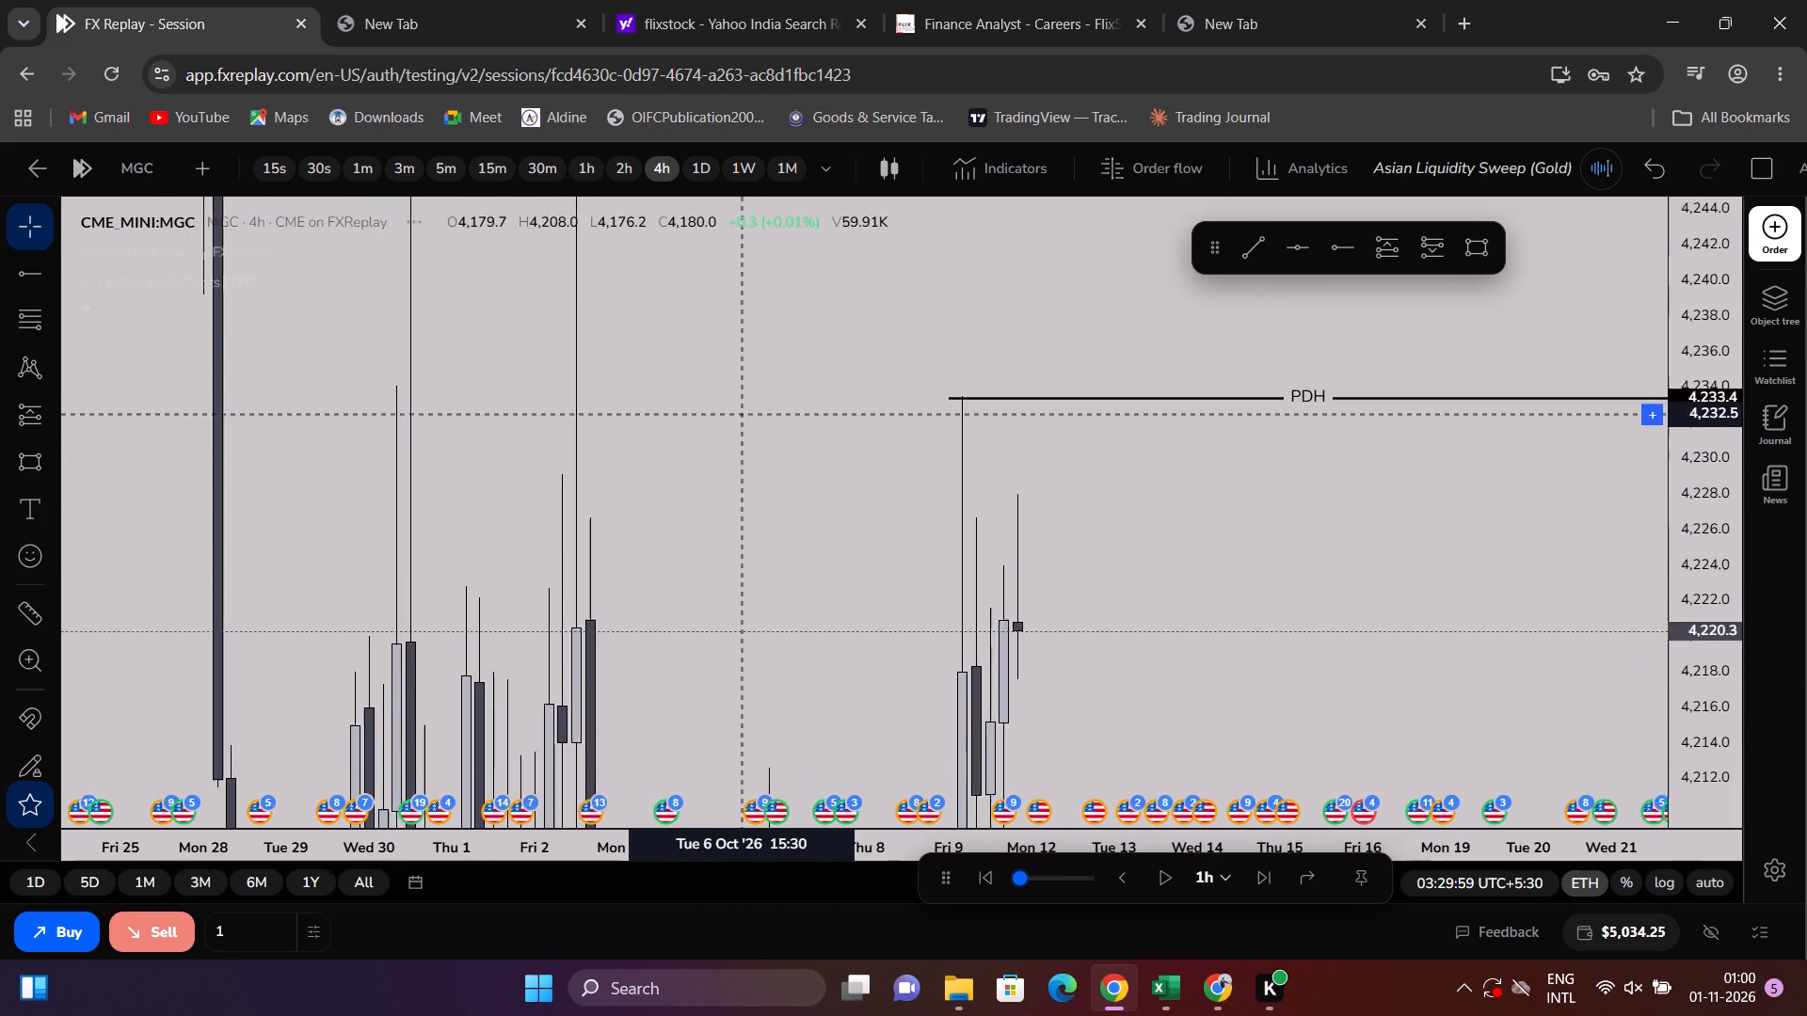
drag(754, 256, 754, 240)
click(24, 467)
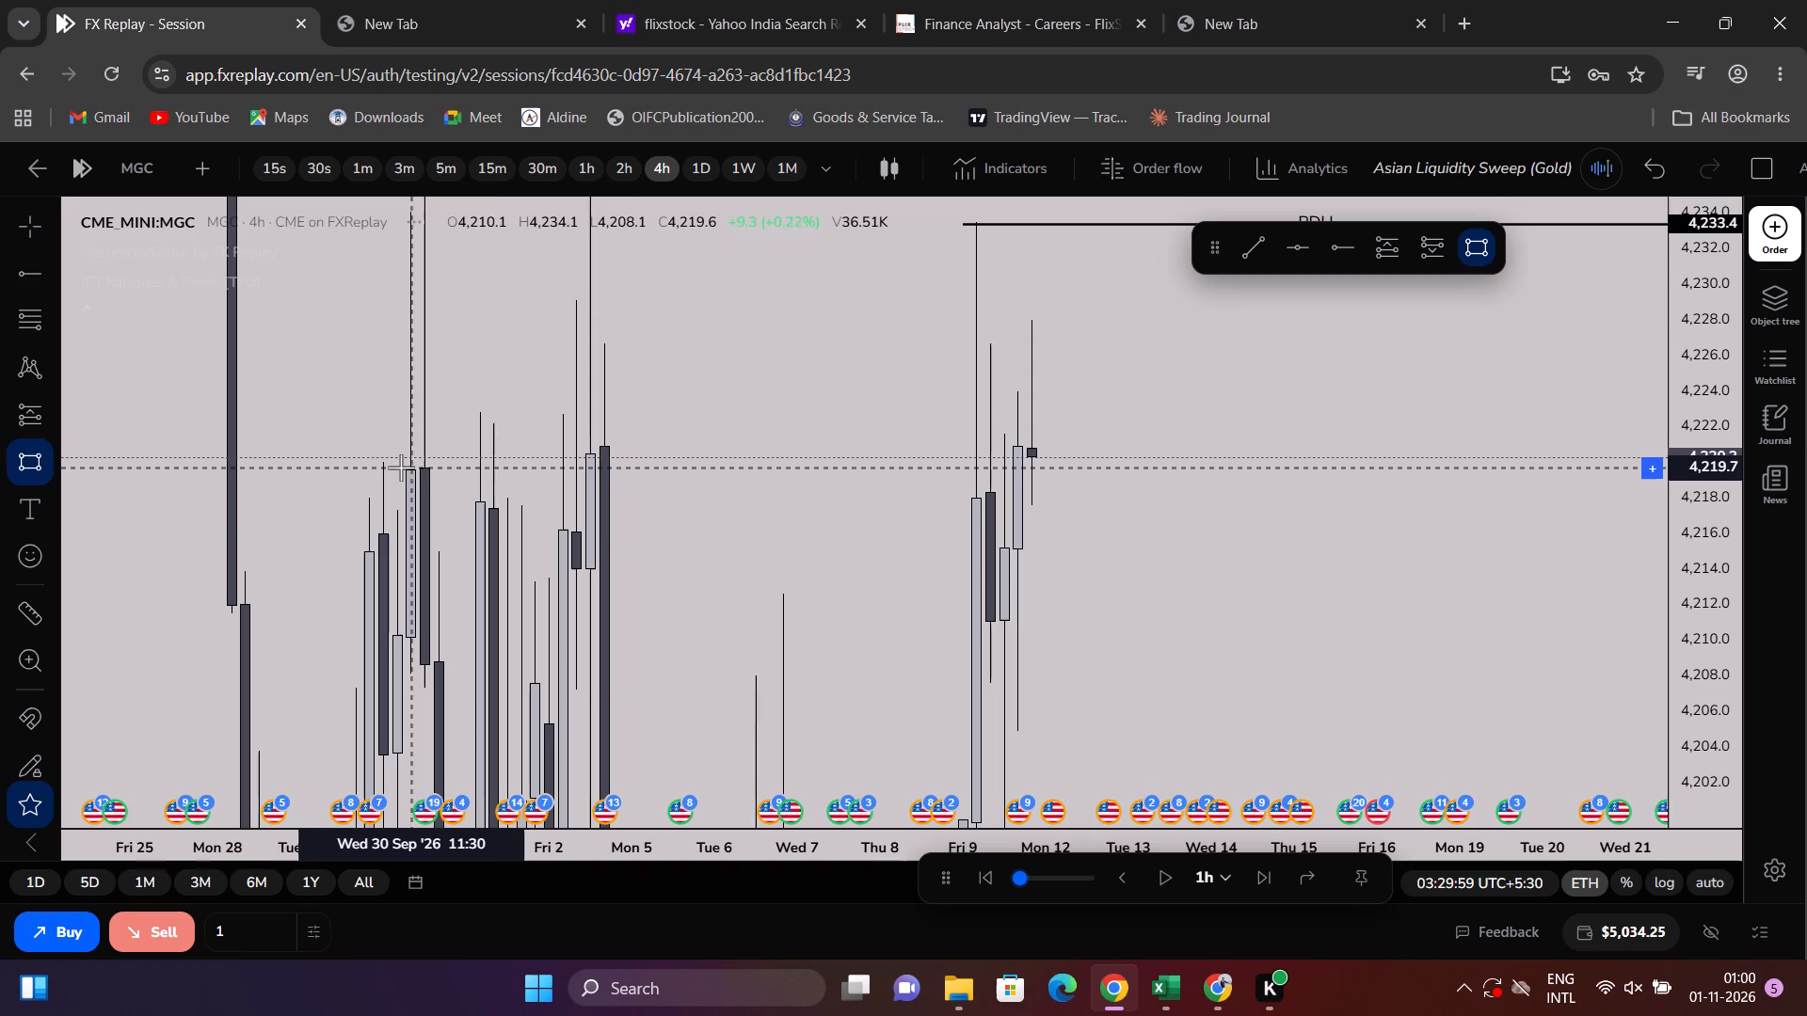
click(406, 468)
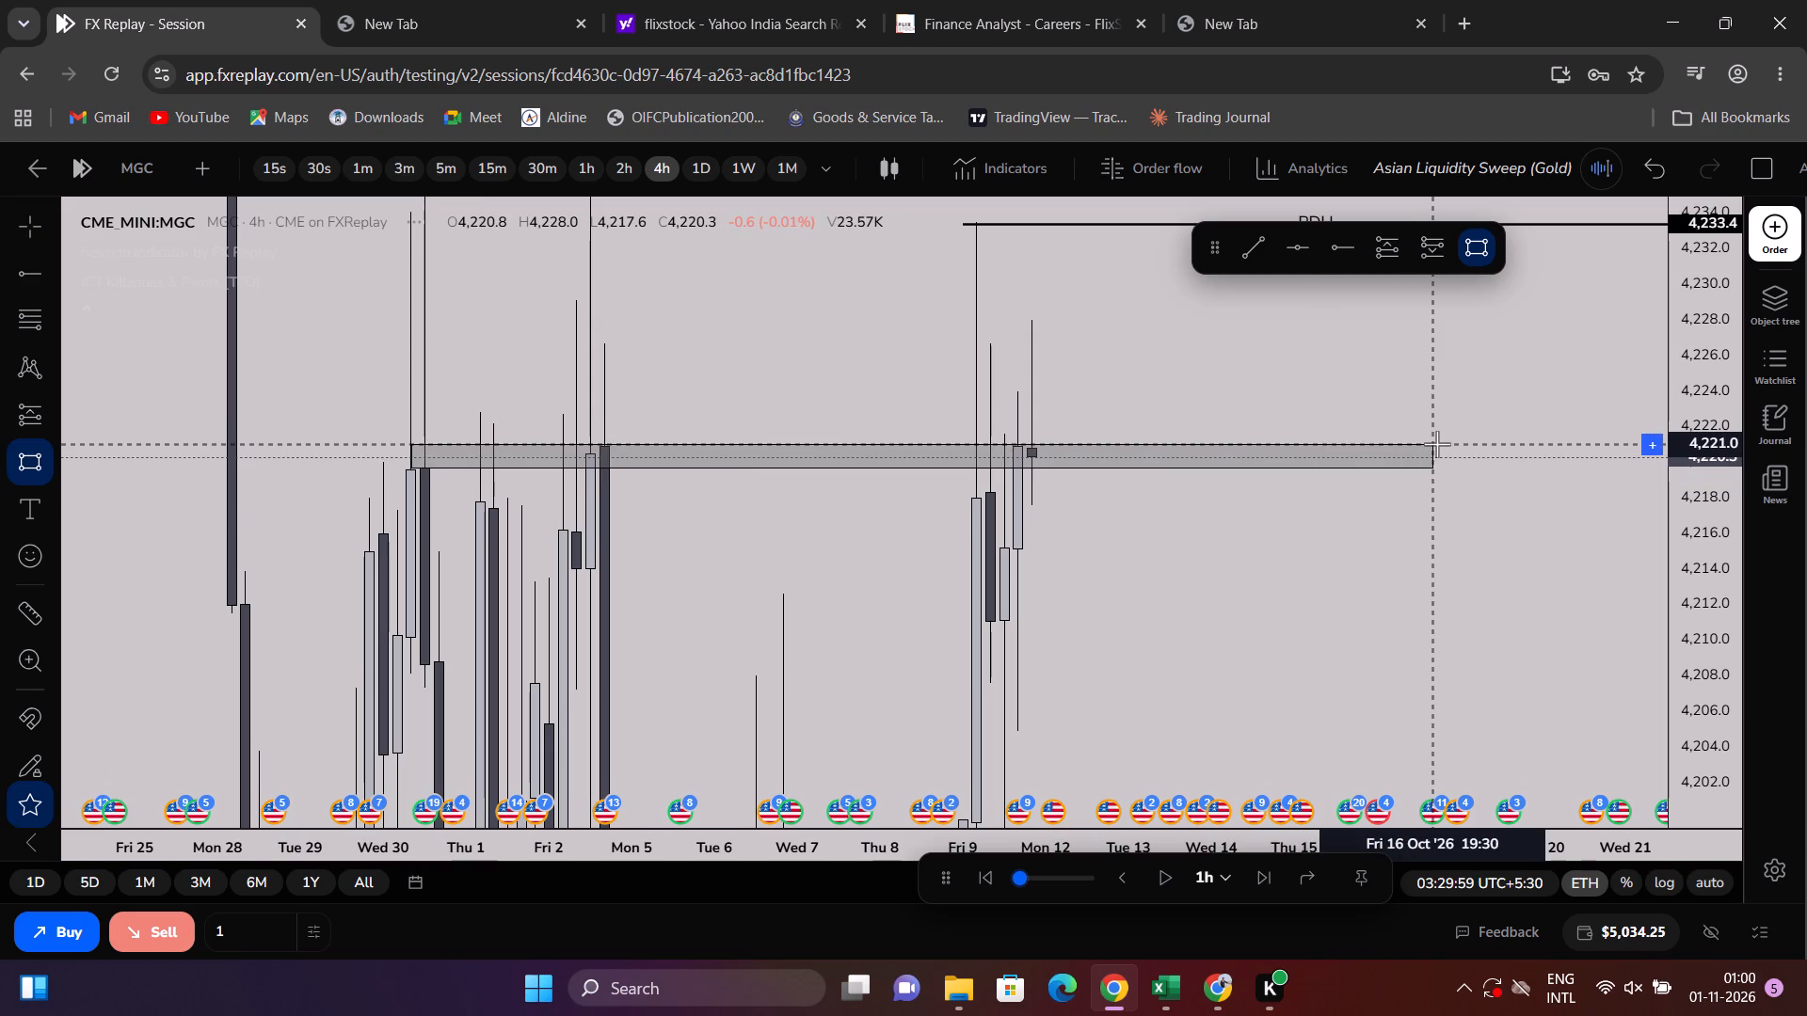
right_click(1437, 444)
Draw a horizontal ray at about 4,273.0 on the 4h chart, starting around 16 September, level with the mid-September swing low.
drag(1689, 430, 1194, 1015)
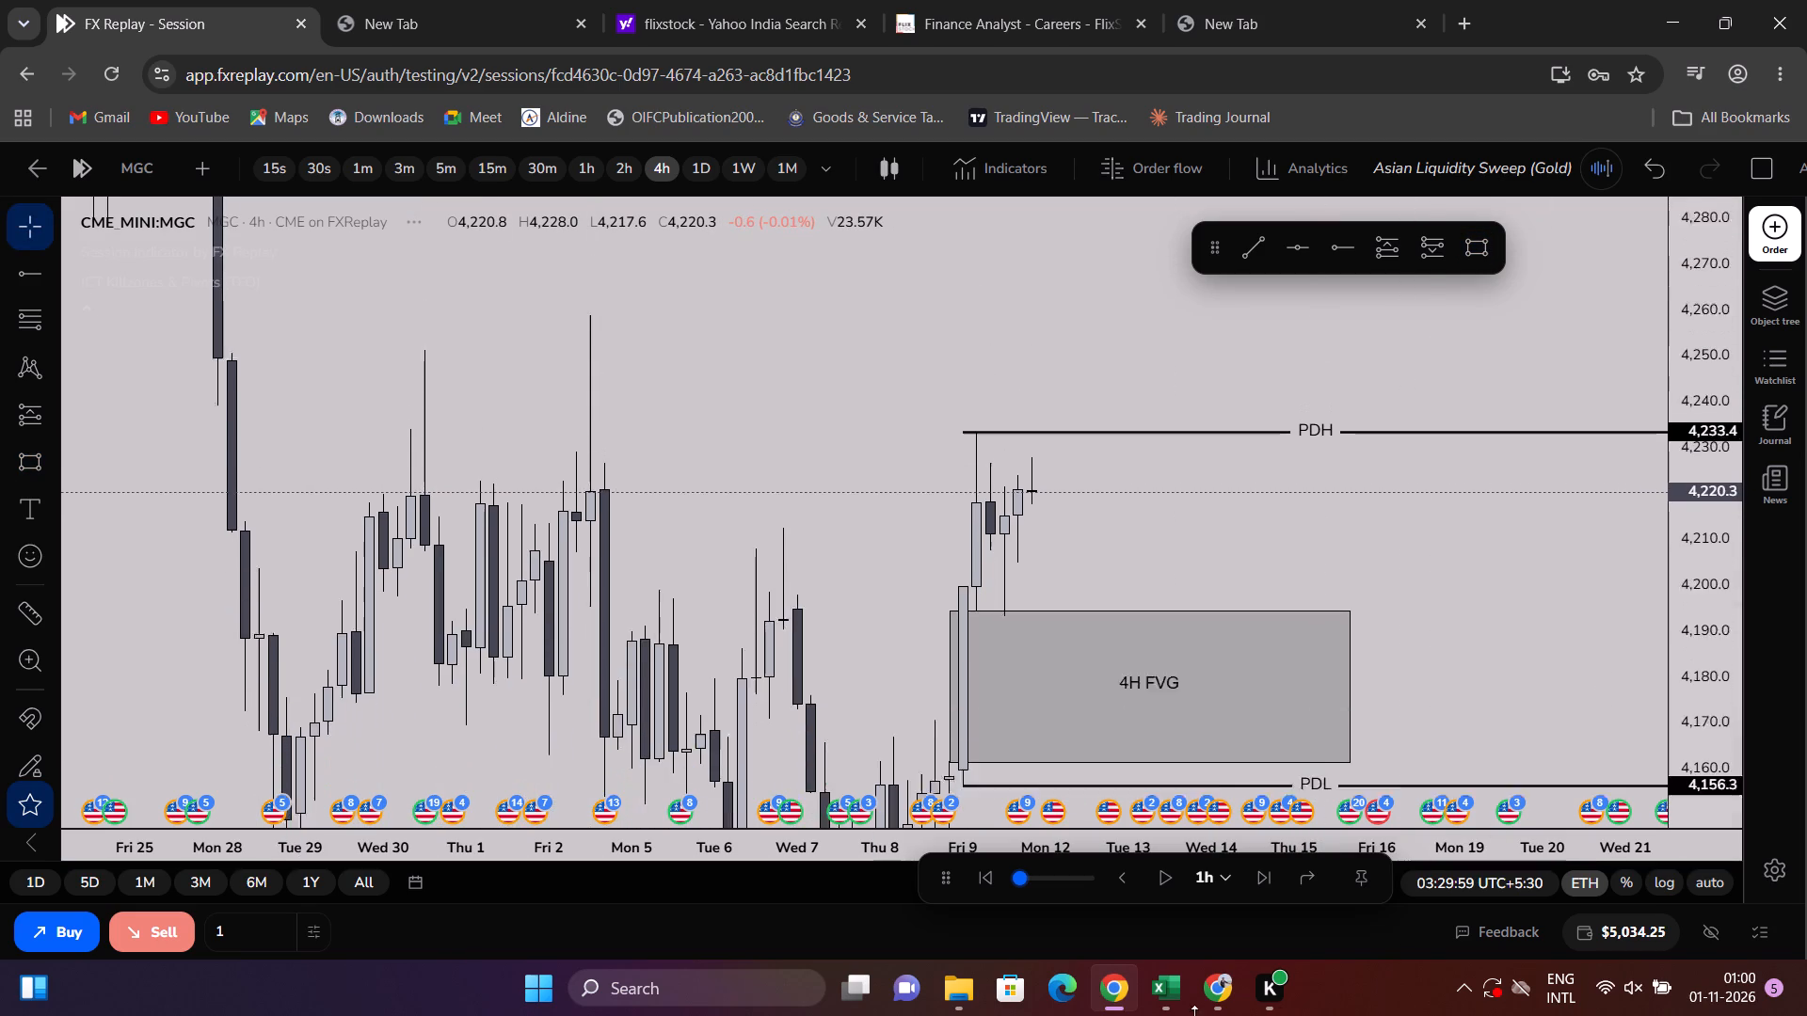
drag(1194, 1015, 1013, 1005)
scroll(913, 585, down, 4)
drag(1711, 373, 1504, 872)
scroll(1192, 474, down, 4)
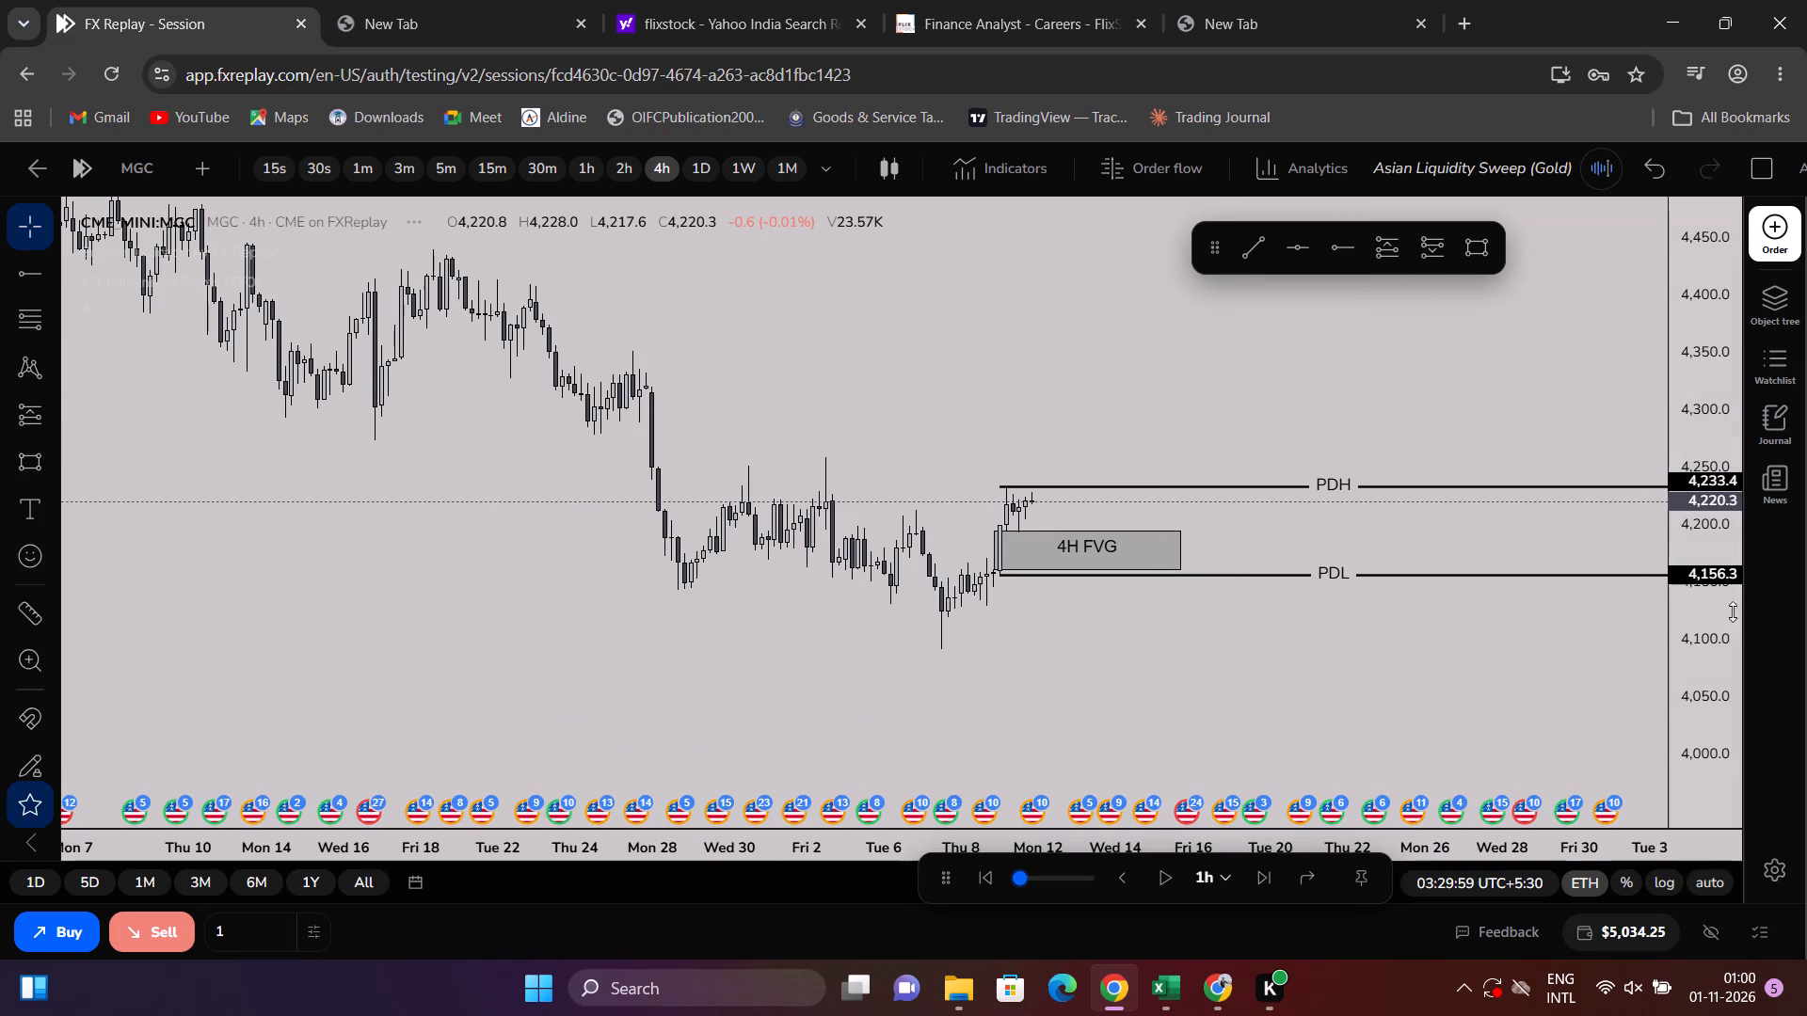
drag(1700, 620, 1598, 245)
scroll(1068, 278, up, 3)
drag(662, 329, 615, 458)
scroll(634, 437, down, 2)
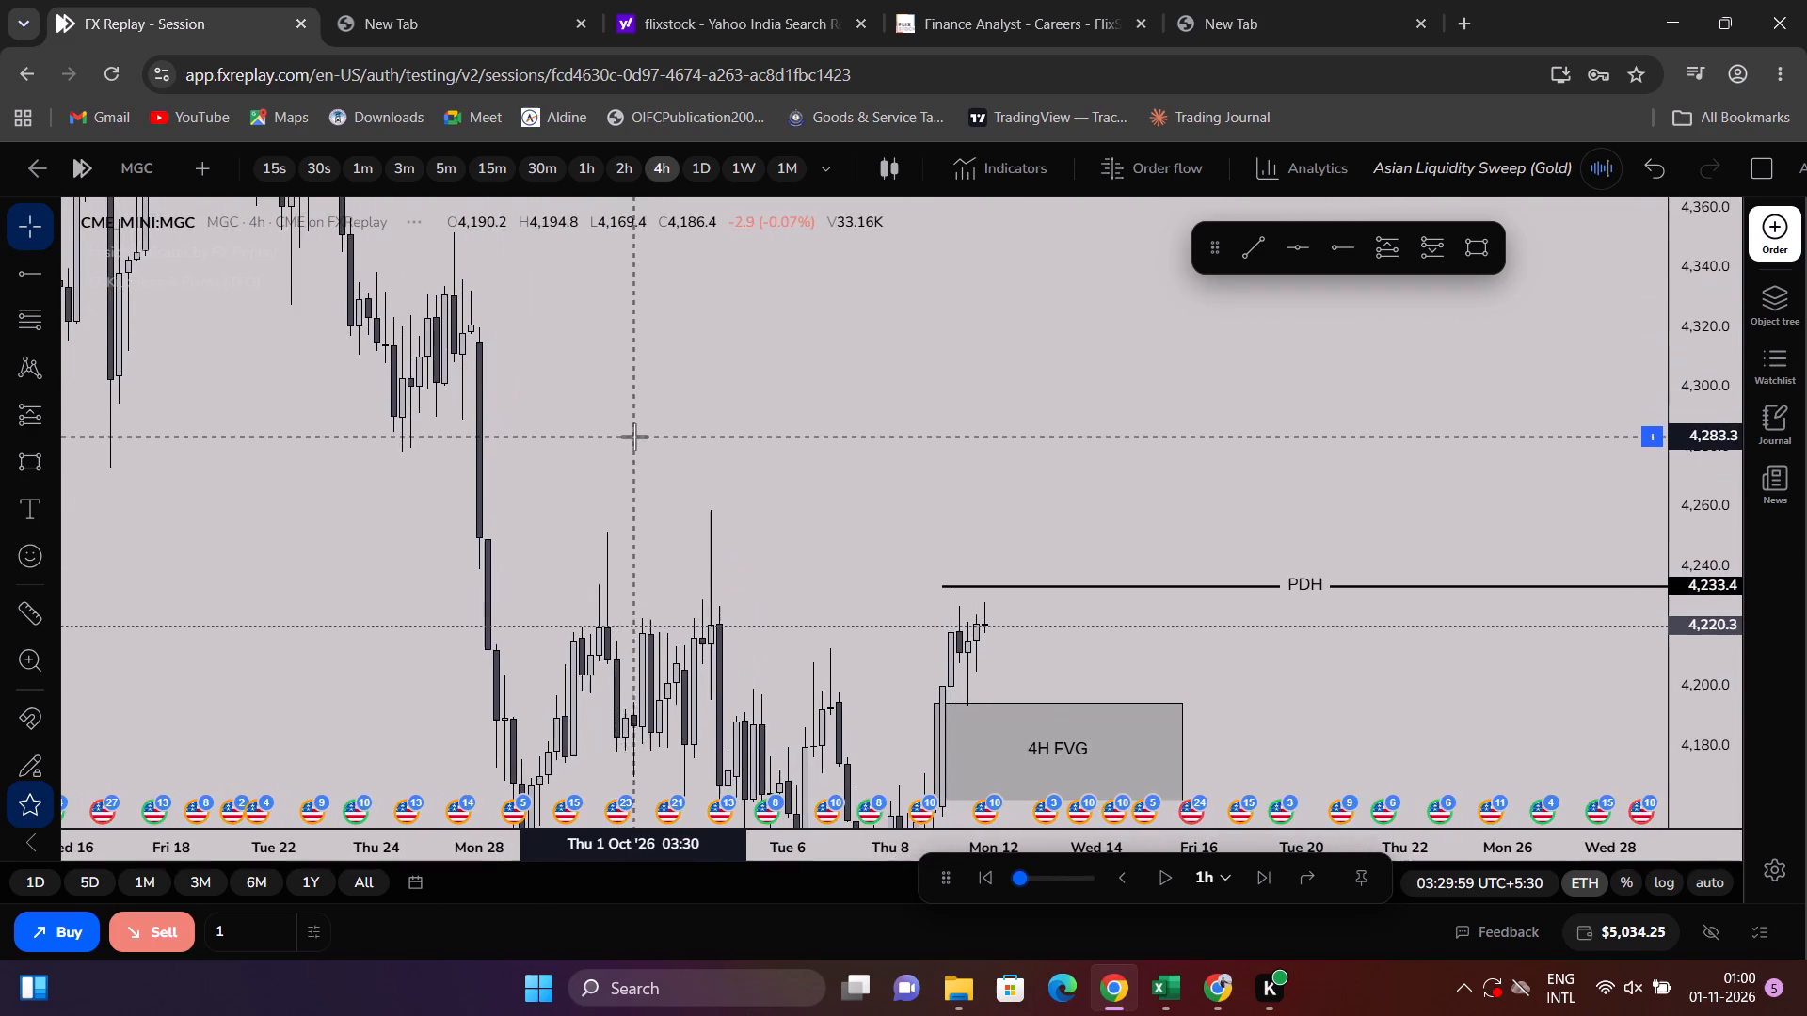
scroll(634, 437, down, 2)
scroll(232, 427, up, 3)
click(32, 269)
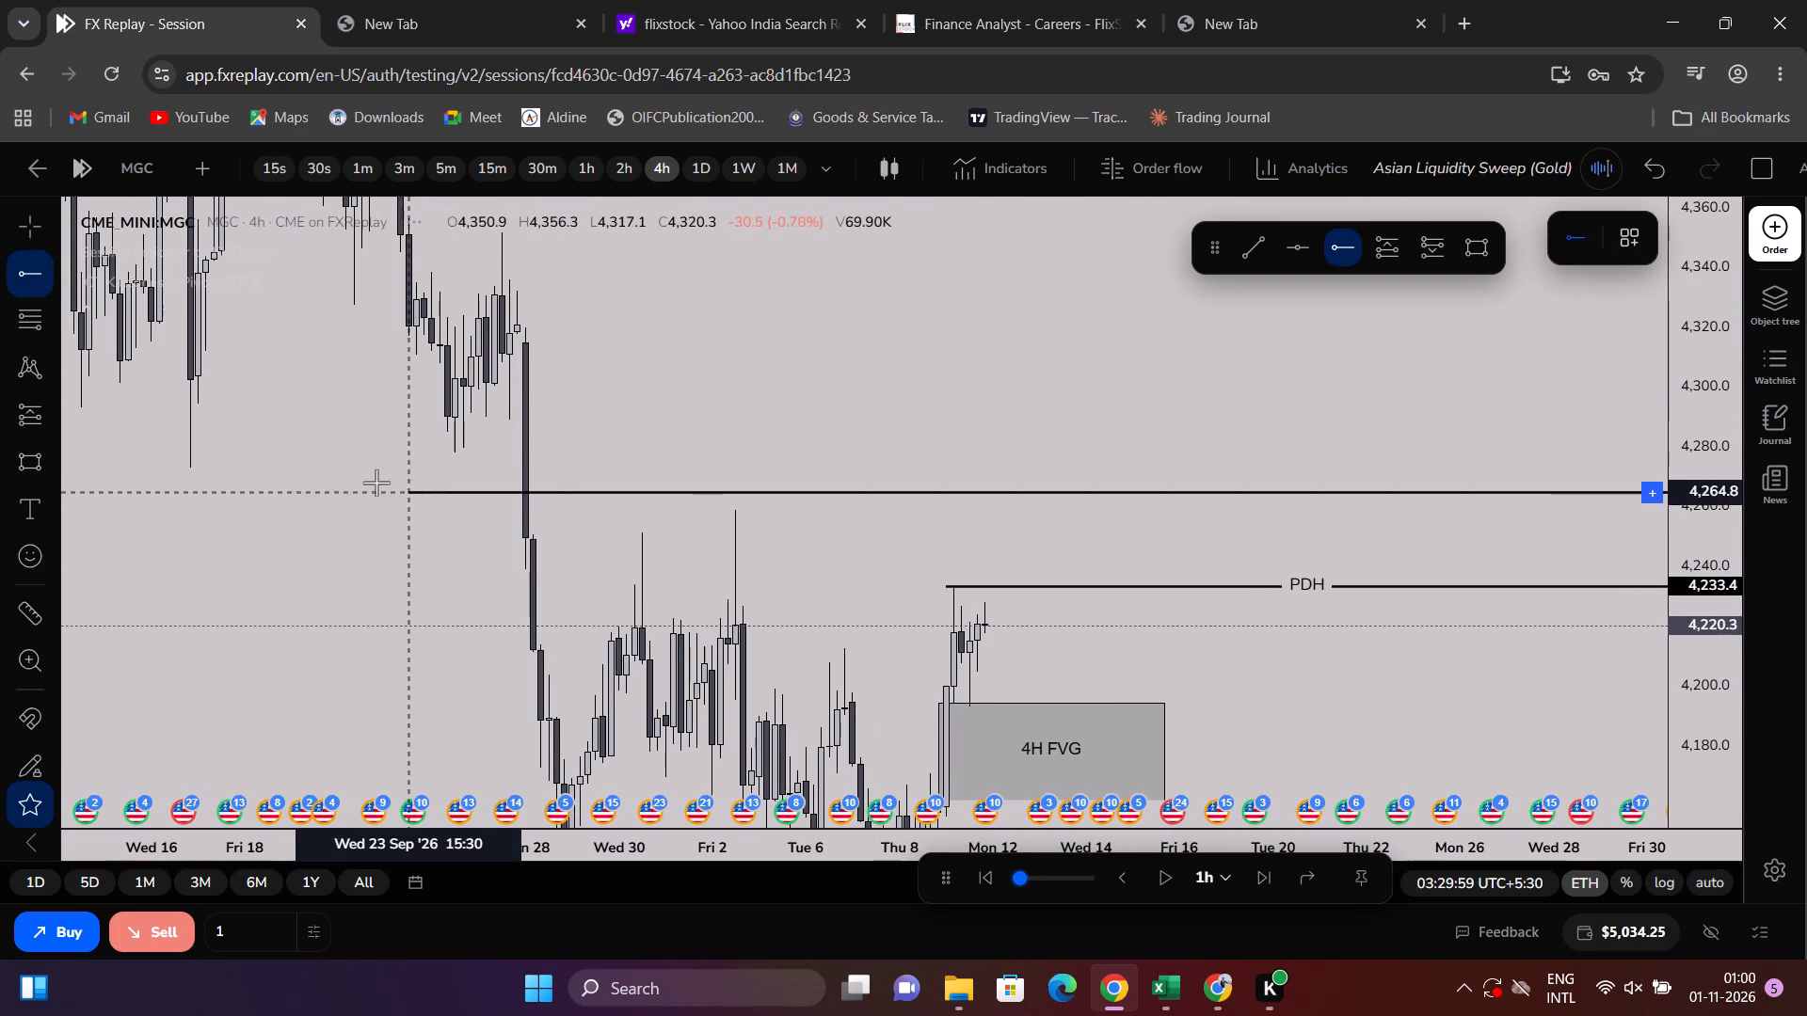
click(146, 468)
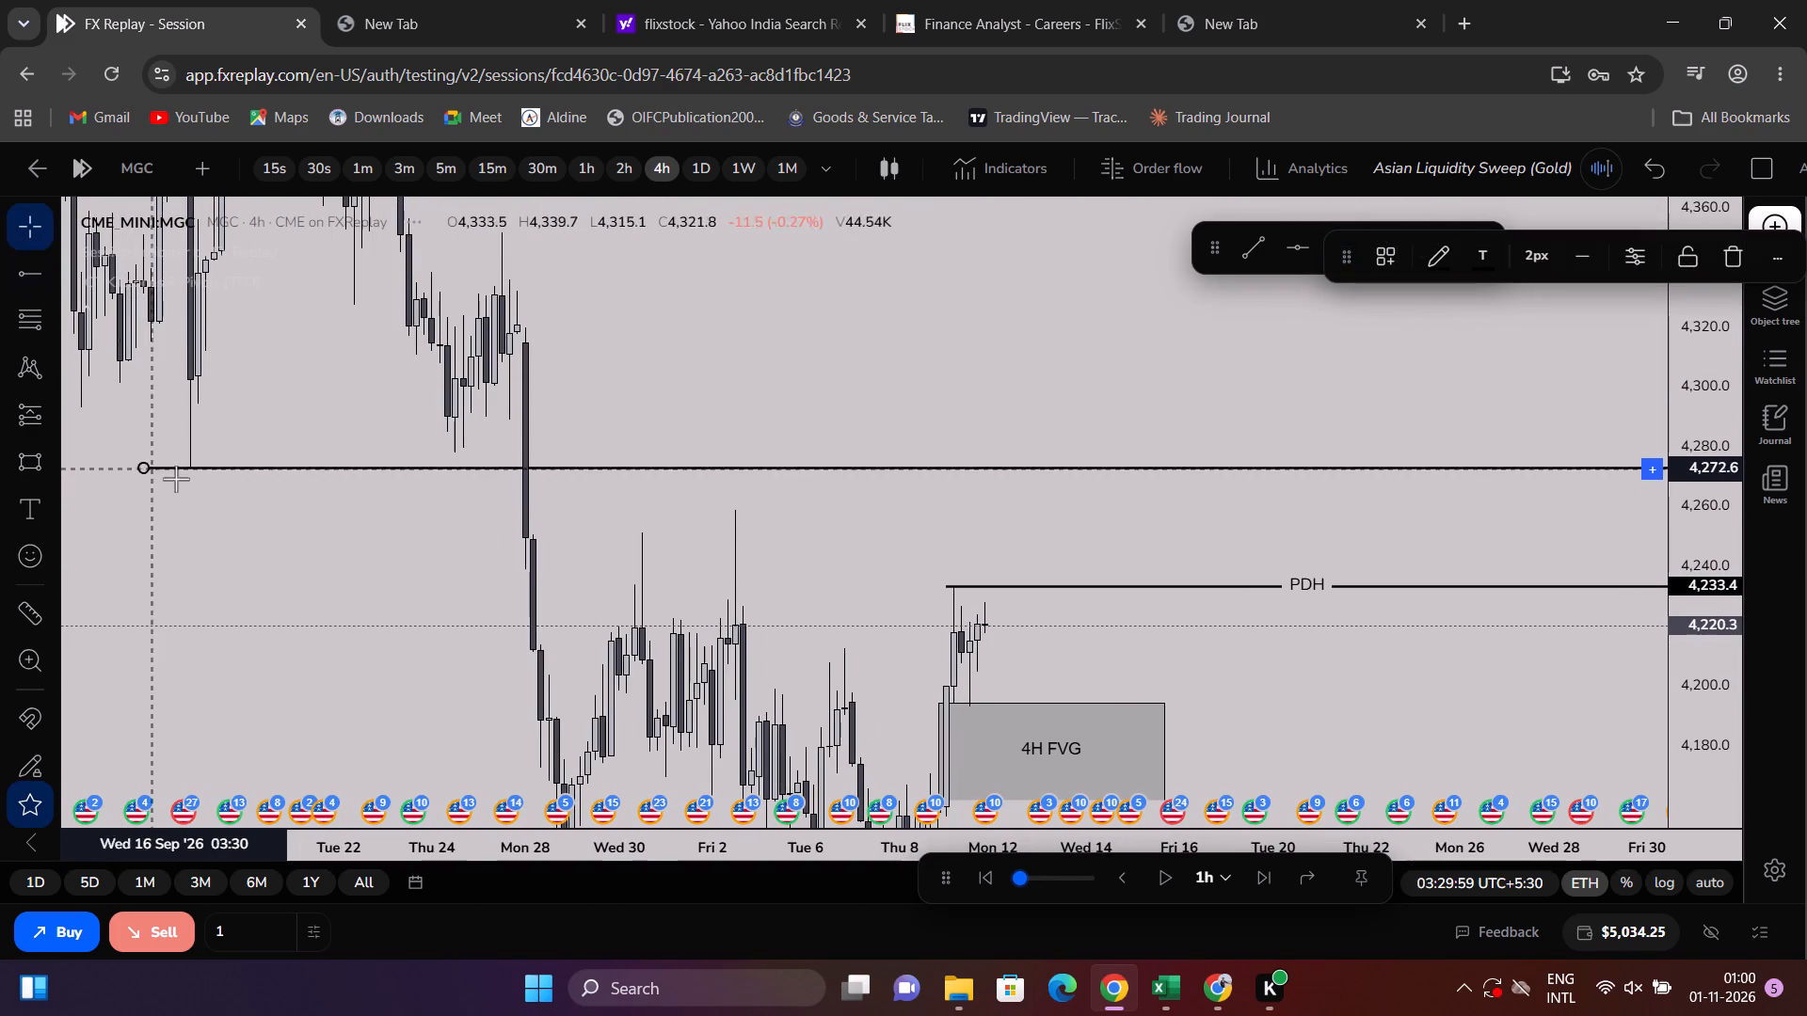
Label the horizontal ray above PDH as SBR.
double_click(957, 470)
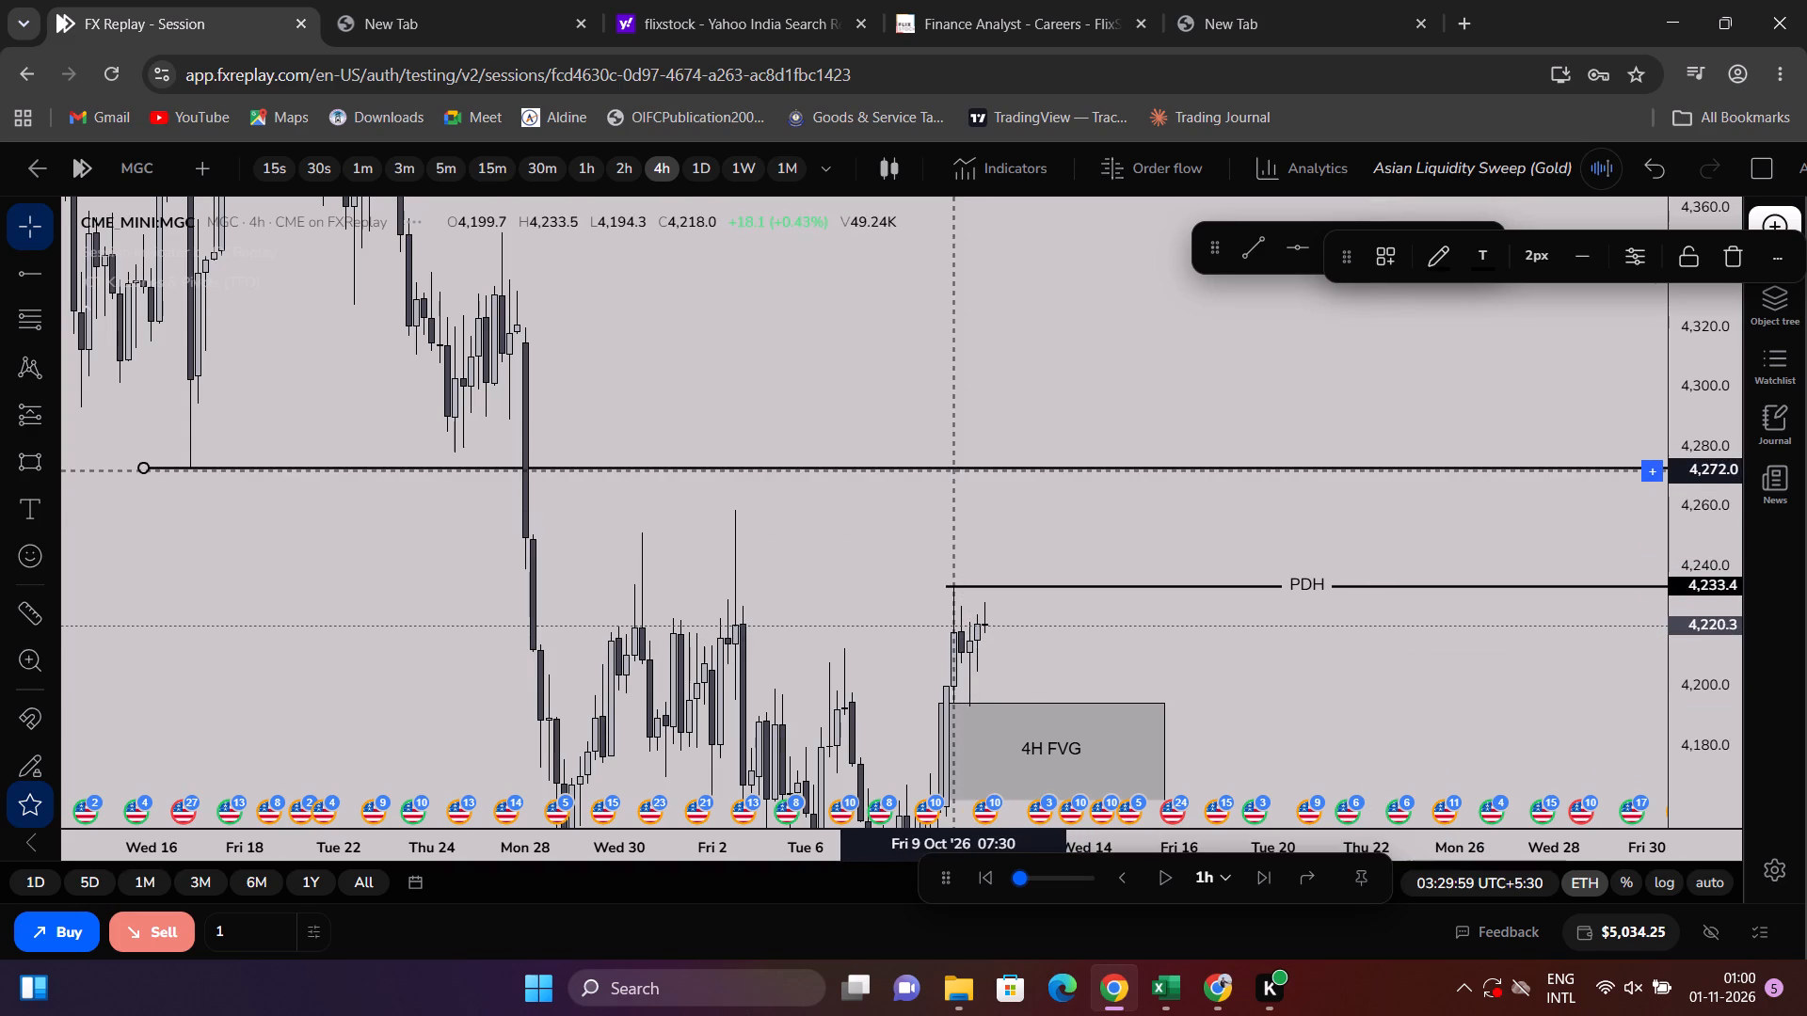
click(861, 443)
text(SBR)
click(1060, 643)
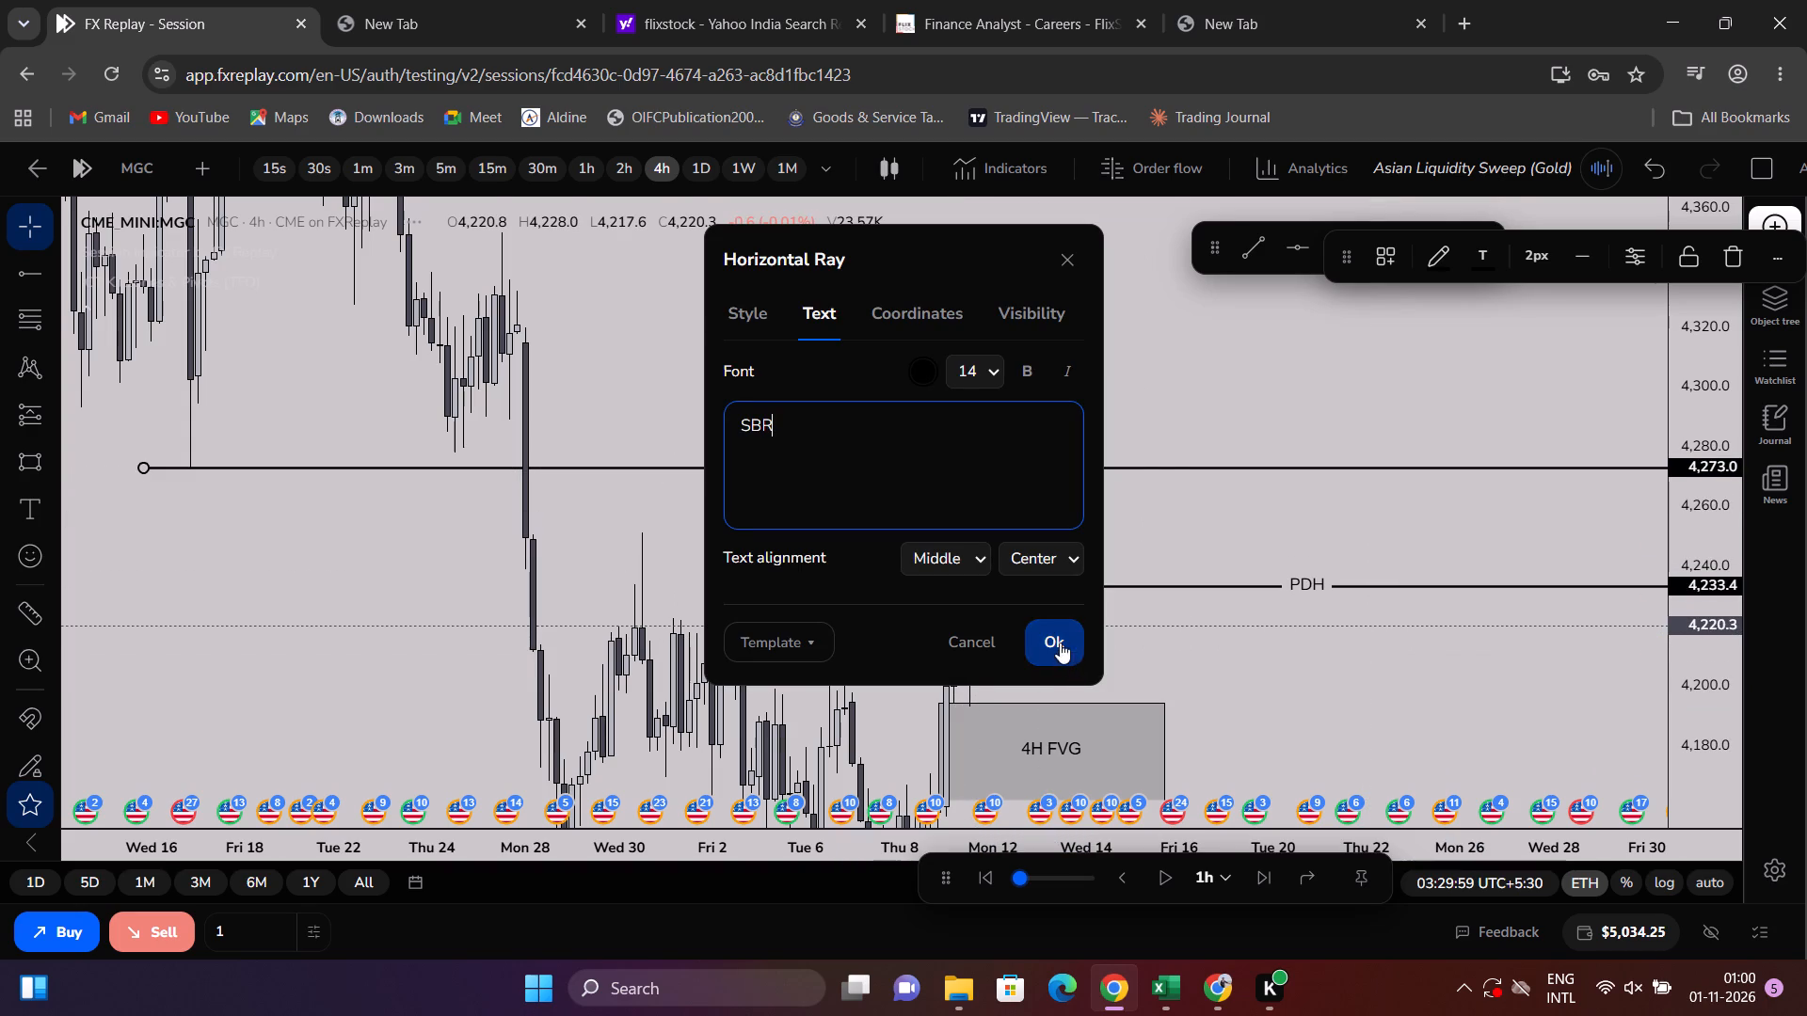
click(1175, 630)
Examine price relative to SBR, PDH and the 4H FVG on the 4h, 2h, 1h and 1D timeframes.
scroll(1239, 574, up, 3)
drag(1295, 674, 1410, 390)
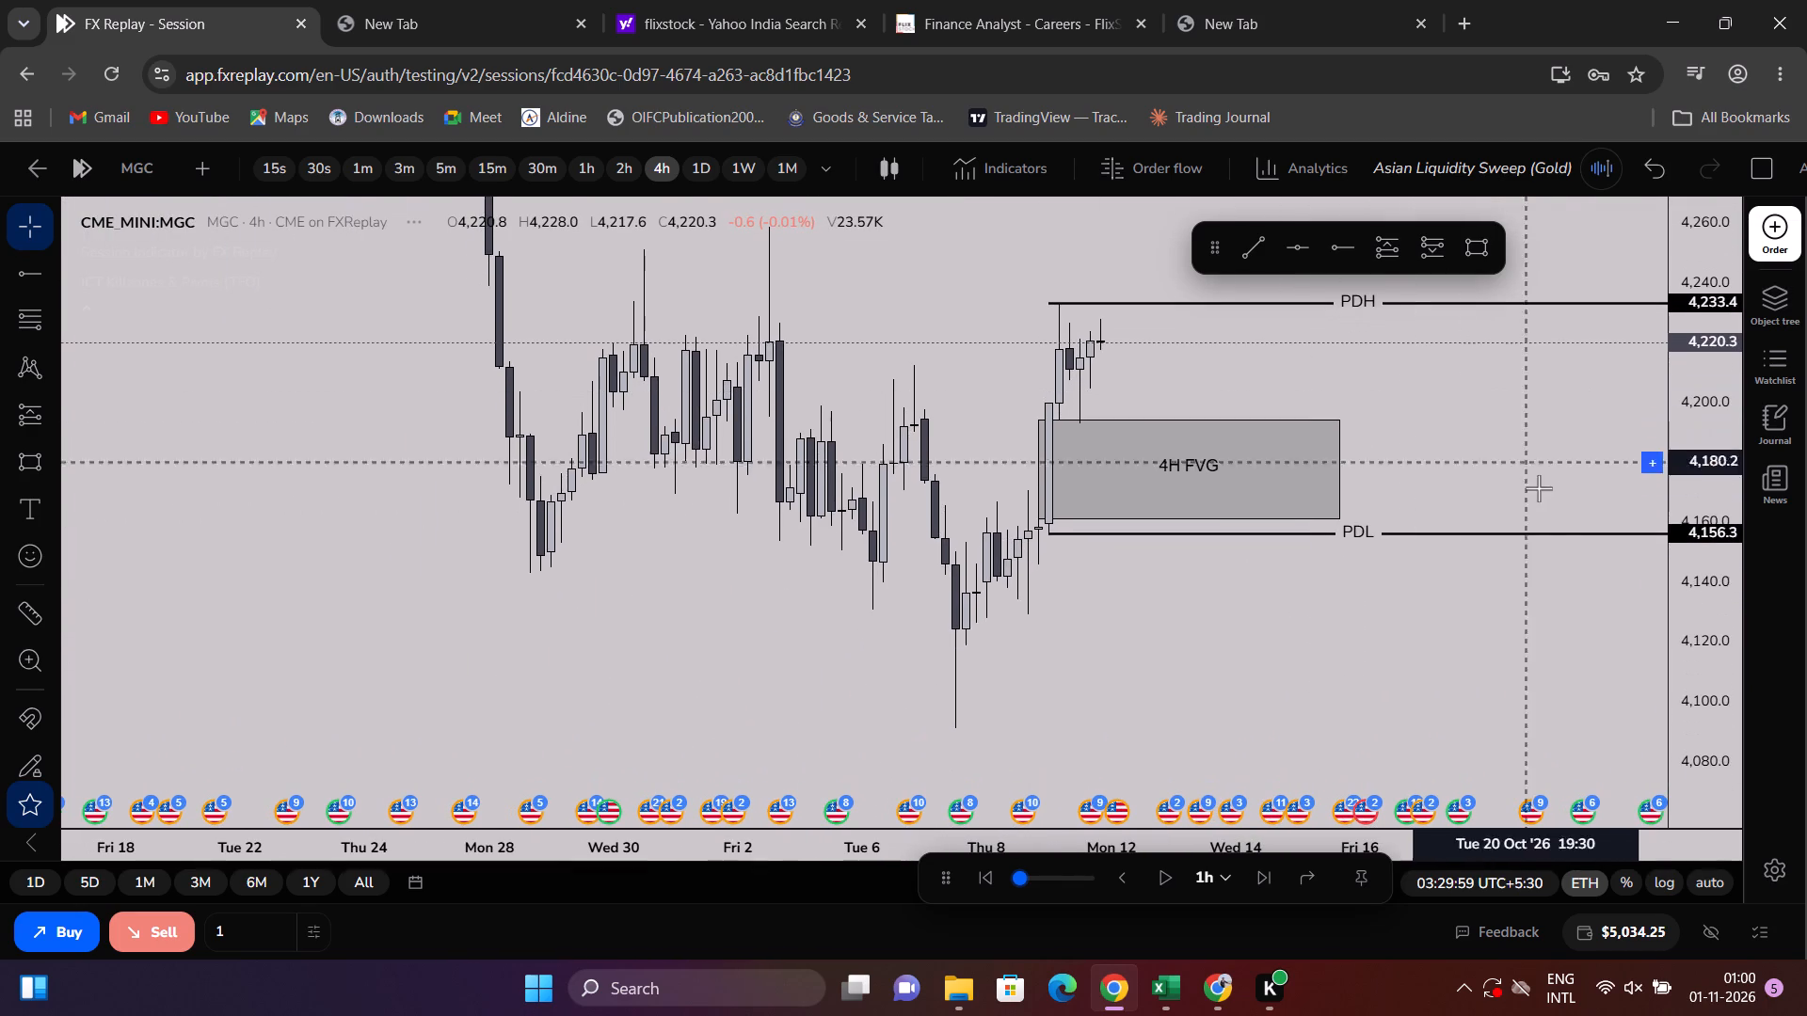
drag(1696, 621, 1745, 411)
drag(1550, 357, 1436, 597)
scroll(1398, 588, up, 3)
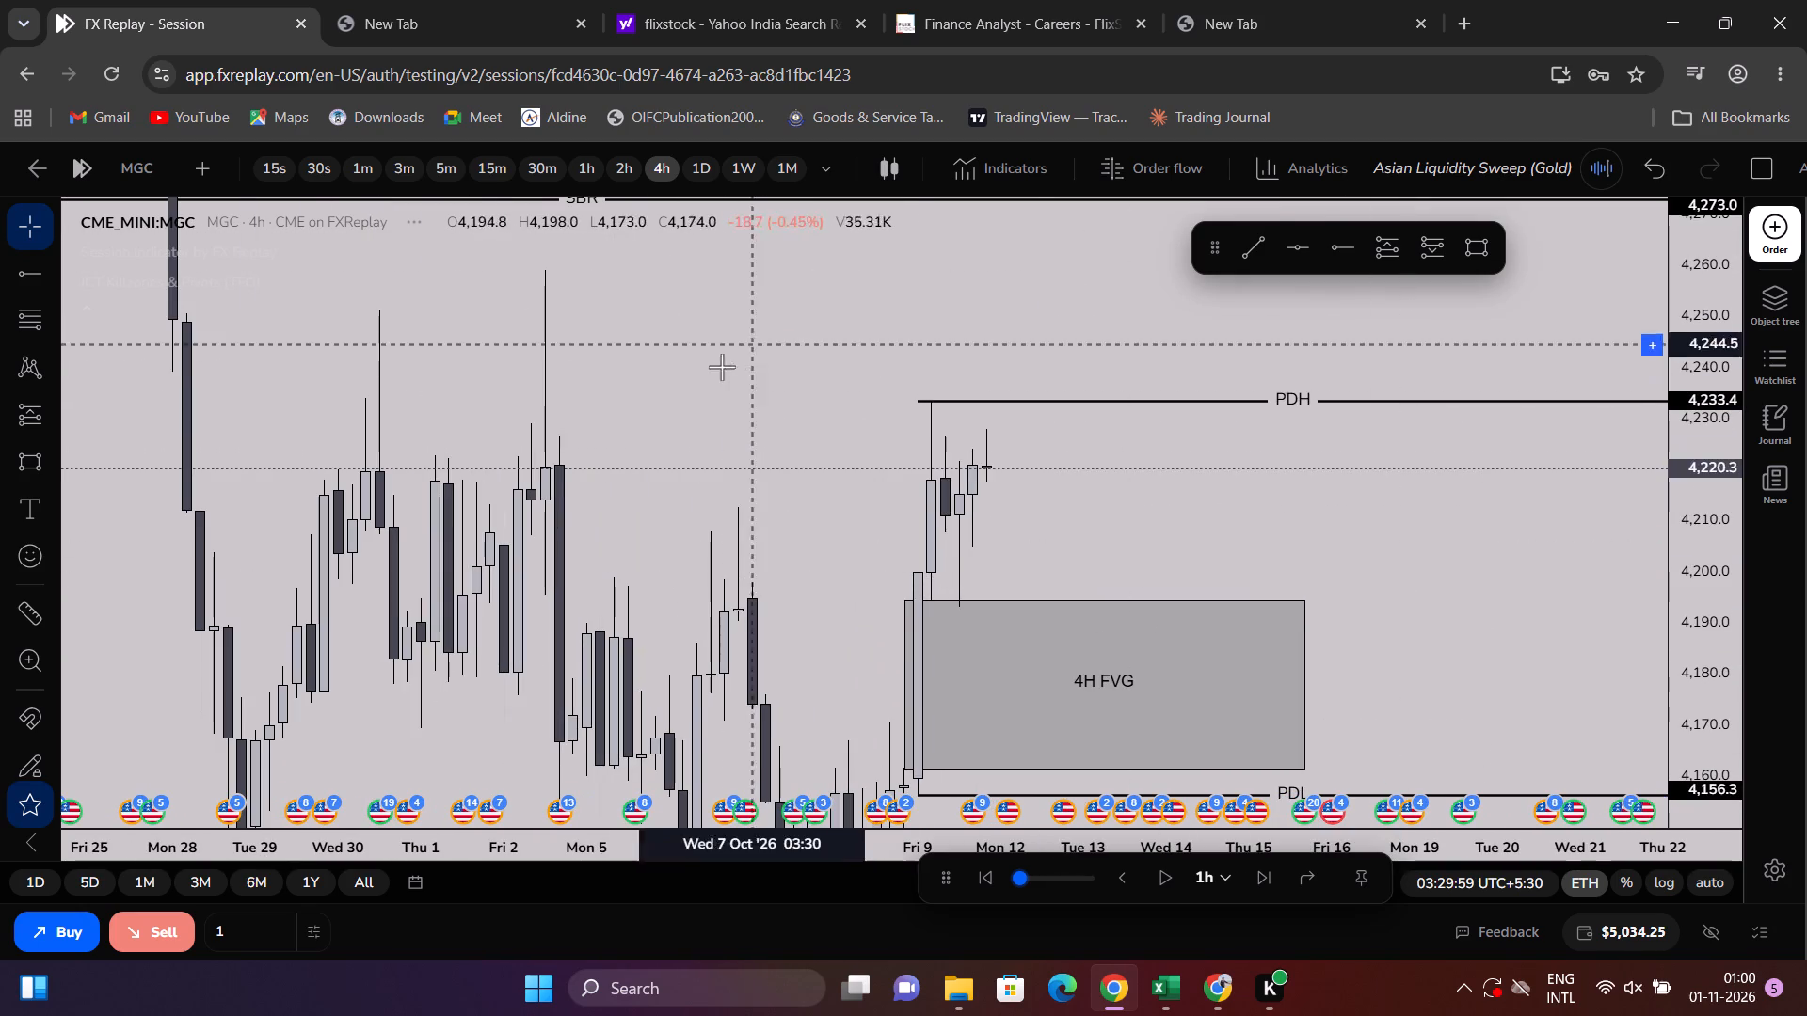
click(615, 164)
click(581, 164)
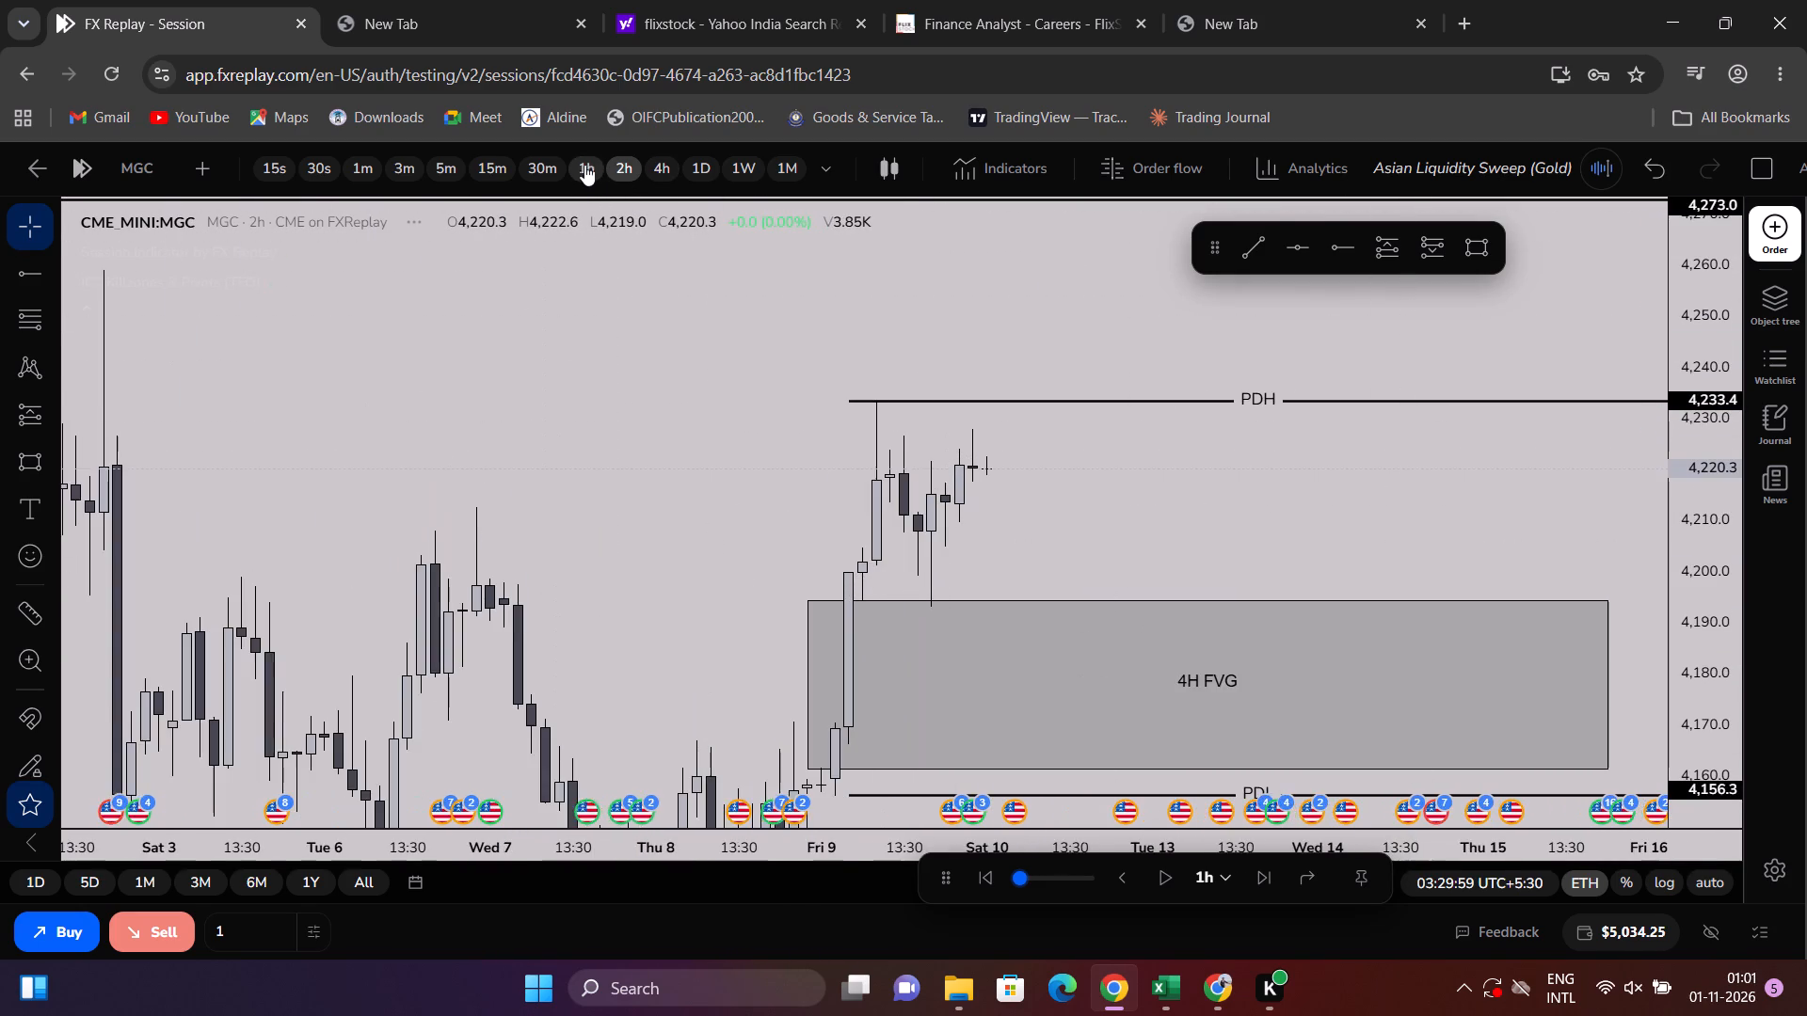
scroll(1123, 573, down, 5)
drag(1150, 528, 1093, 371)
click(710, 167)
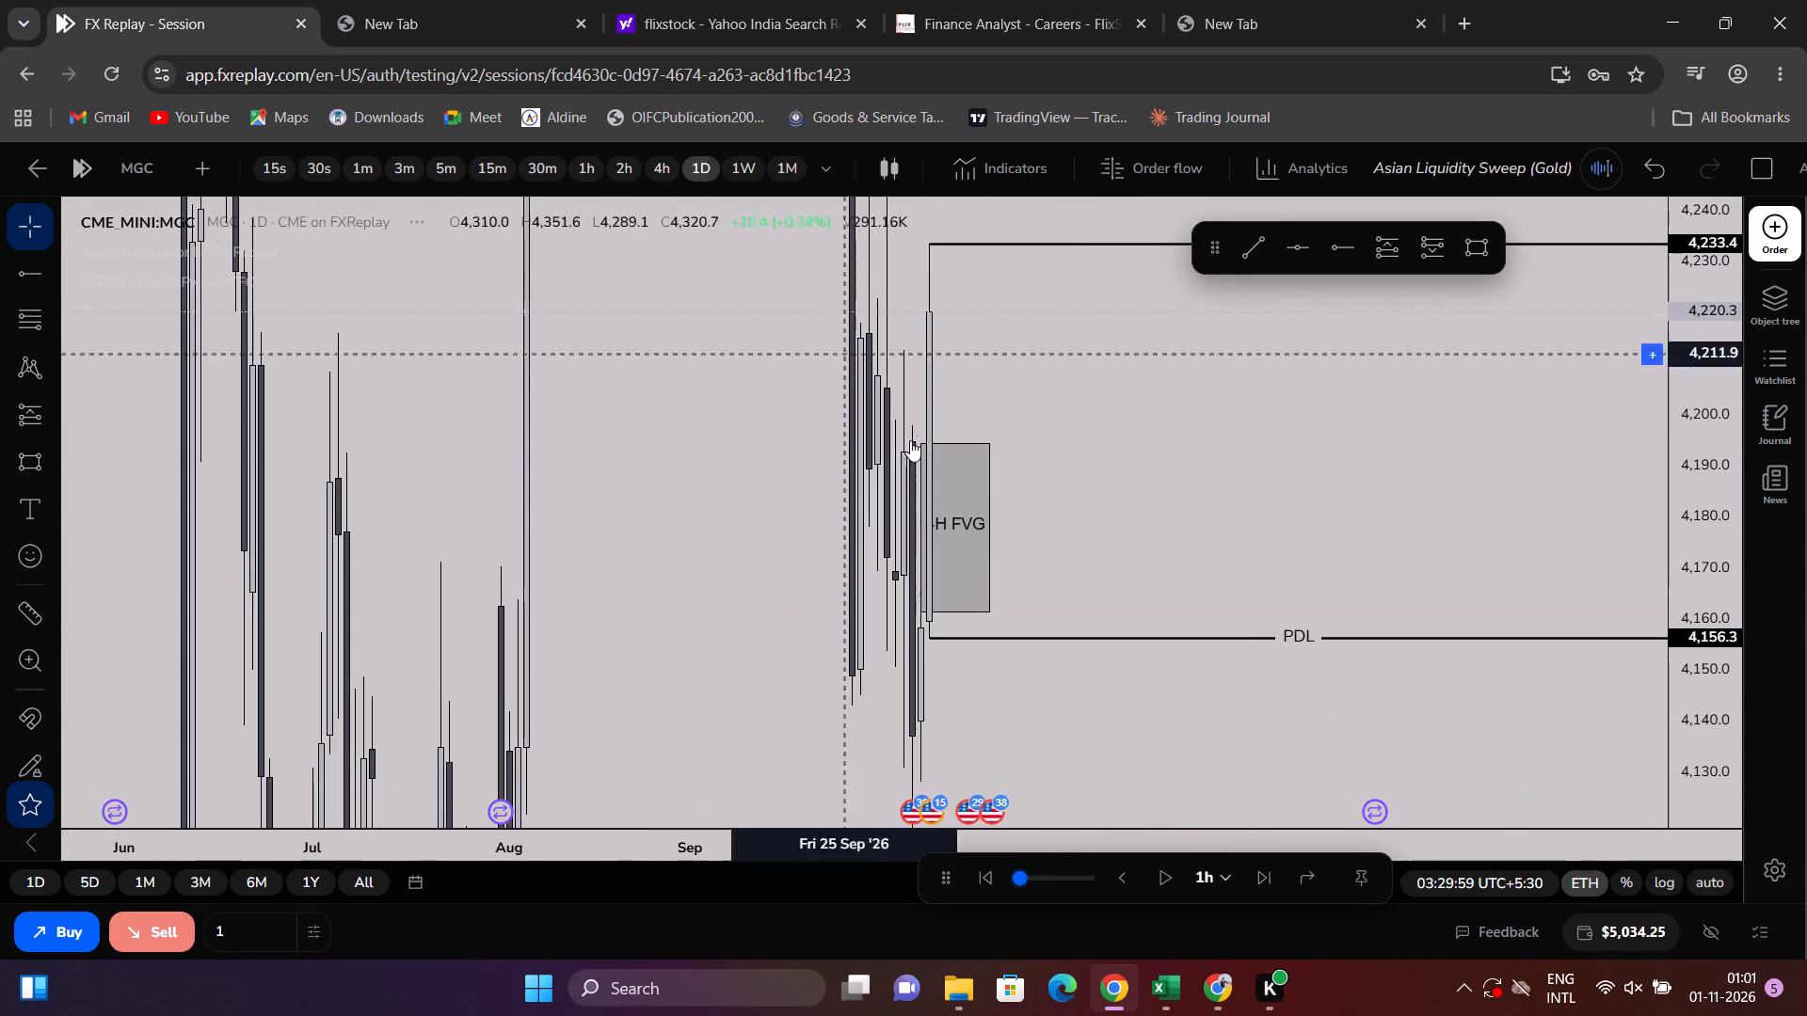
scroll(974, 715, up, 4)
click(654, 161)
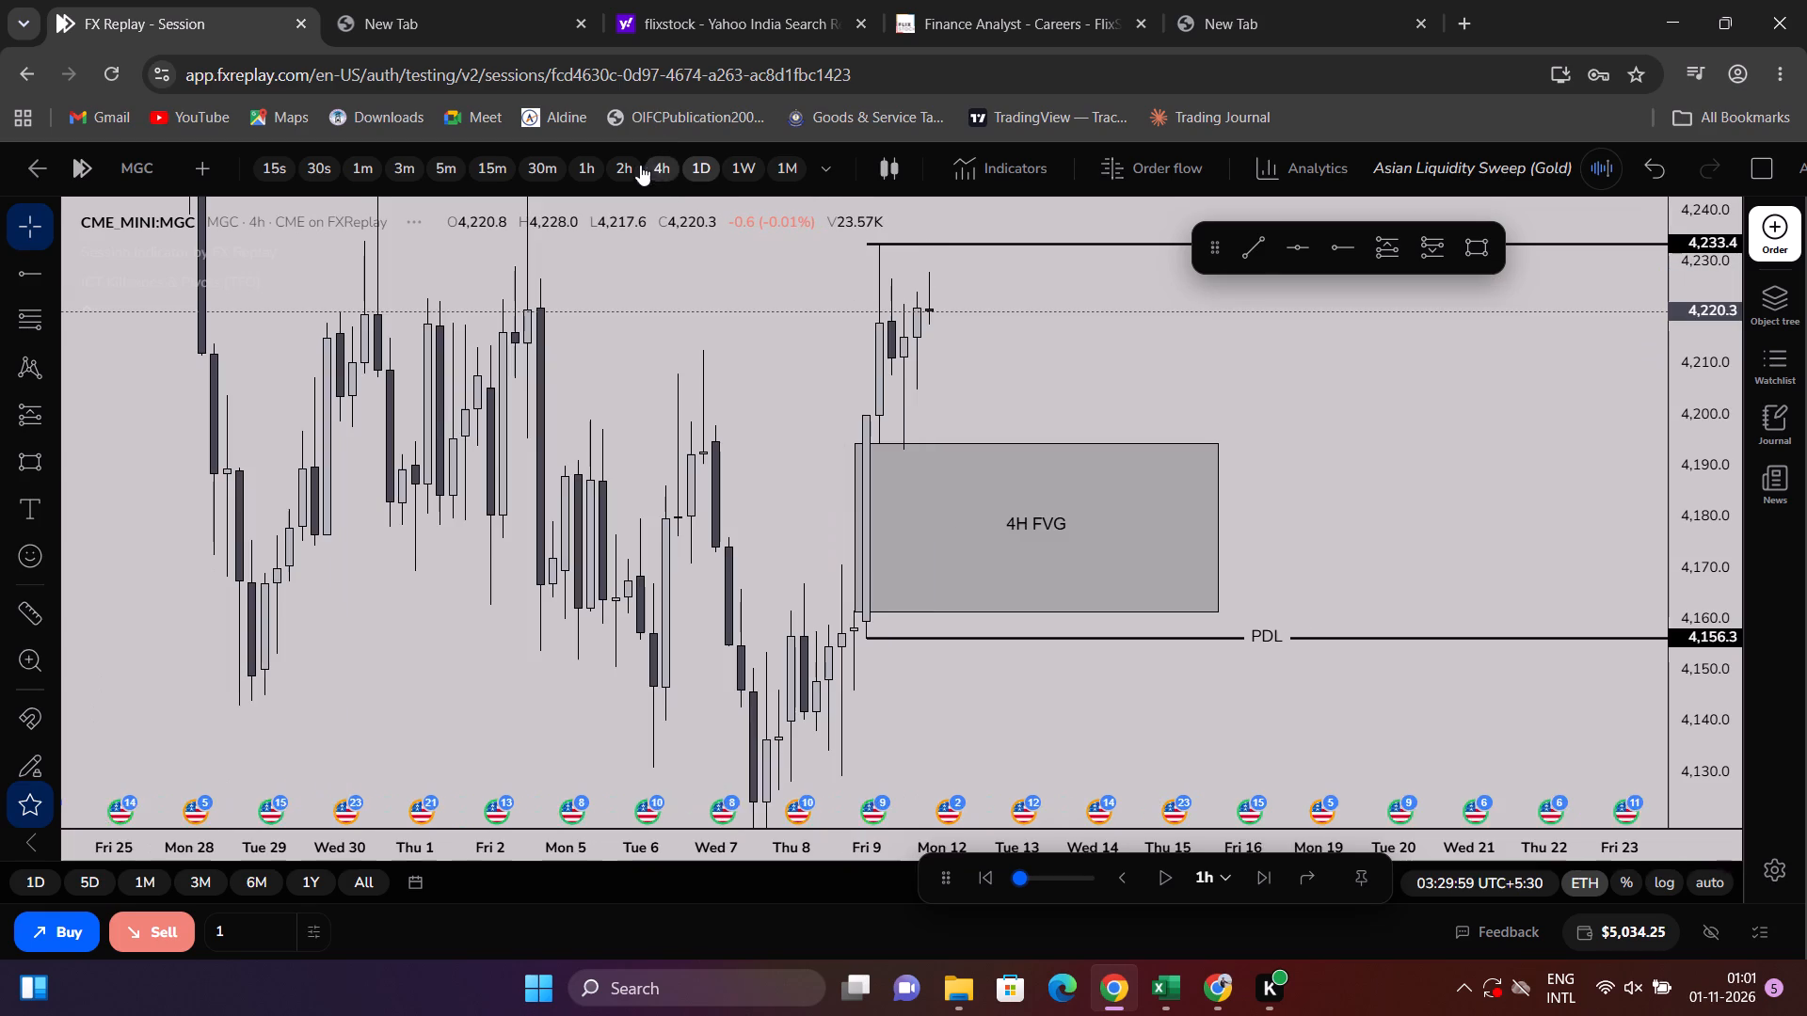
Move the start of the PDL ray on the 1h chart back to the 9 October 03:30 candle's low, at about 4,156.2.
click(600, 159)
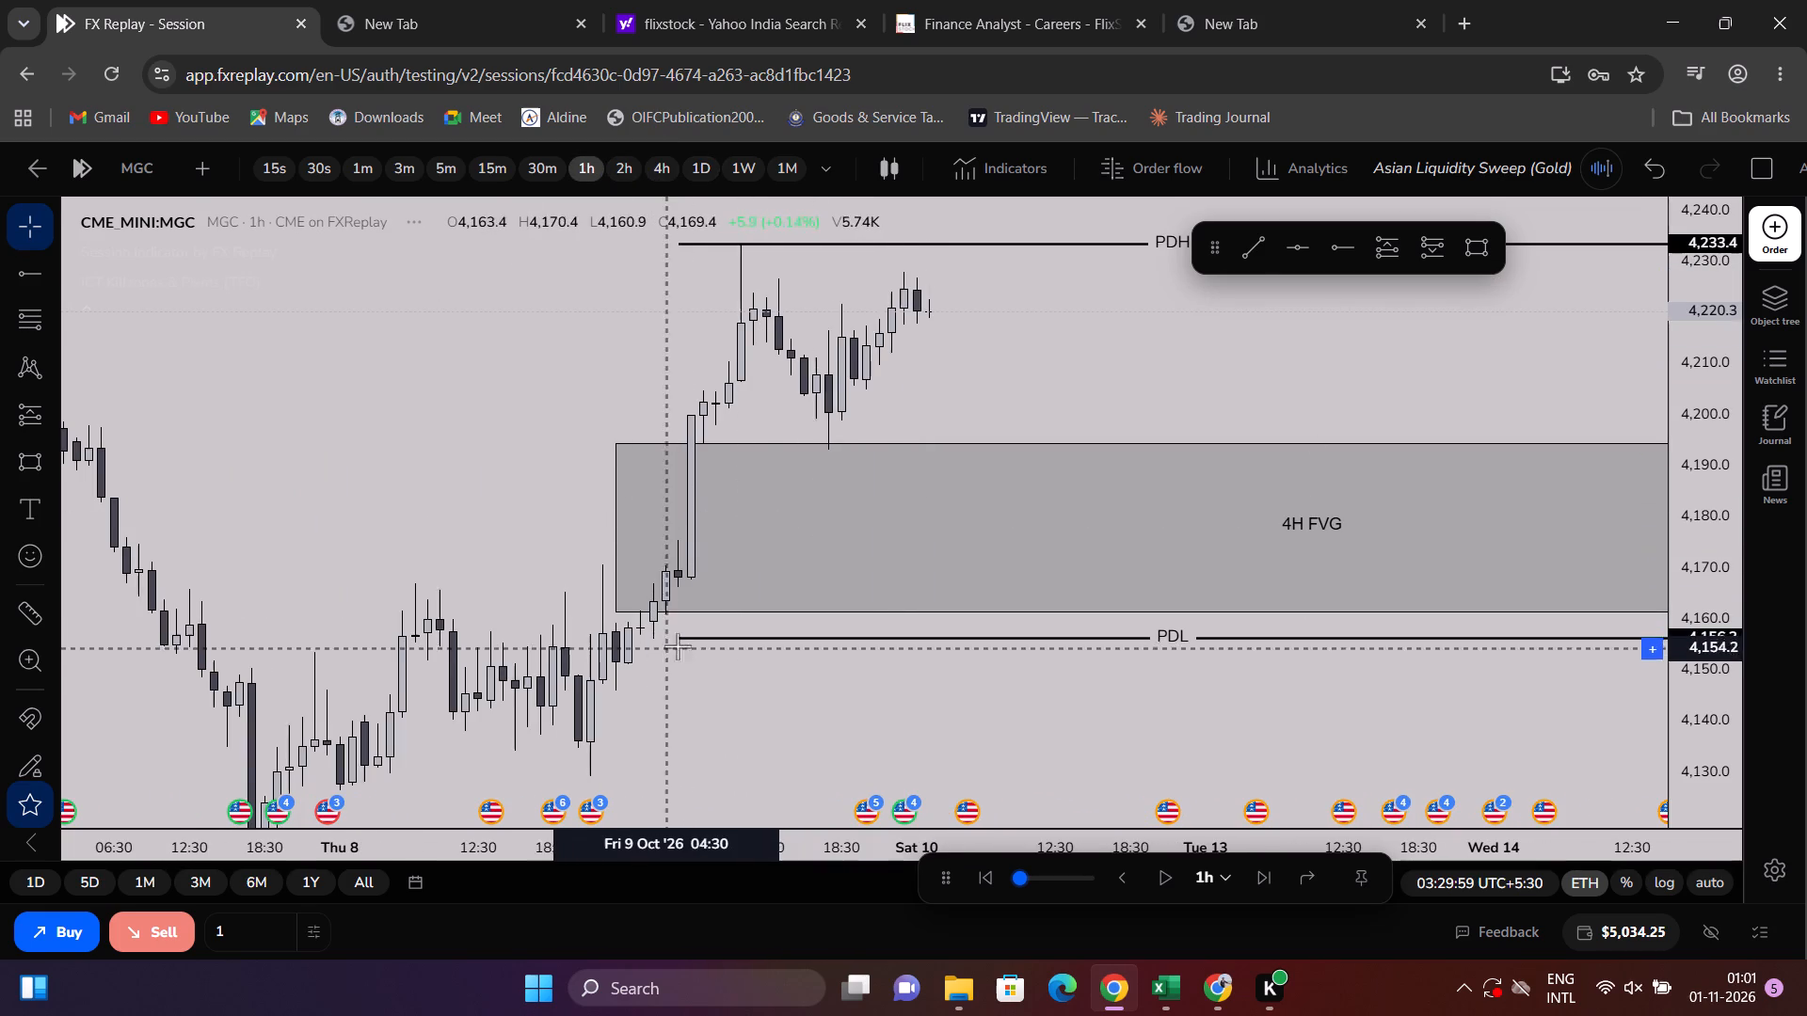
drag(681, 636, 636, 638)
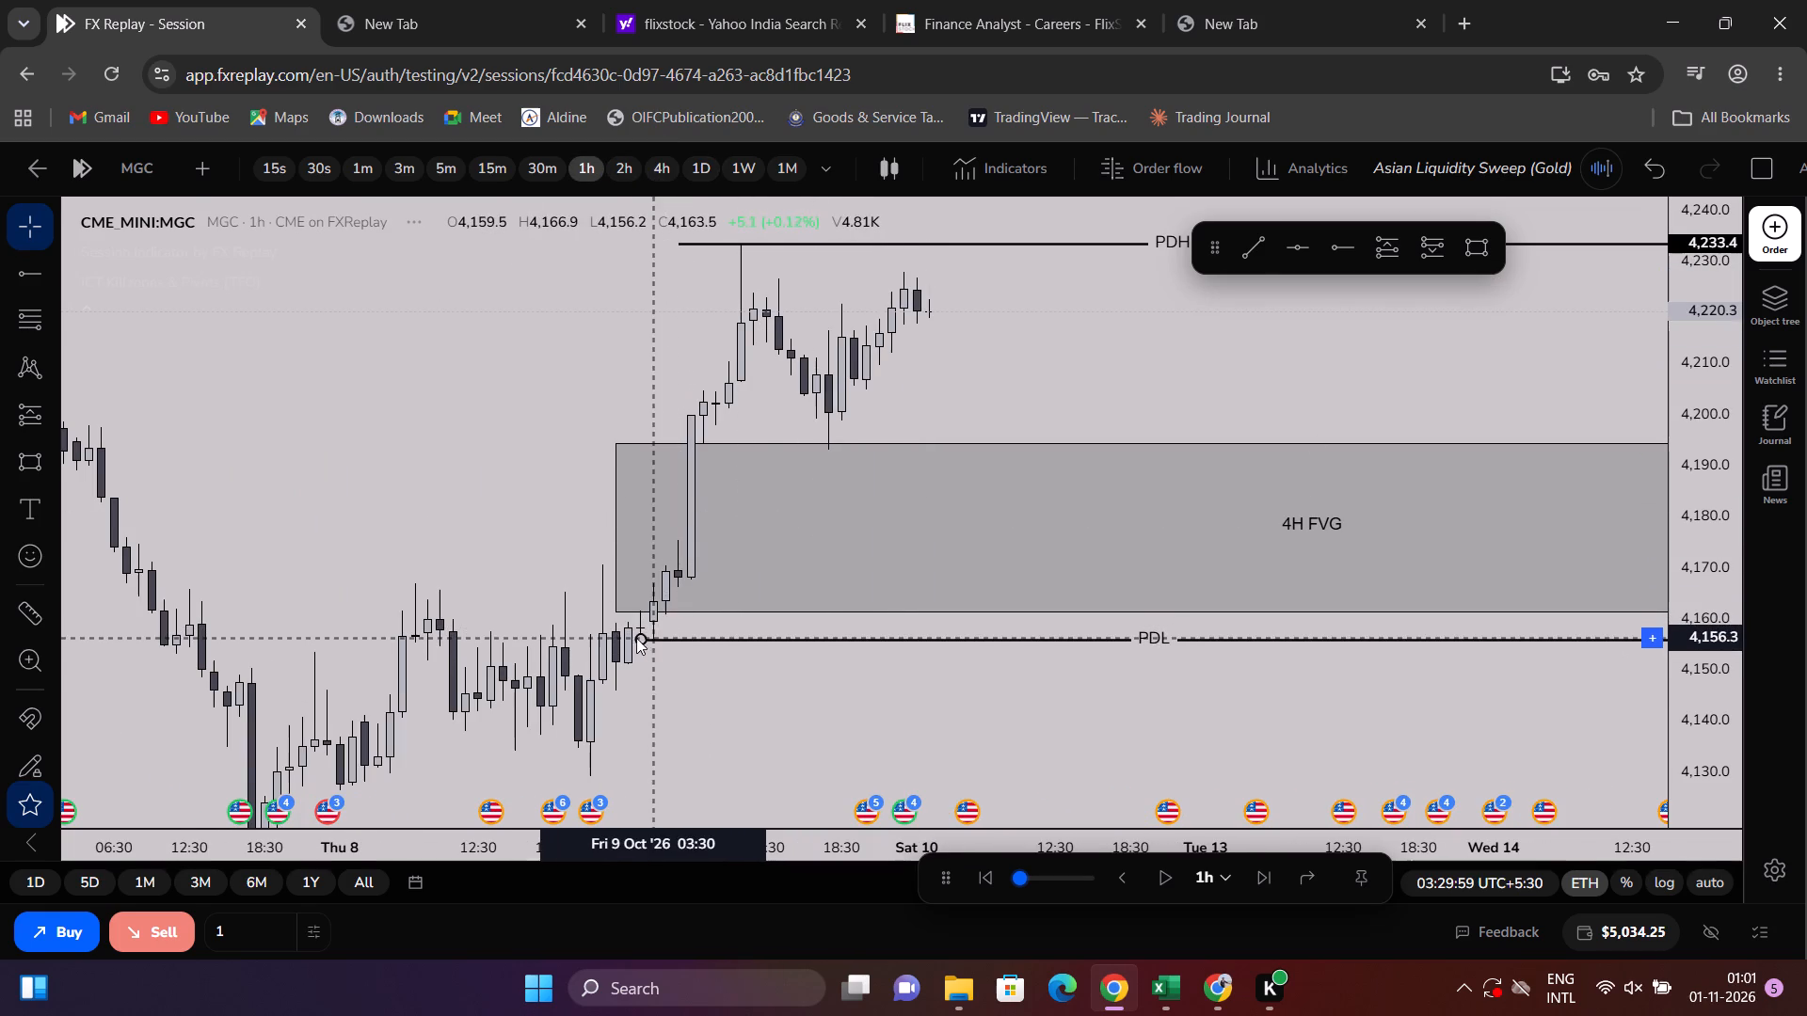
drag(636, 638, 647, 637)
click(704, 665)
Draw a horizontal ray at about 4,193.3 on the 1h chart, starting around 9 October 15:30, level with the swing low at the 4H FVG's upper edge.
scroll(1048, 537, down, 2)
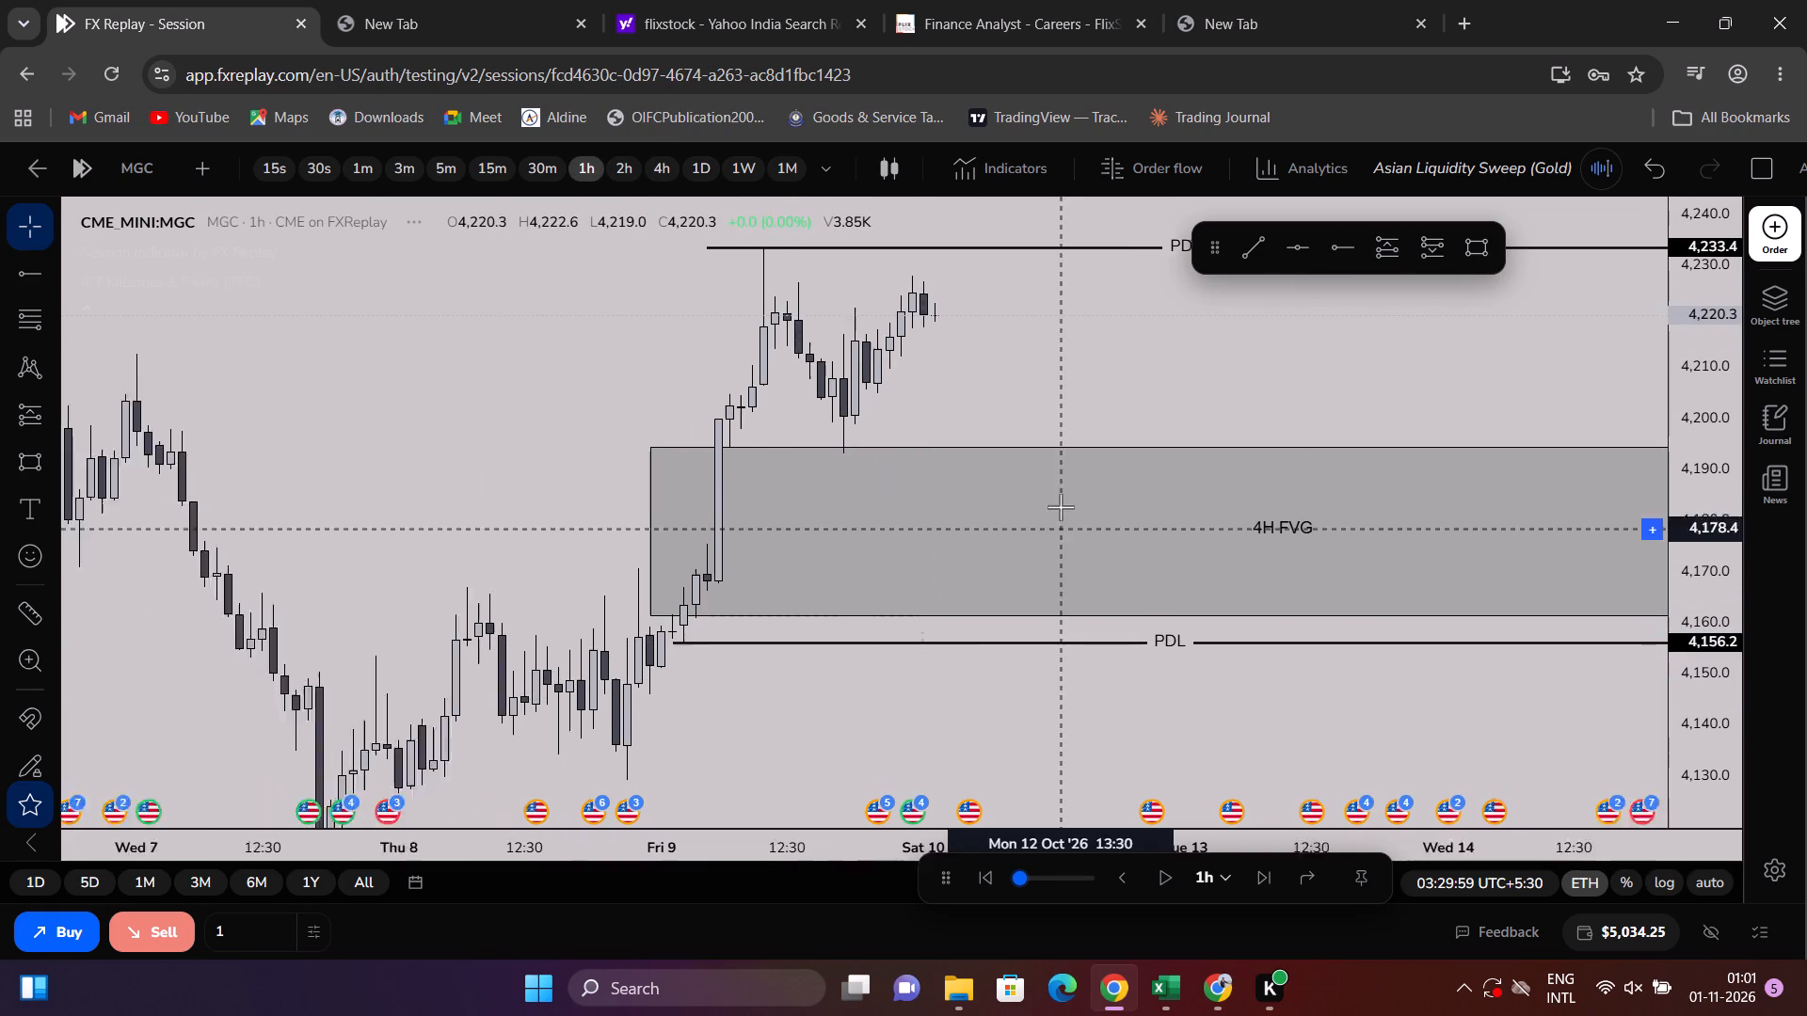
scroll(1061, 507, down, 1)
click(37, 277)
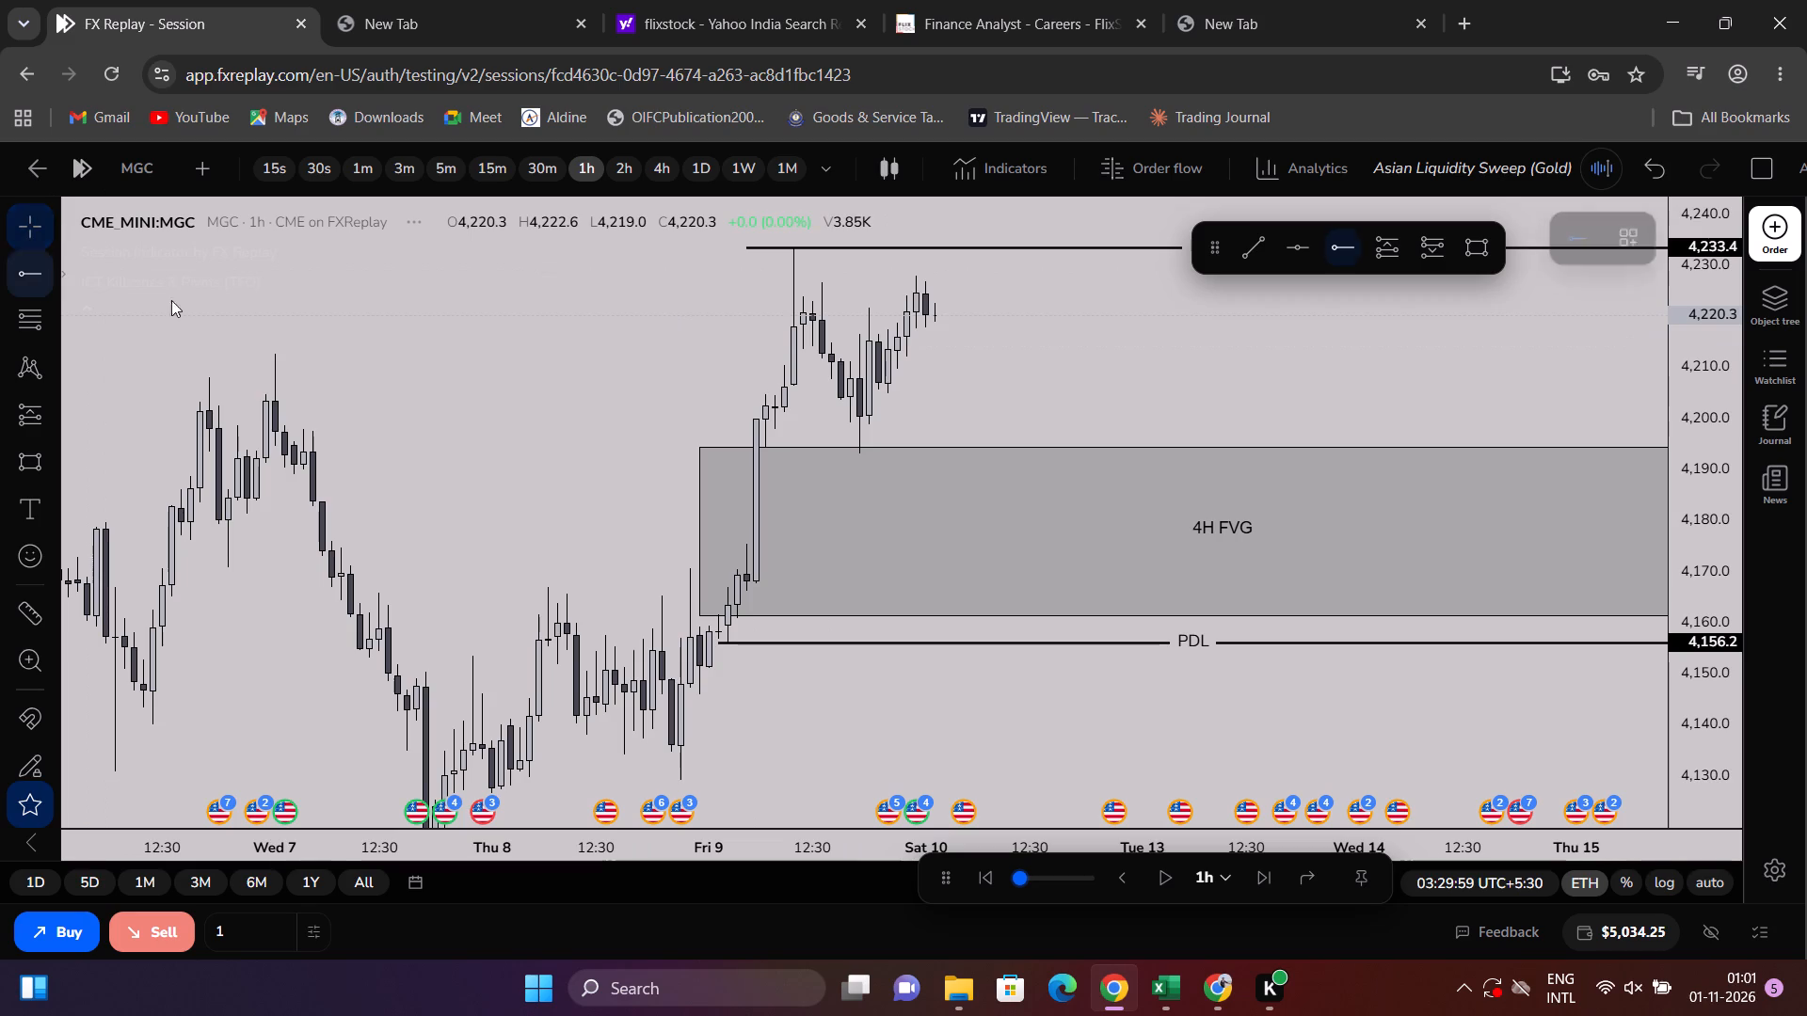
click(844, 452)
click(864, 470)
Label the horizontal ray near the upper edge of the 4H FVG as 4H Low.
drag(1694, 773, 1699, 451)
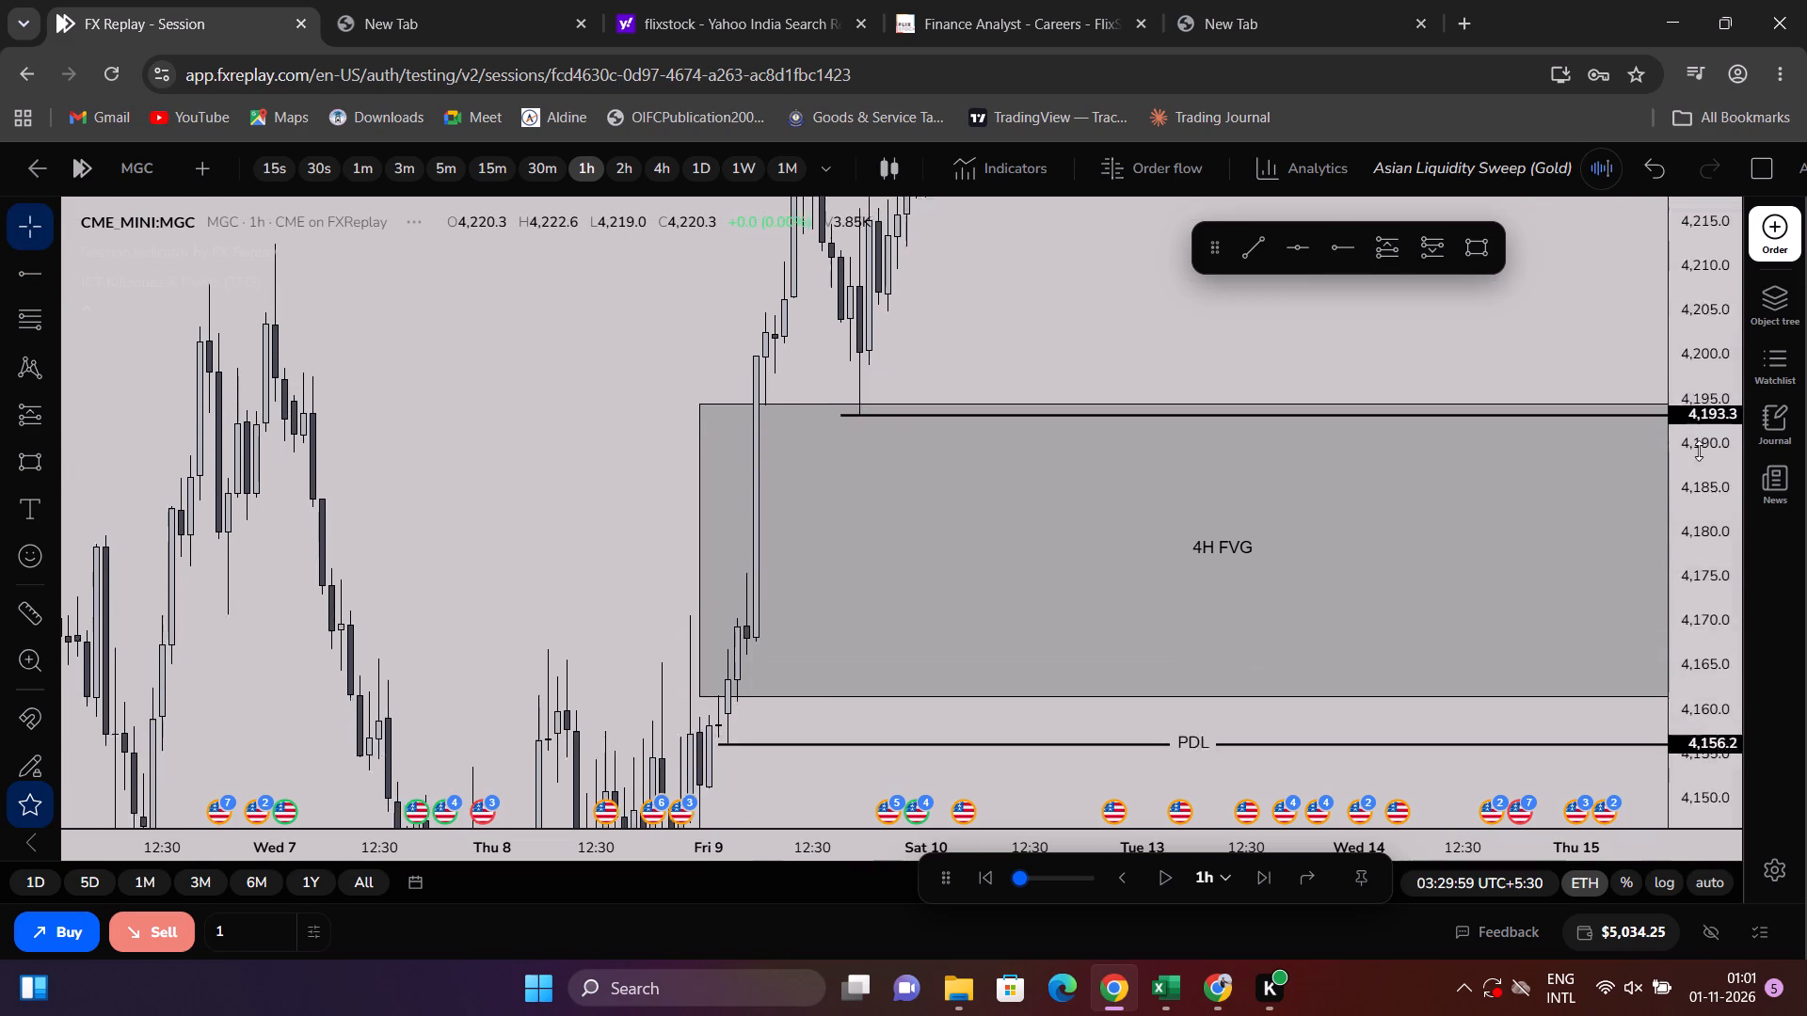
drag(1699, 451, 1683, 762)
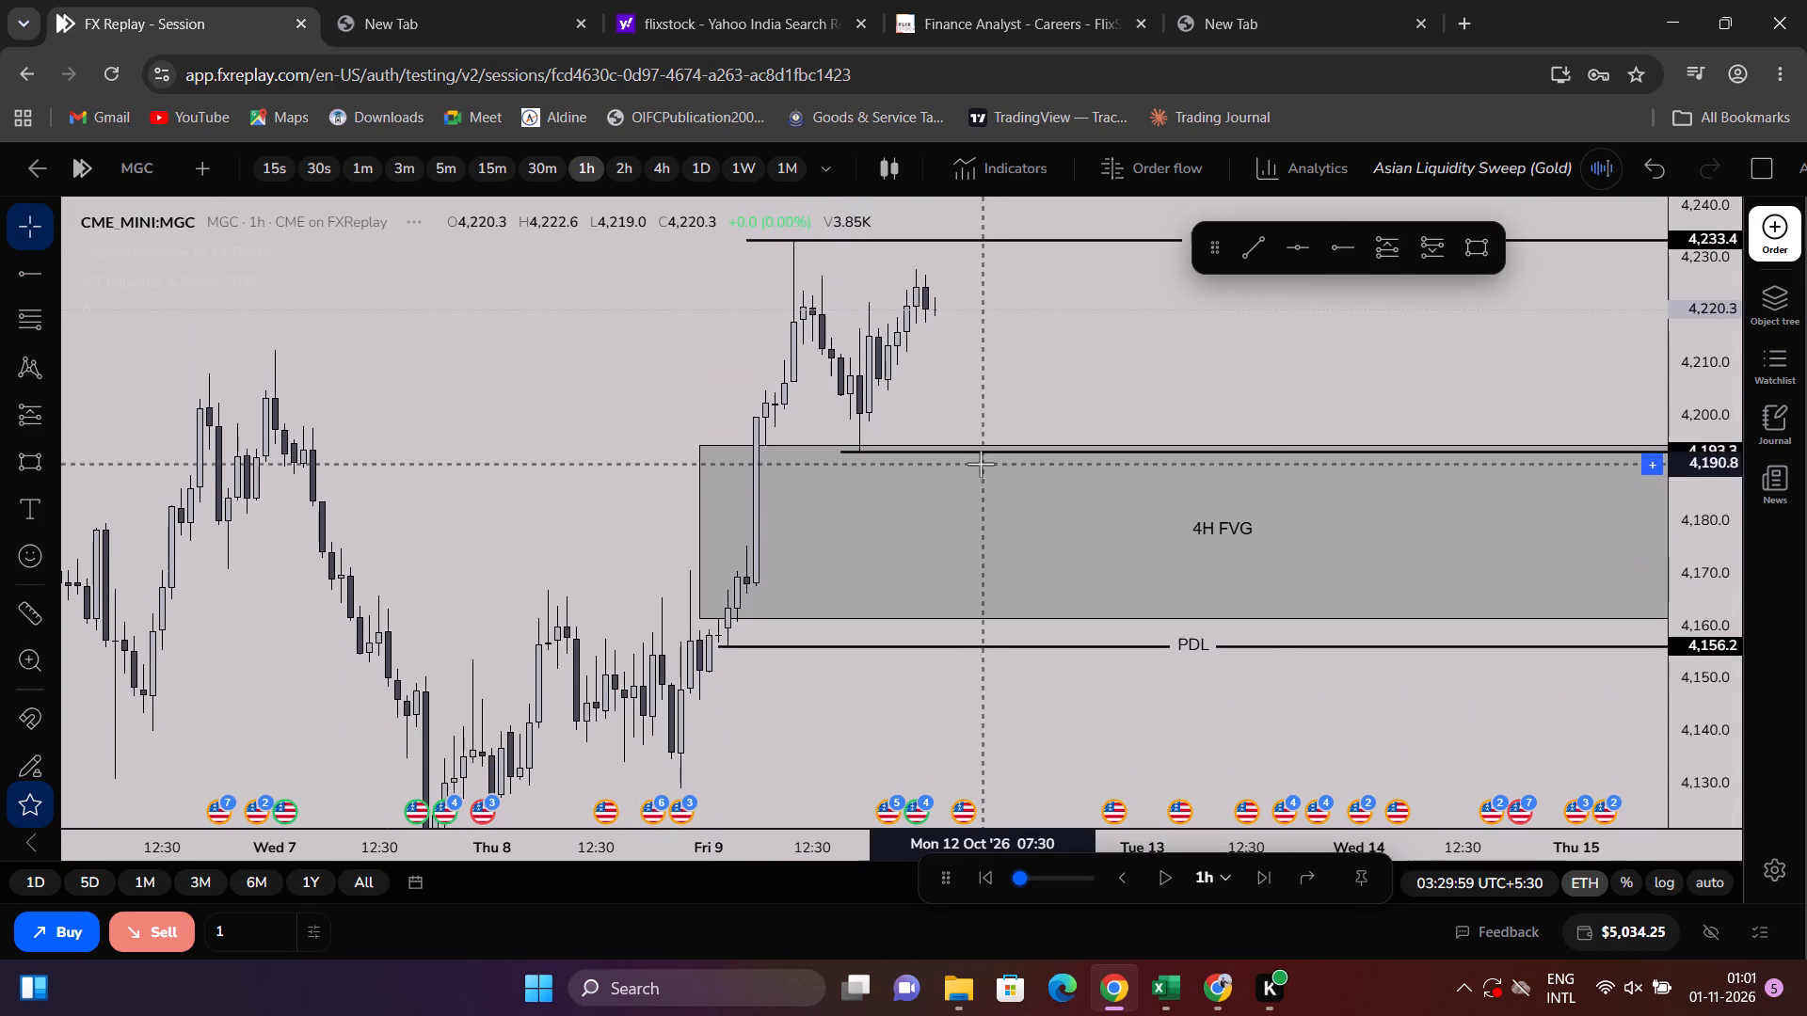
double_click(986, 451)
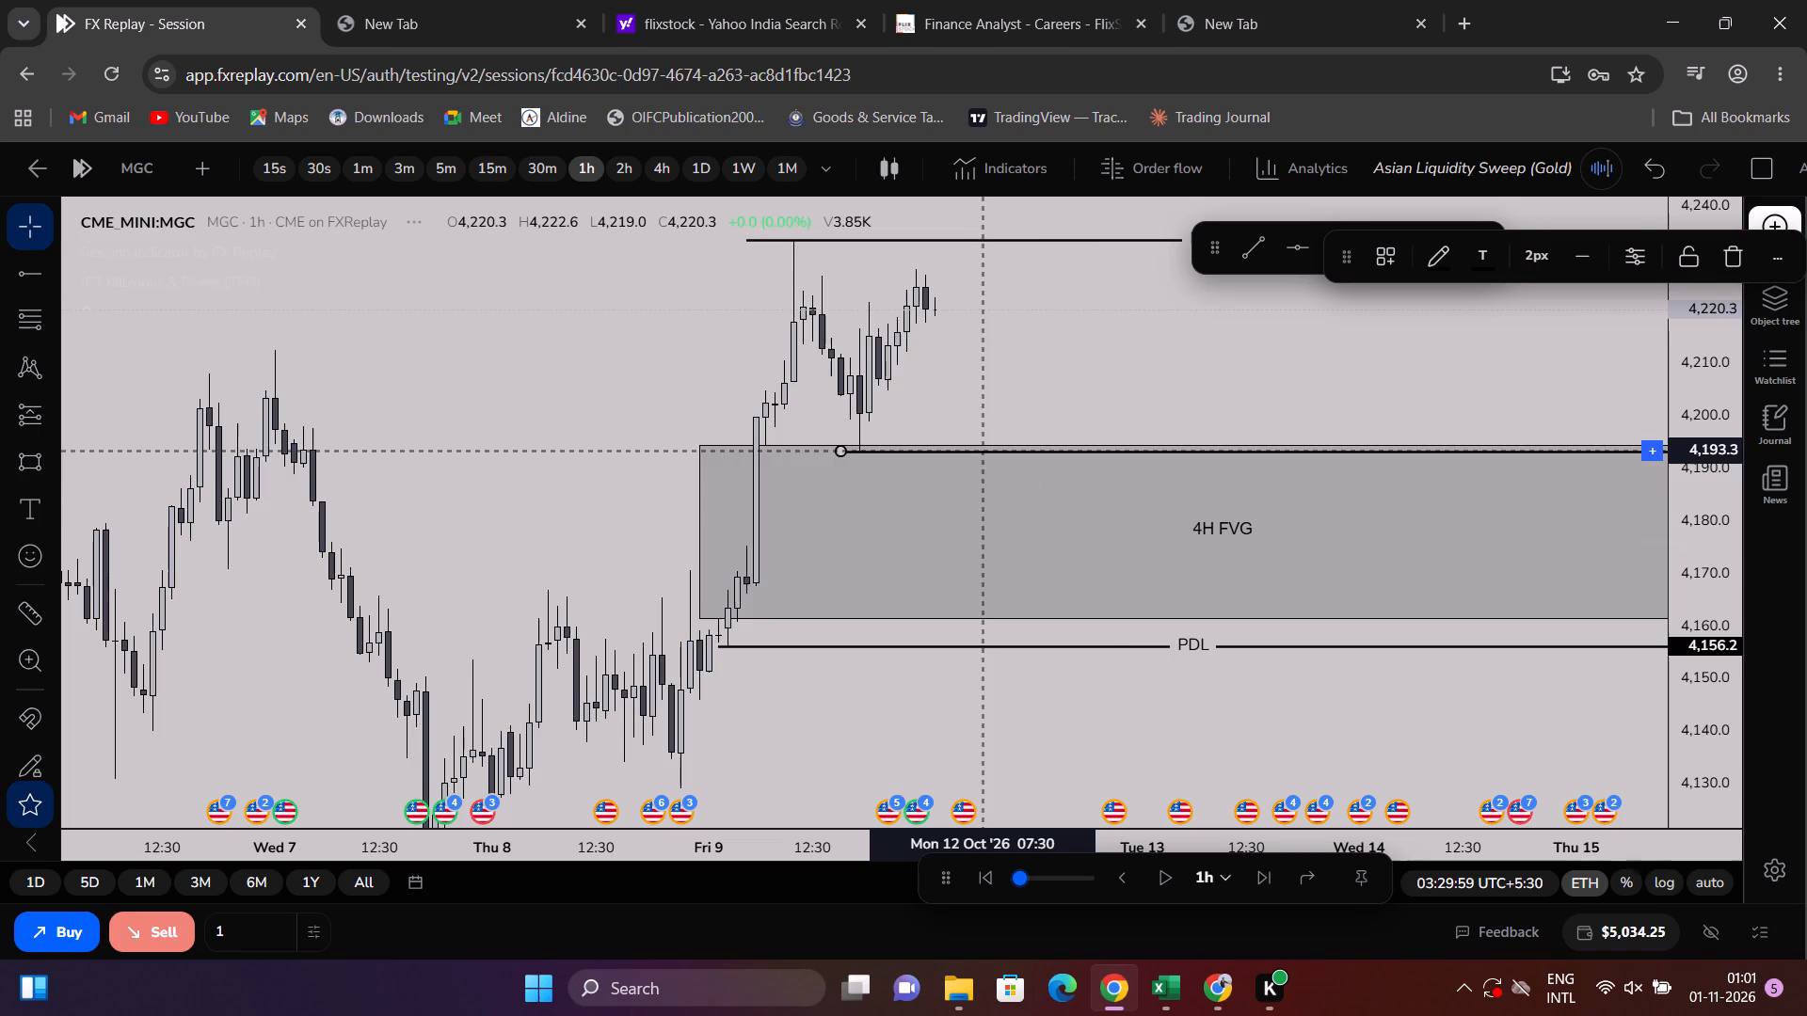
click(932, 421)
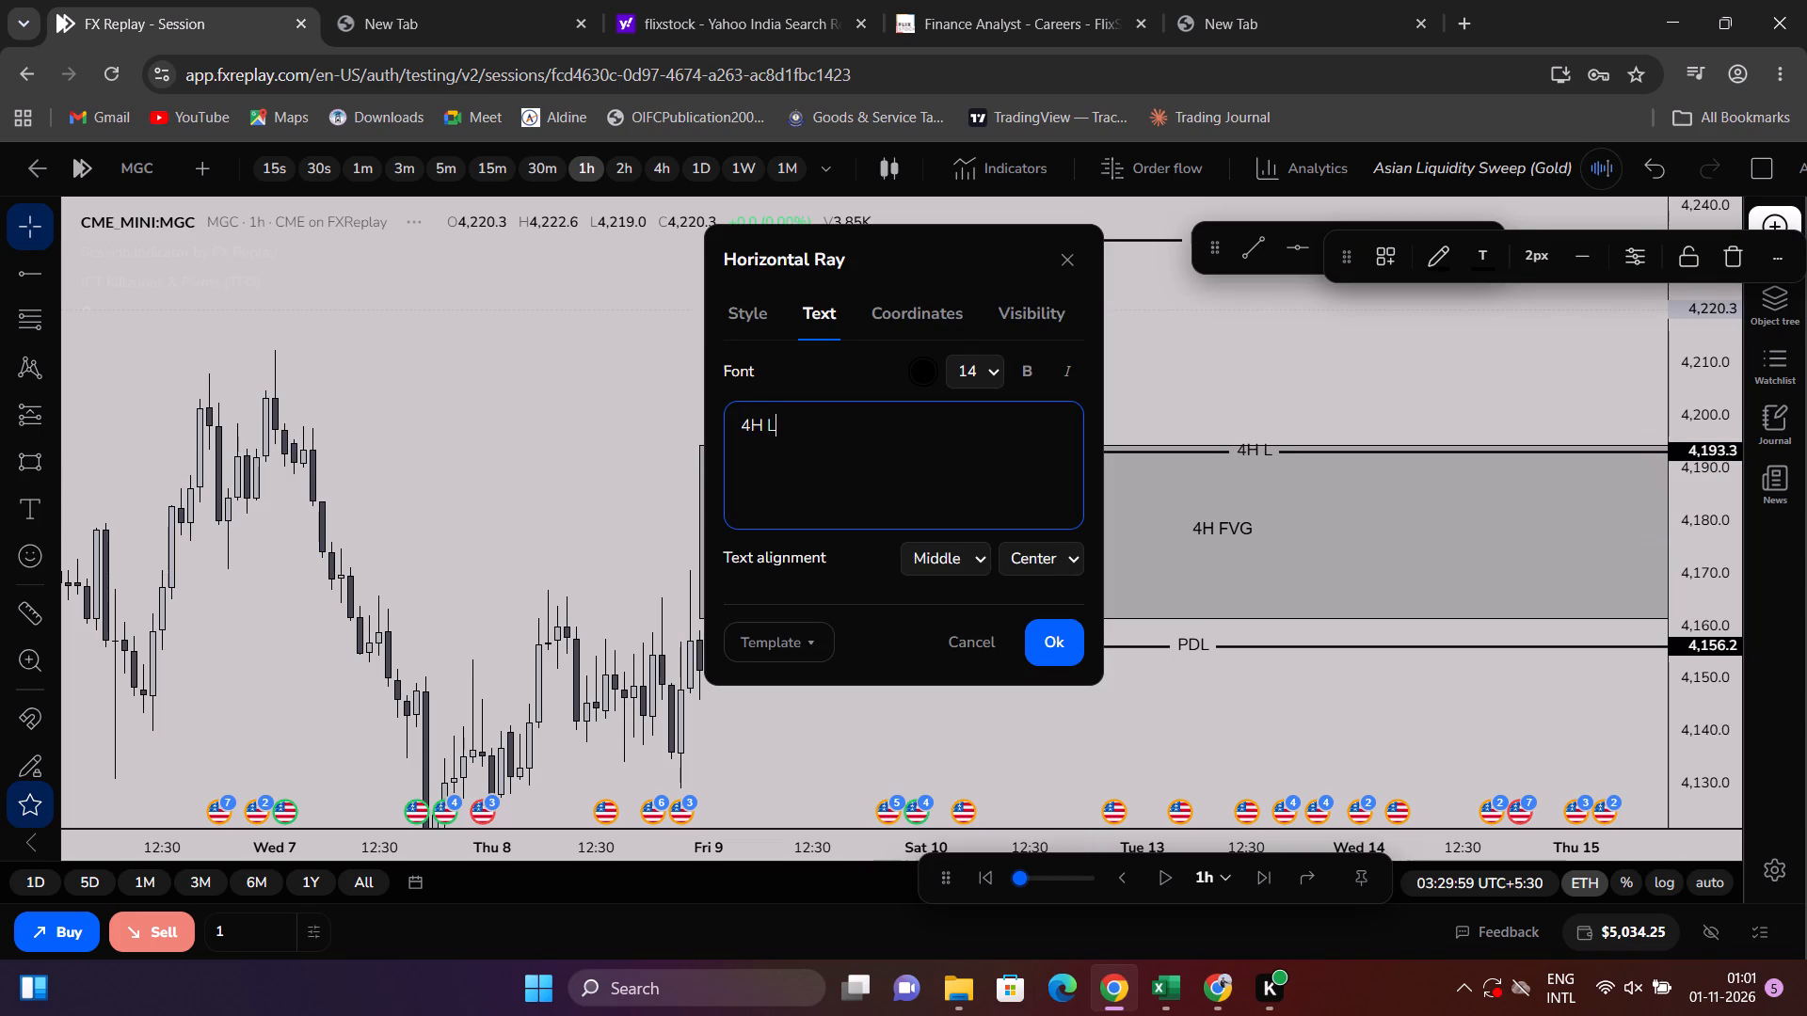
click(1059, 634)
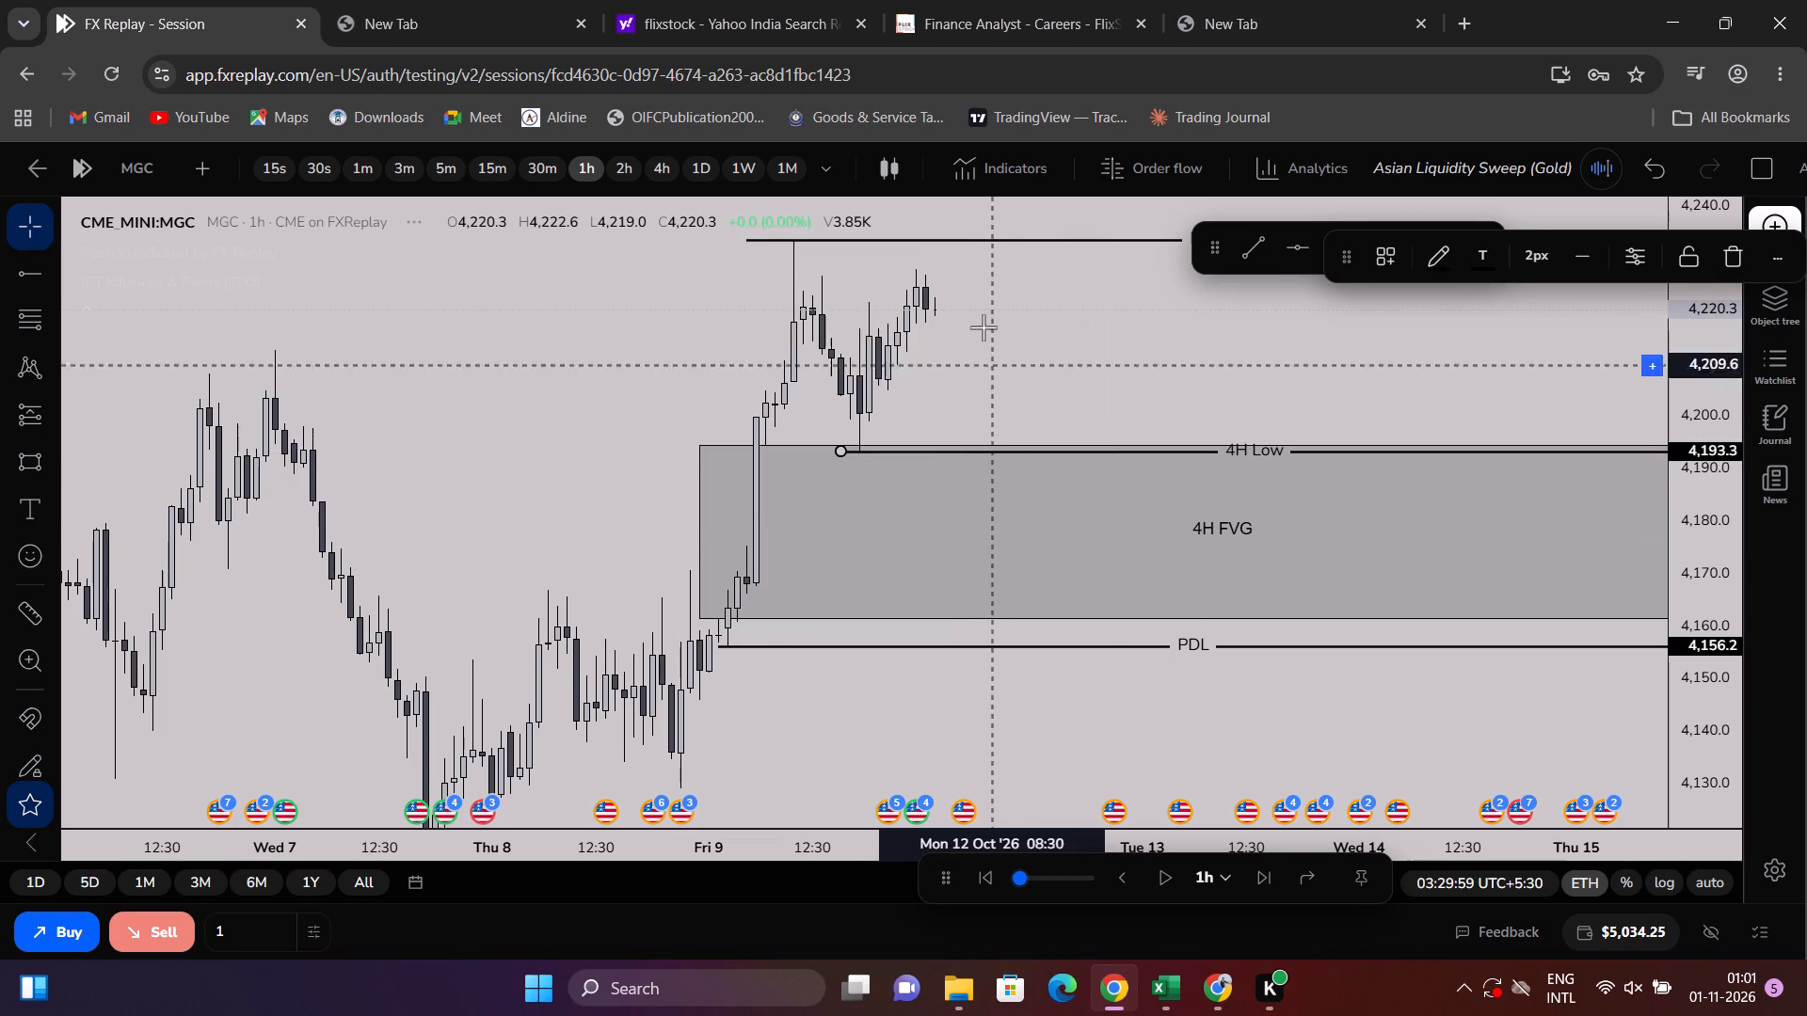
click(985, 325)
scroll(1003, 365, down, 2)
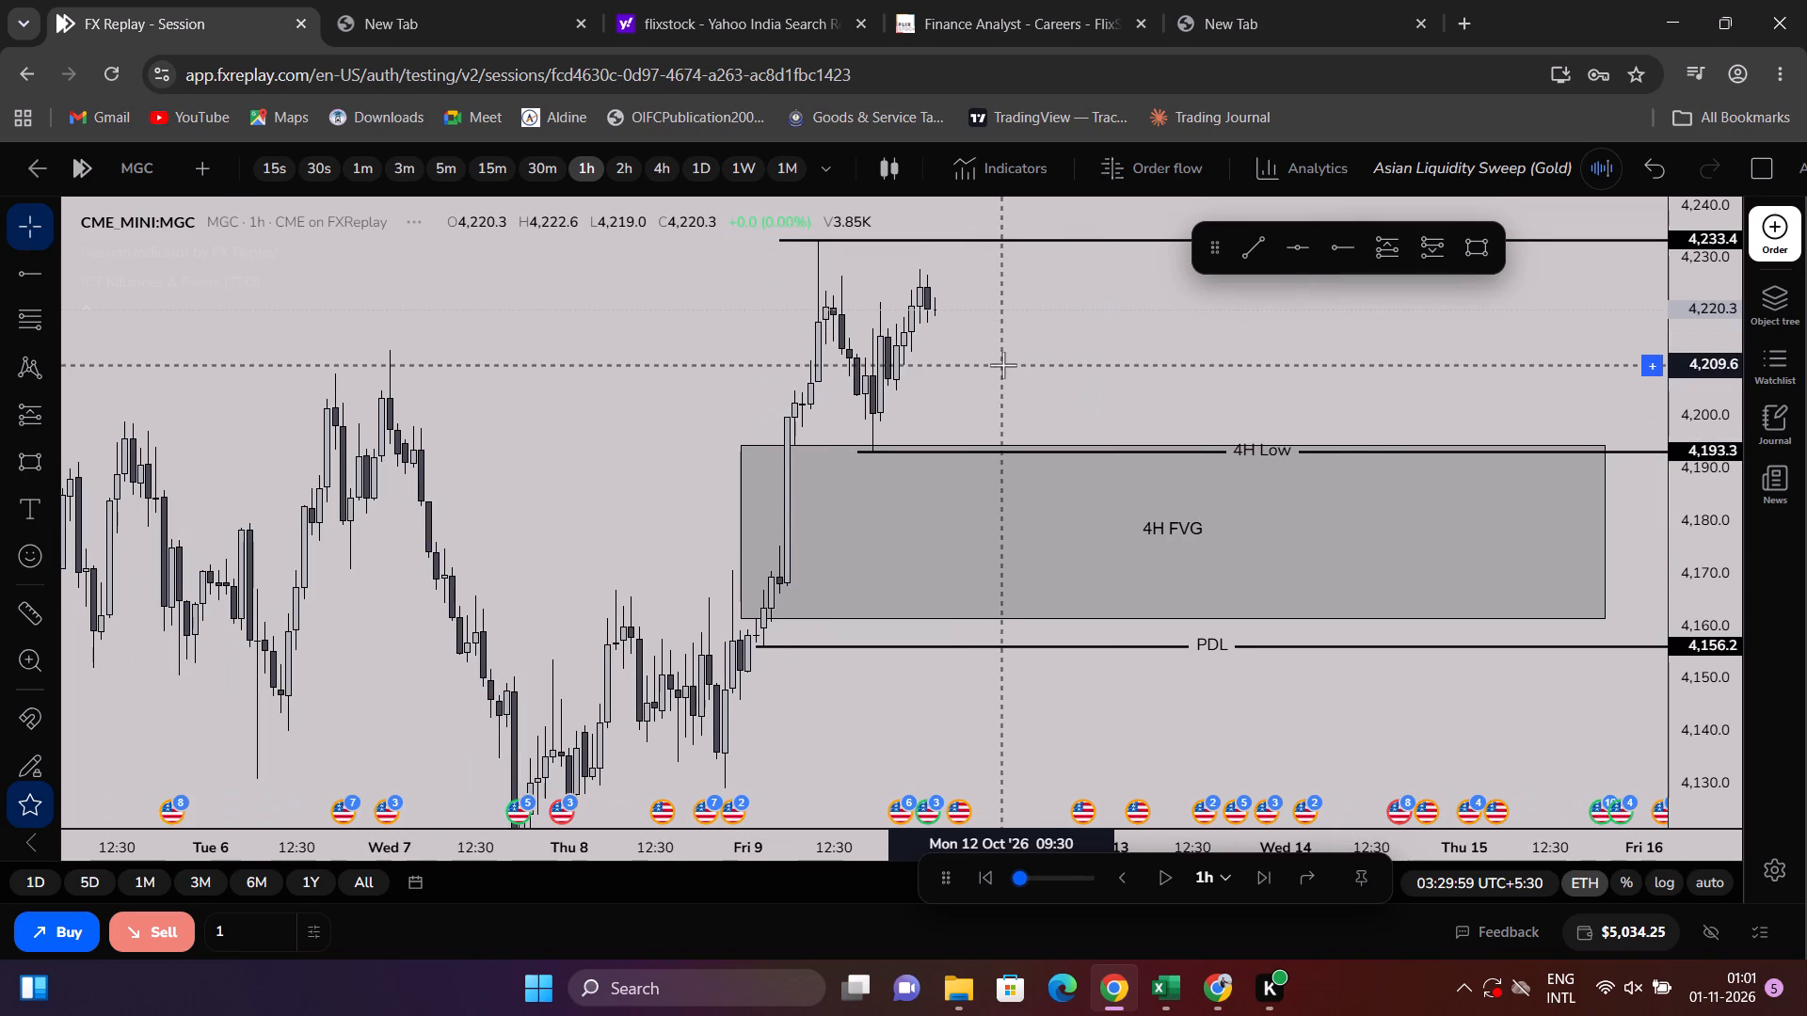
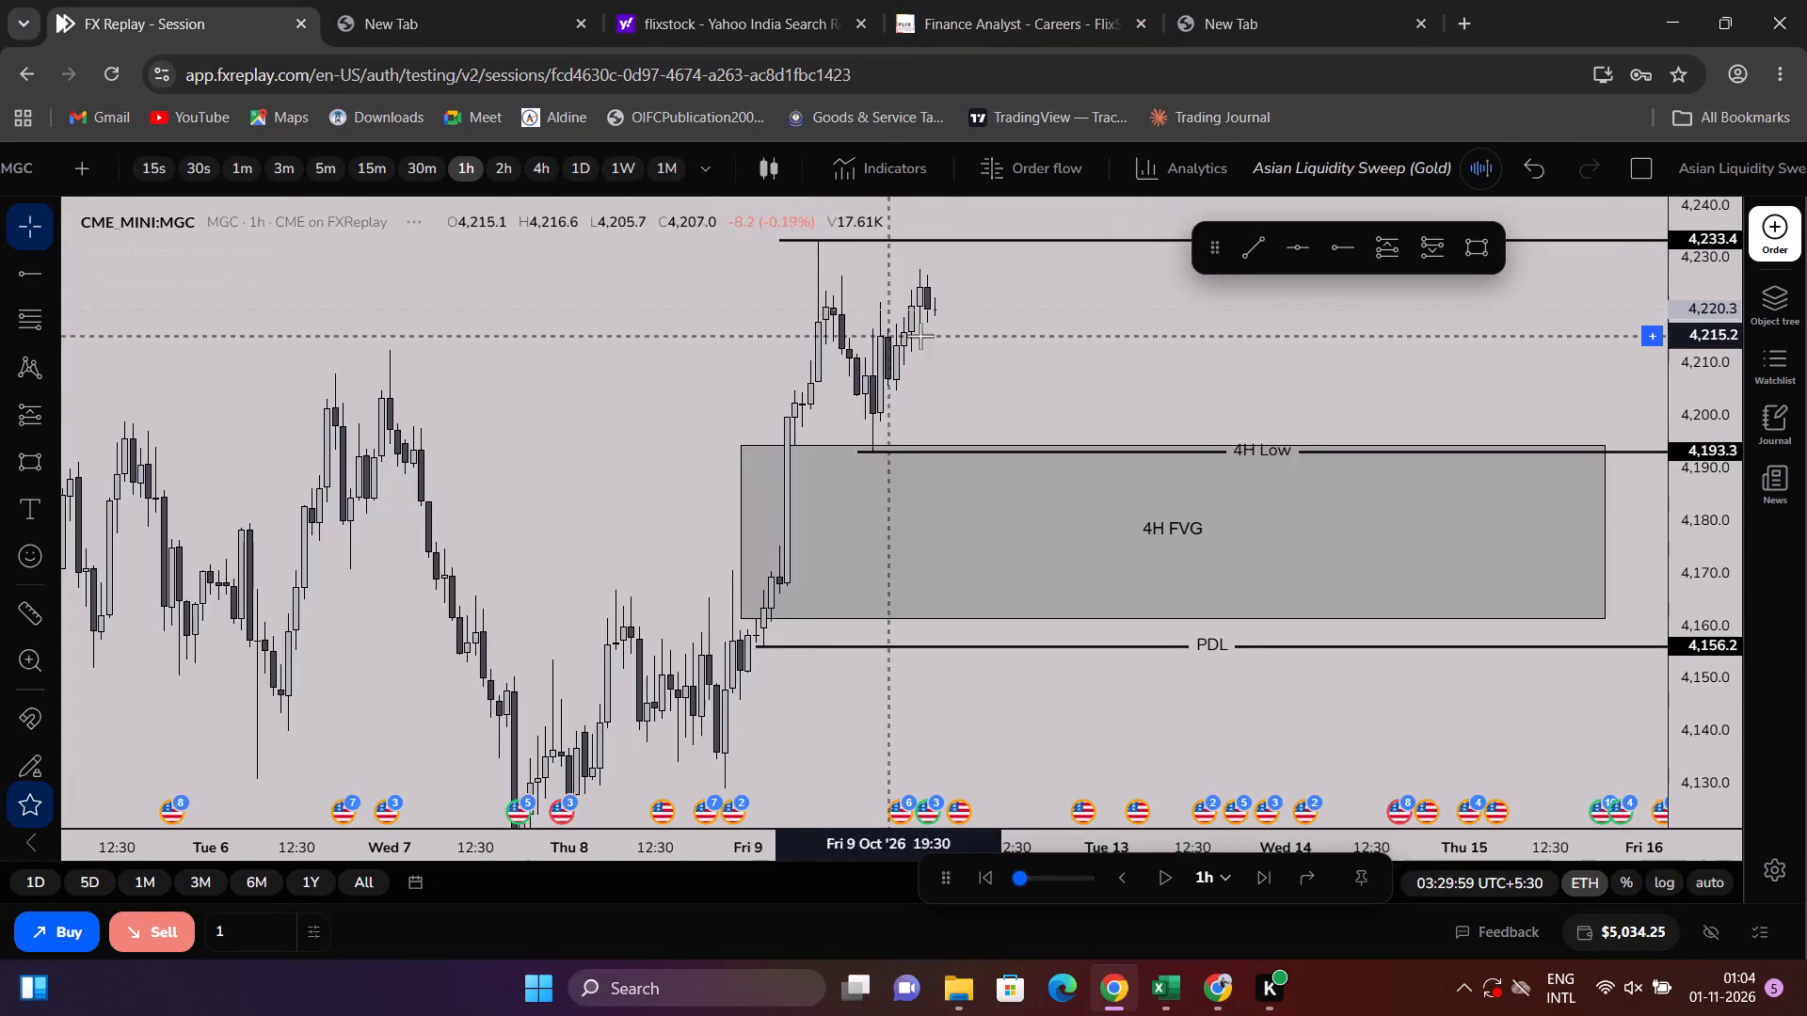
Examine price on the 1h chart relative to the SBR, PDH, 4H Low and 4H FVG levels.
scroll(920, 336, down, 7)
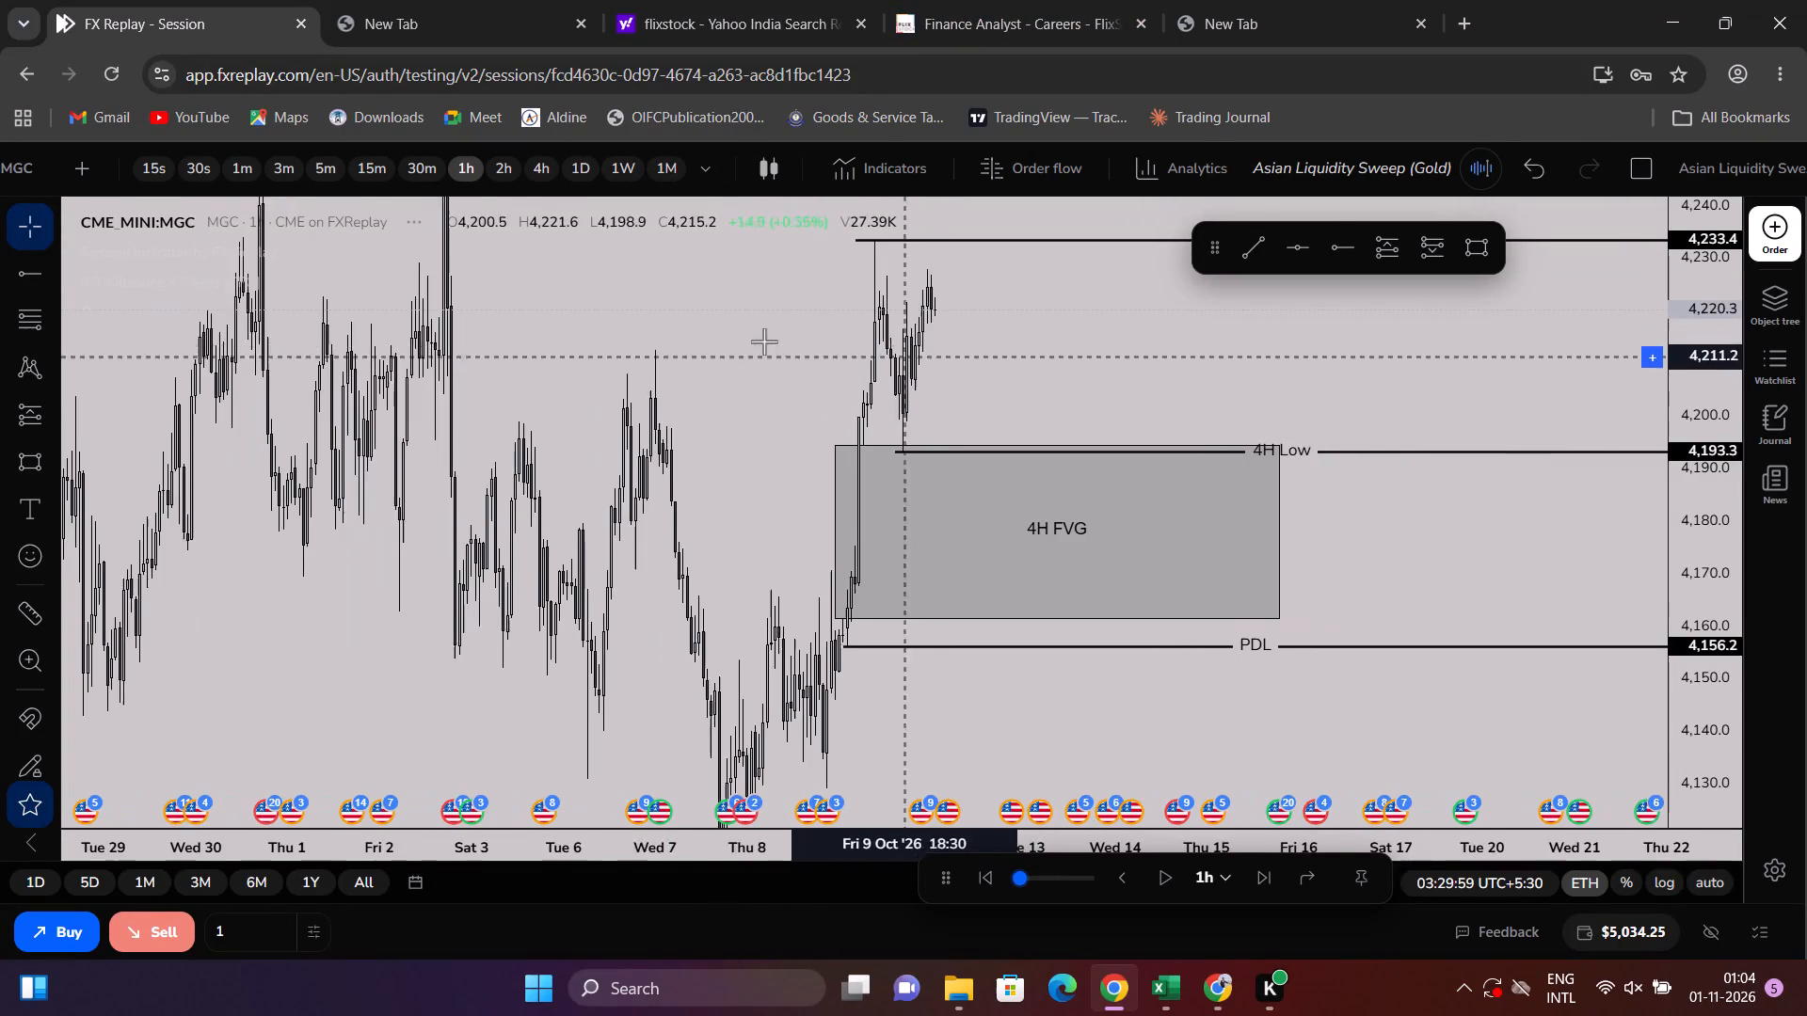
drag(747, 340, 899, 510)
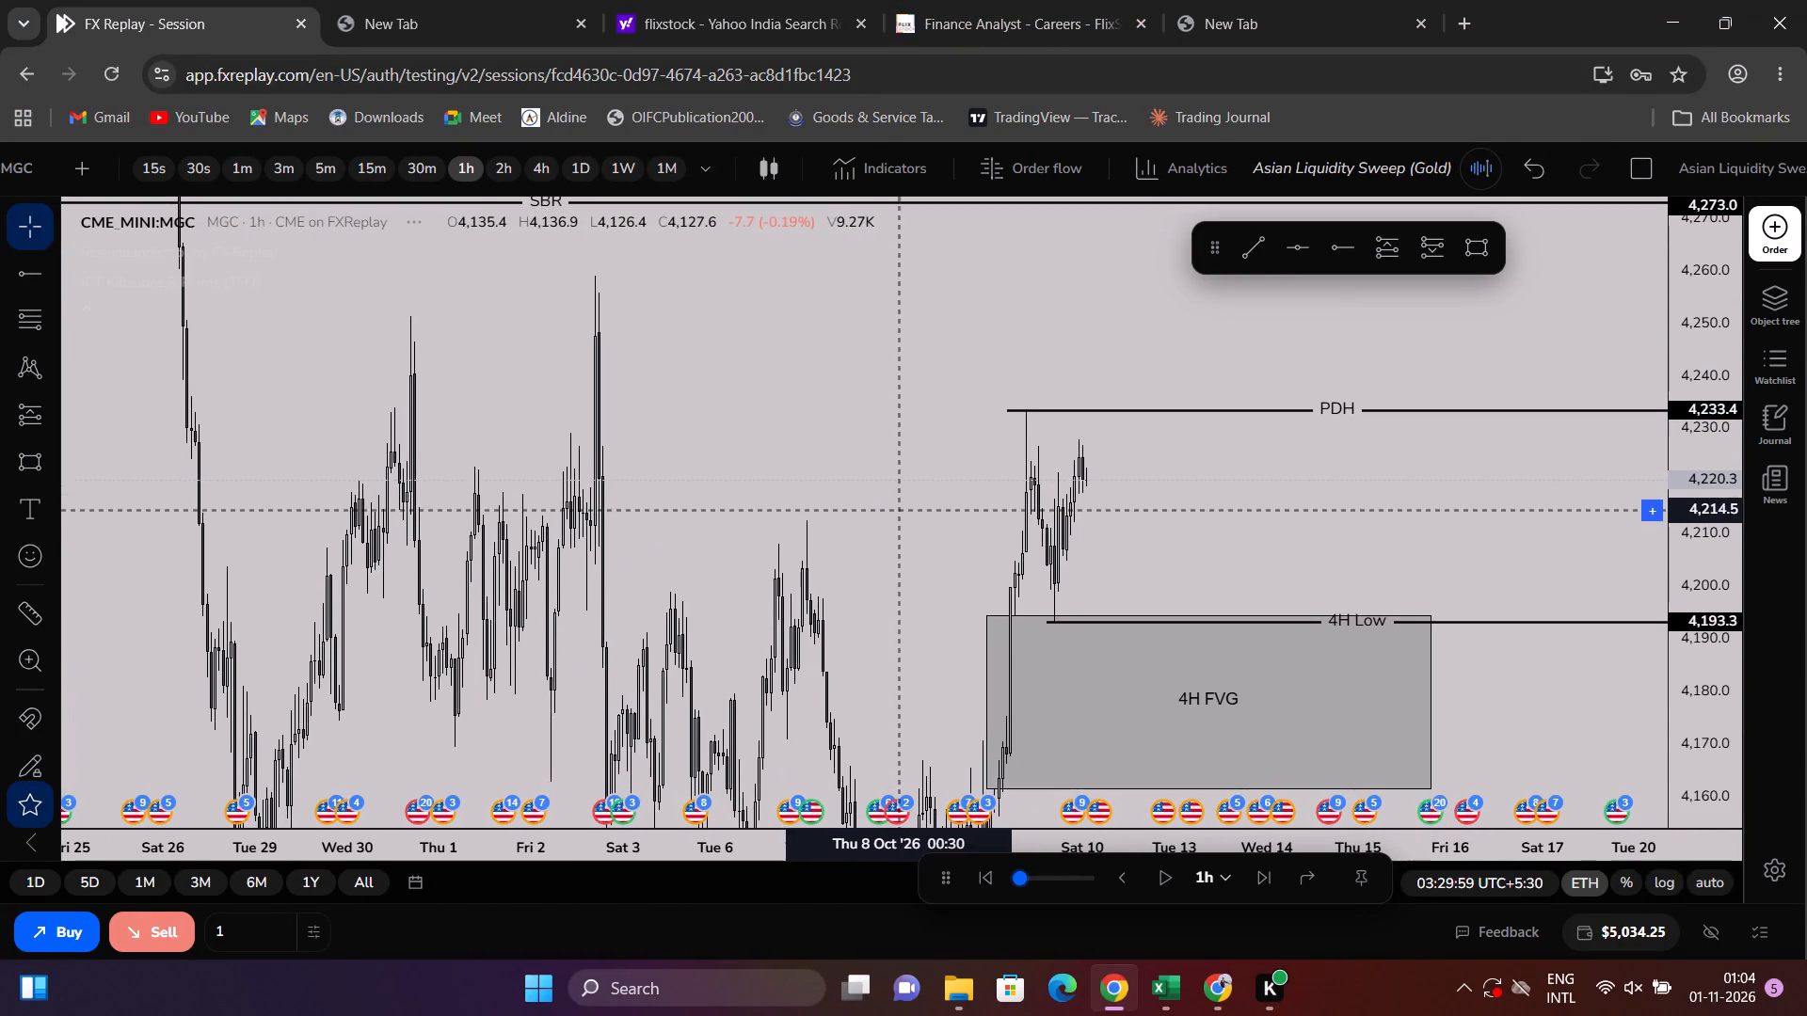
drag(899, 510, 922, 650)
scroll(917, 614, down, 7)
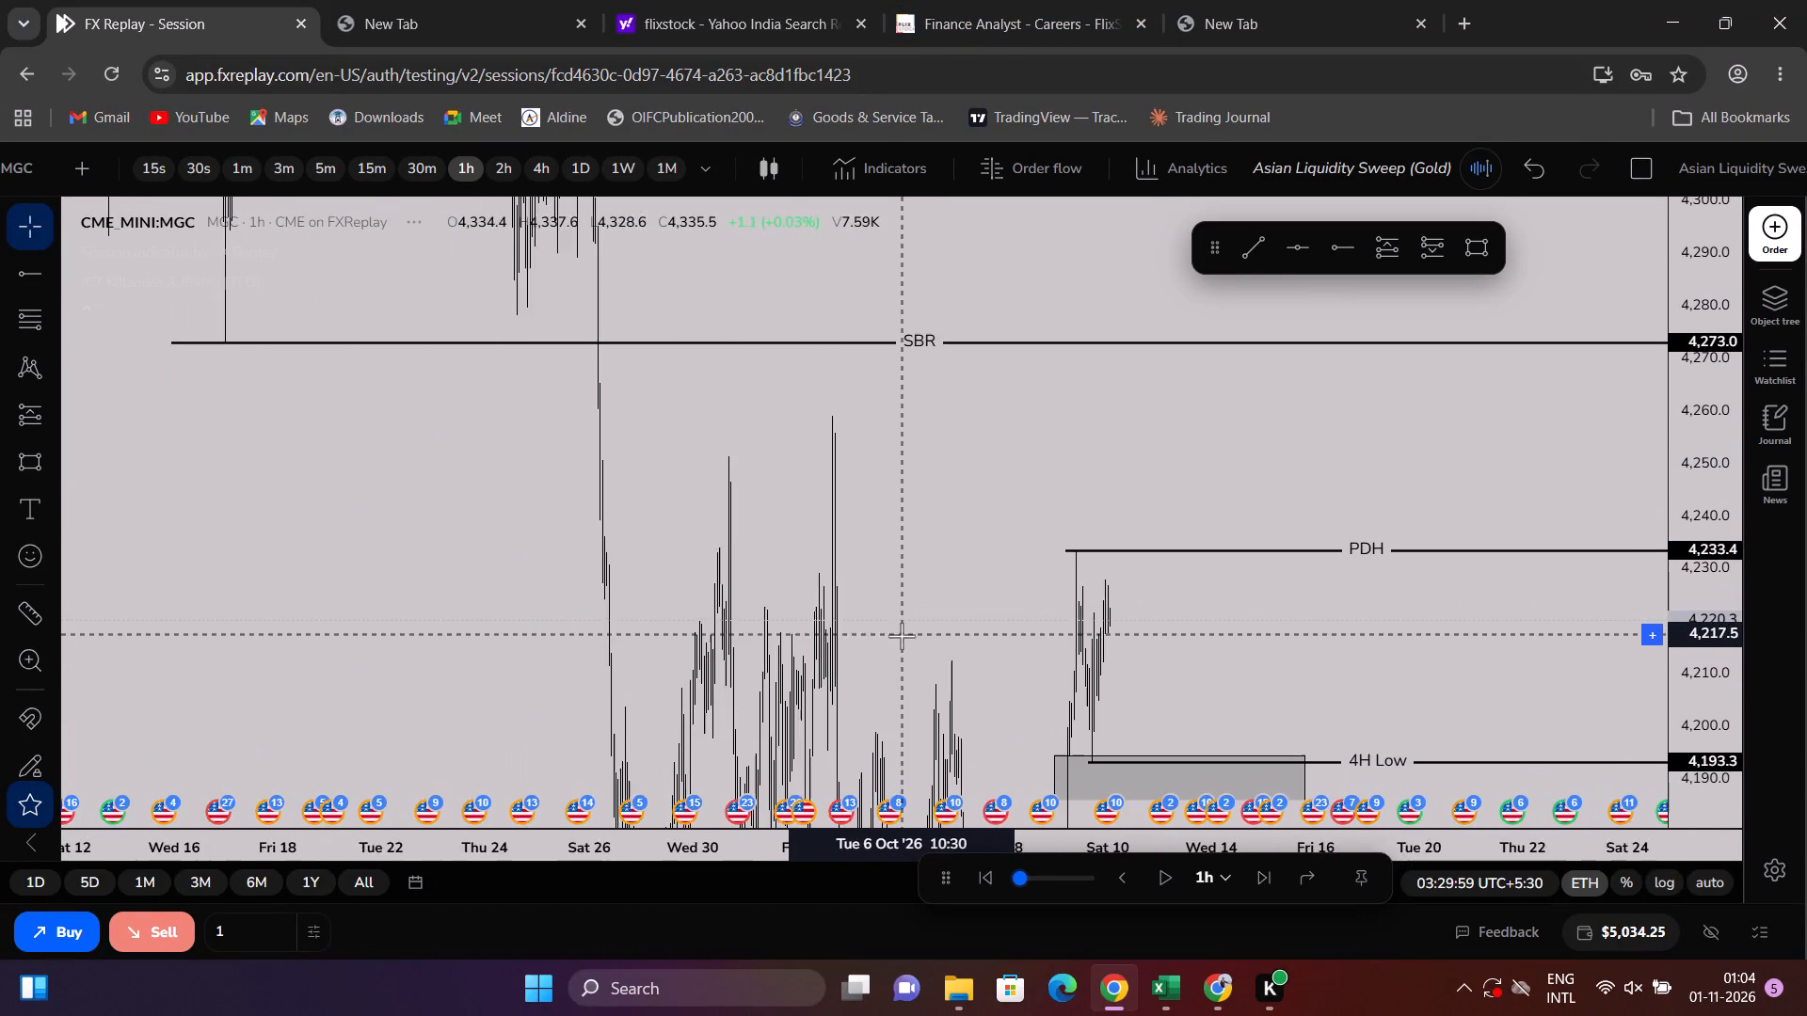
scroll(911, 614, up, 9)
drag(801, 622, 810, 369)
scroll(778, 294, up, 4)
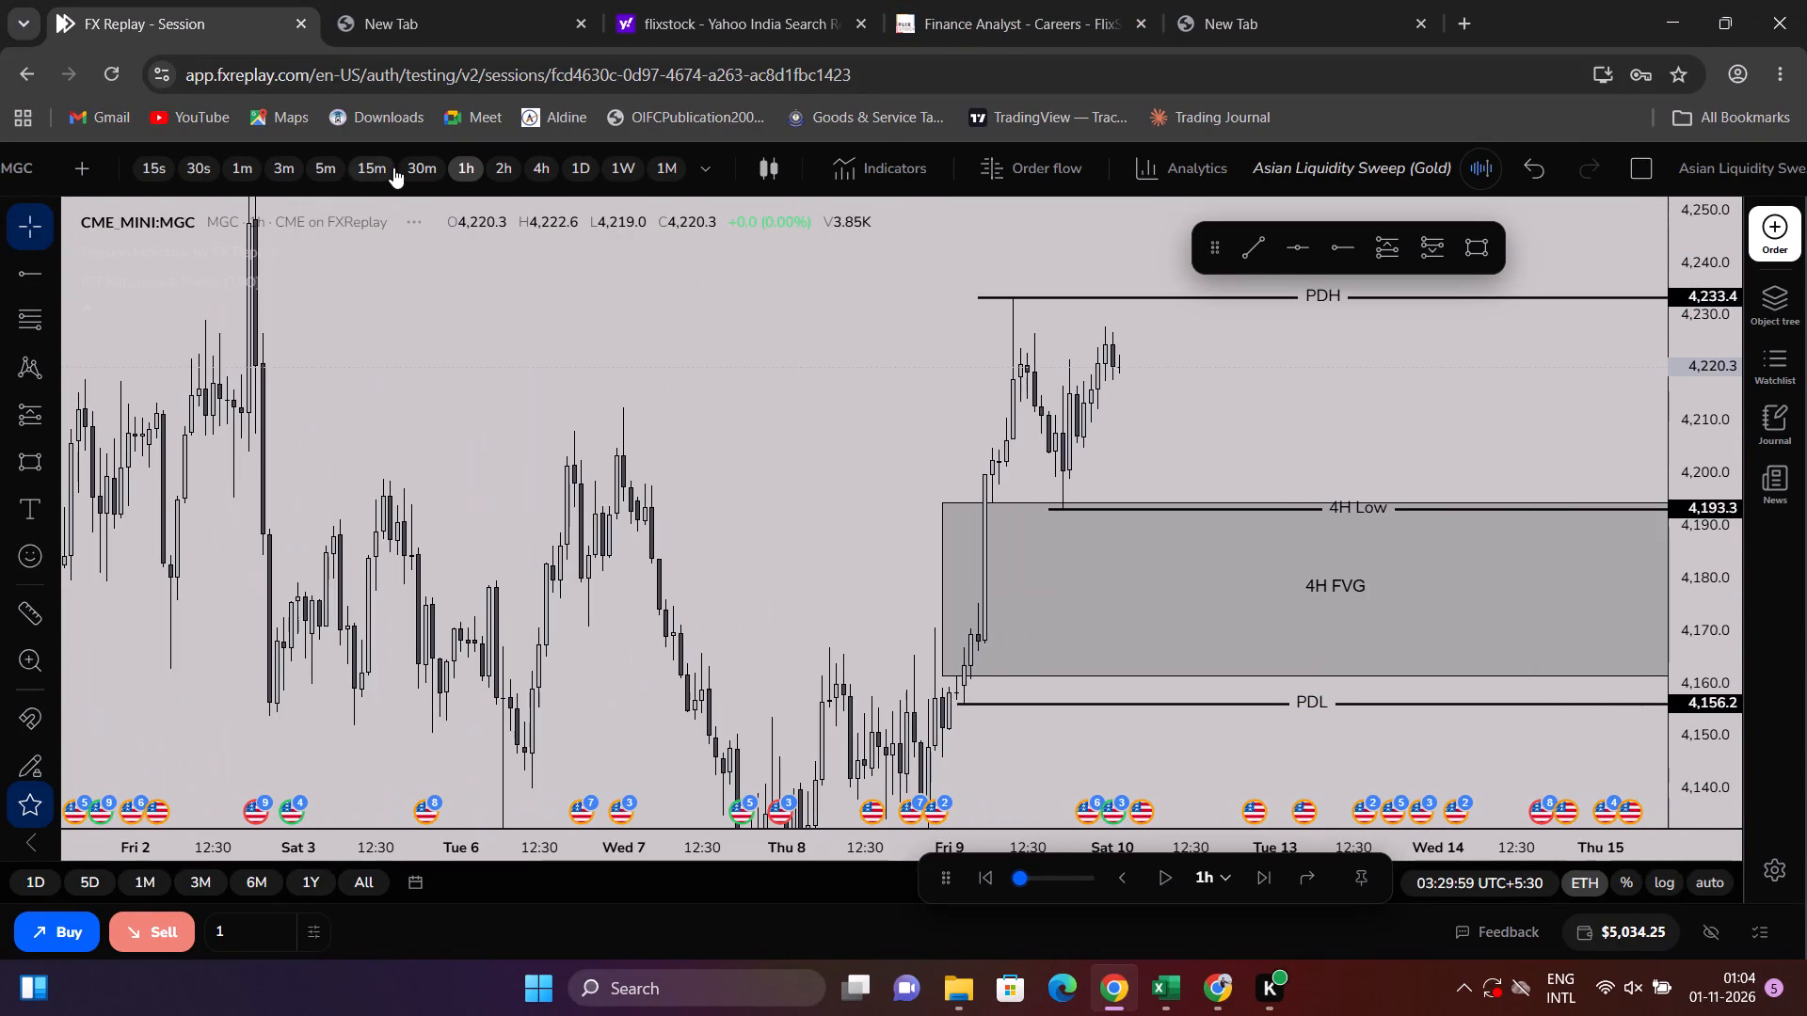
On the 5m chart, draw a trendline under the rising lows from 9 October 20:25 at about 4,204.4 to 10 October 00:20 at about 4,217.4.
click(316, 171)
scroll(1104, 337, down, 10)
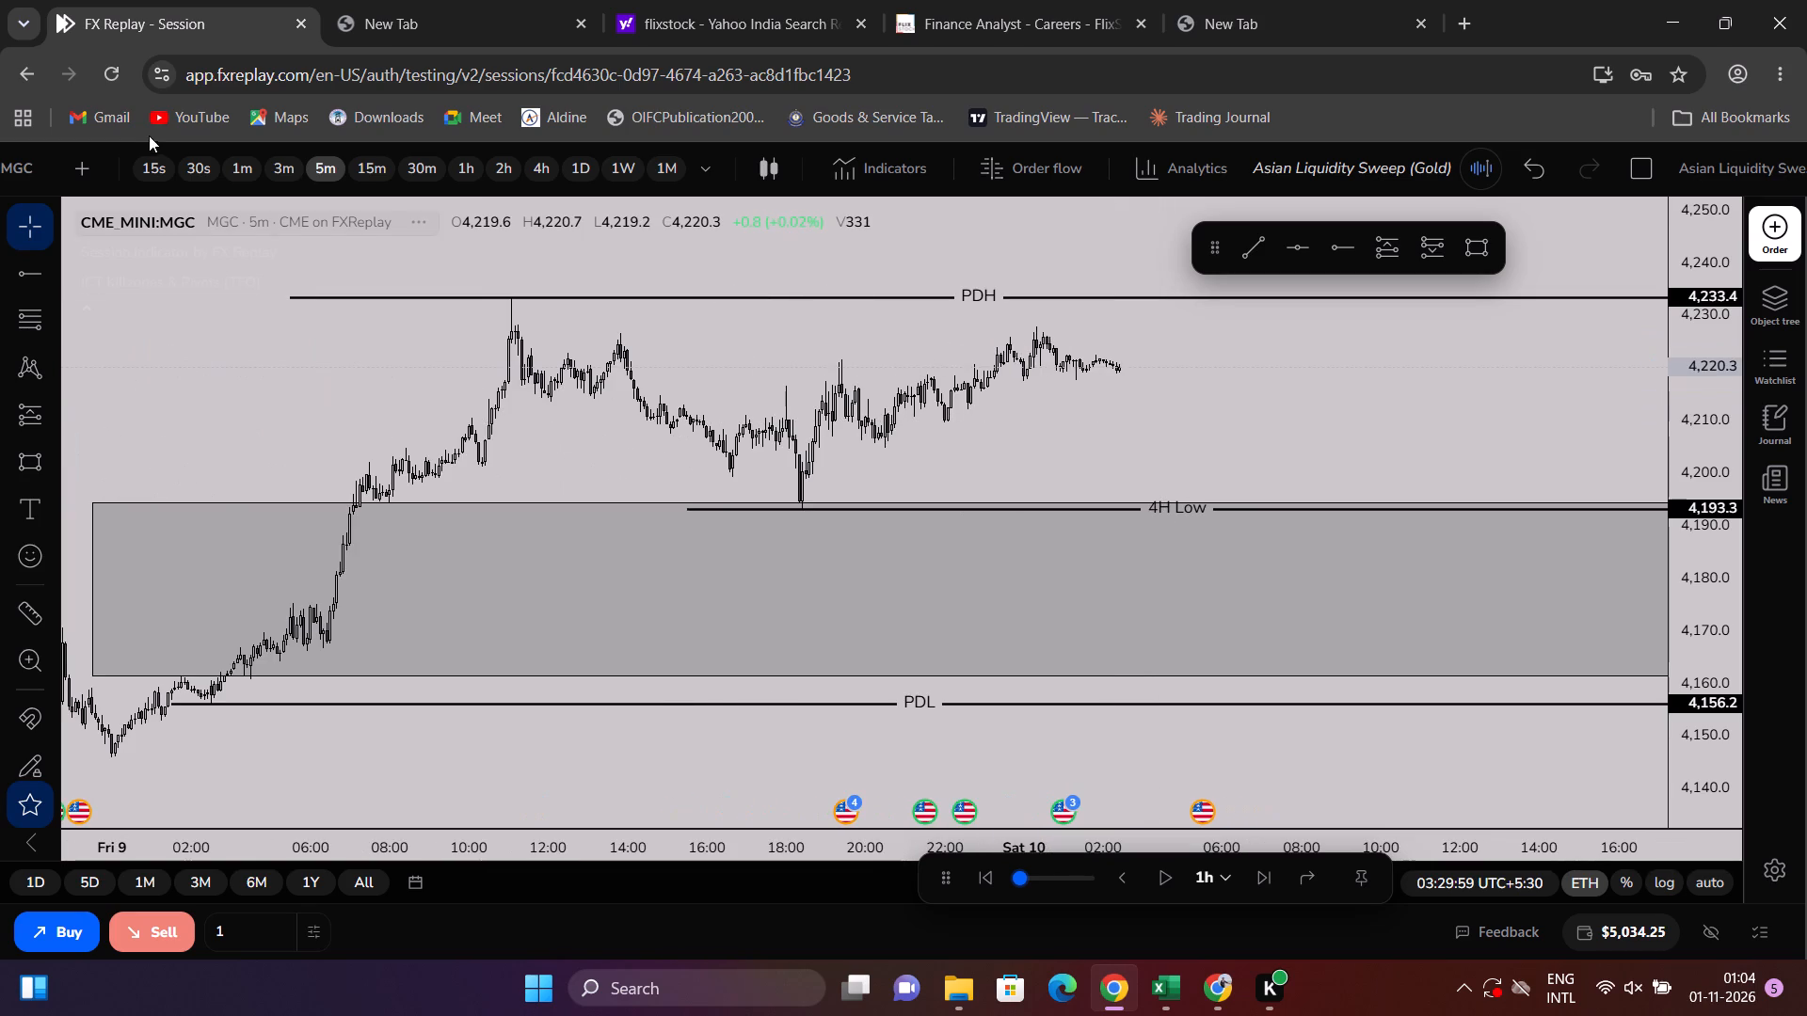
scroll(1045, 387, down, 4)
drag(1703, 736, 1673, 489)
scroll(1205, 467, up, 4)
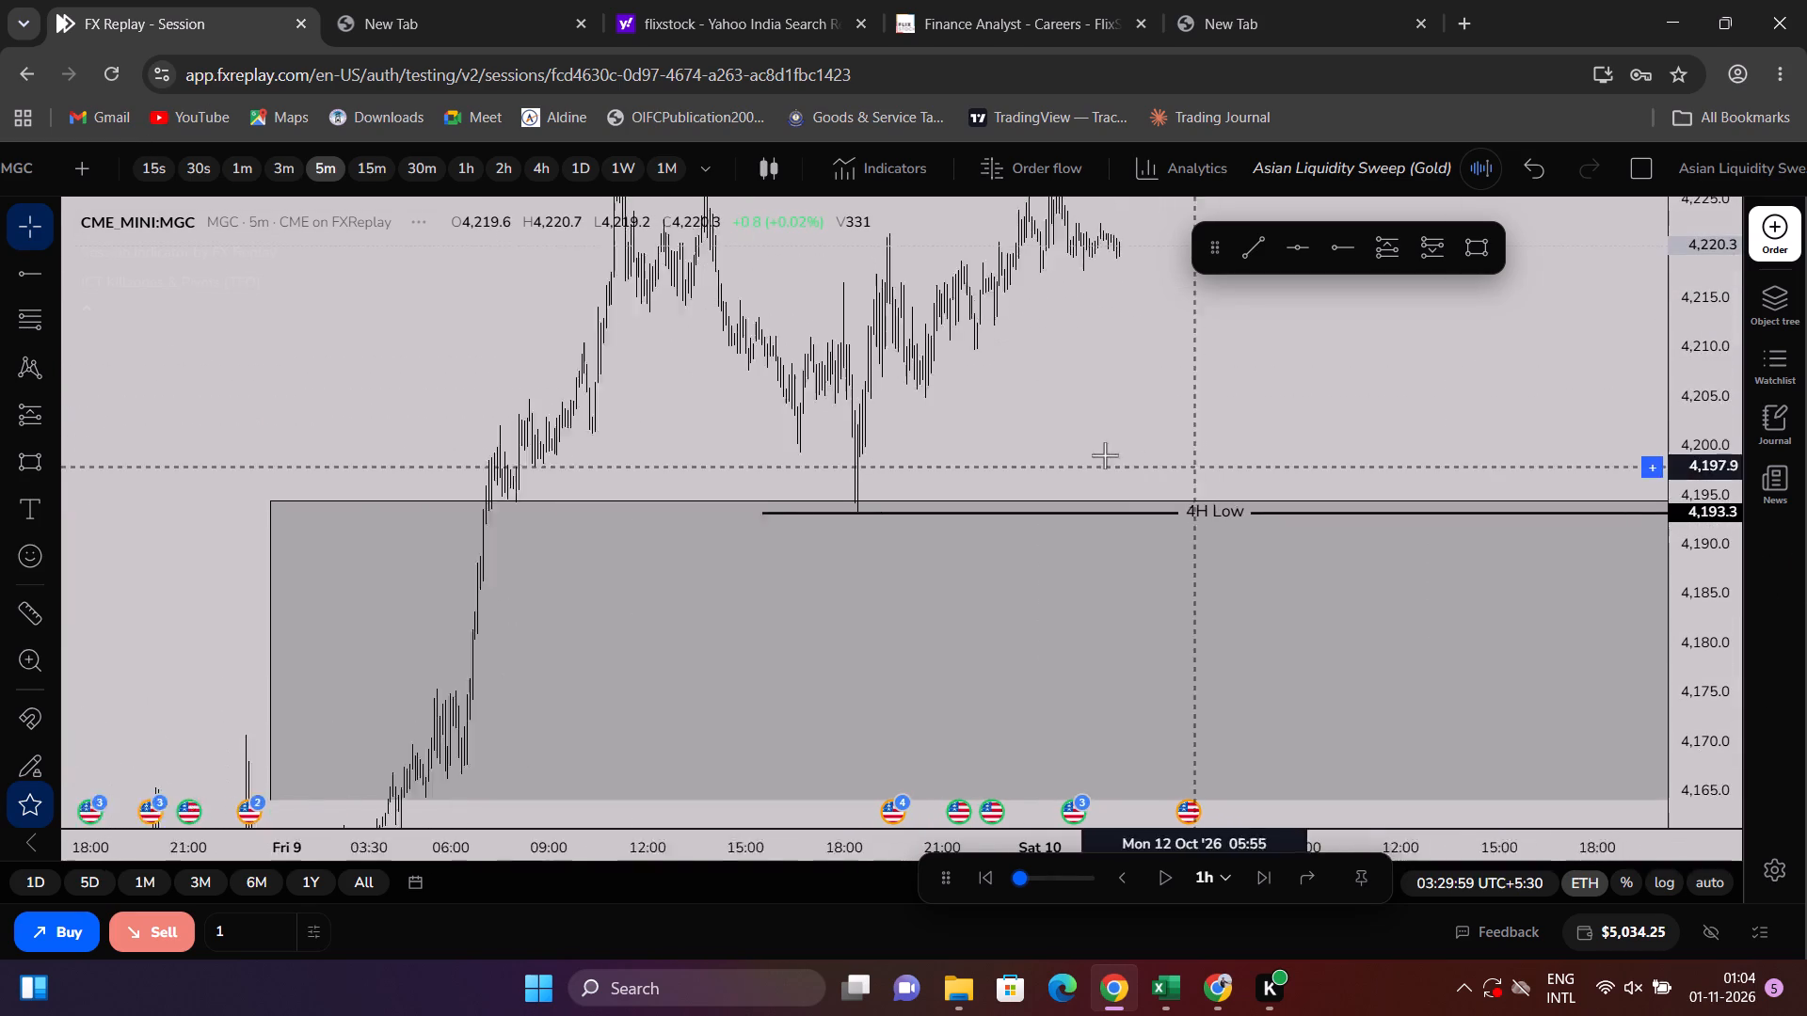
drag(1058, 424, 1002, 594)
scroll(1022, 624, up, 2)
drag(1027, 622, 1127, 606)
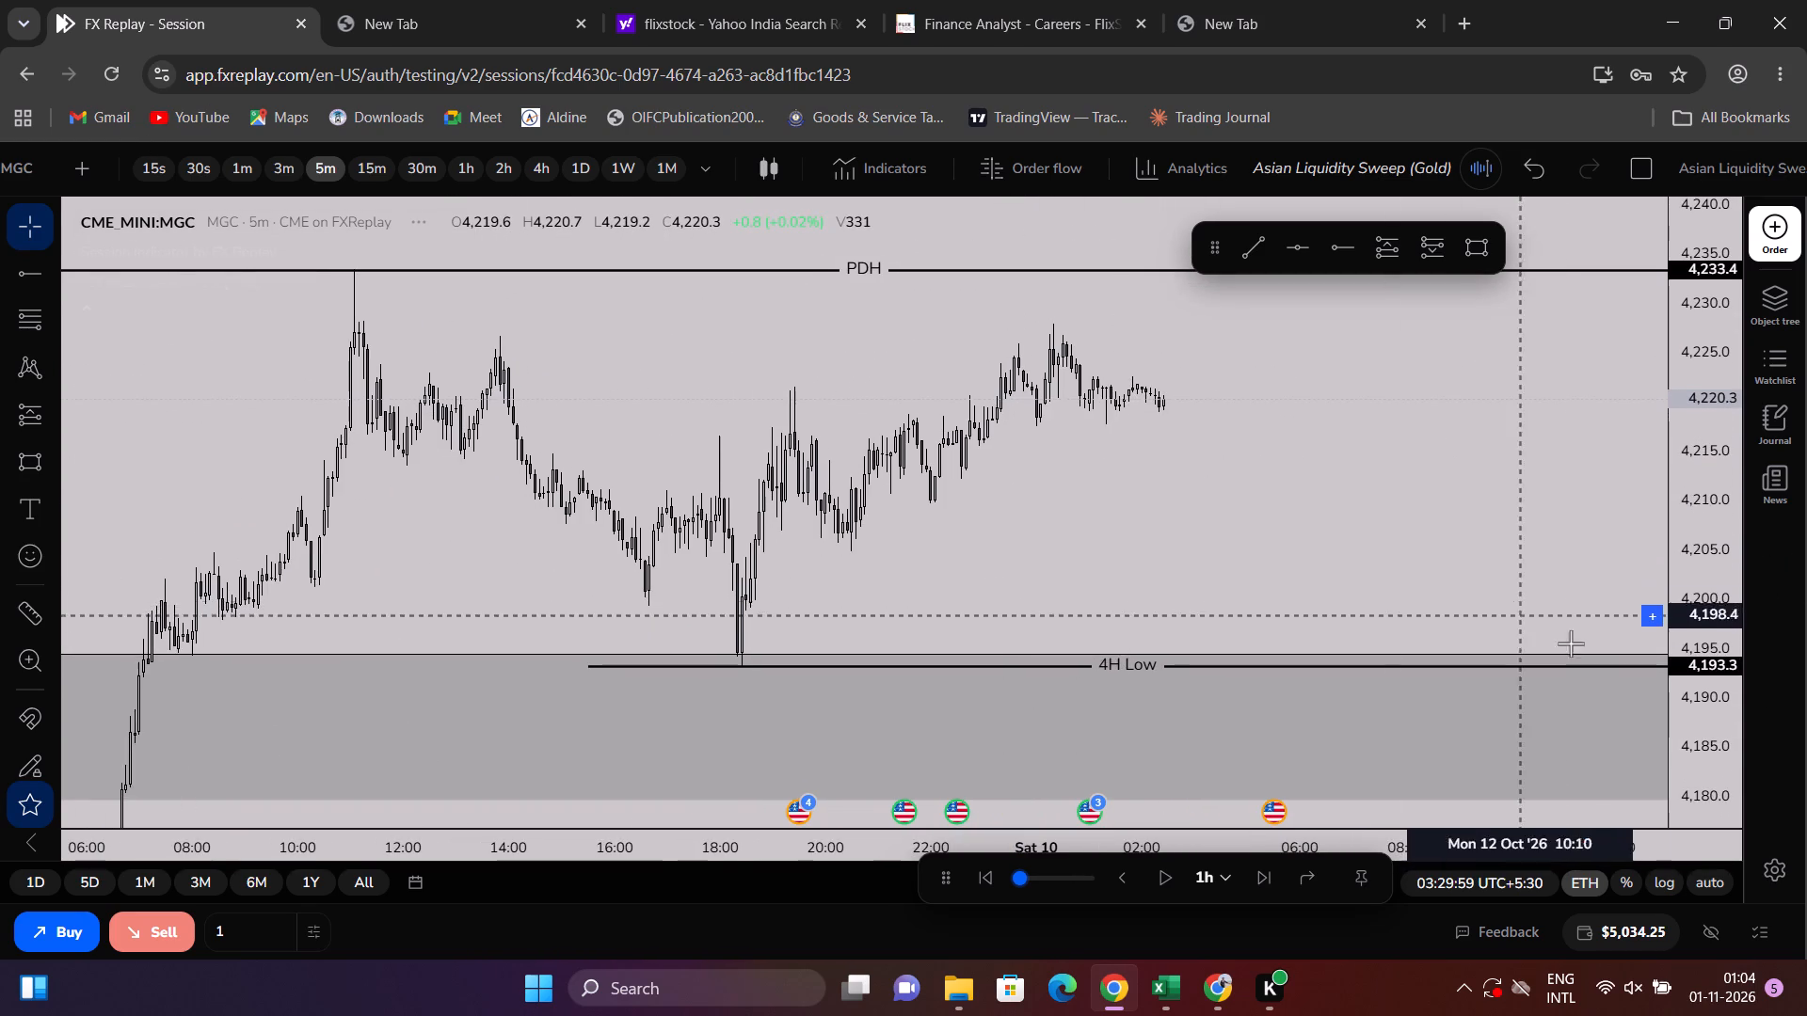
drag(1681, 734, 1698, 630)
scroll(294, 443, up, 3)
click(55, 281)
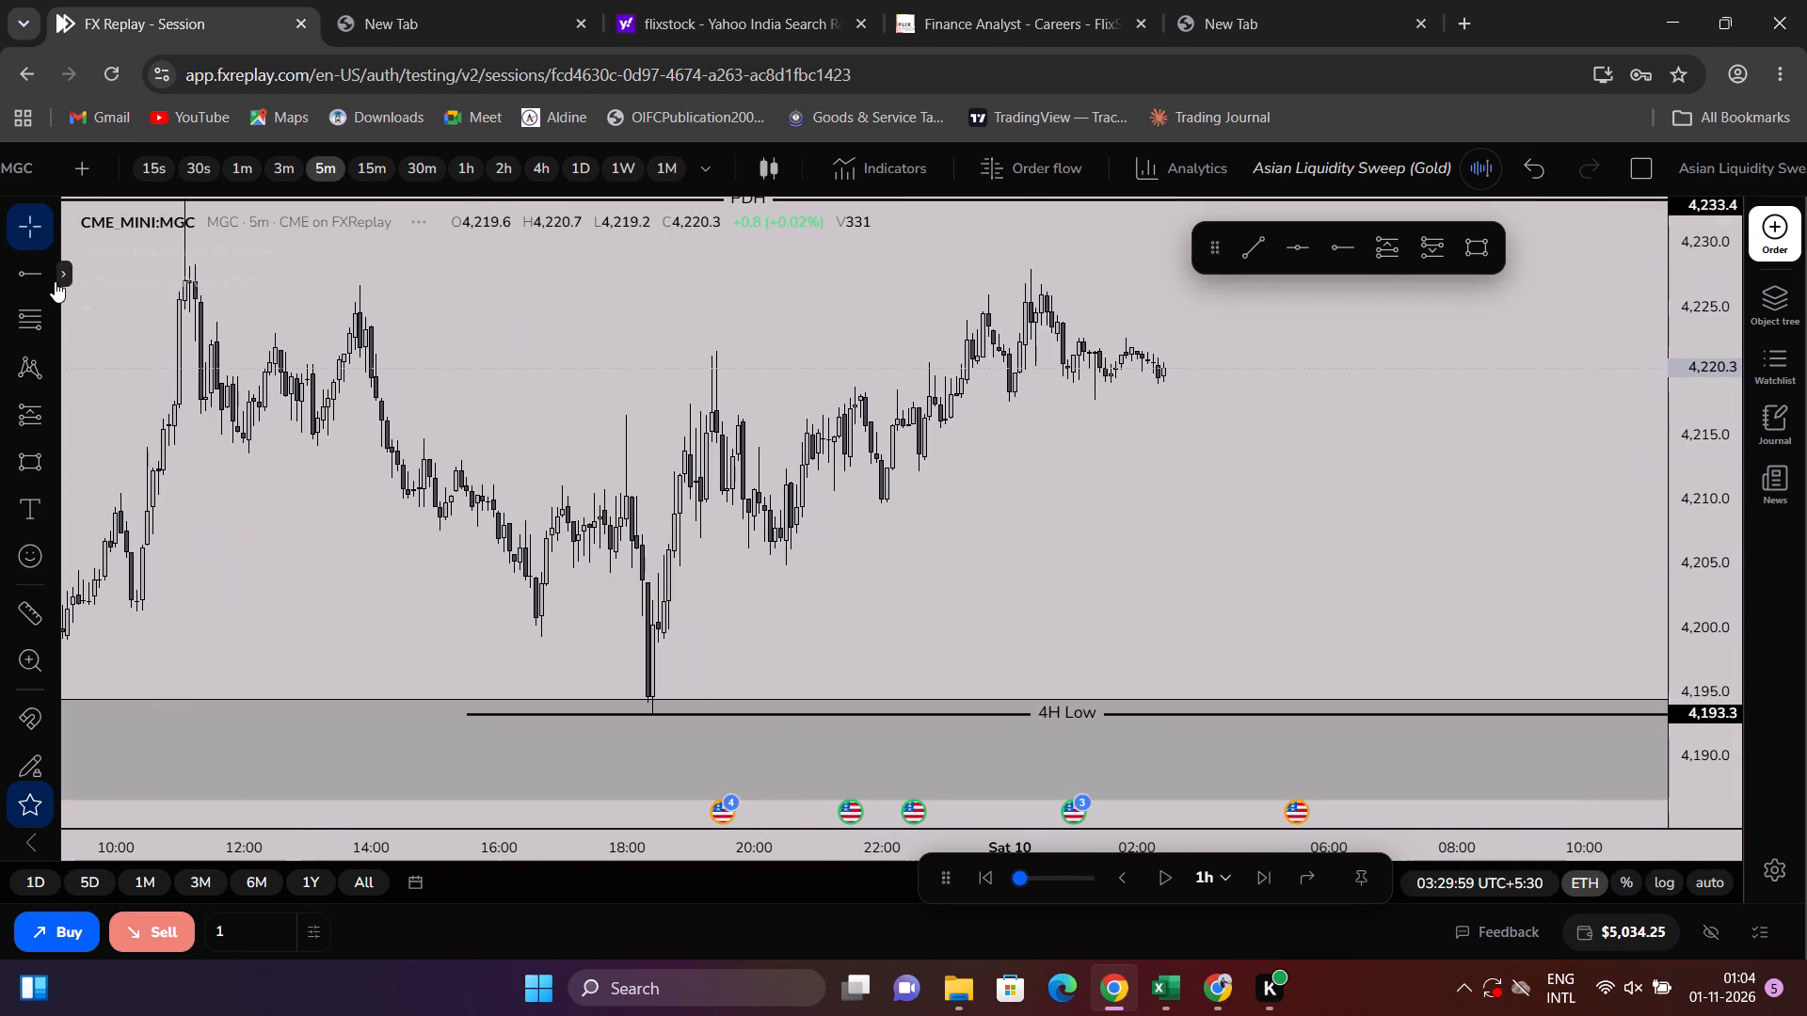
click(103, 305)
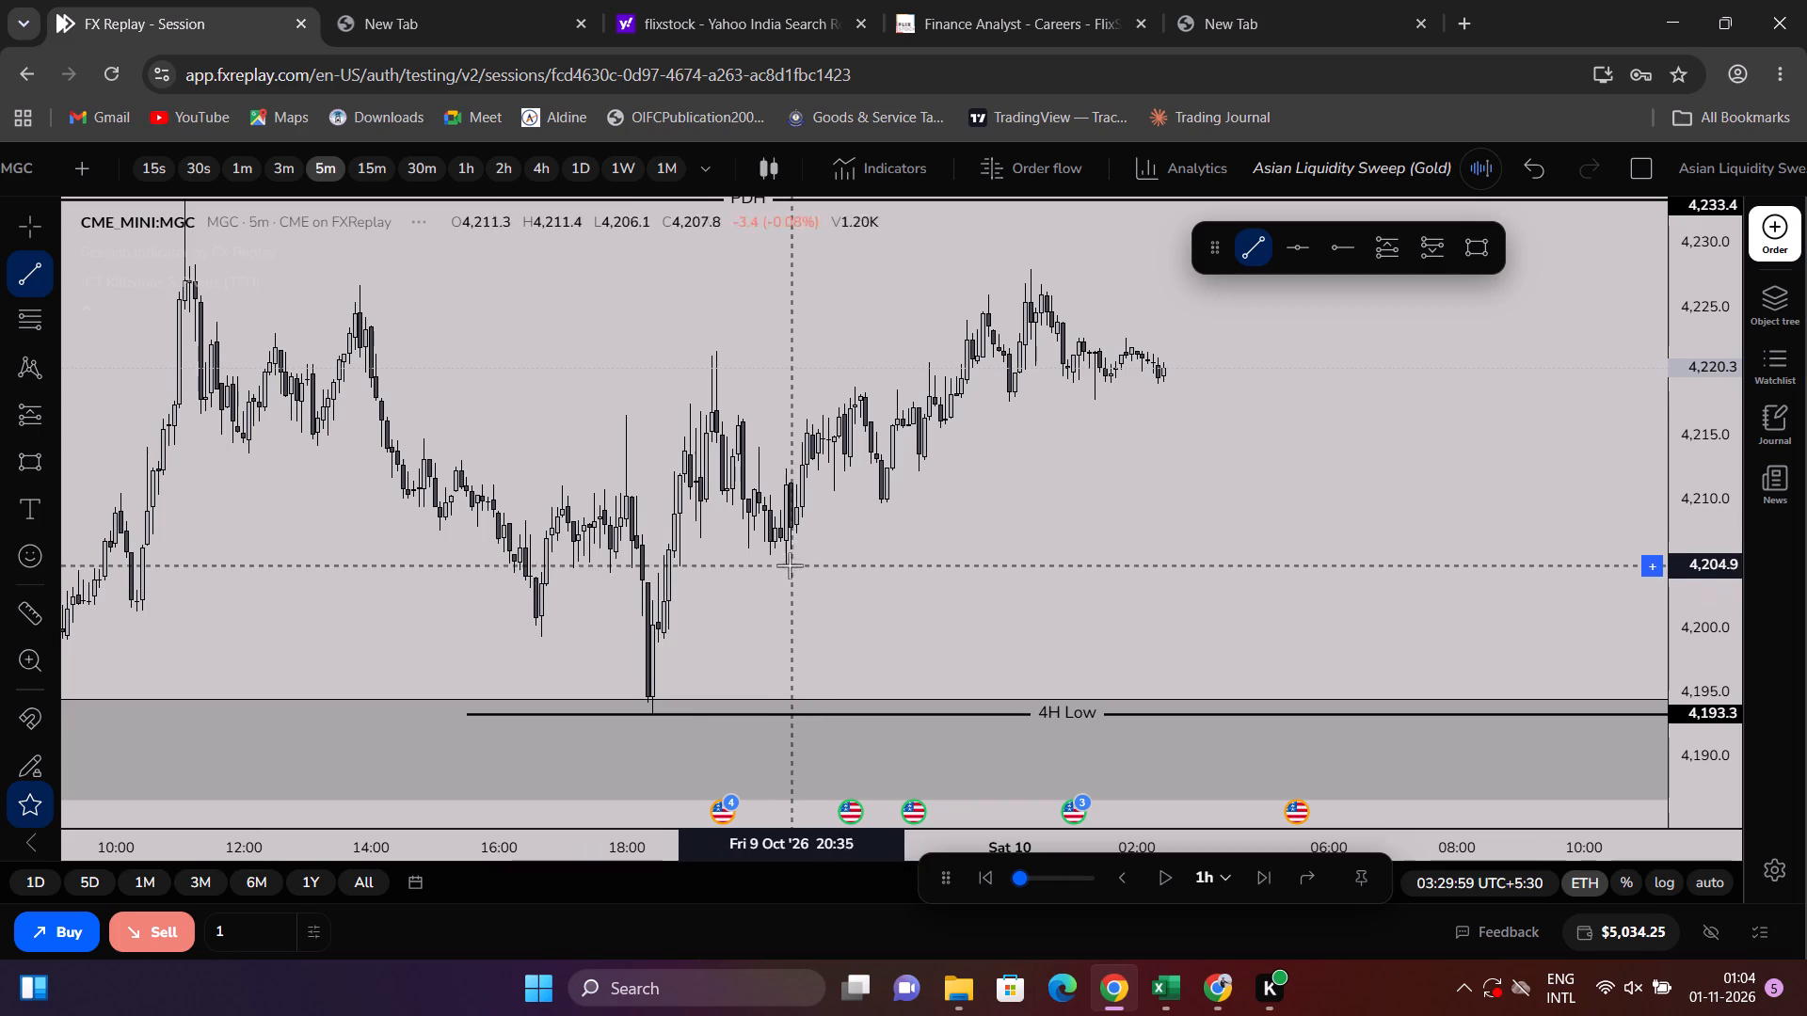
click(778, 559)
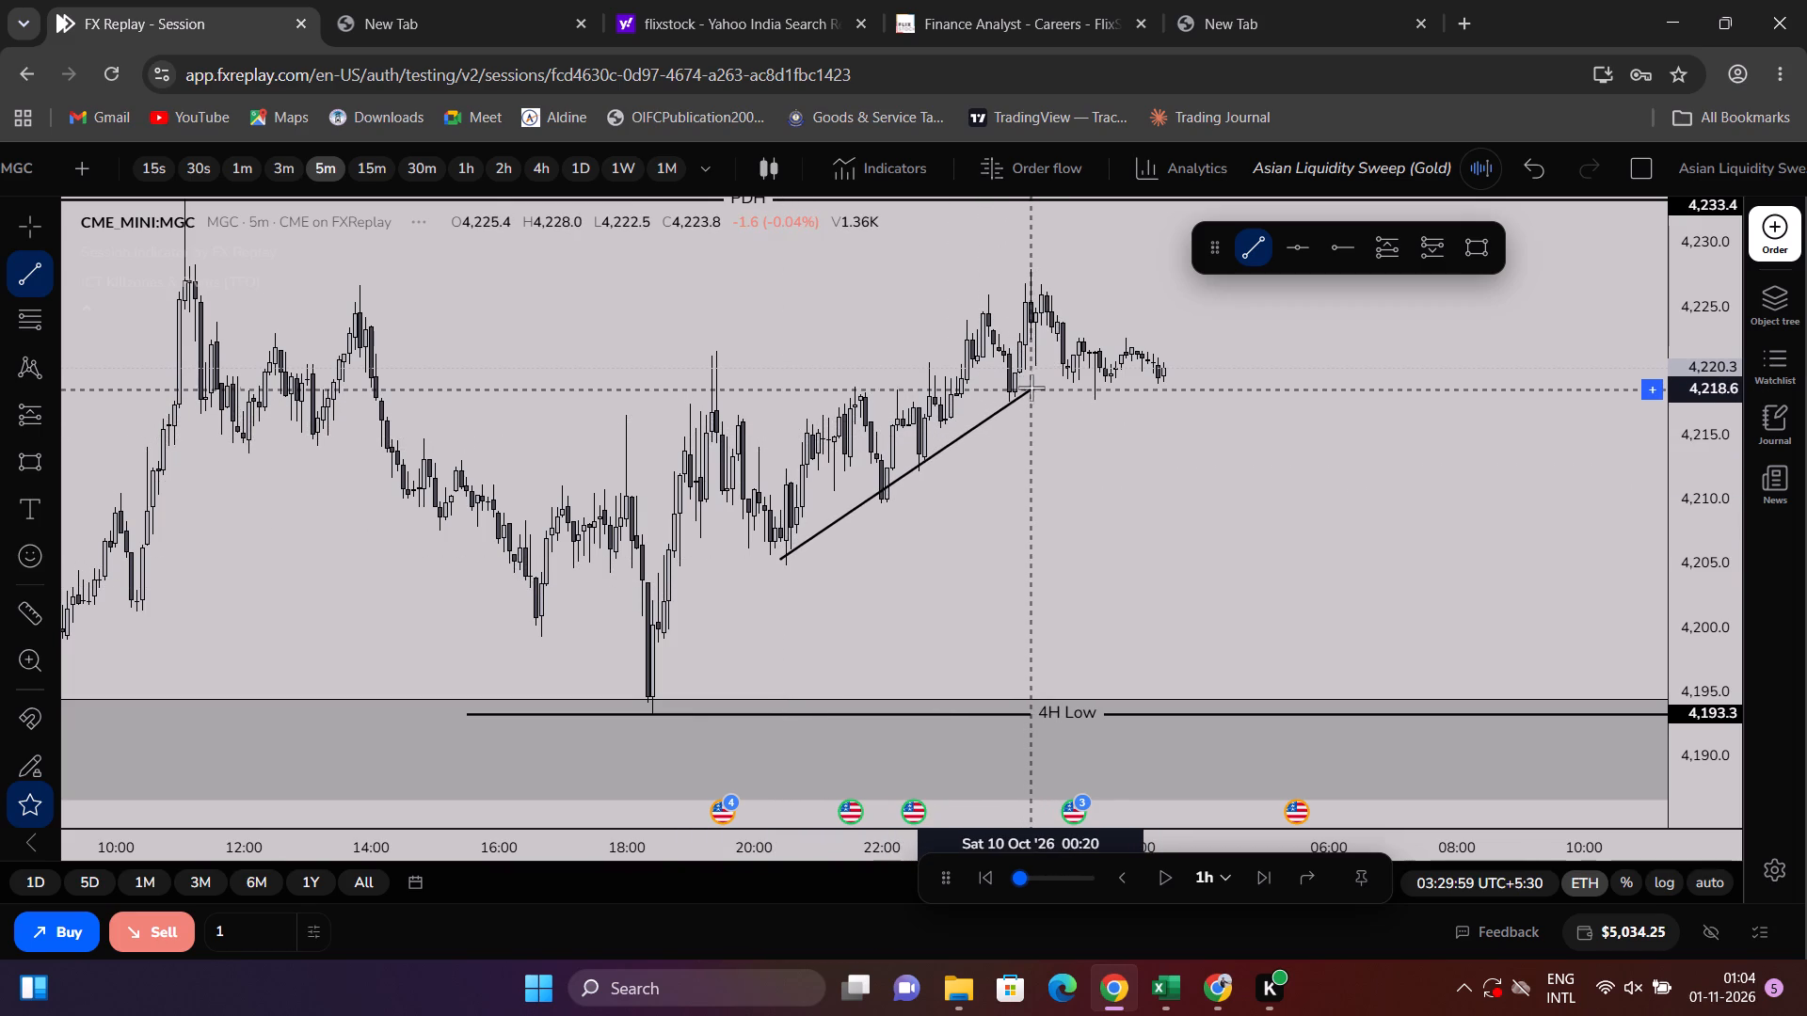
click(1031, 386)
click(780, 558)
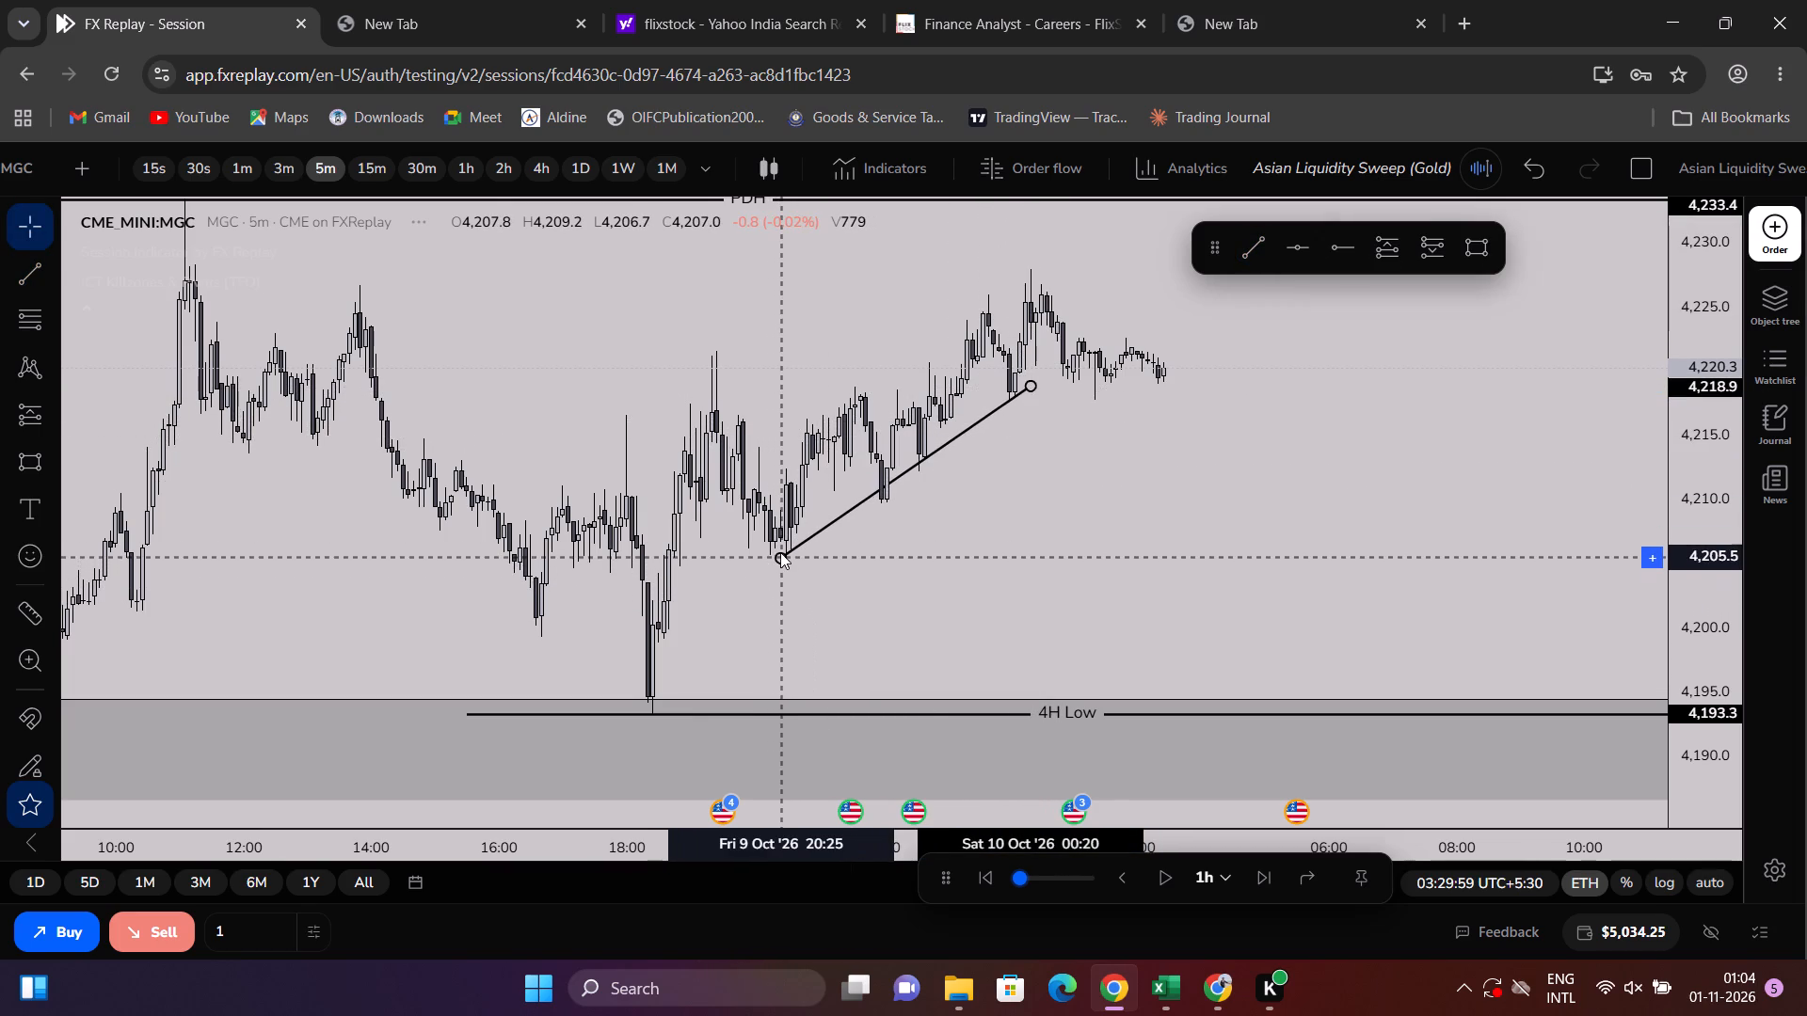
drag(1079, 549, 1114, 621)
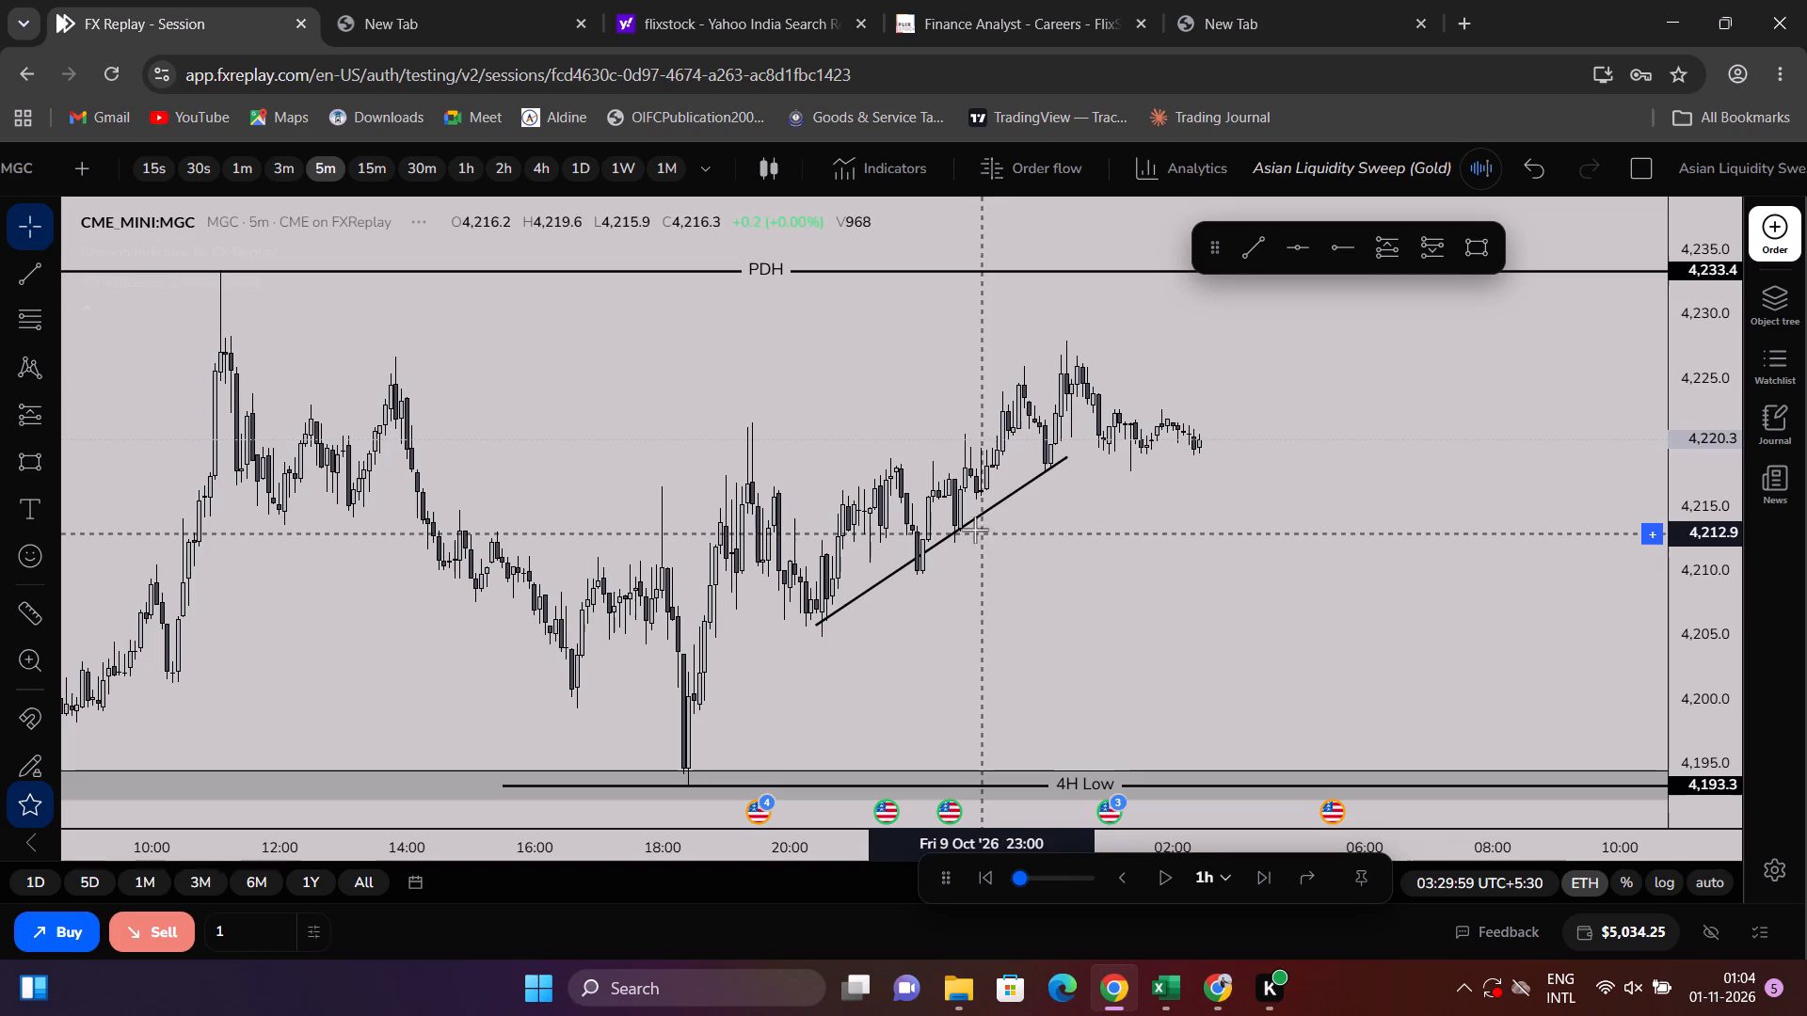
drag(969, 527, 971, 539)
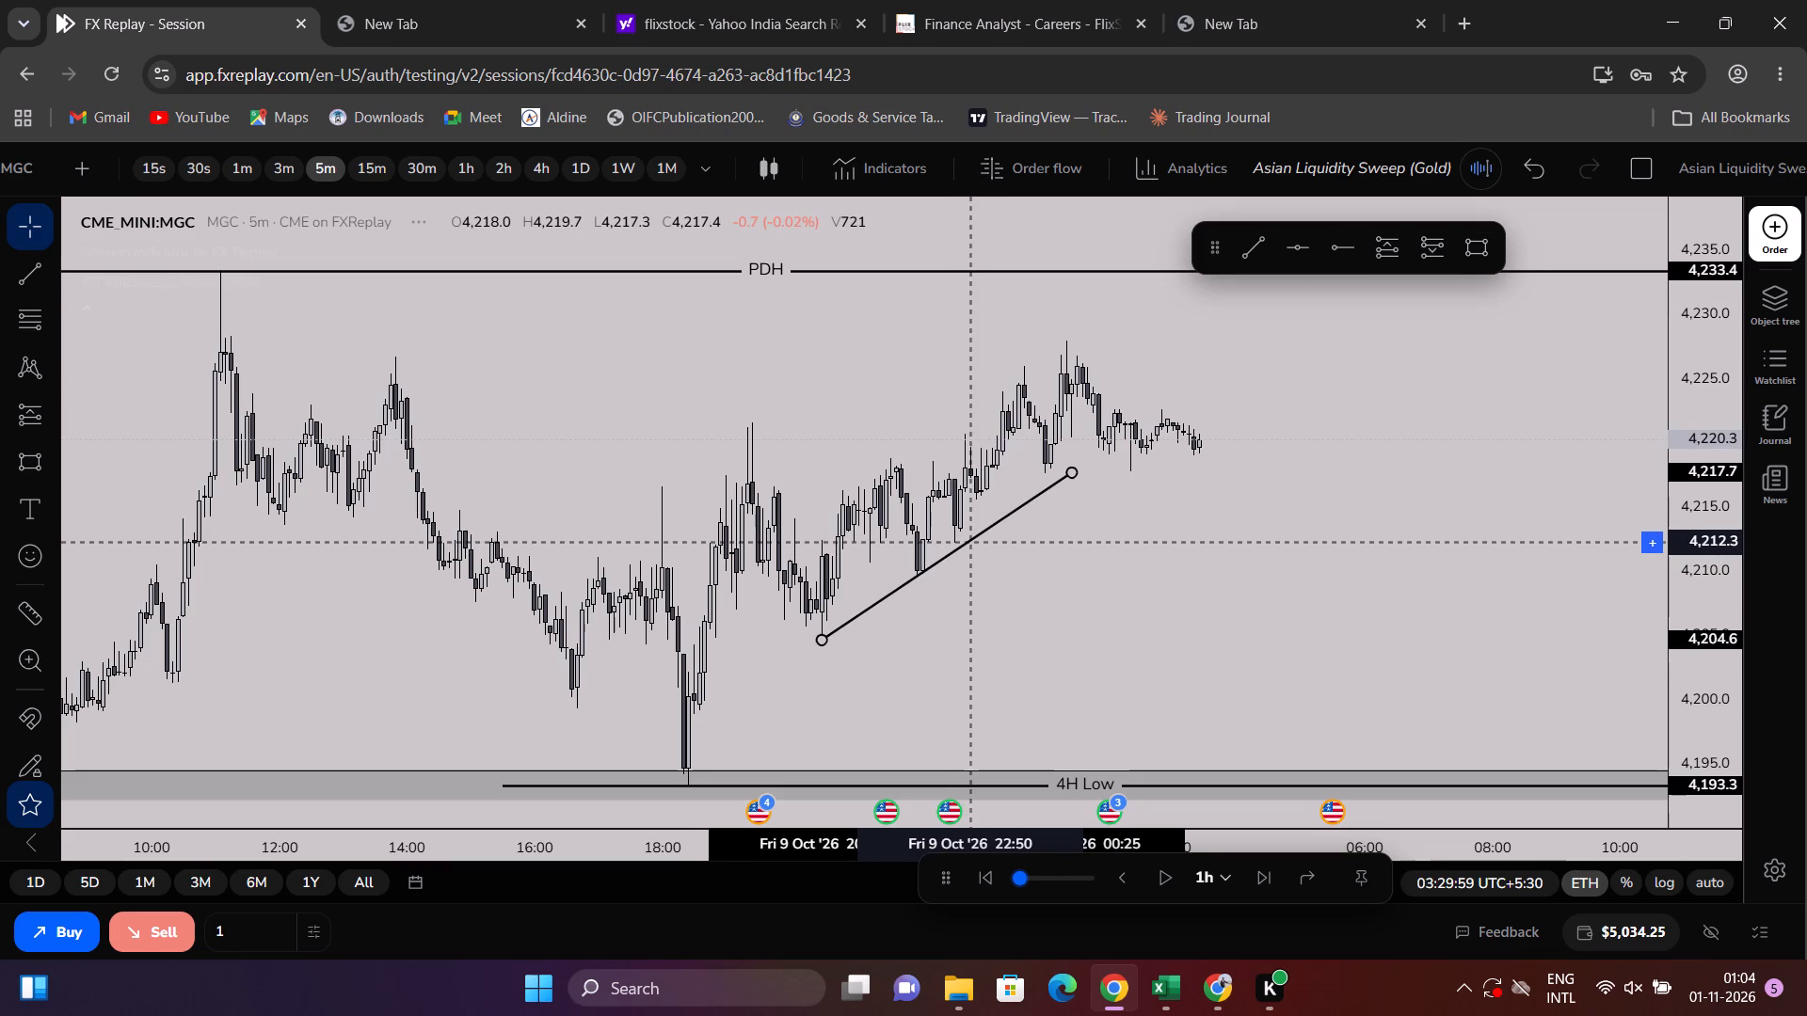
drag(971, 539, 971, 546)
Label the rising trendline LRL and shift it slightly lower so it sits clear of the candles.
click(952, 552)
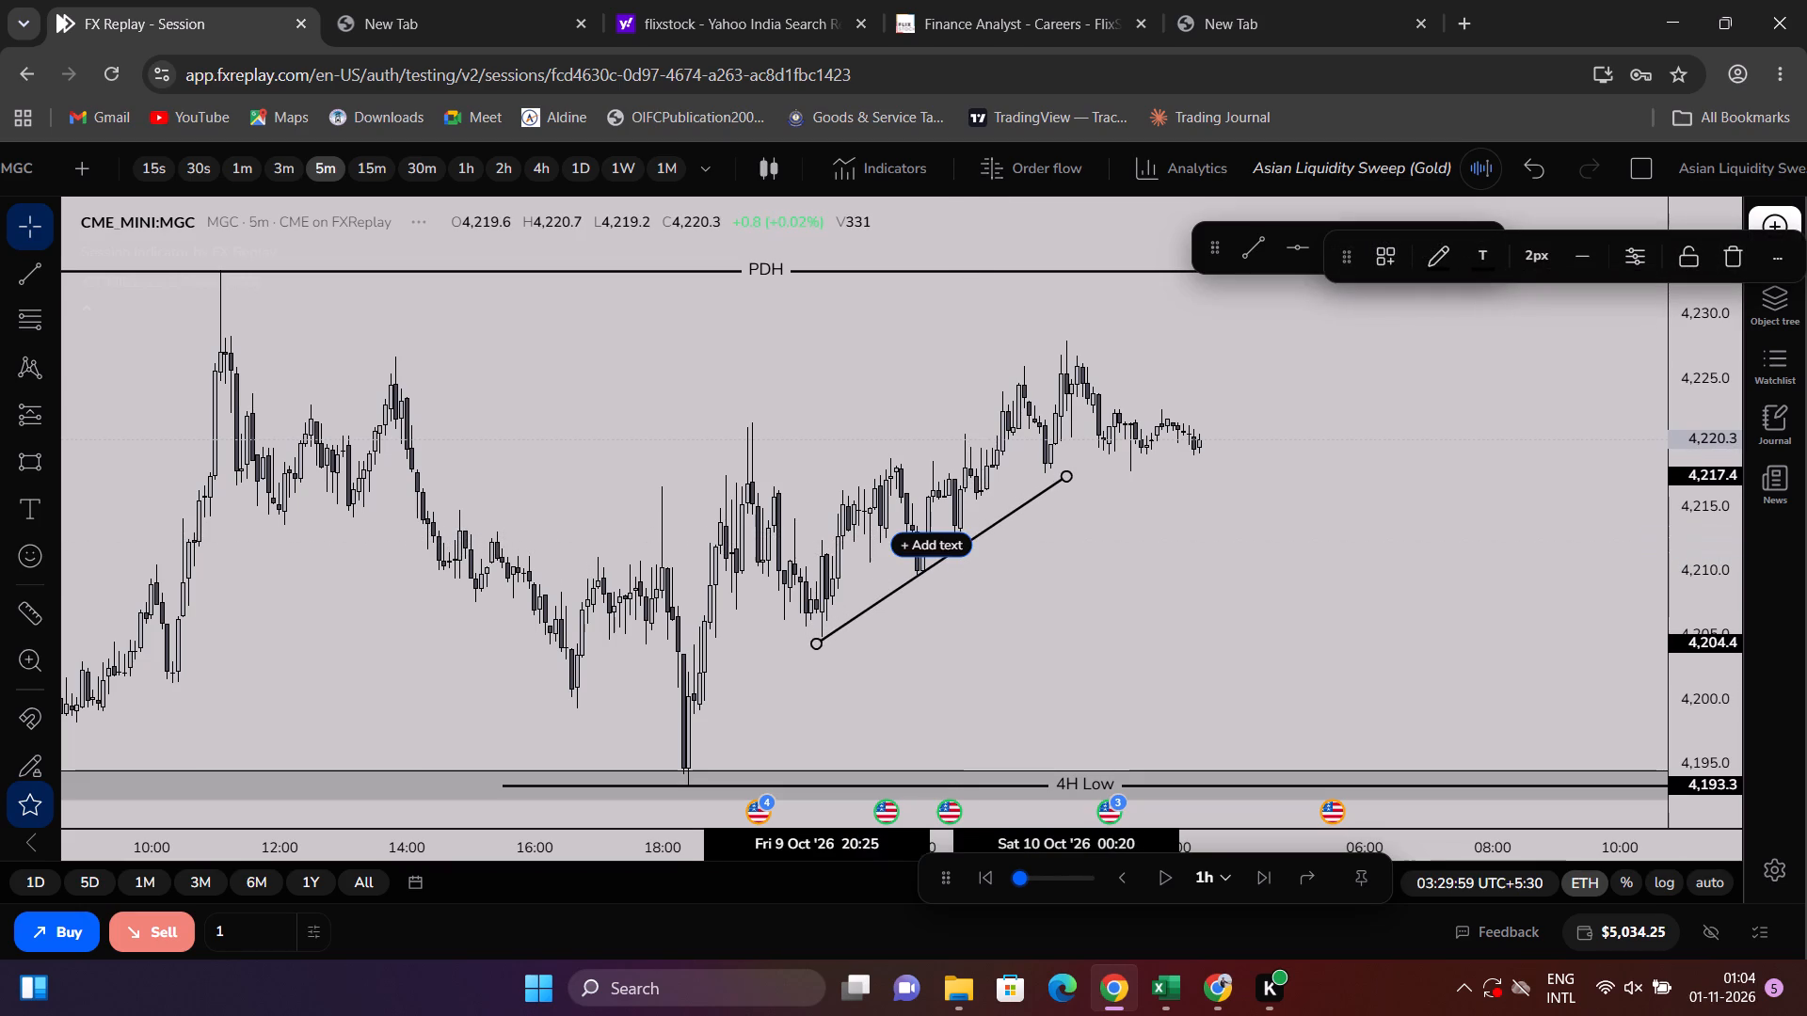
text(LRL)
click(1051, 615)
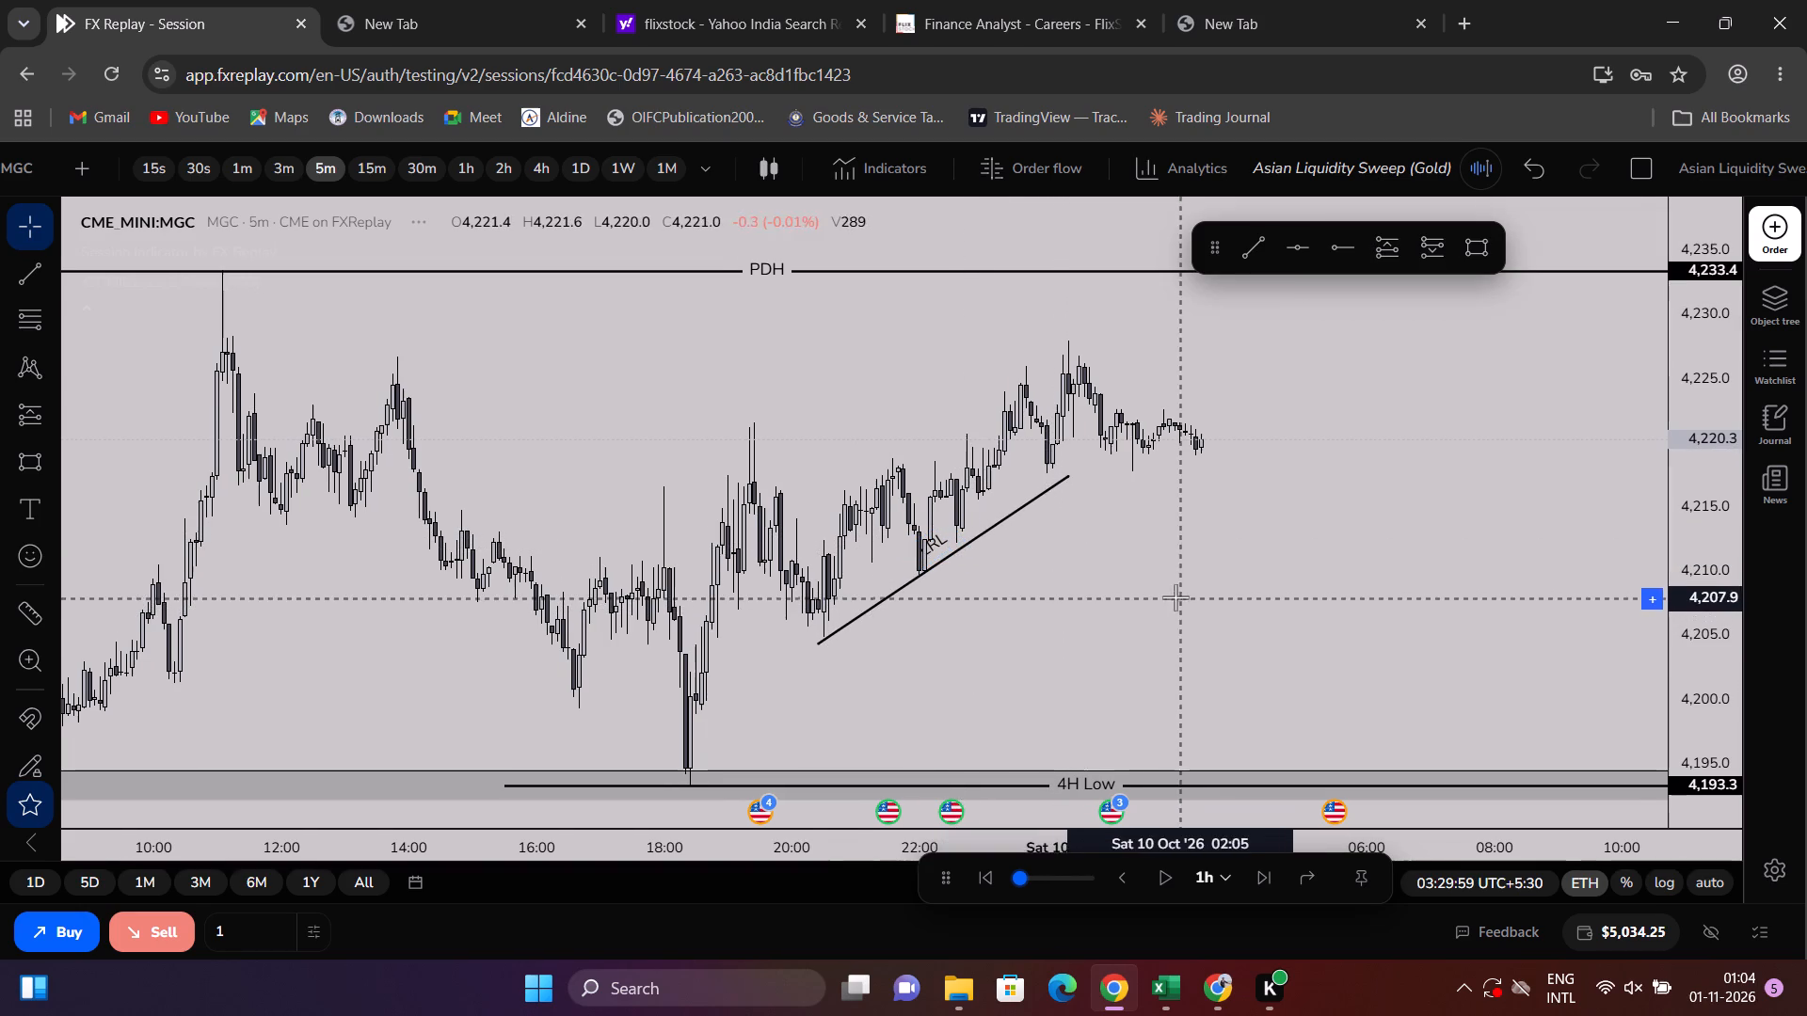
drag(954, 550, 970, 572)
click(1063, 635)
Move the PDH ray to start around 9 October 10:35, level with the day's high at about 4,233.5.
scroll(1295, 644, down, 4)
scroll(1319, 635, up, 4)
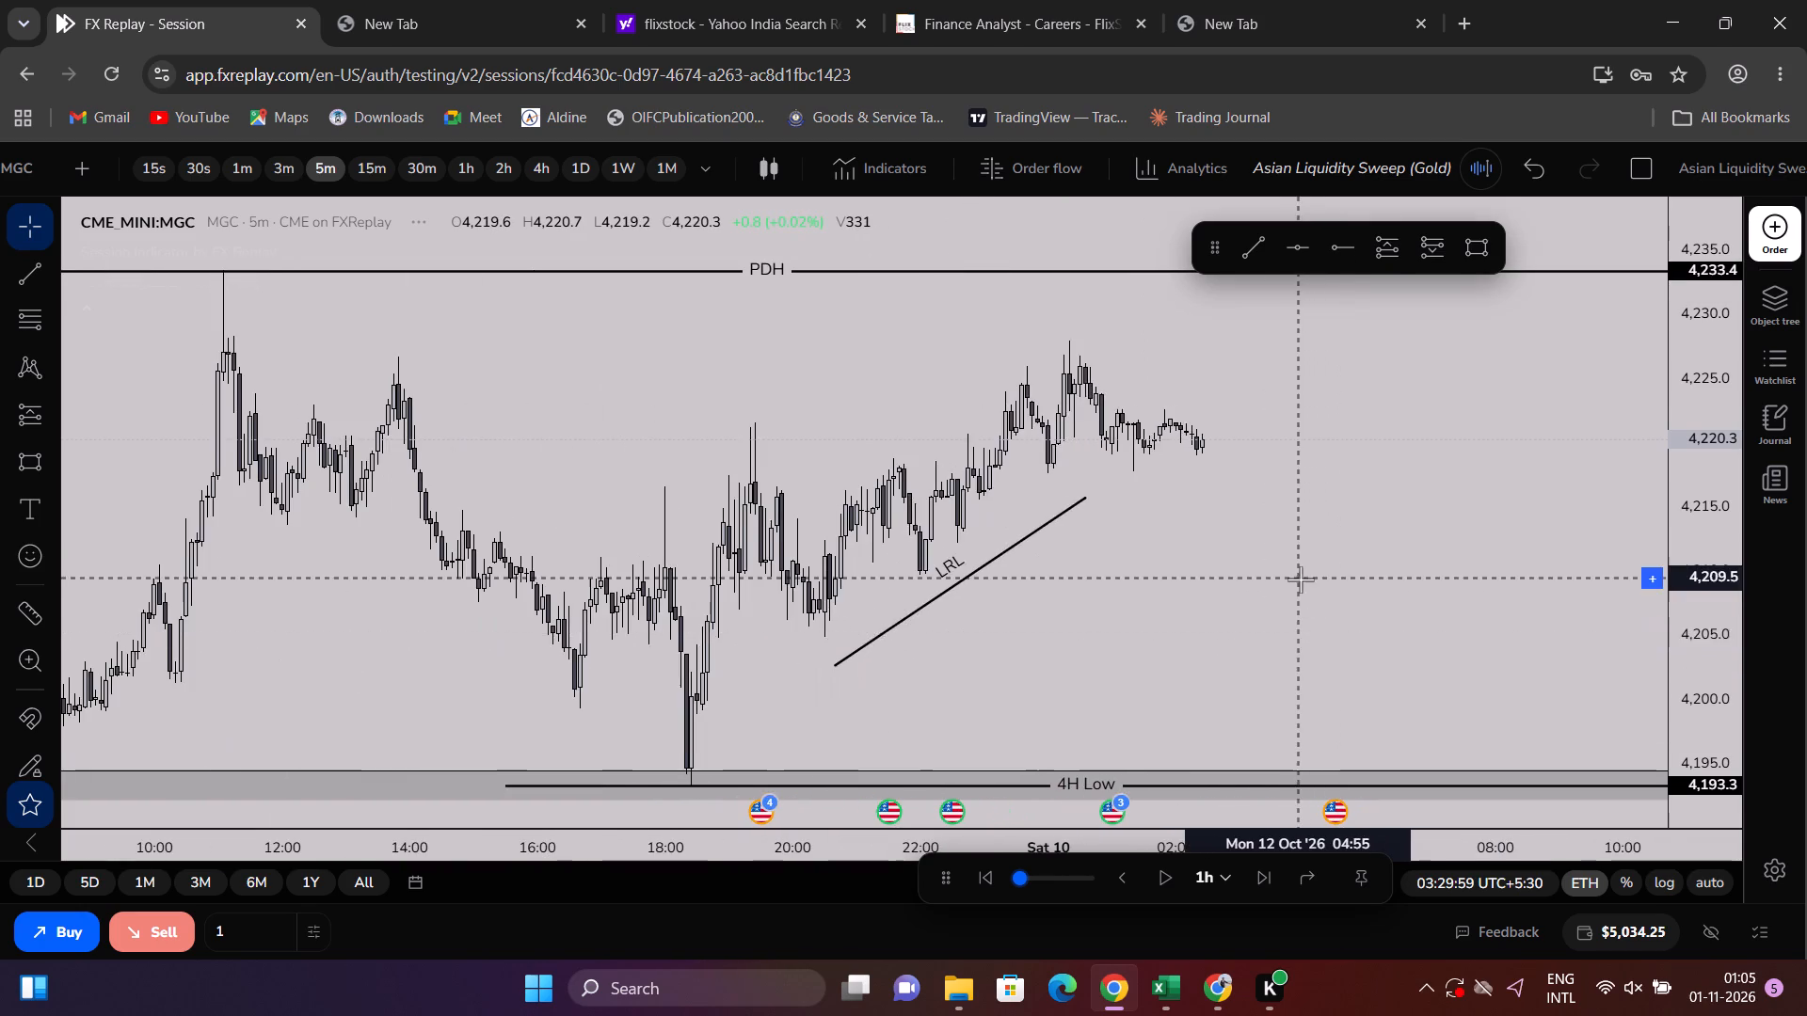
drag(1301, 578, 1297, 634)
scroll(1327, 555, down, 1)
drag(1679, 659, 1690, 296)
scroll(1195, 401, up, 4)
drag(994, 440, 945, 685)
scroll(1016, 660, down, 5)
scroll(1172, 622, down, 3)
scroll(1023, 507, up, 3)
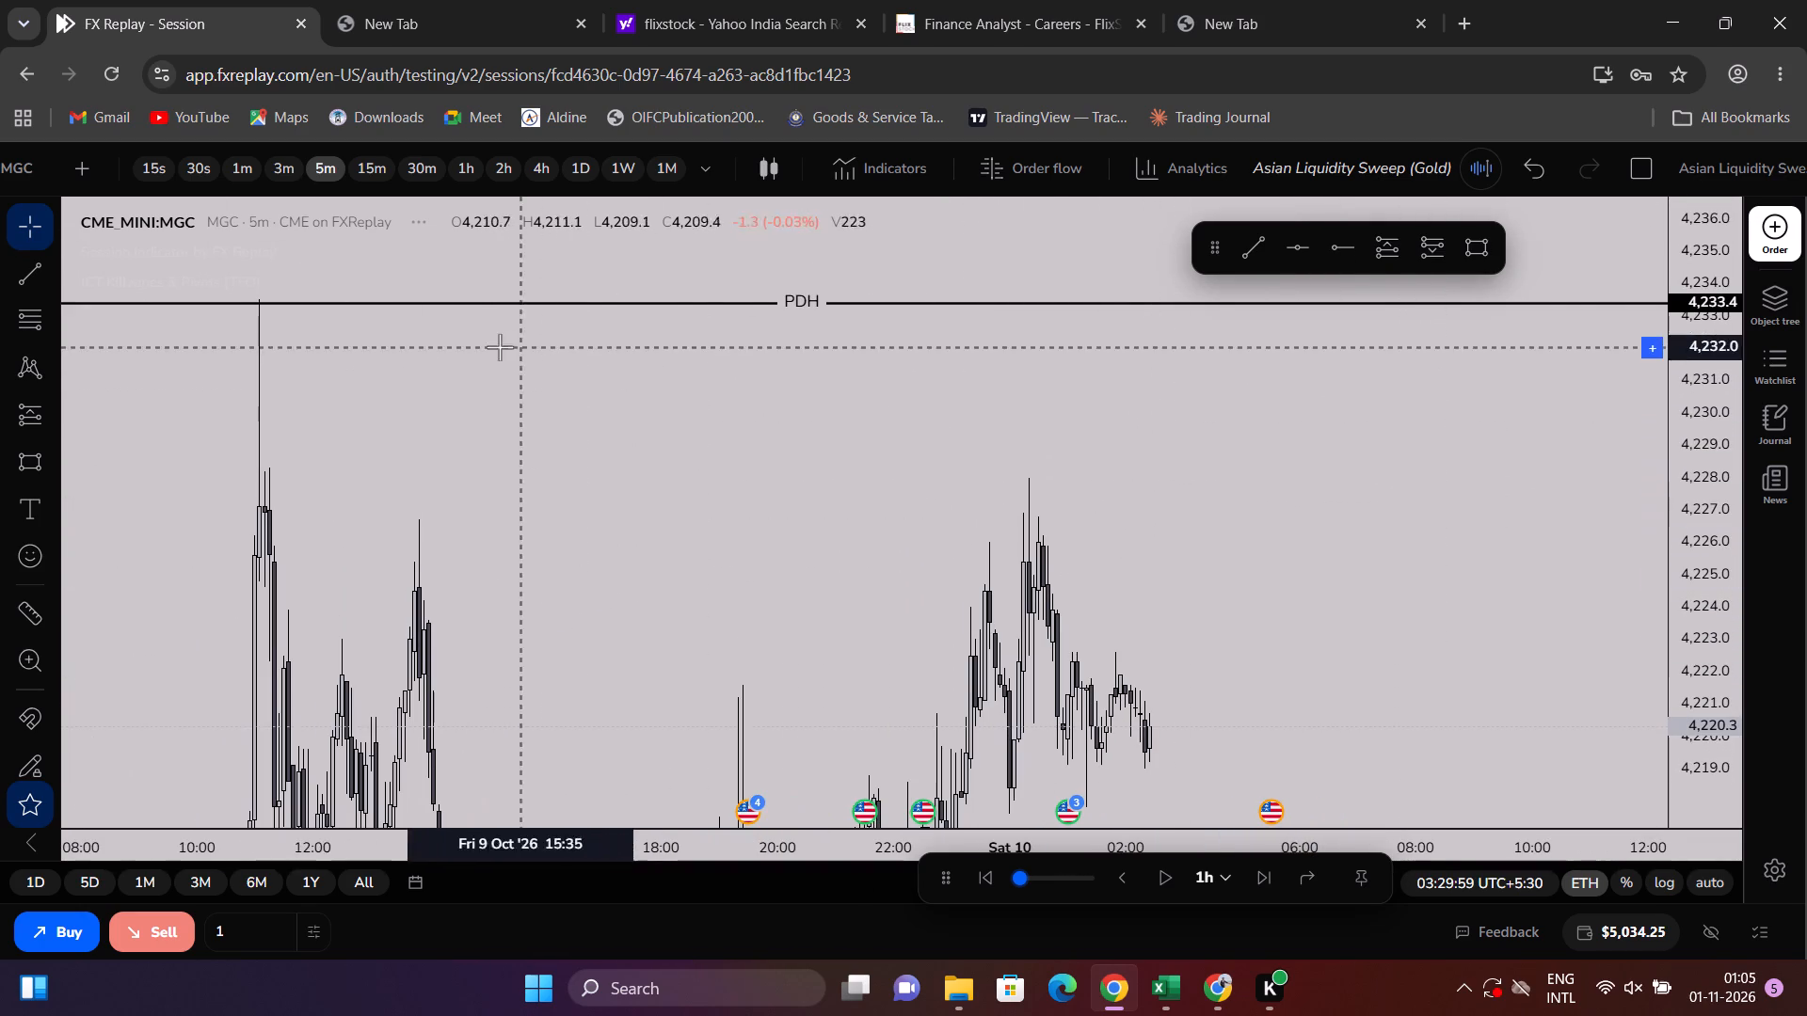
drag(351, 301, 442, 296)
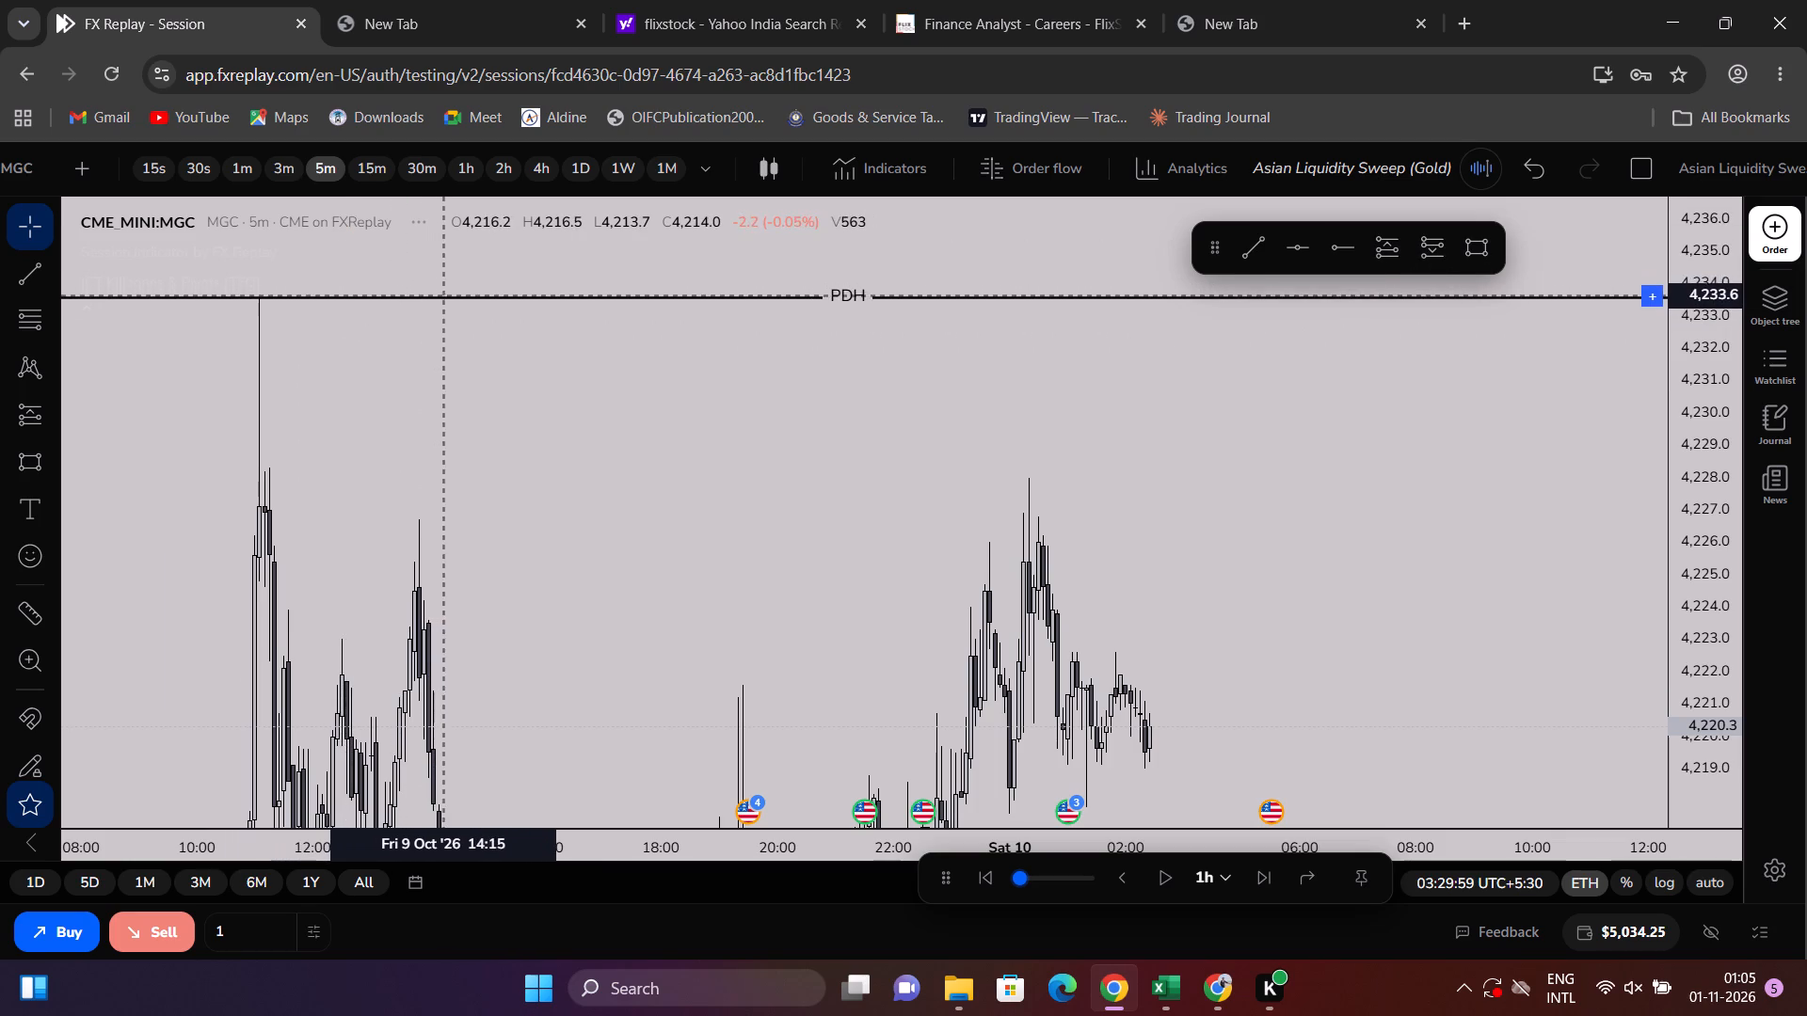
drag(442, 296, 646, 297)
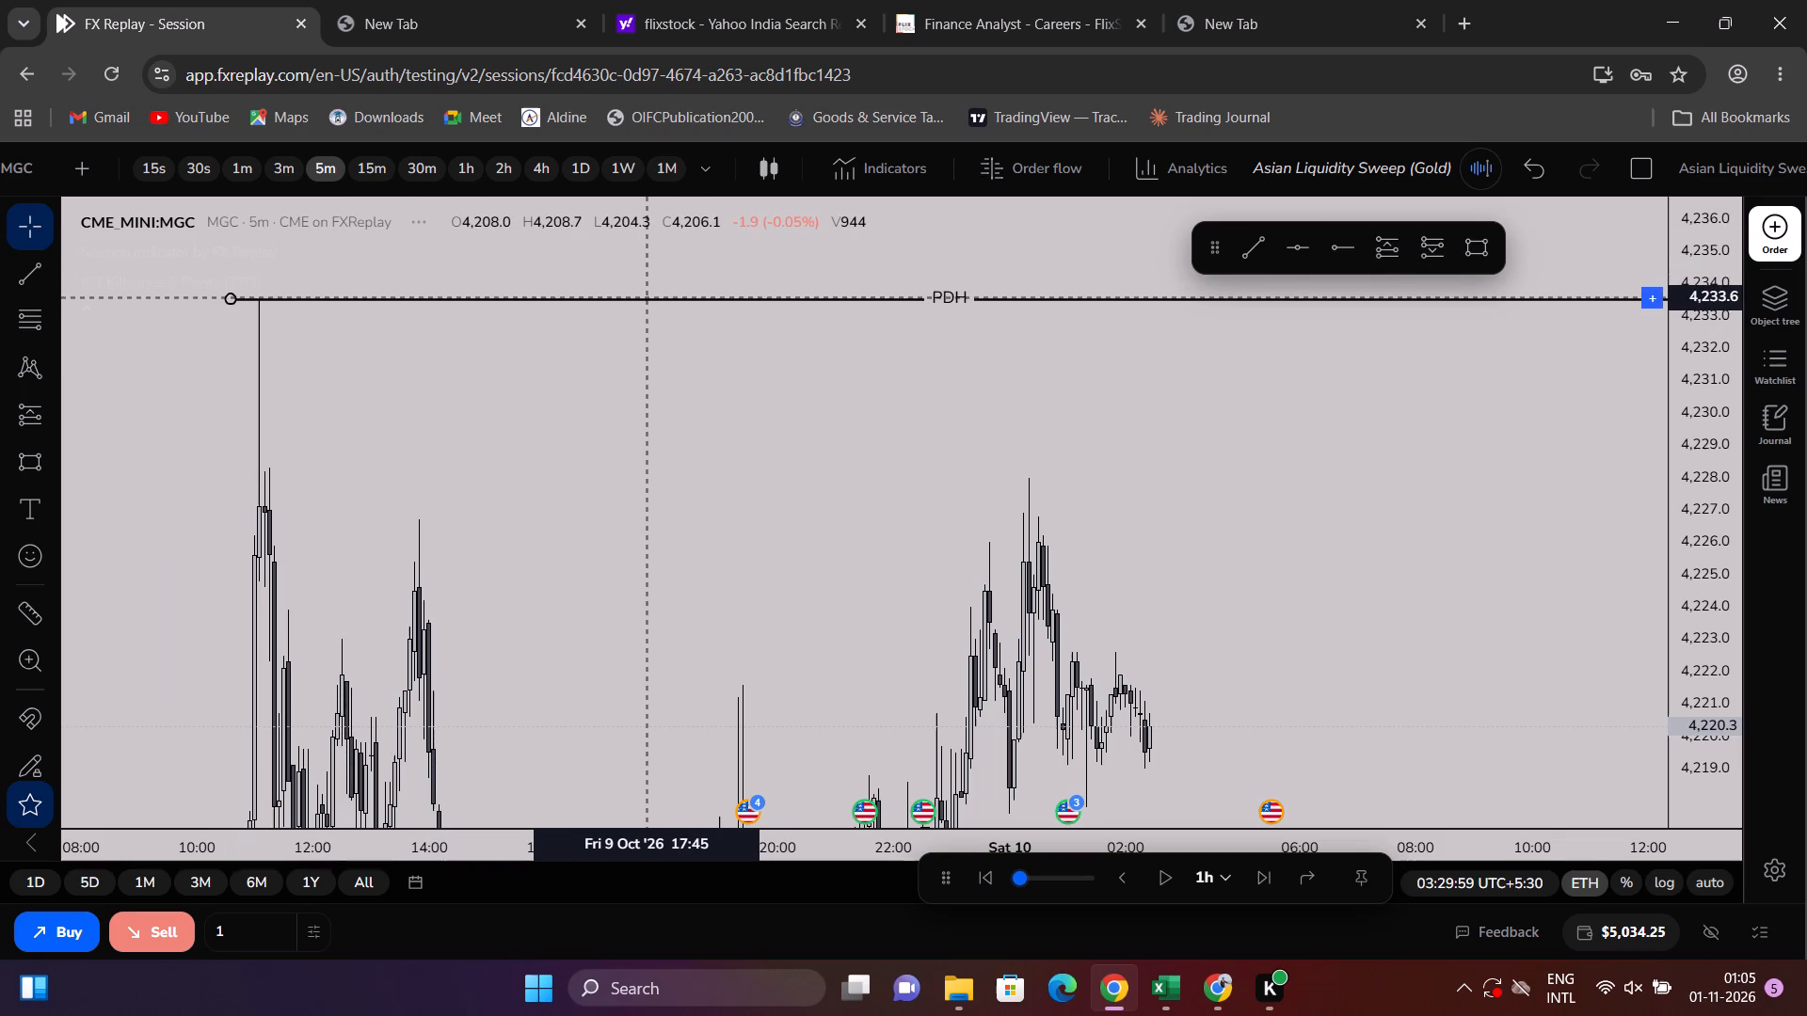
drag(646, 297, 645, 297)
Draw a horizontal ray at about 4,228.0 from around 10 October 00:10, level with the latest swing high below PDH.
click(52, 277)
click(152, 578)
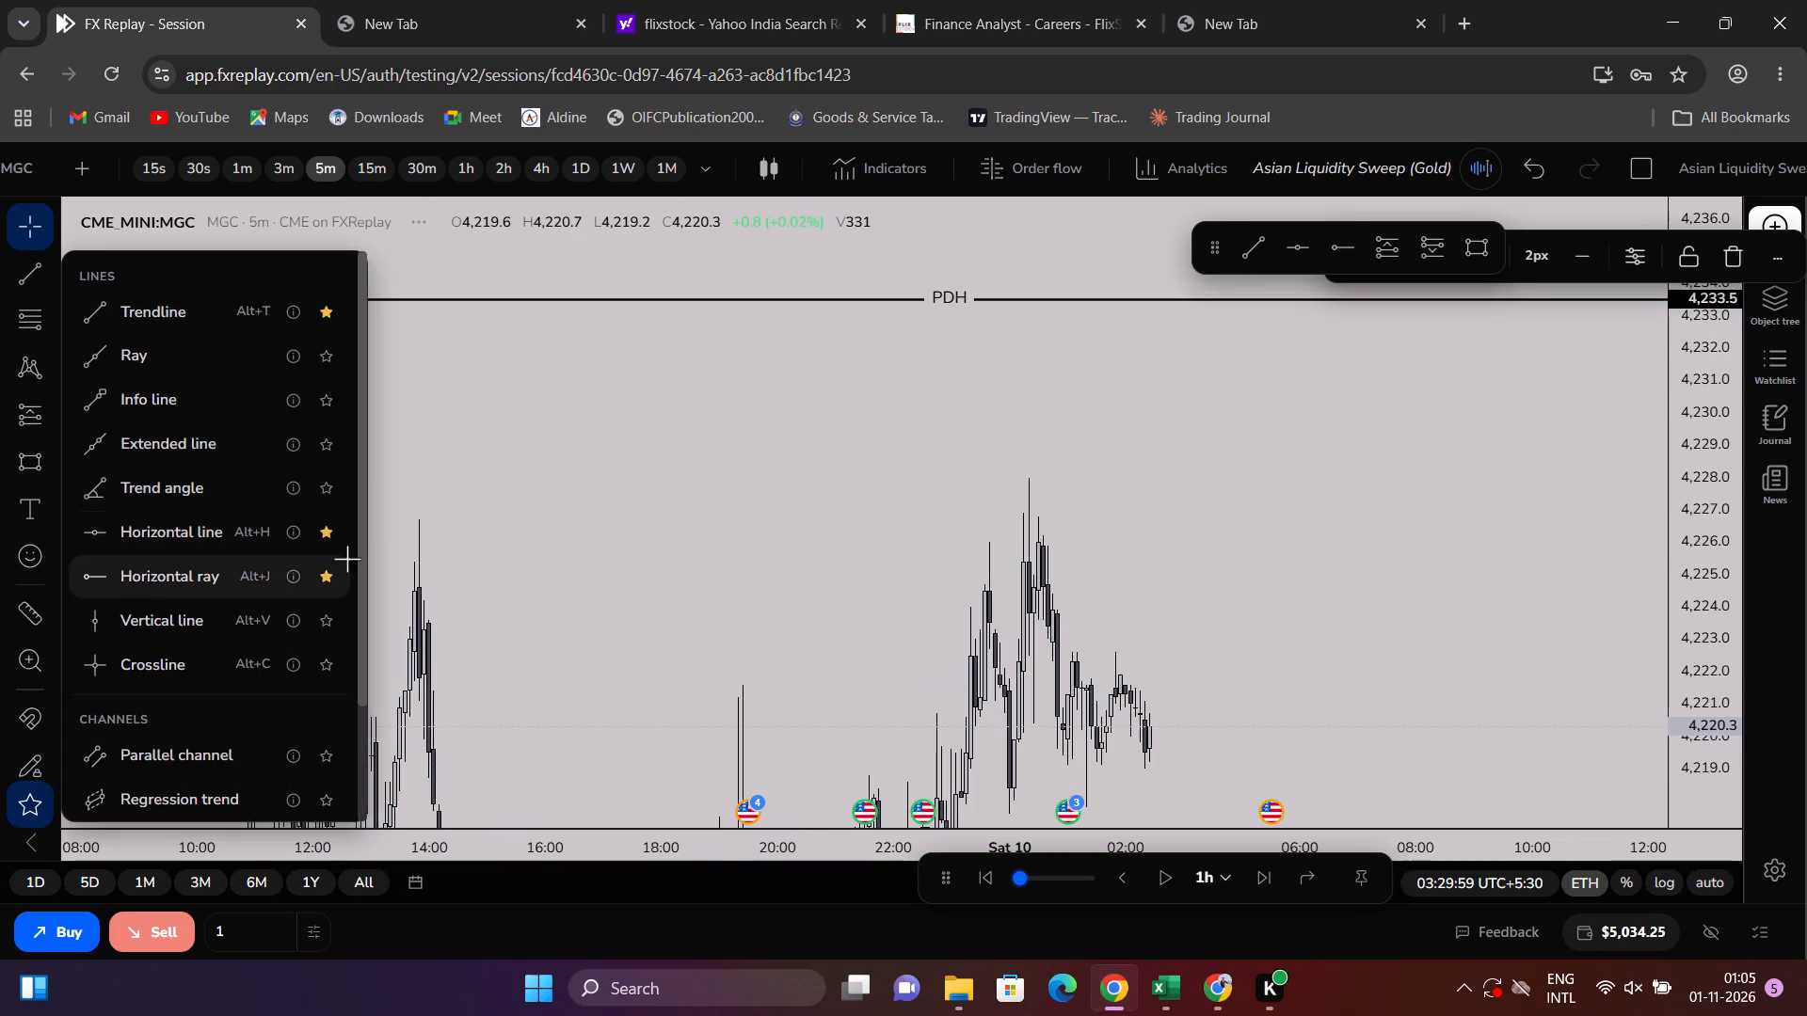
scroll(1168, 579, up, 4)
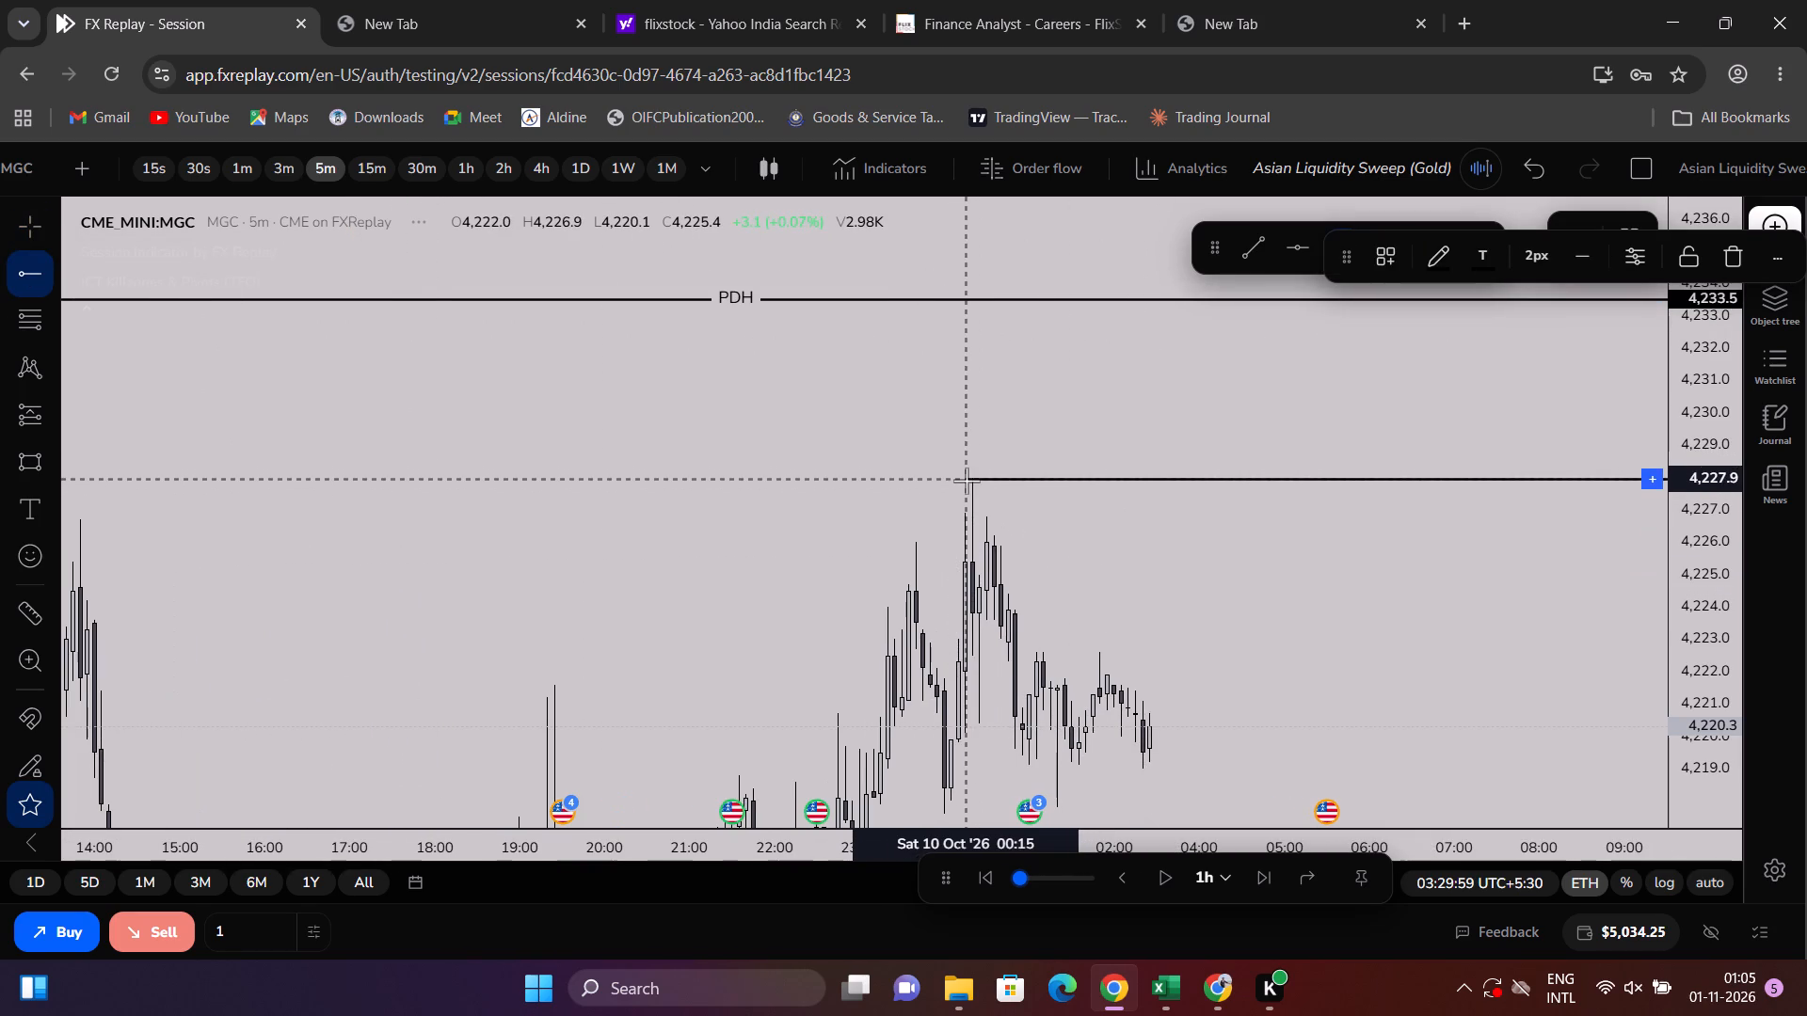
click(967, 481)
click(1033, 514)
drag(1011, 485, 1001, 484)
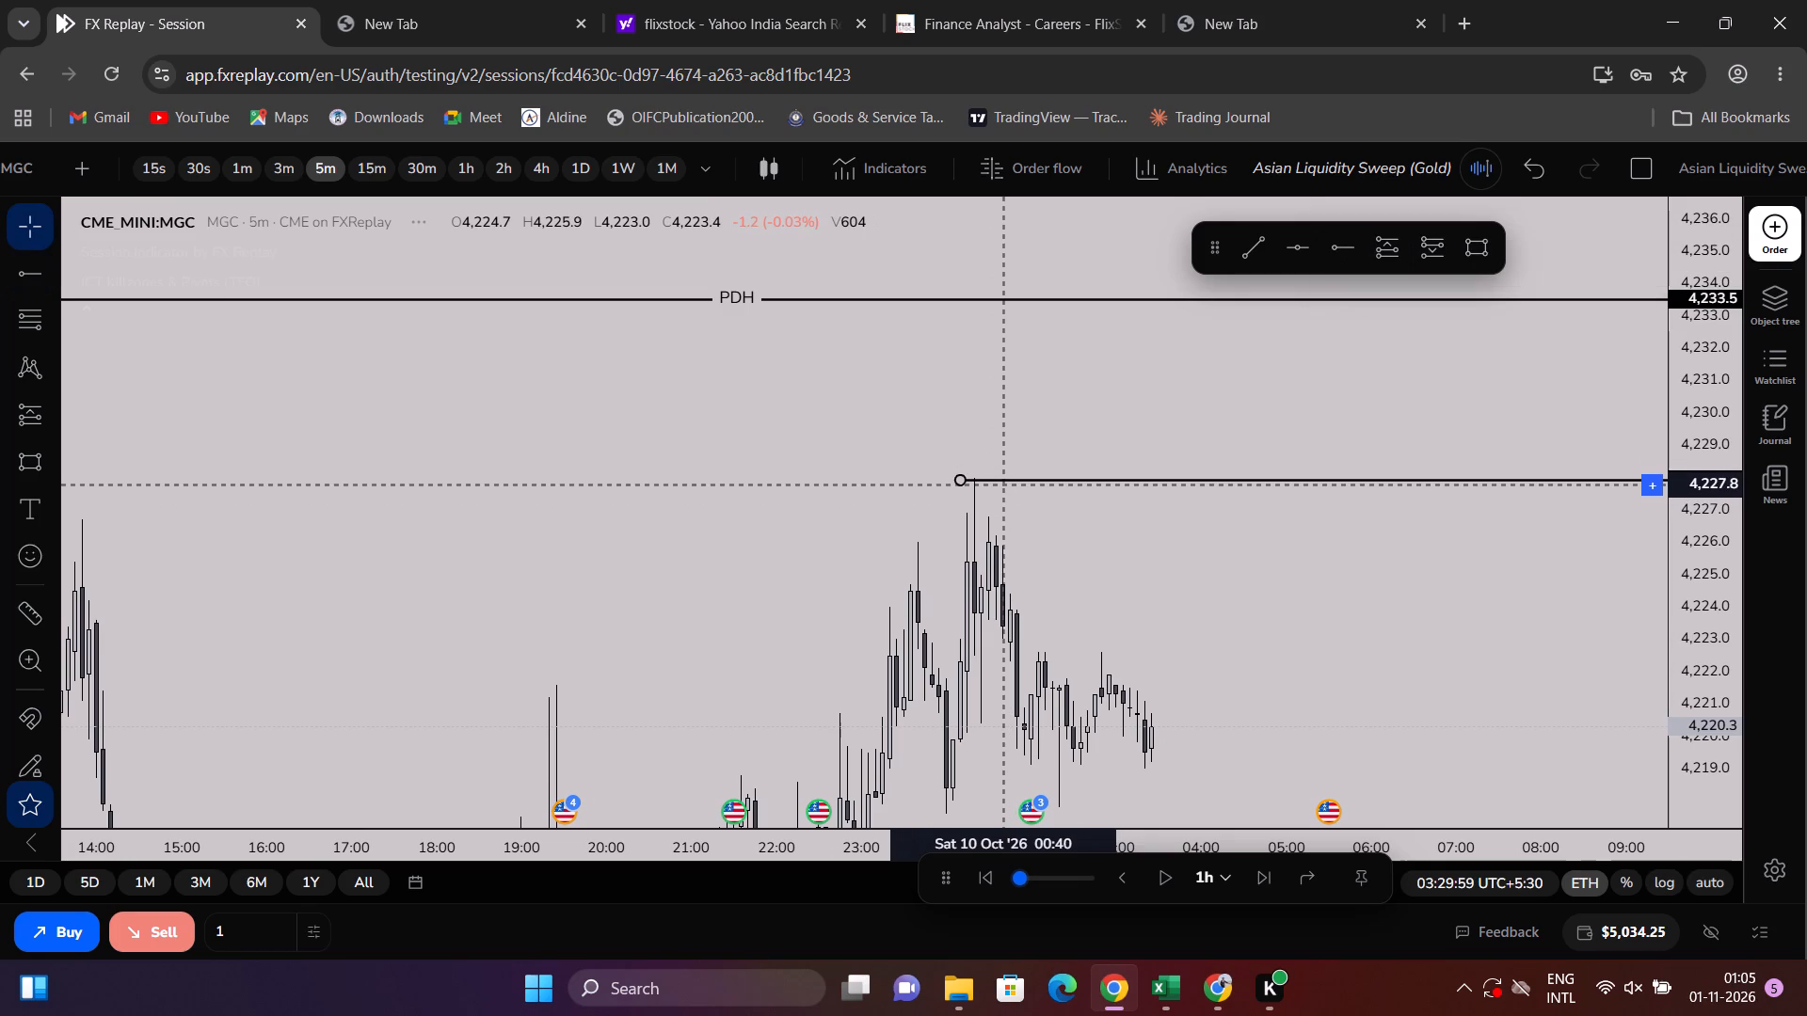
drag(1001, 484, 1002, 481)
Label the horizontal ray at the latest swing high as 4H High and Swing High.
click(1004, 479)
click(1006, 479)
click(1006, 479)
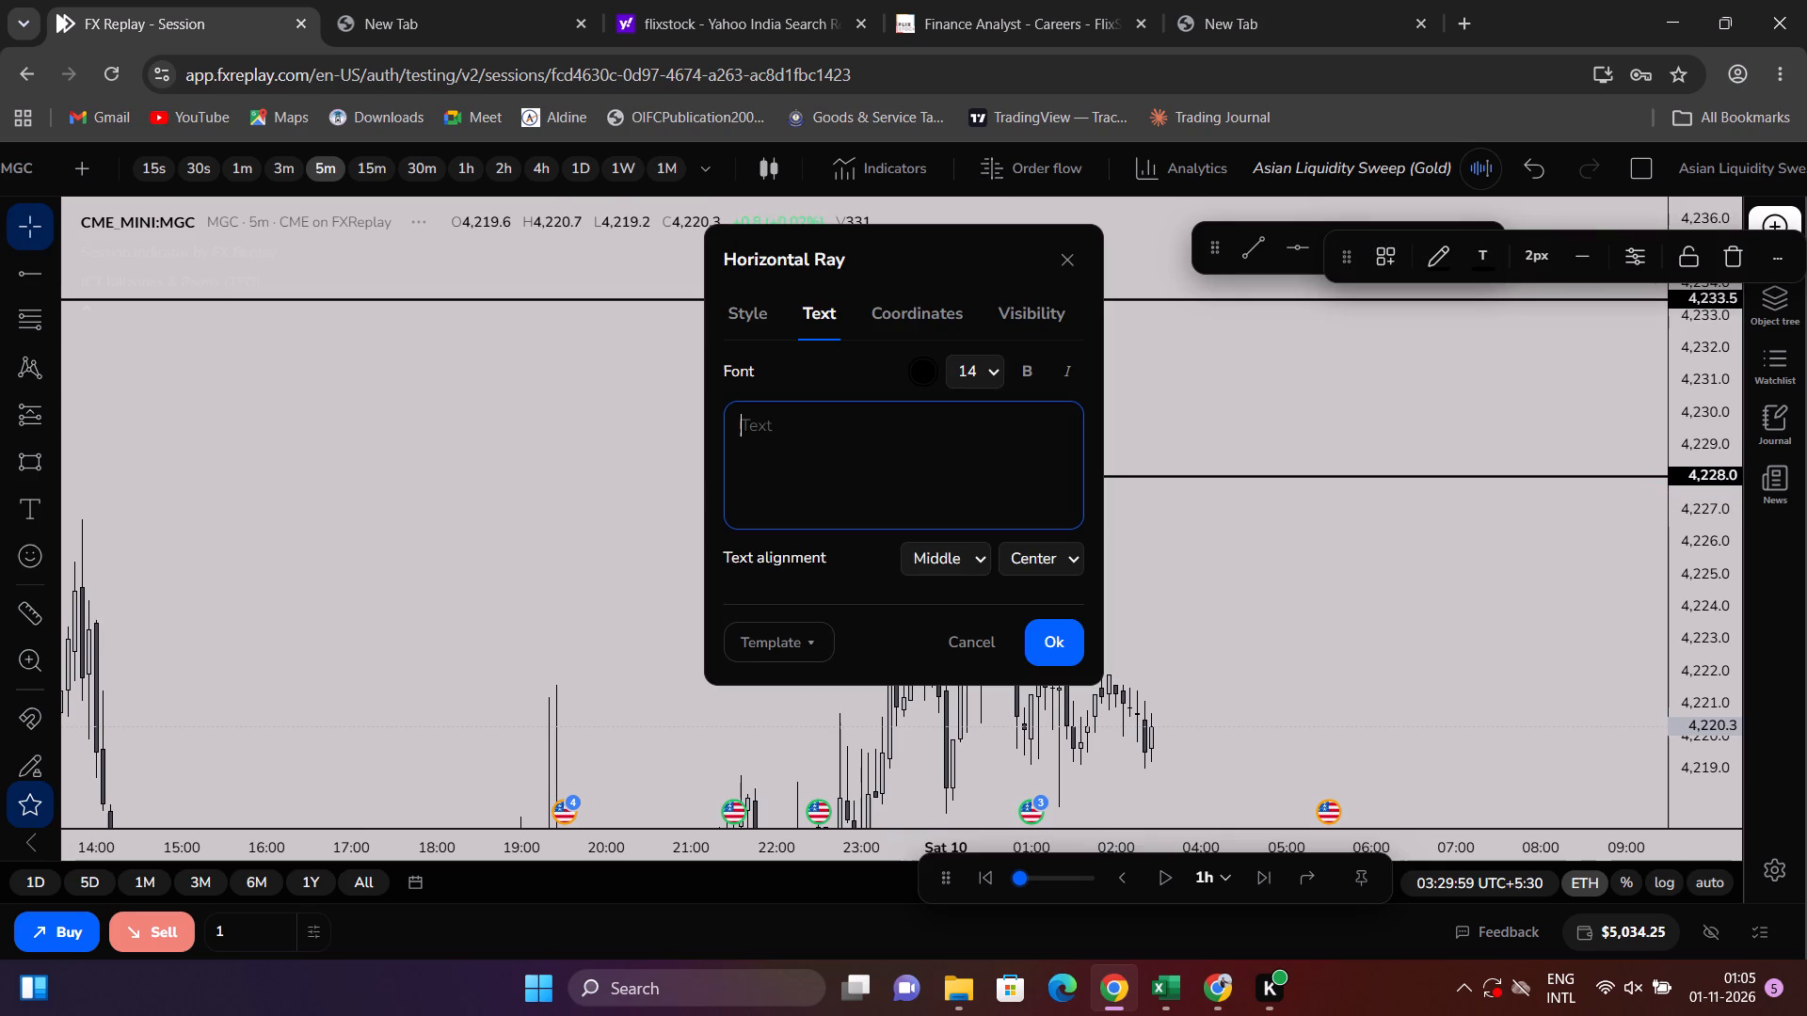
click(1008, 434)
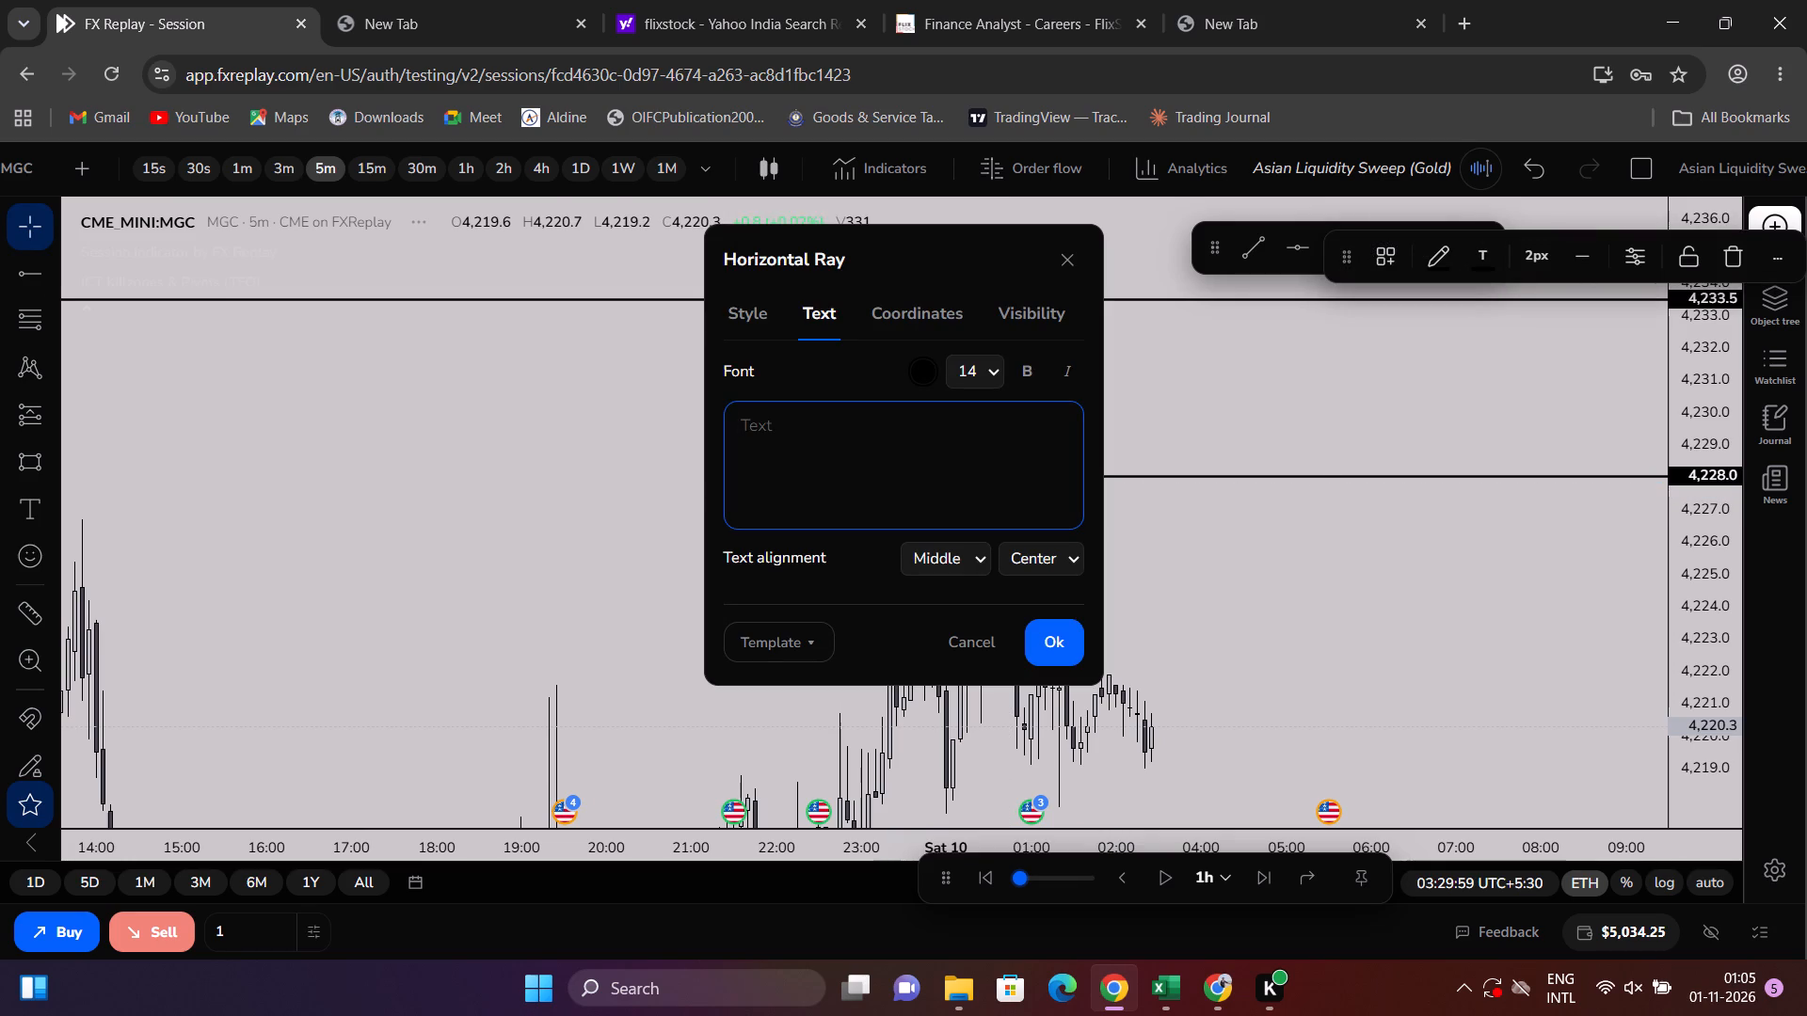
text(4H)
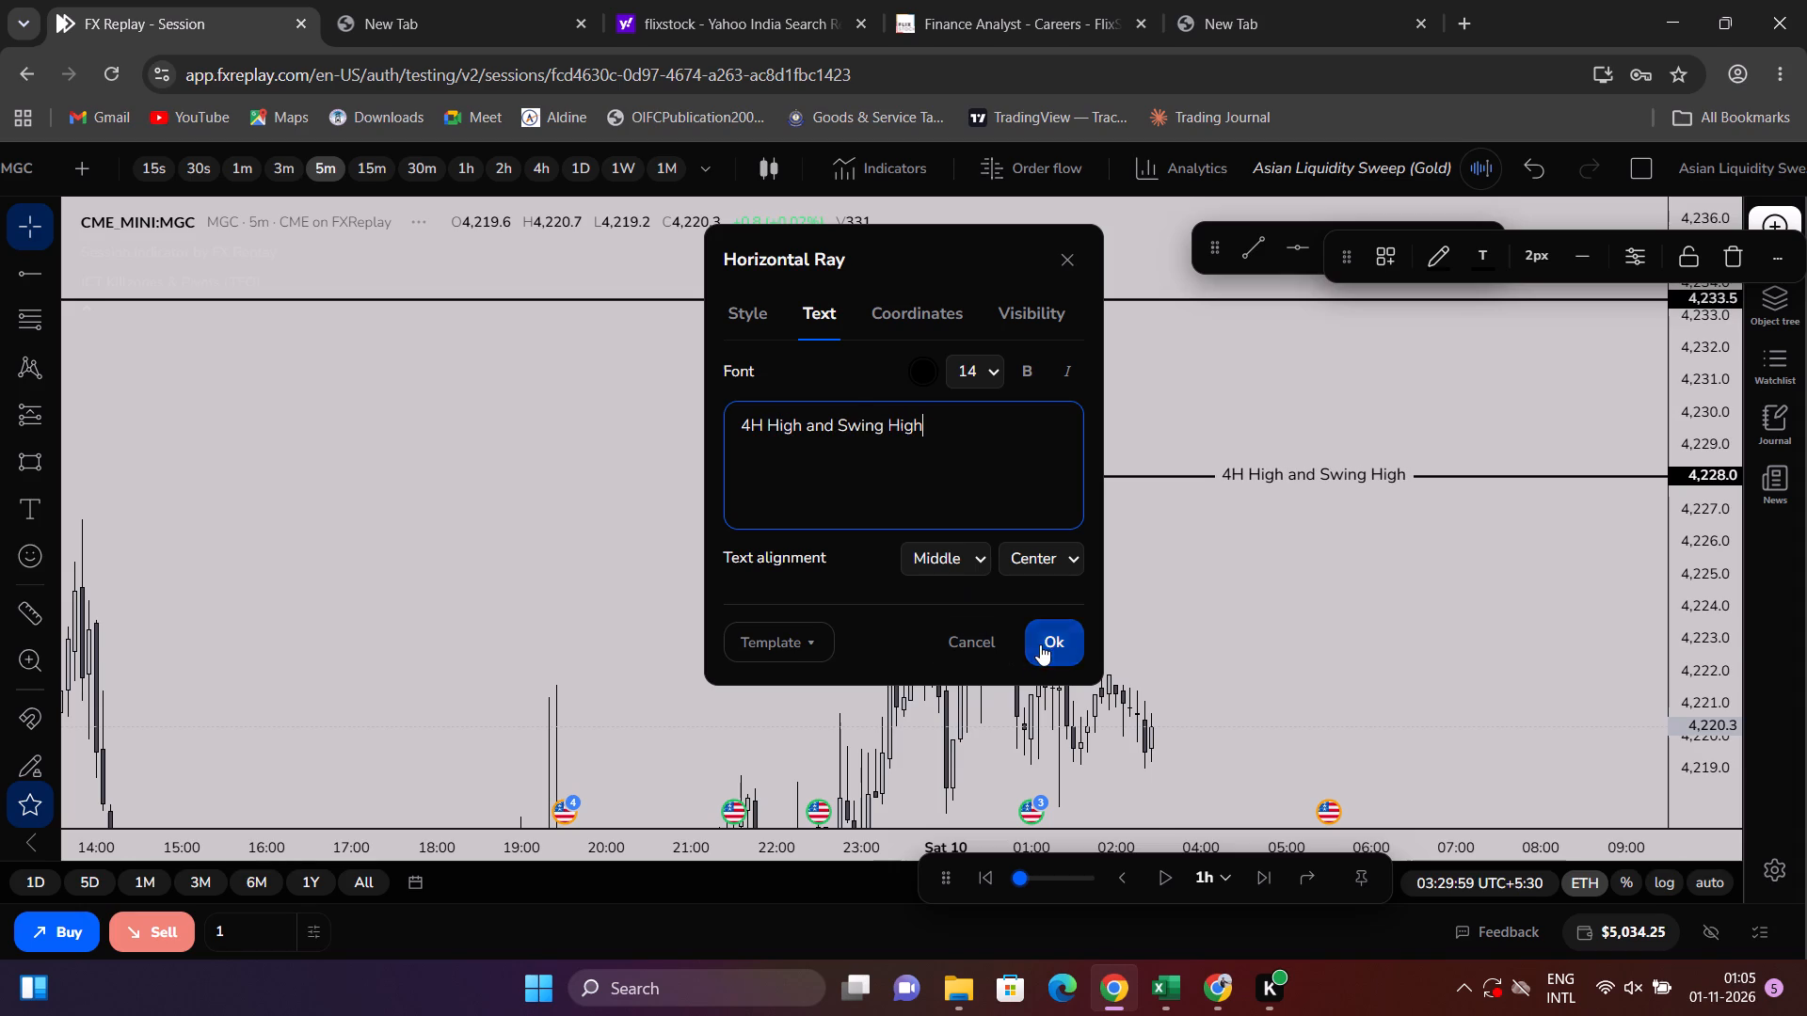
click(1040, 644)
Examine 5m price action around the 4H High and Swing High, the LRL trendline and the 4H Low.
drag(1080, 629, 918, 452)
drag(1710, 420, 1705, 429)
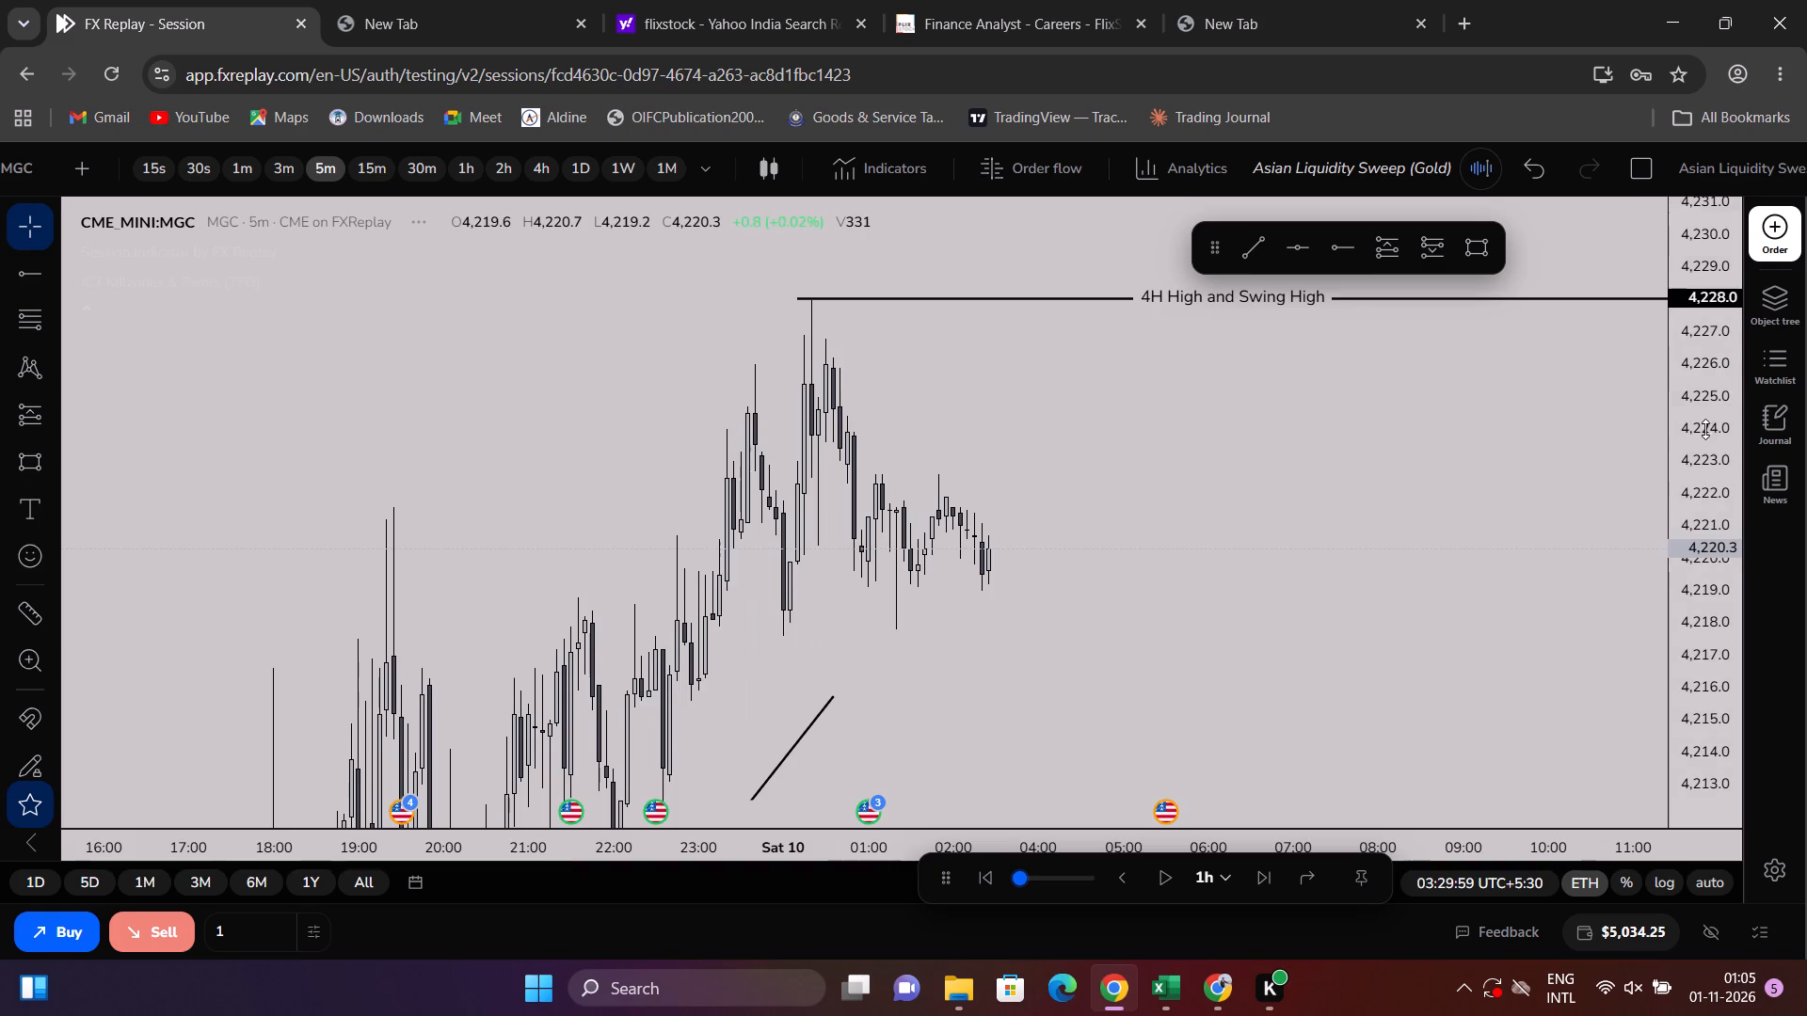
drag(1705, 429, 1653, 629)
drag(1728, 680, 1767, 378)
drag(1192, 546, 1397, 313)
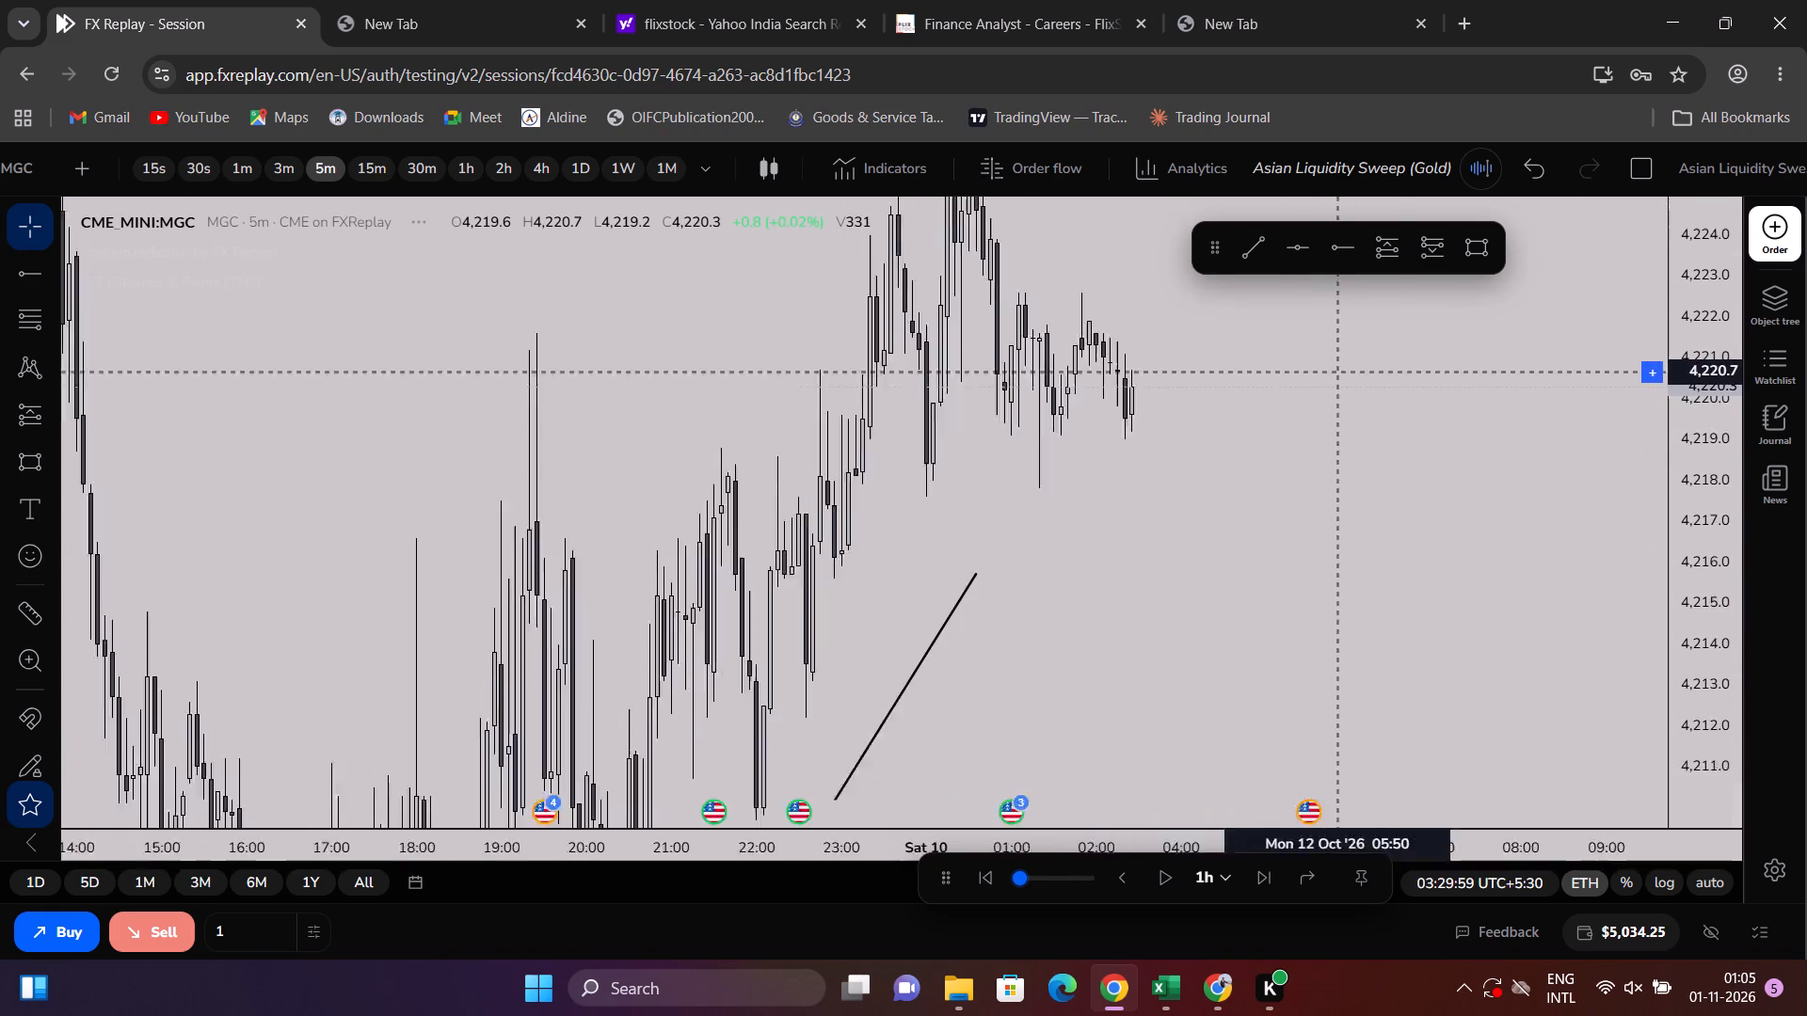
drag(1397, 313, 1437, 278)
scroll(1317, 431, up, 3)
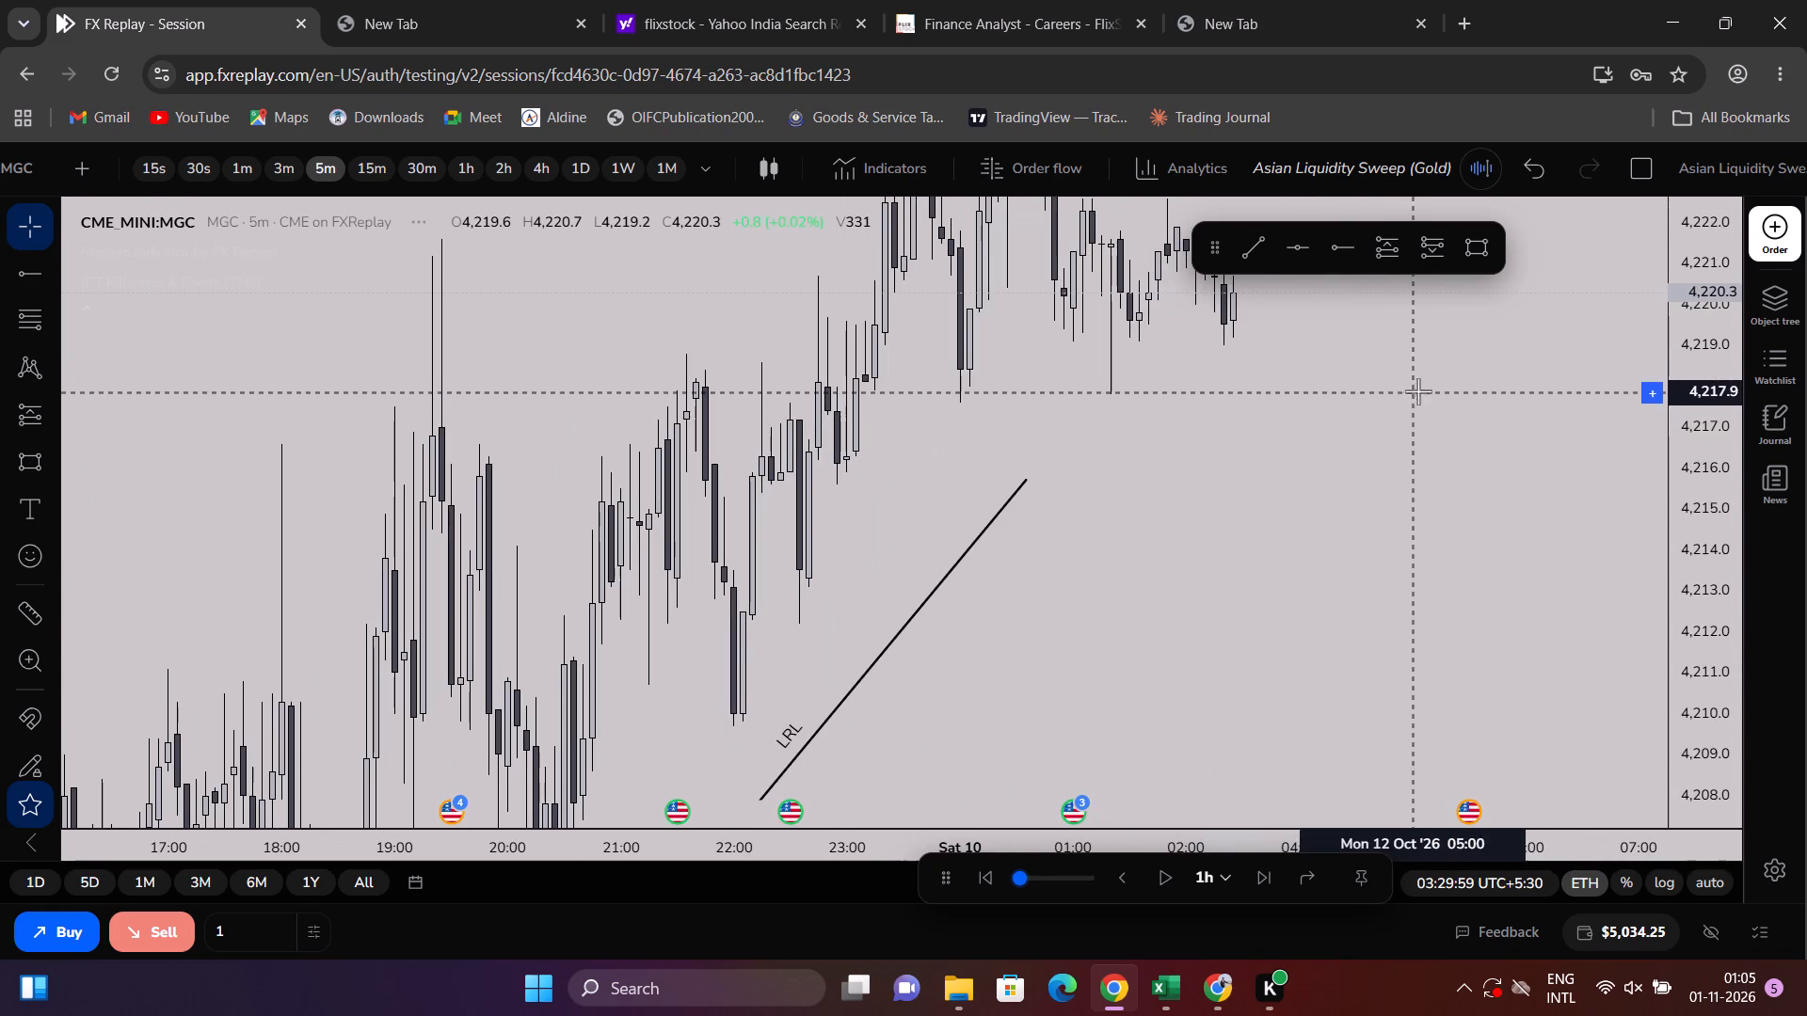
drag(1417, 392, 1179, 545)
drag(1714, 538, 1653, 818)
scroll(1255, 686, down, 4)
drag(1224, 631, 1249, 571)
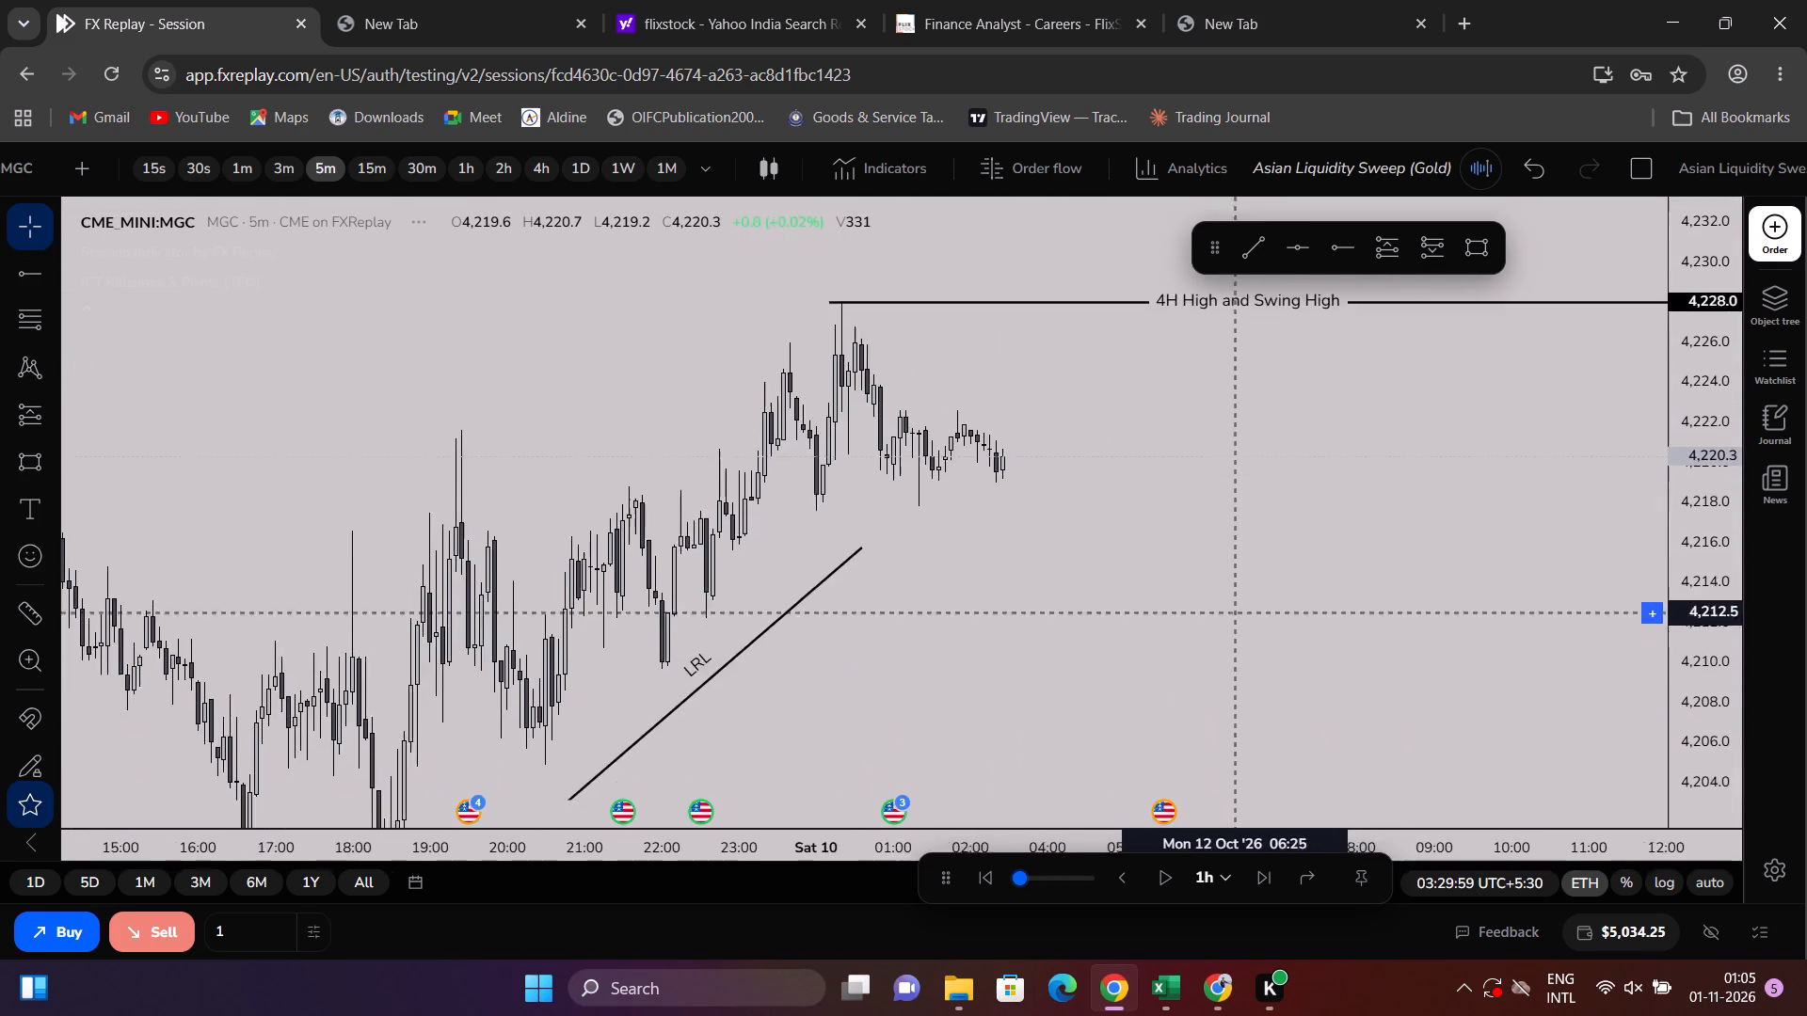
drag(1249, 571, 1308, 335)
scroll(1477, 380, down, 3)
drag(1711, 495, 1600, 704)
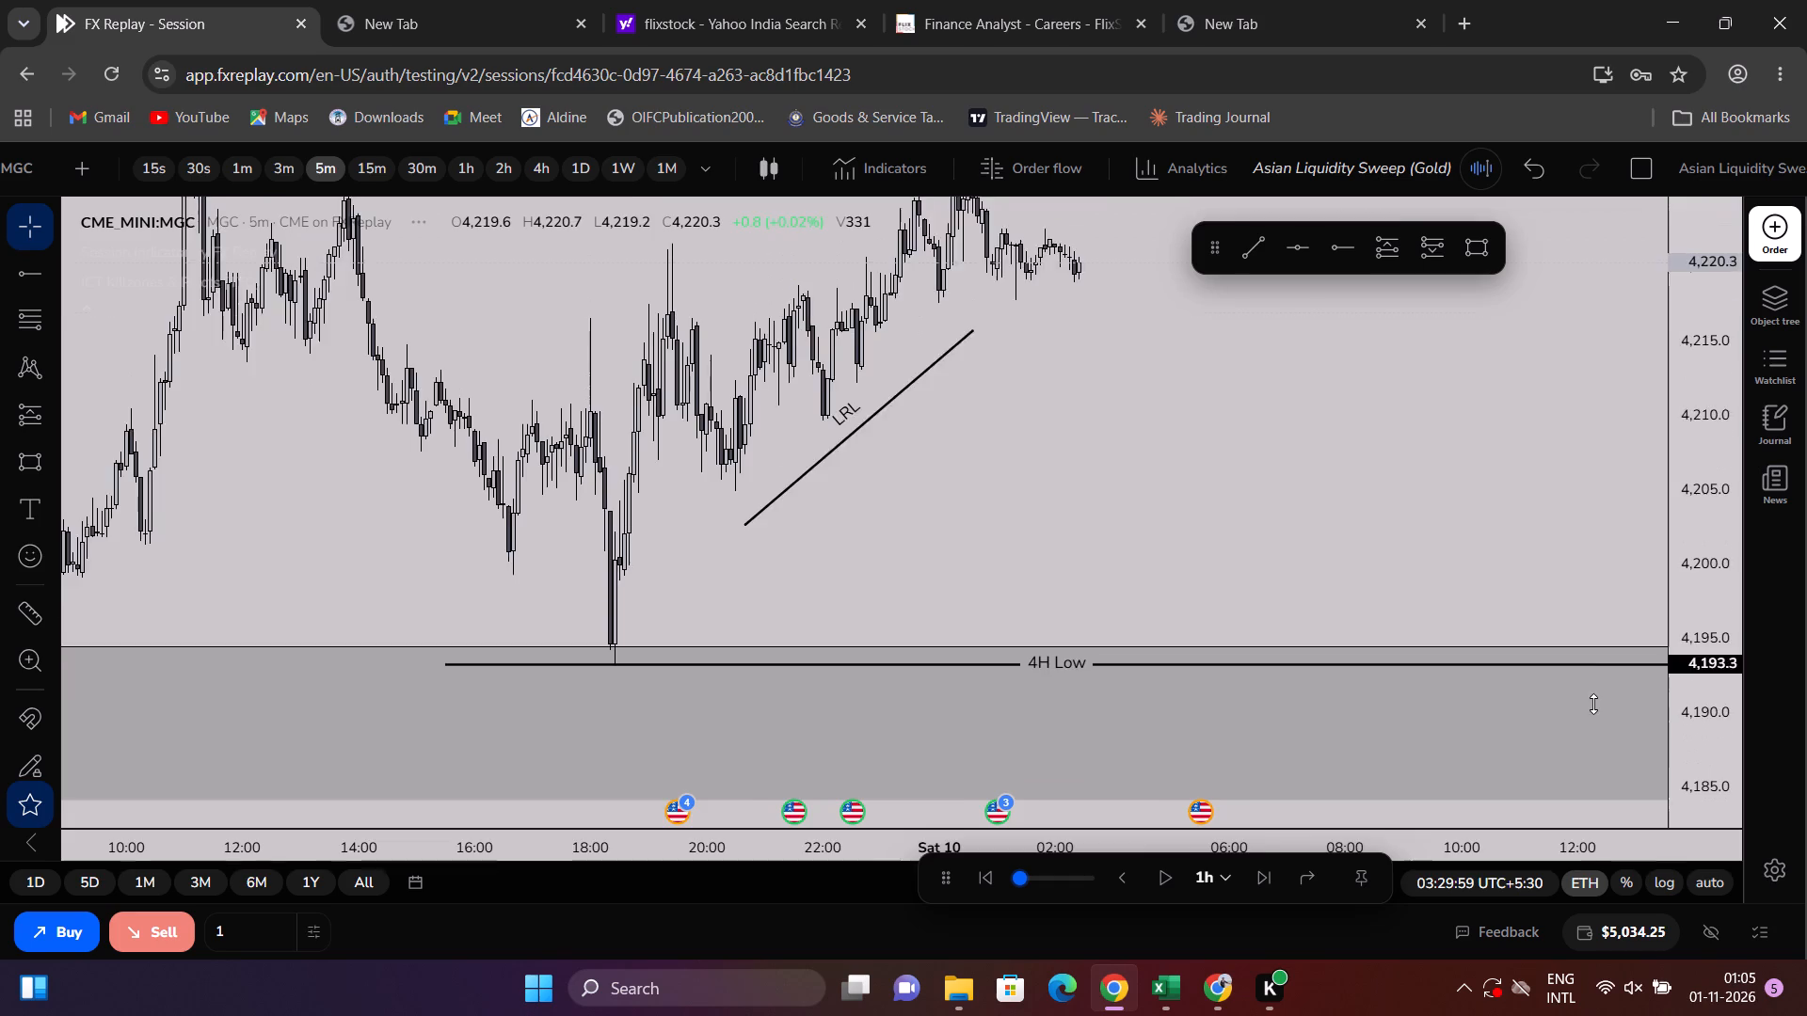
scroll(772, 343, down, 3)
Compare price against the marked highs, LRL and 4H Low on the 15m, 1h, 30m and 5m timeframes.
click(375, 167)
scroll(1223, 466, up, 8)
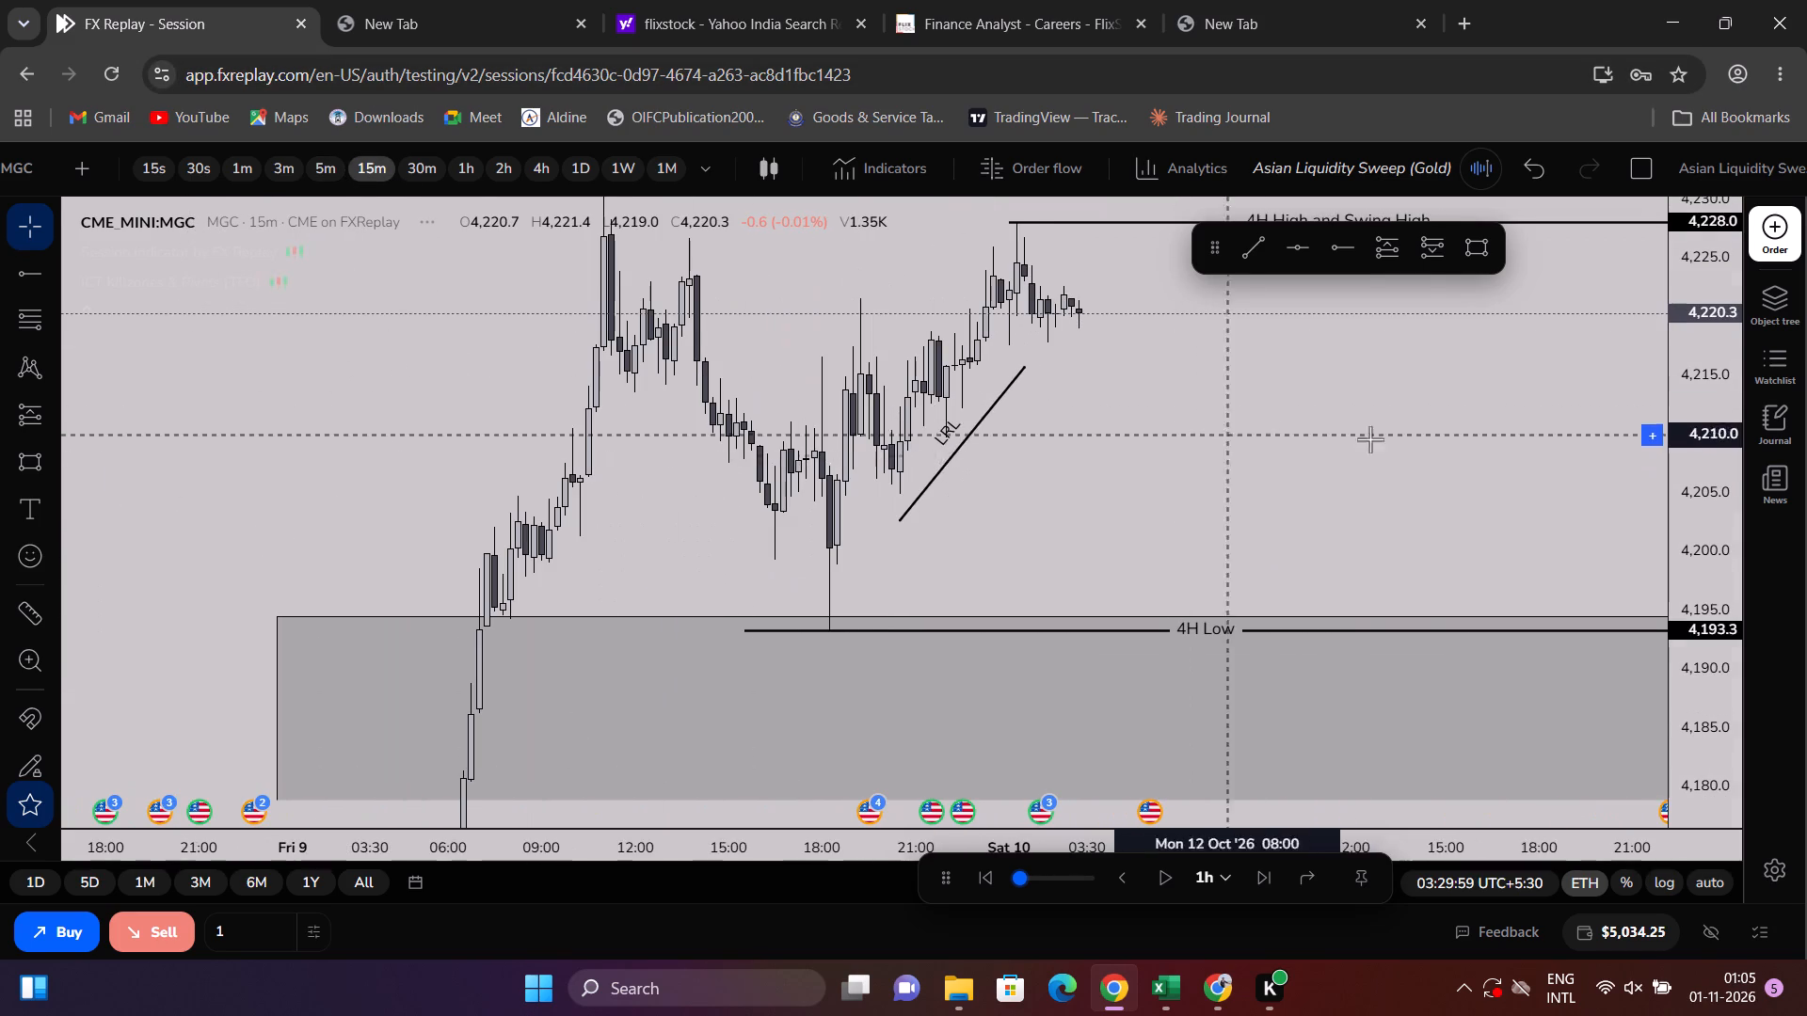
click(460, 169)
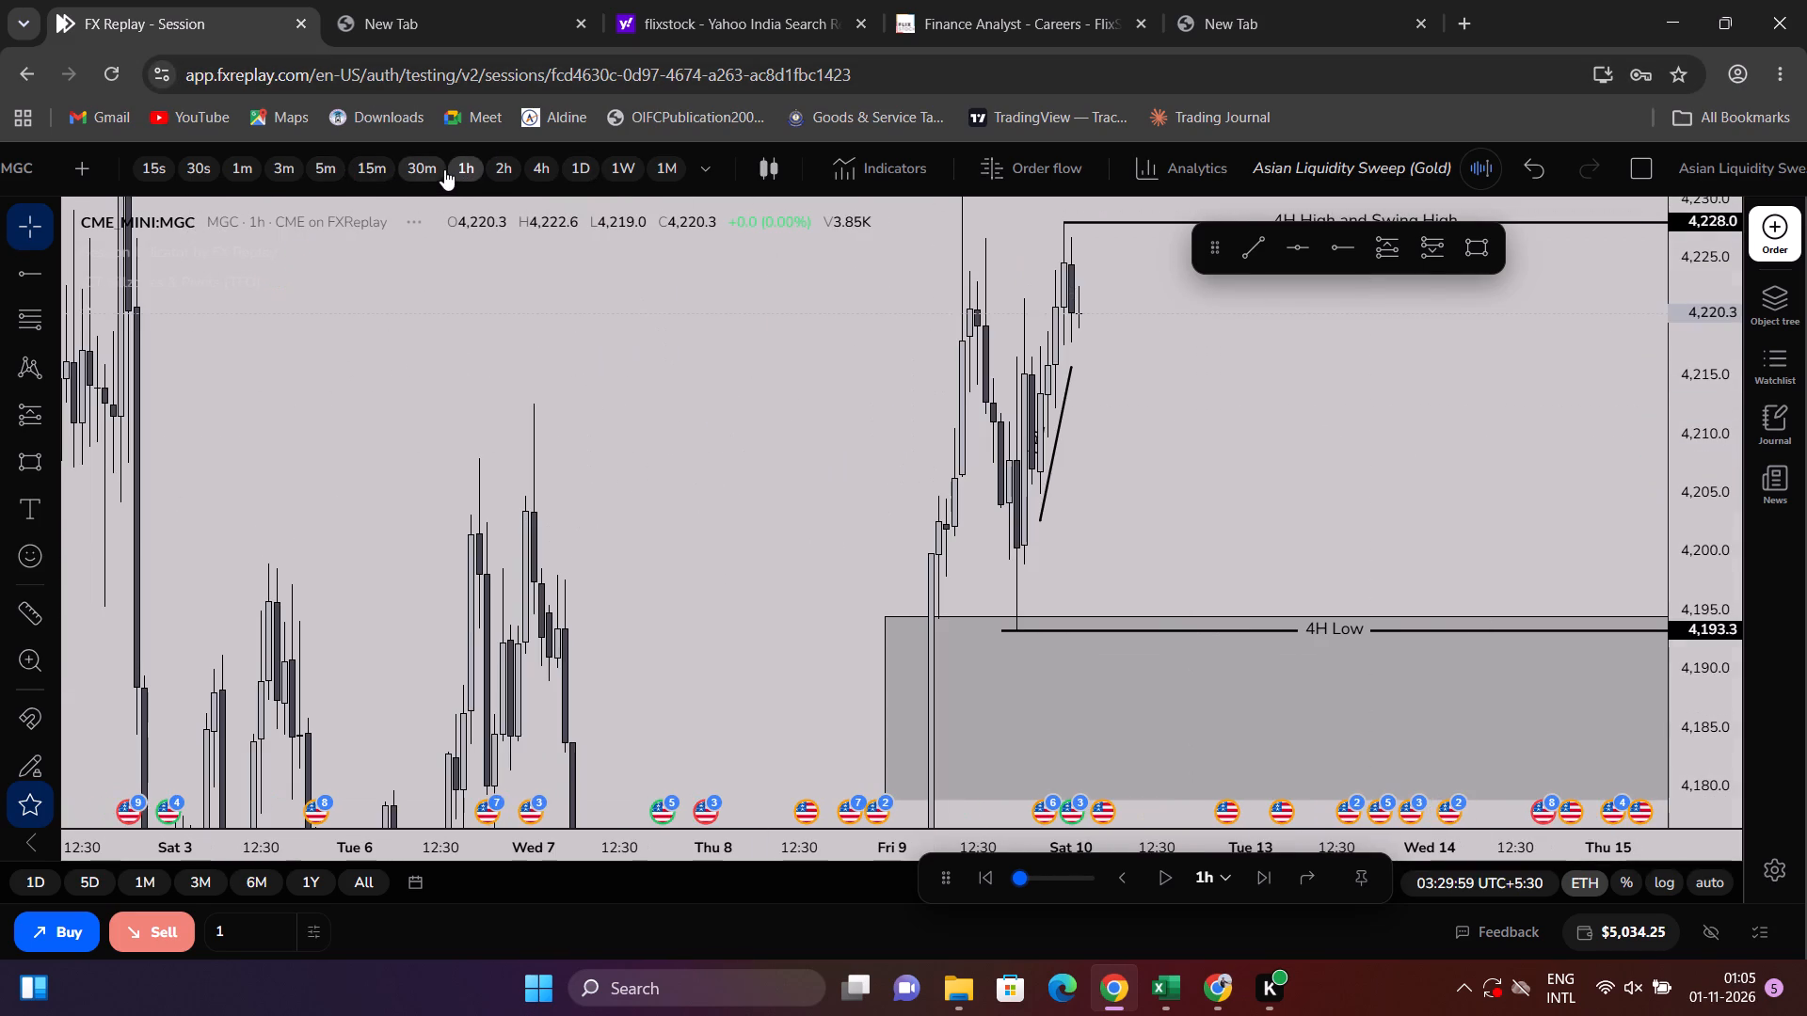
click(427, 172)
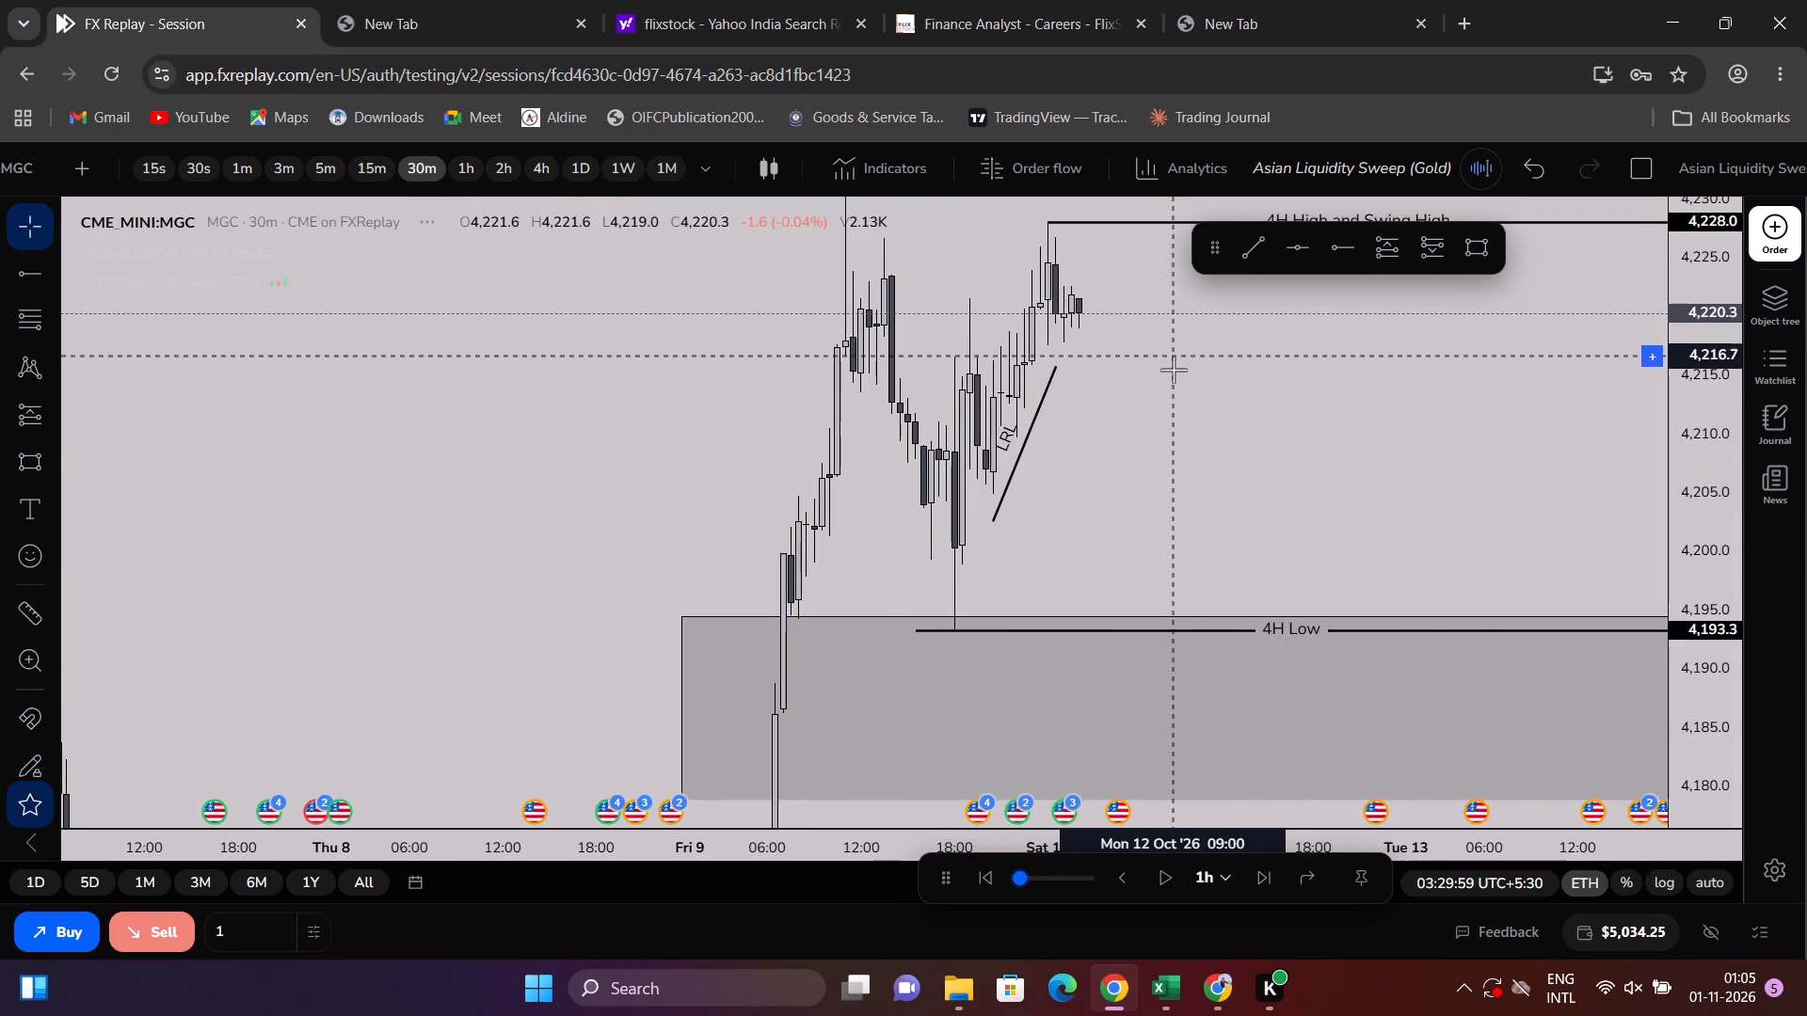
scroll(1175, 371, up, 2)
click(320, 169)
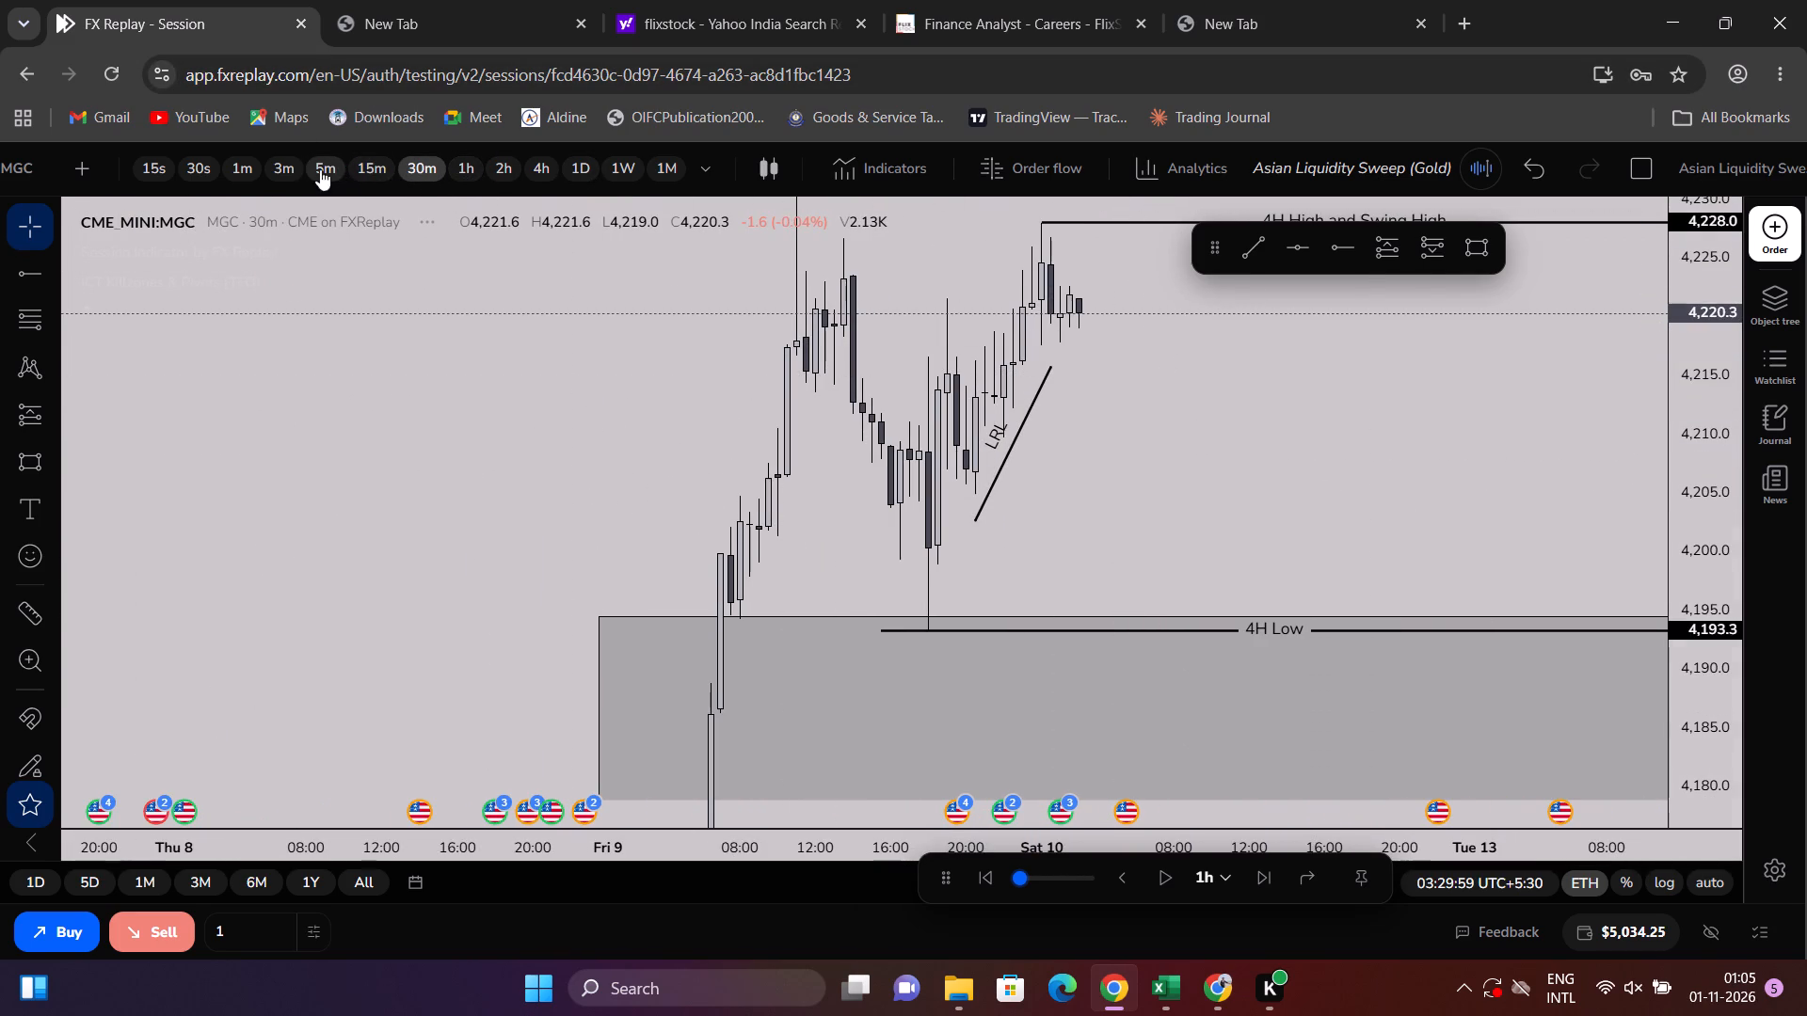
drag(1016, 393, 984, 663)
scroll(1191, 583, down, 11)
scroll(1545, 664, up, 3)
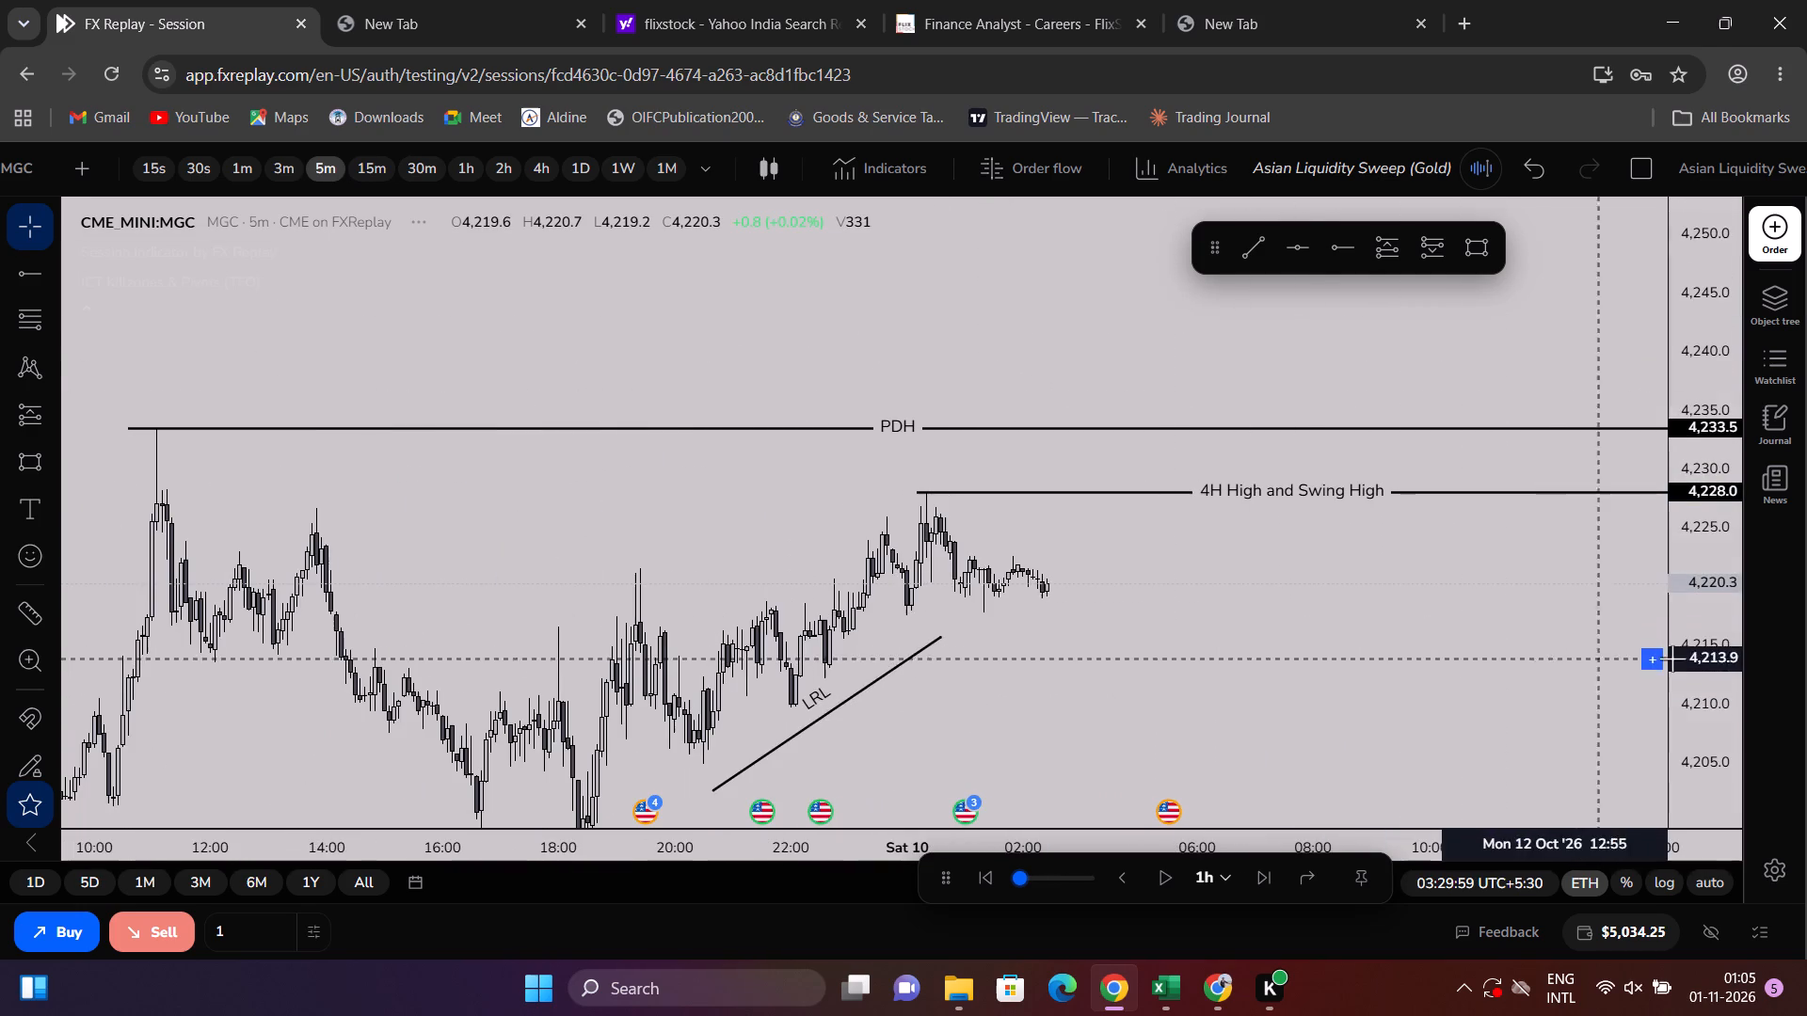
Examine the latest 5m price action between the 4H High and Swing High and the LRL trendline.
drag(1698, 666, 1677, 587)
scroll(1526, 596, up, 3)
drag(1481, 623, 1560, 540)
drag(1719, 713, 1748, 342)
scroll(1583, 421, up, 5)
drag(1370, 639, 1359, 612)
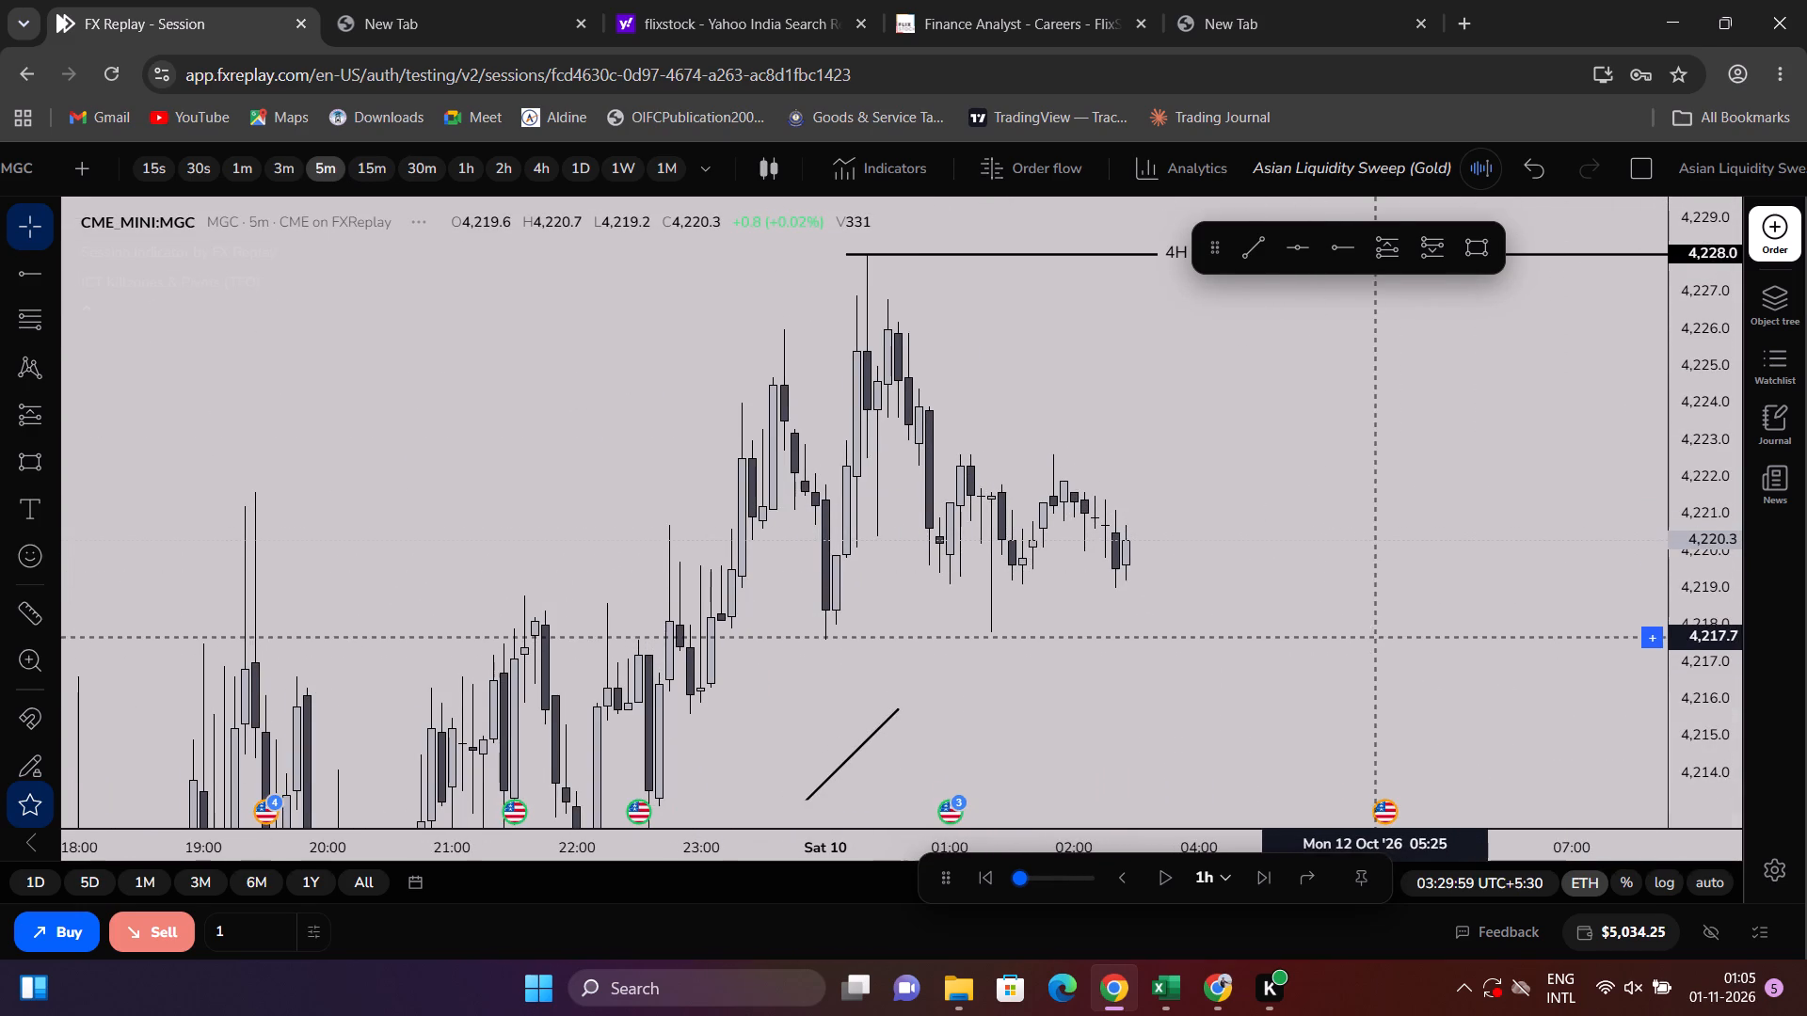
drag(1359, 612, 1224, 467)
scroll(1511, 506, down, 6)
drag(1725, 488, 1680, 676)
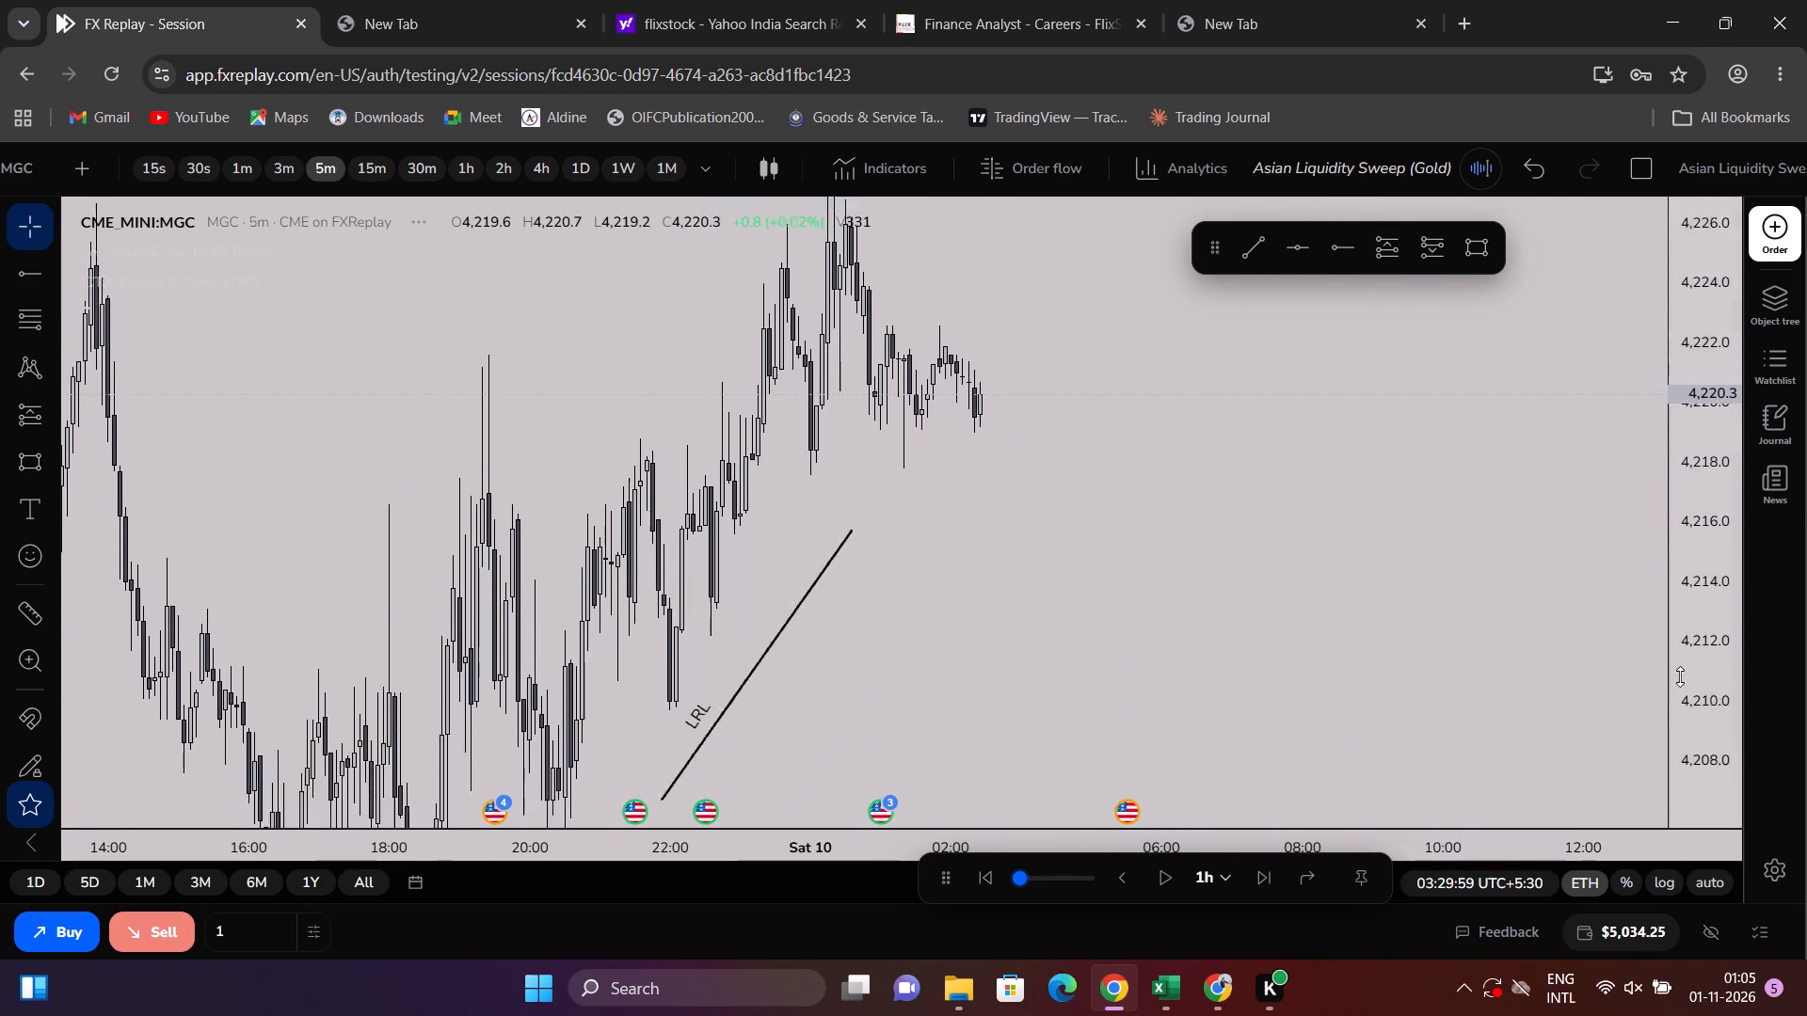
drag(1680, 676, 1683, 673)
Set the replay interval to 5m and advance the replay by one candle.
click(1210, 873)
scroll(1192, 759, down, 3)
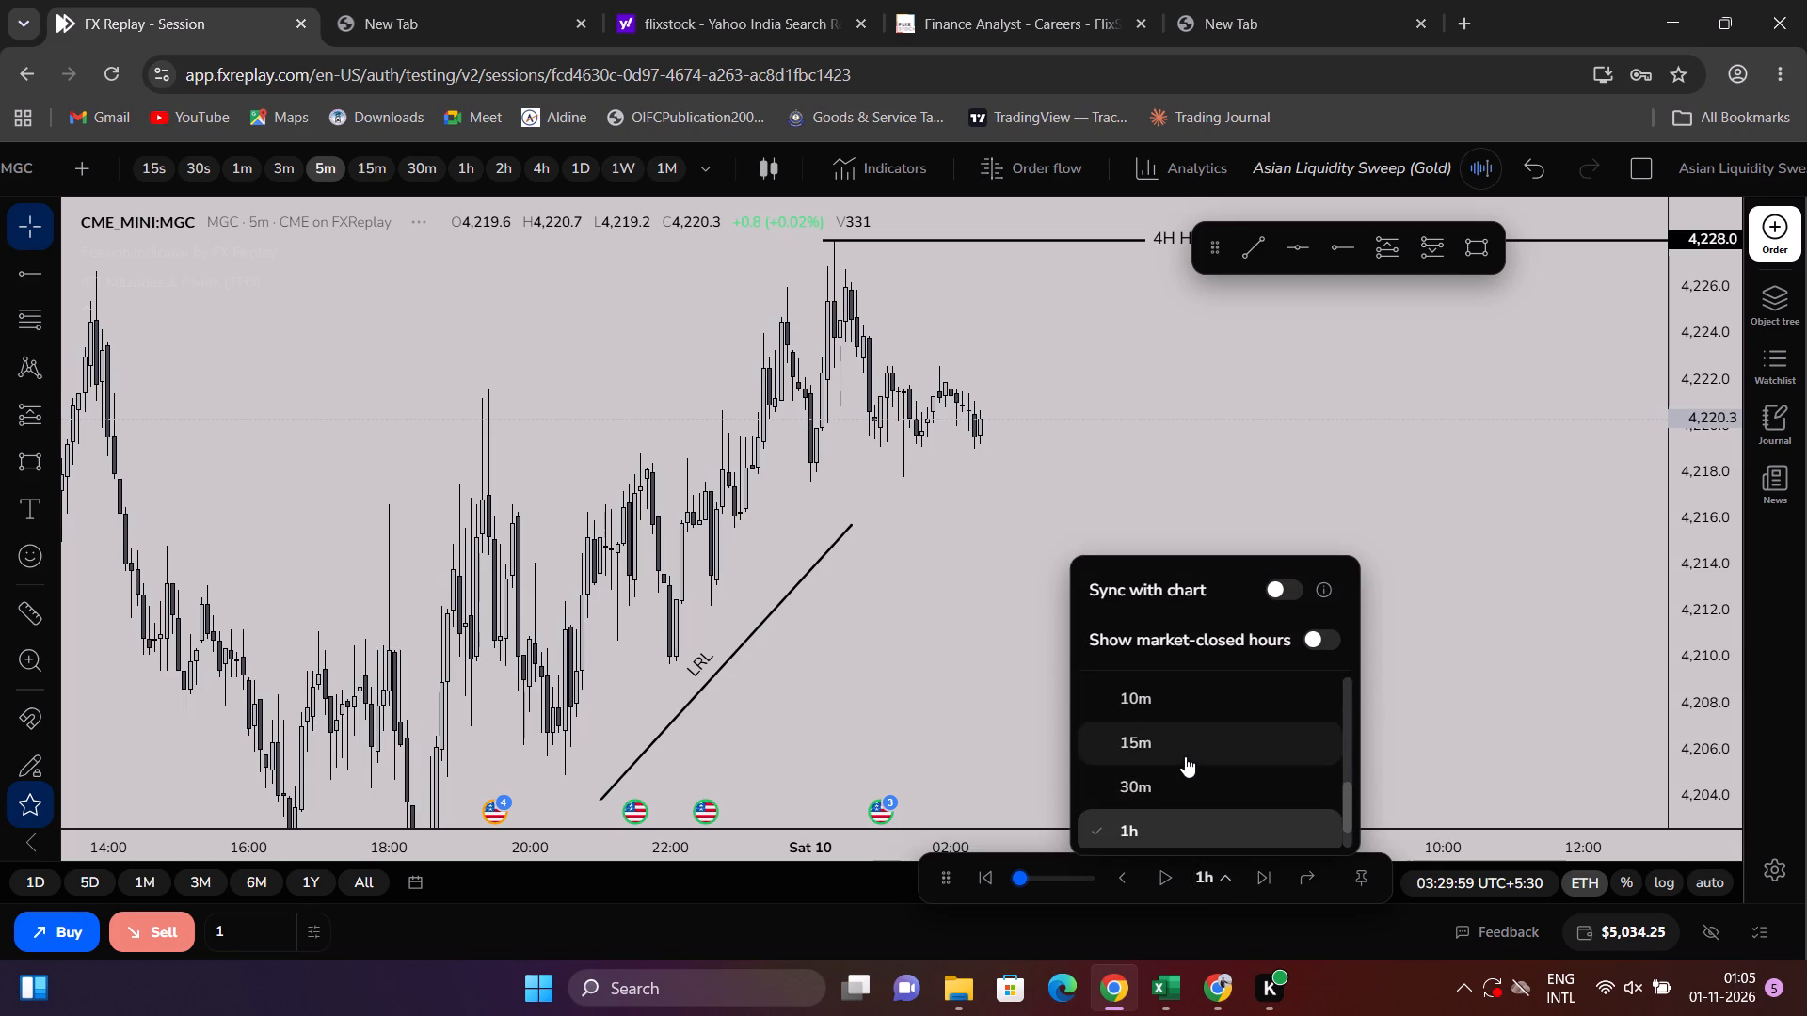
scroll(1176, 748, up, 1)
click(1150, 773)
click(1259, 884)
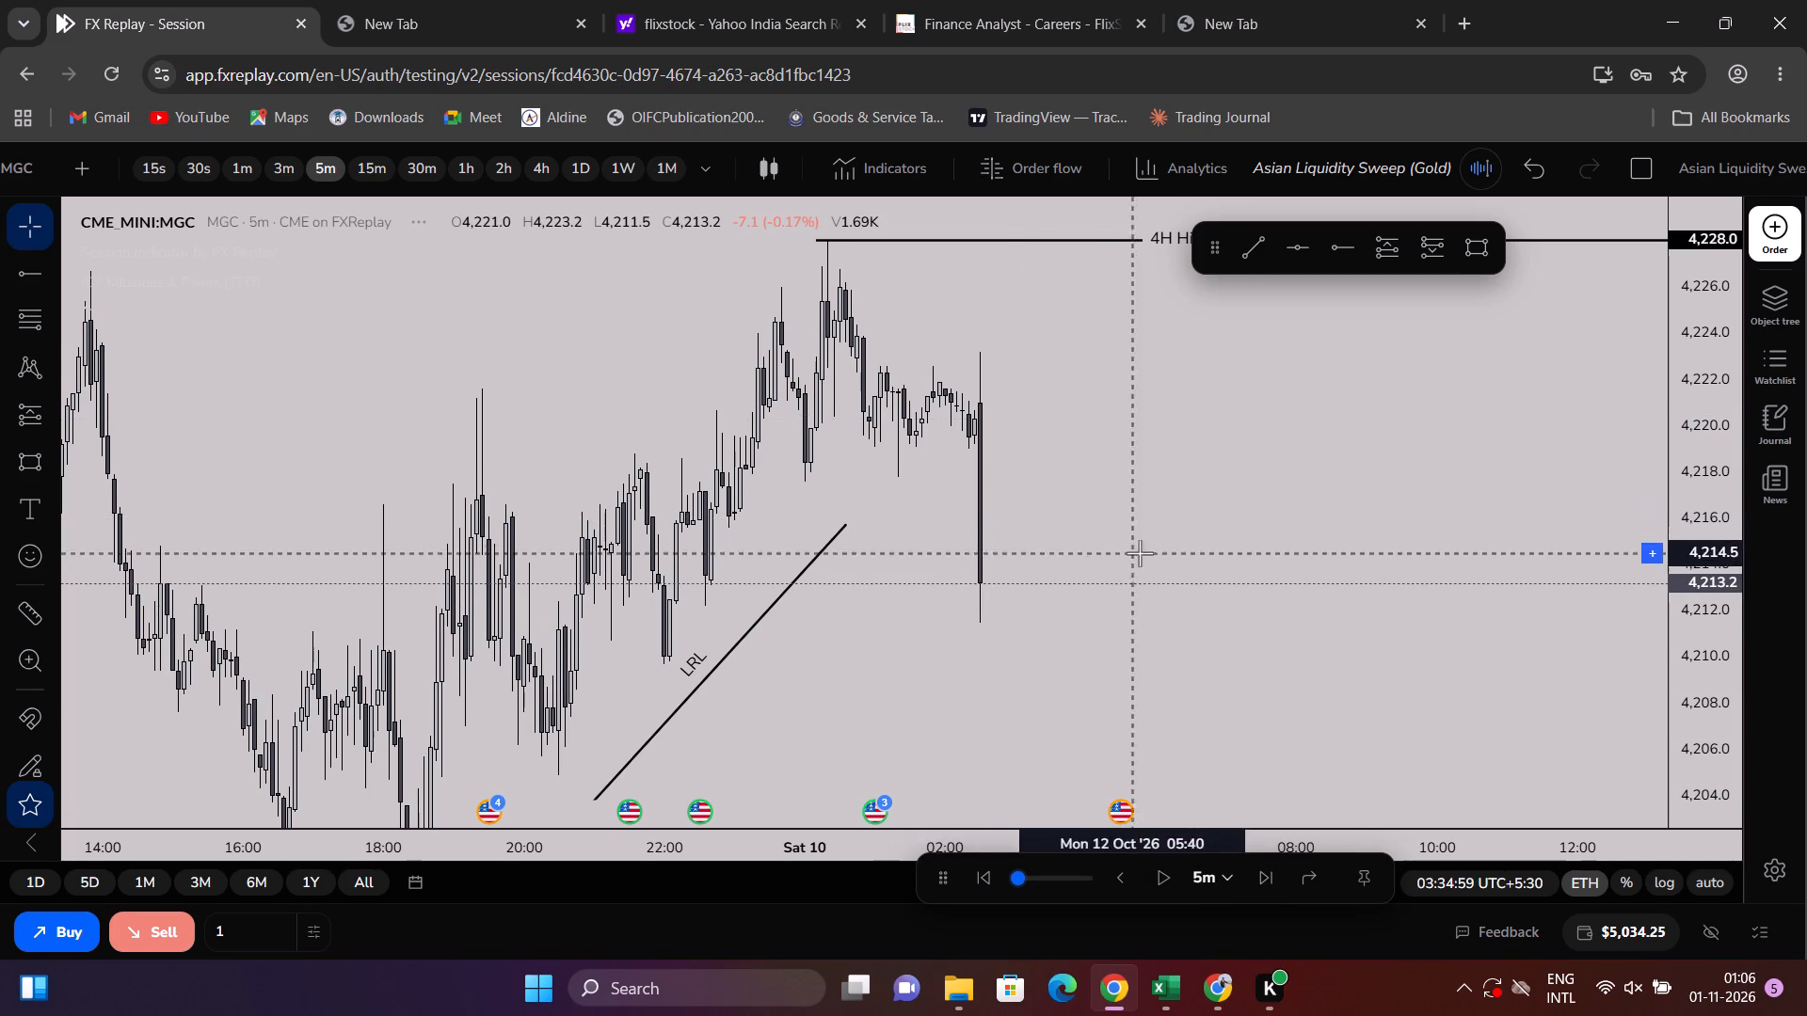
Advance the replay in 5m candles to 04:59:59 on 12 October.
drag(1179, 532, 1255, 412)
scroll(1642, 489, down, 3)
drag(1711, 516, 1681, 656)
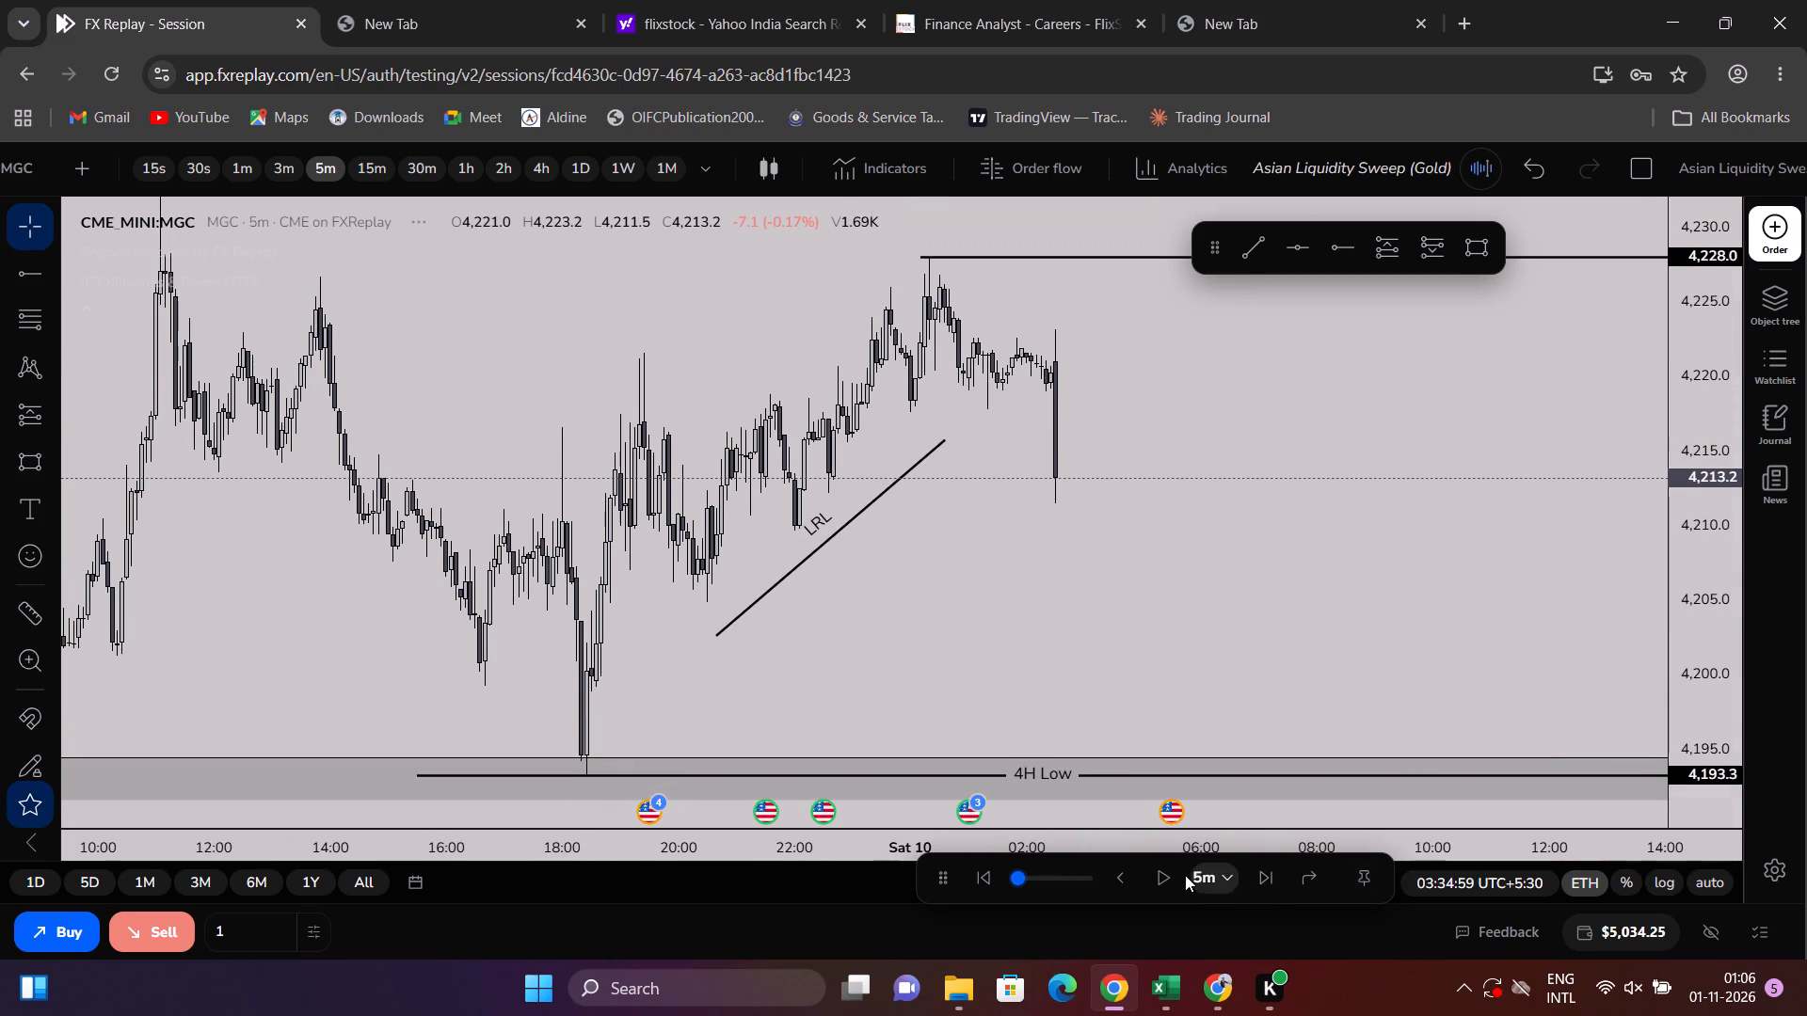
click(1261, 868)
click(1262, 868)
triple_click(1262, 868)
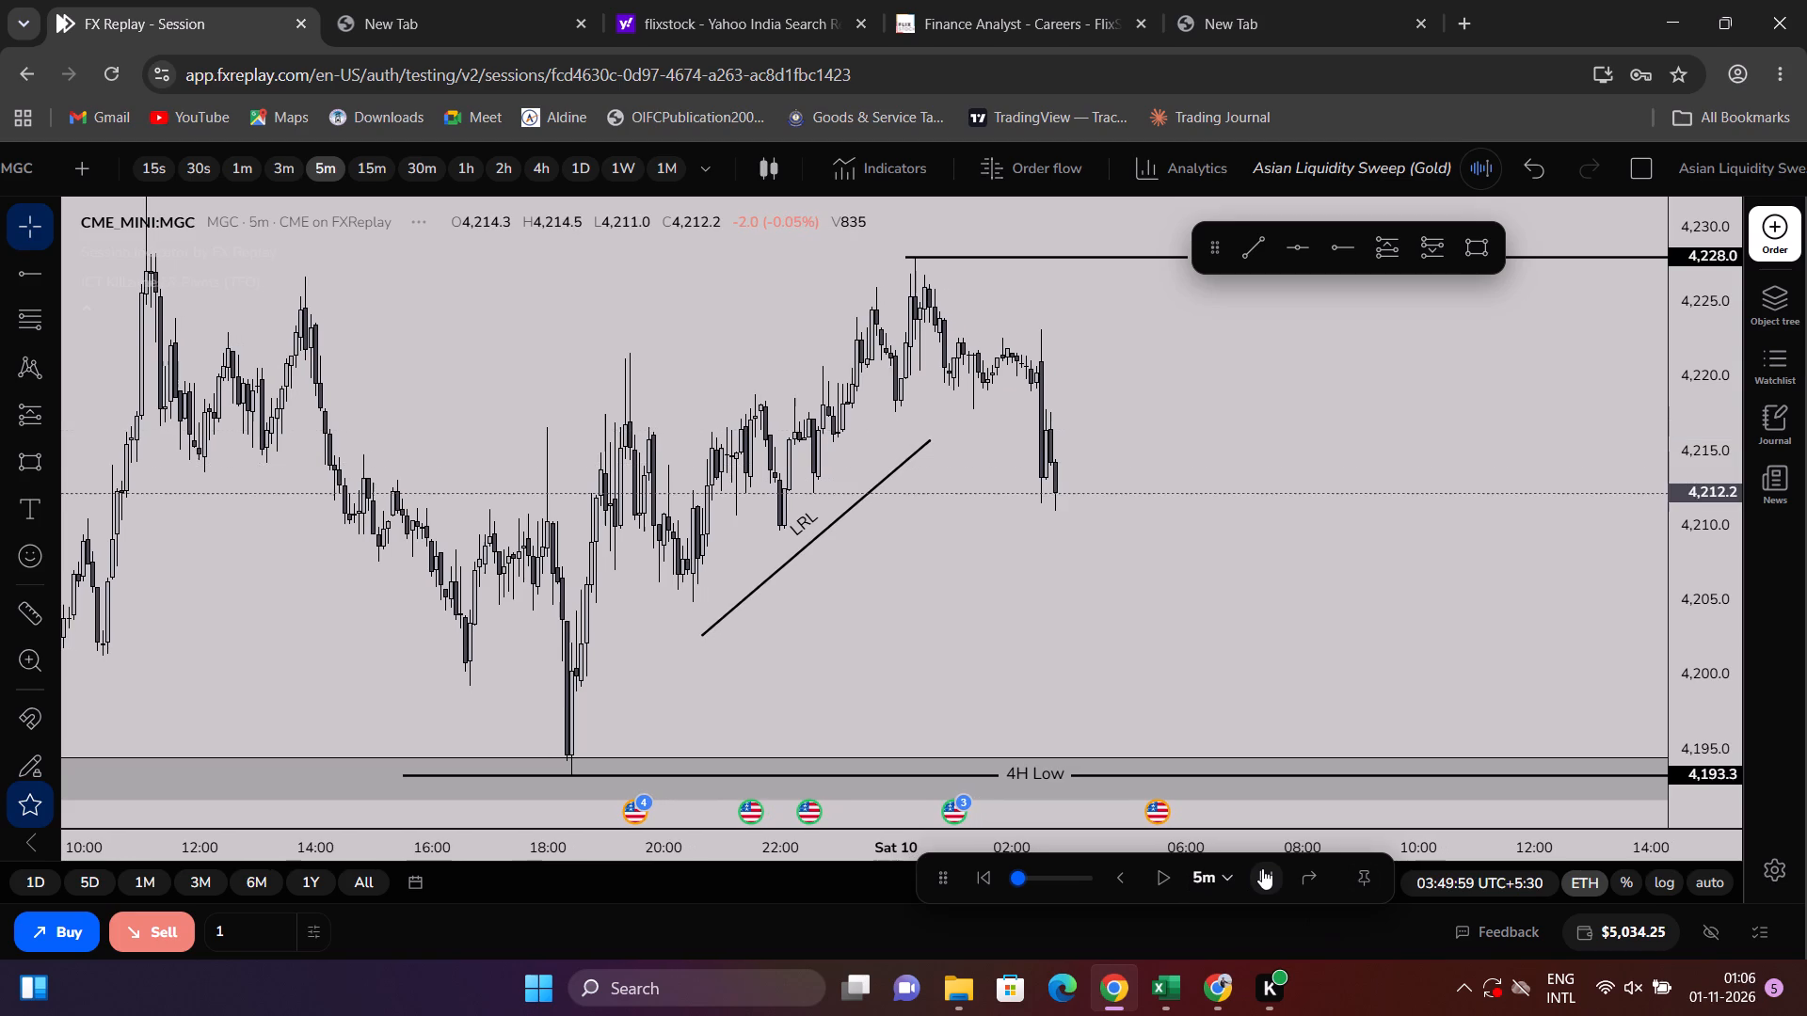
triple_click(1262, 868)
triple_click(1262, 868)
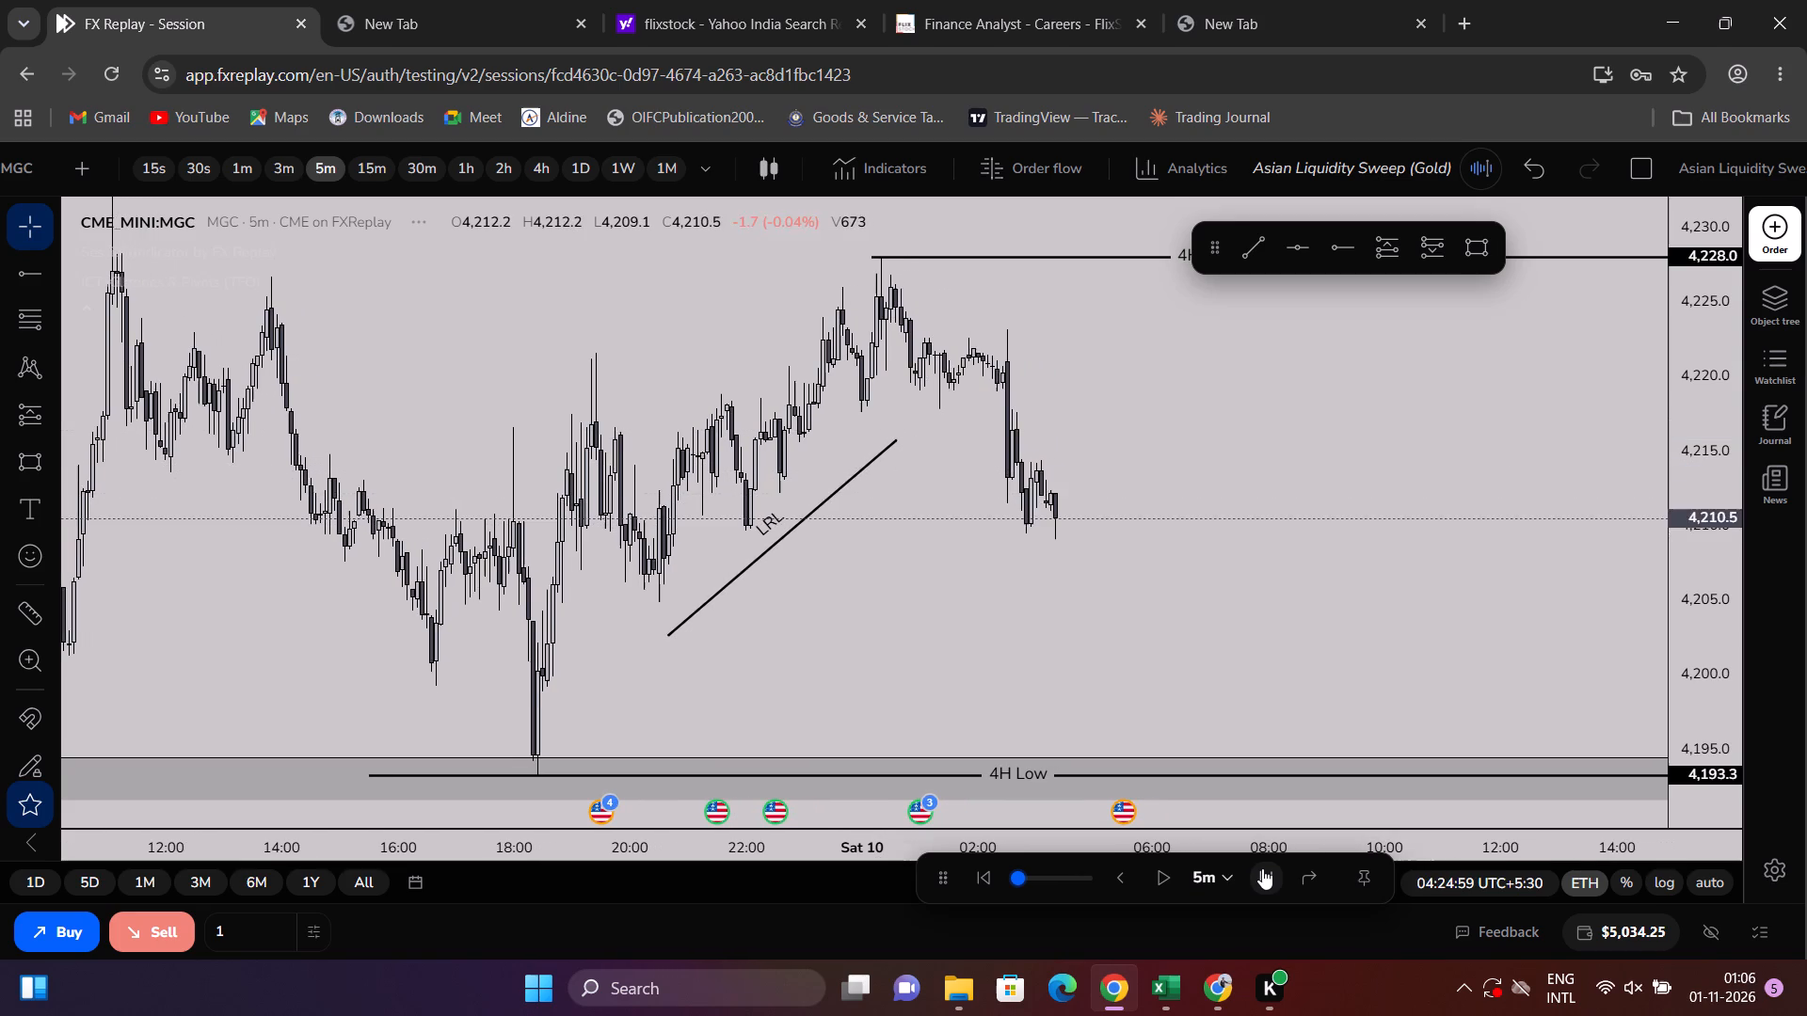
triple_click(1262, 868)
triple_click(1262, 868)
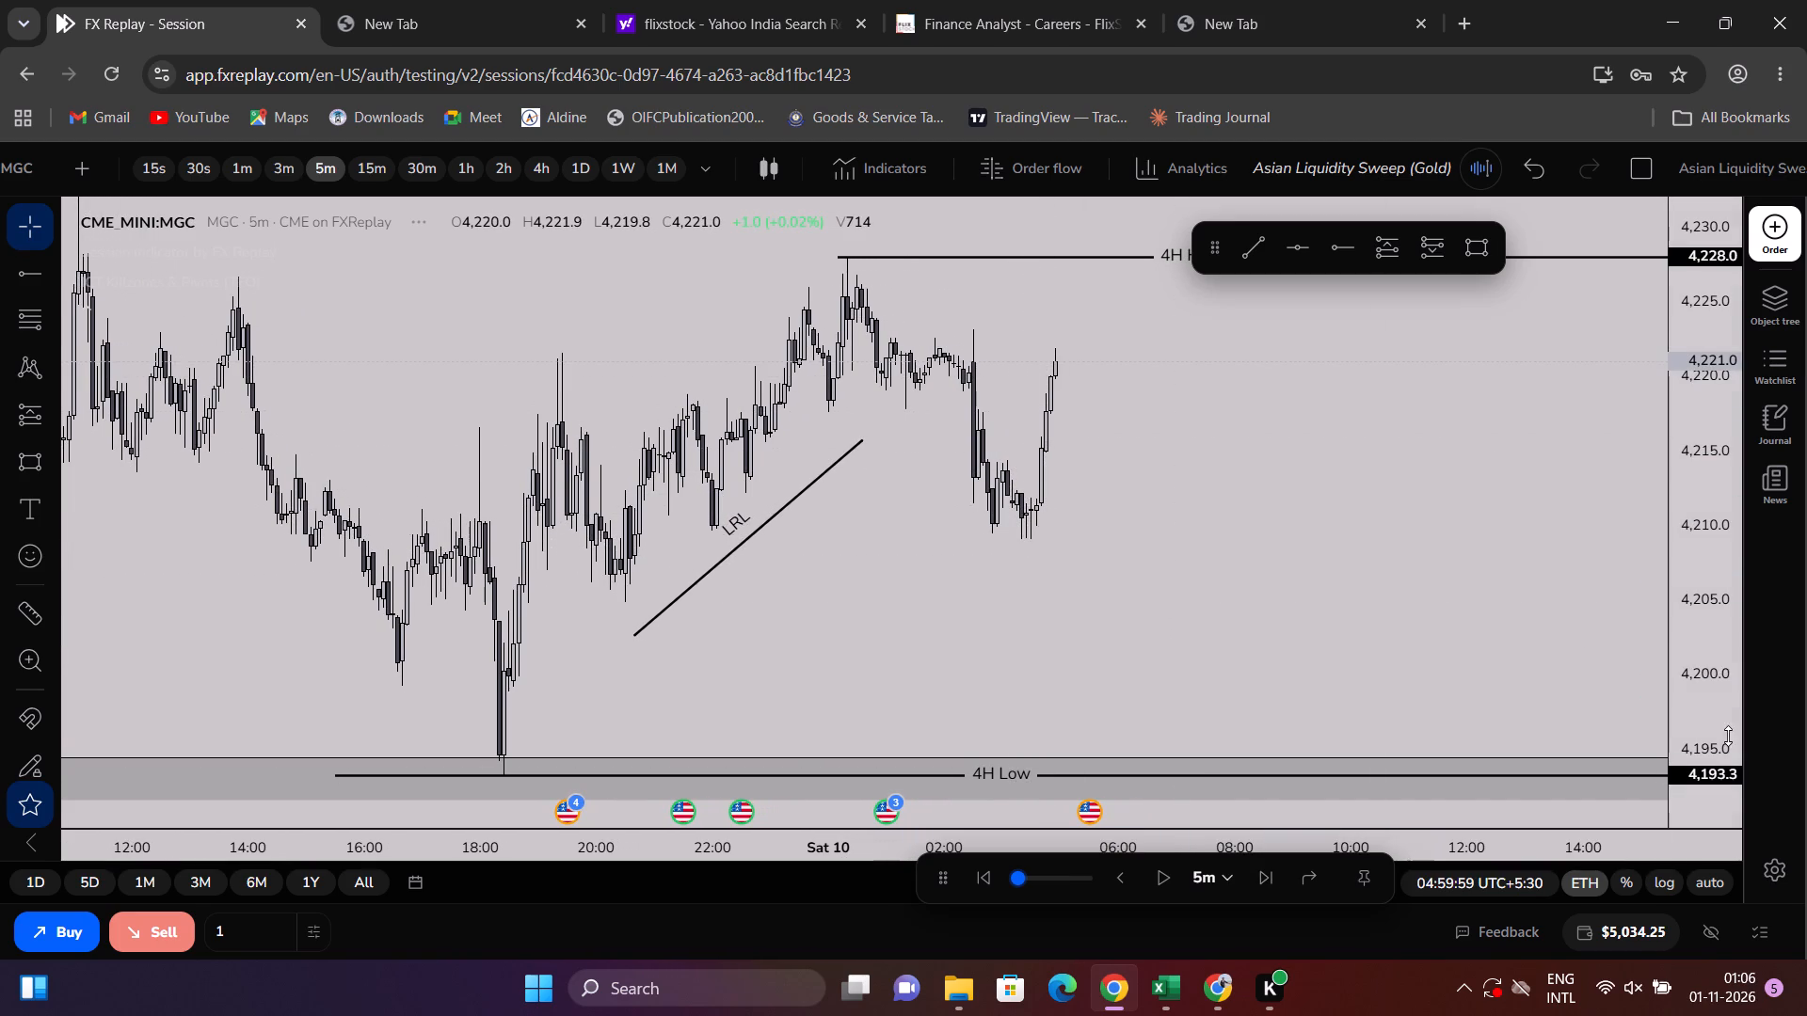
Check price against the LRL trendline and marked high, and advance the 5m replay to 05:19:59.
drag(1728, 736, 1672, 493)
scroll(1379, 548, up, 4)
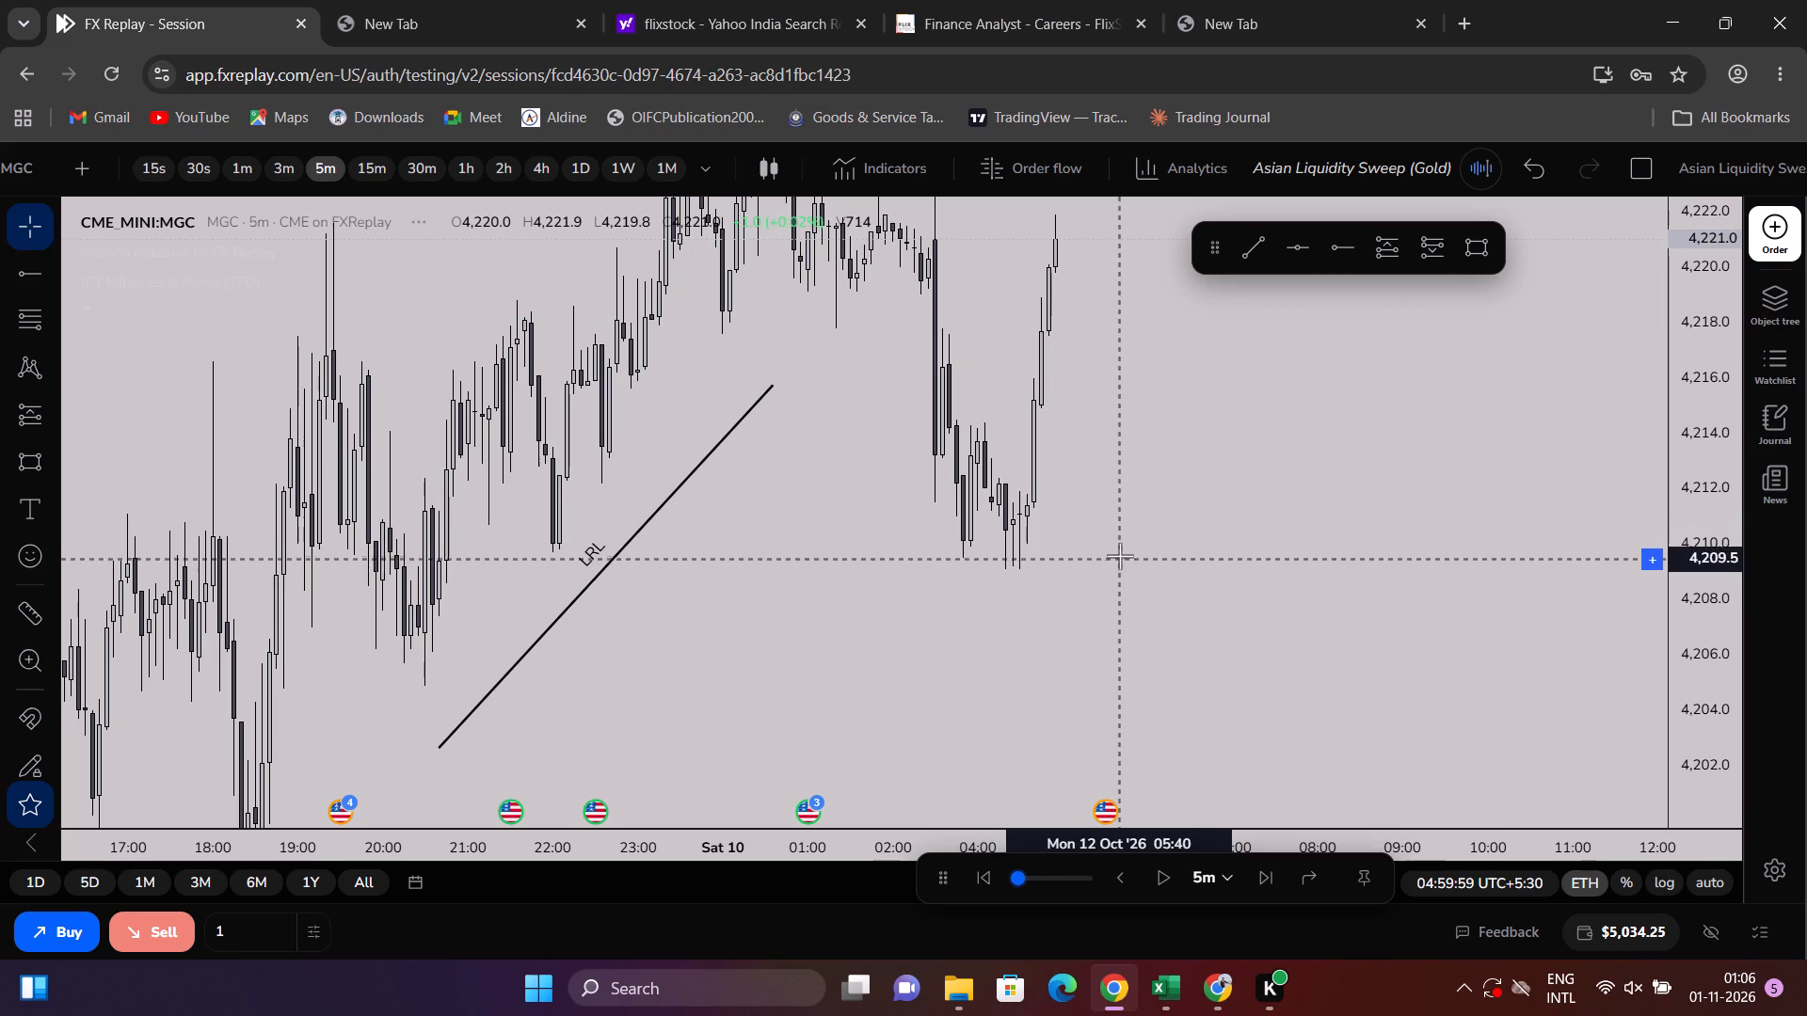
drag(1738, 611, 1665, 791)
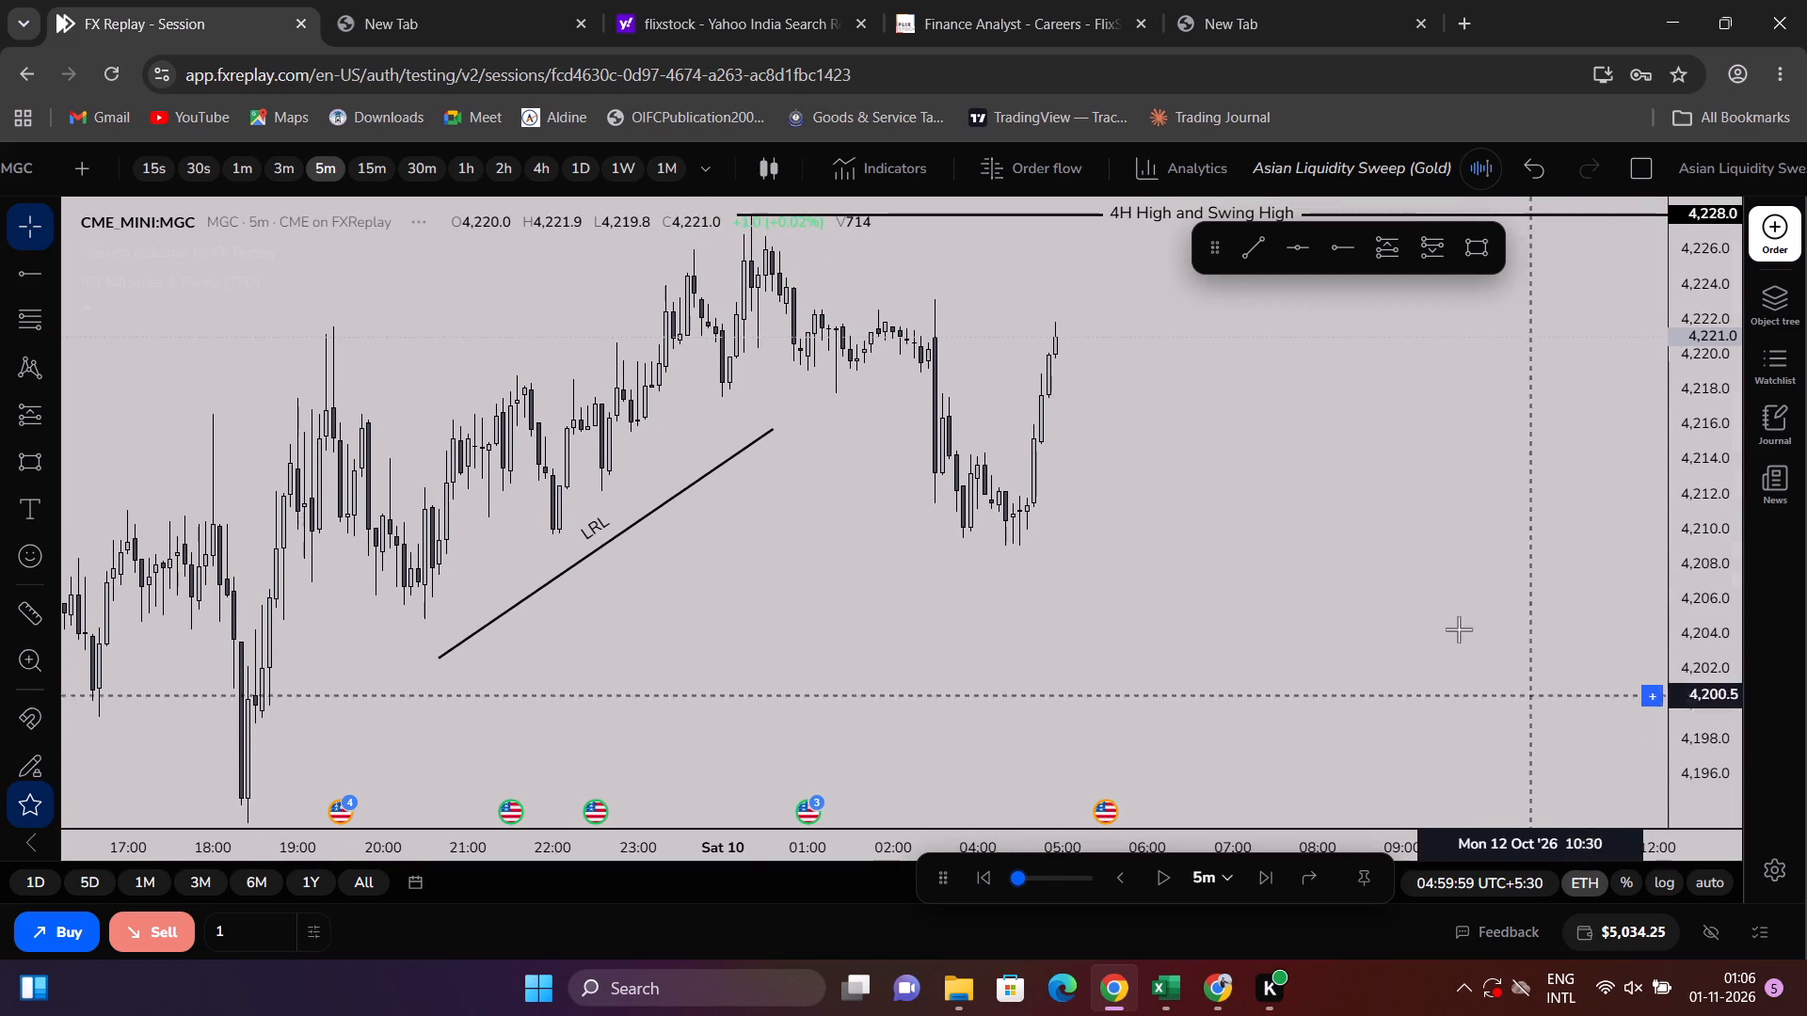
scroll(1347, 690, down, 3)
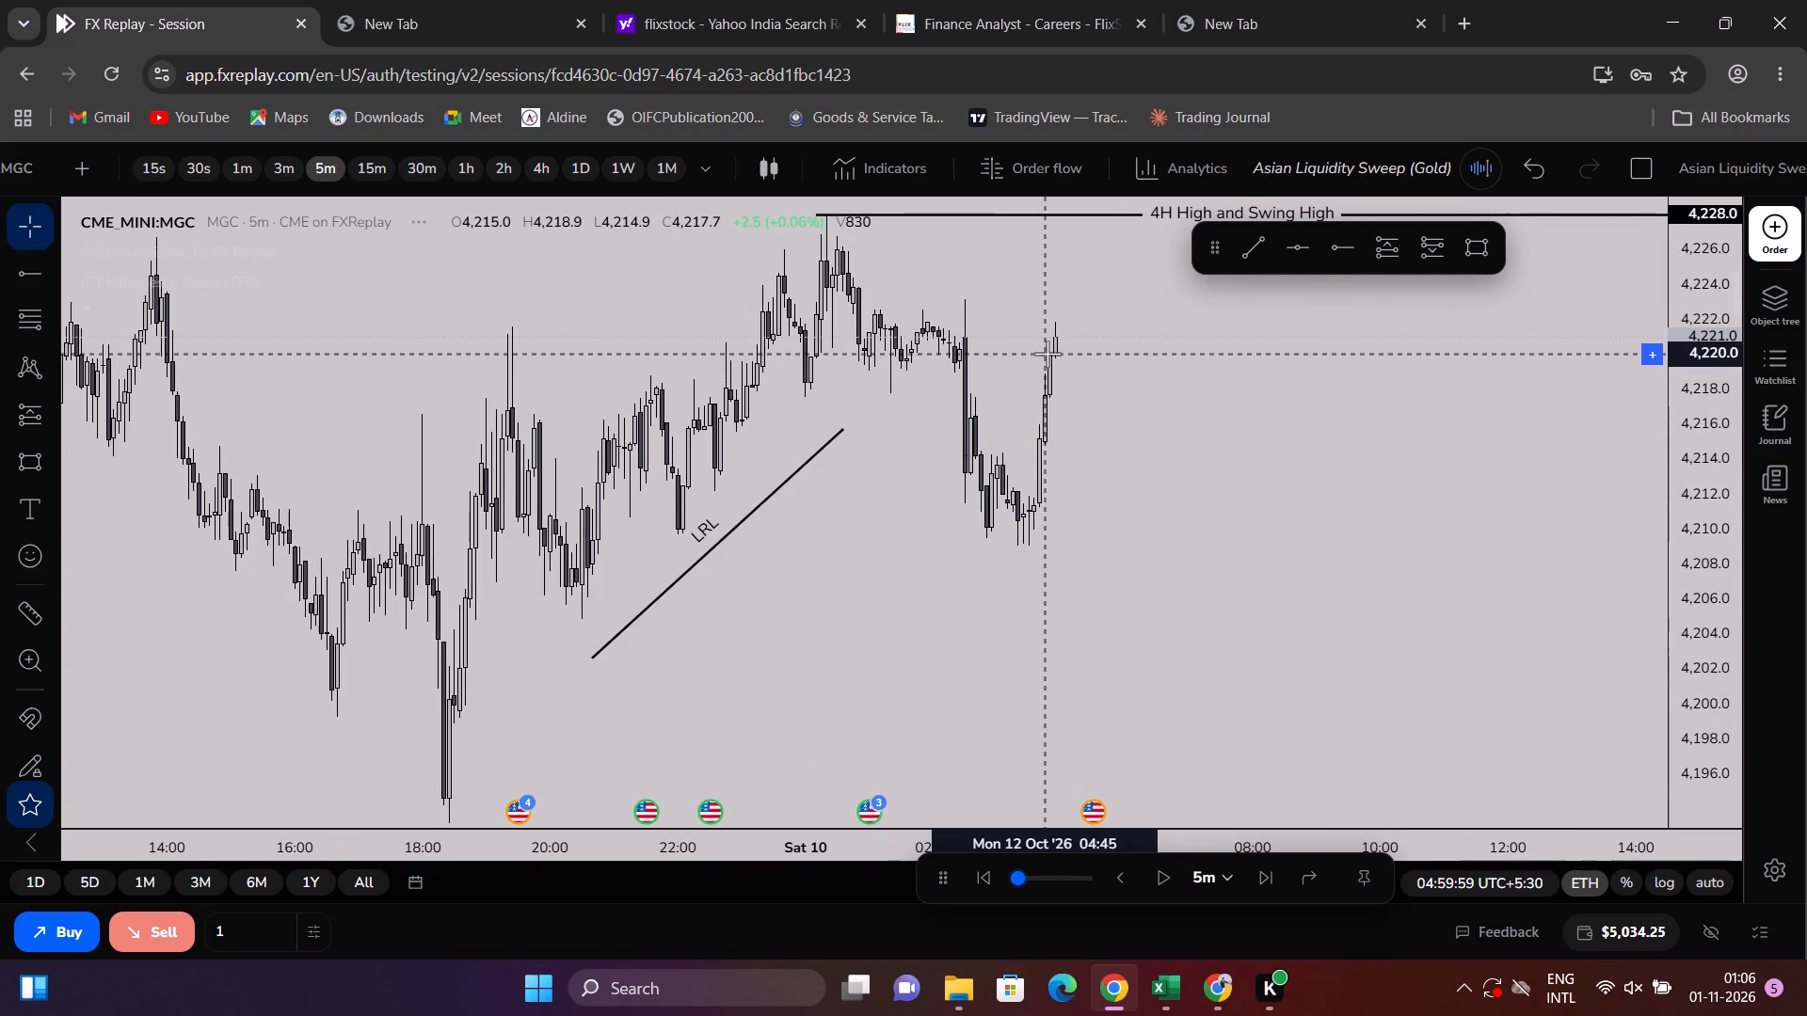
click(1264, 870)
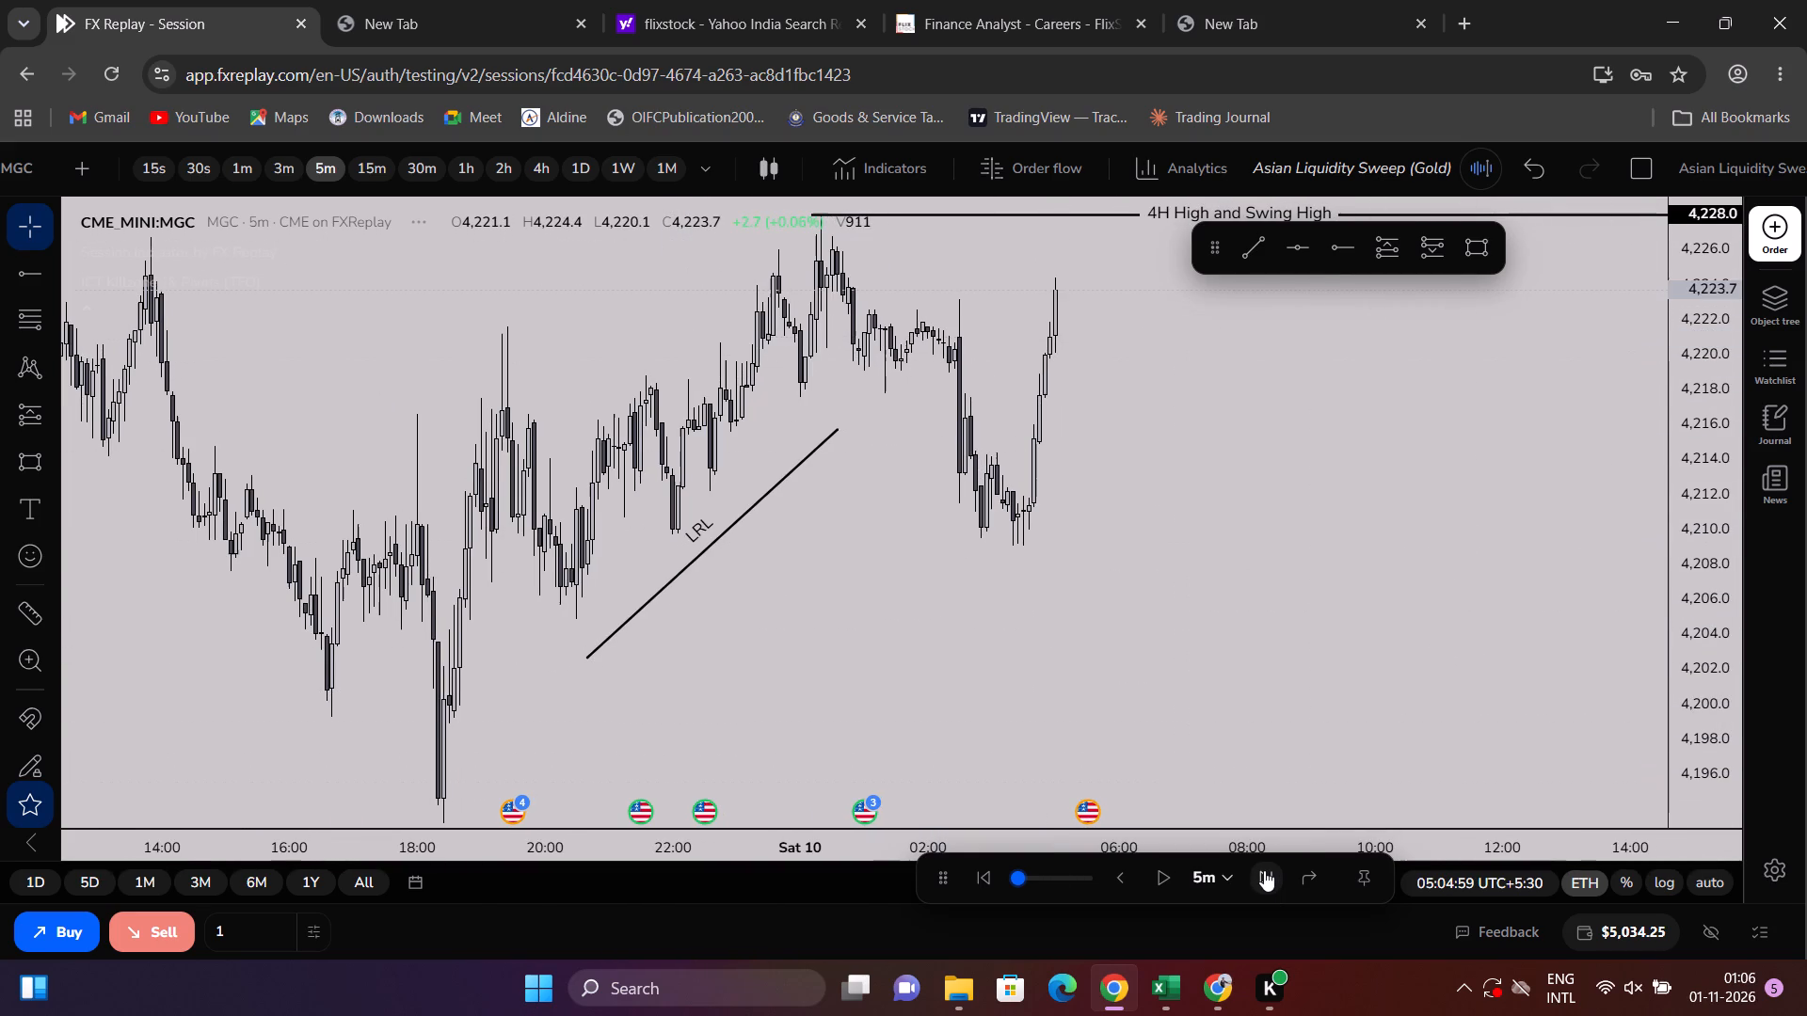
click(1264, 870)
click(1264, 870)
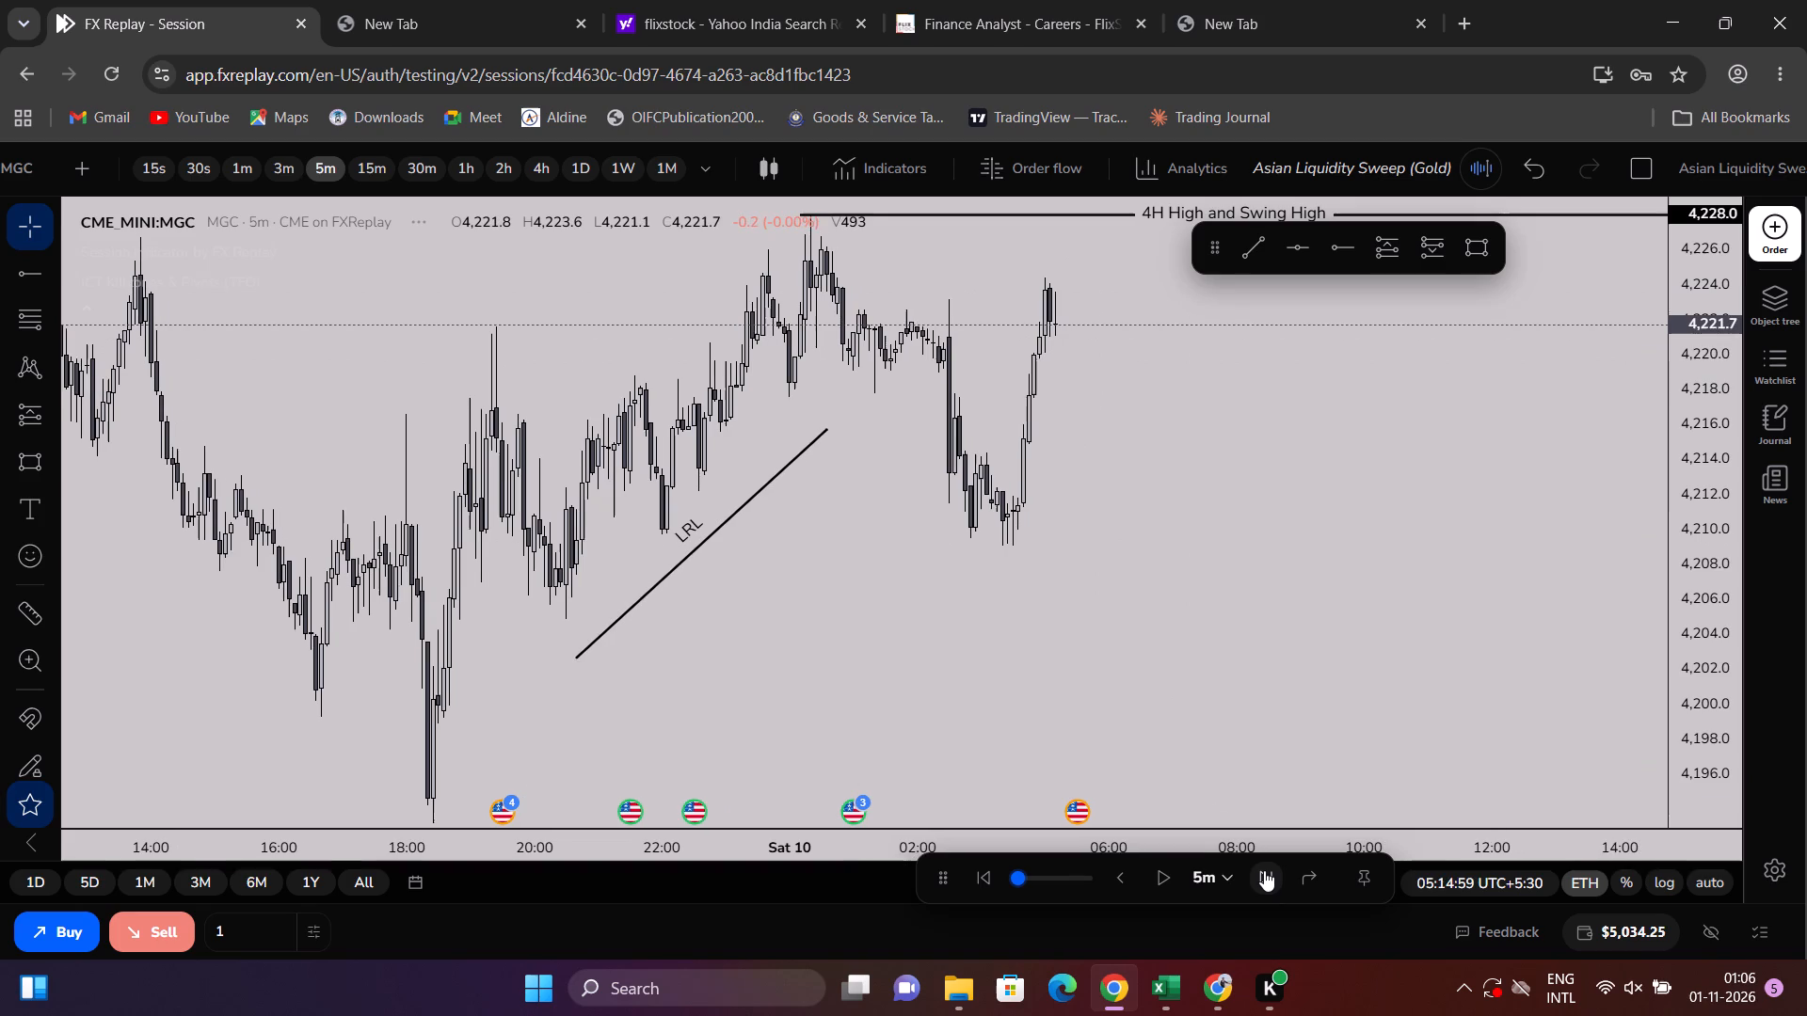
click(1262, 870)
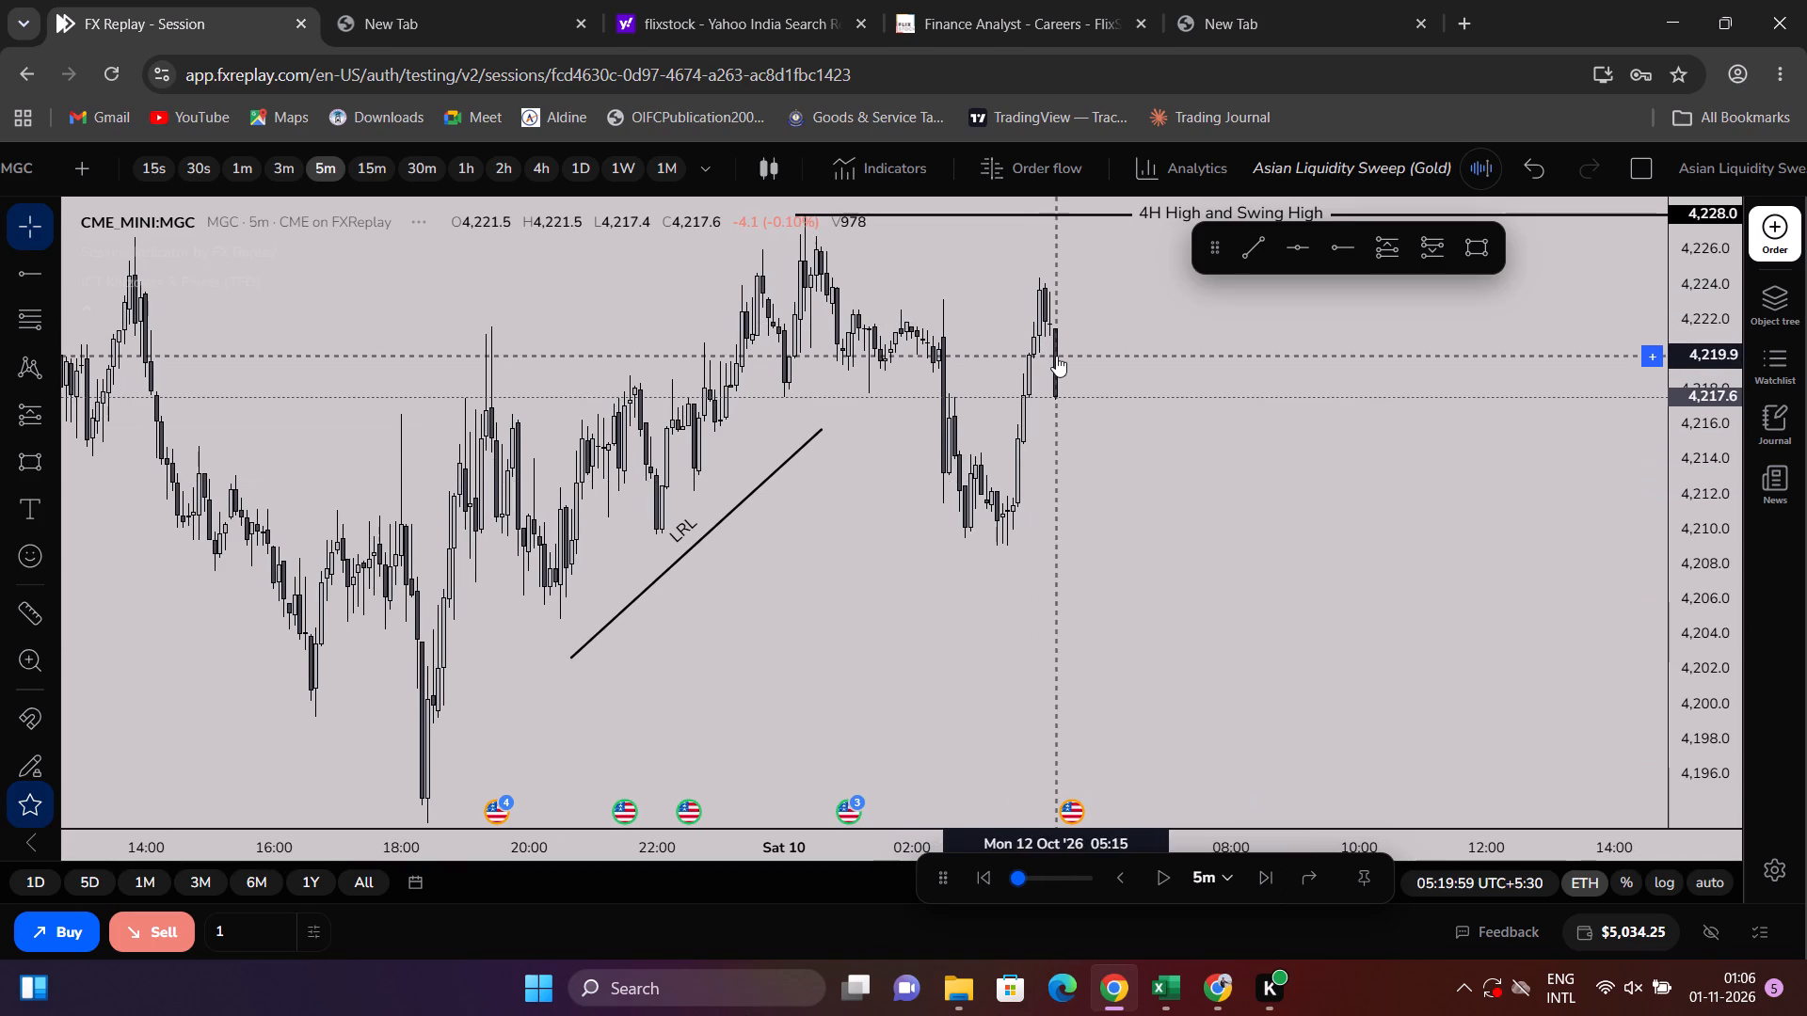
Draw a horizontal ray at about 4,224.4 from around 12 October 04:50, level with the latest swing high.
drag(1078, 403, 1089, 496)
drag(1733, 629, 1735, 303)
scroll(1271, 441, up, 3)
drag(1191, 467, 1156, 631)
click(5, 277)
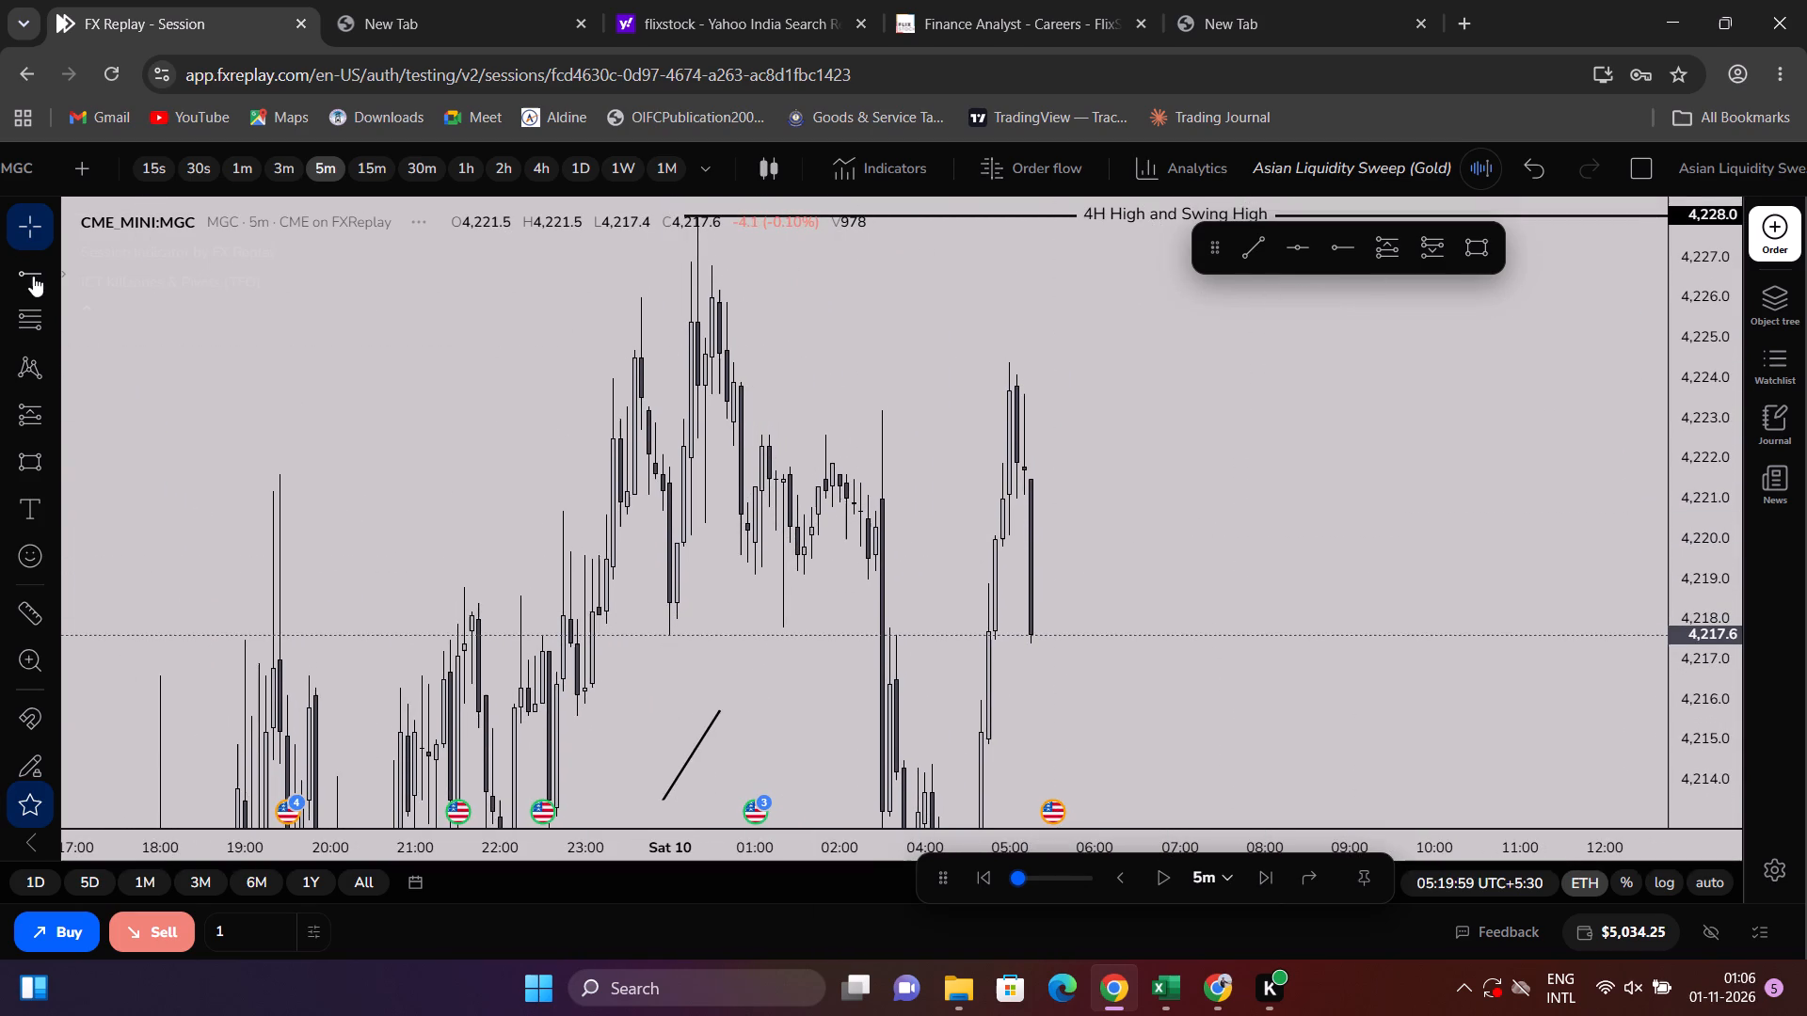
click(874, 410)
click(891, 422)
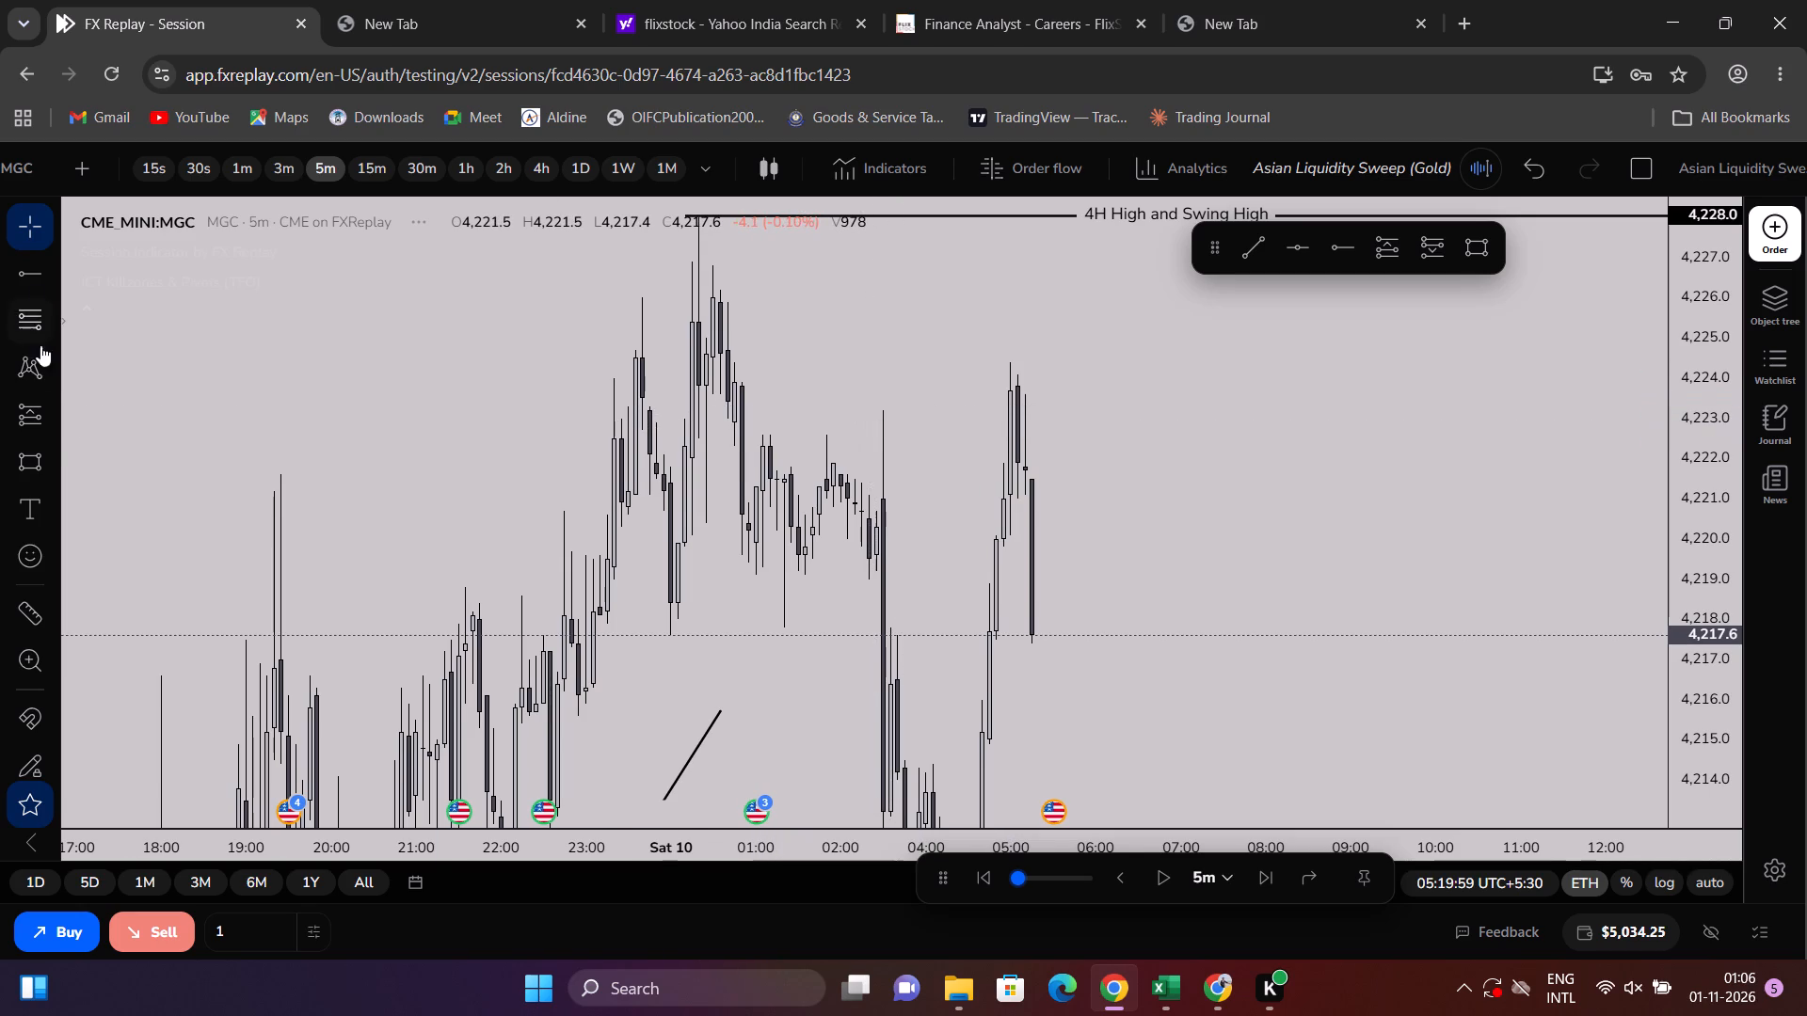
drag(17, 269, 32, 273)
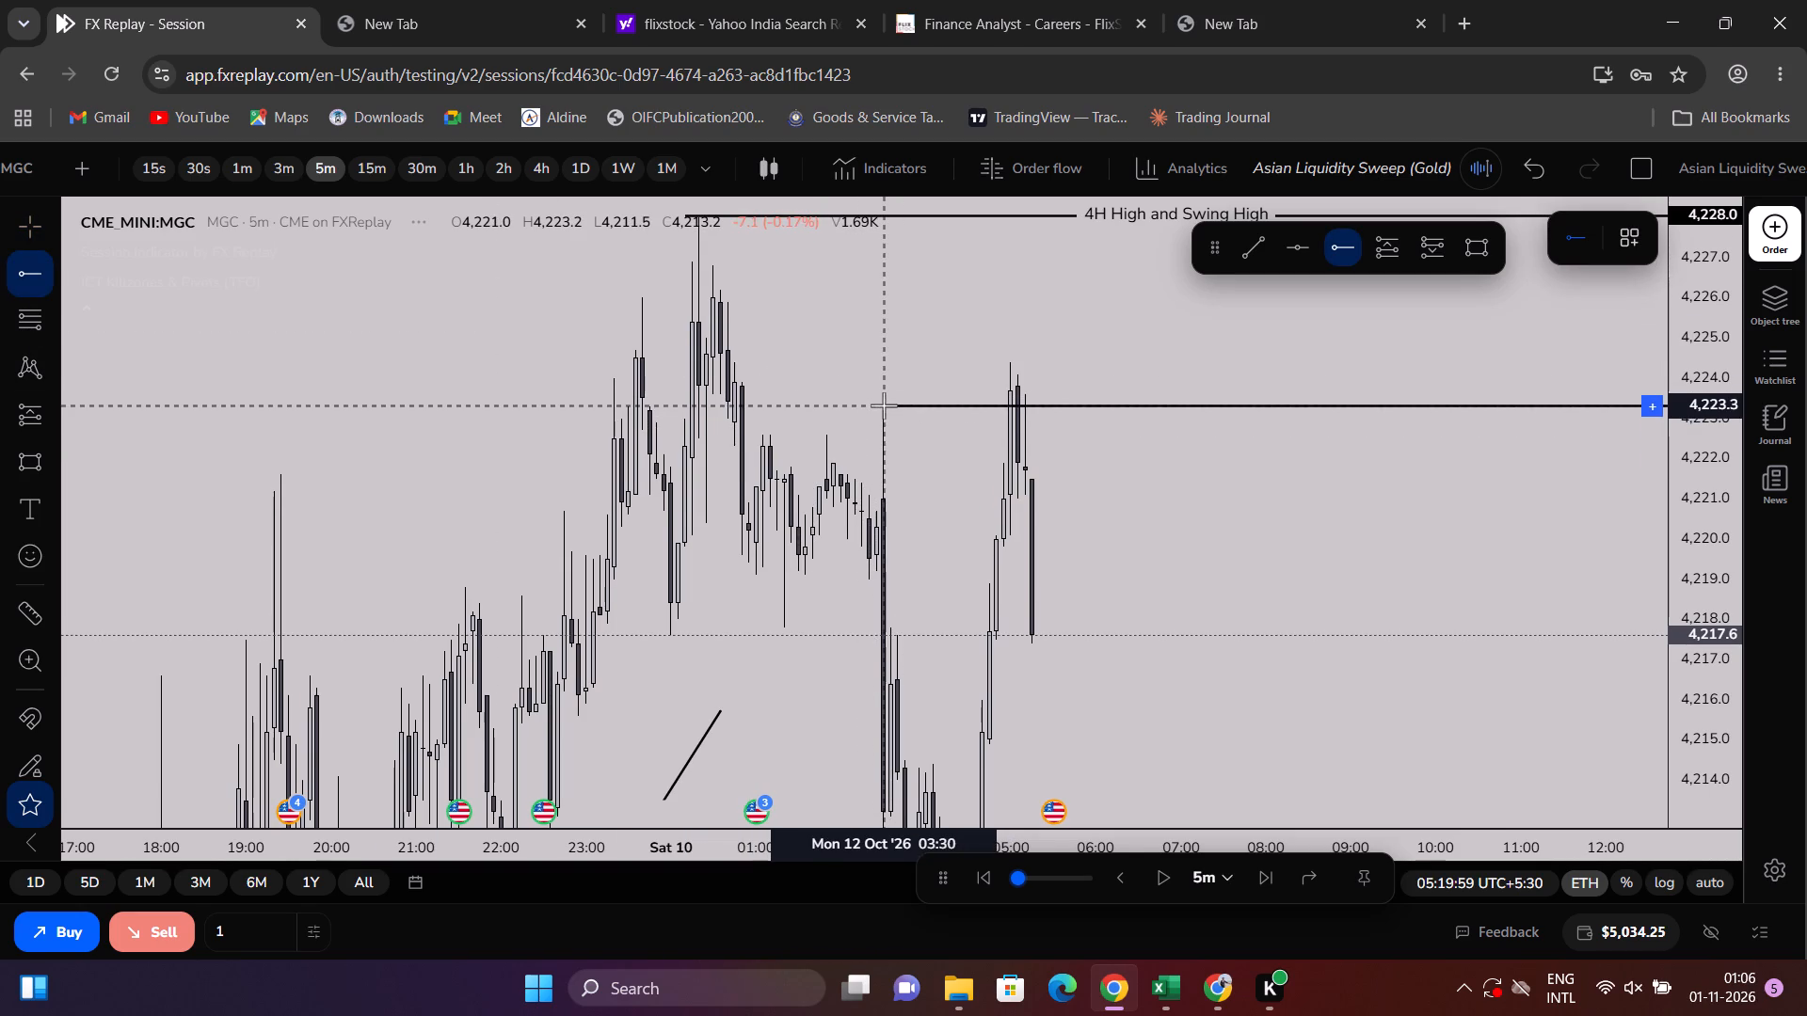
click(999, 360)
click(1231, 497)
Advance the replay in 5m candles to 05:49:59 on 12 October.
drag(1712, 498, 1573, 769)
drag(1470, 654, 1423, 465)
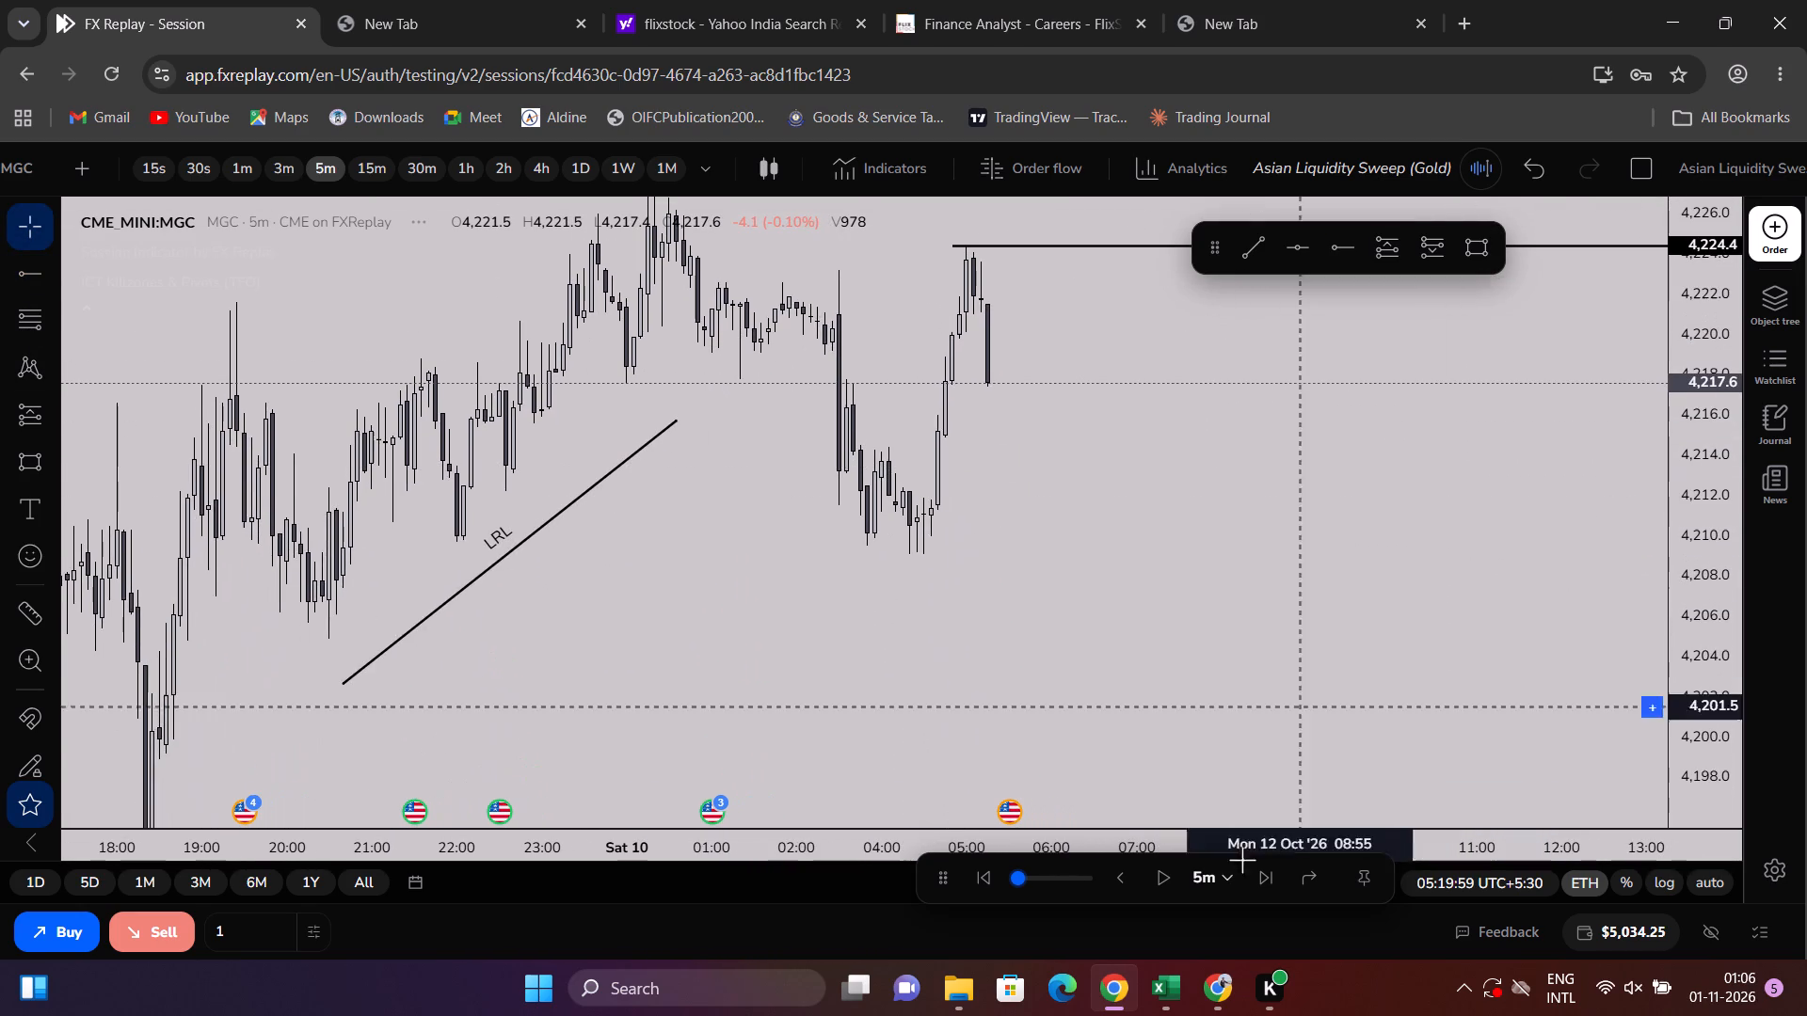
triple_click(1255, 871)
double_click(1255, 871)
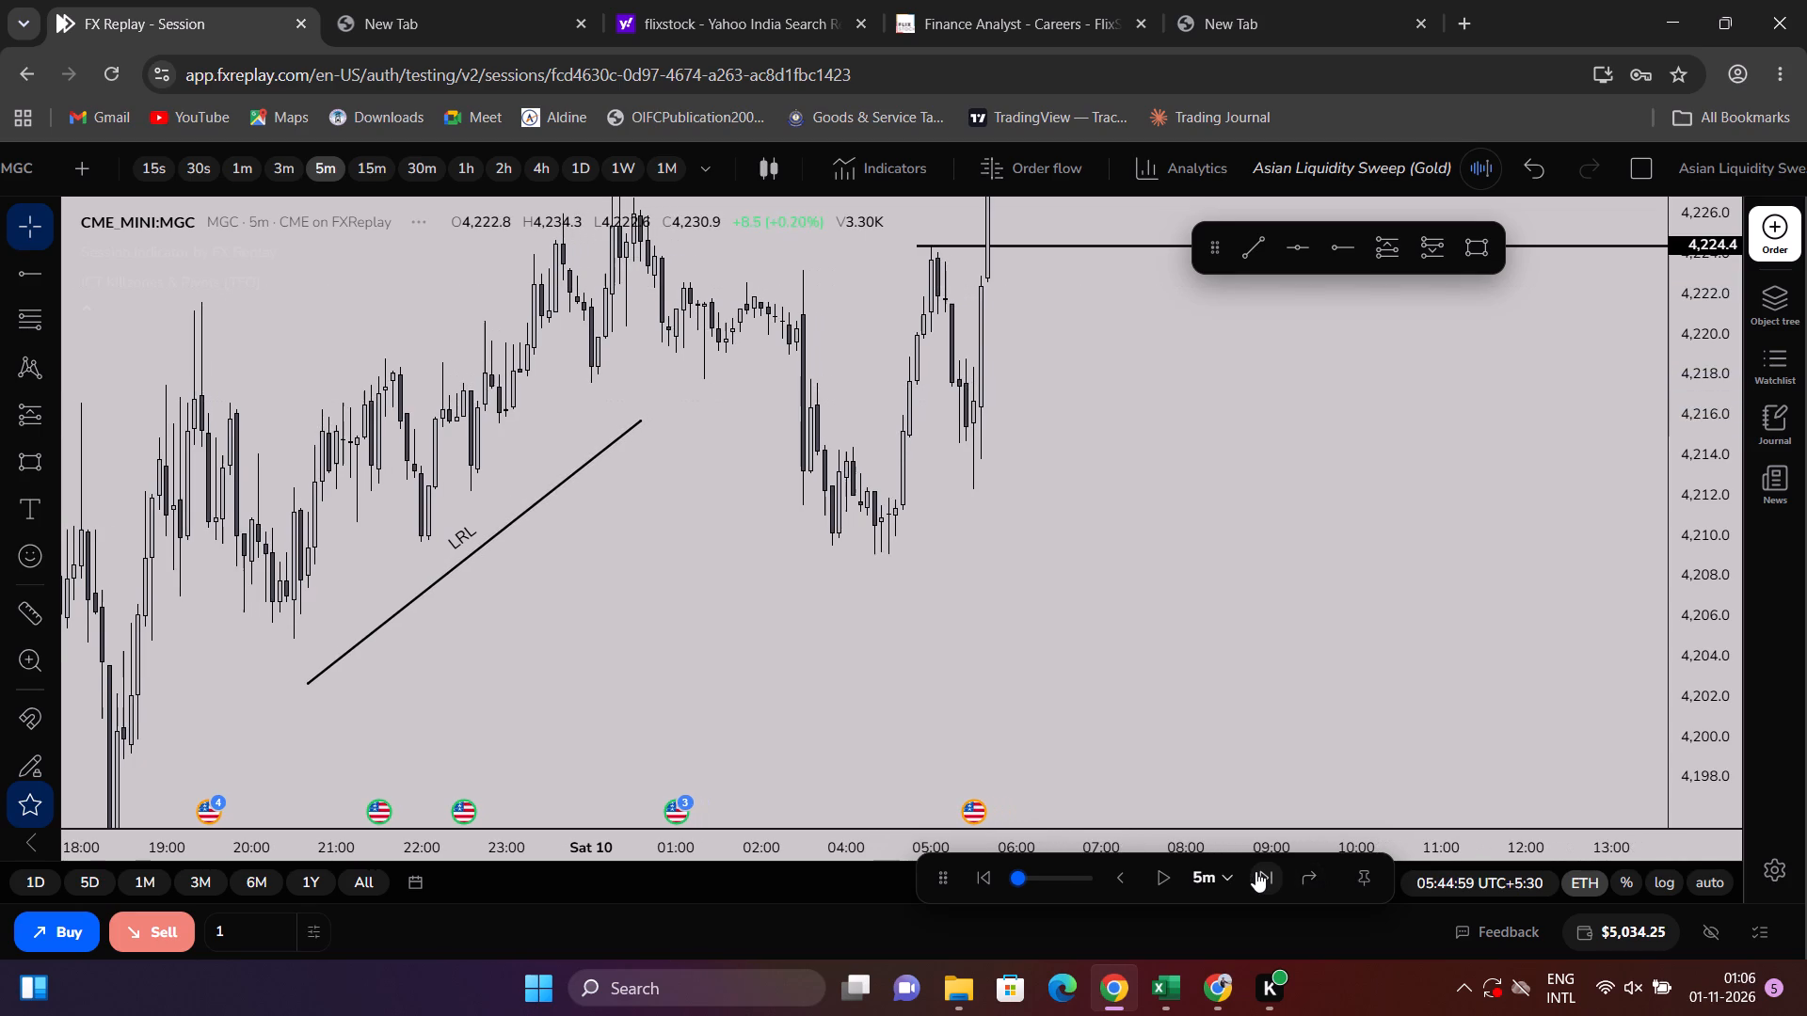
click(1255, 871)
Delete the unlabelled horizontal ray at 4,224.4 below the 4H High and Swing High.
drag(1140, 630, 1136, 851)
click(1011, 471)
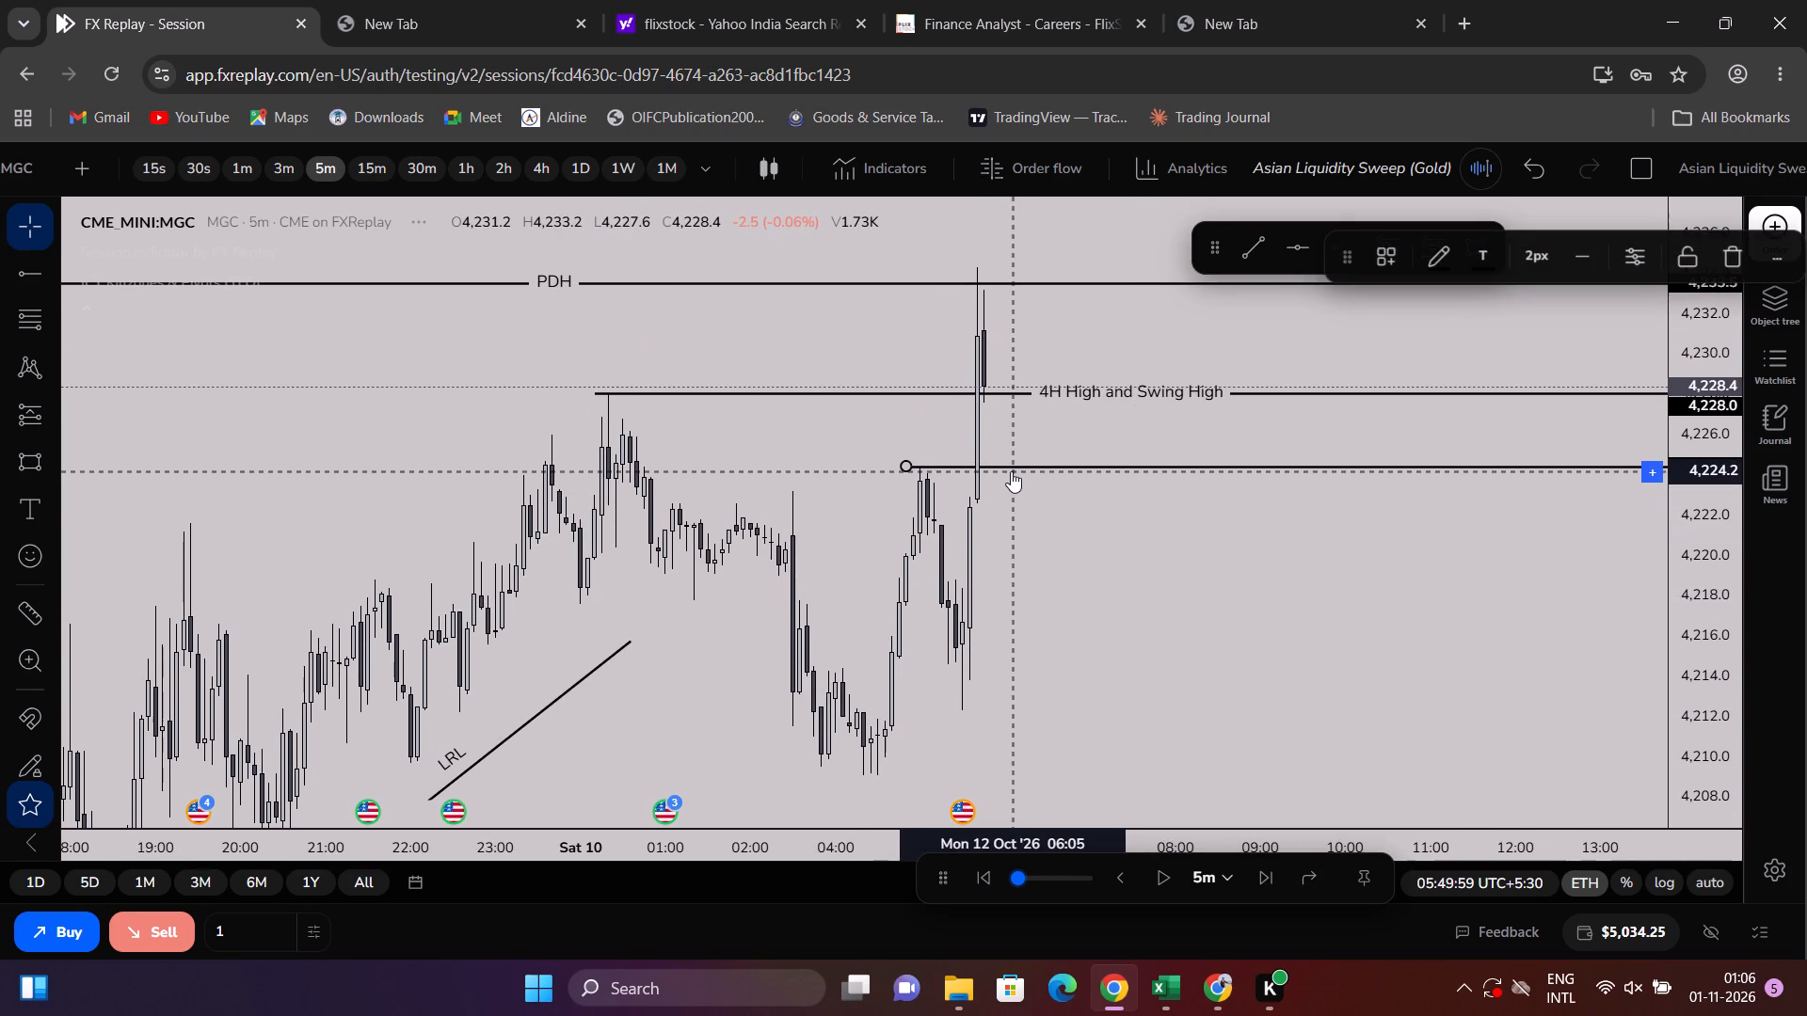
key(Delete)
Draw a horizontal trend line at about 4,215.4 from 05:20 to 11:05 on 12 October, through the latest pullback's lows.
scroll(1209, 638, up, 2)
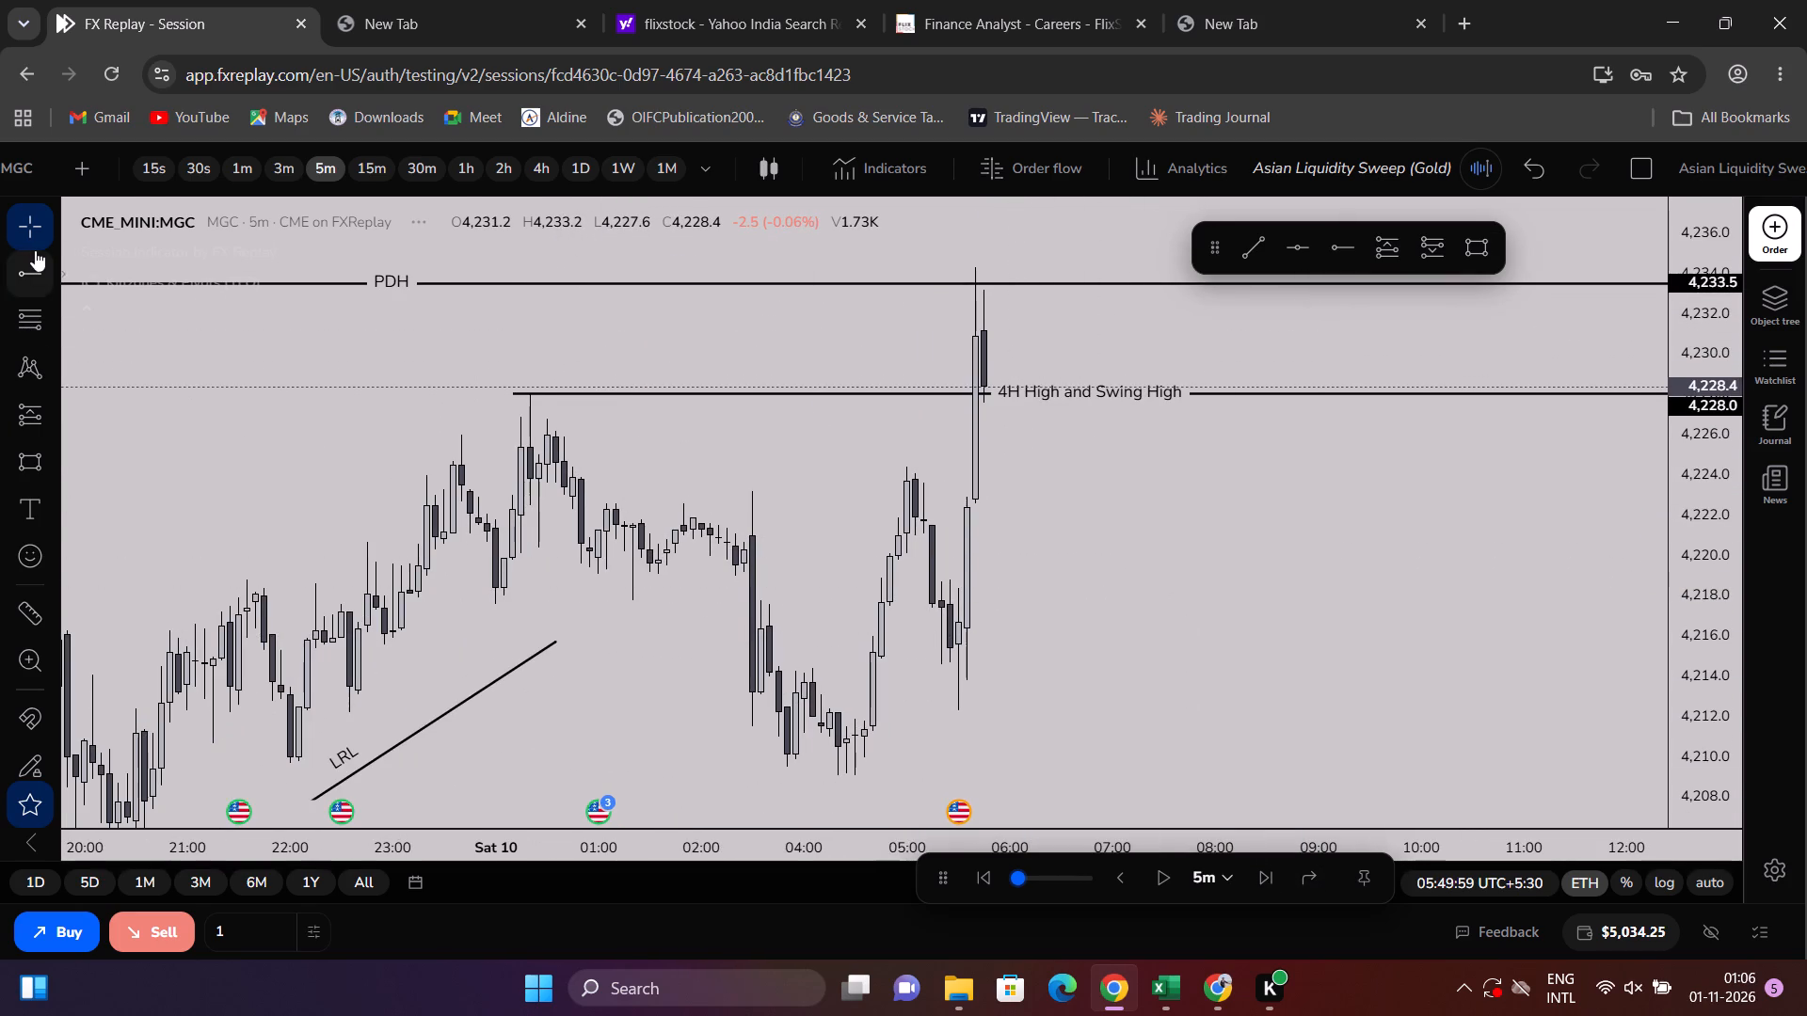
click(56, 275)
click(128, 299)
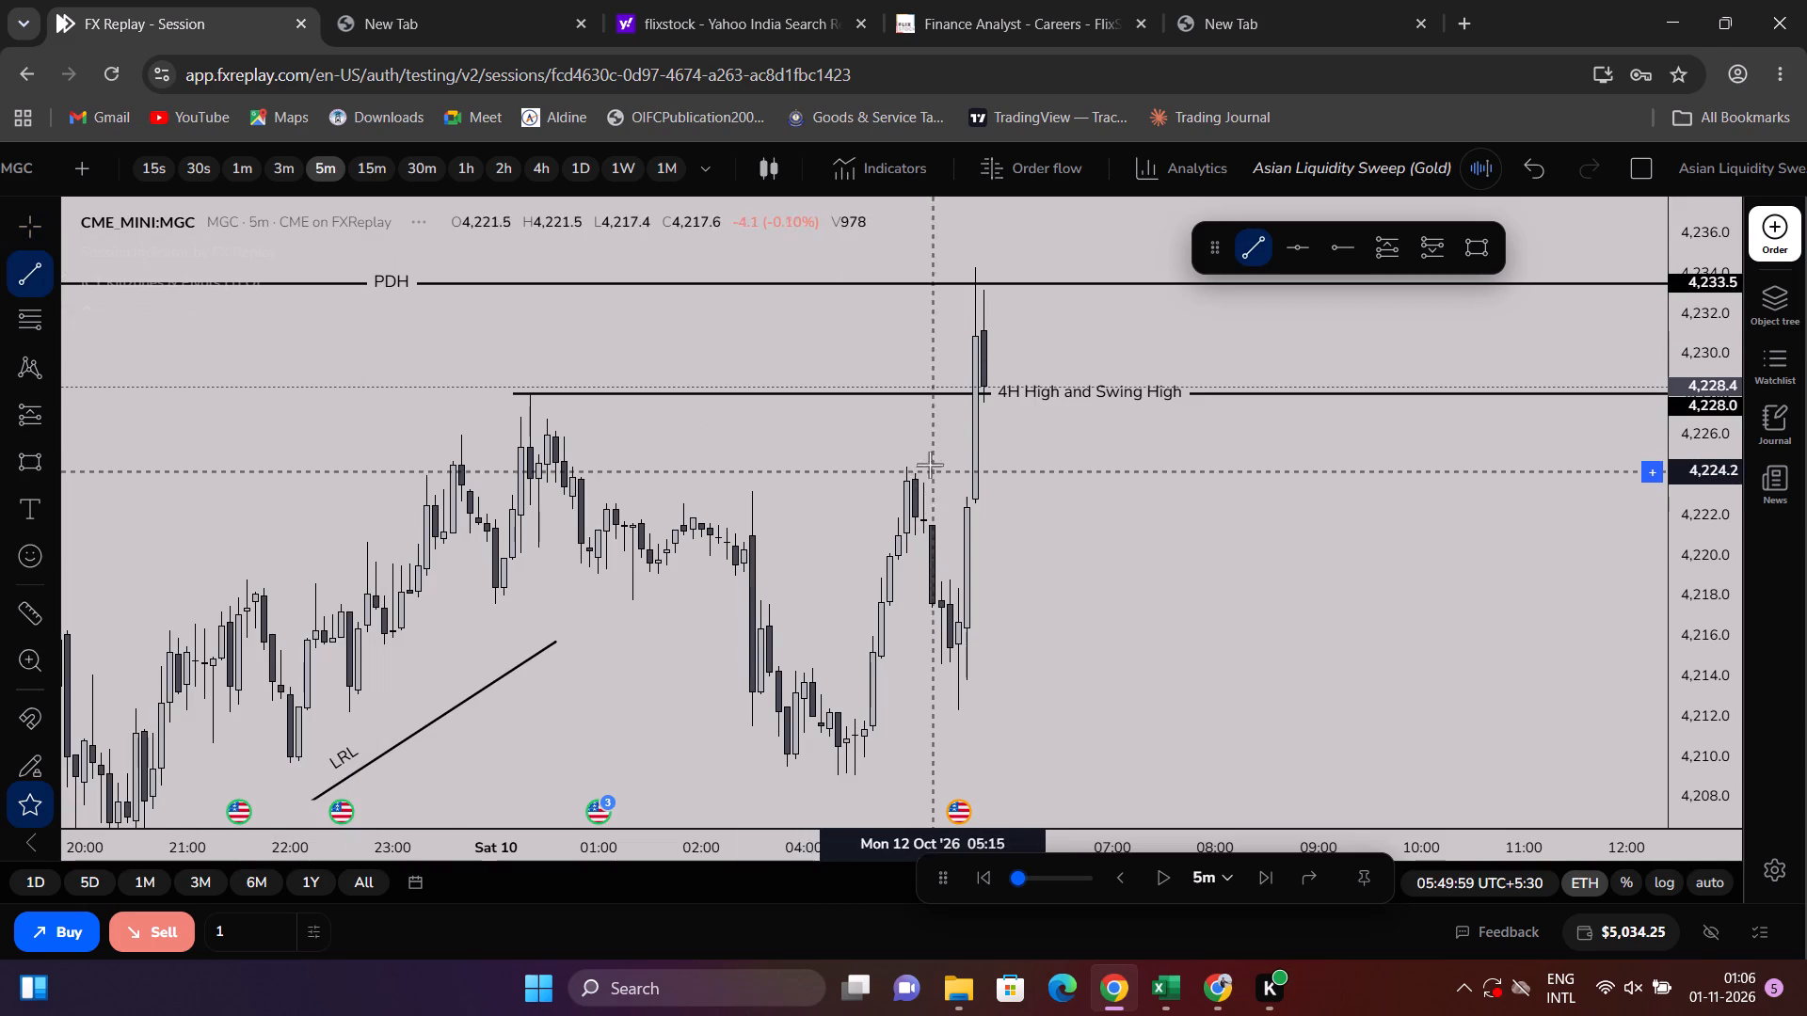
click(945, 645)
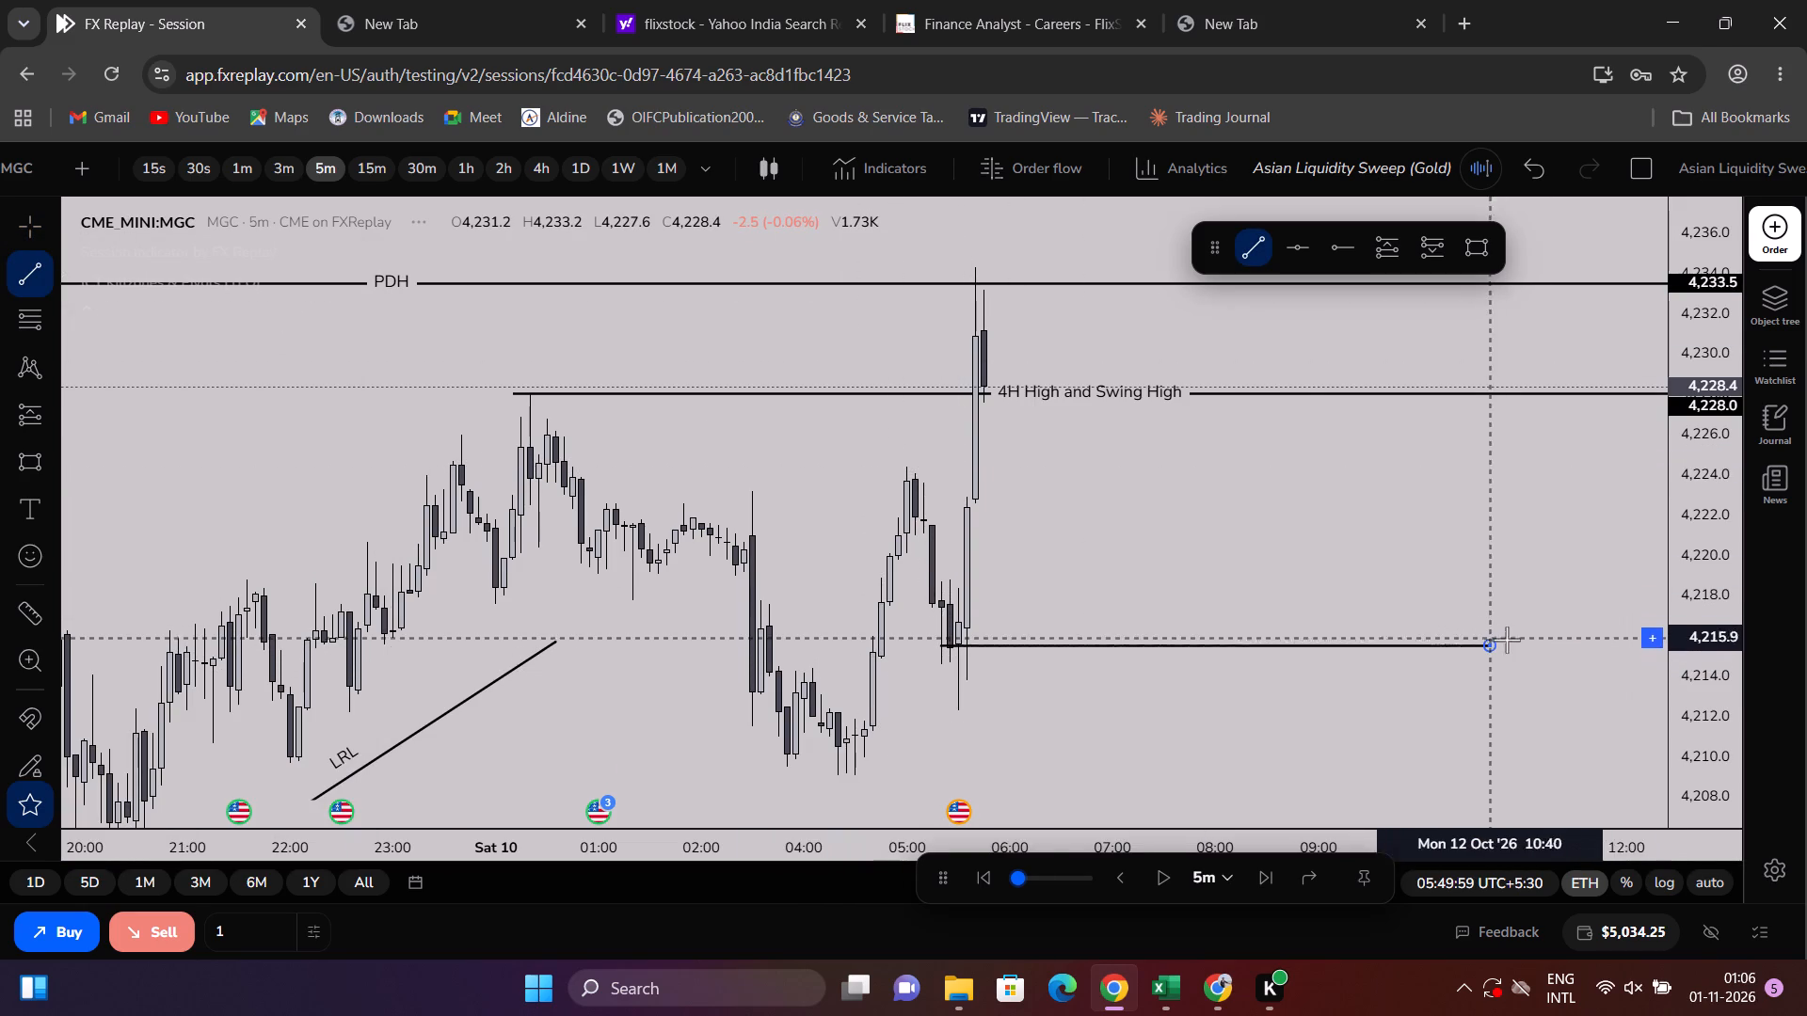
shift+click(1530, 640)
click(1309, 552)
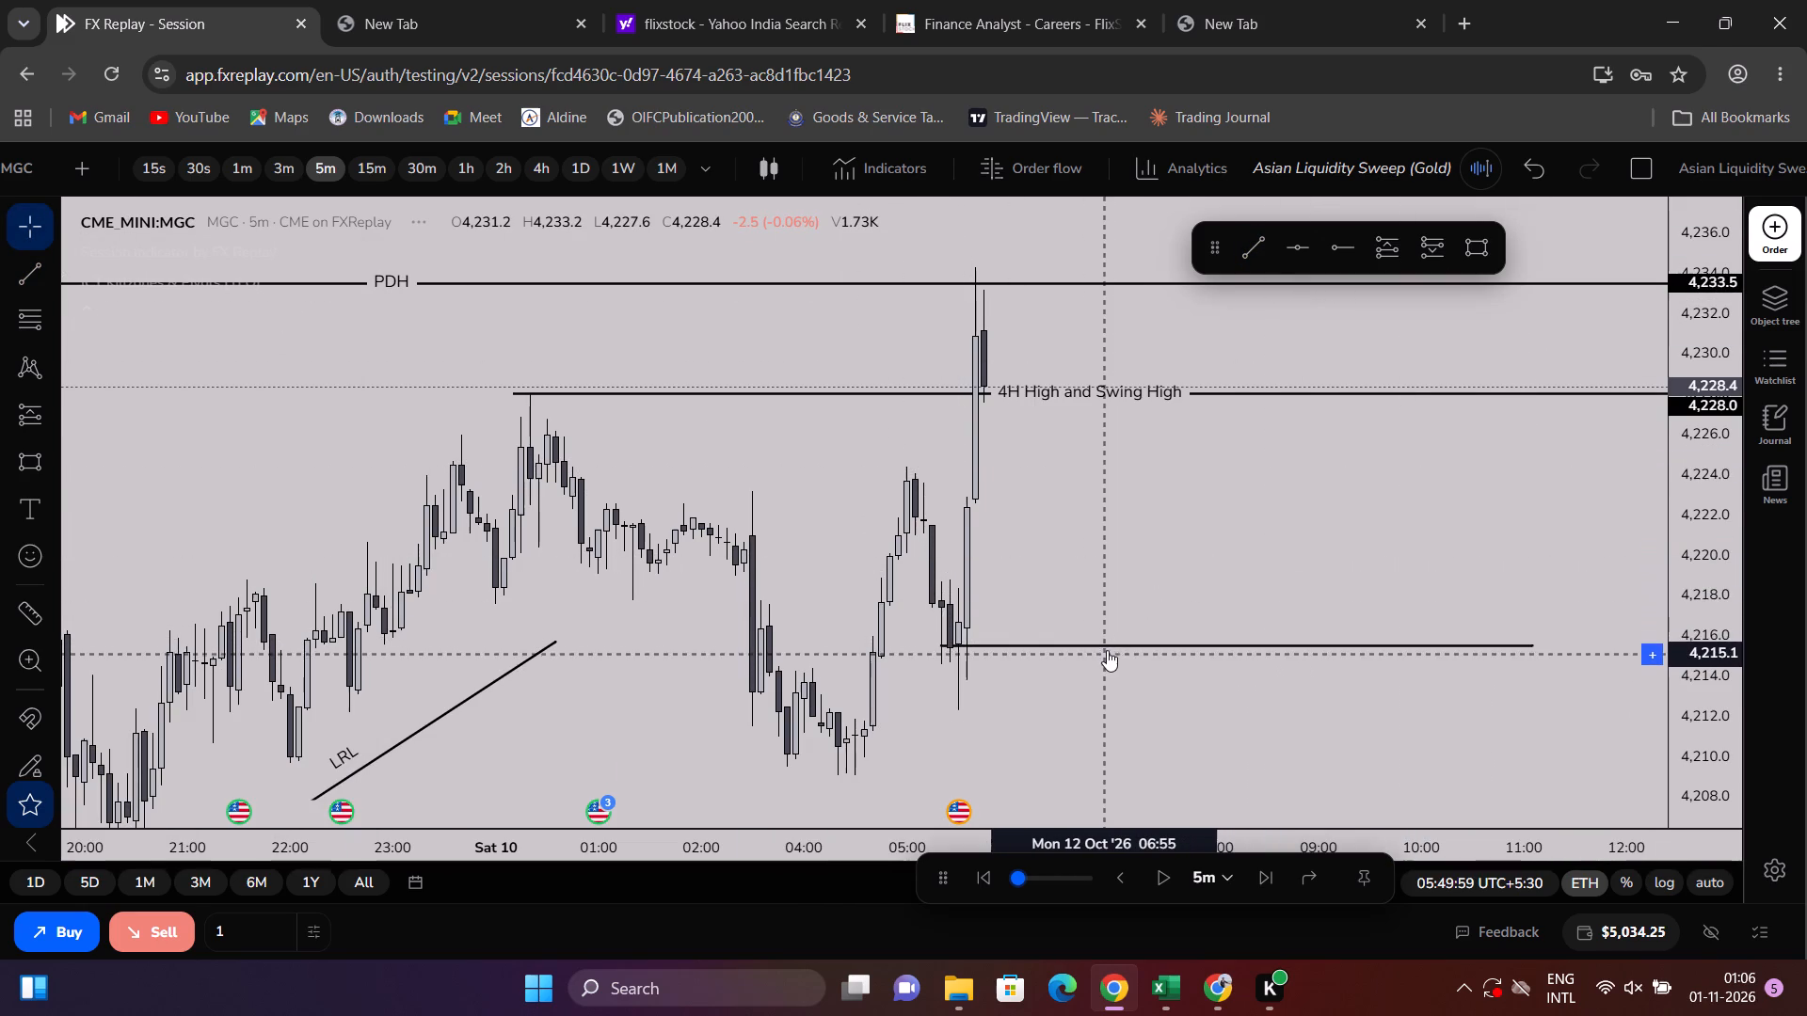
click(1109, 645)
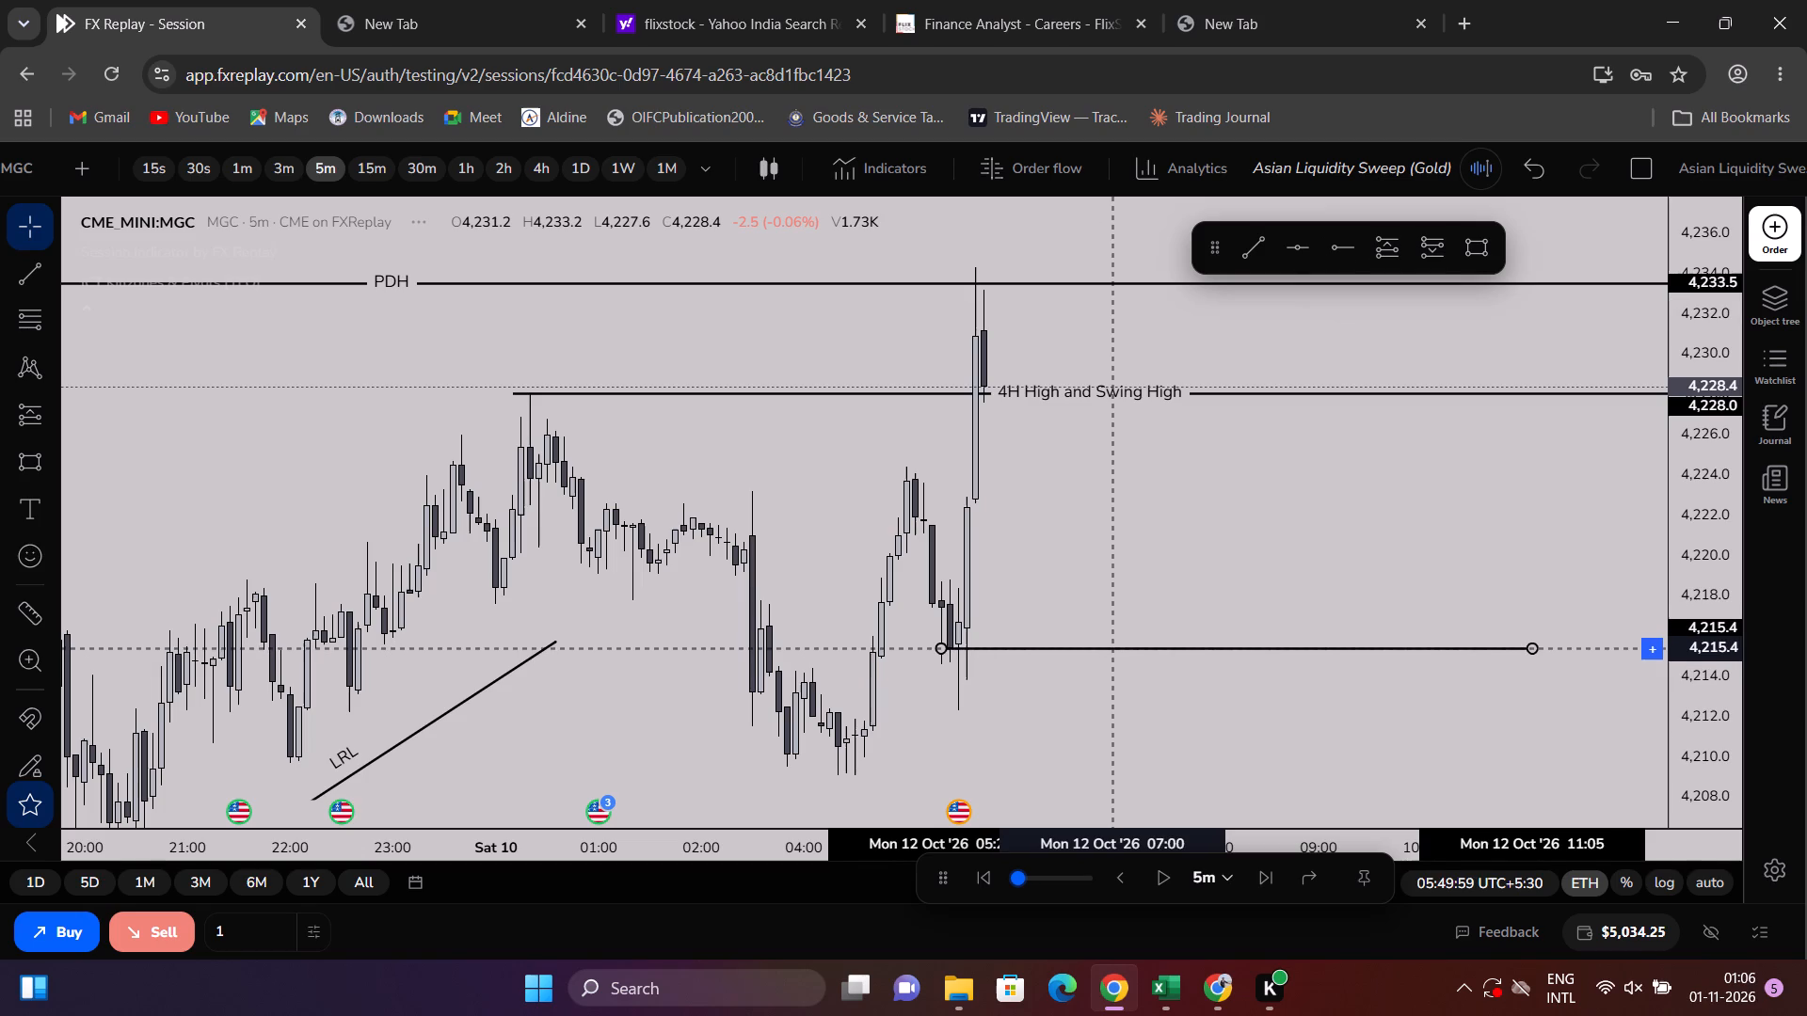
click(1111, 569)
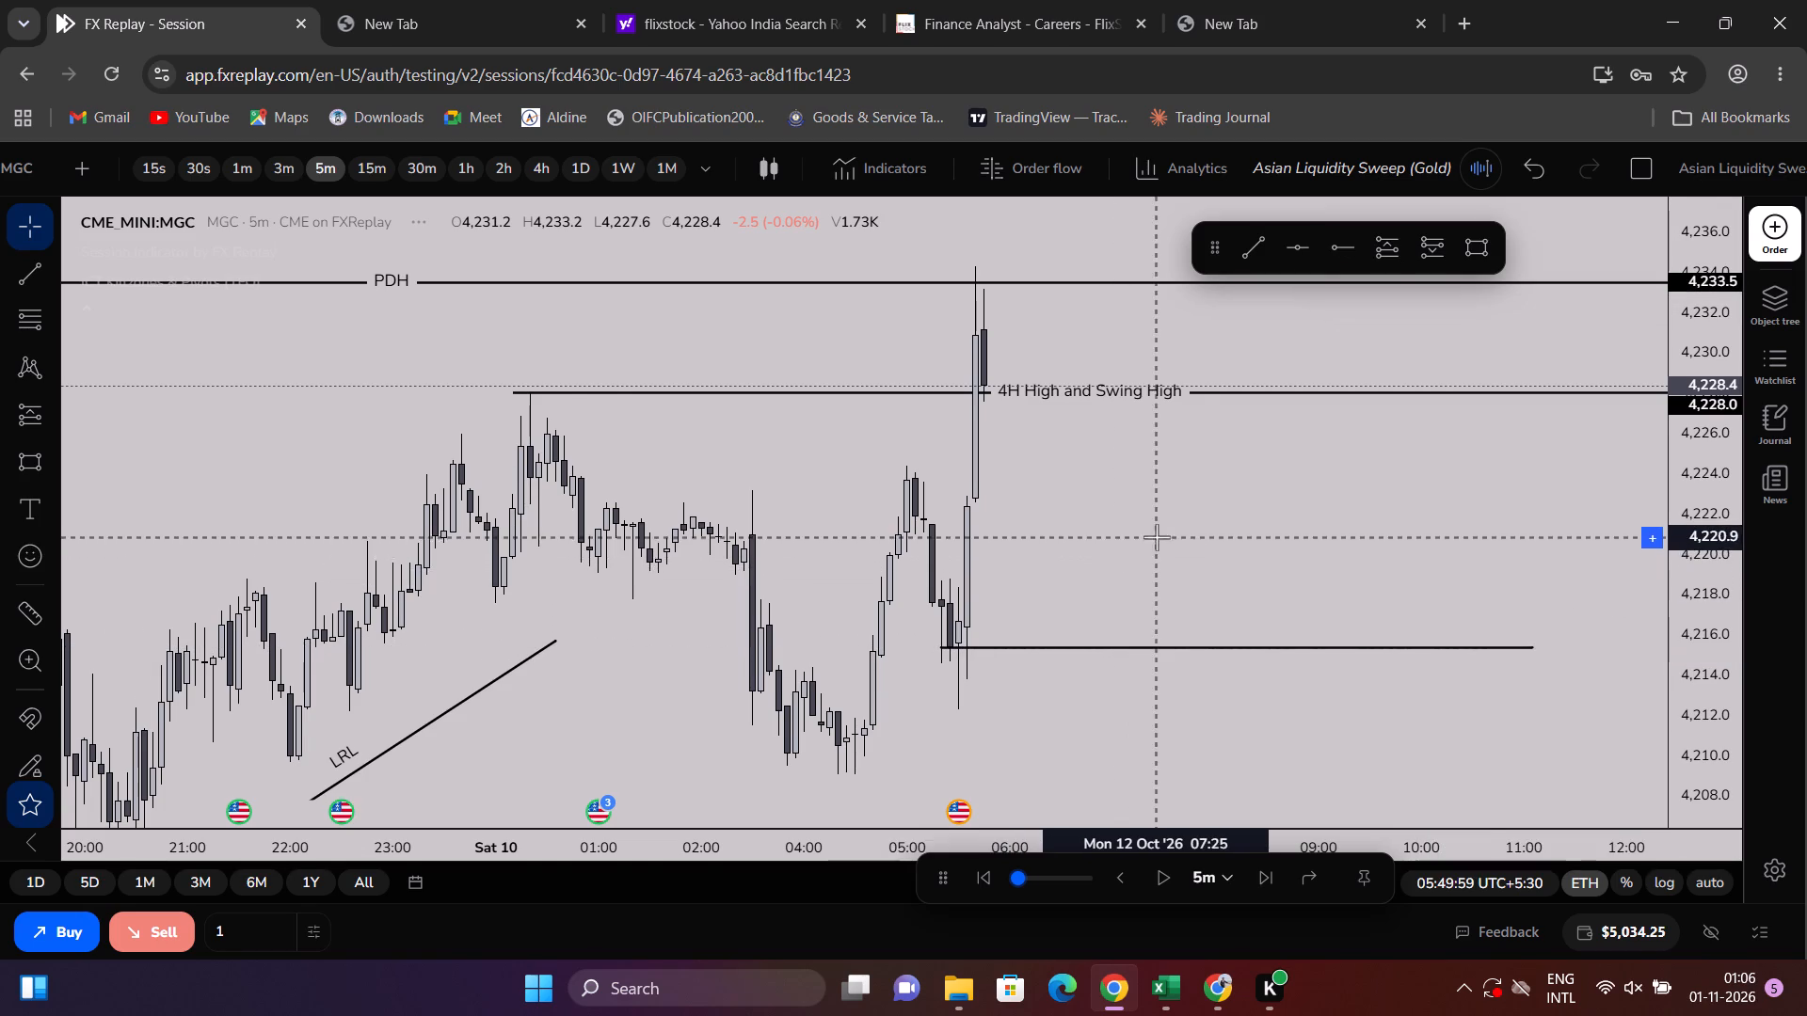
Advance the replay in 5m candles to 06:34:59 on 12 October.
scroll(1172, 542, down, 2)
scroll(1191, 546, up, 3)
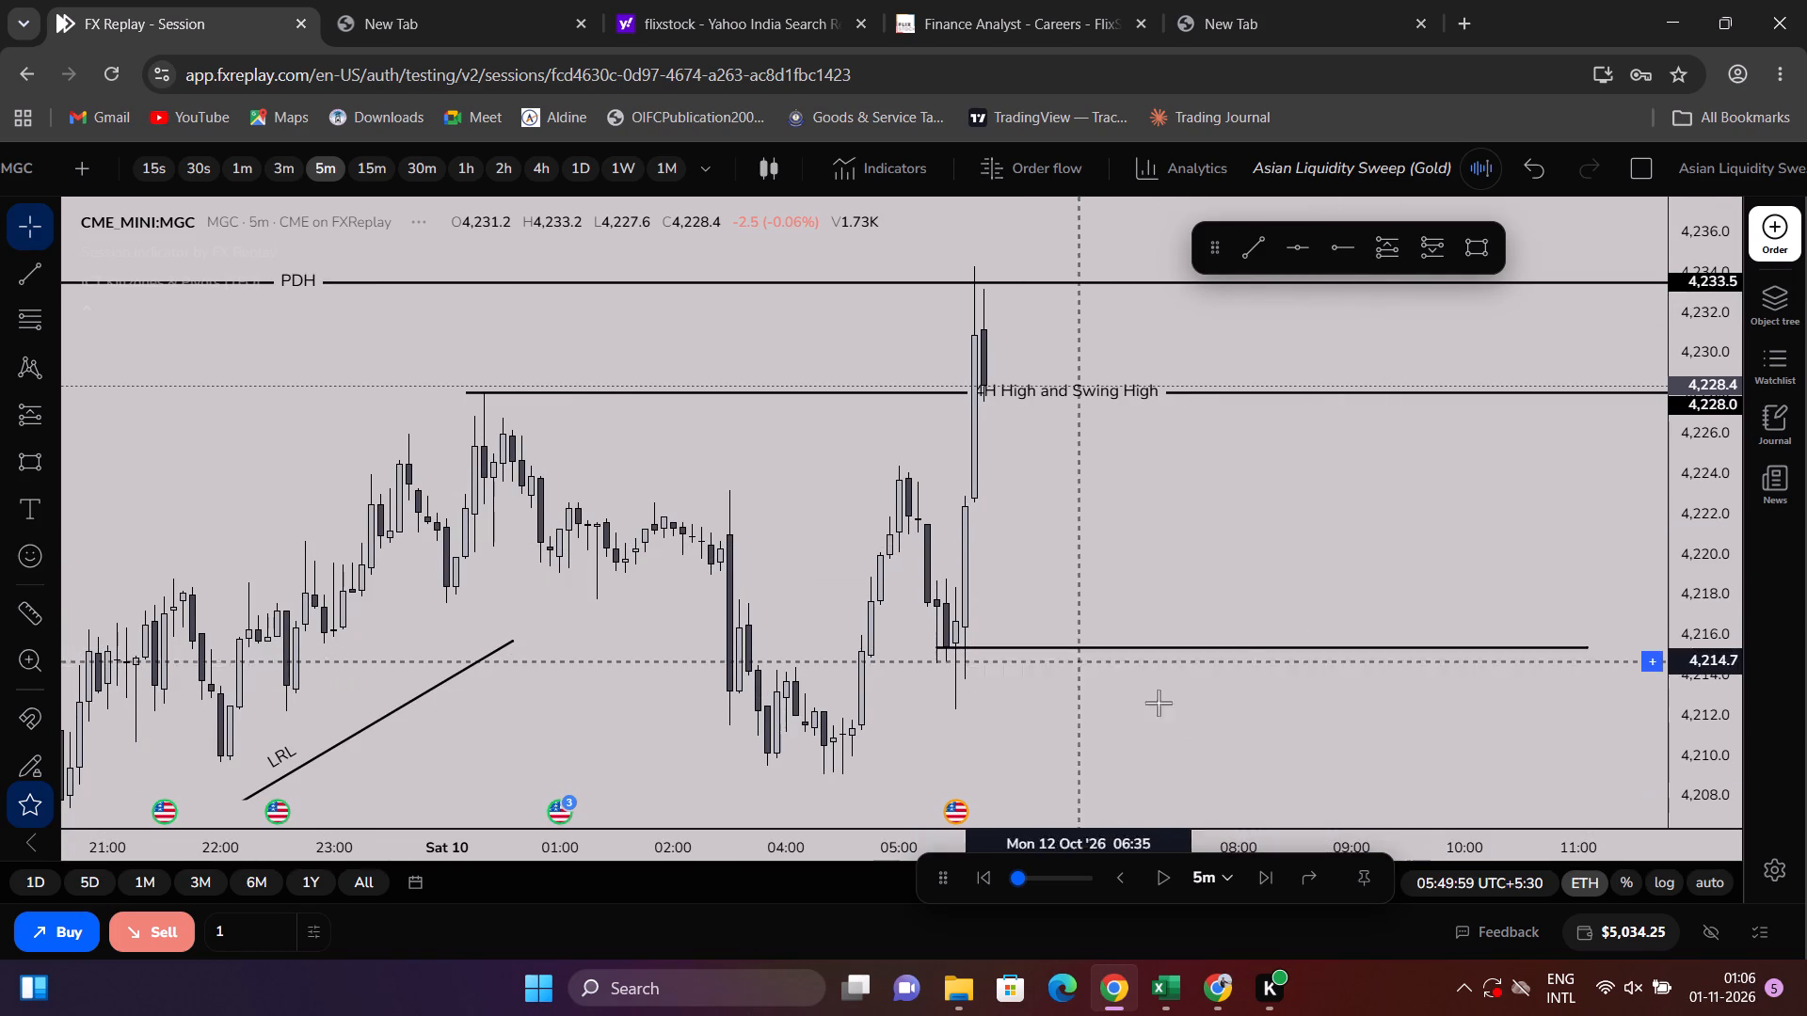
click(1258, 875)
click(1258, 875)
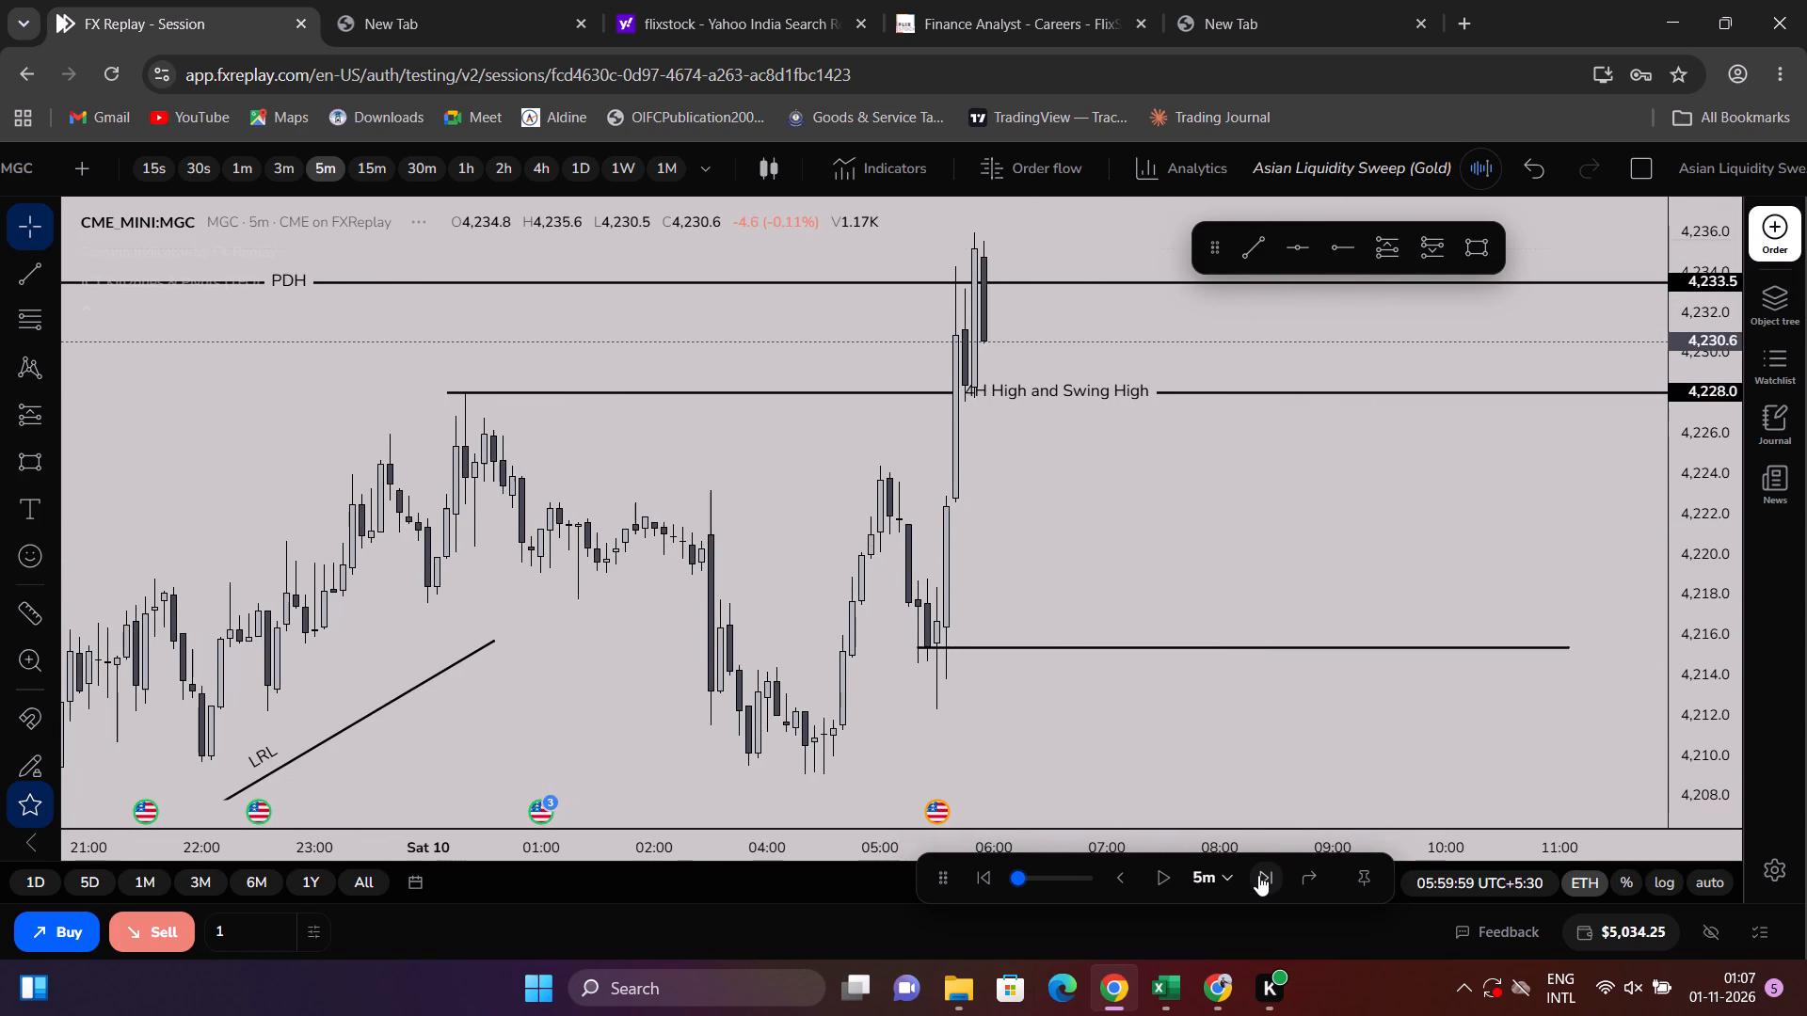
click(1258, 875)
click(1258, 875)
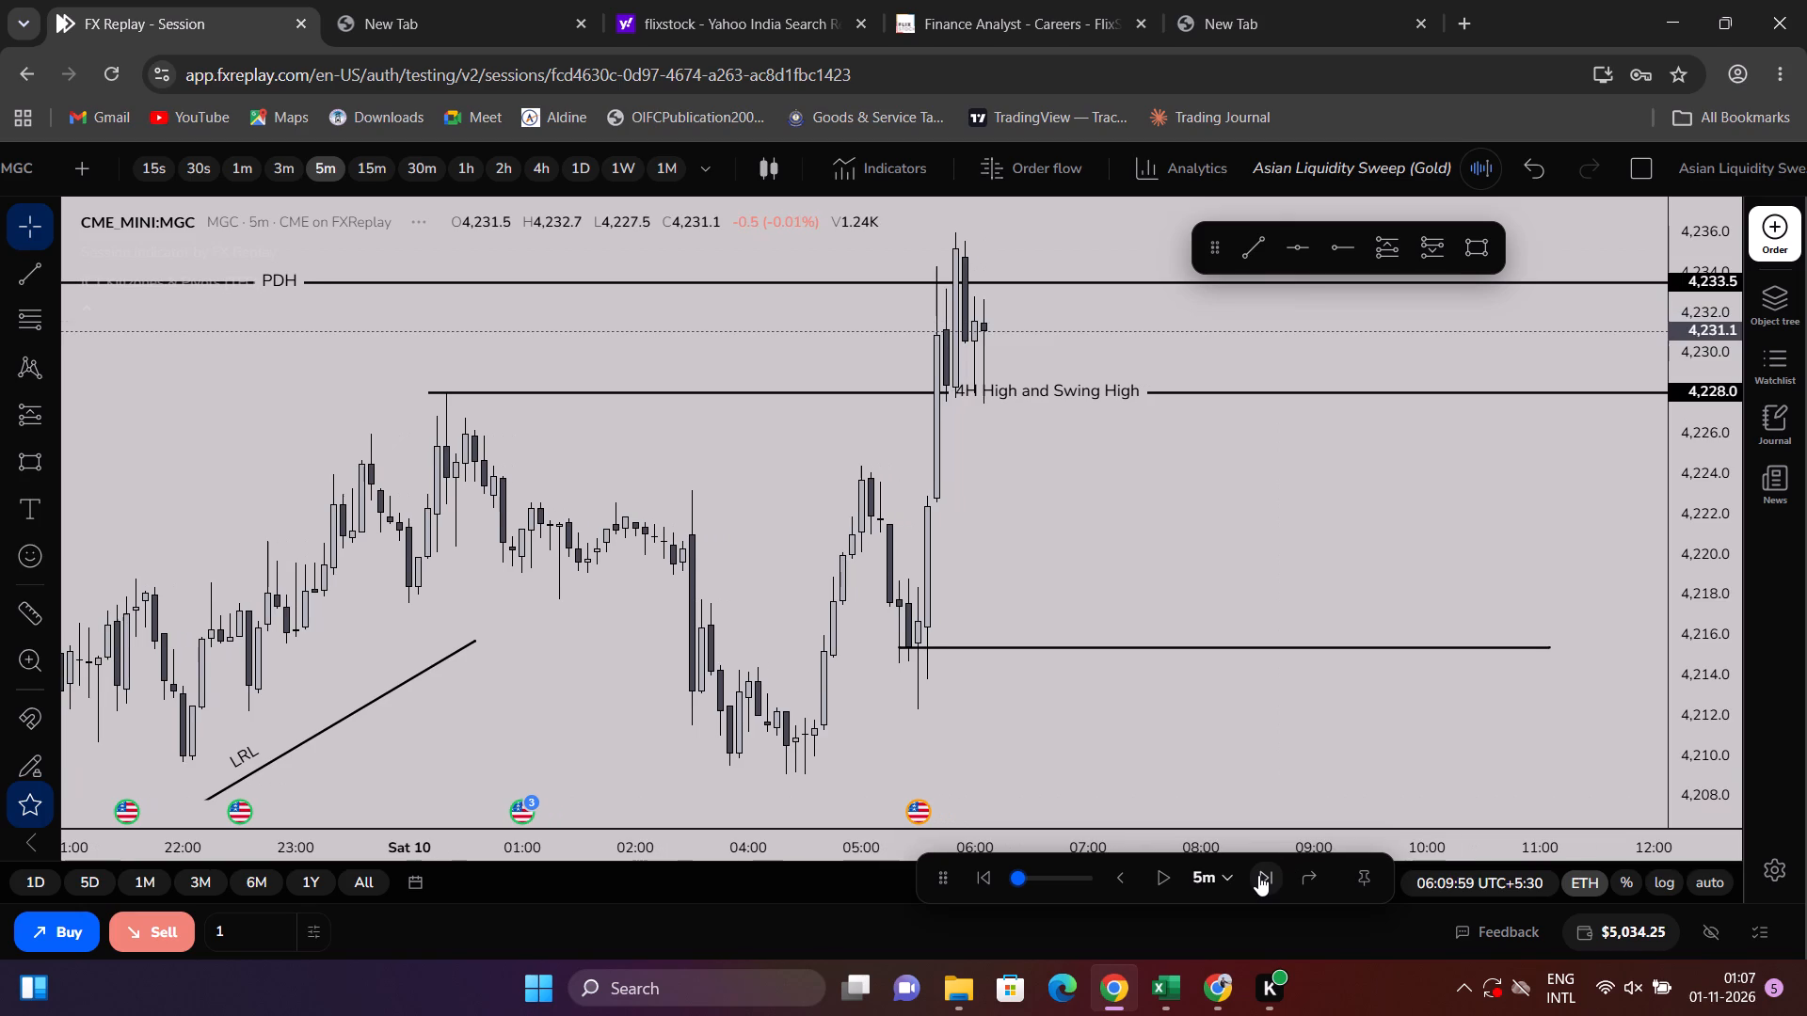
click(1258, 875)
click(1258, 875)
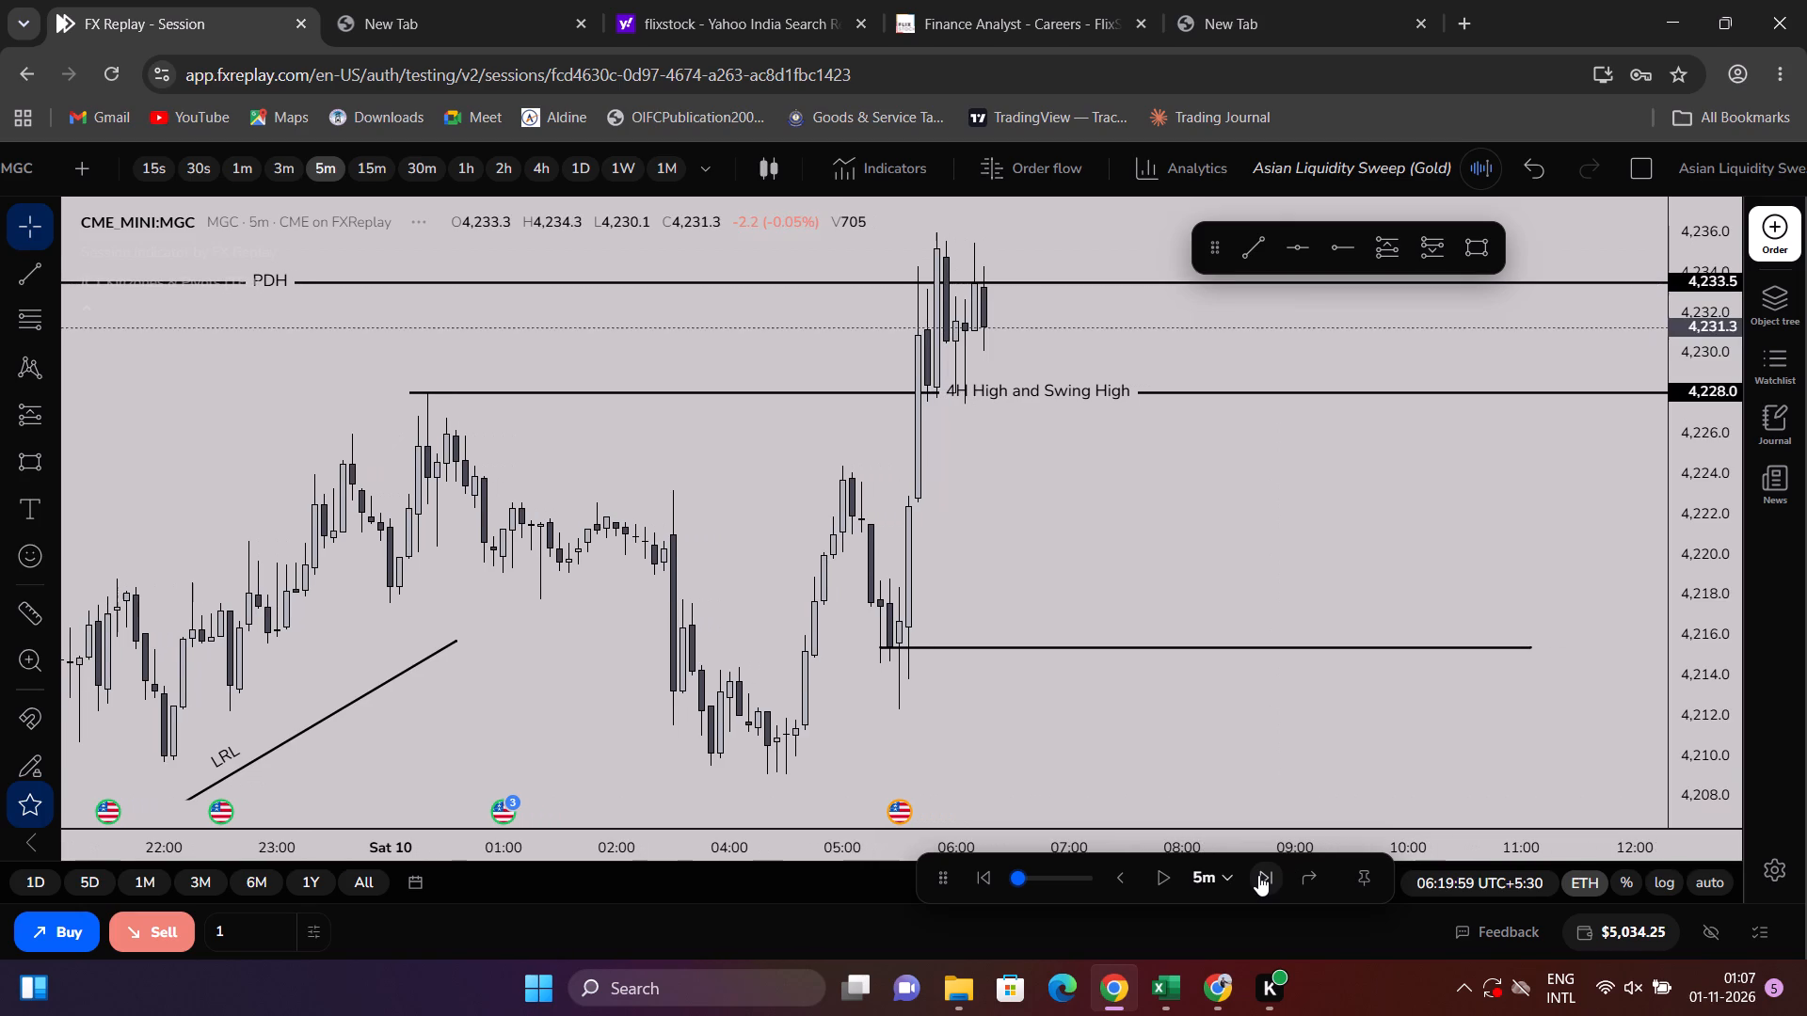
click(1258, 875)
click(1258, 875)
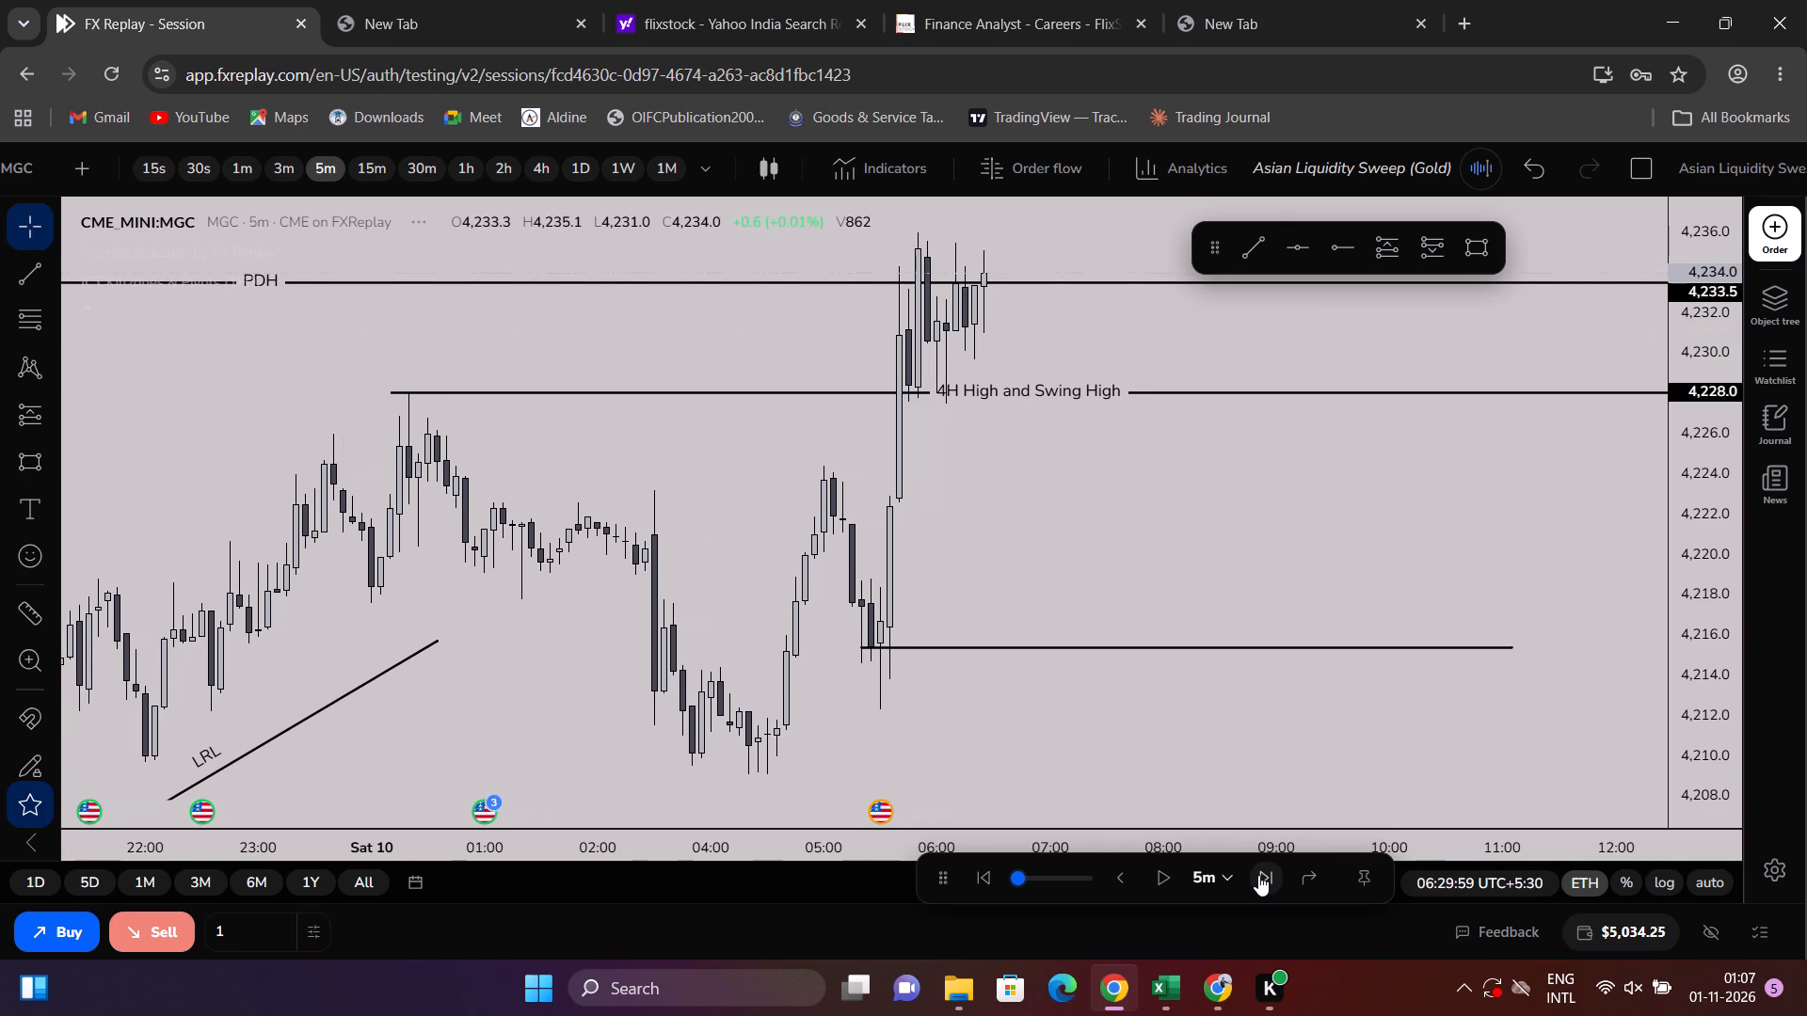
click(1258, 875)
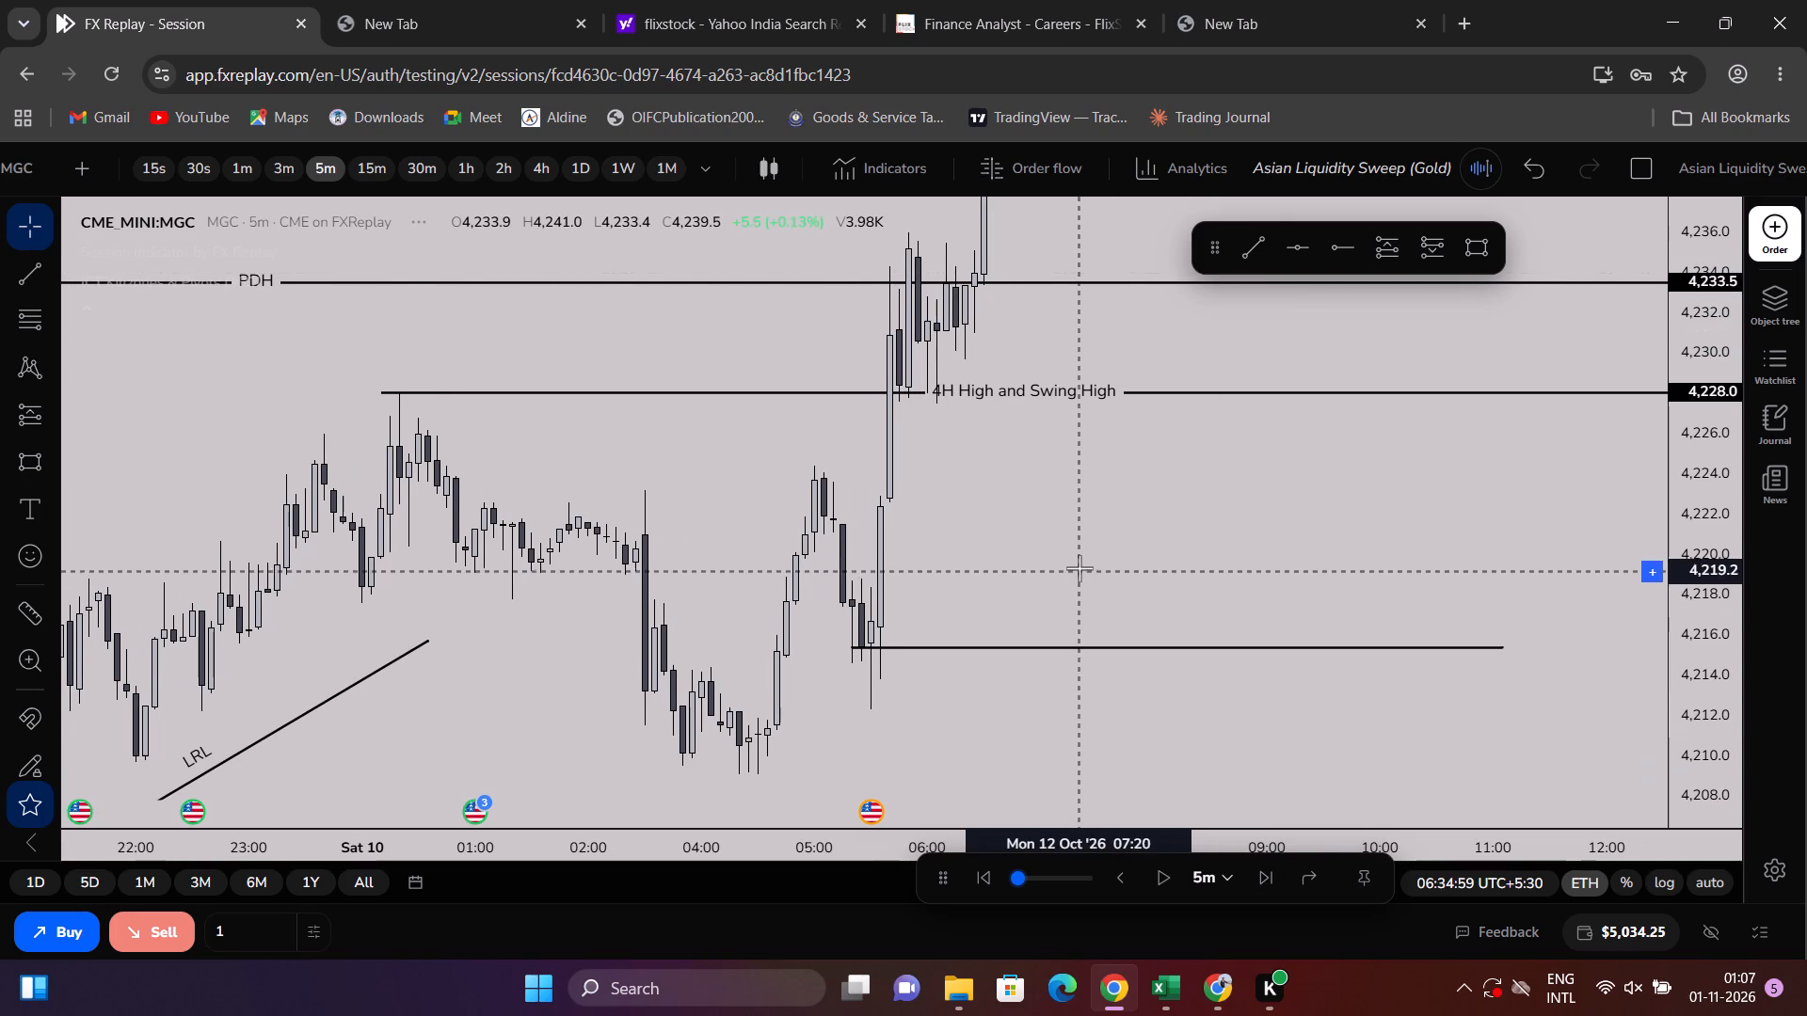
Examine the 5m price action around PDH, the 4H High and Swing High and the 4,215.4 line.
drag(1079, 568, 1052, 668)
scroll(1052, 665, down, 2)
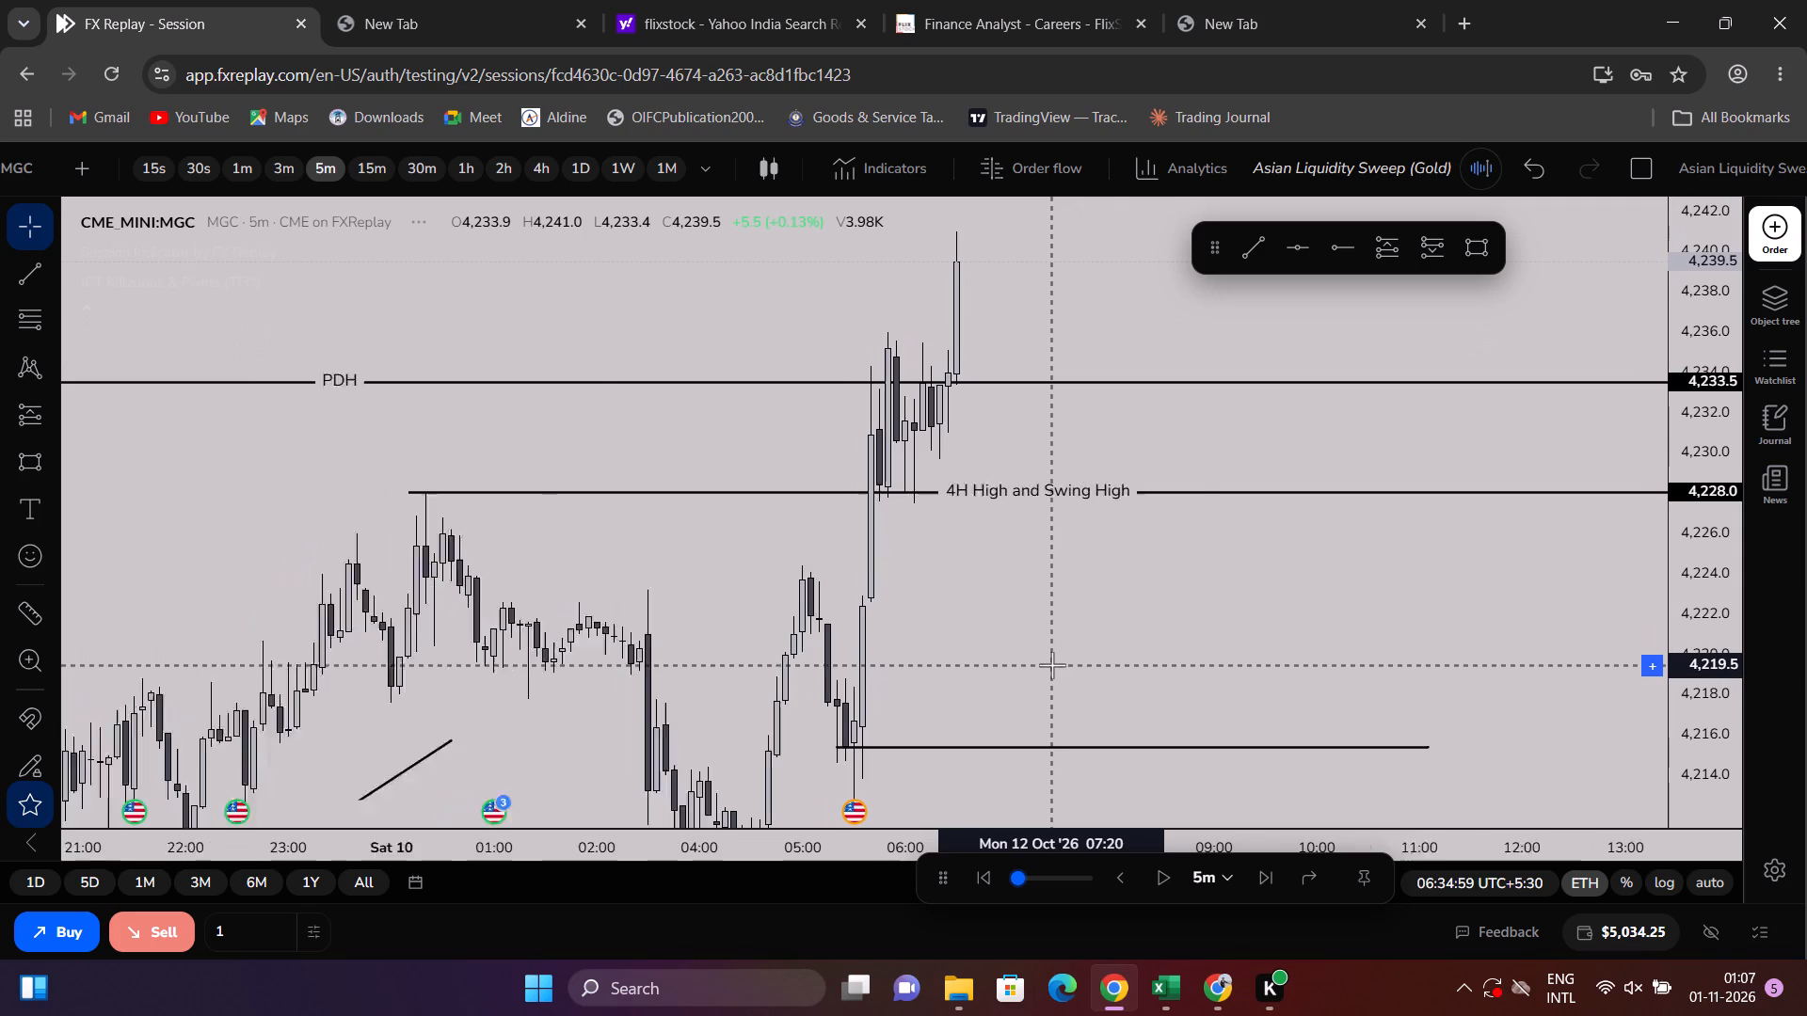
scroll(1052, 665, down, 6)
scroll(1052, 665, up, 8)
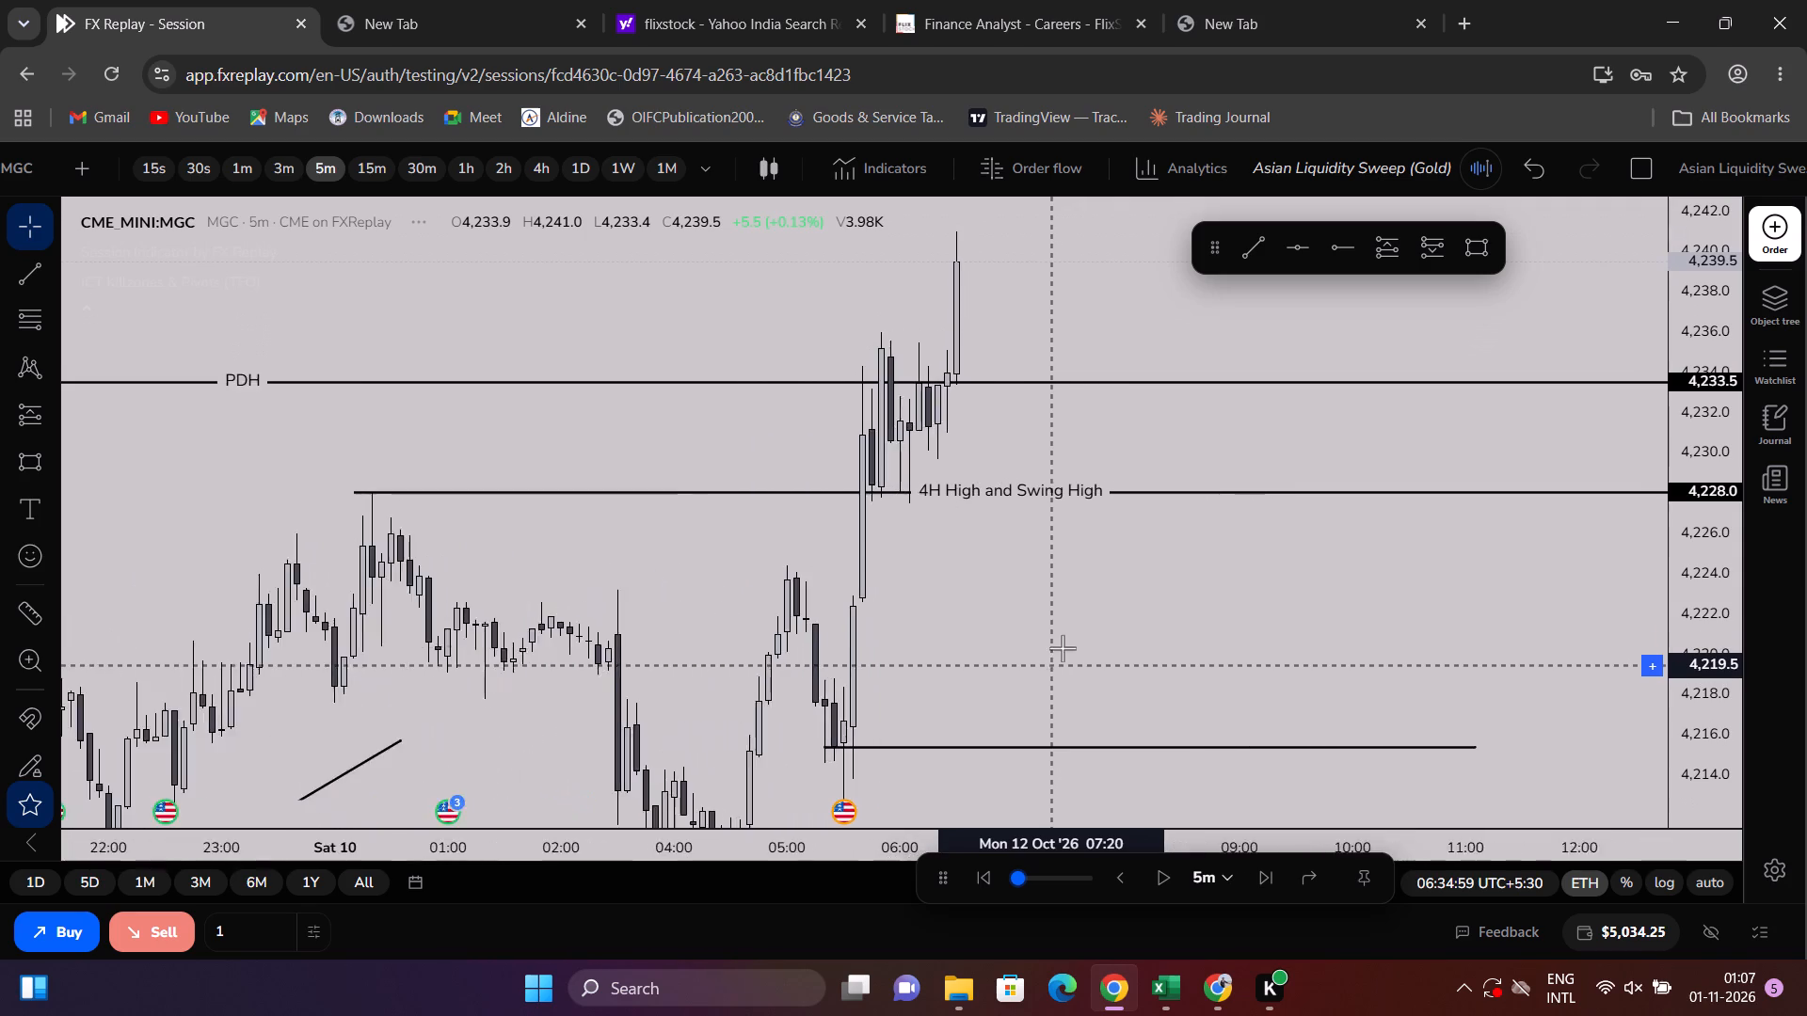
scroll(1067, 644, down, 4)
drag(1730, 593, 1592, 879)
scroll(1472, 754, down, 8)
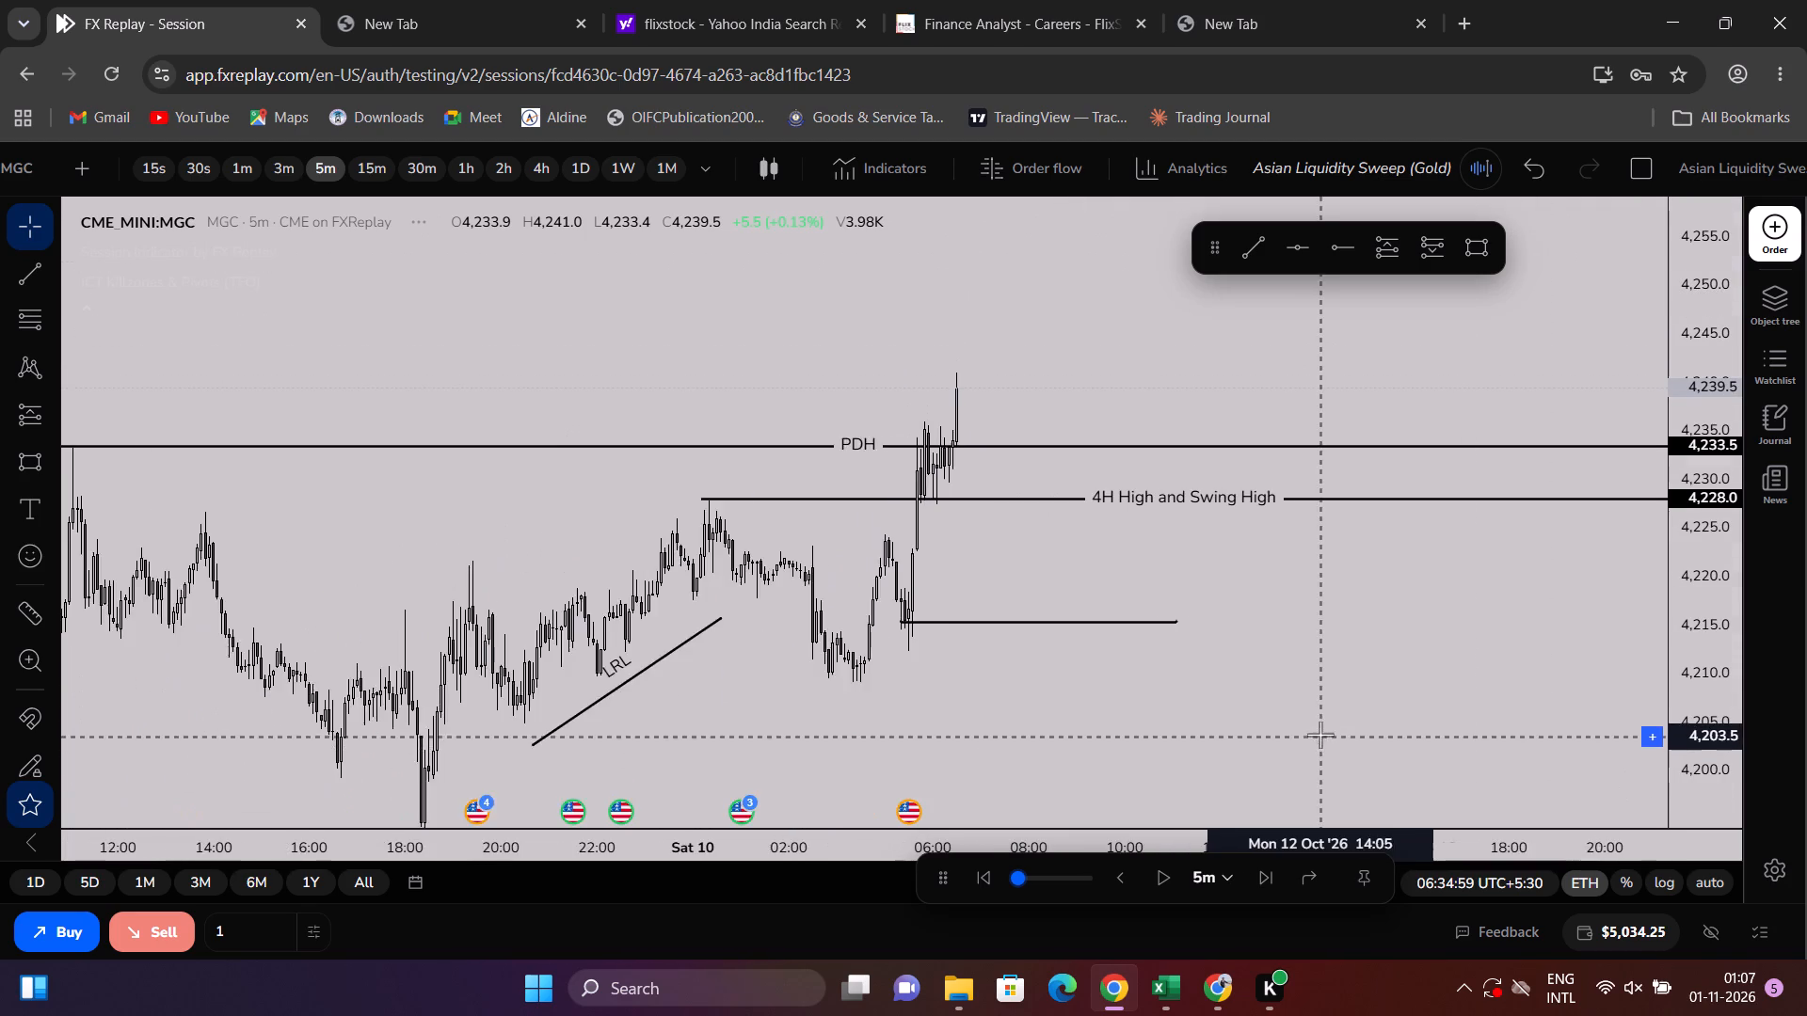
Advance the replay in 5m candles to 07:09:59 on 12 October.
scroll(1320, 735, down, 8)
scroll(1340, 701, up, 2)
scroll(1340, 701, down, 5)
drag(1323, 644, 1362, 701)
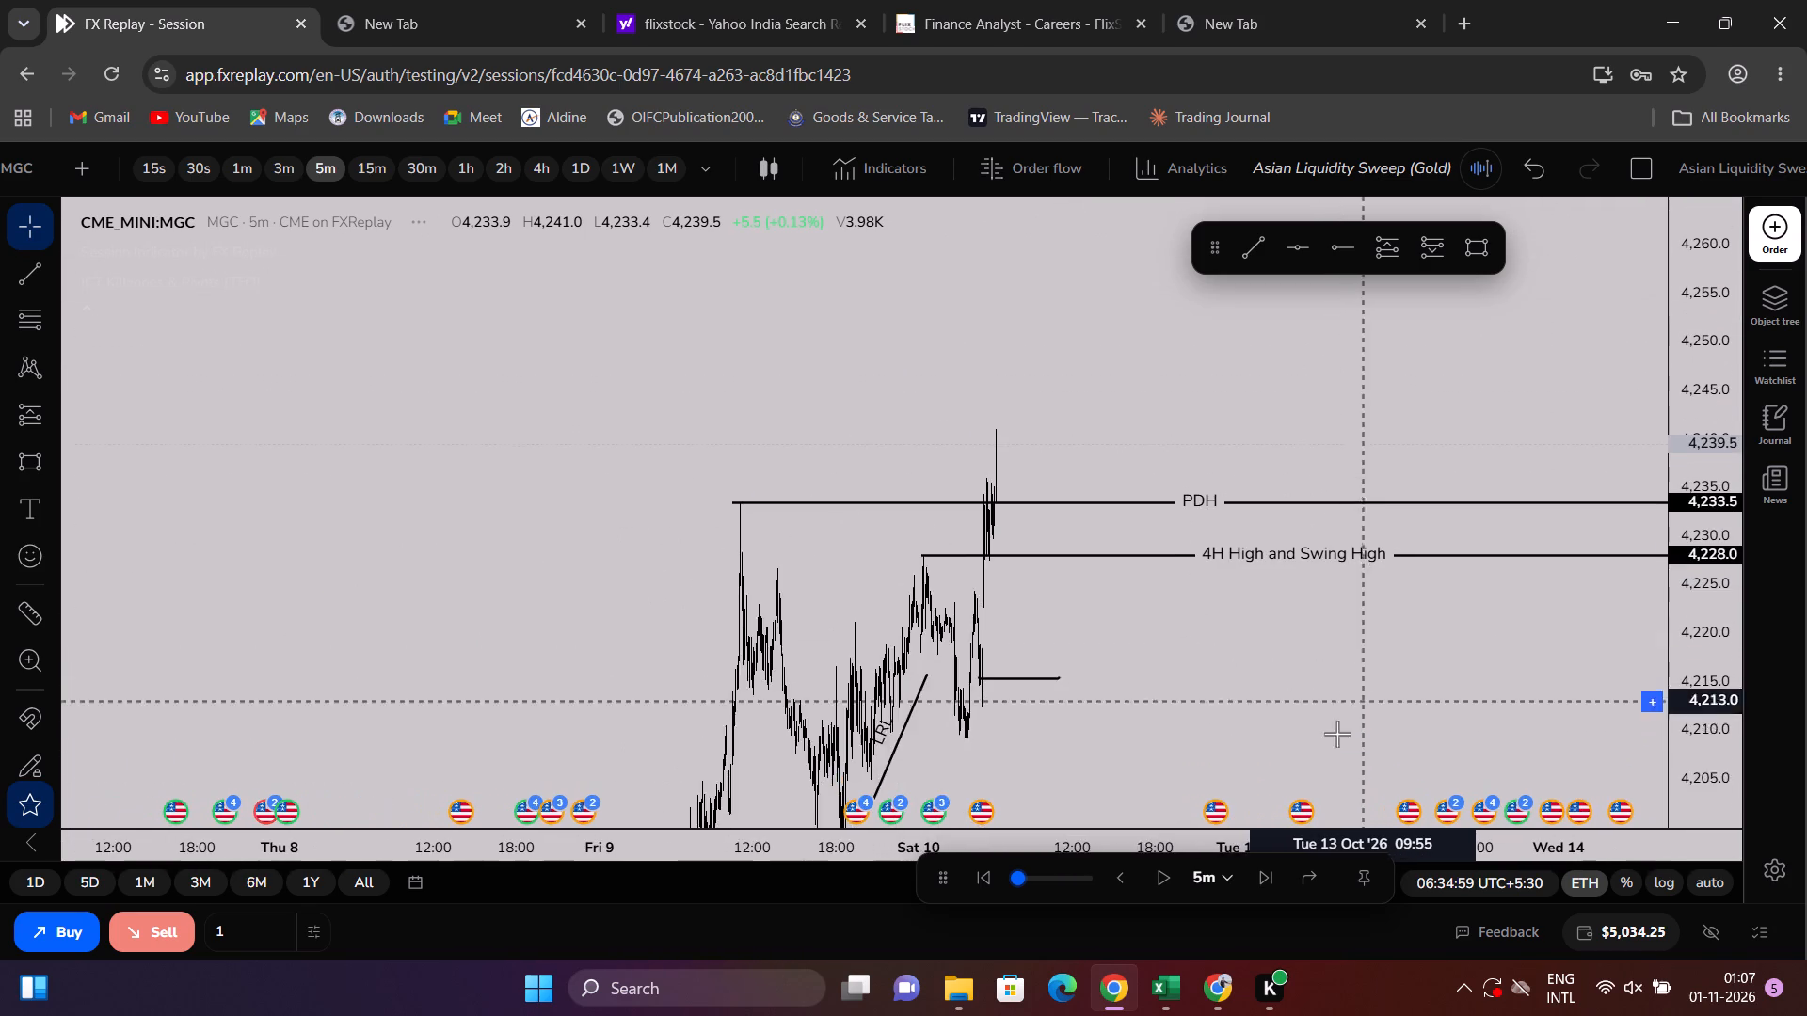
scroll(1223, 800, up, 19)
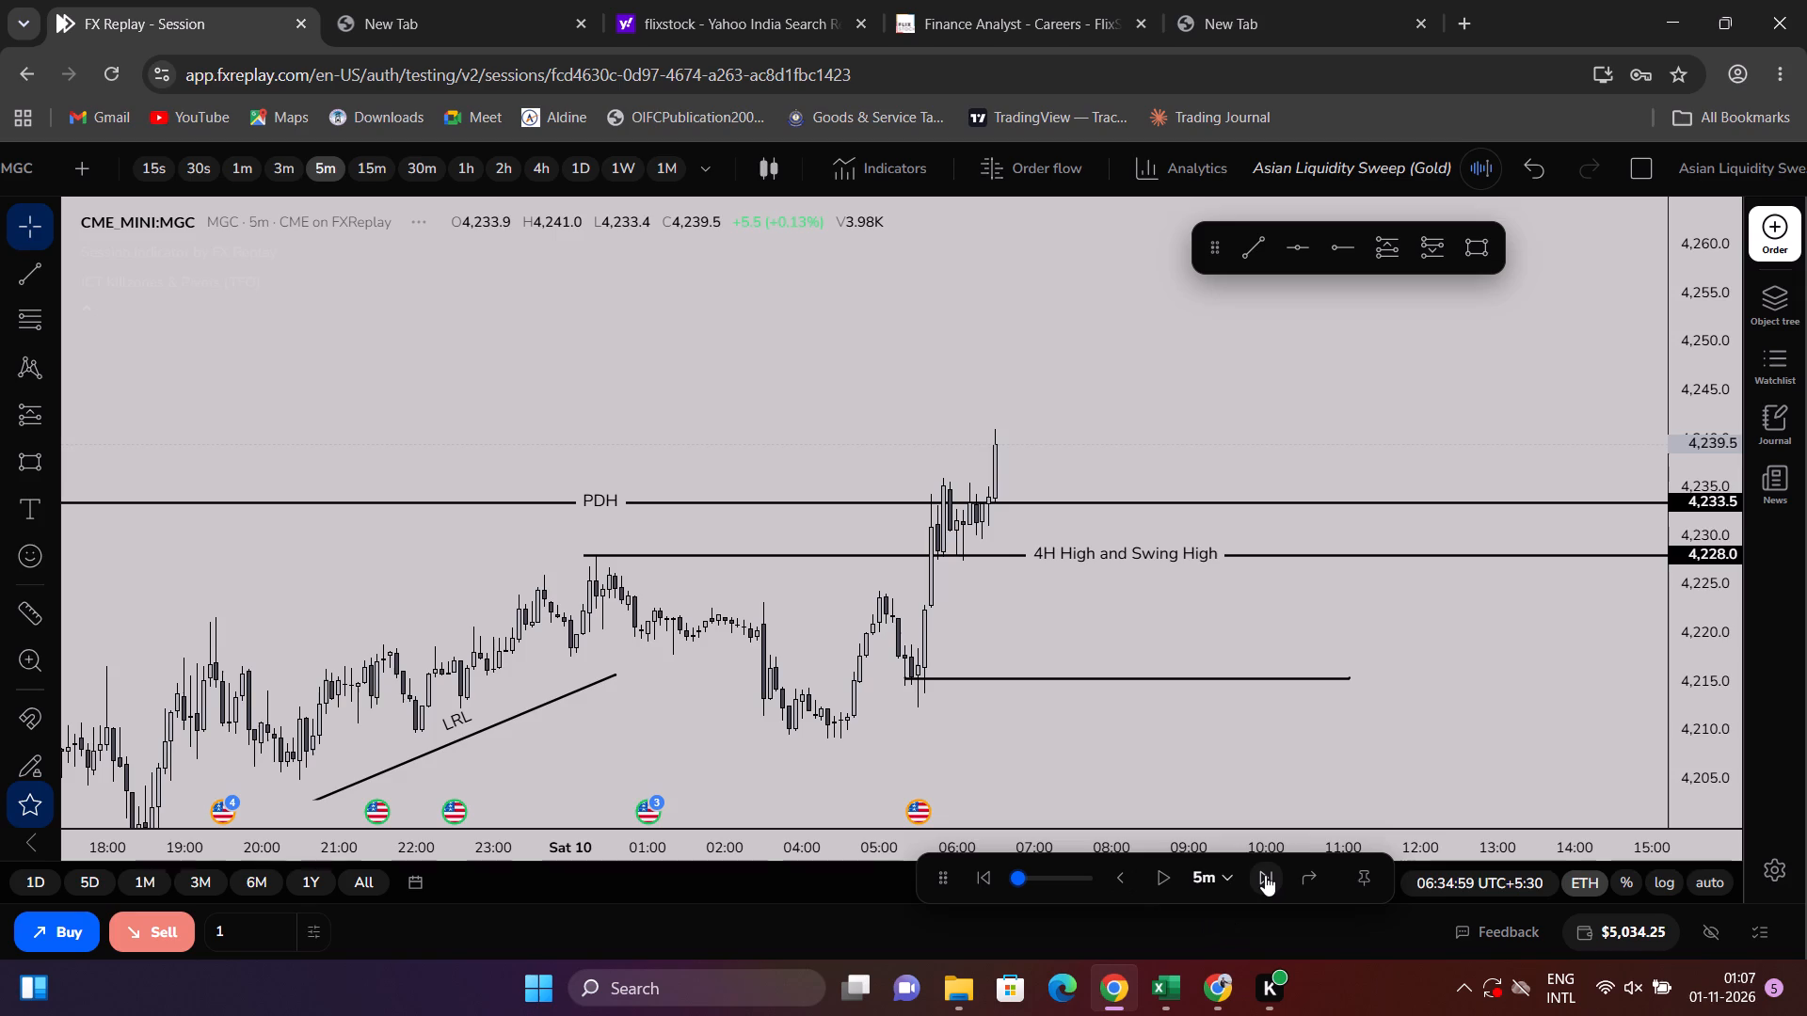
click(1265, 875)
click(1263, 875)
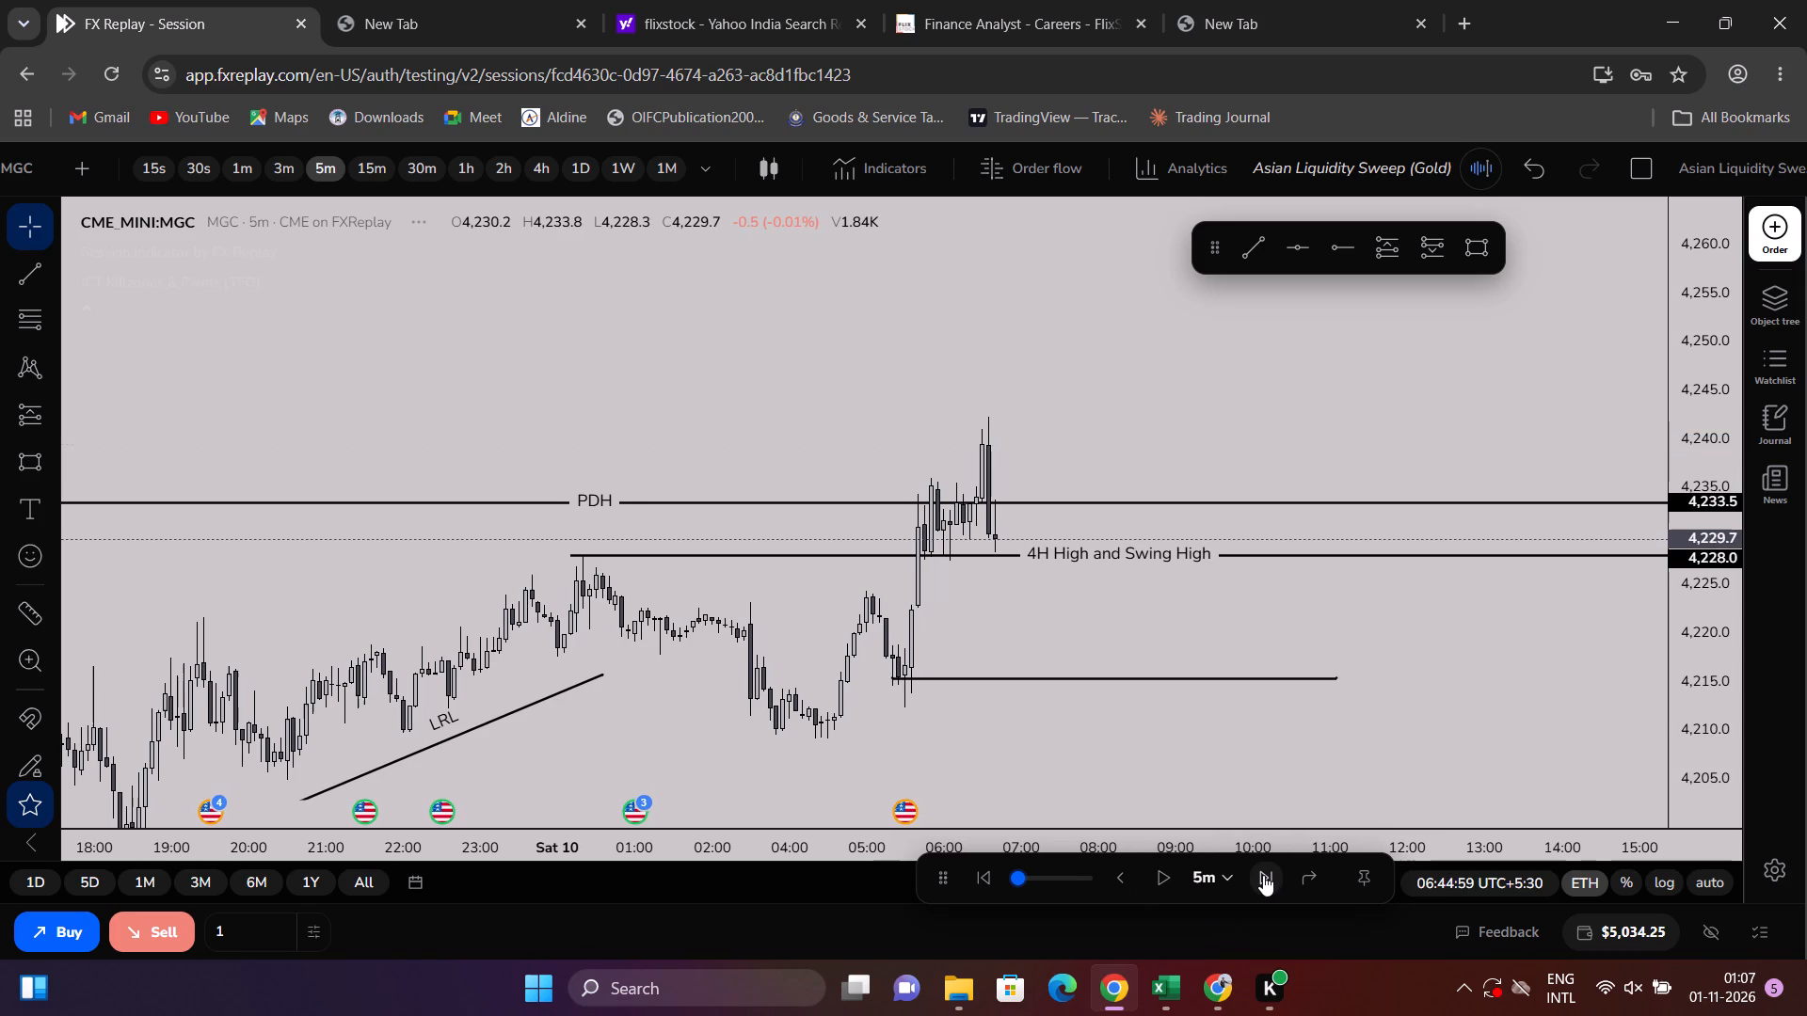
click(1263, 875)
click(1263, 875)
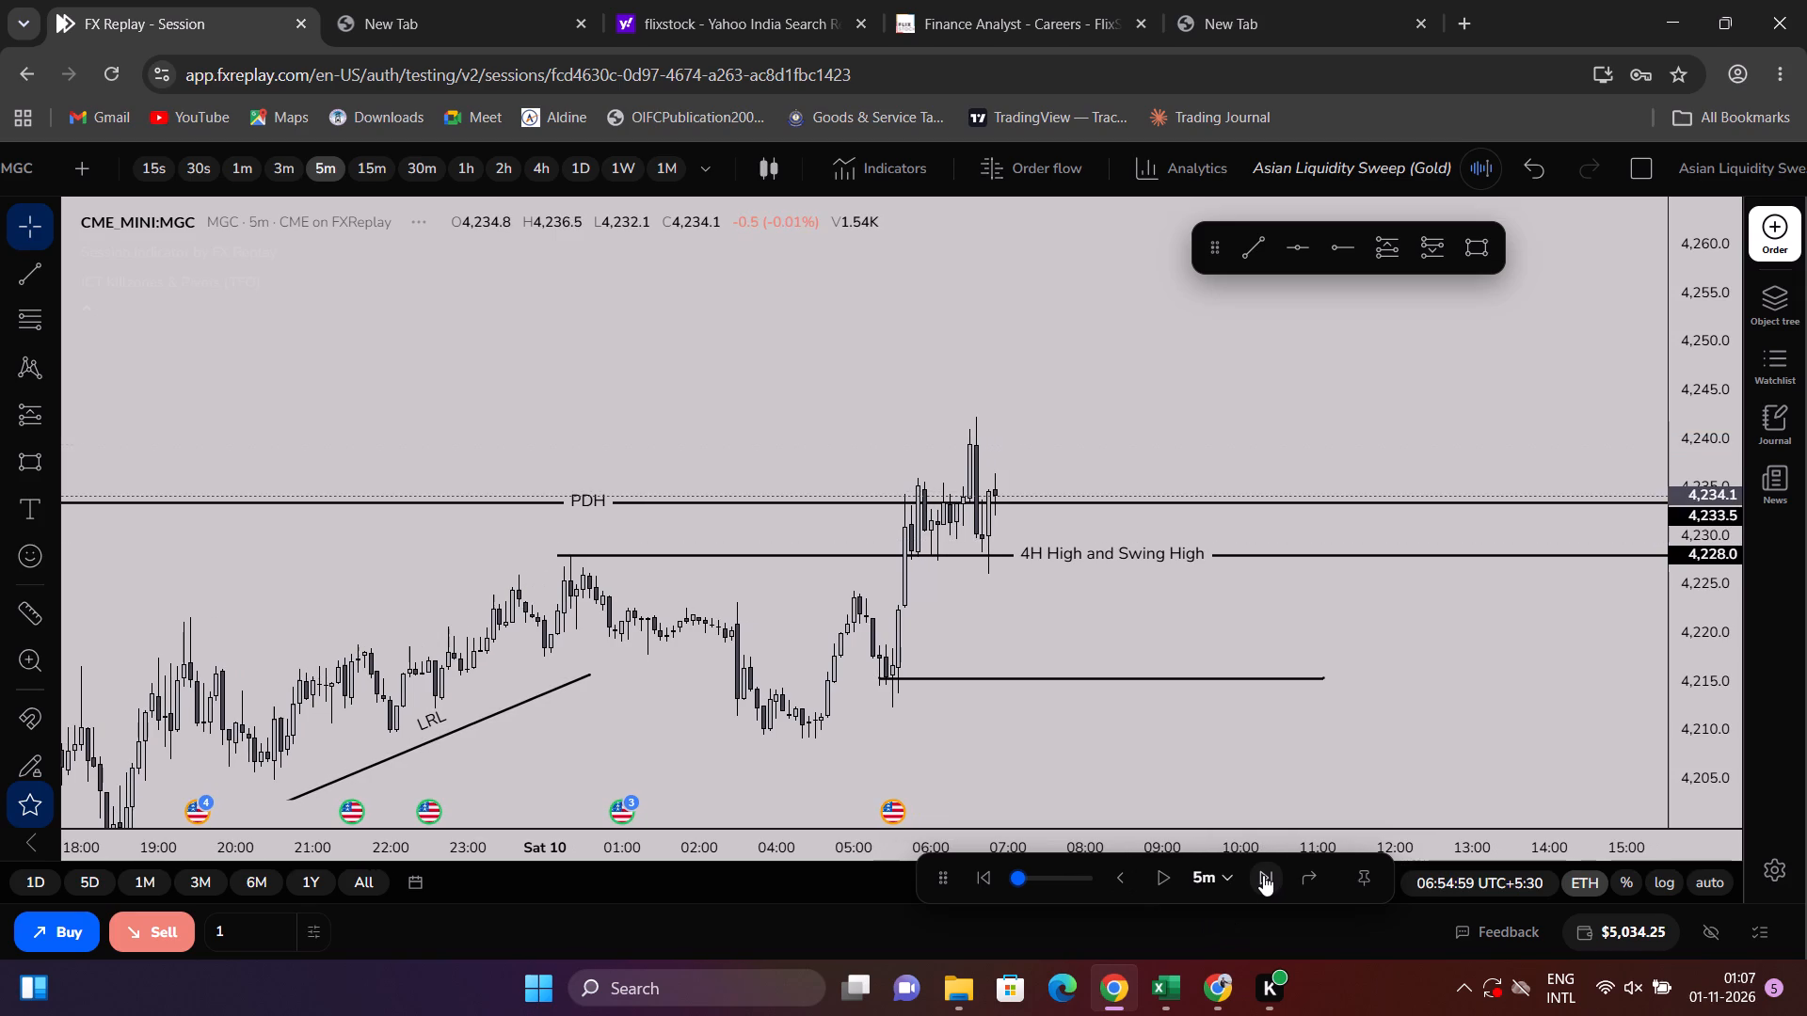
click(1263, 875)
click(1263, 875)
click(1263, 875)
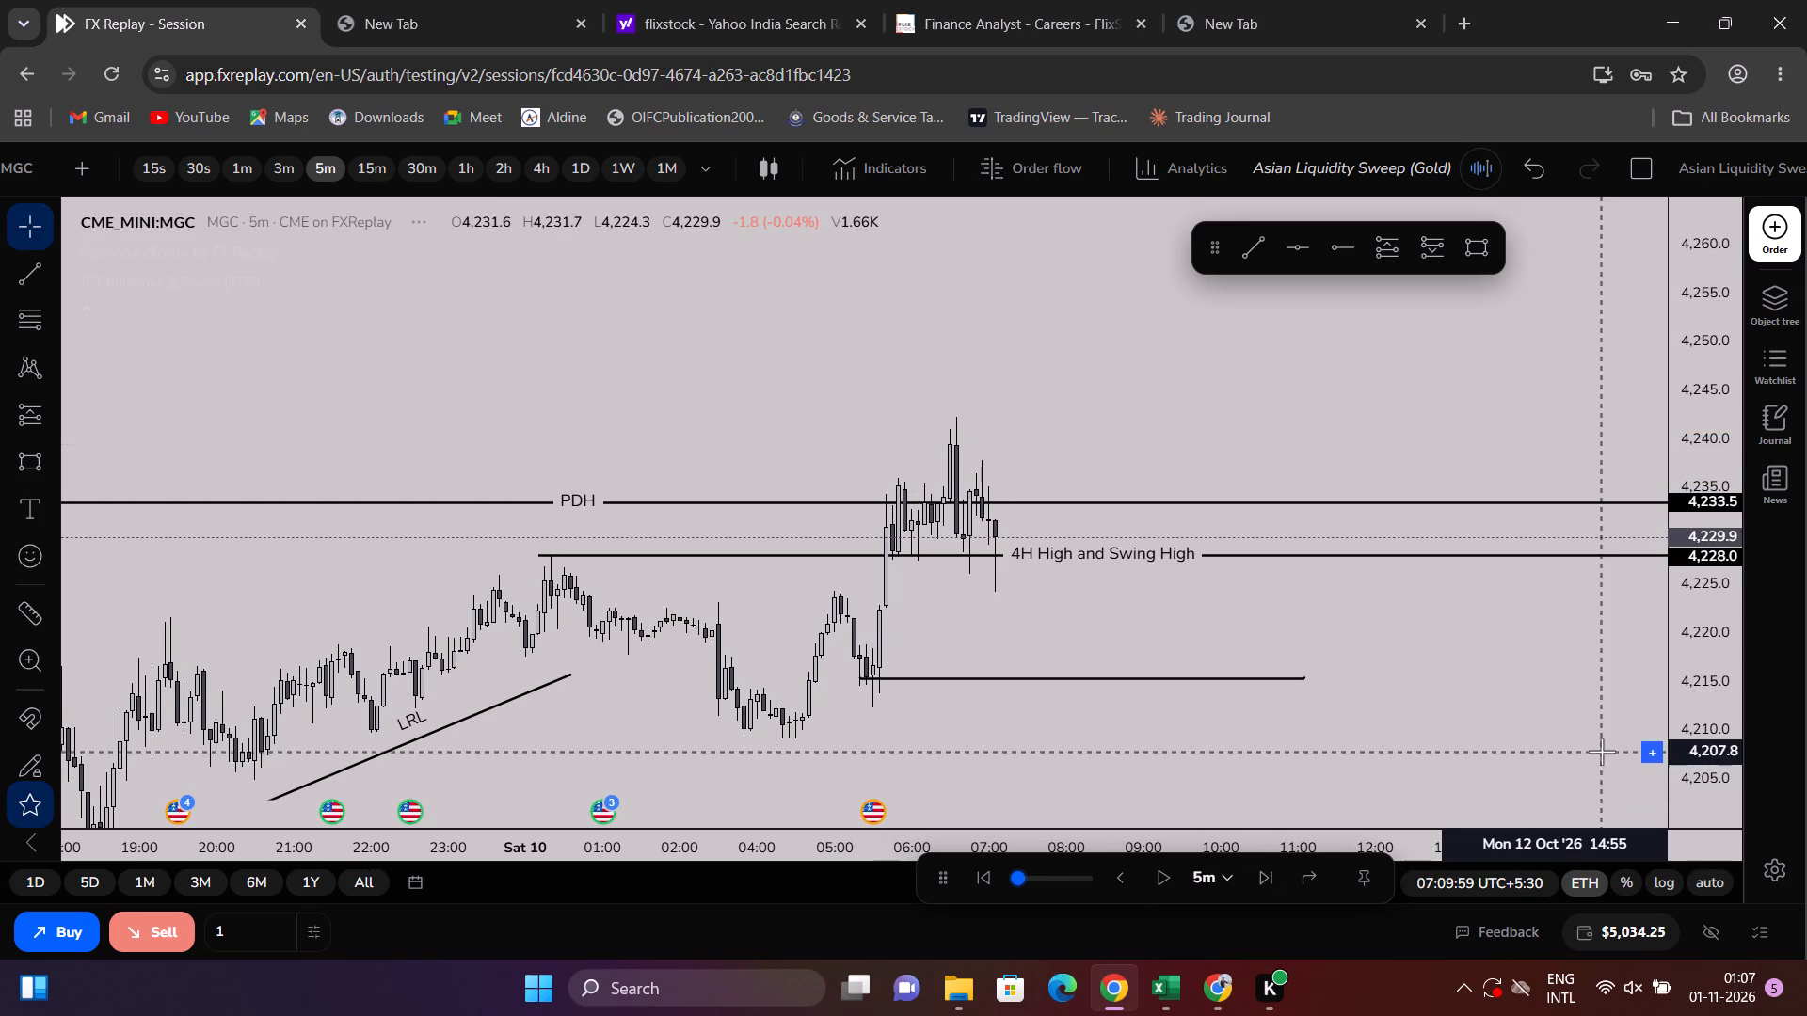
Draw a rectangle zone just below the 4H High and Swing High, from about 4,227.7 to 4,222.9, spanning 05:25 to 09:55.
drag(1736, 701, 1759, 443)
scroll(1406, 645, up, 4)
drag(1248, 721, 1255, 615)
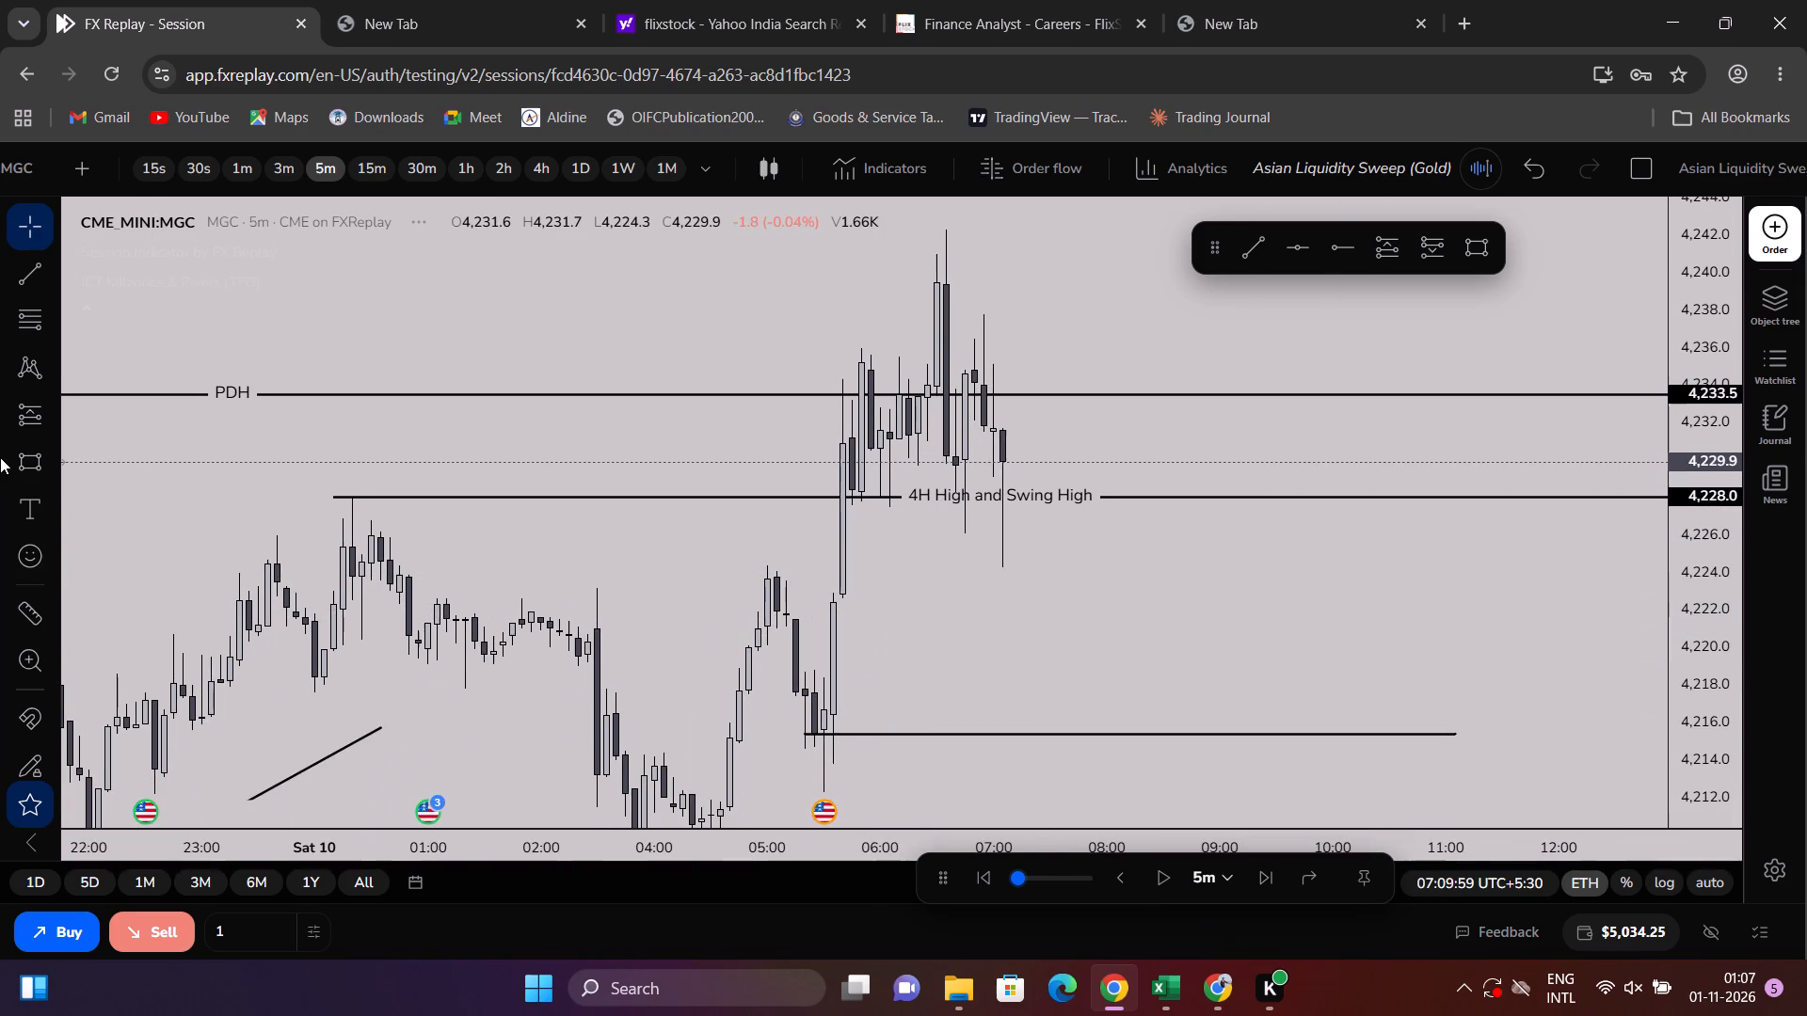
click(1, 456)
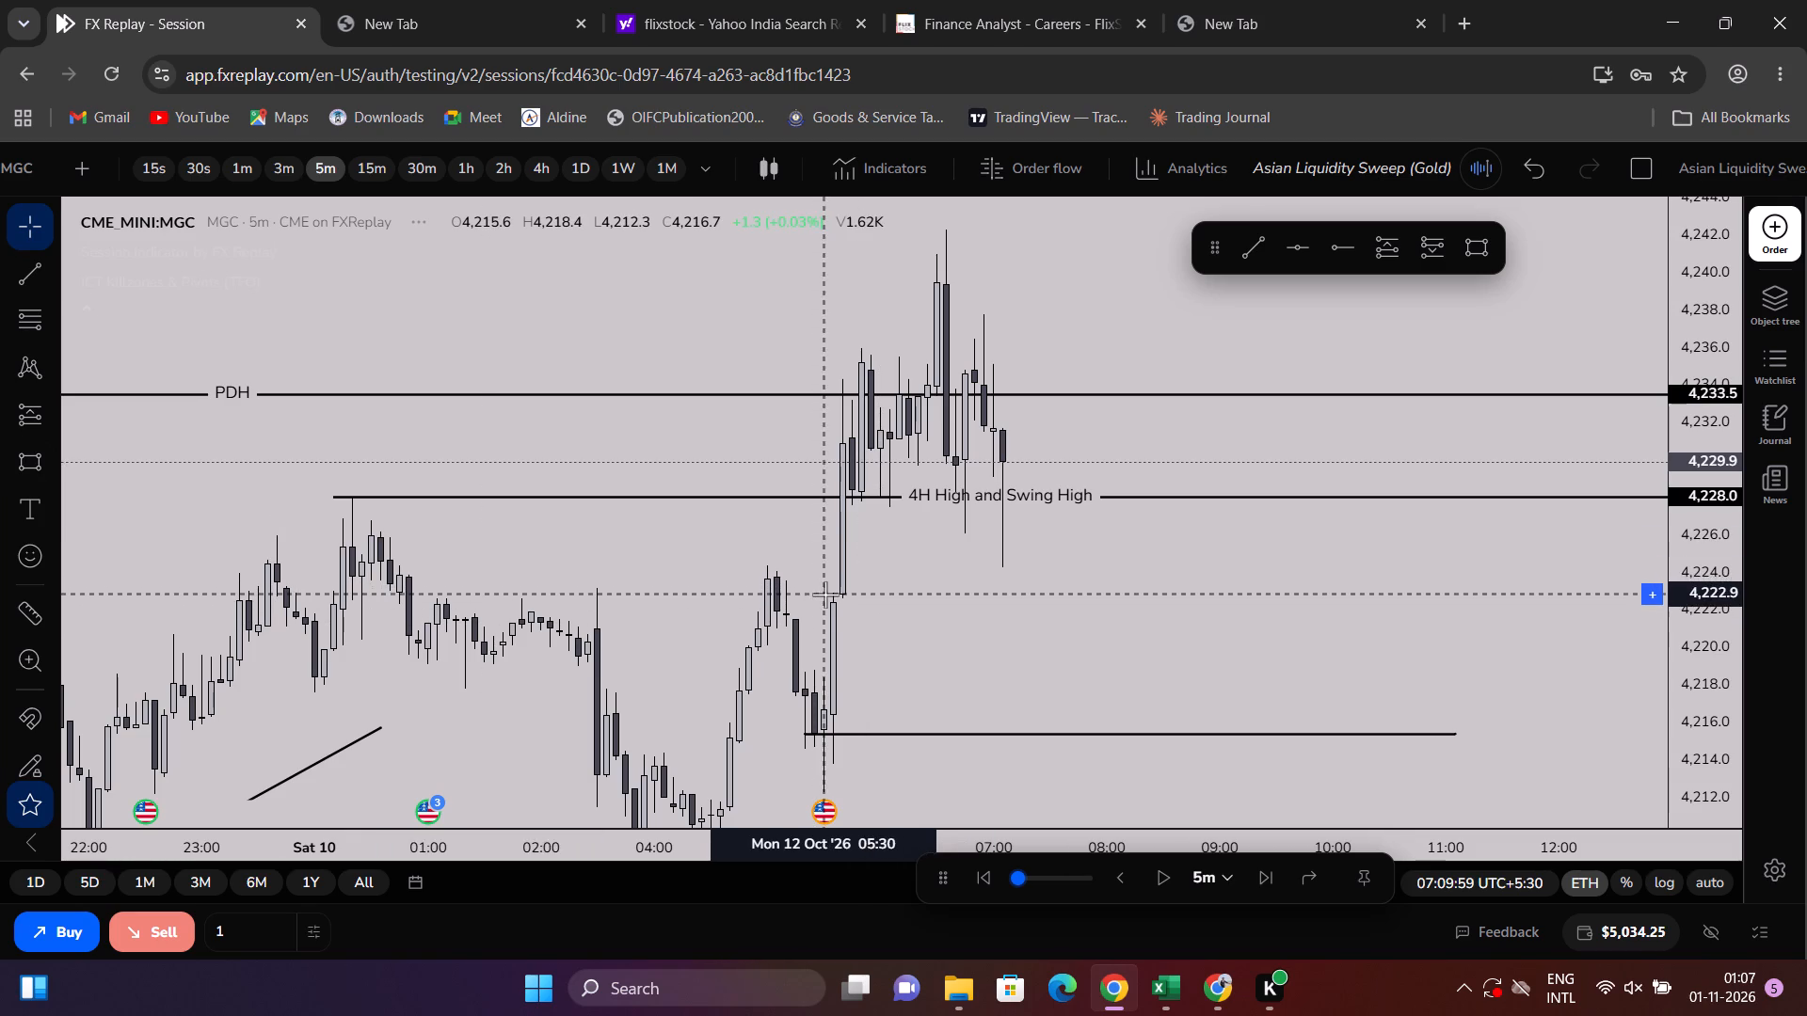
click(825, 594)
click(23, 465)
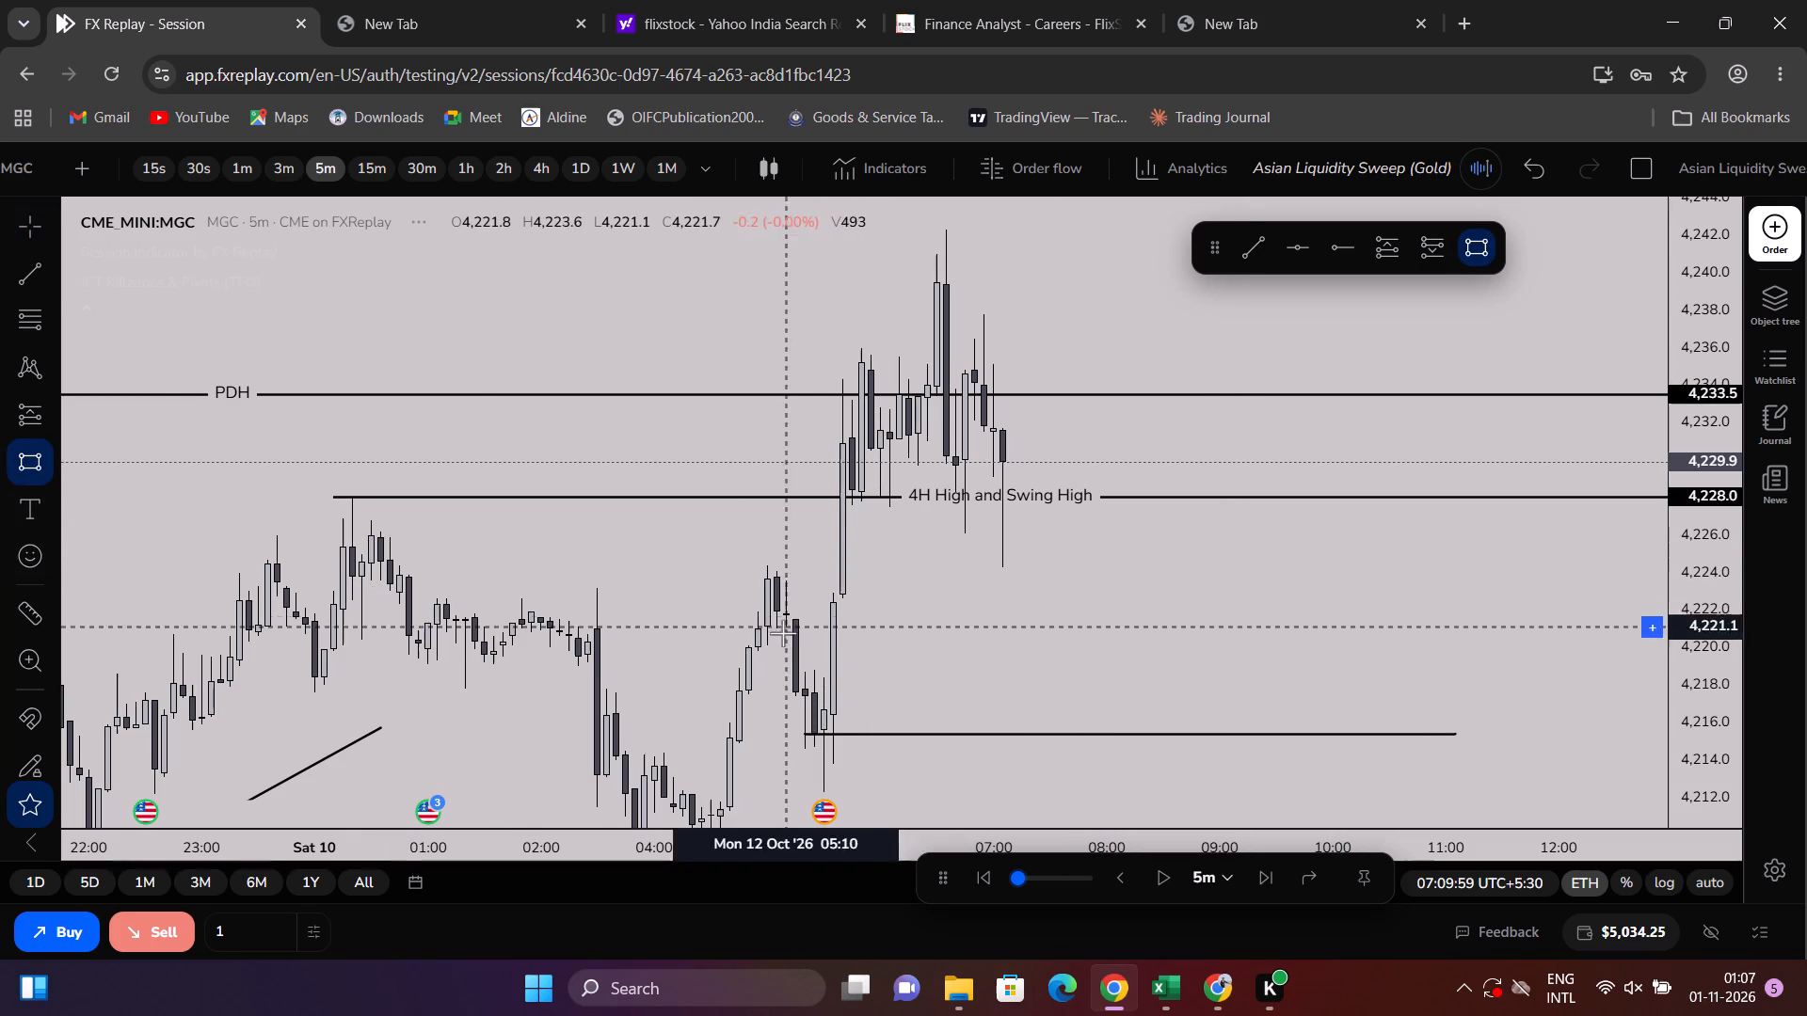
click(816, 593)
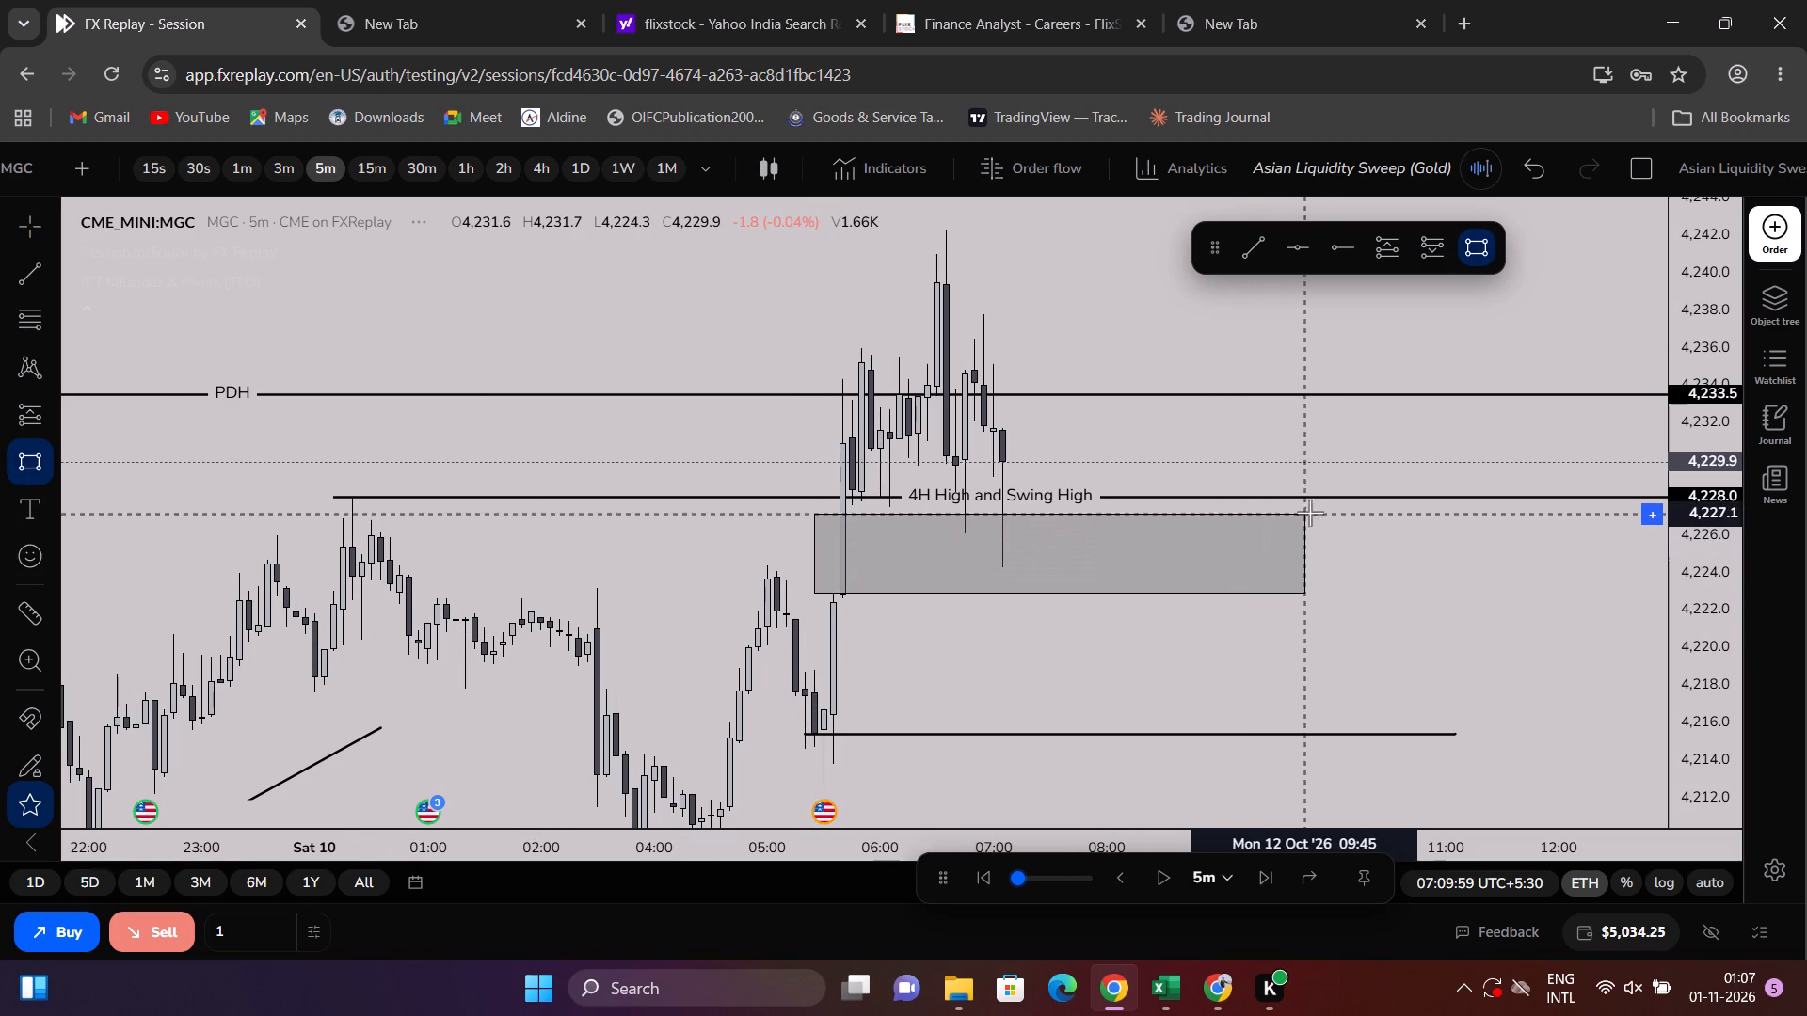
click(1319, 502)
click(1163, 706)
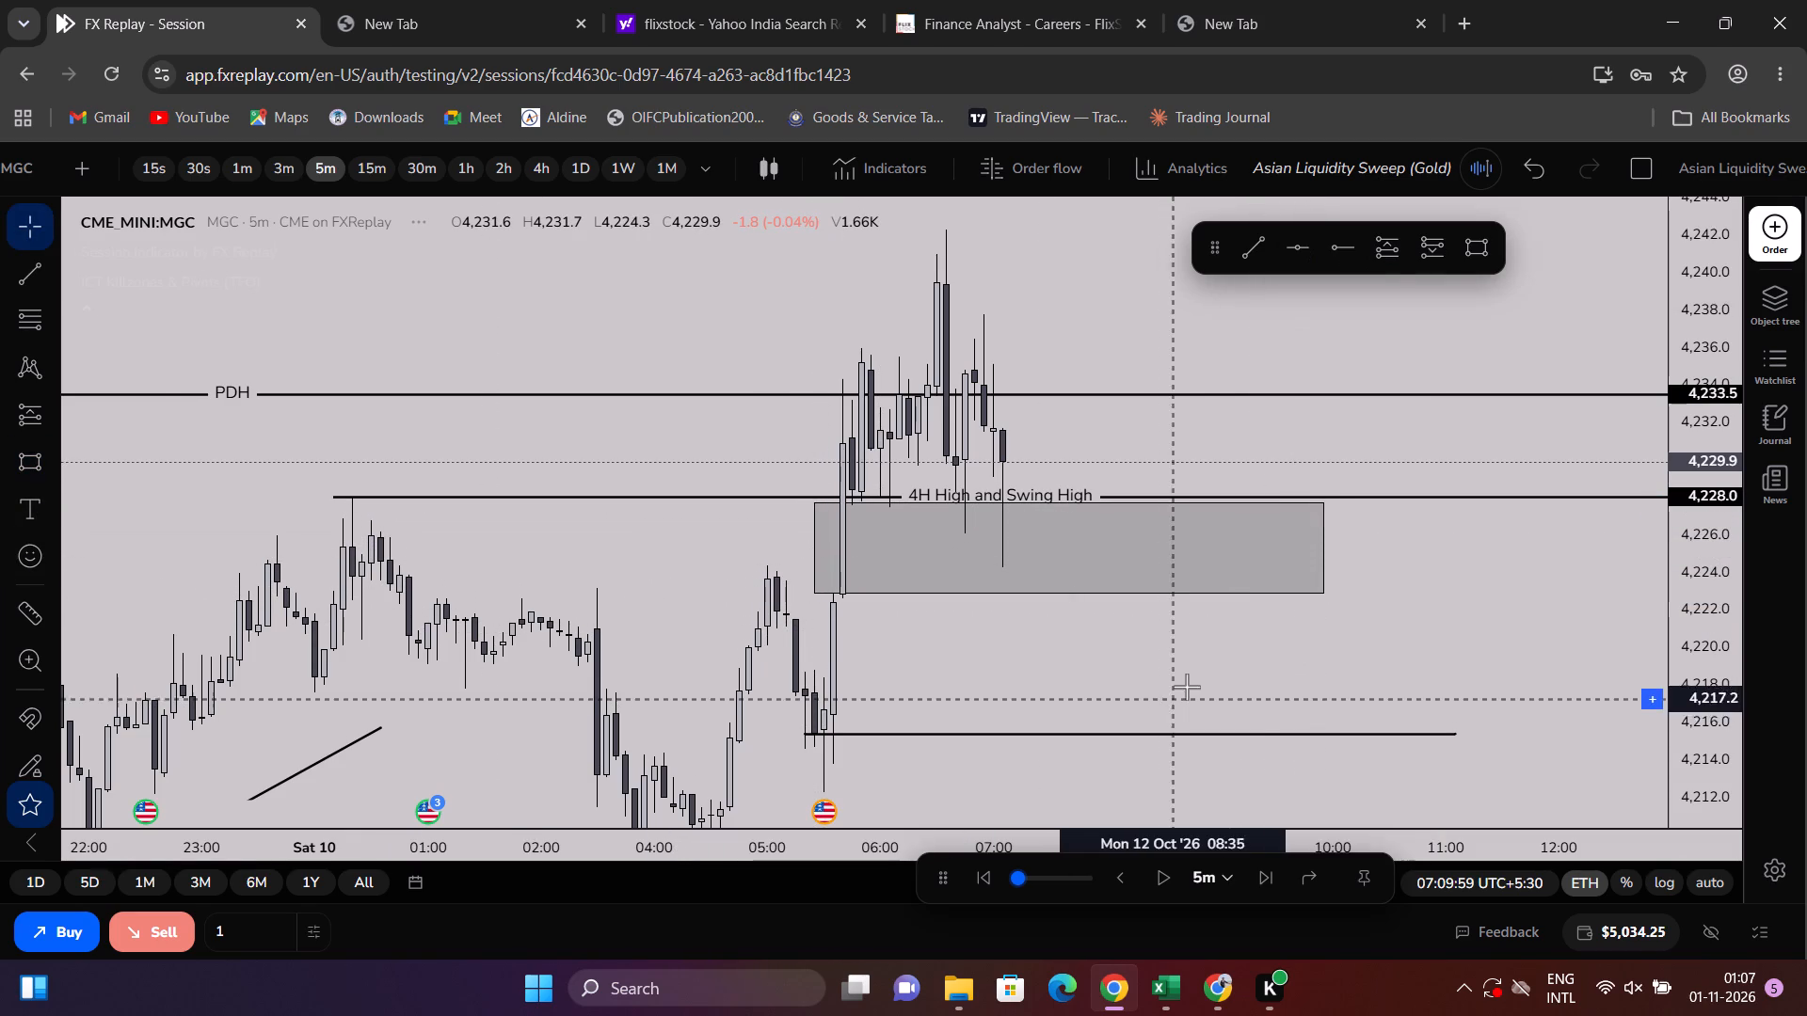
Advance the replay in 5m candles to 10:54:59 on 12 October.
drag(1668, 627, 1672, 712)
click(1263, 869)
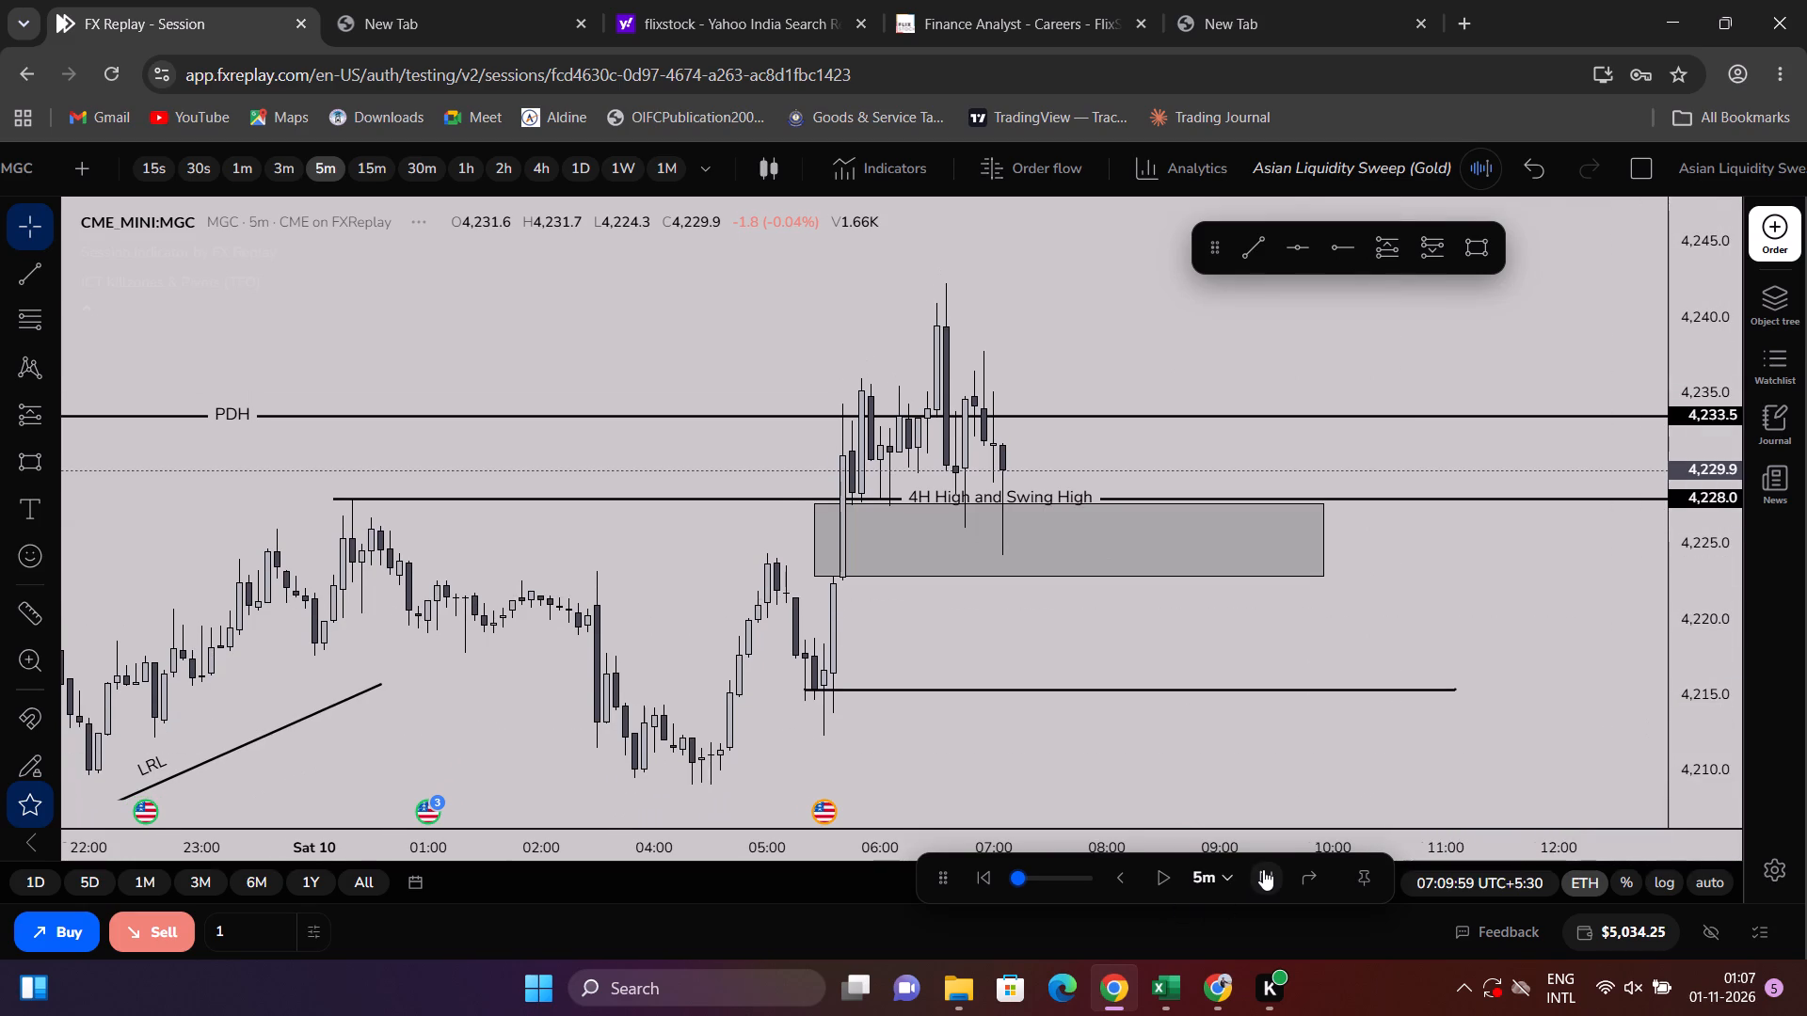
click(1263, 868)
click(1263, 868)
click(1263, 868)
click(1263, 868)
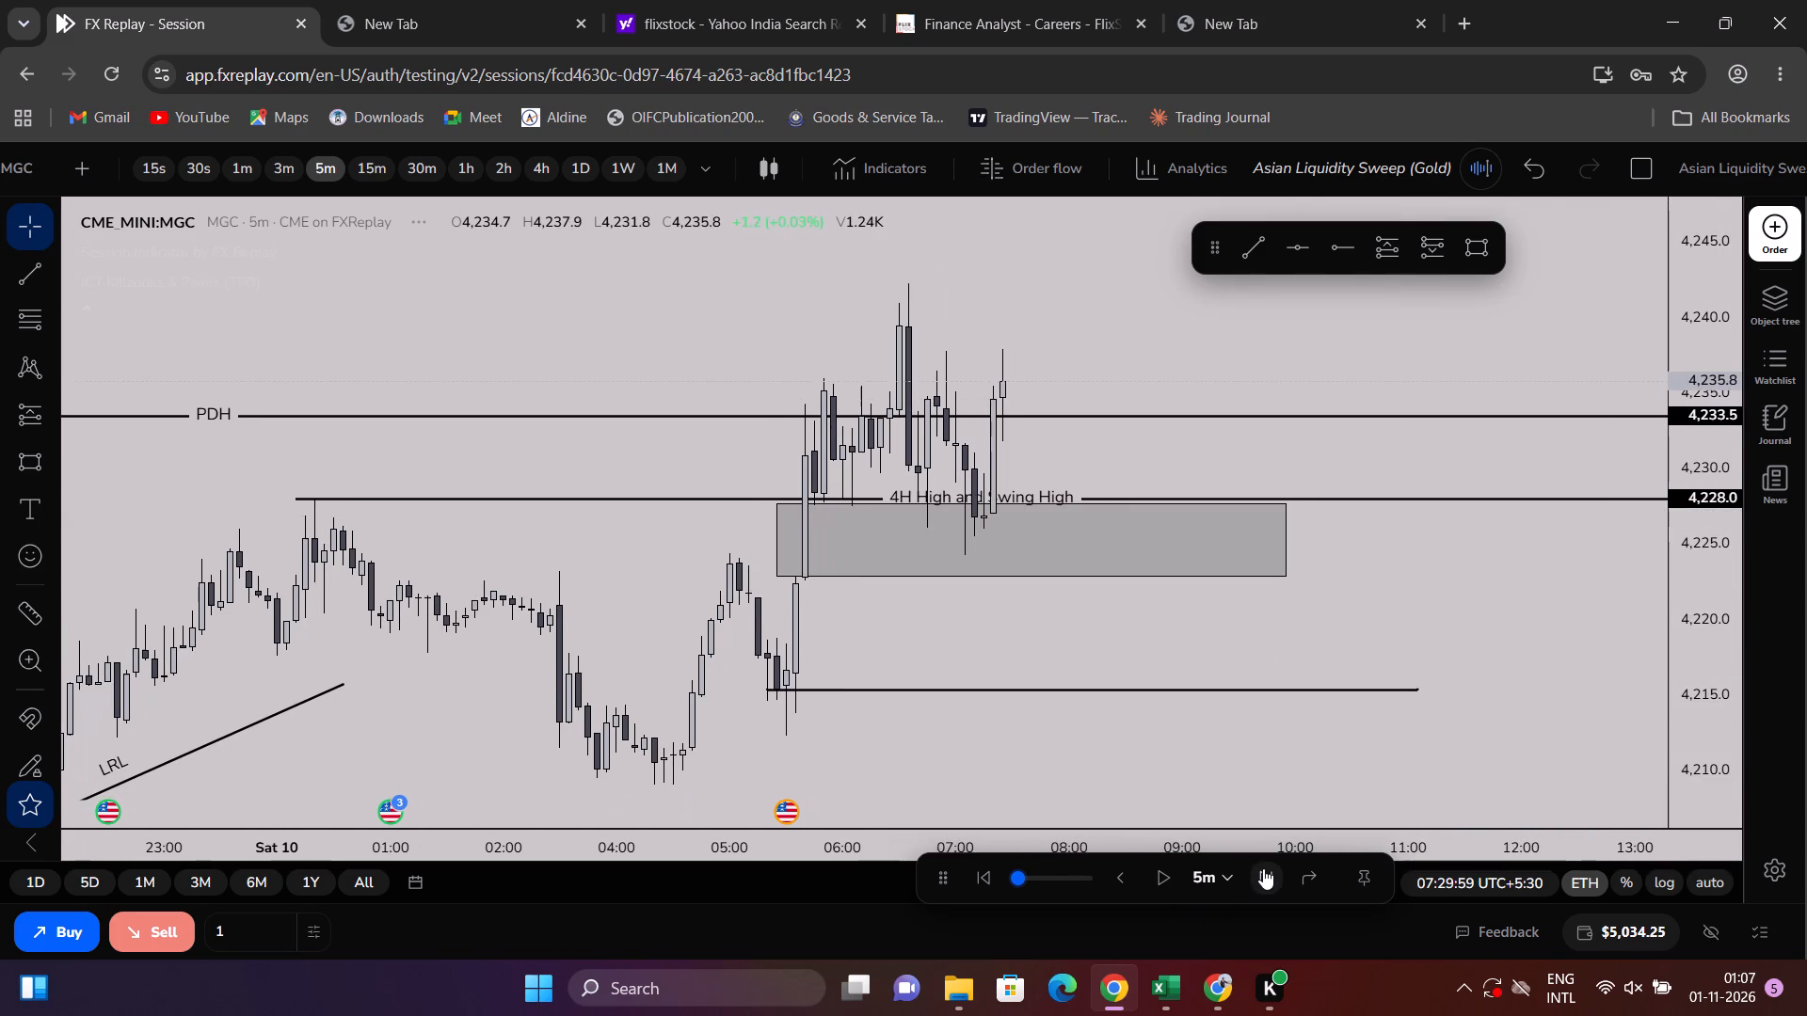
click(1263, 868)
triple_click(1263, 868)
triple_click(1263, 868)
triple_click(1263, 868)
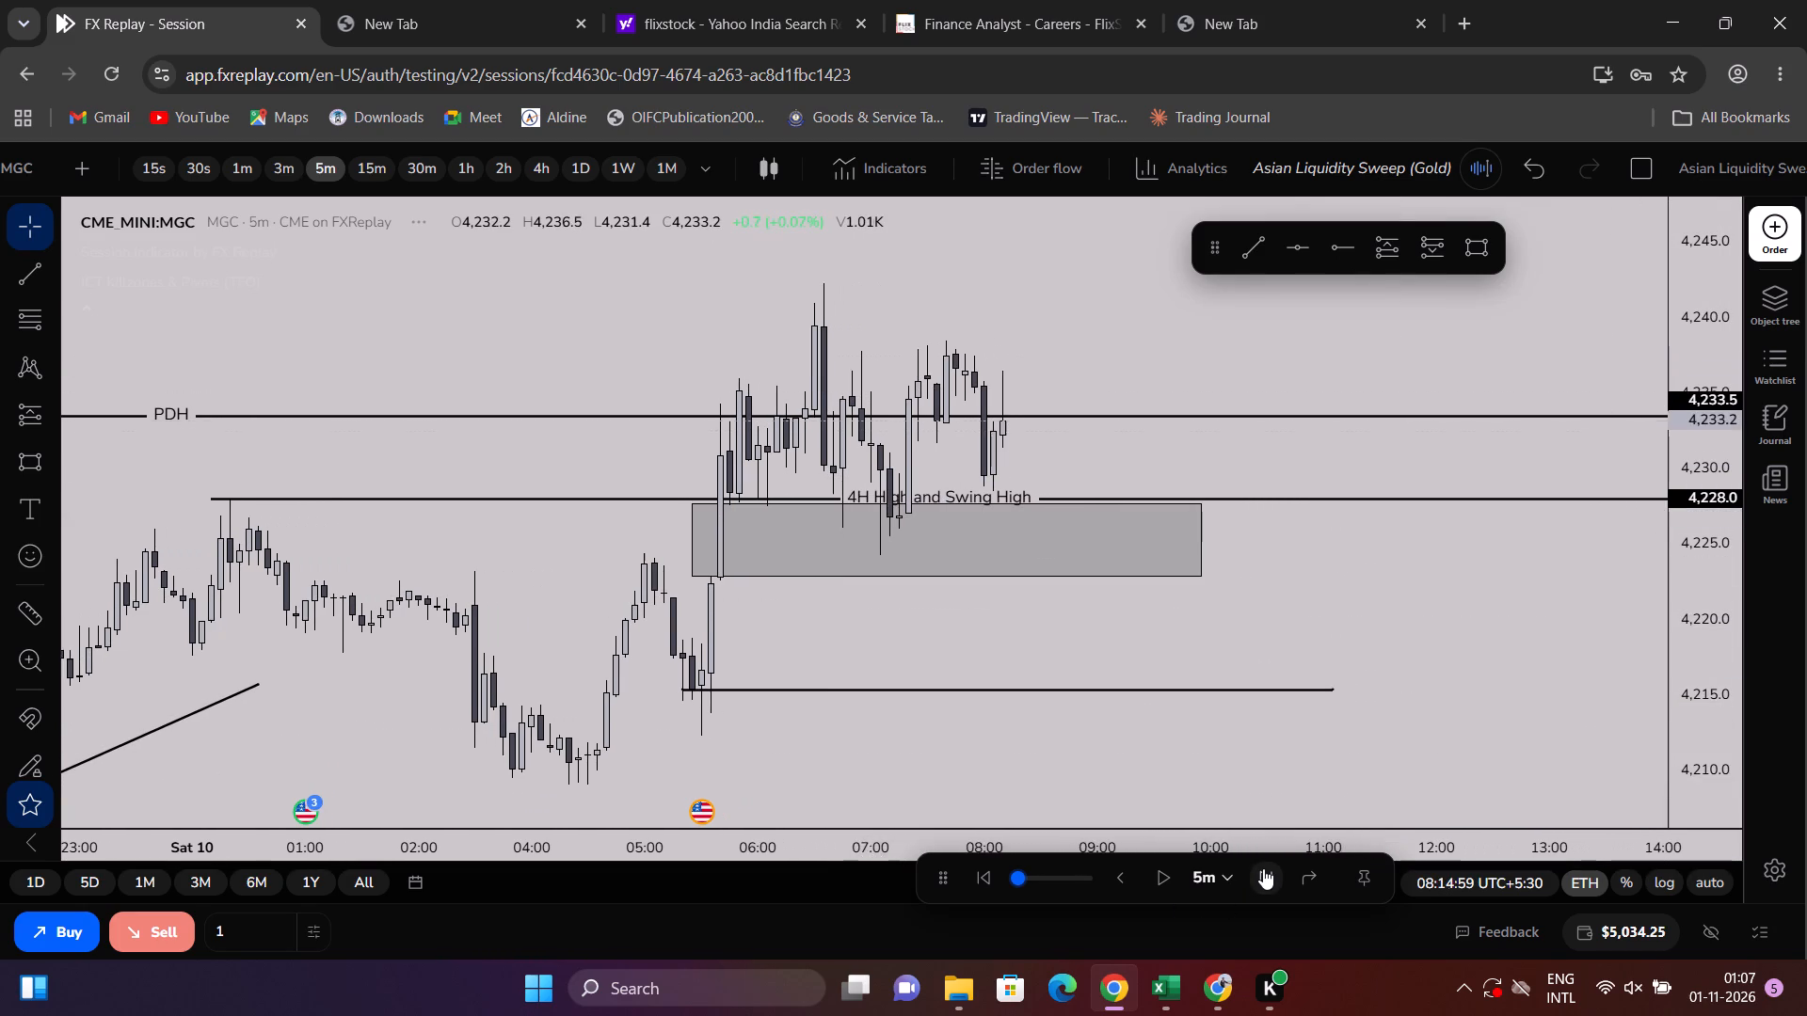
triple_click(1263, 868)
triple_click(1263, 868)
triple_click(1263, 868)
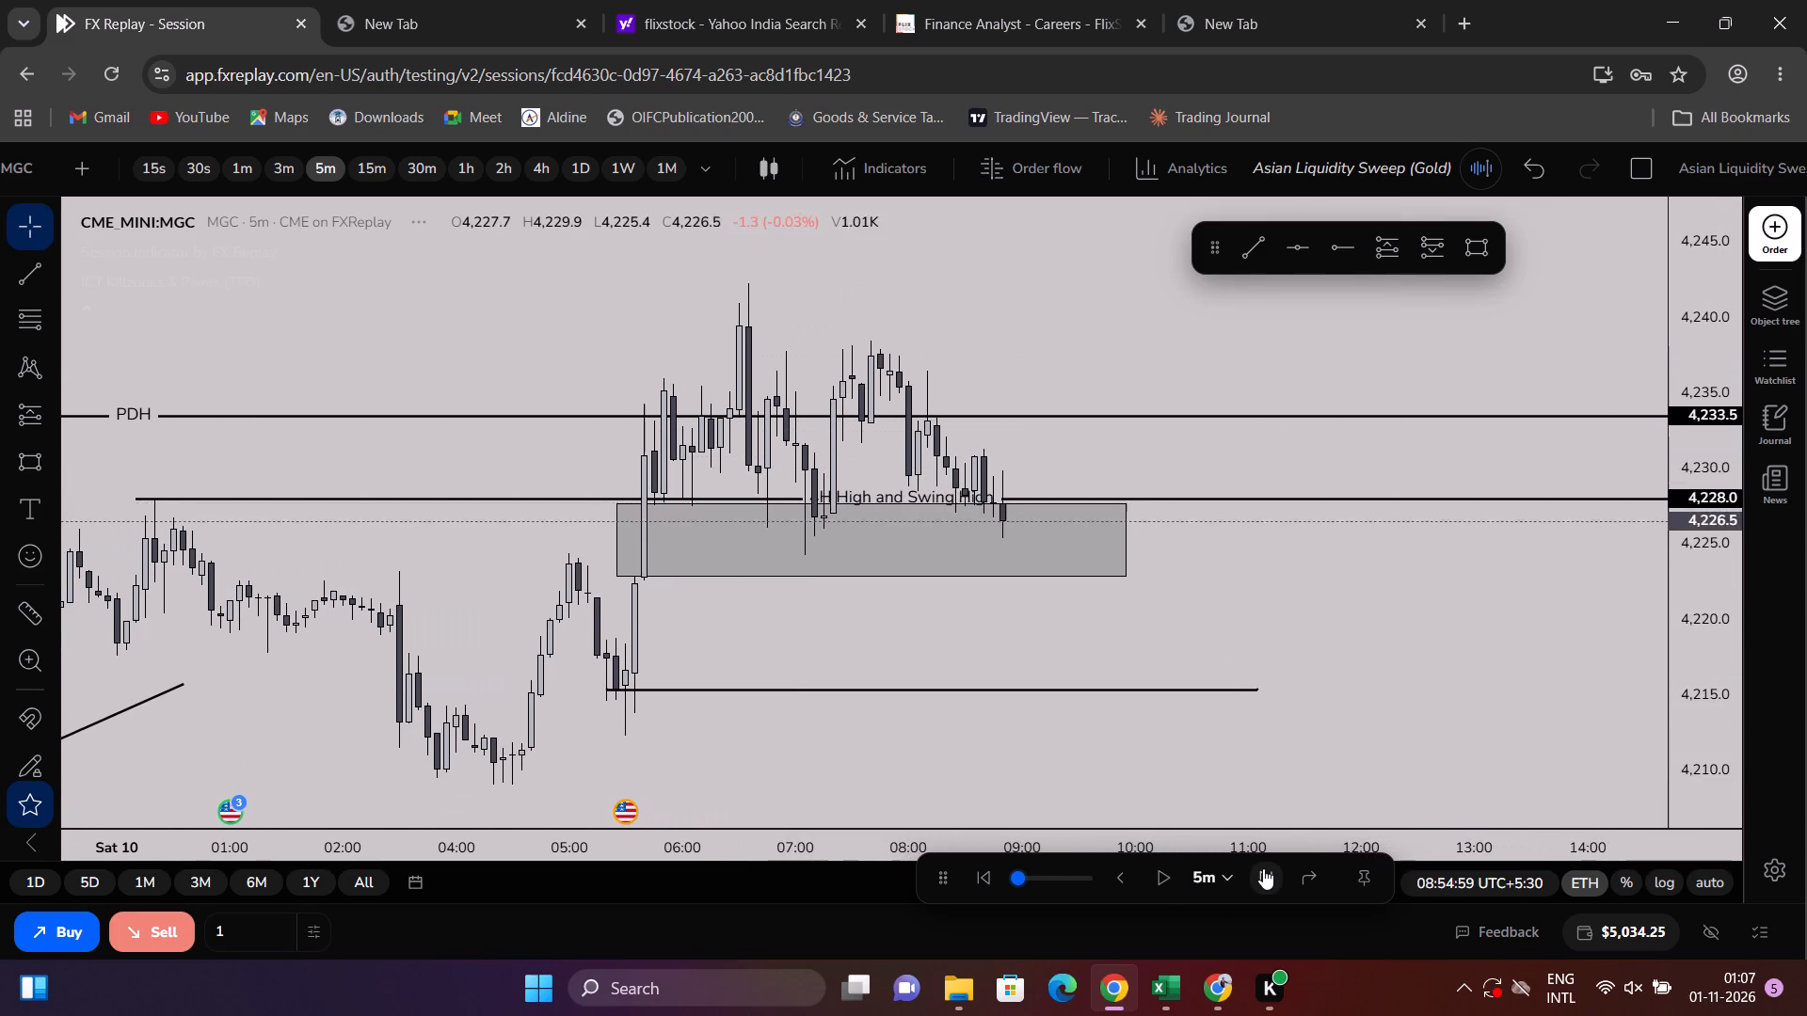
triple_click(1263, 868)
triple_click(1263, 868)
triple_click(1263, 868)
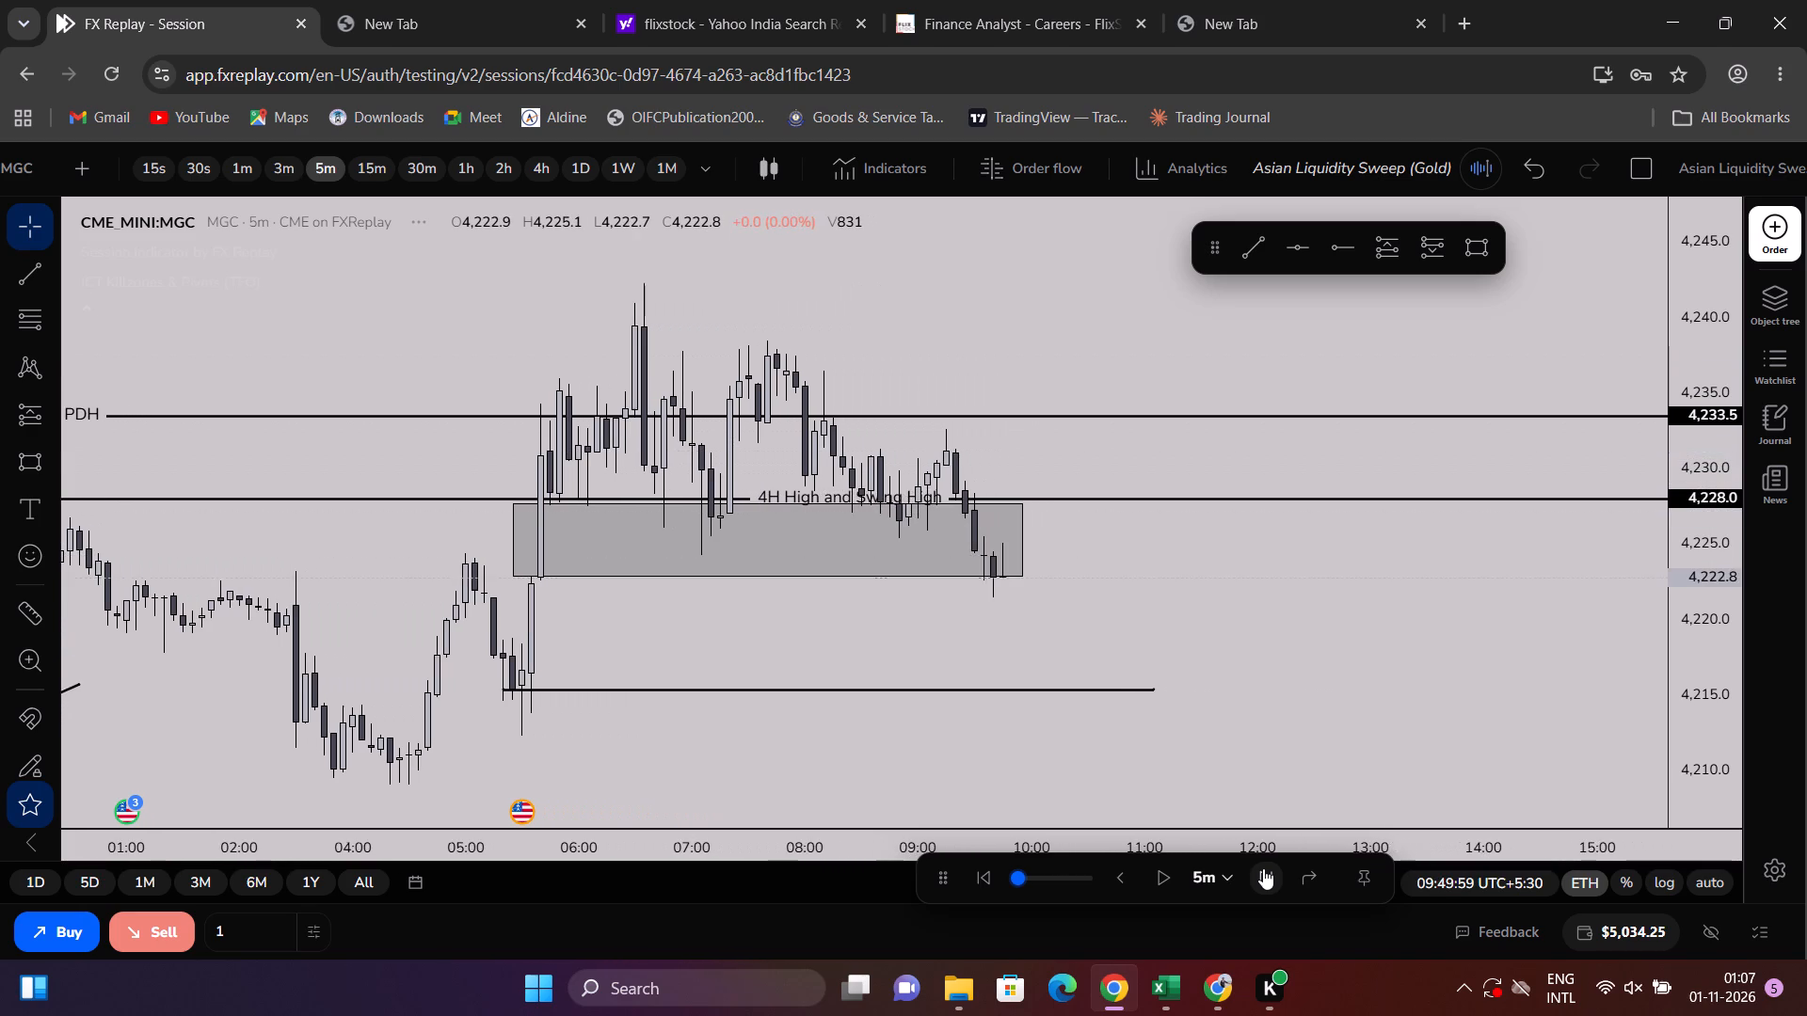
triple_click(1263, 868)
triple_click(1263, 868)
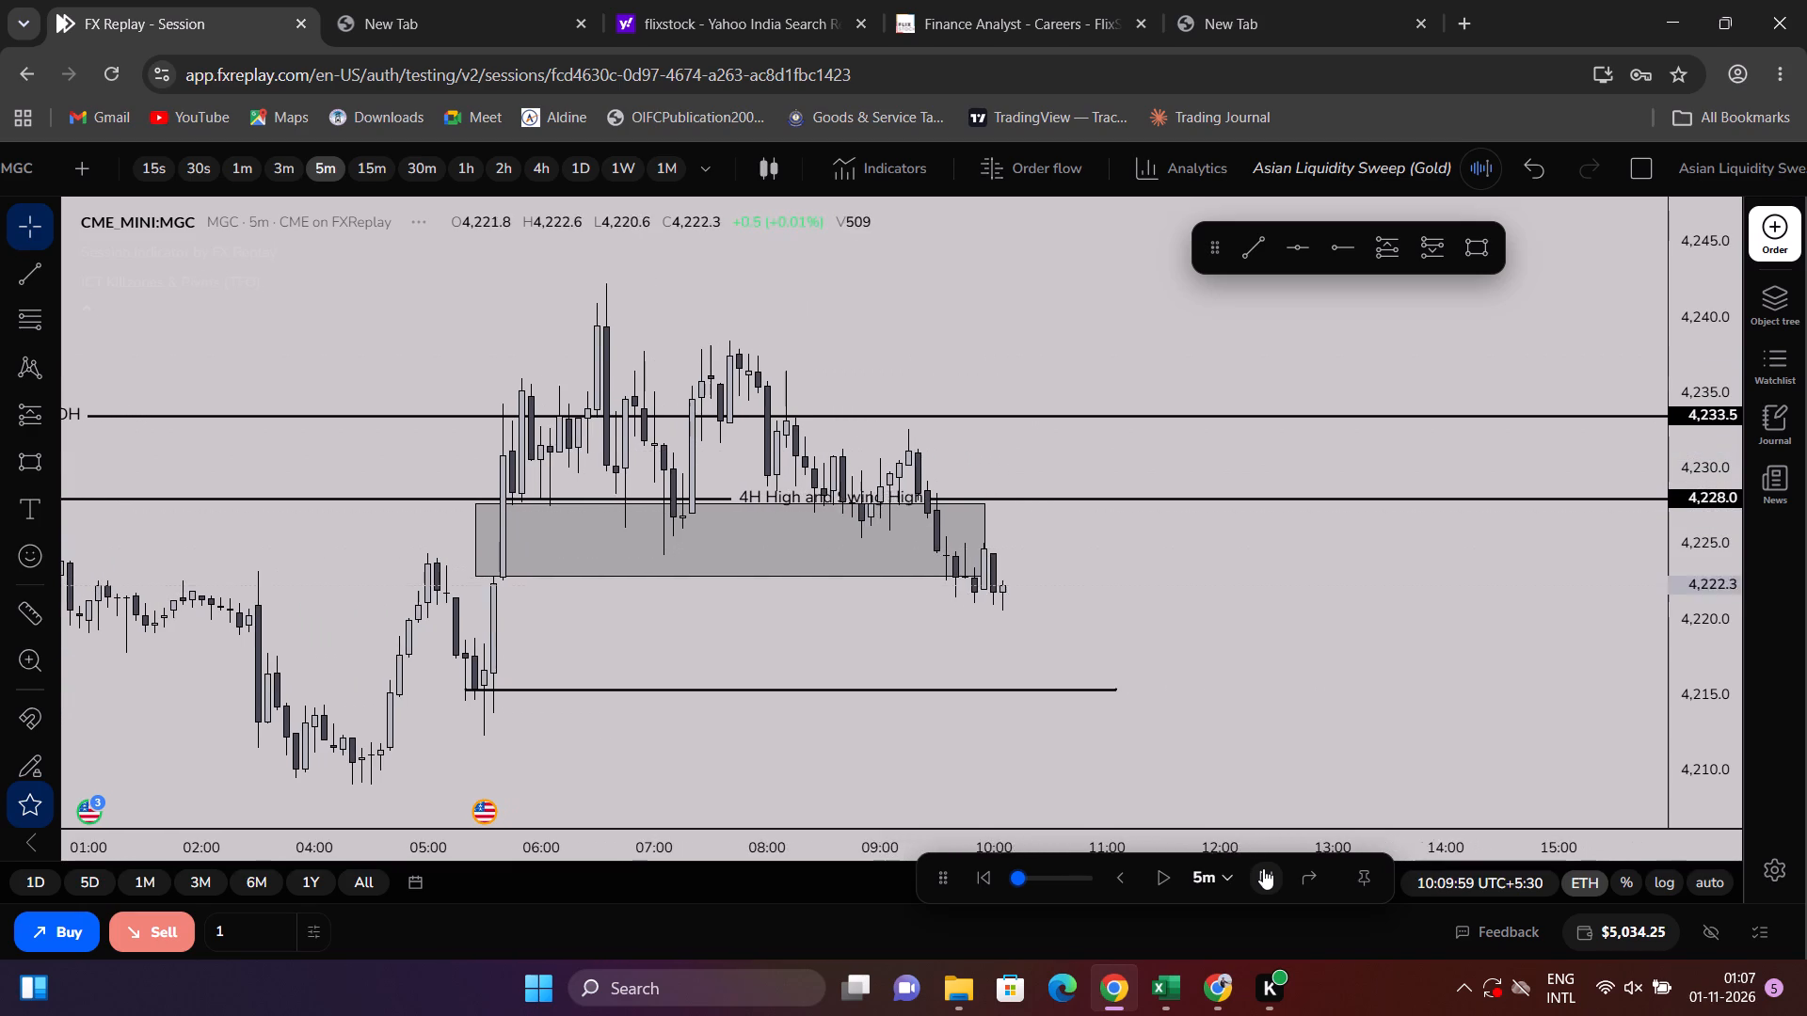
triple_click(1263, 868)
triple_click(1263, 868)
Advance the replay in 5m candles to 15:24:59, following price down towards the 4H Low.
scroll(1016, 729, down, 3)
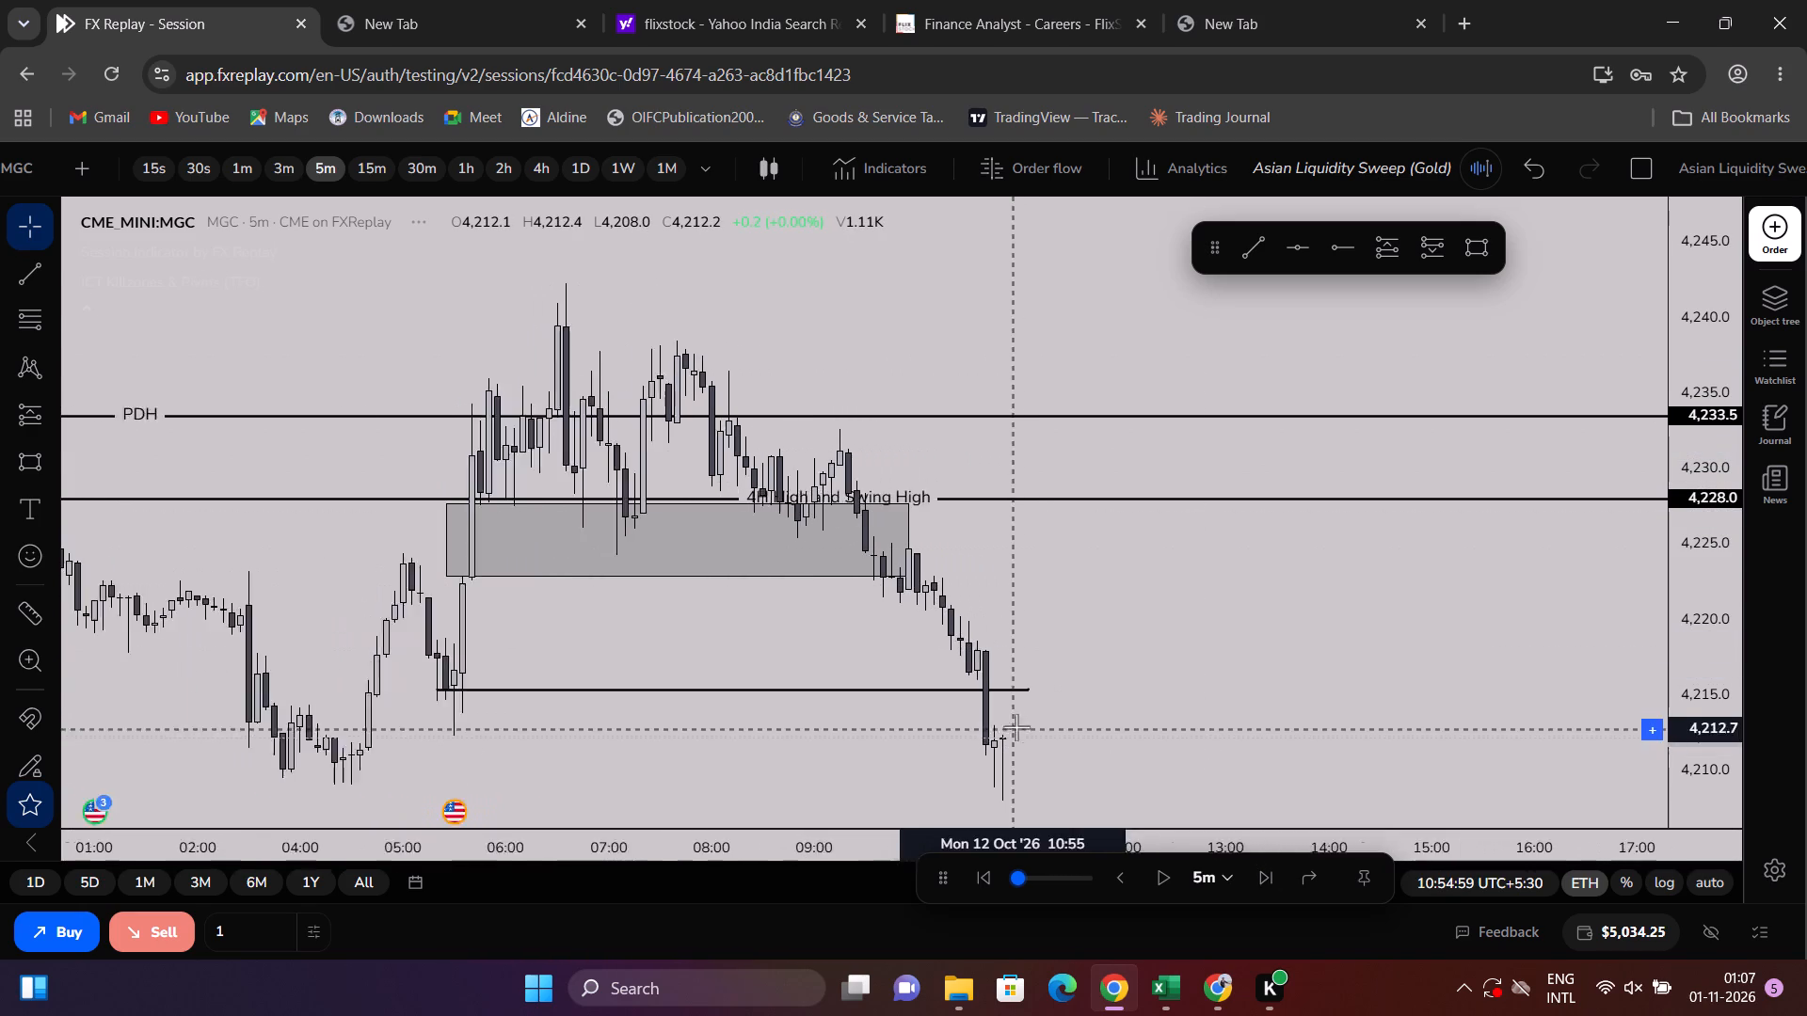
drag(1051, 716, 1090, 503)
scroll(1091, 508, down, 5)
scroll(1062, 626, down, 5)
drag(1132, 575, 1147, 403)
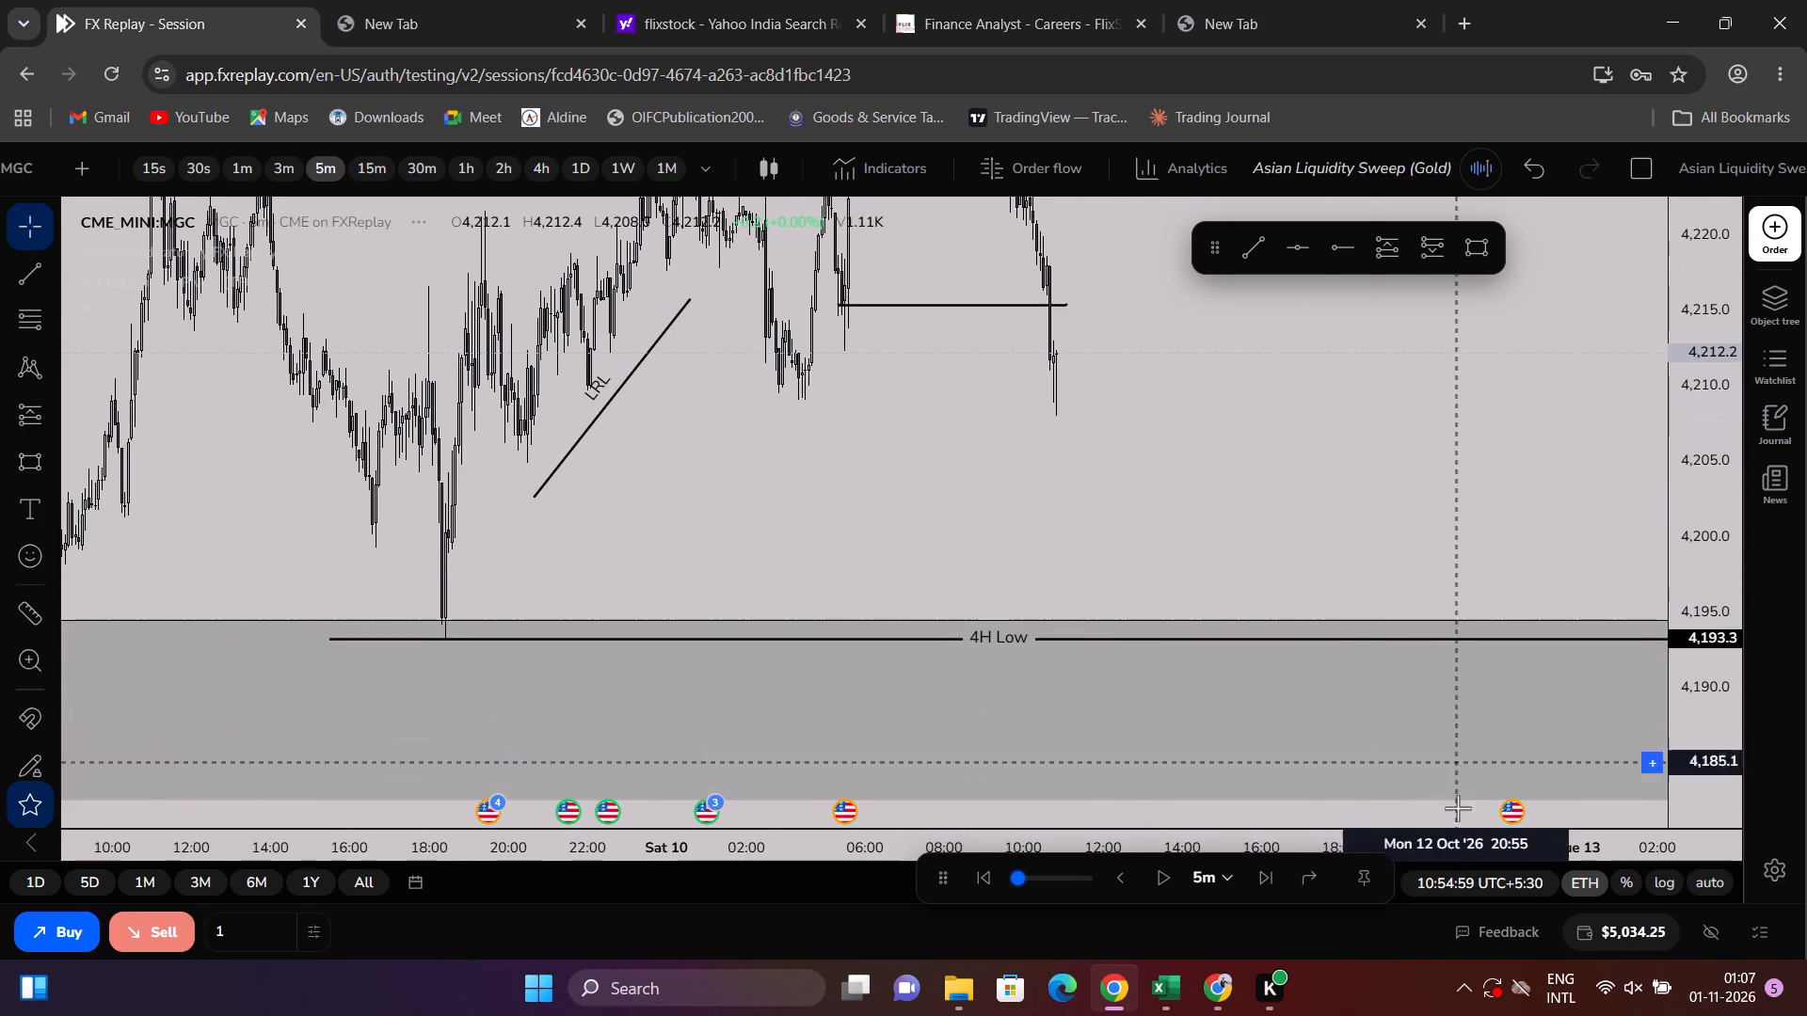
triple_click(1270, 881)
triple_click(1270, 881)
triple_click(1270, 881)
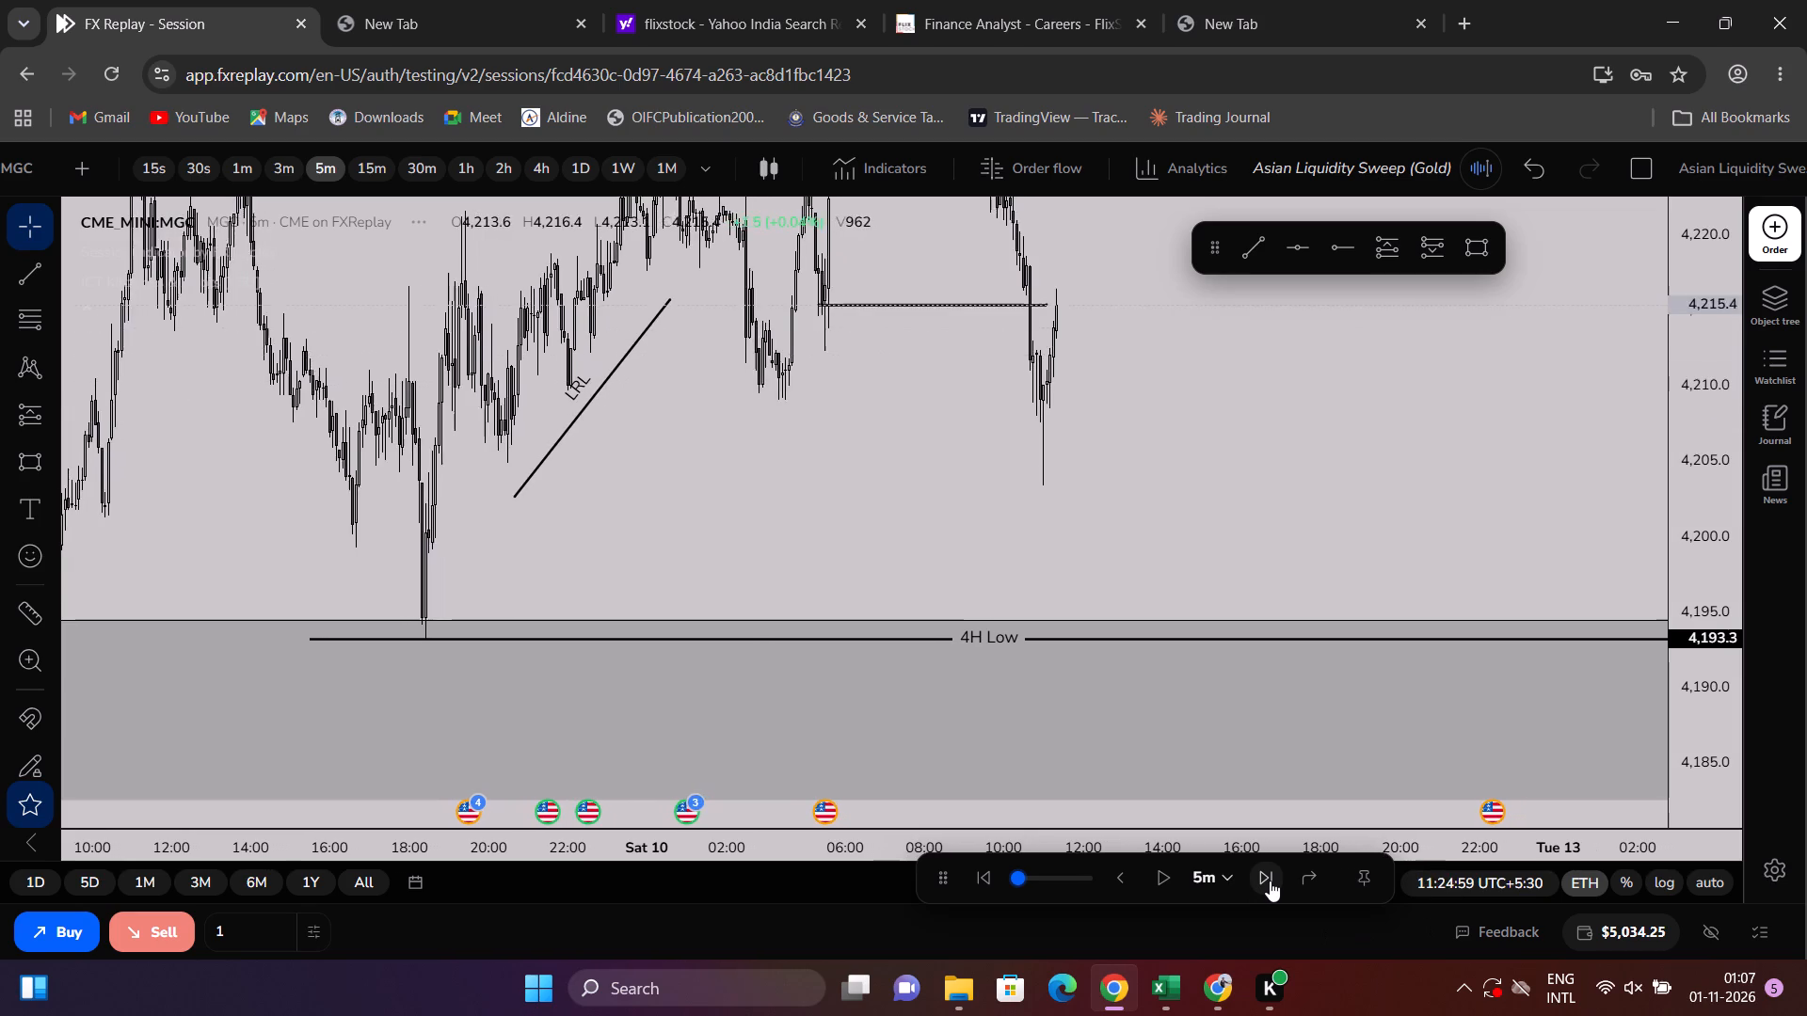
triple_click(1270, 881)
triple_click(1270, 881)
triple_click(1270, 881)
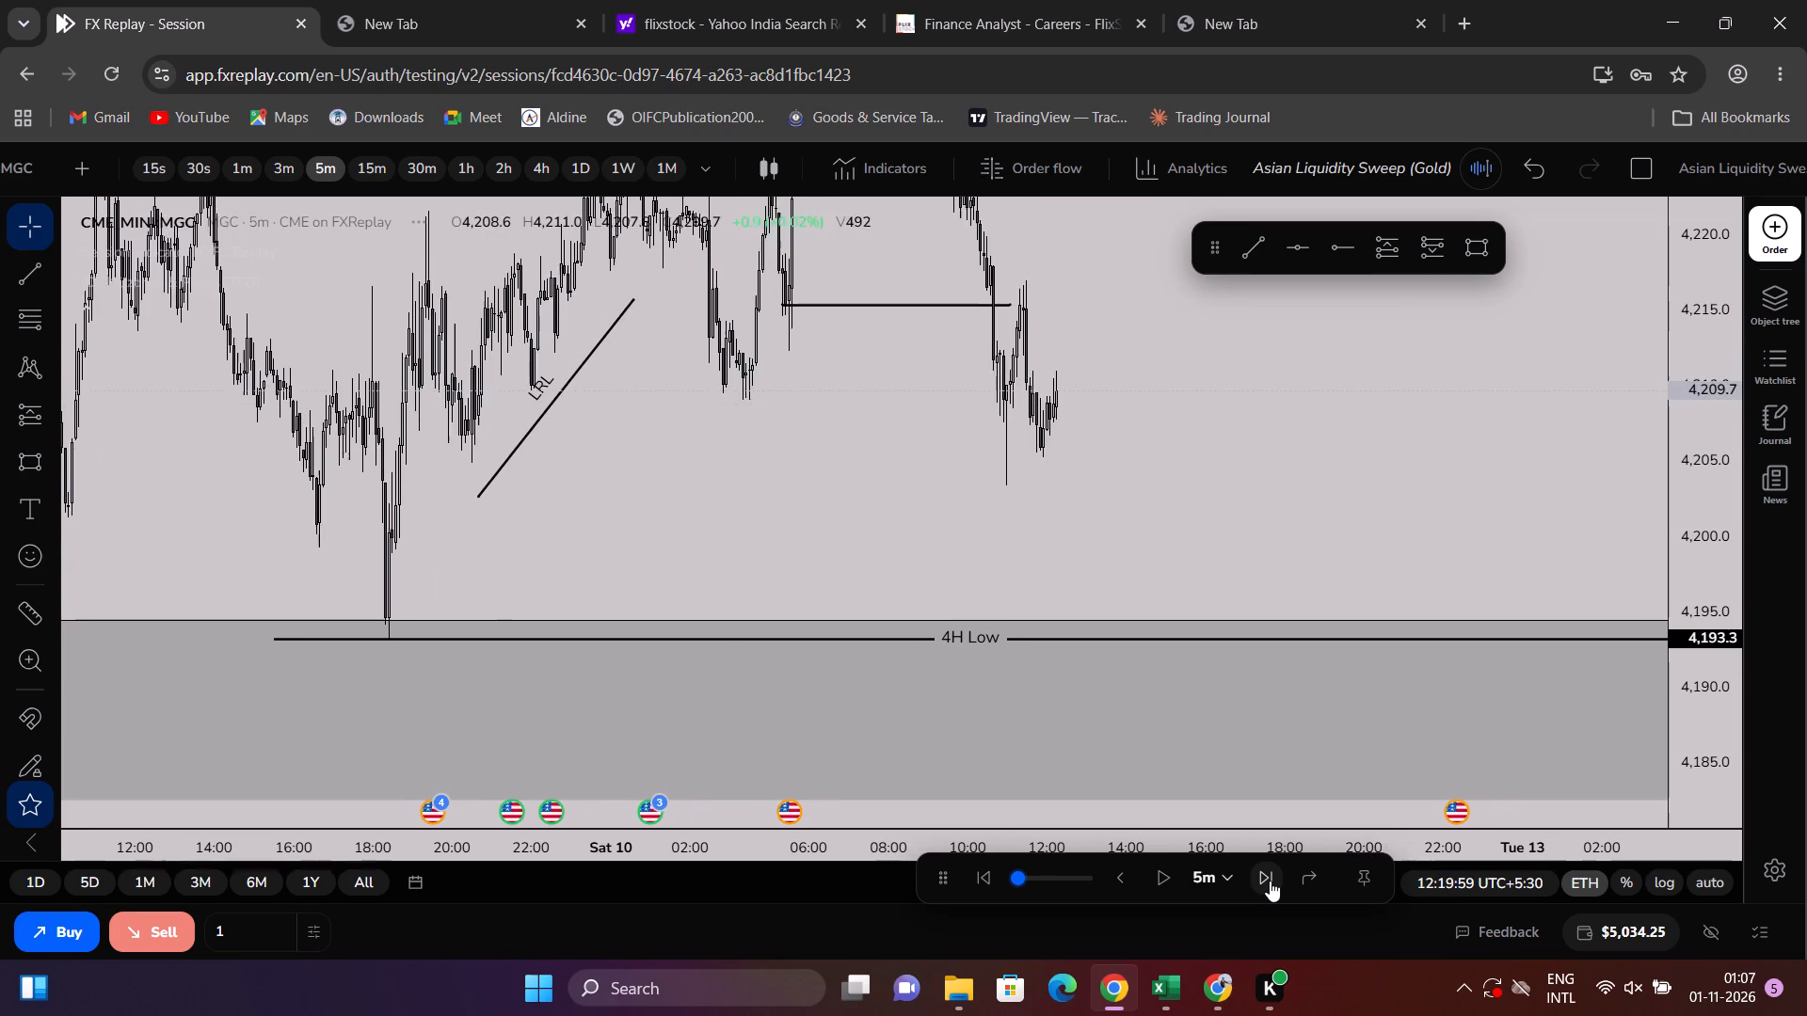
triple_click(1270, 881)
triple_click(1270, 881)
triple_click(1270, 881)
triple_click(1270, 881)
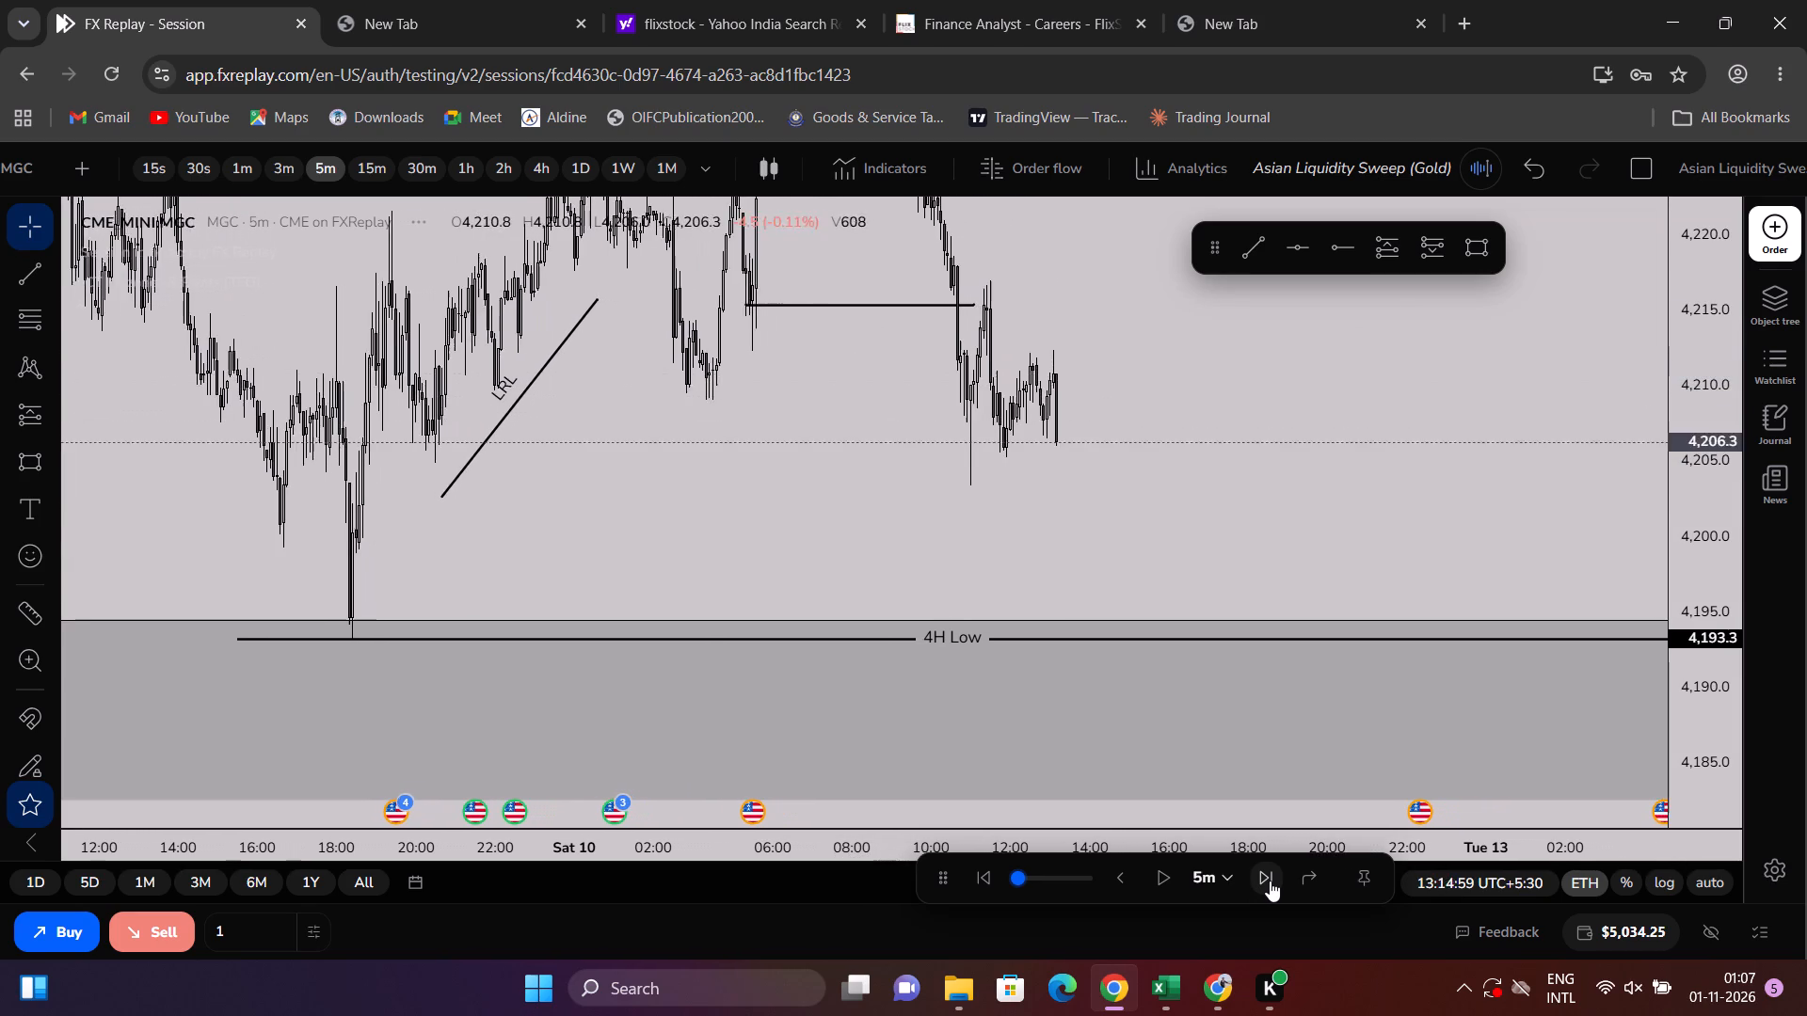
triple_click(1270, 881)
triple_click(1270, 881)
triple_click(1270, 881)
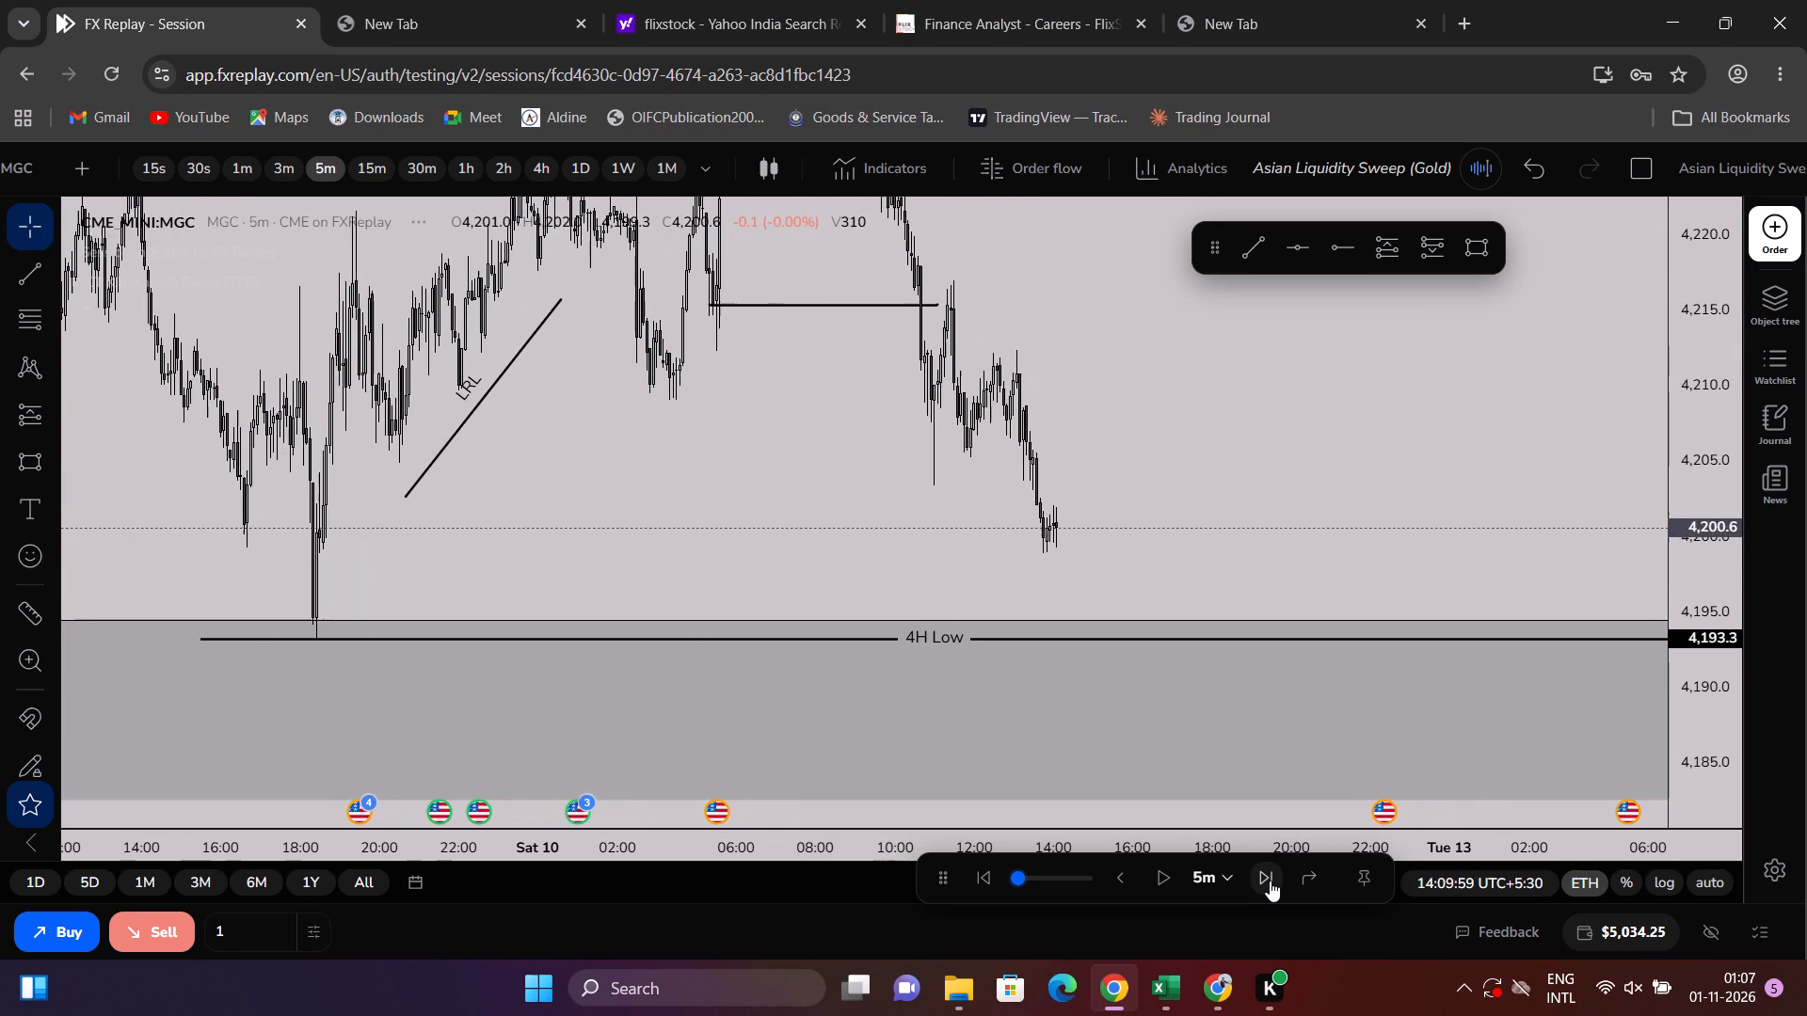
triple_click(1270, 881)
triple_click(1270, 881)
triple_click(1270, 881)
triple_click(1270, 881)
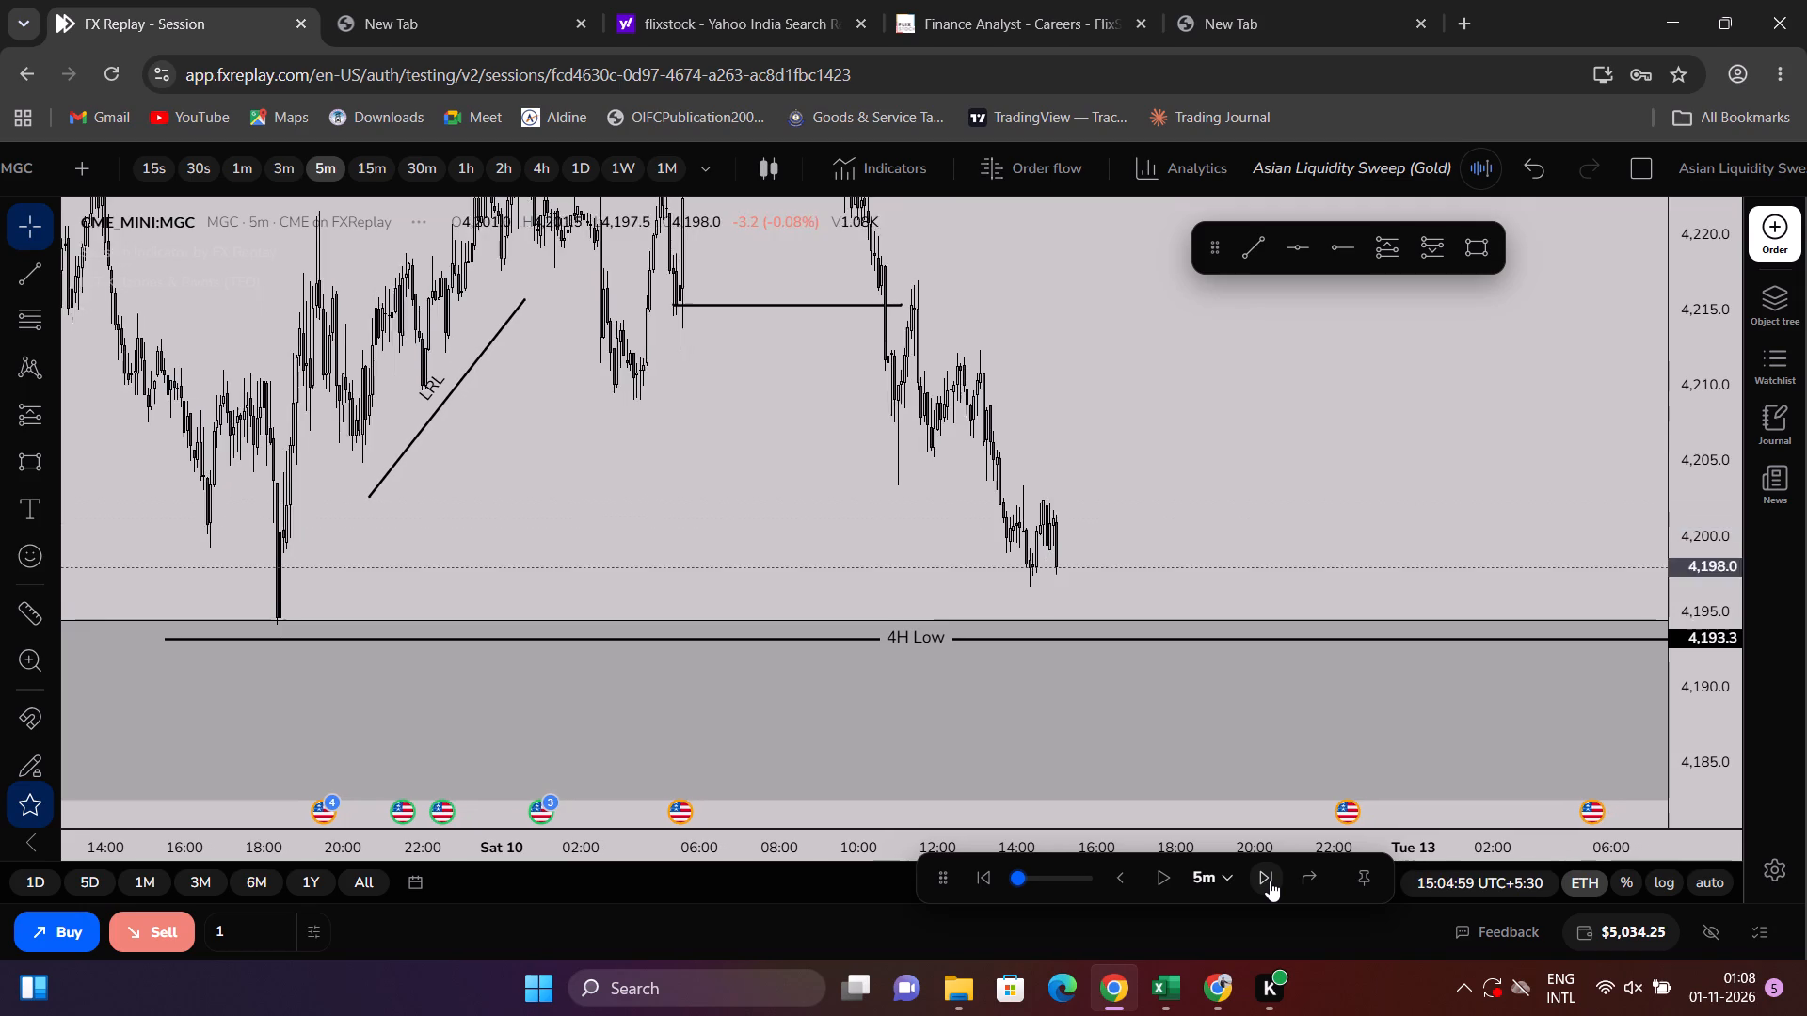
triple_click(1270, 881)
Place a short position with entry at about 4,212.7, just below the 4,215.4 trend line's end, and stop at about 4,219.5.
drag(987, 492, 1219, 750)
scroll(1215, 711, up, 4)
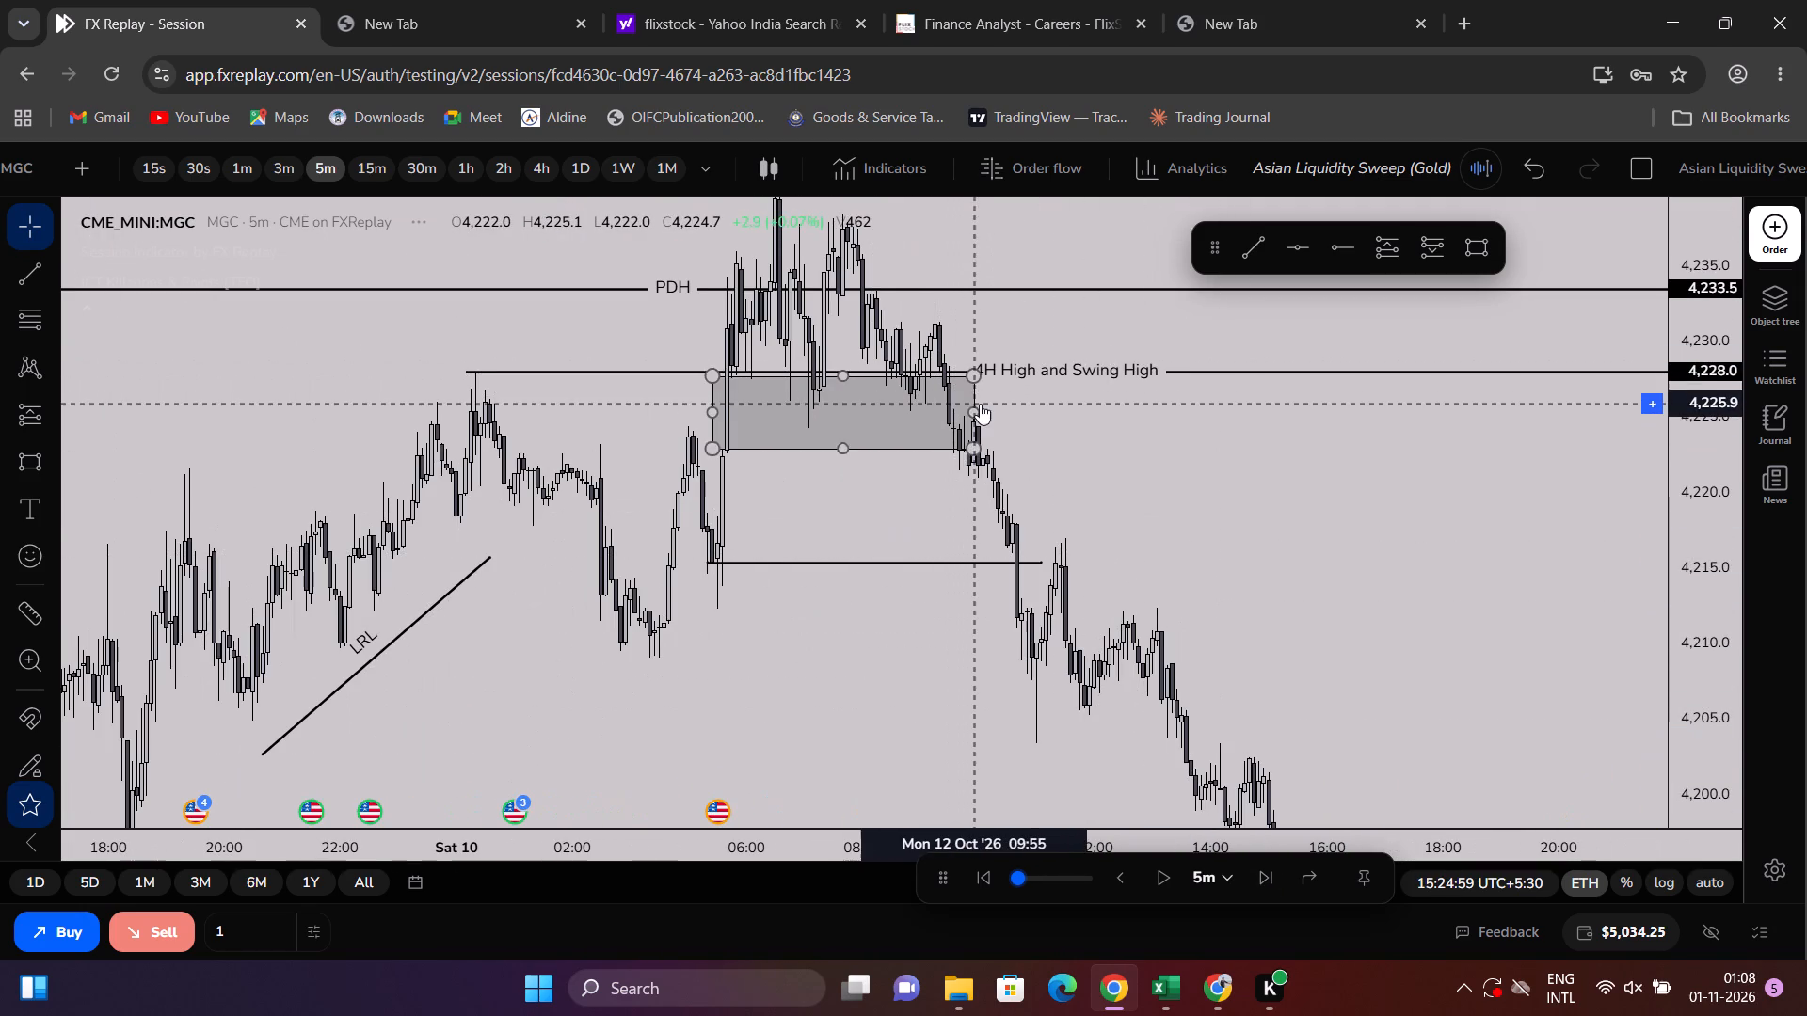
drag(1710, 690, 1681, 537)
scroll(1357, 548, up, 4)
drag(1168, 512, 1194, 594)
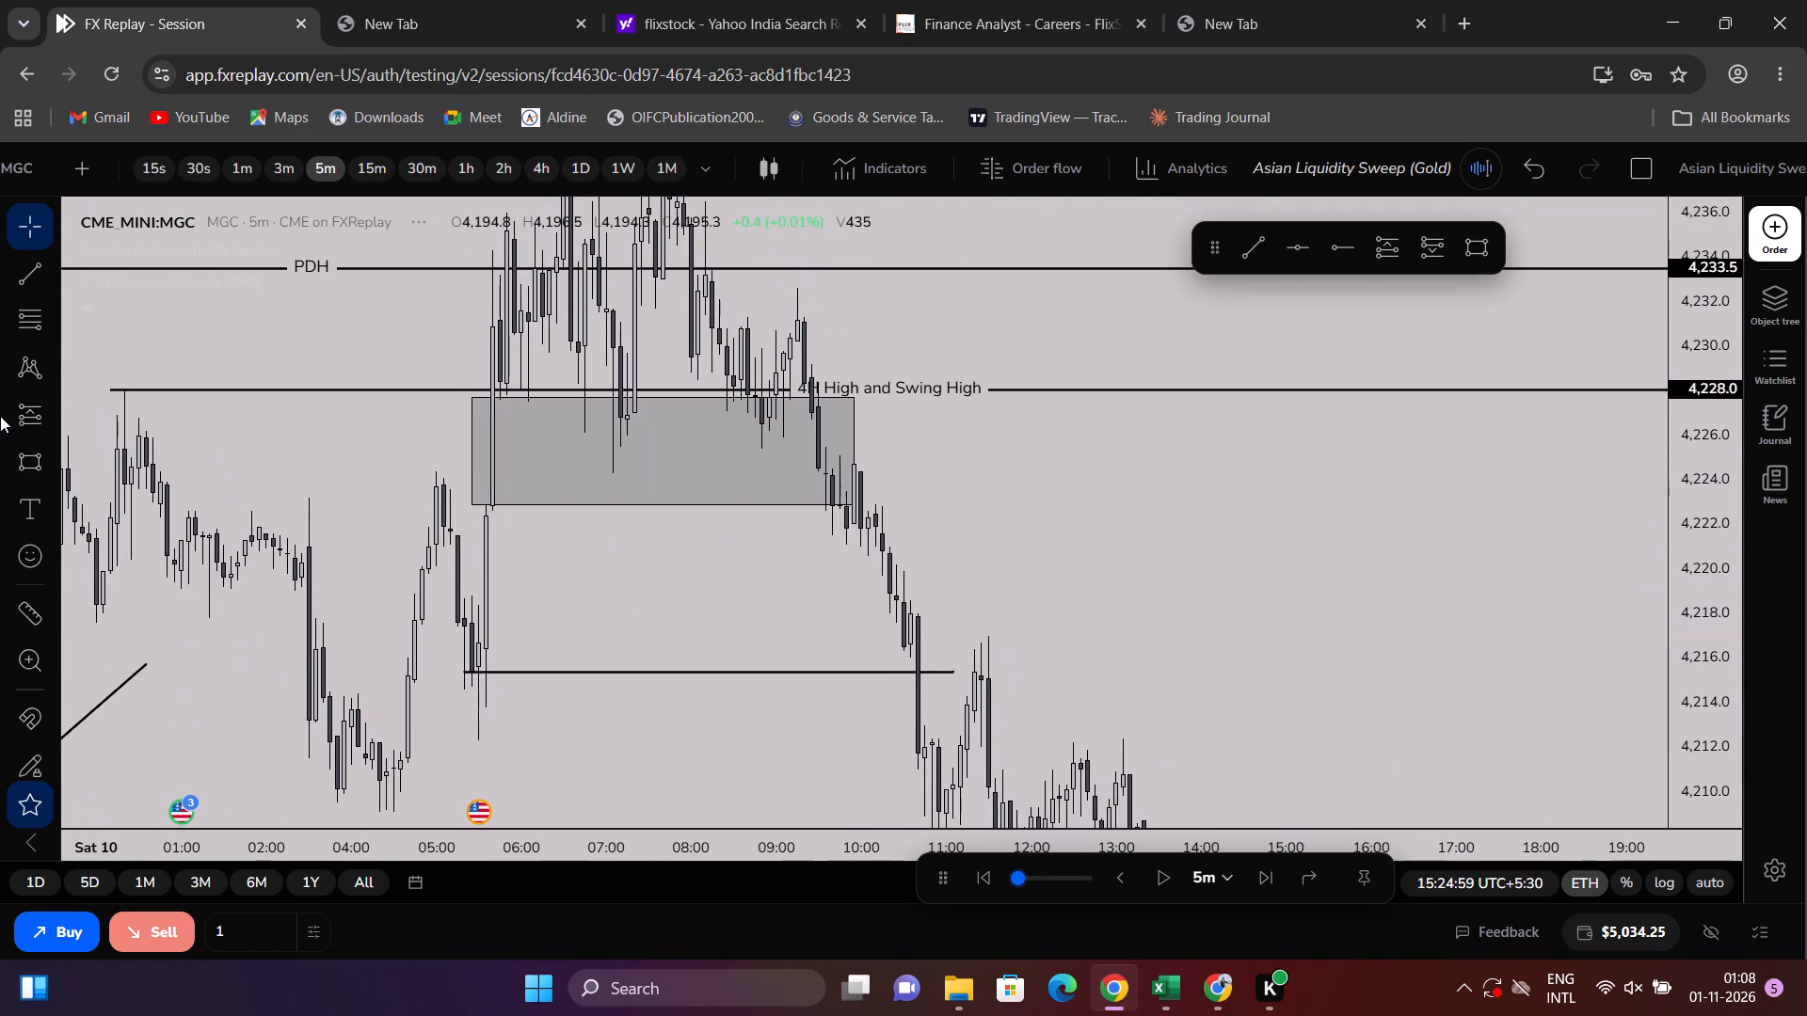
click(55, 402)
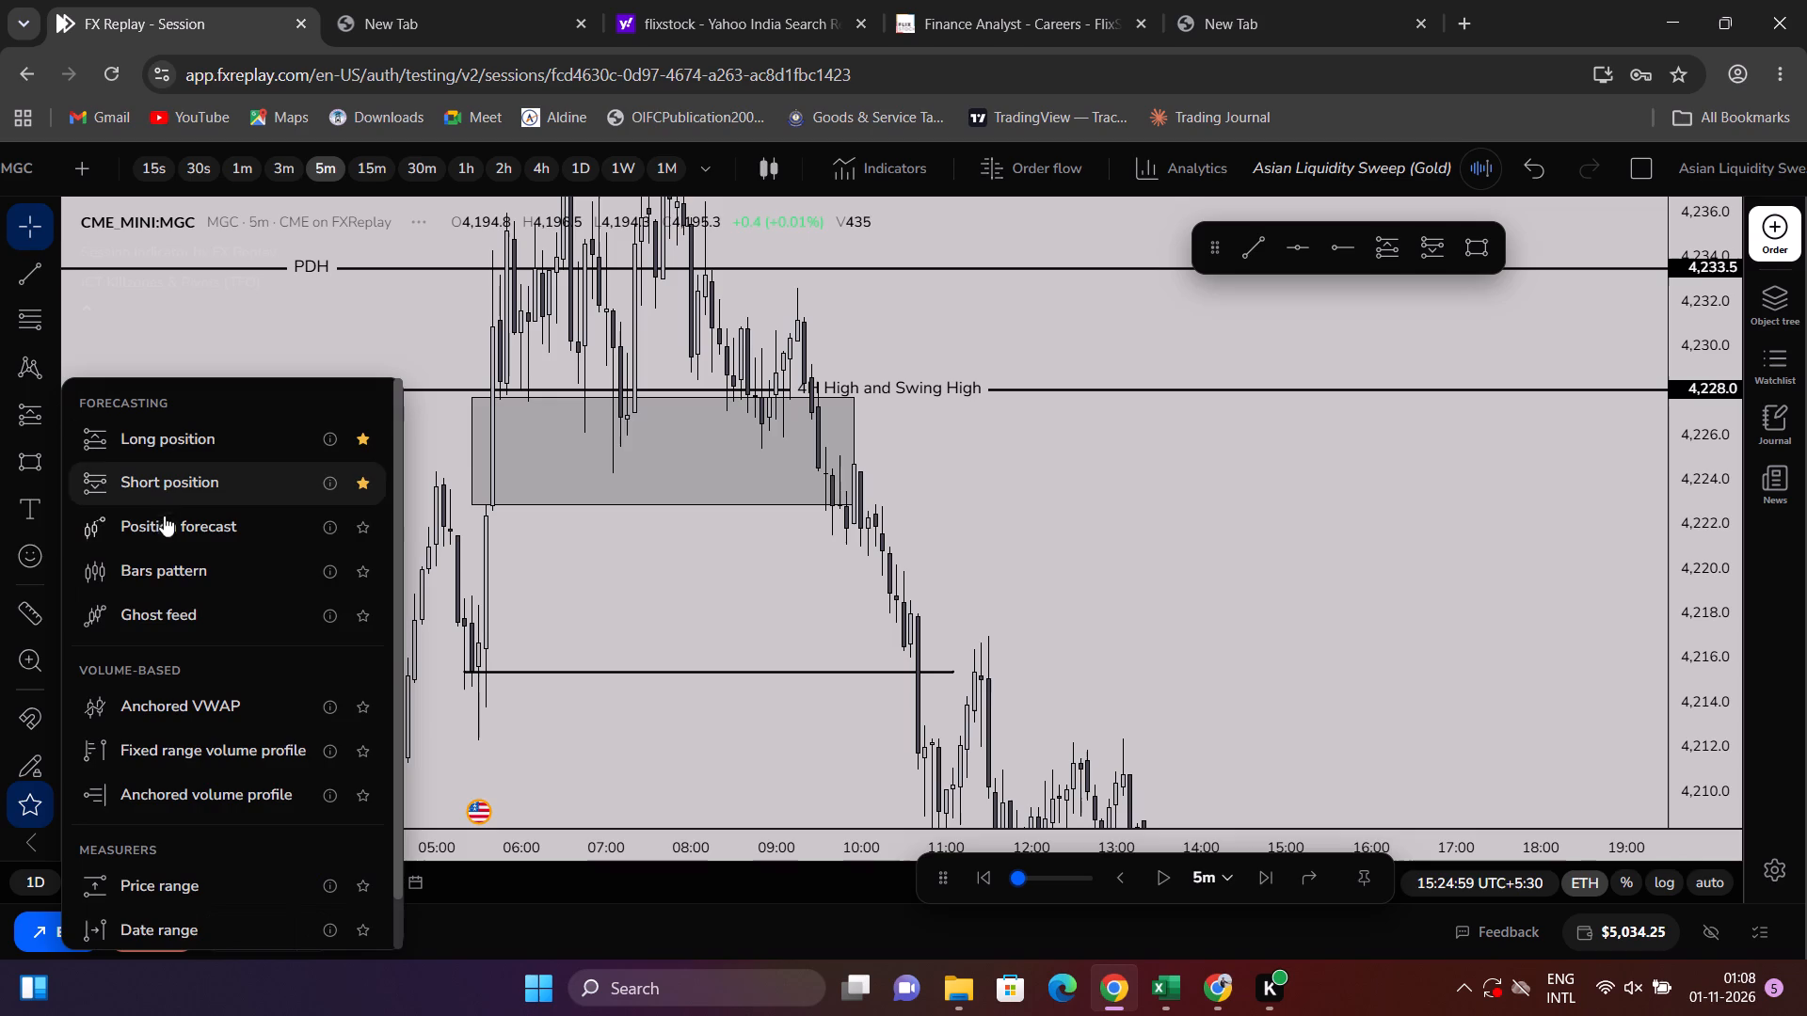
click(165, 477)
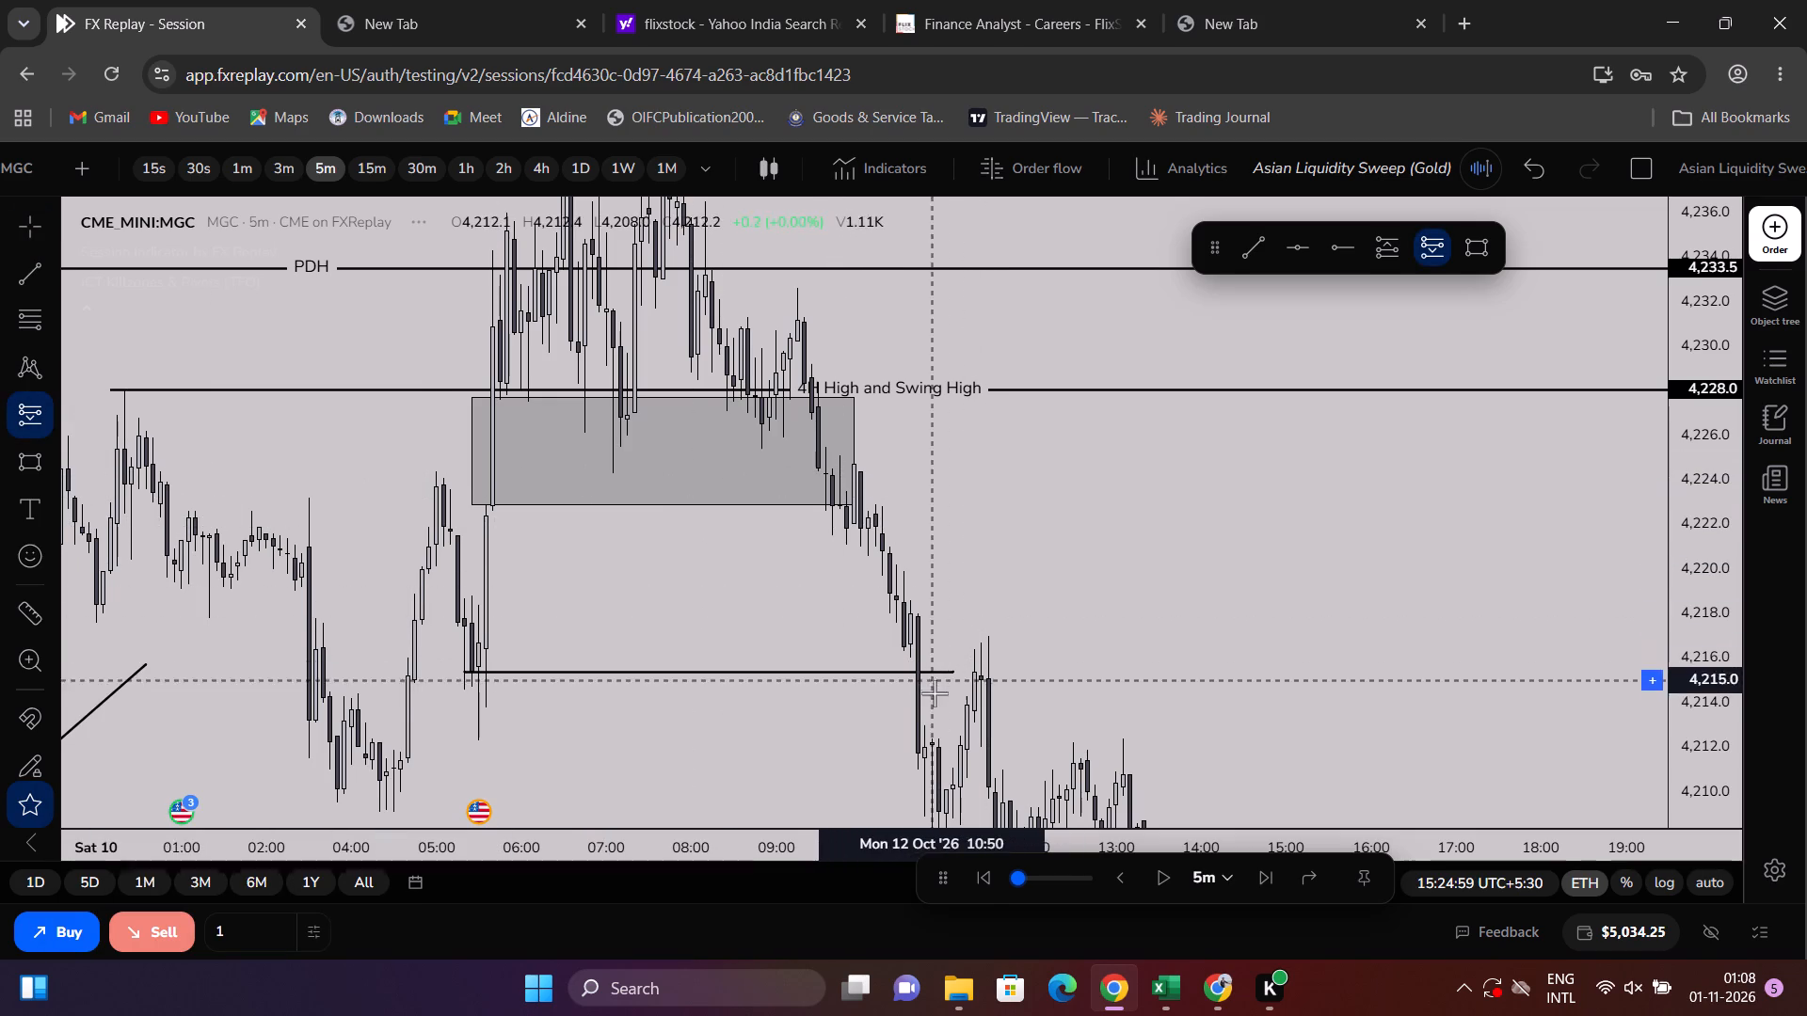
click(926, 732)
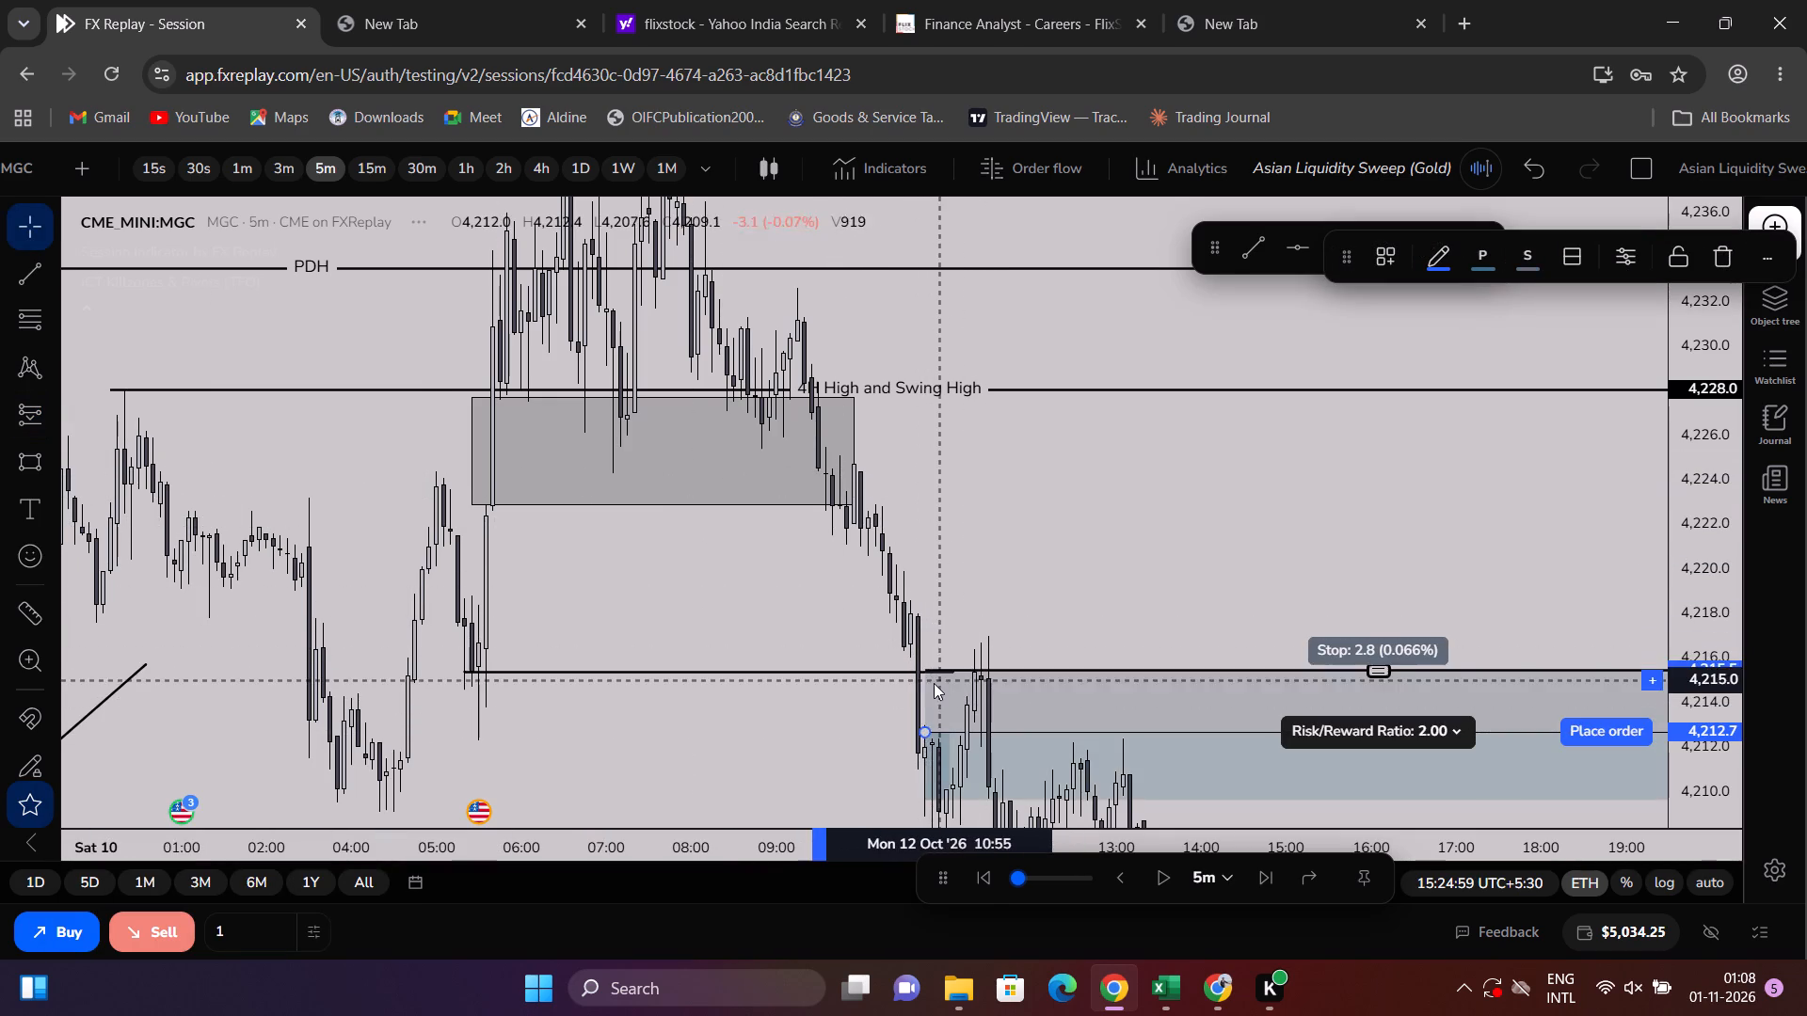
drag(925, 681, 927, 592)
drag(1016, 513, 924, 166)
Extend the short position's target down to the 4H Low at 4,193.3.
scroll(938, 250, down, 6)
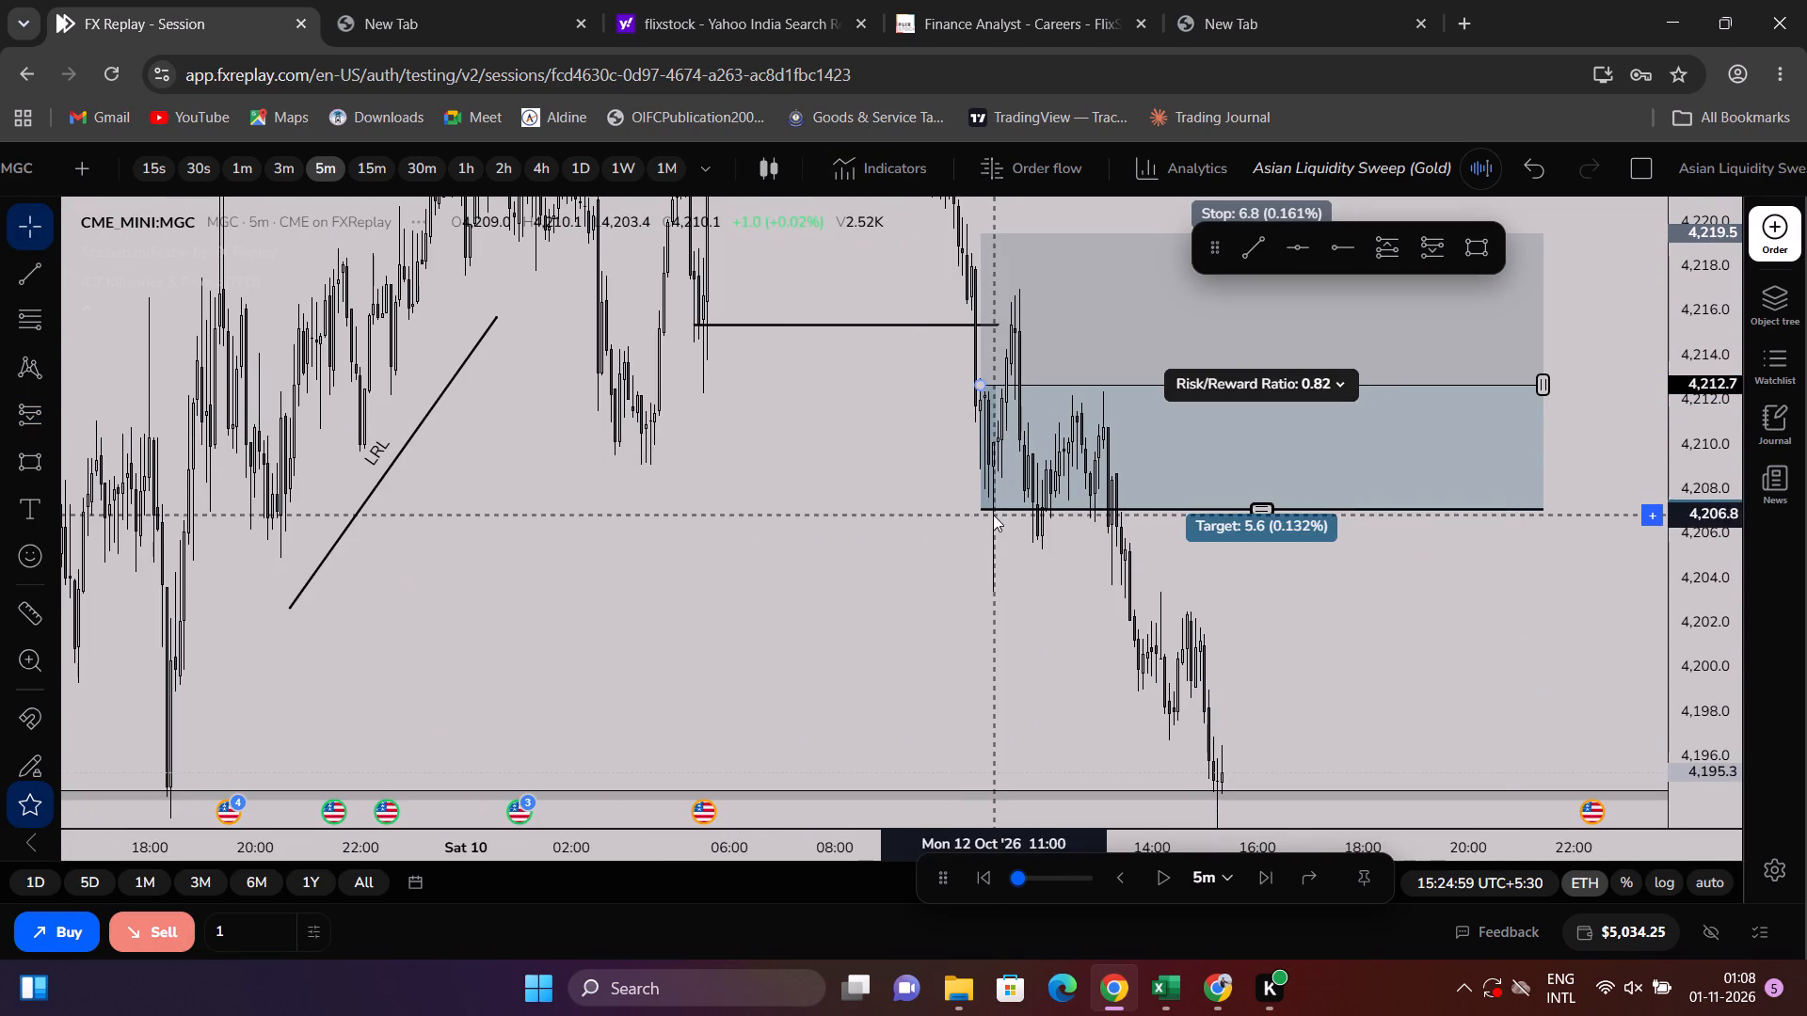
drag(993, 510, 994, 783)
scroll(887, 683, down, 4)
drag(861, 645, 788, 575)
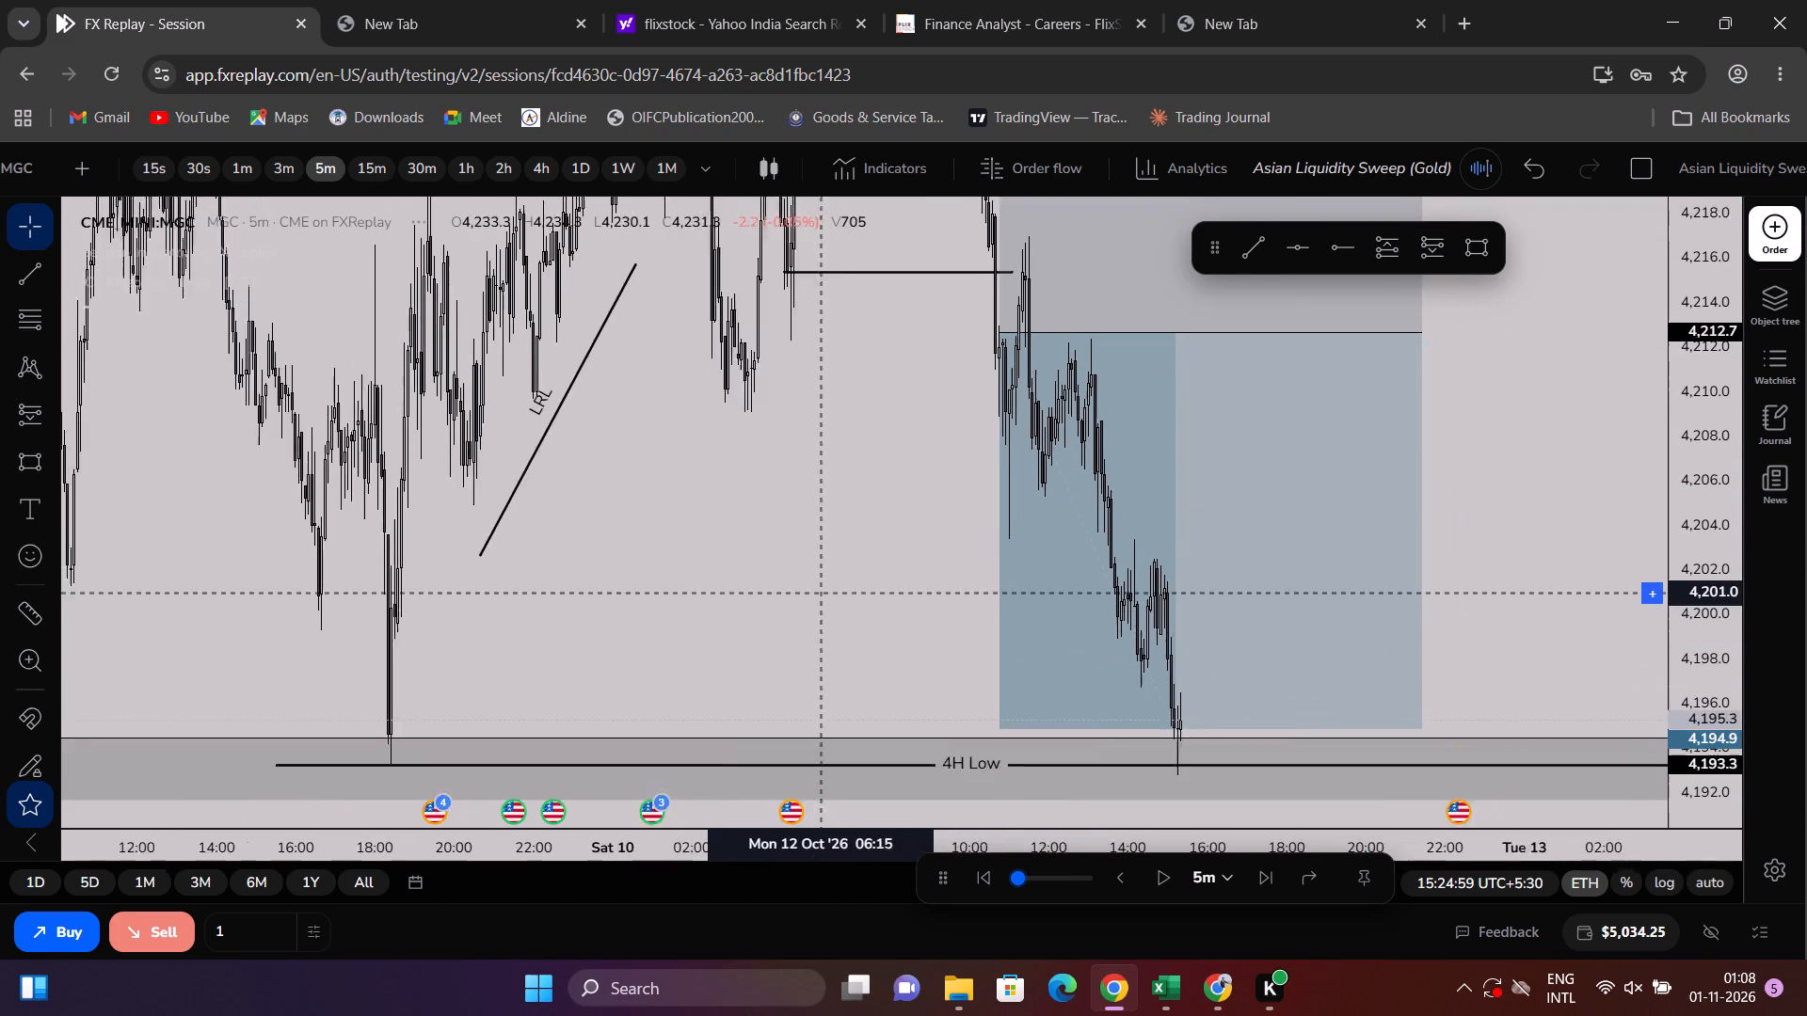
drag(788, 575, 723, 558)
drag(964, 693, 967, 729)
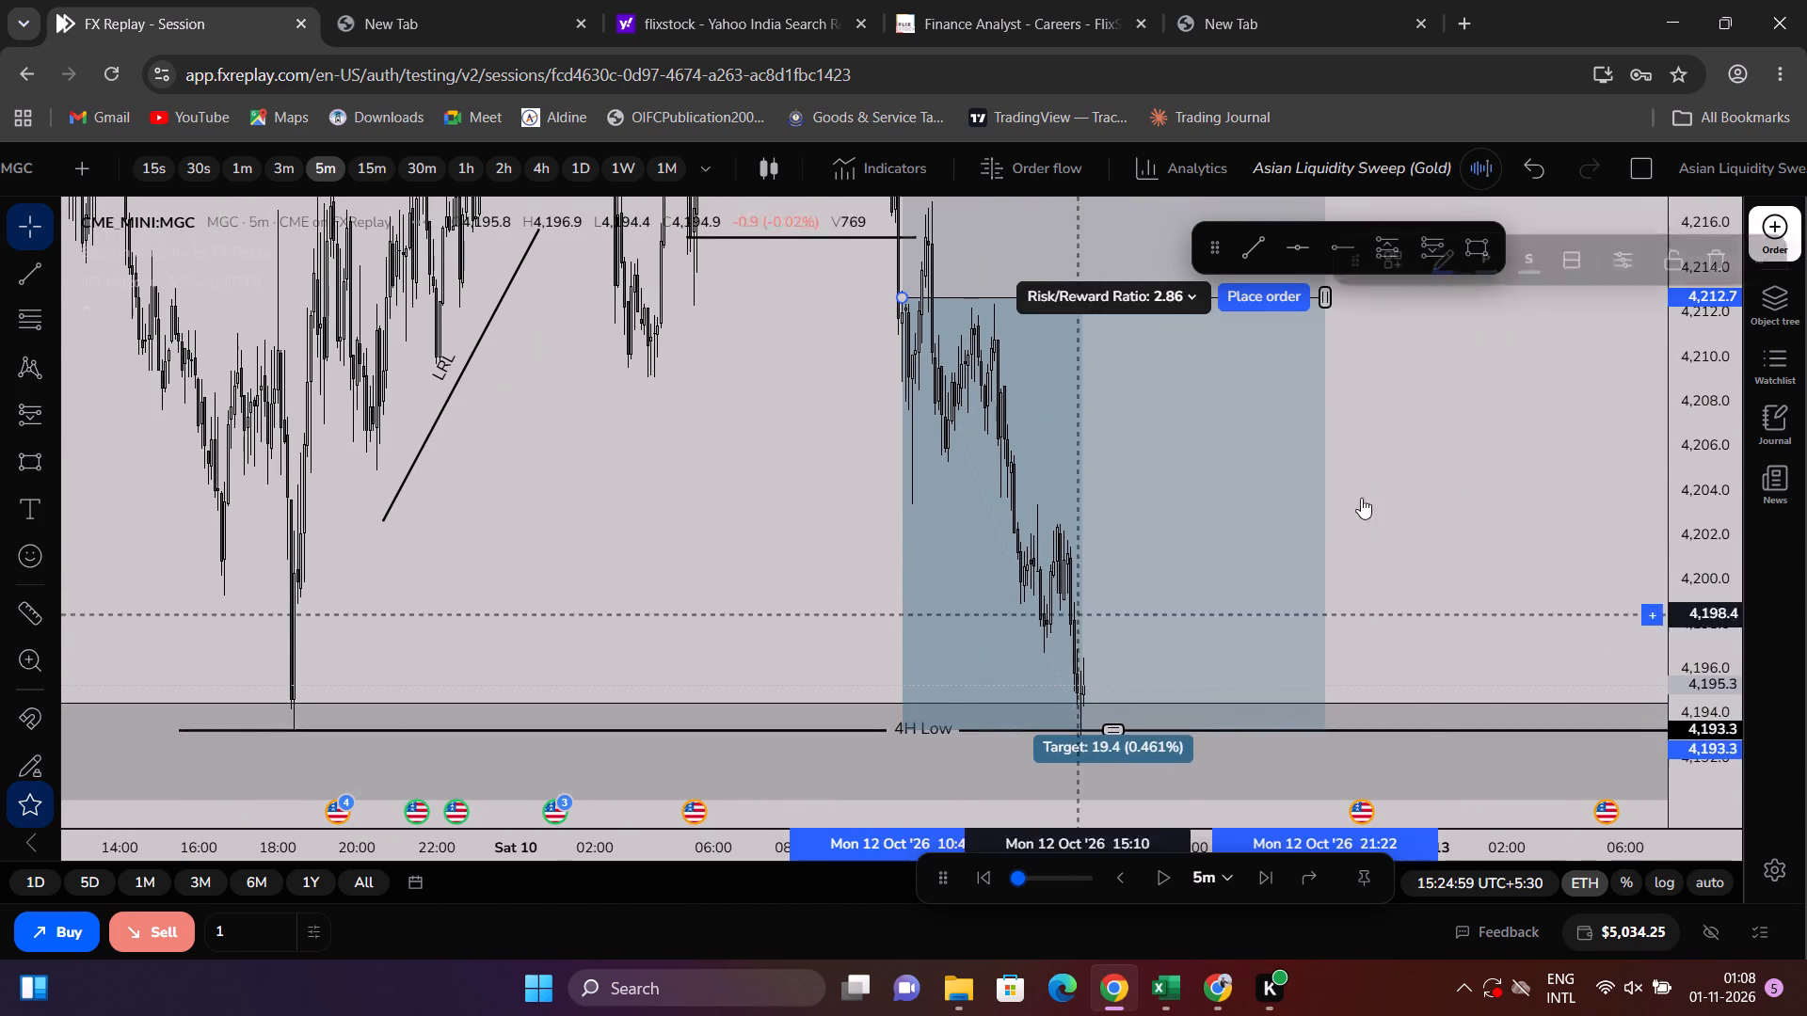
Move the short position up to a 4,223.1 entry at the grey zone's lower edge and set its stop at about 4,229.6.
drag(1437, 443, 1483, 686)
scroll(1177, 629, up, 4)
drag(804, 365, 805, 375)
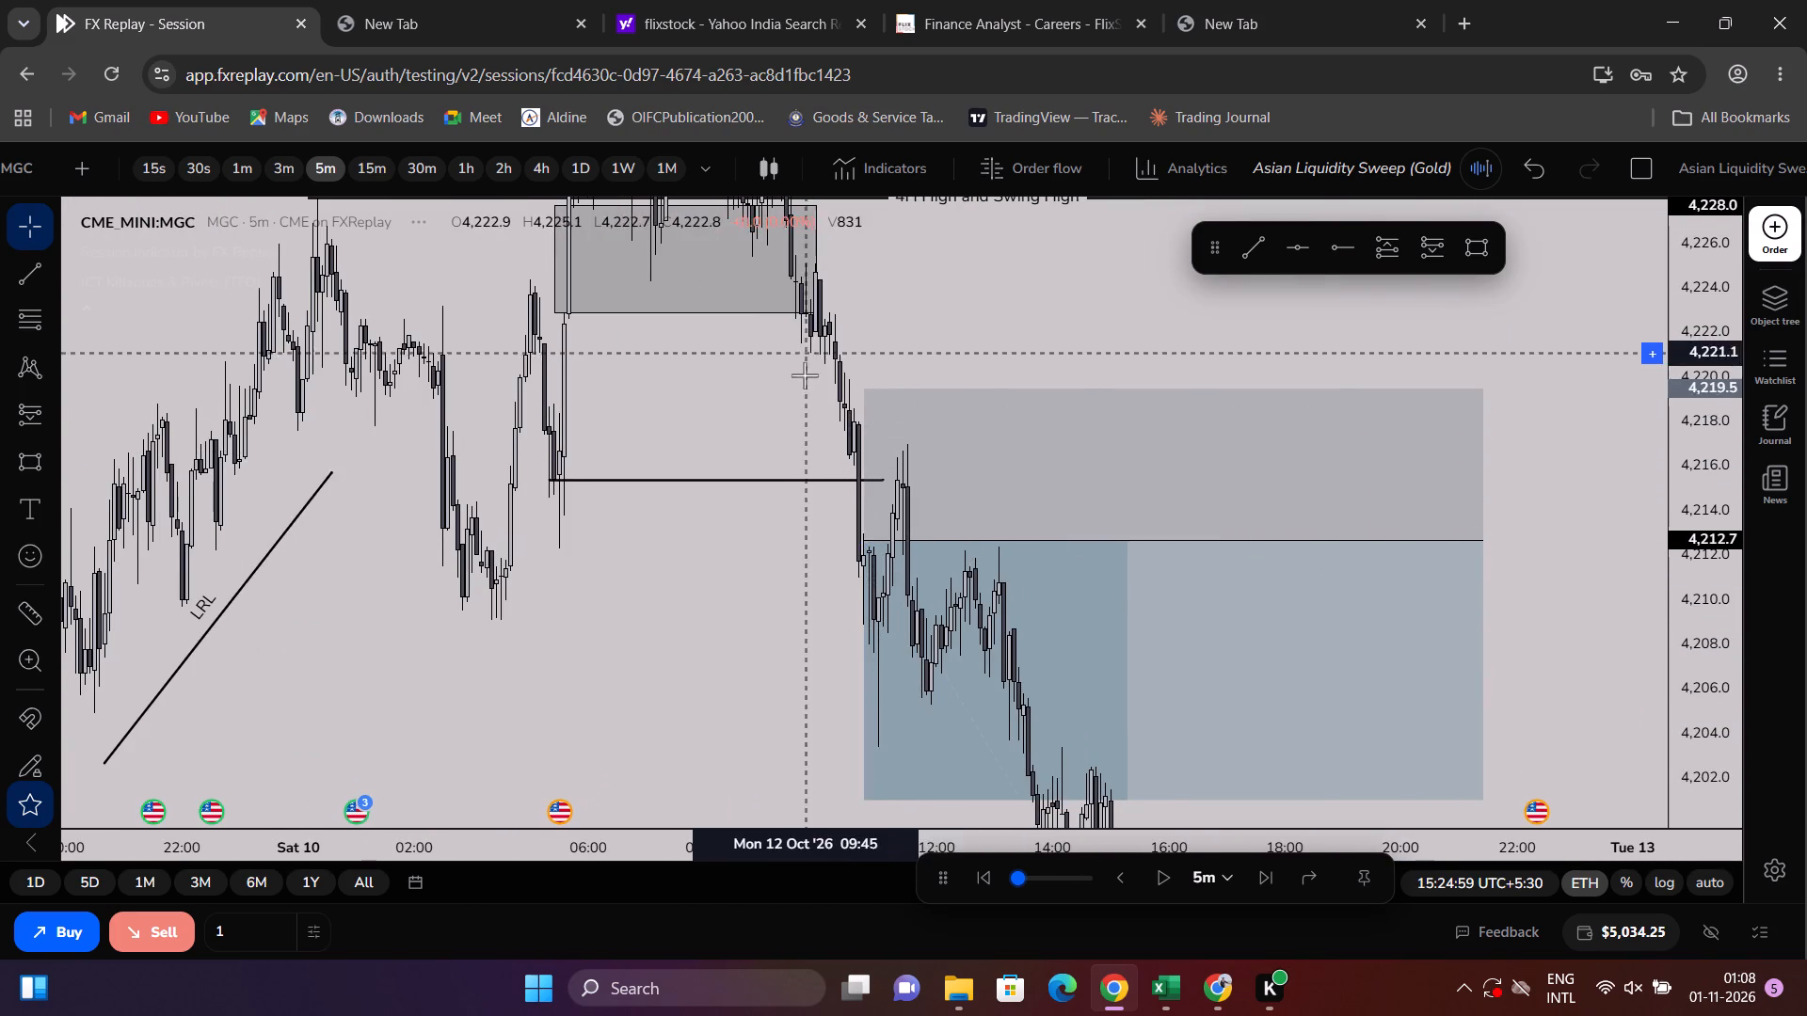
drag(805, 375, 858, 589)
drag(1048, 739, 972, 460)
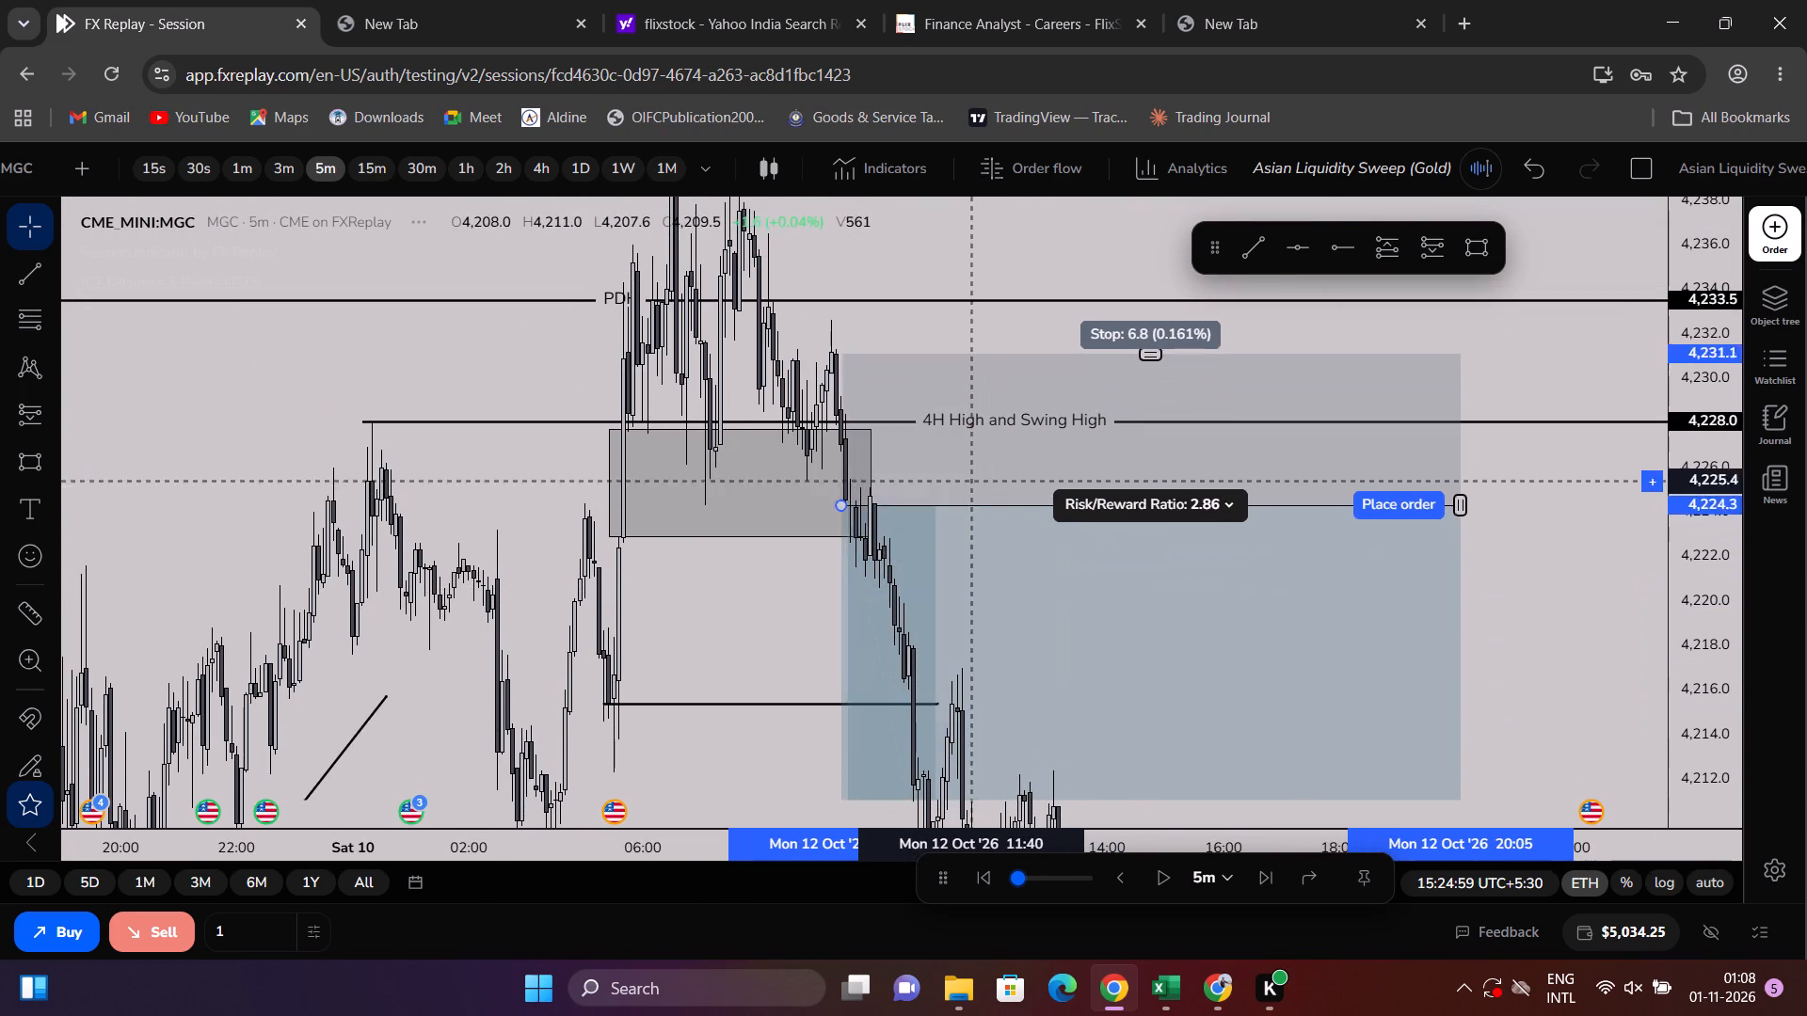
drag(972, 460, 976, 475)
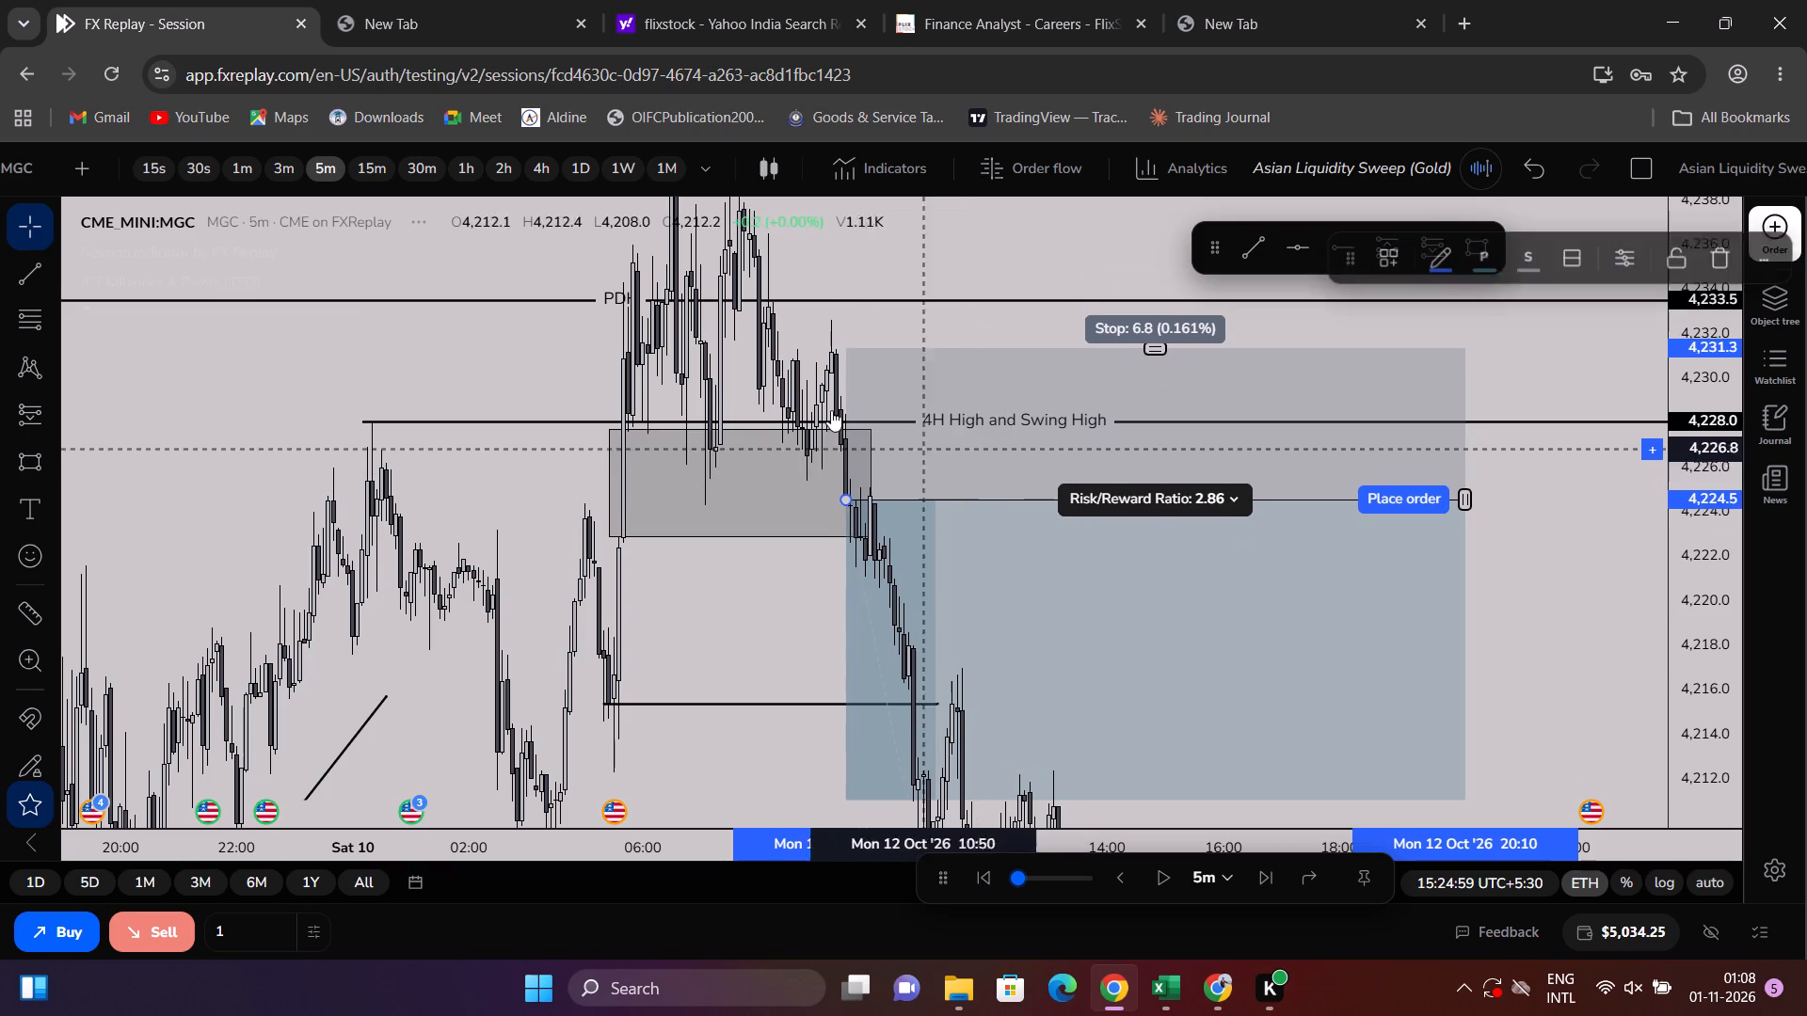
drag(855, 355, 852, 288)
drag(905, 454, 919, 487)
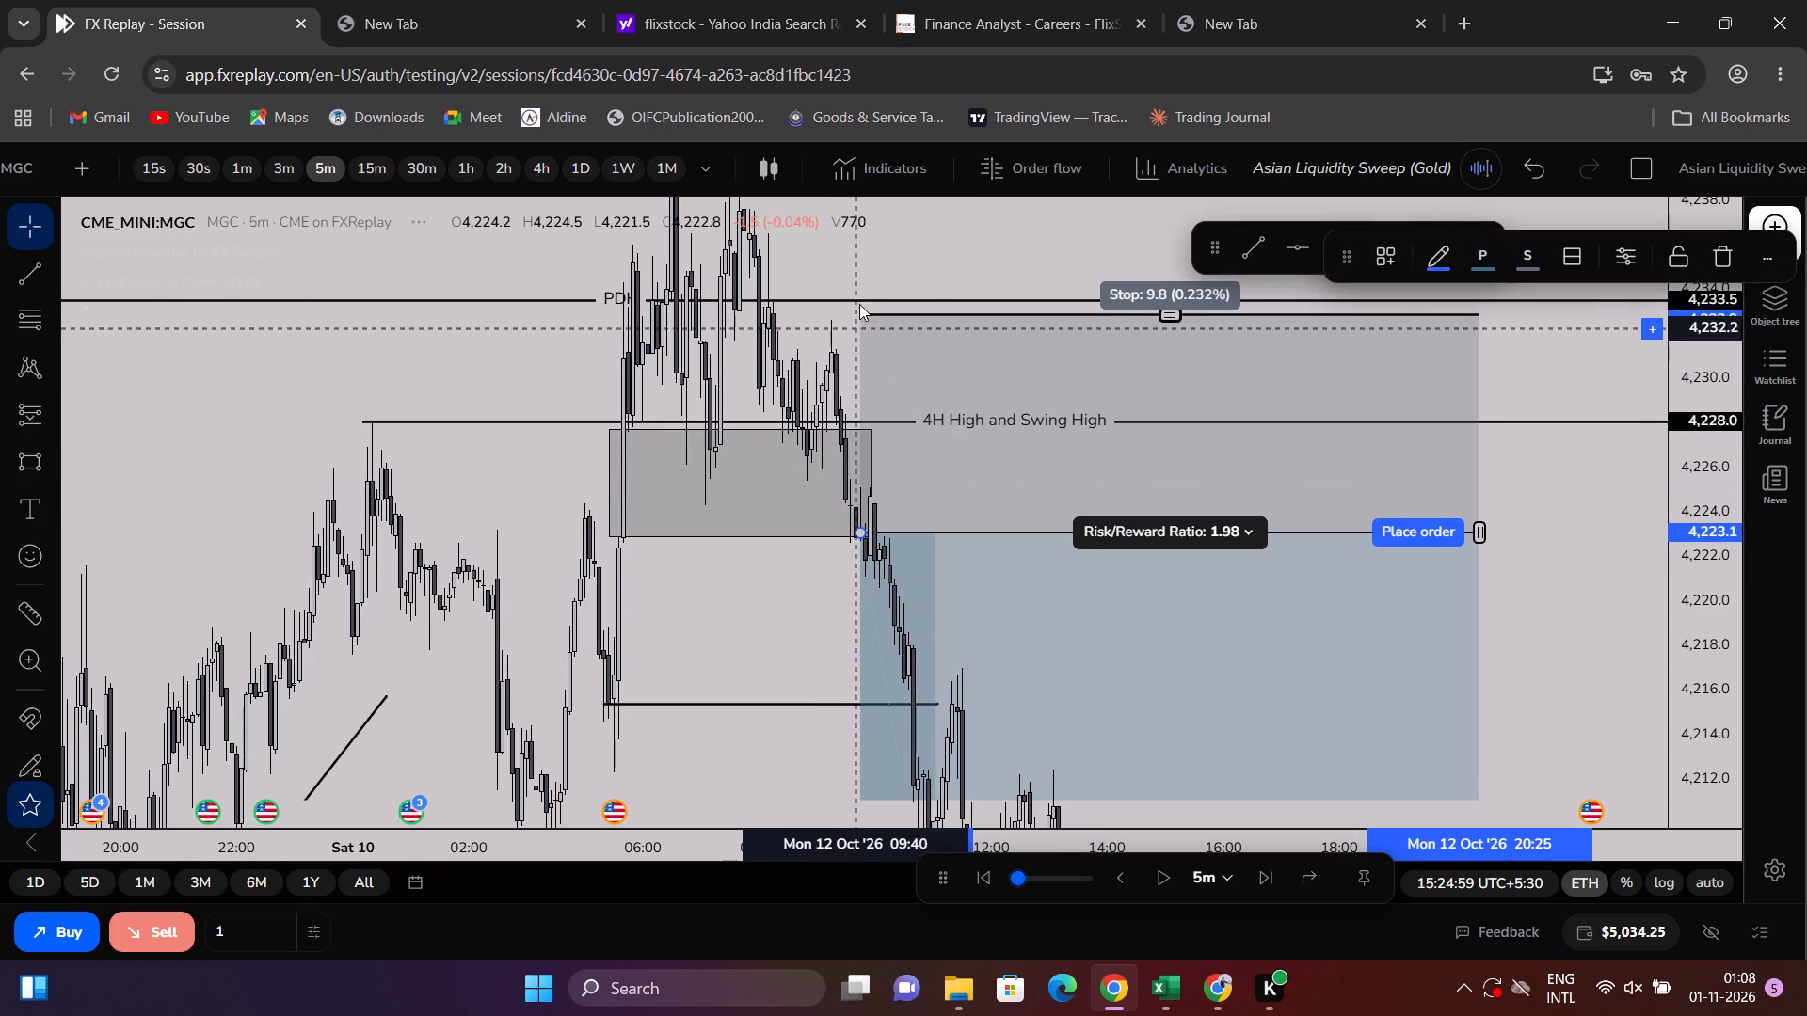
drag(862, 312, 872, 324)
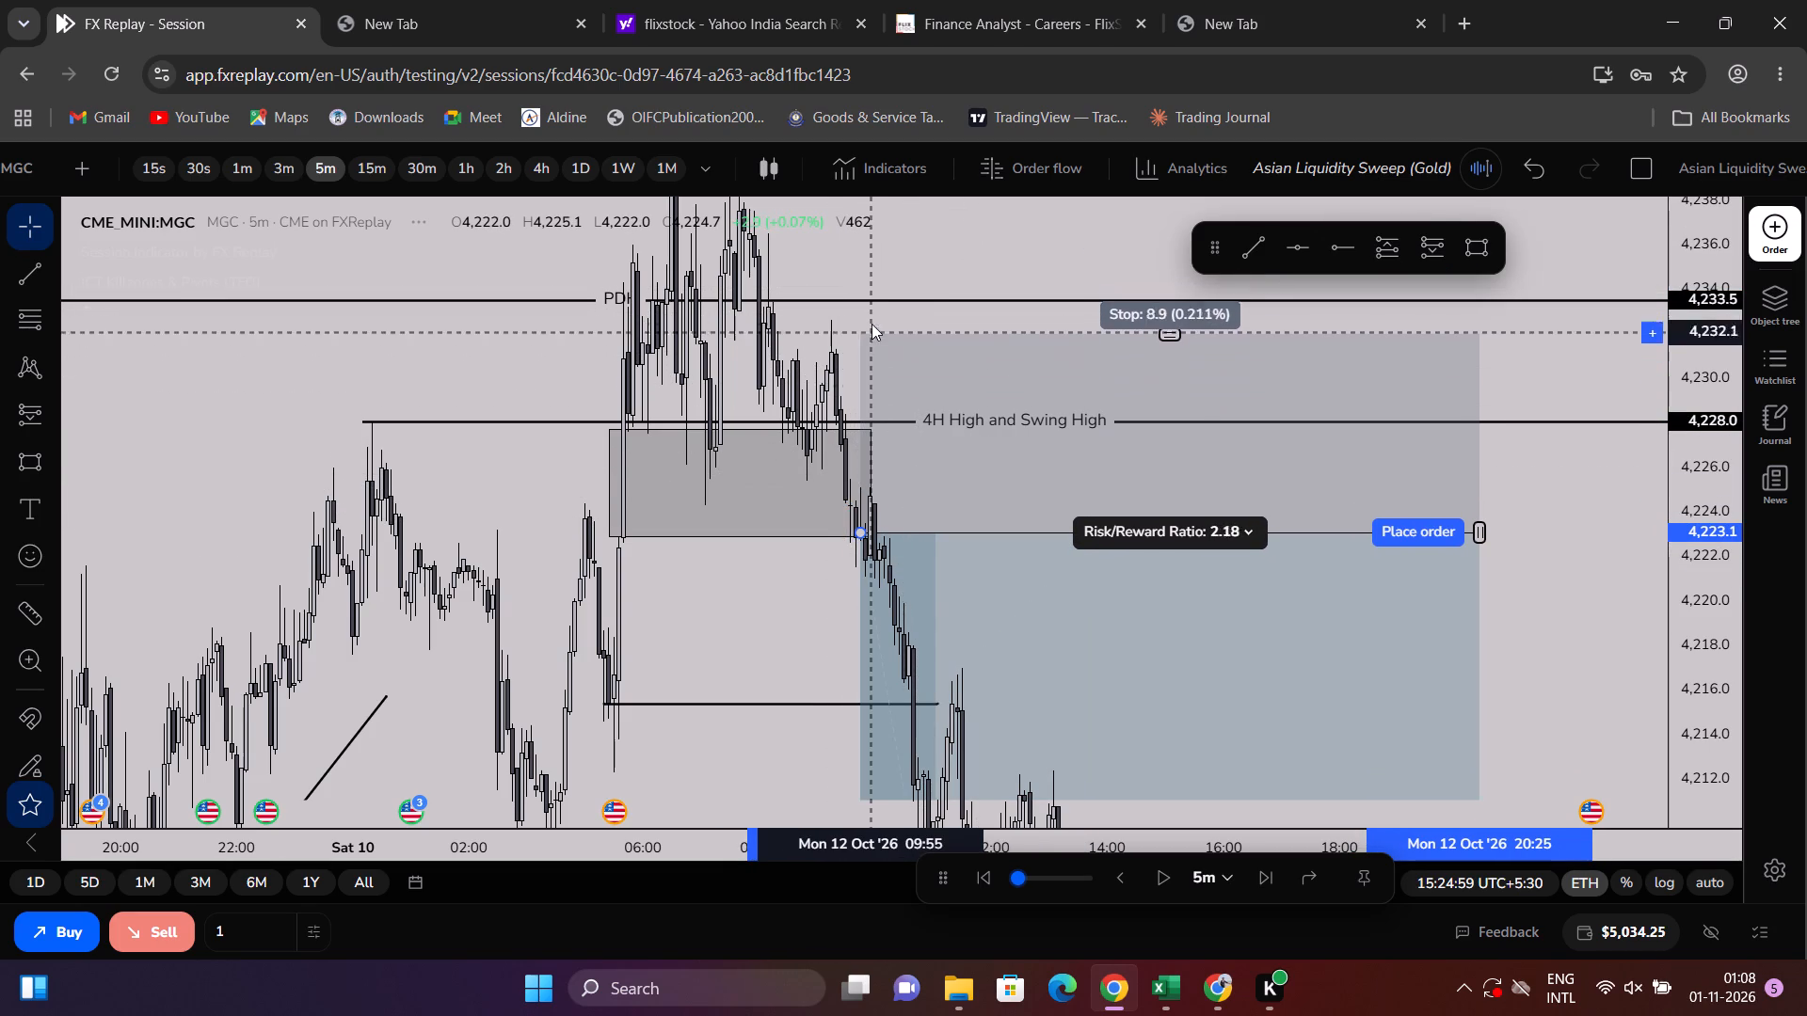
drag(872, 324, 878, 387)
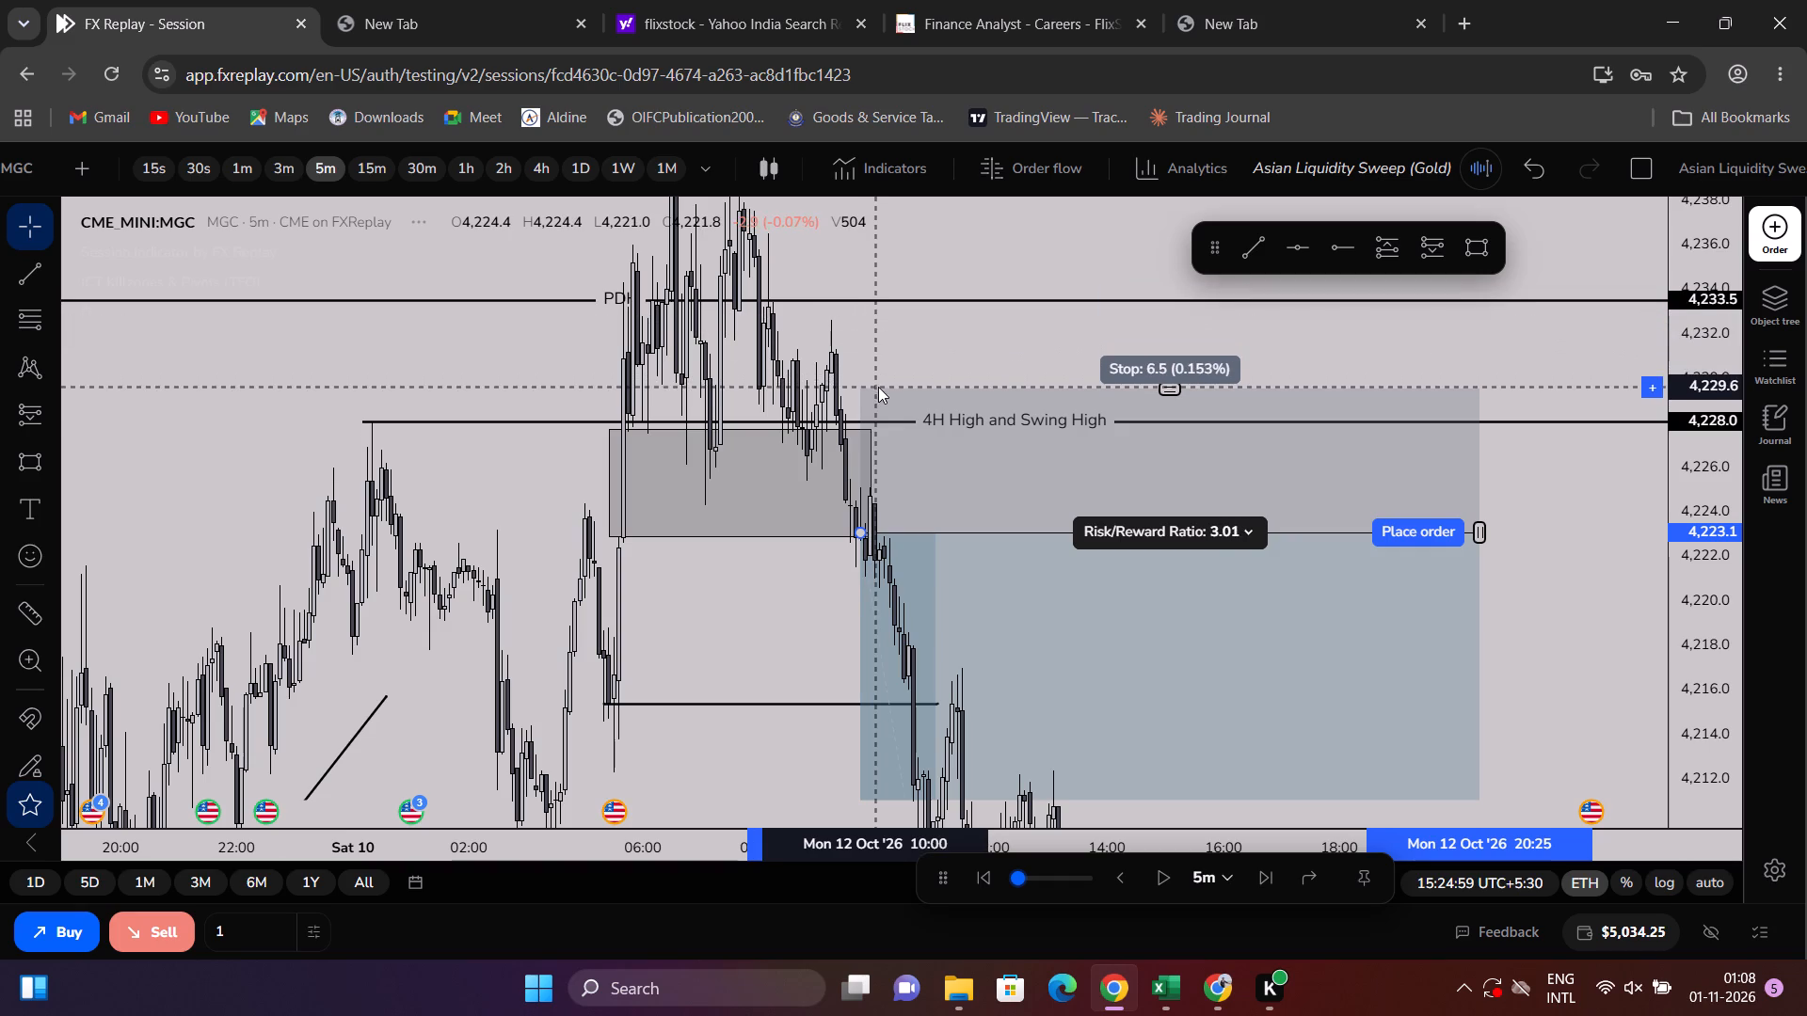
drag(878, 387, 884, 386)
Shorten the short position's time span so that it ends at about 13:35 on 12 October.
scroll(761, 560, down, 4)
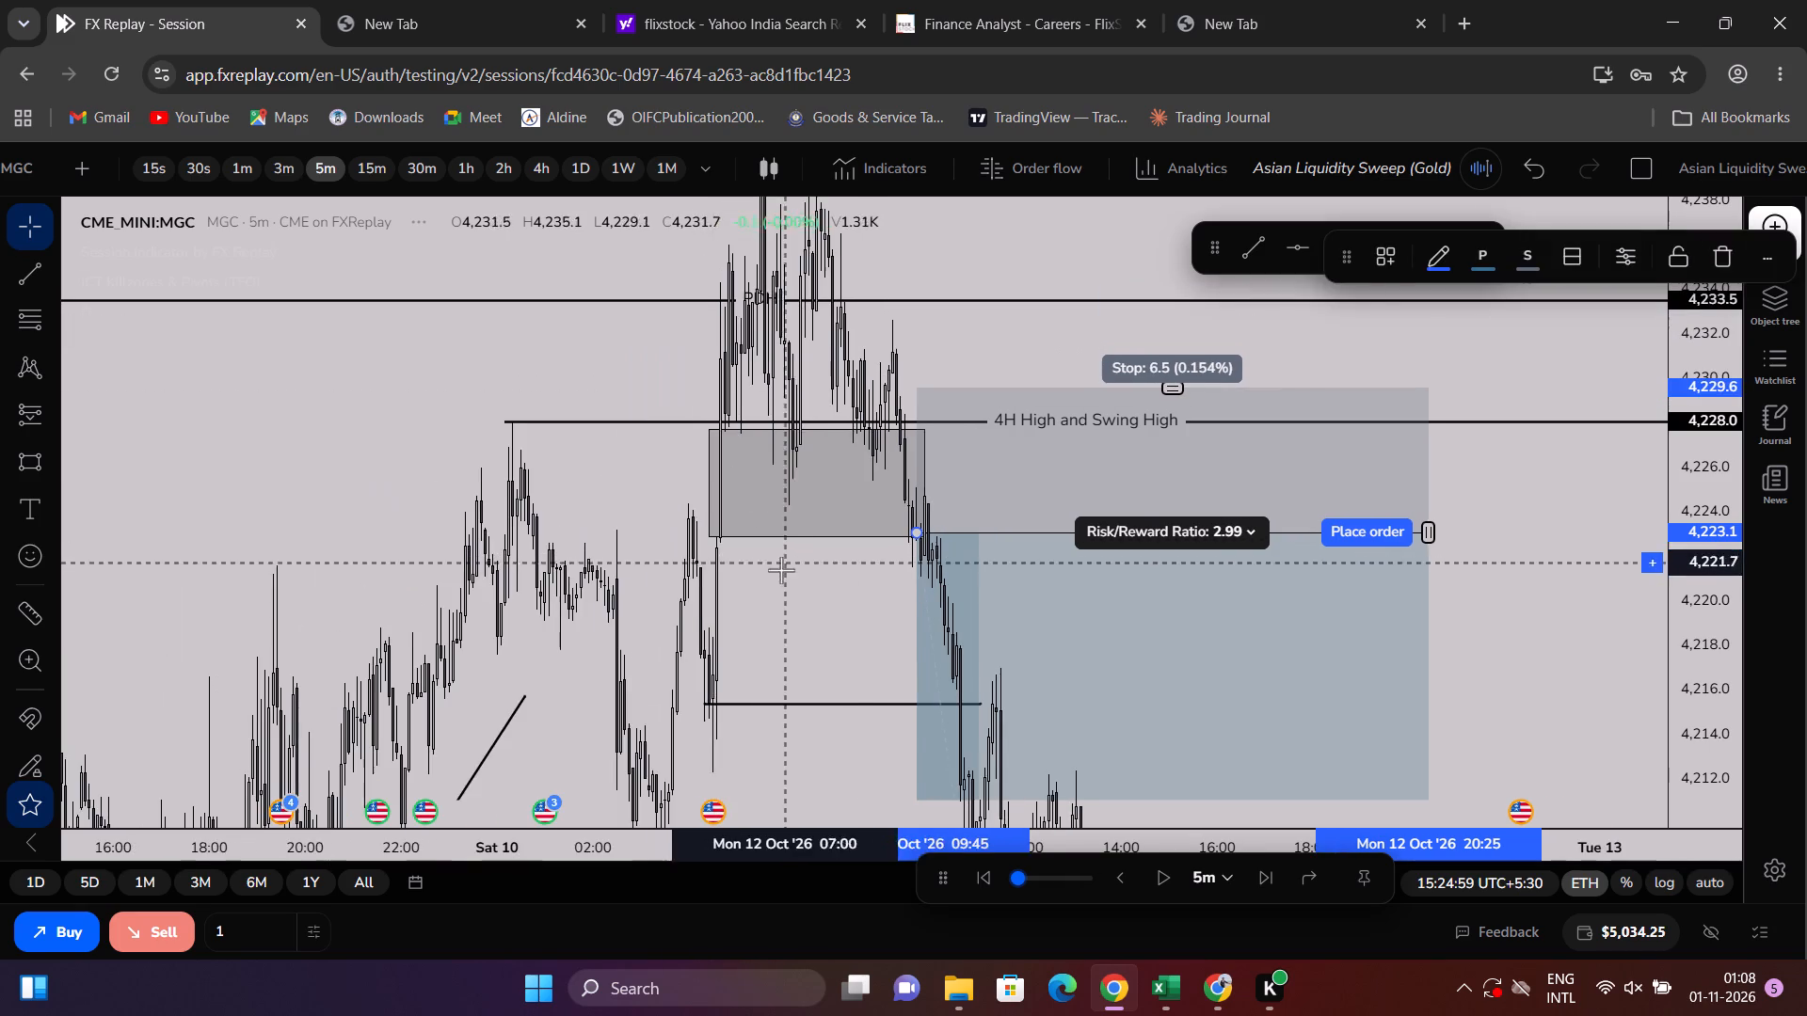
drag(783, 578, 756, 420)
drag(1402, 378, 1093, 375)
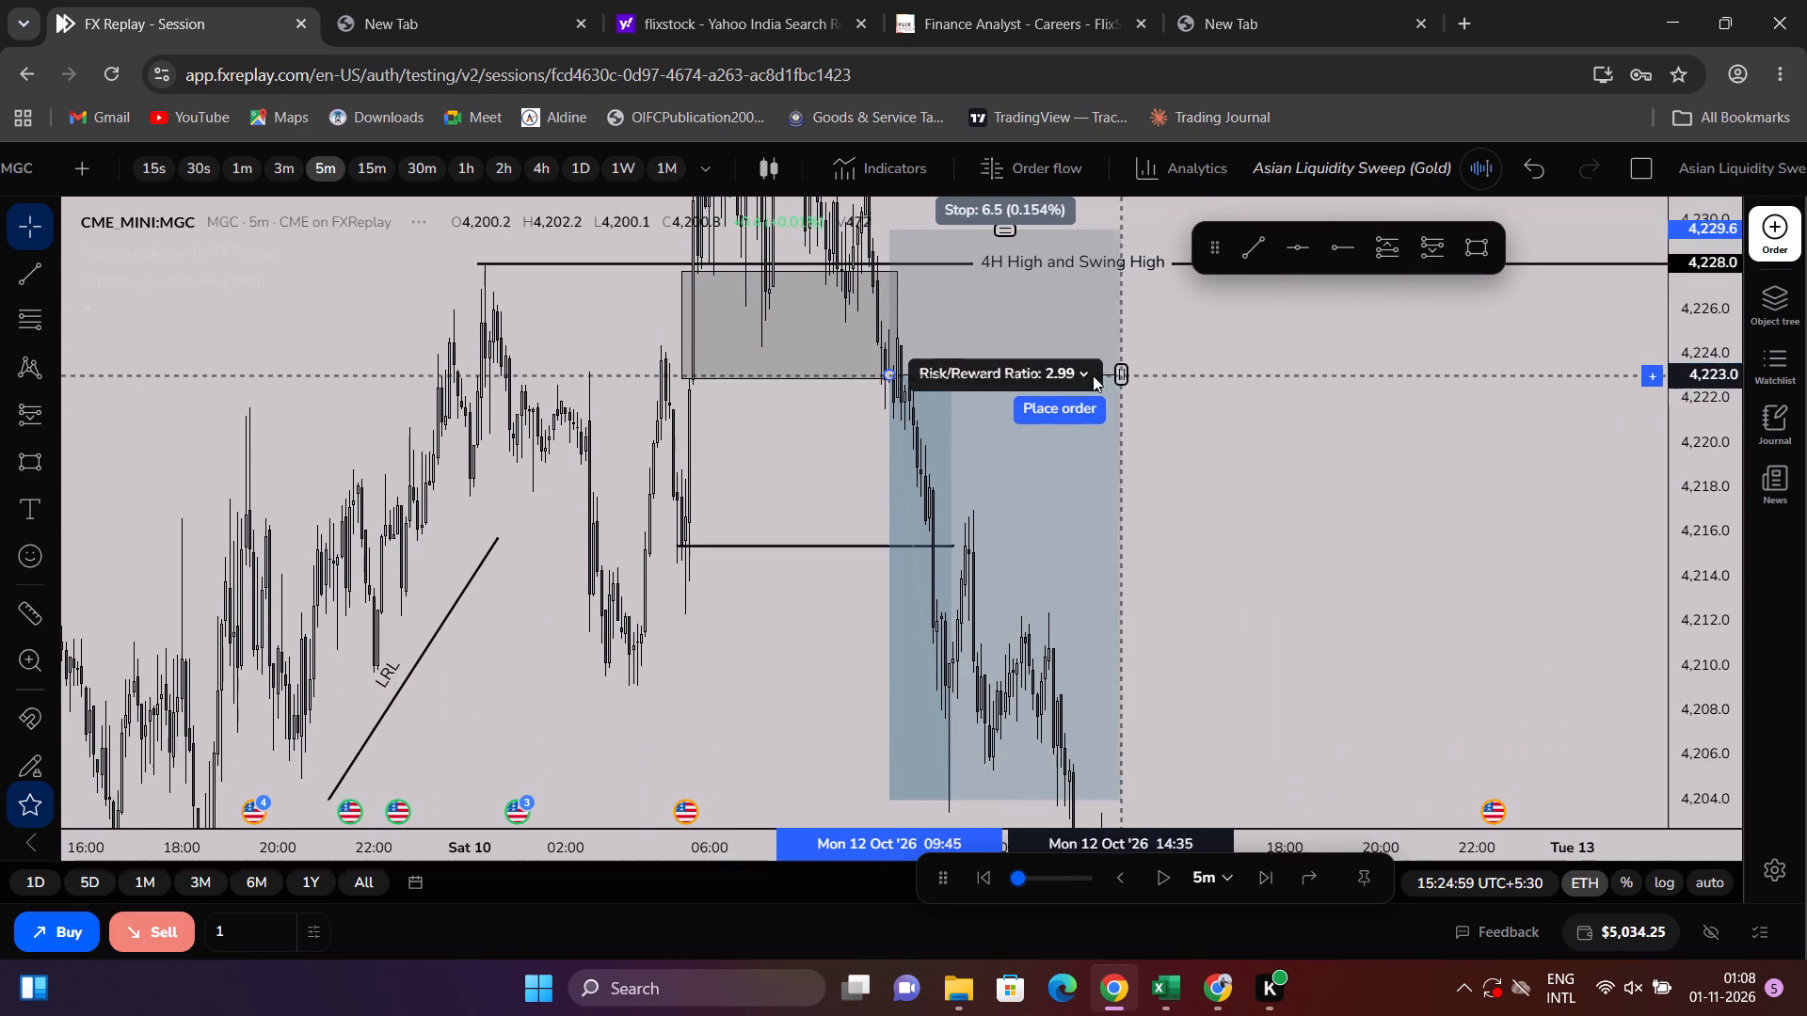
drag(1093, 375, 1076, 384)
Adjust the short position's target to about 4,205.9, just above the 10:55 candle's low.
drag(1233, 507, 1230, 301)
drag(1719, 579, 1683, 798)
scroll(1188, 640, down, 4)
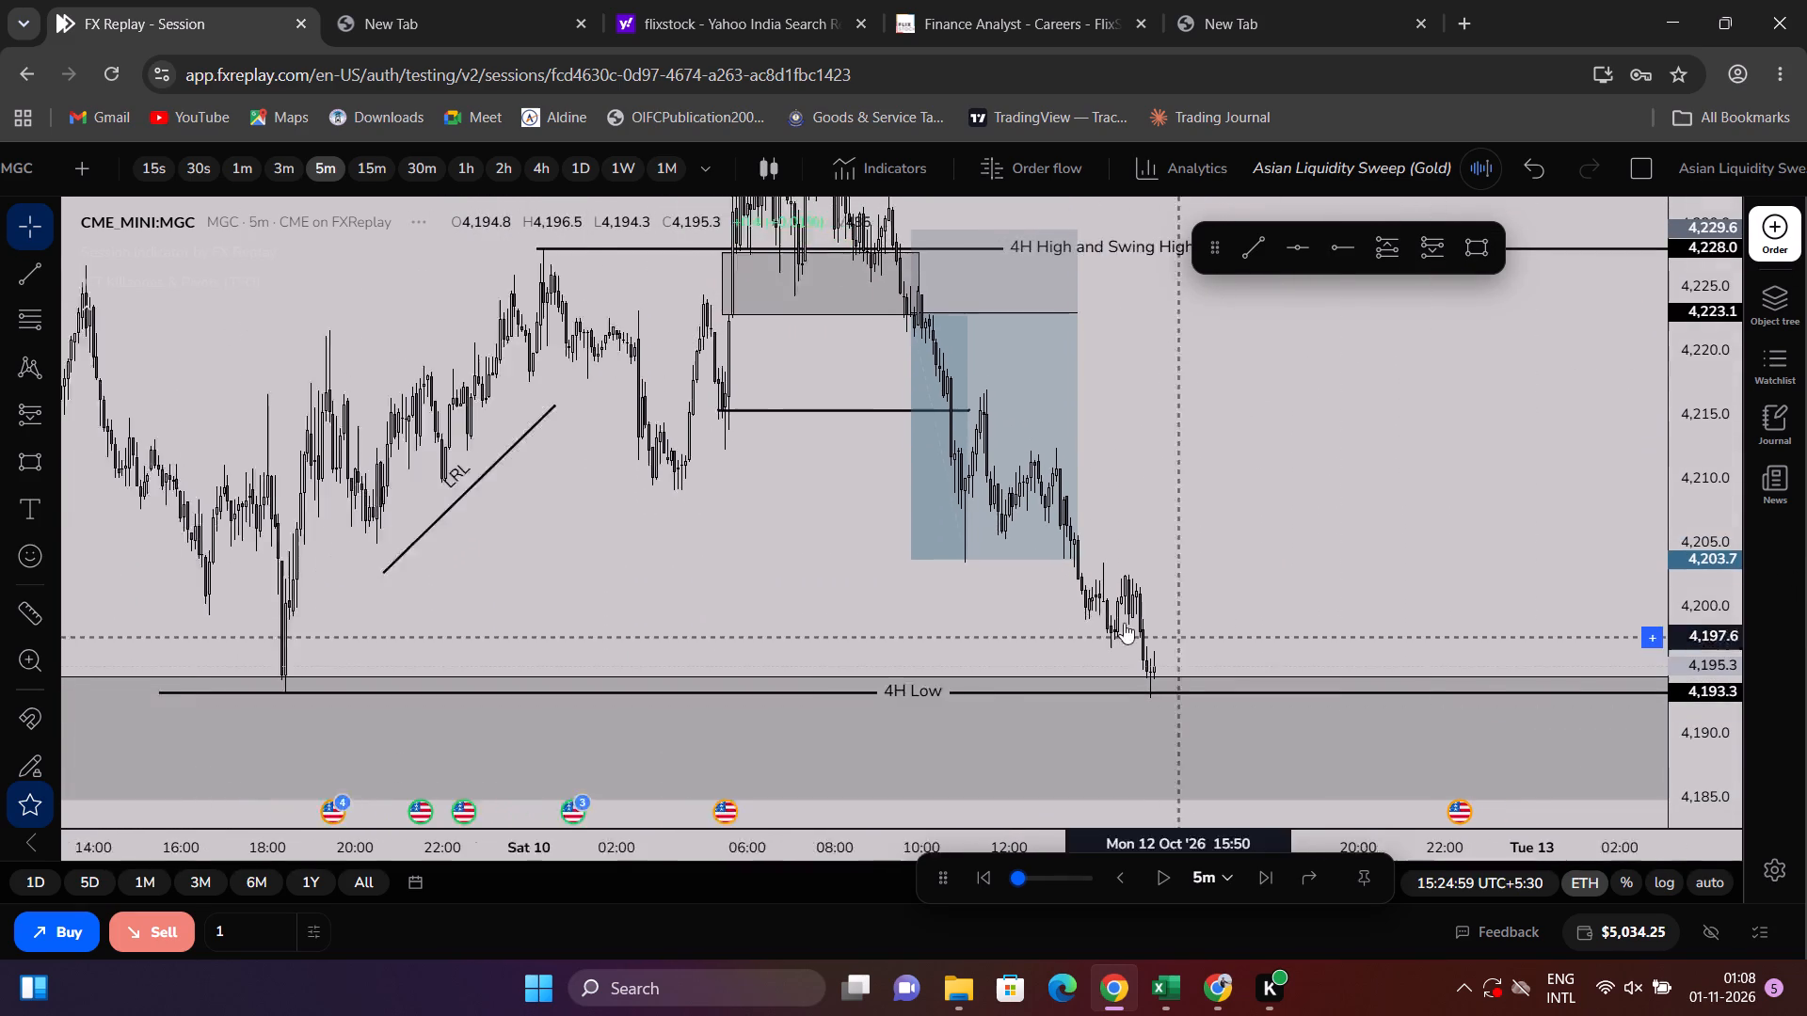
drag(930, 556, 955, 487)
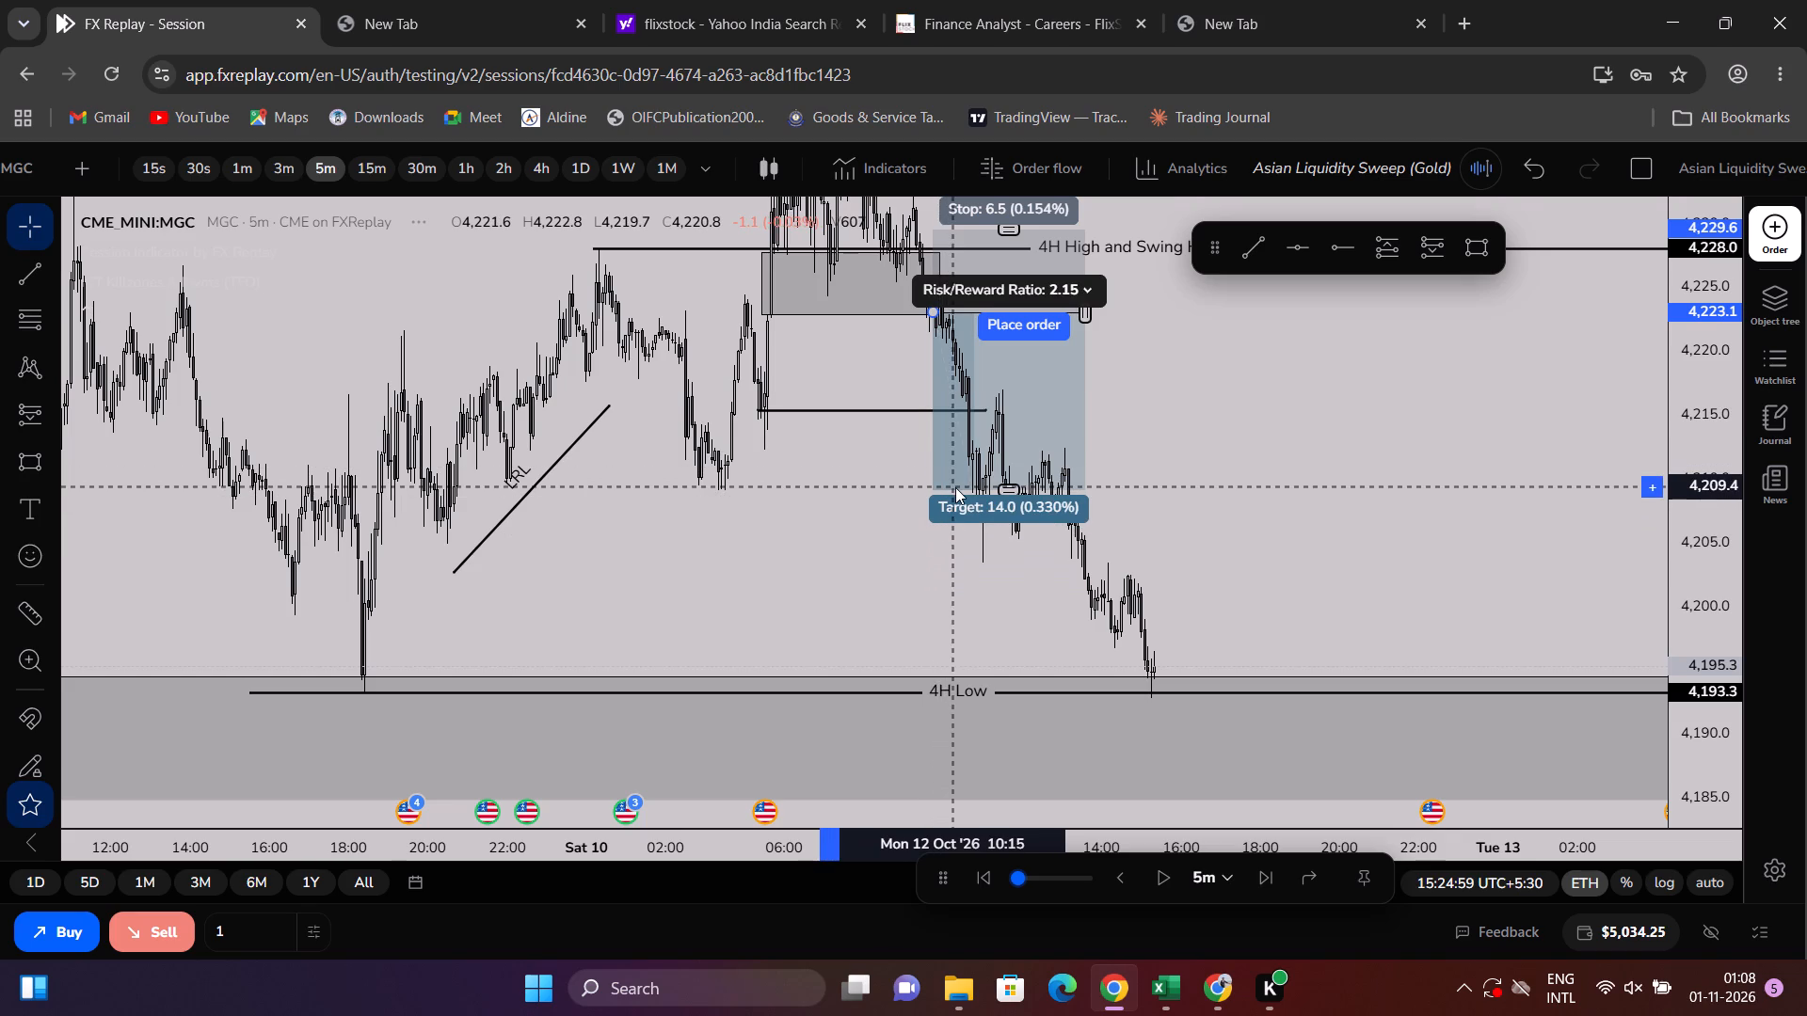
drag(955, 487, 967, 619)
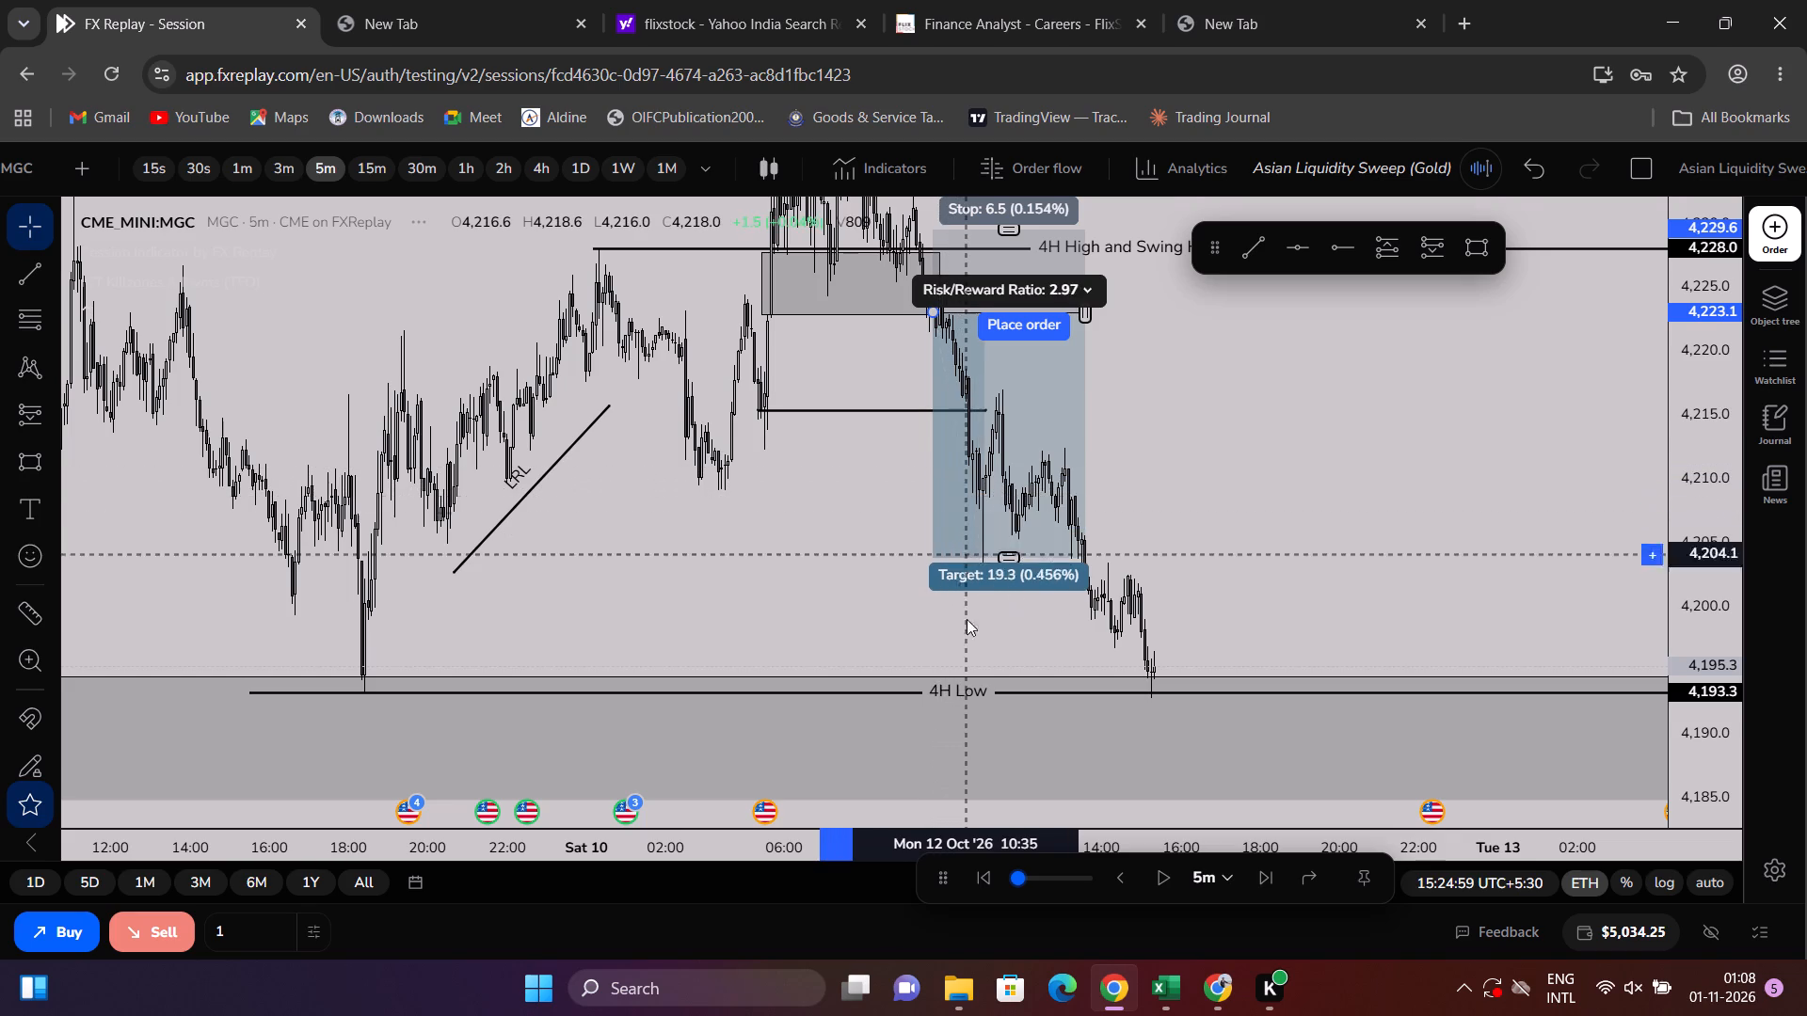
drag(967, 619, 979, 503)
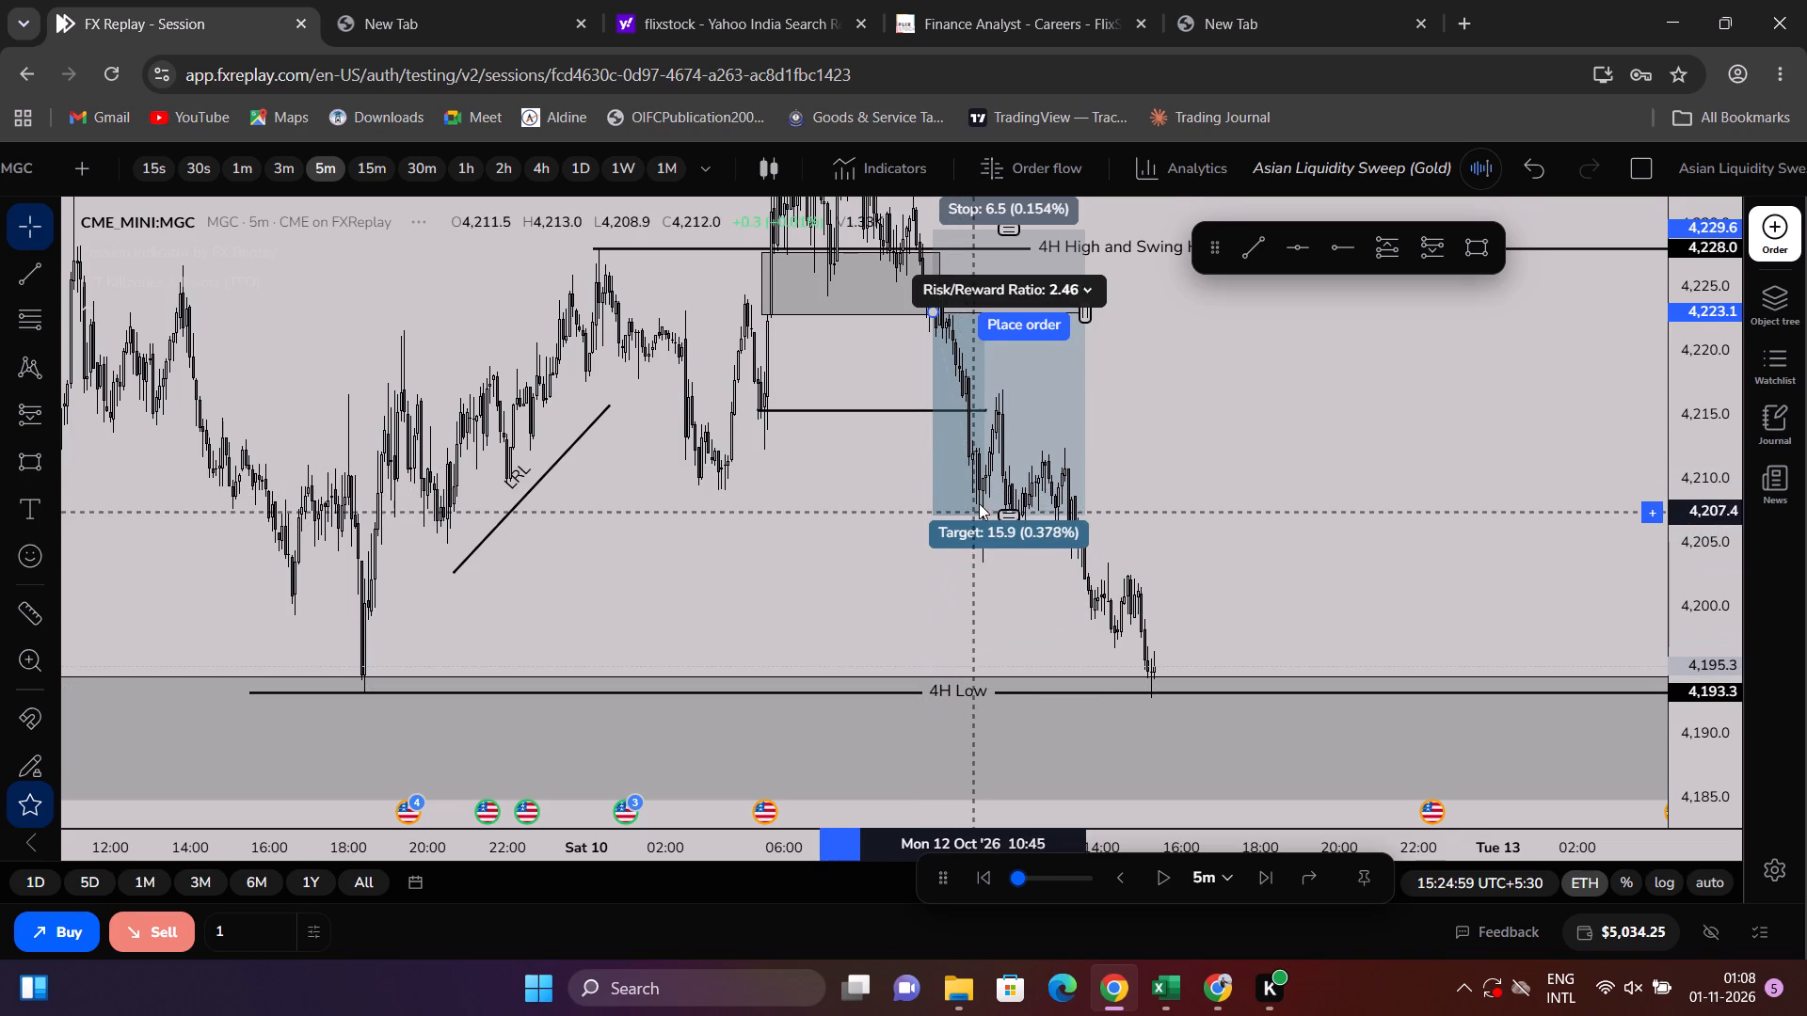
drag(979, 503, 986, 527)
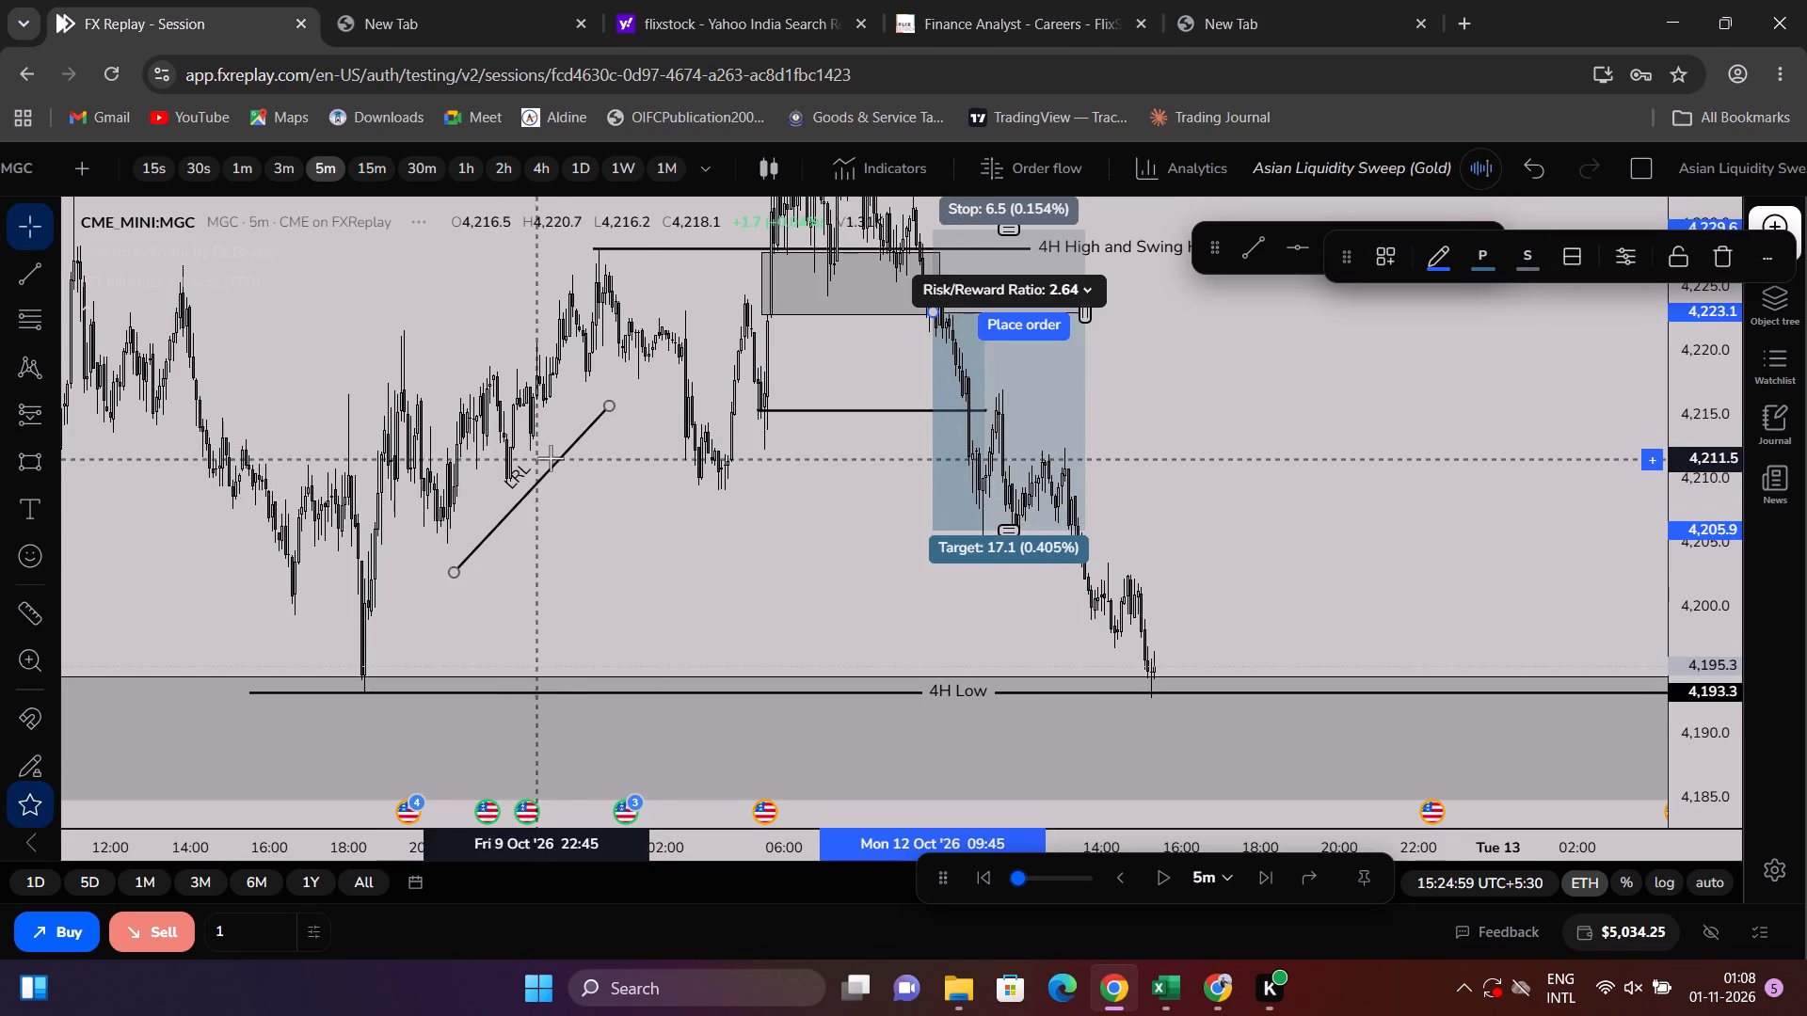
Move the LRL trend line up so that it runs along the rising swing lows of 9 October.
drag(555, 461, 553, 435)
click(600, 506)
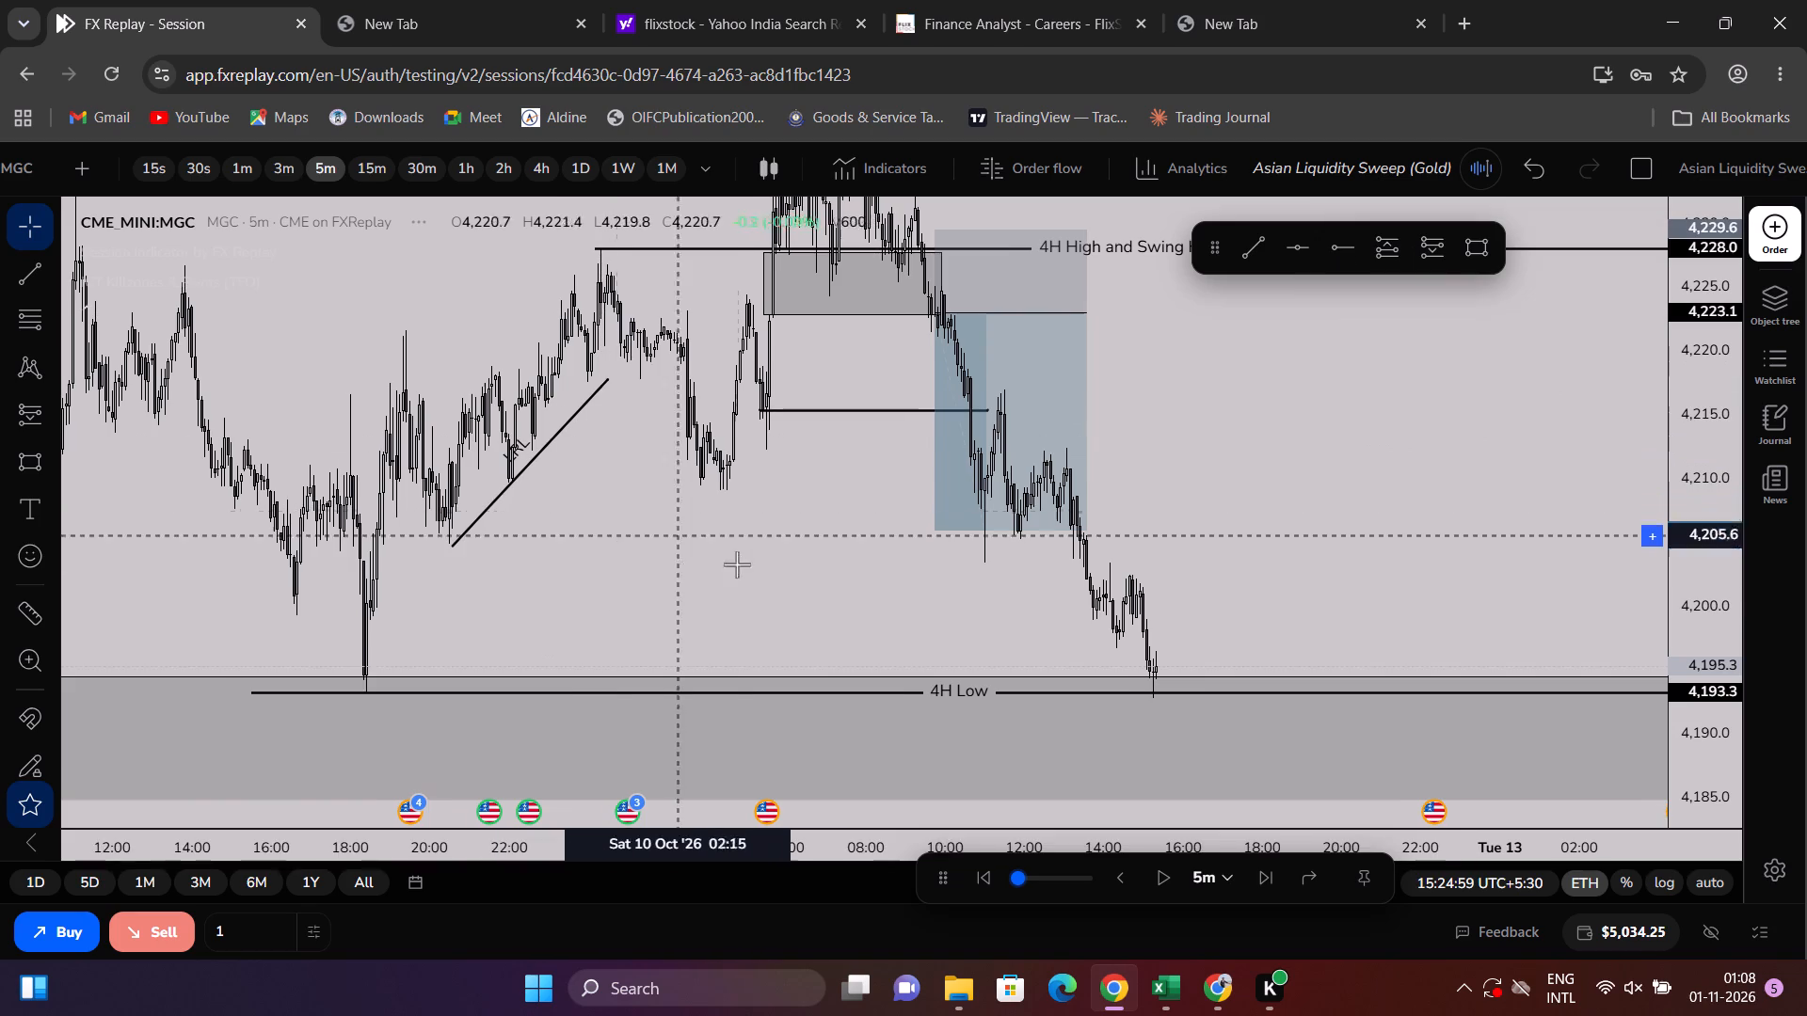
Set the short position's target at about 4,204.6, level with the start of the LRL trend line.
drag(932, 527, 932, 535)
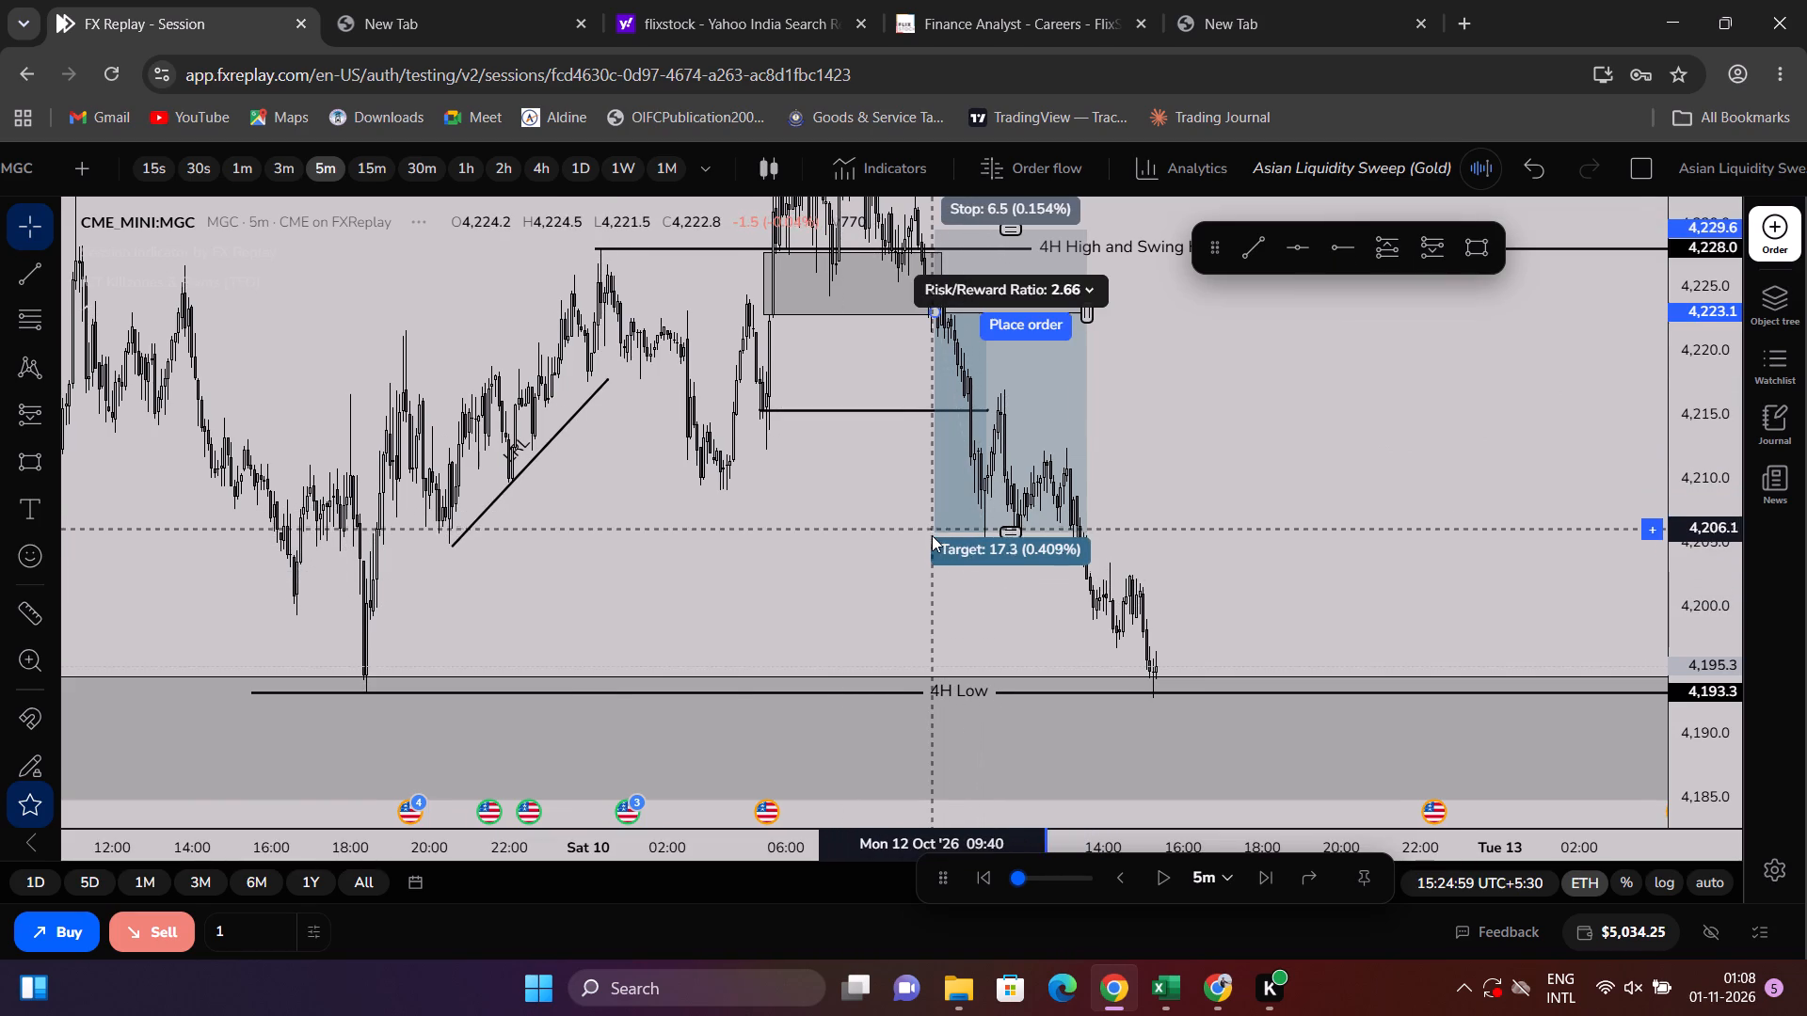
drag(932, 535, 945, 544)
click(1191, 490)
Review the short setup on the 15m chart and return to the 5m timeframe.
scroll(1192, 490, up, 2)
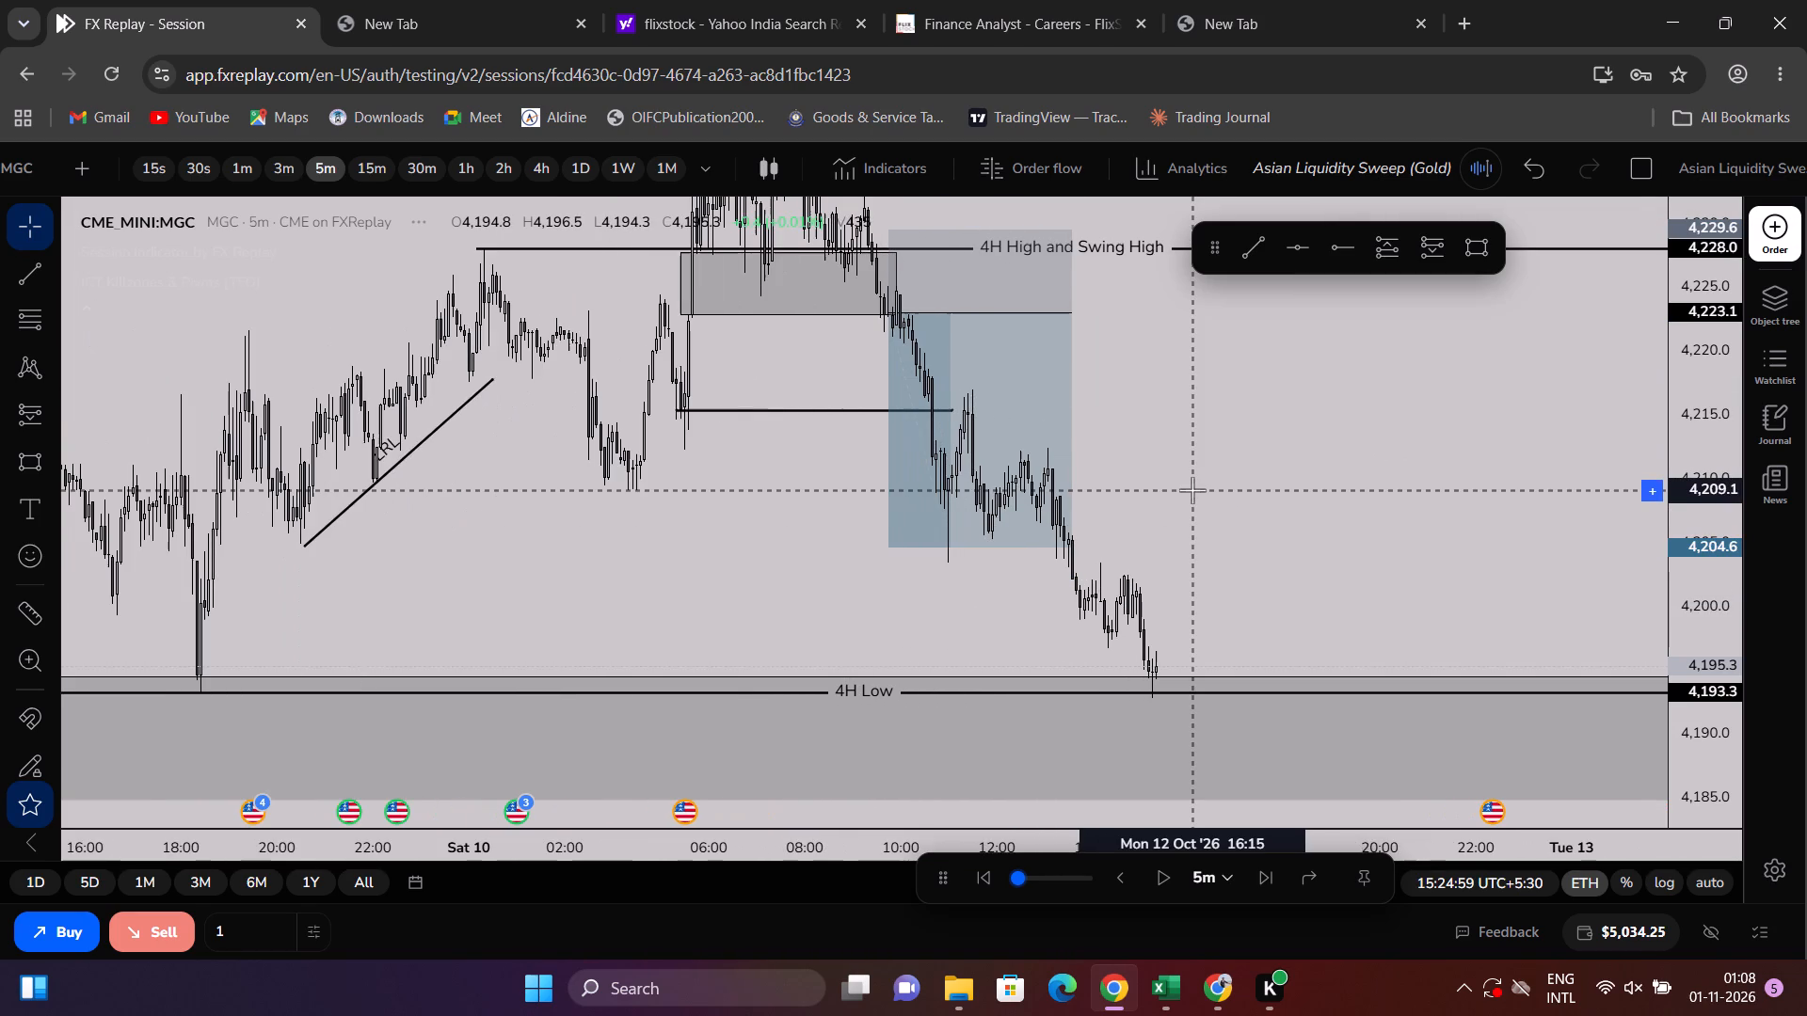
drag(1215, 468, 1438, 593)
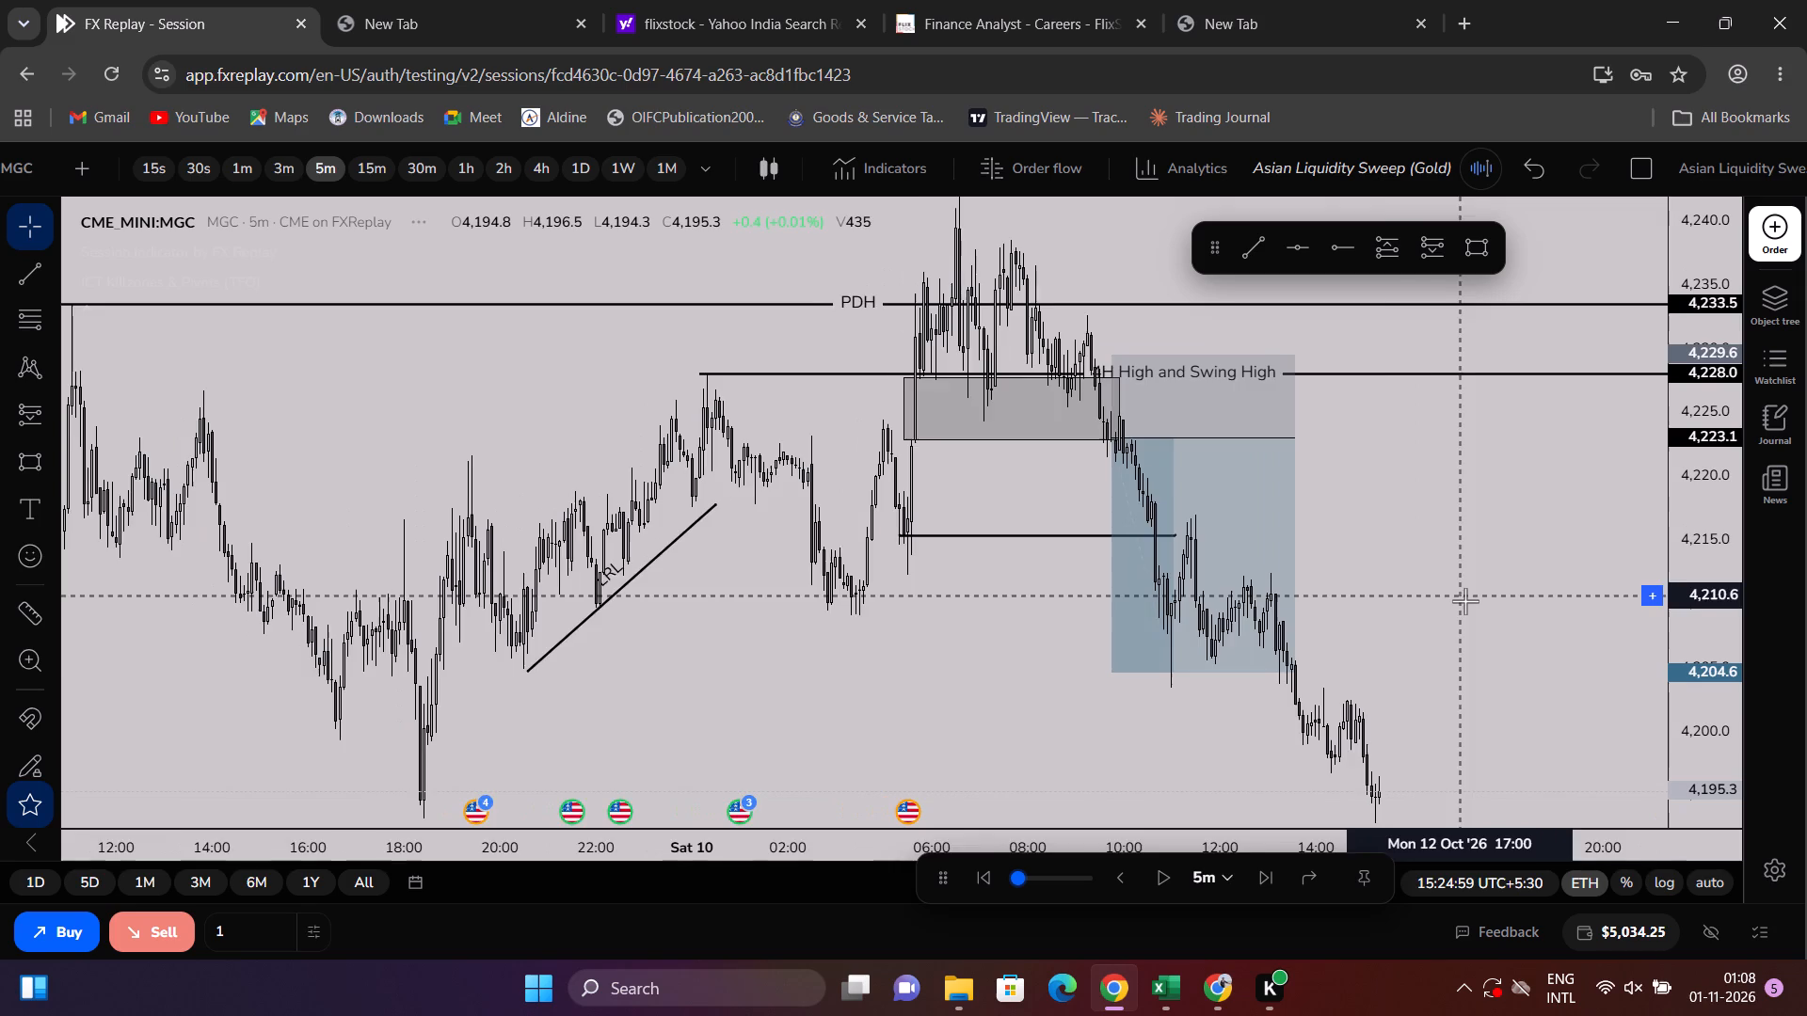
scroll(1465, 601, up, 3)
click(364, 156)
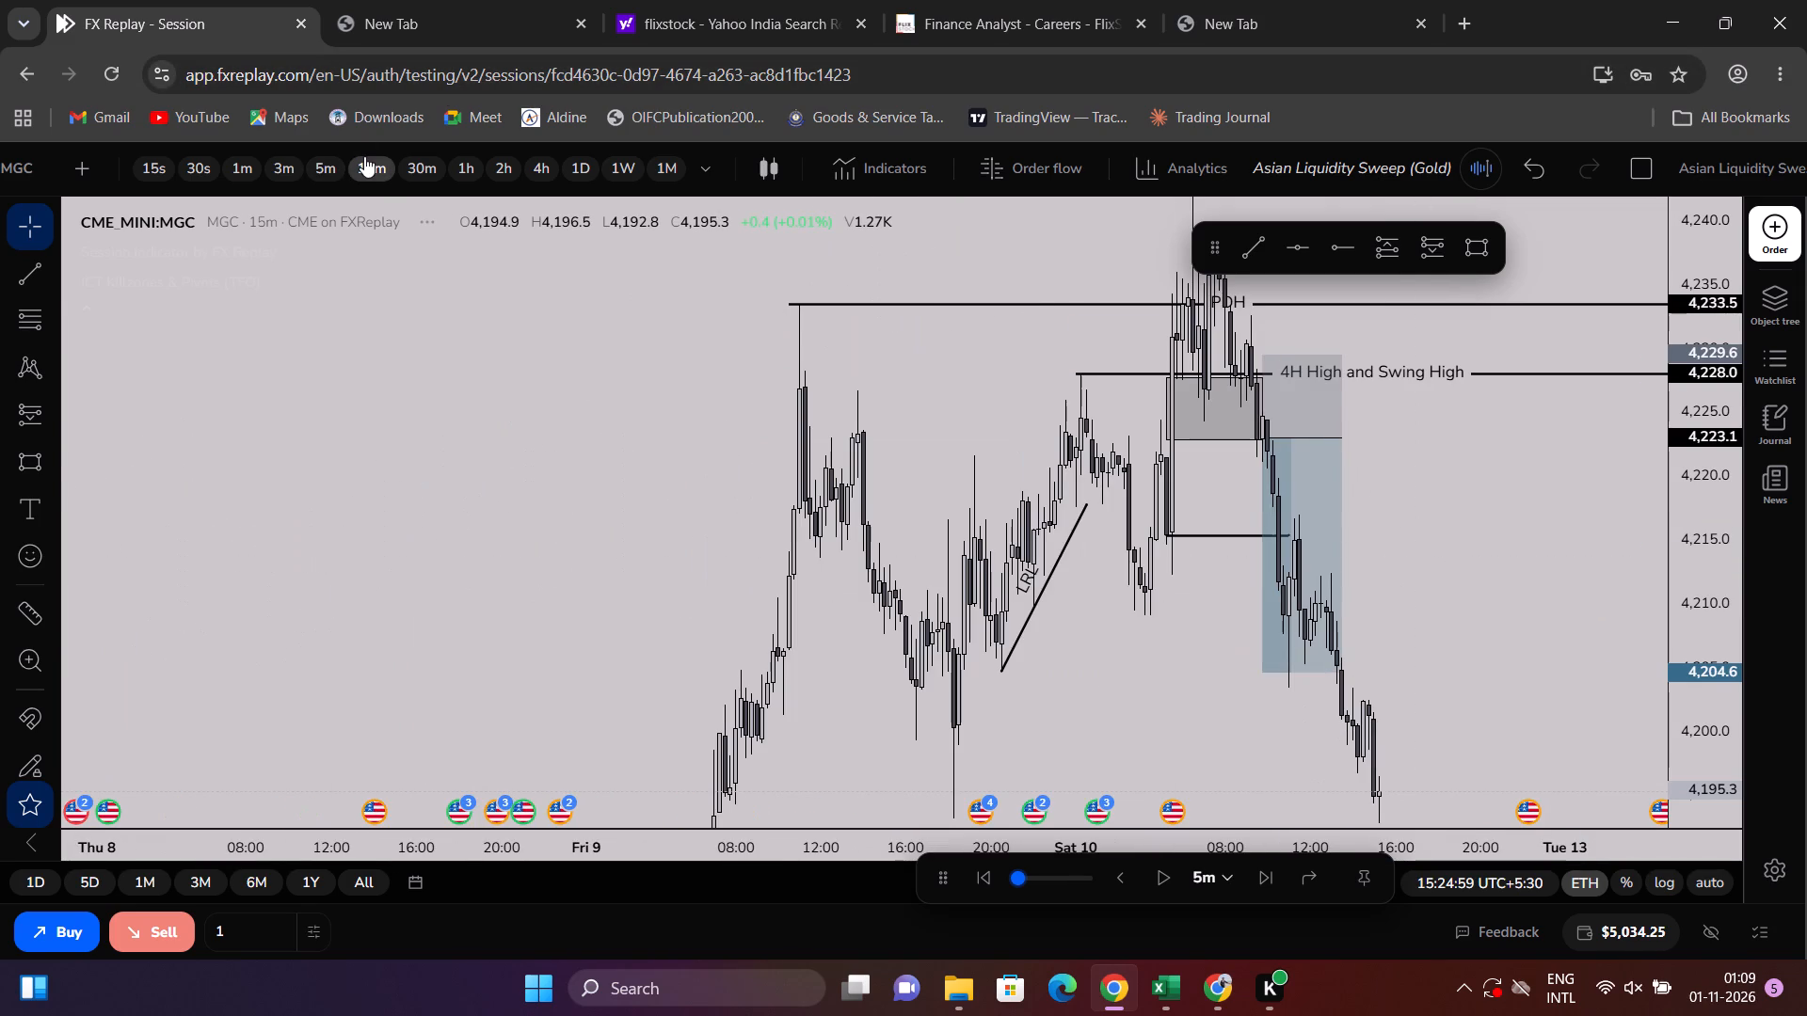
scroll(364, 156, up, 4)
scroll(978, 442, up, 3)
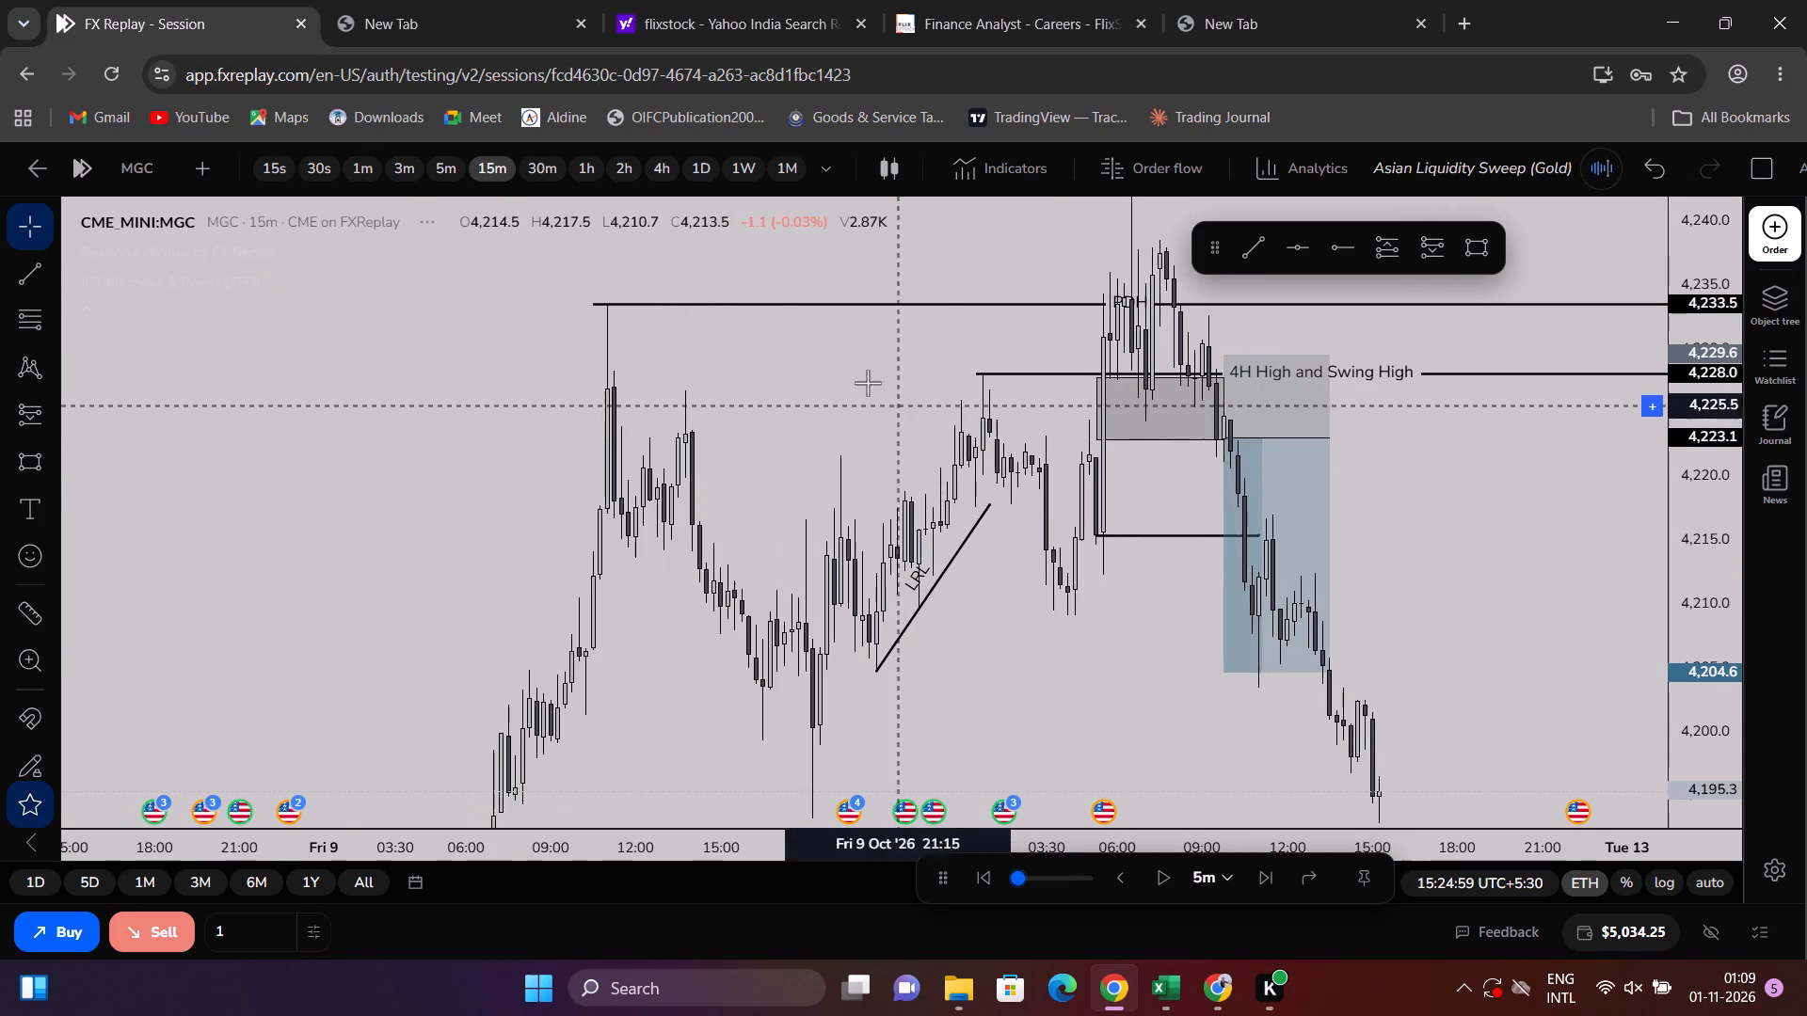
click(441, 165)
scroll(1523, 592, down, 3)
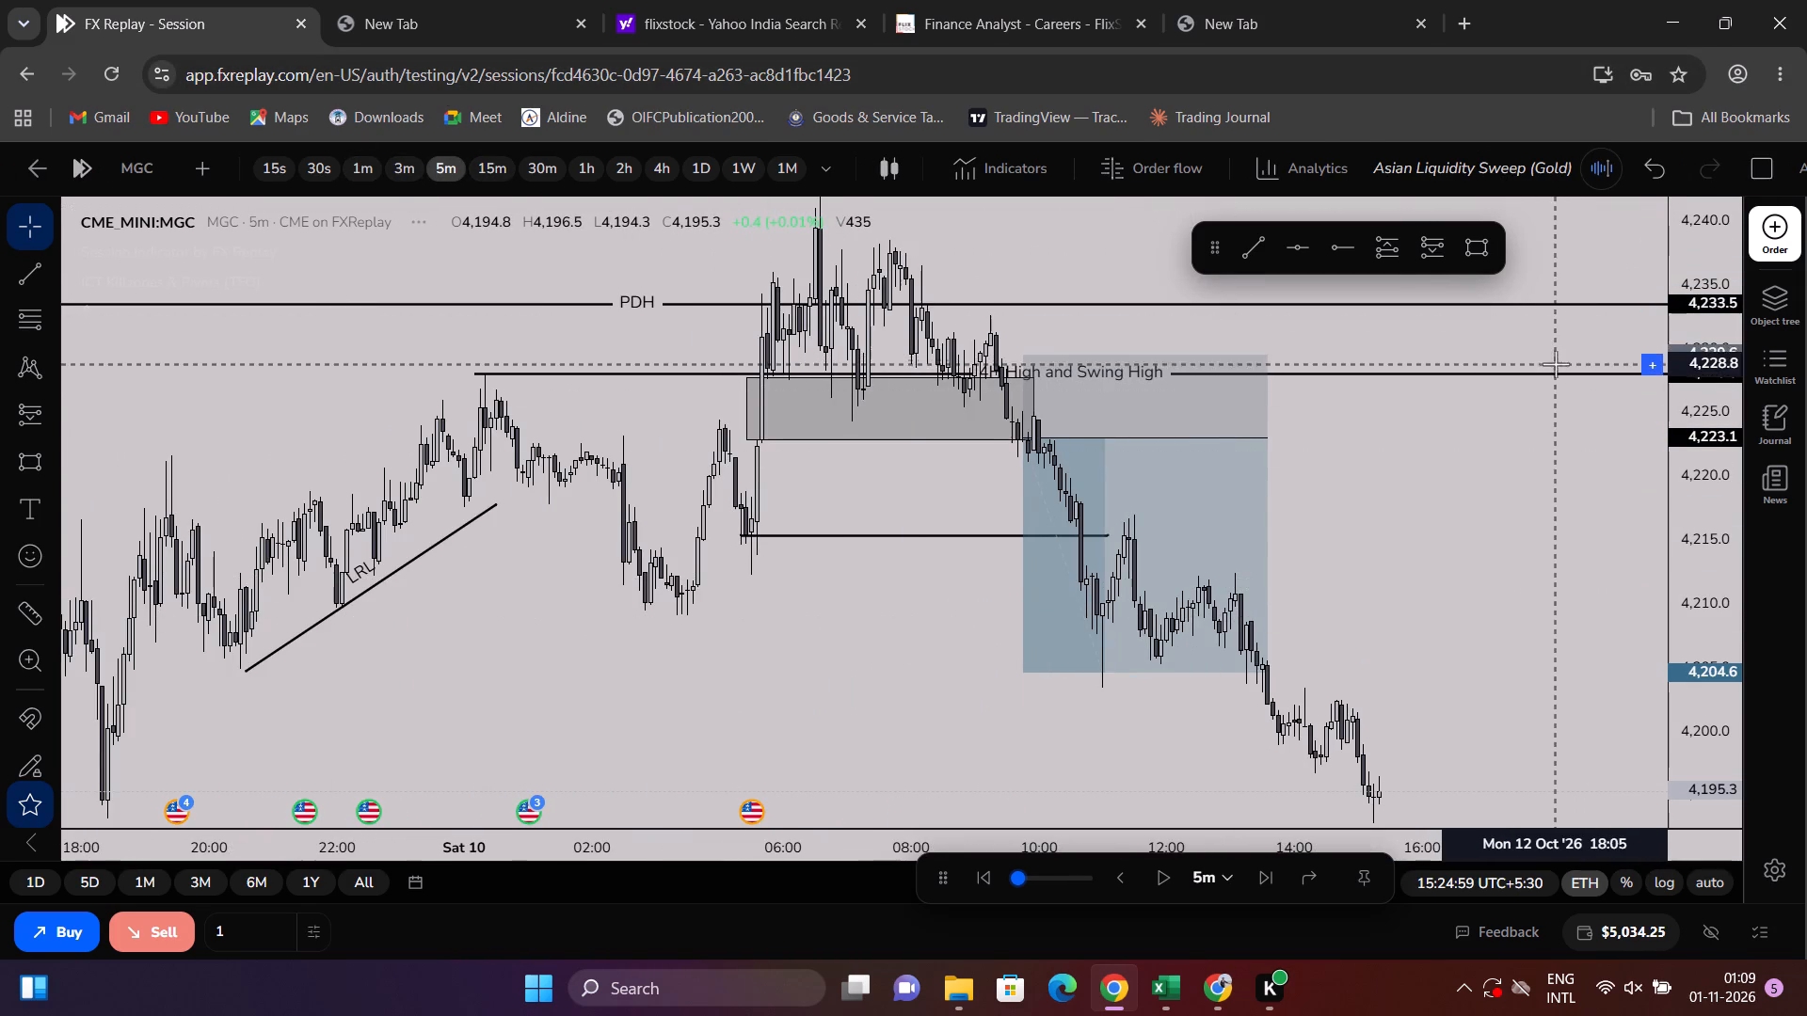
Delete the 4H High and Swing High line at 4,228.0.
drag(1511, 502, 1540, 650)
scroll(1754, 651, down, 4)
scroll(1546, 586, down, 3)
scroll(1544, 586, up, 3)
click(1465, 516)
key(Delete)
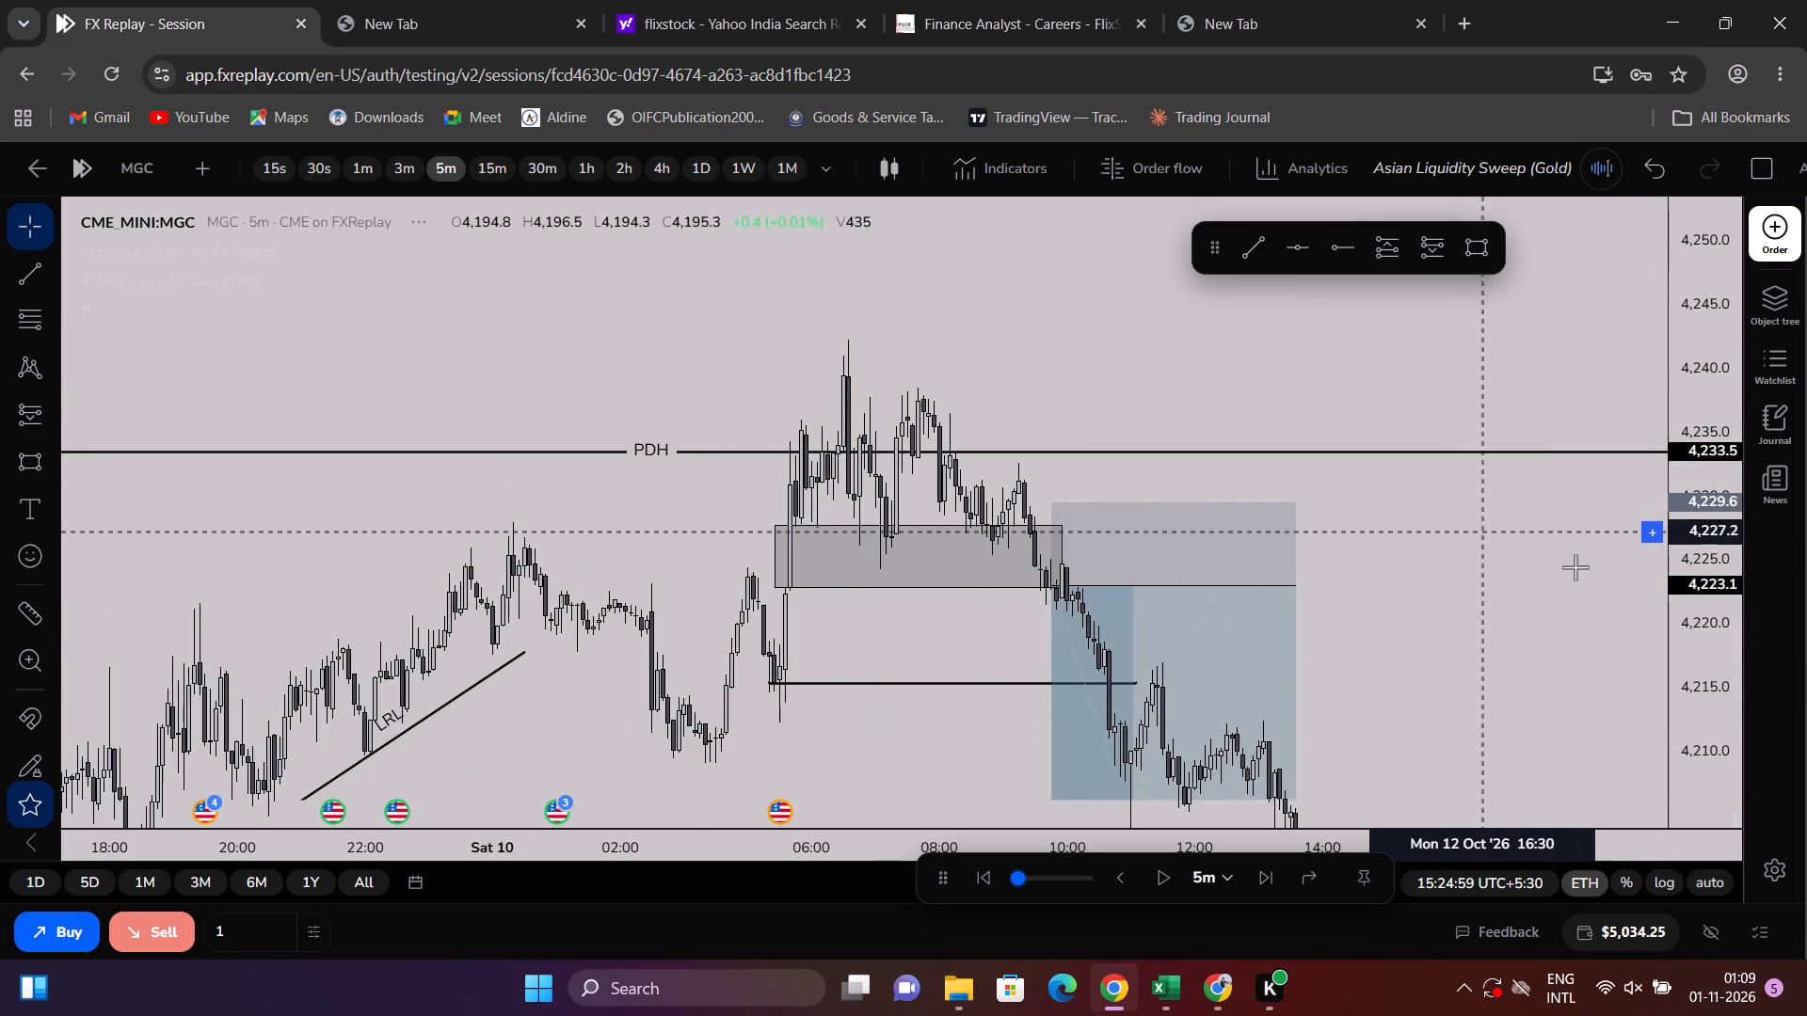
Label the grey zone between 4,222.9 and 4,227.7 as "5m IFVG".
drag(1700, 707, 1638, 456)
scroll(1548, 463, up, 5)
drag(1476, 474, 1517, 416)
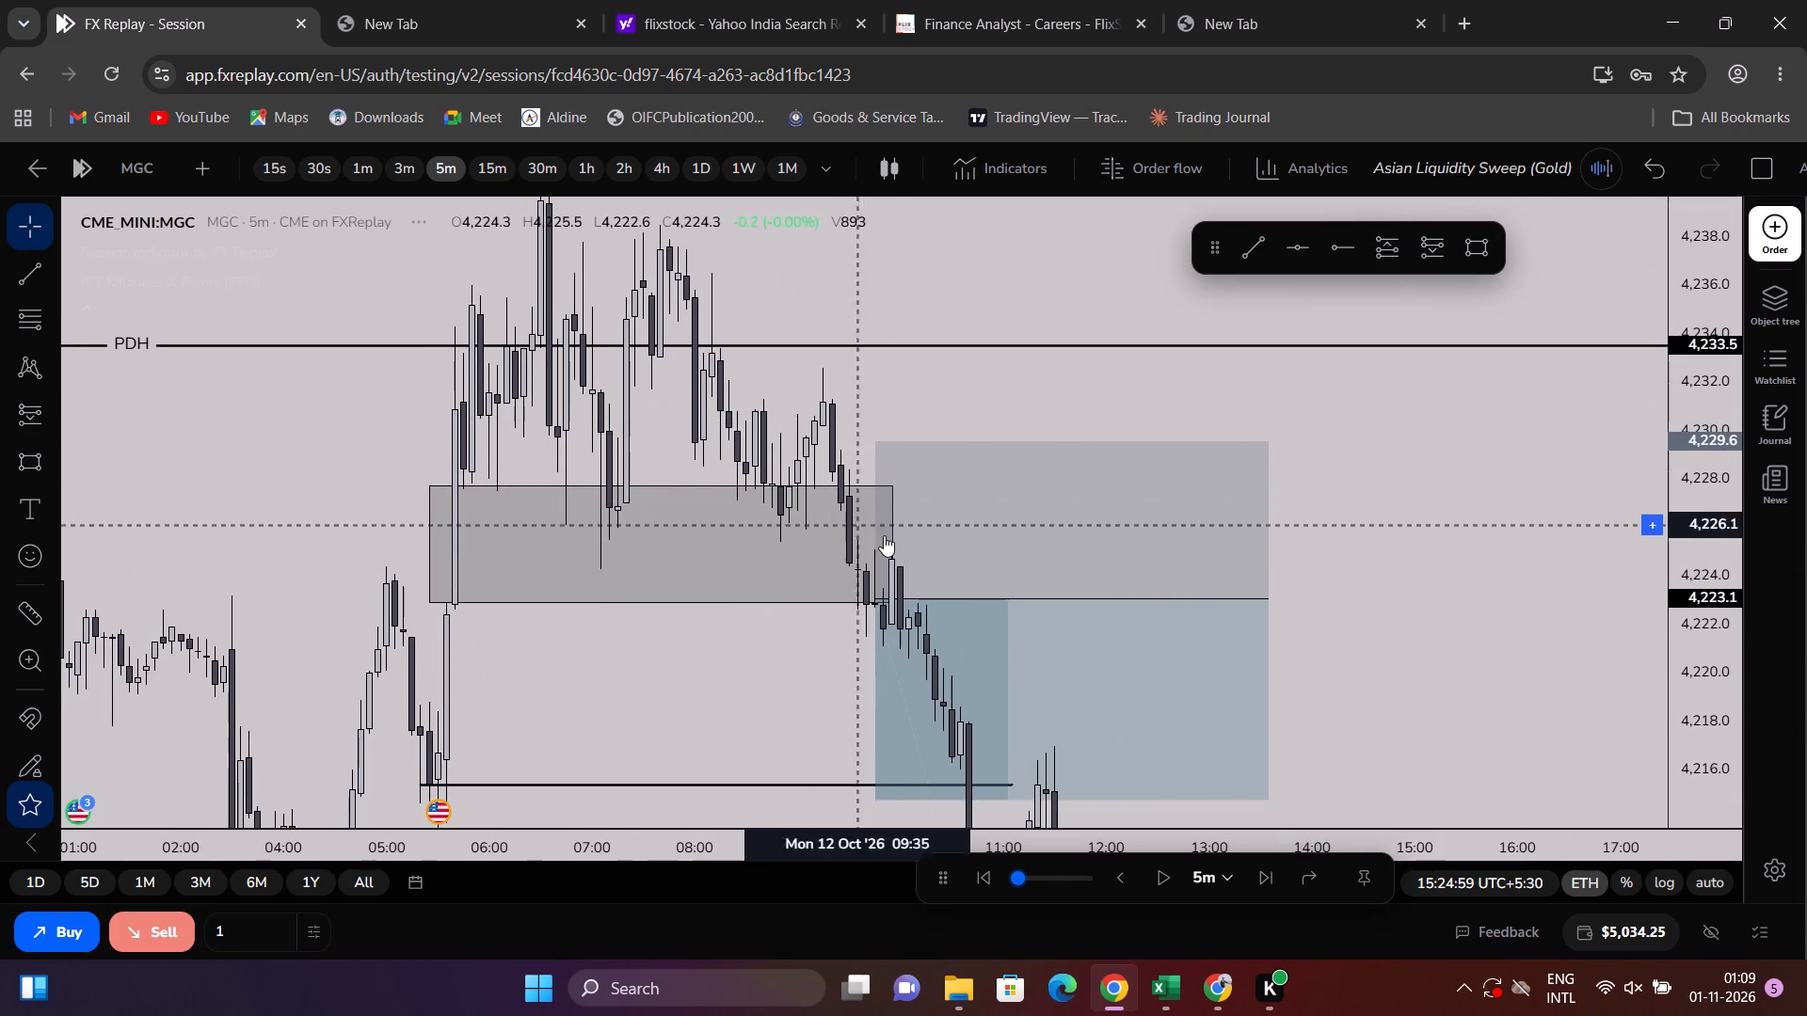
click(892, 548)
click(864, 486)
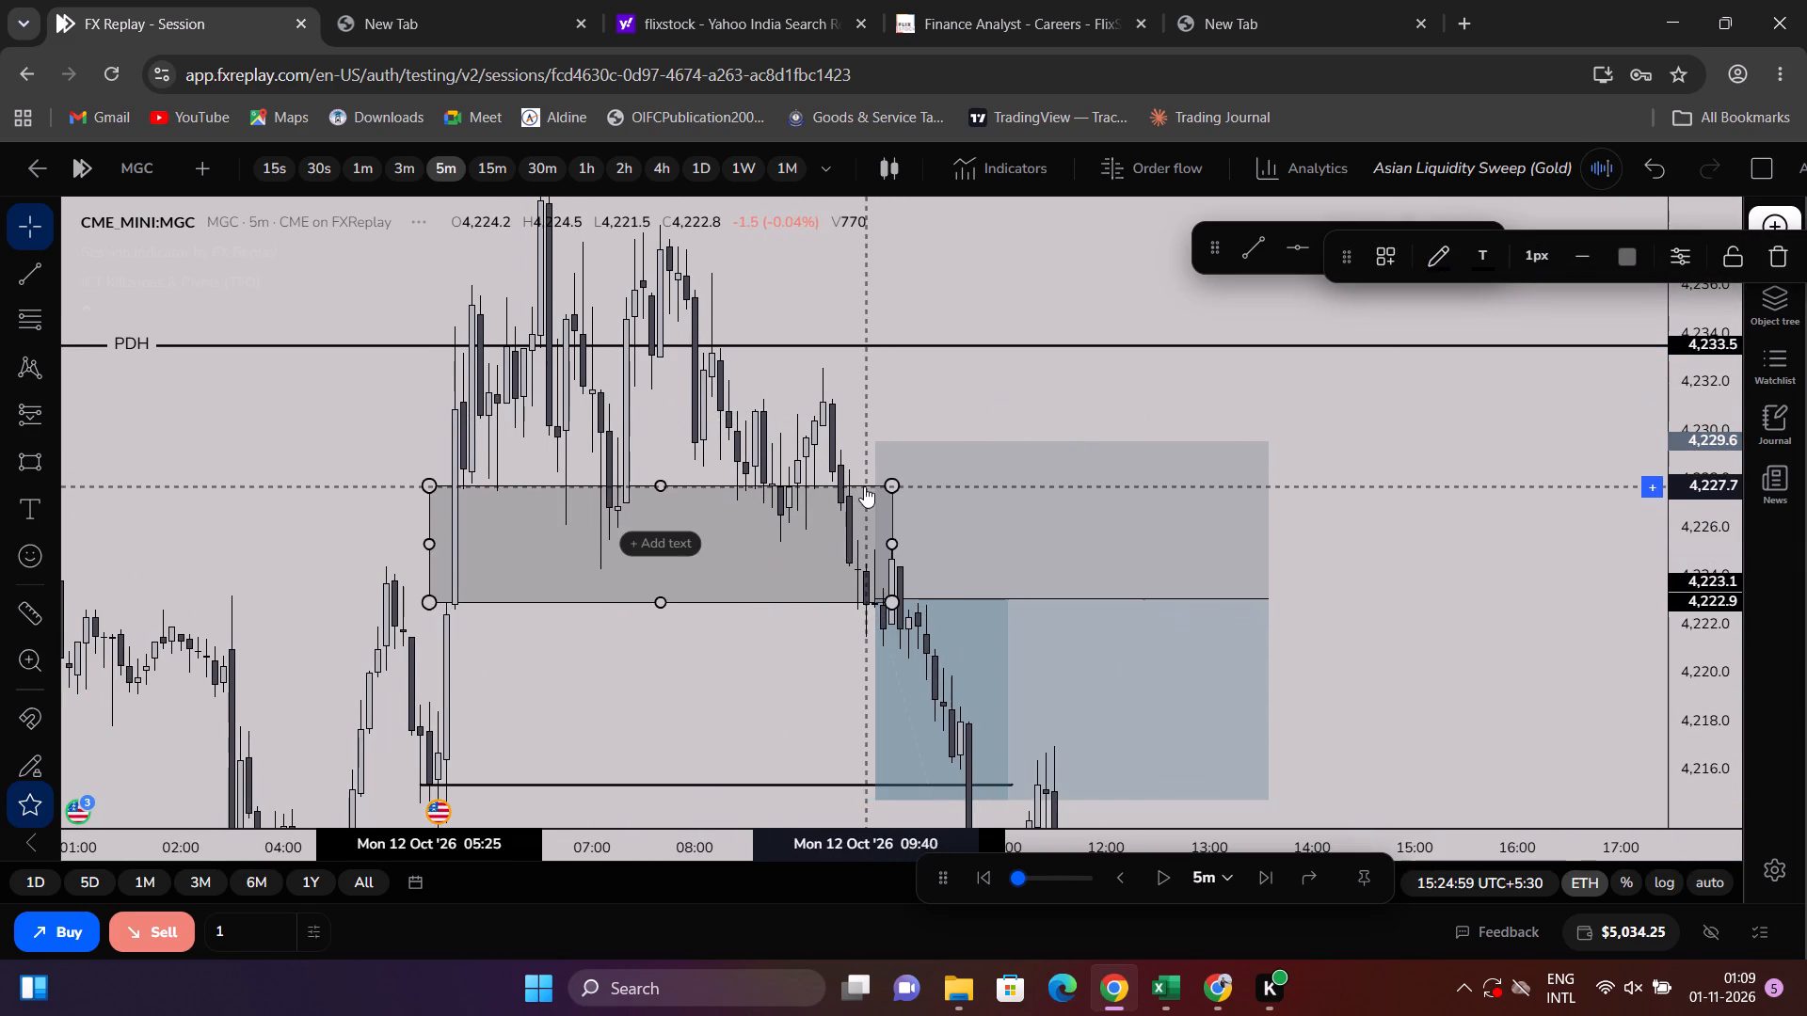
click(671, 539)
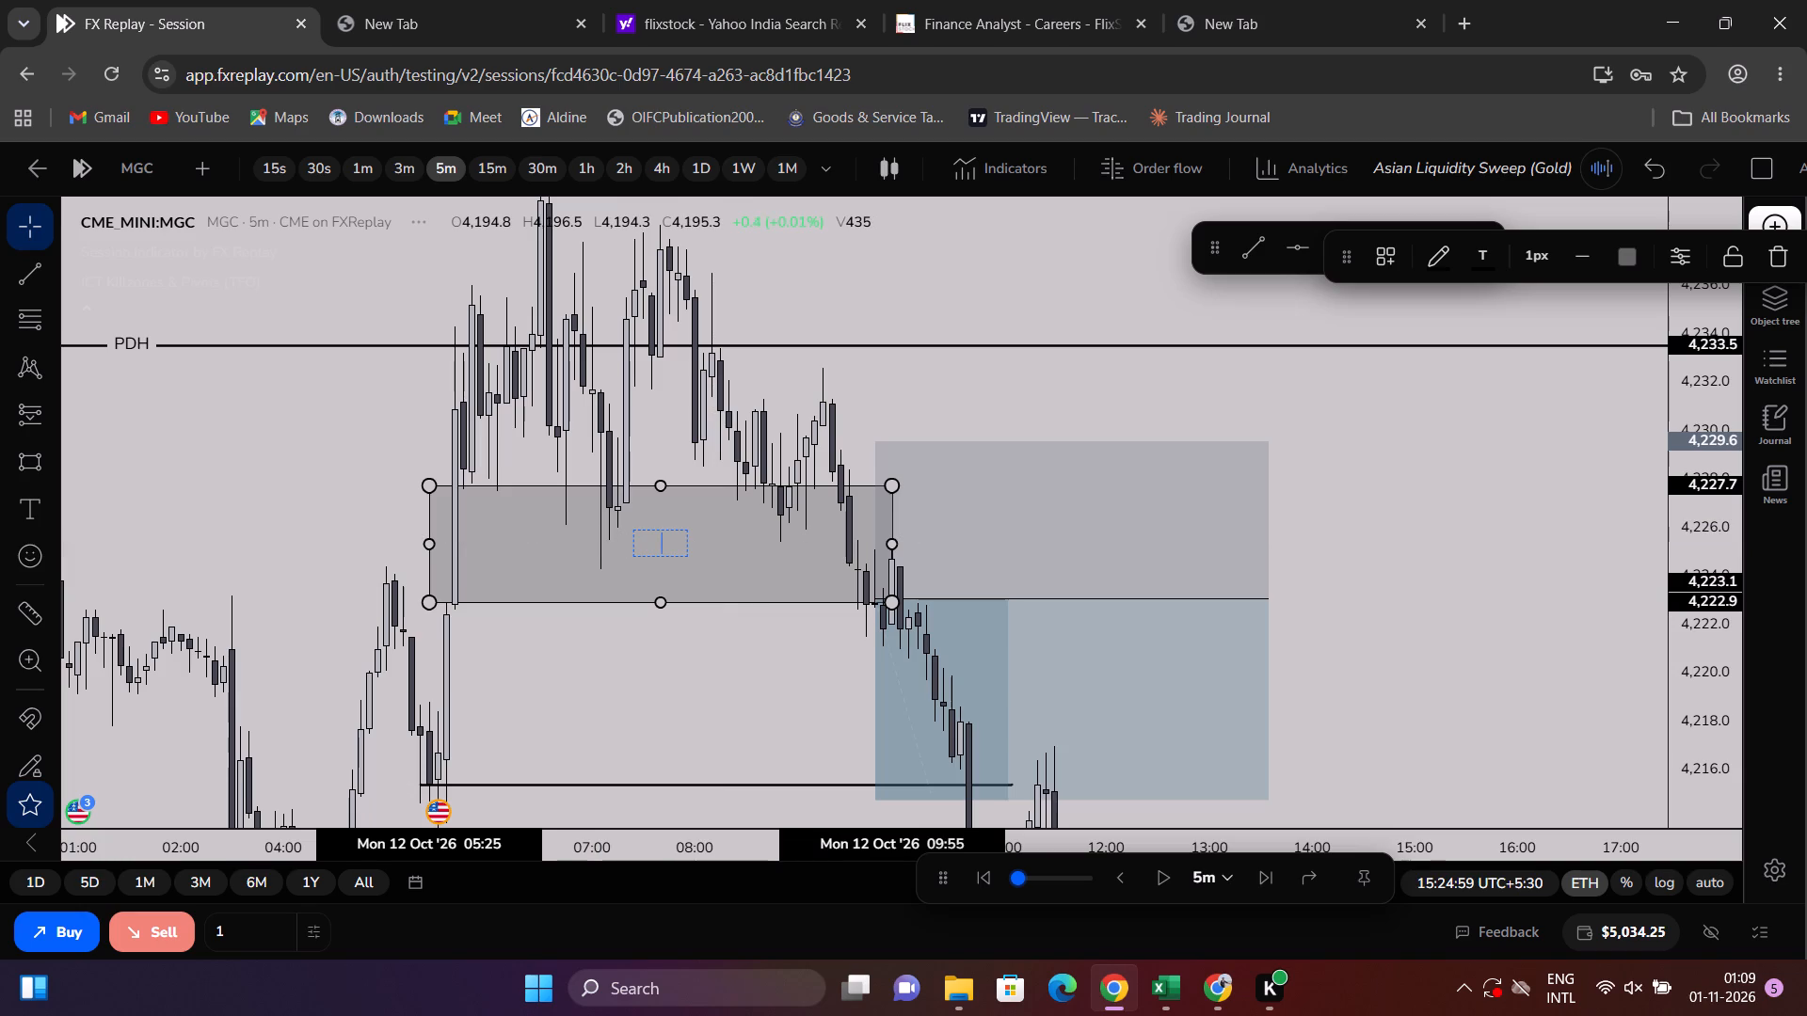
key(5)
key(m)
click(563, 693)
Examine the price action around the 5m IFVG zone and down through the short position to the latest candle.
drag(563, 693, 590, 658)
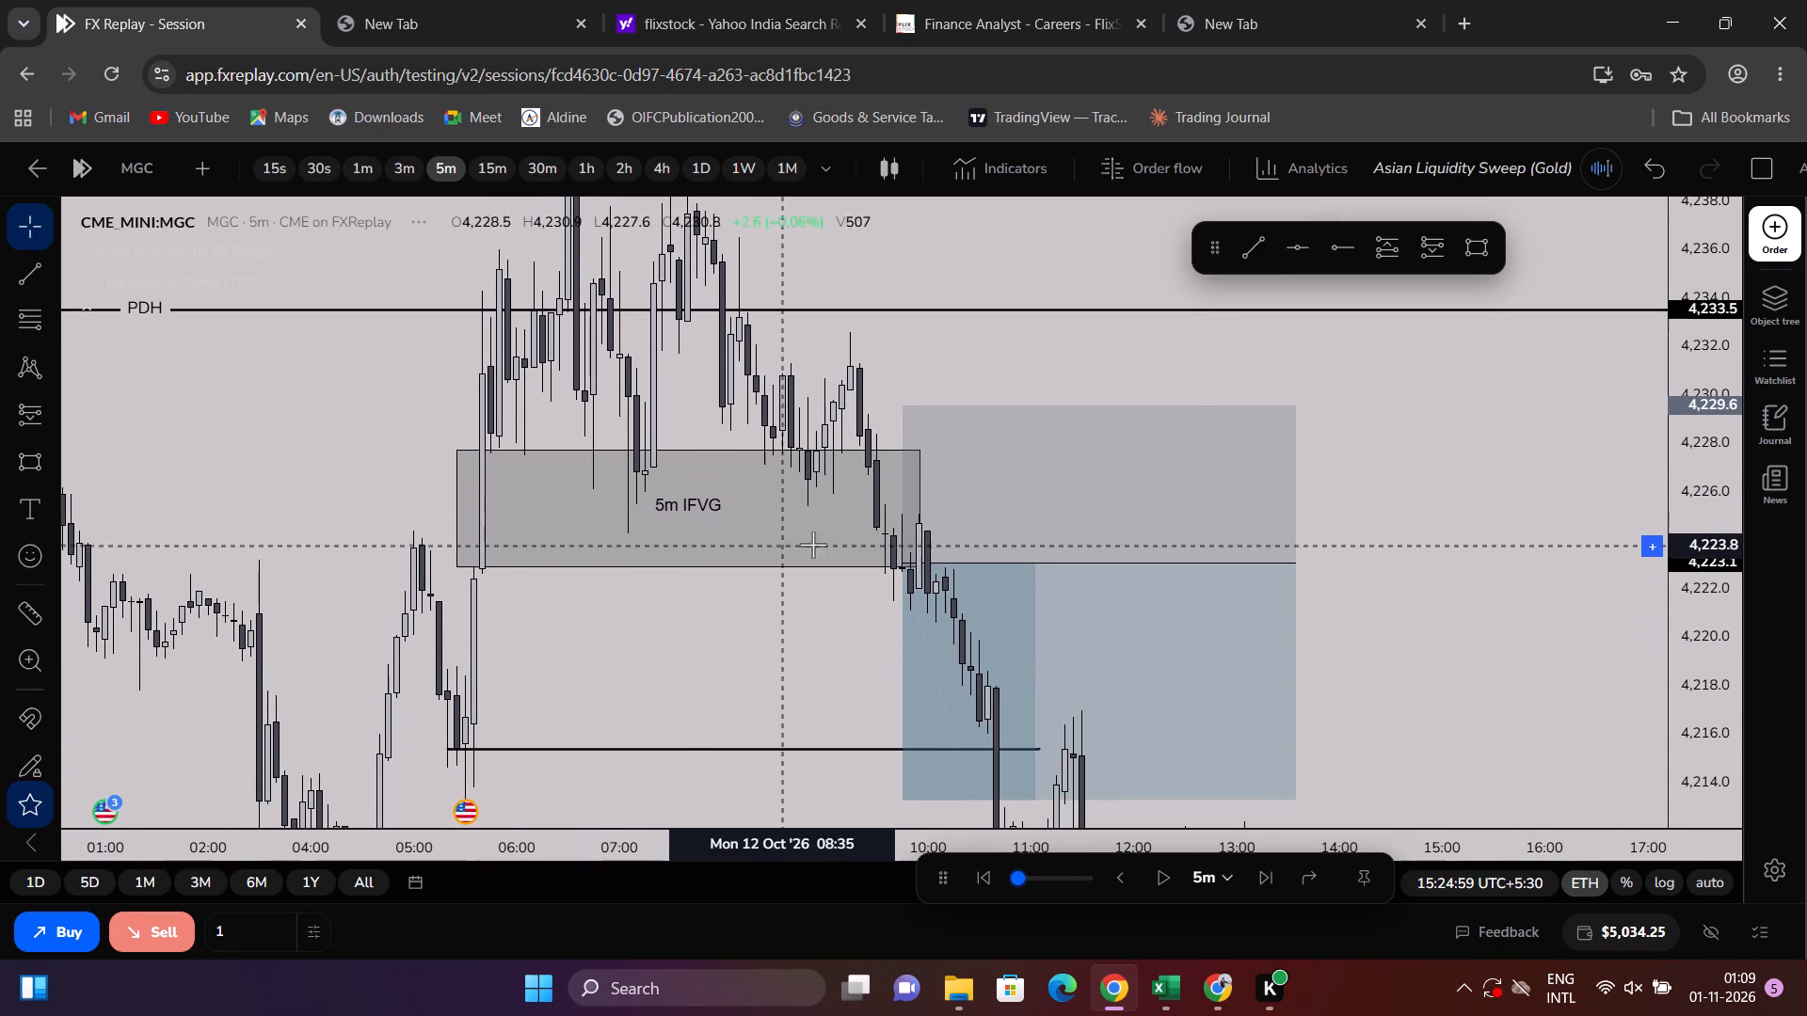
scroll(886, 576, down, 2)
scroll(886, 576, up, 2)
drag(746, 582, 771, 684)
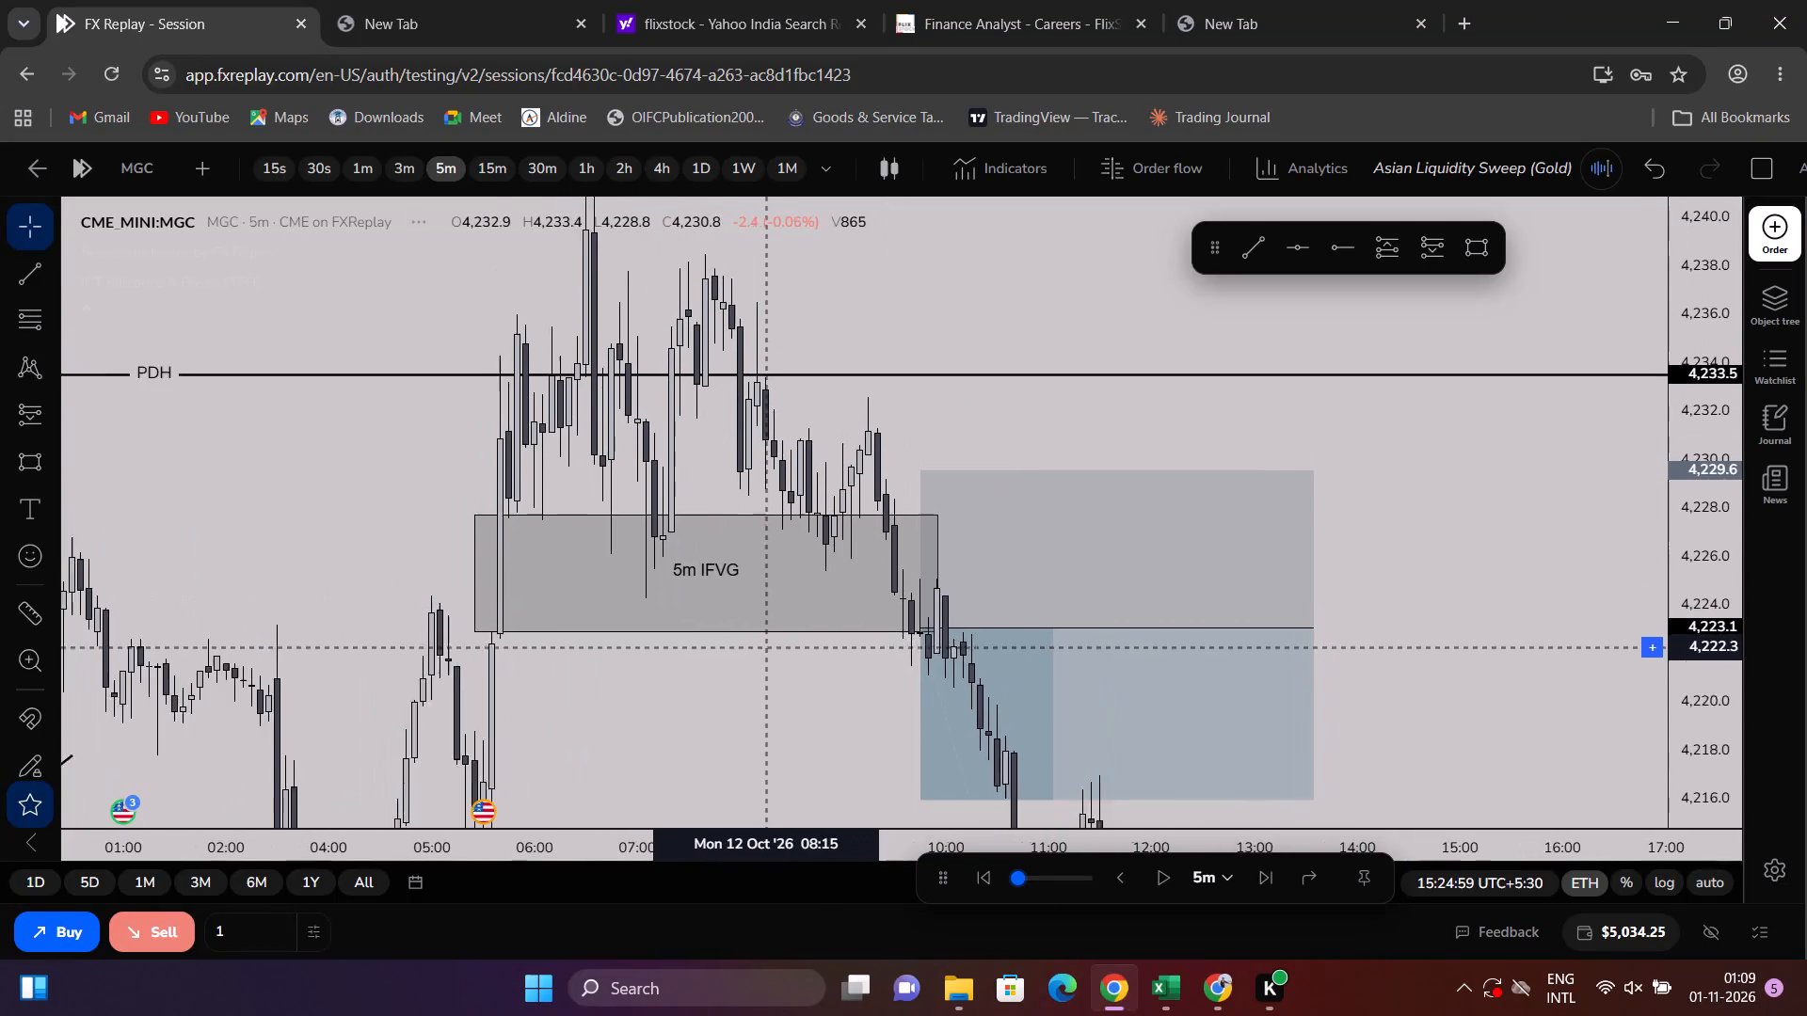
drag(771, 684, 793, 749)
scroll(727, 183, down, 3)
drag(1704, 540, 1678, 619)
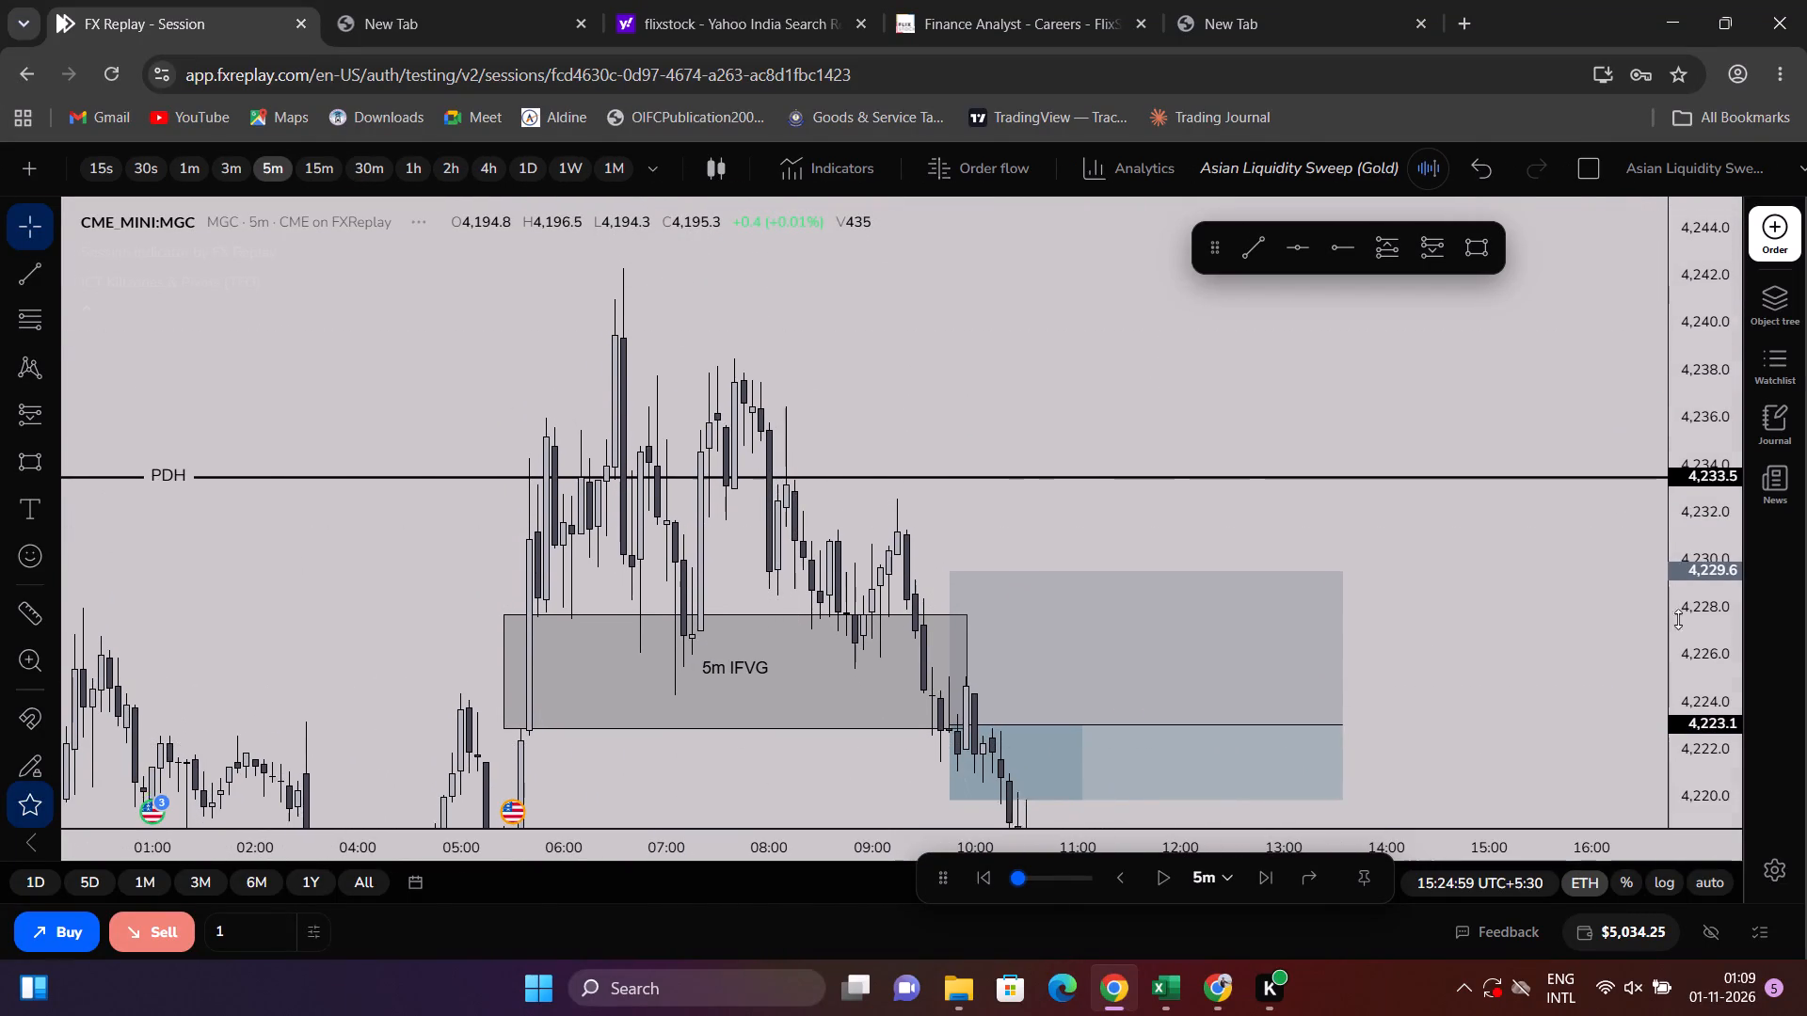
drag(1678, 619, 1624, 671)
drag(1524, 631, 1524, 286)
scroll(1520, 363, down, 2)
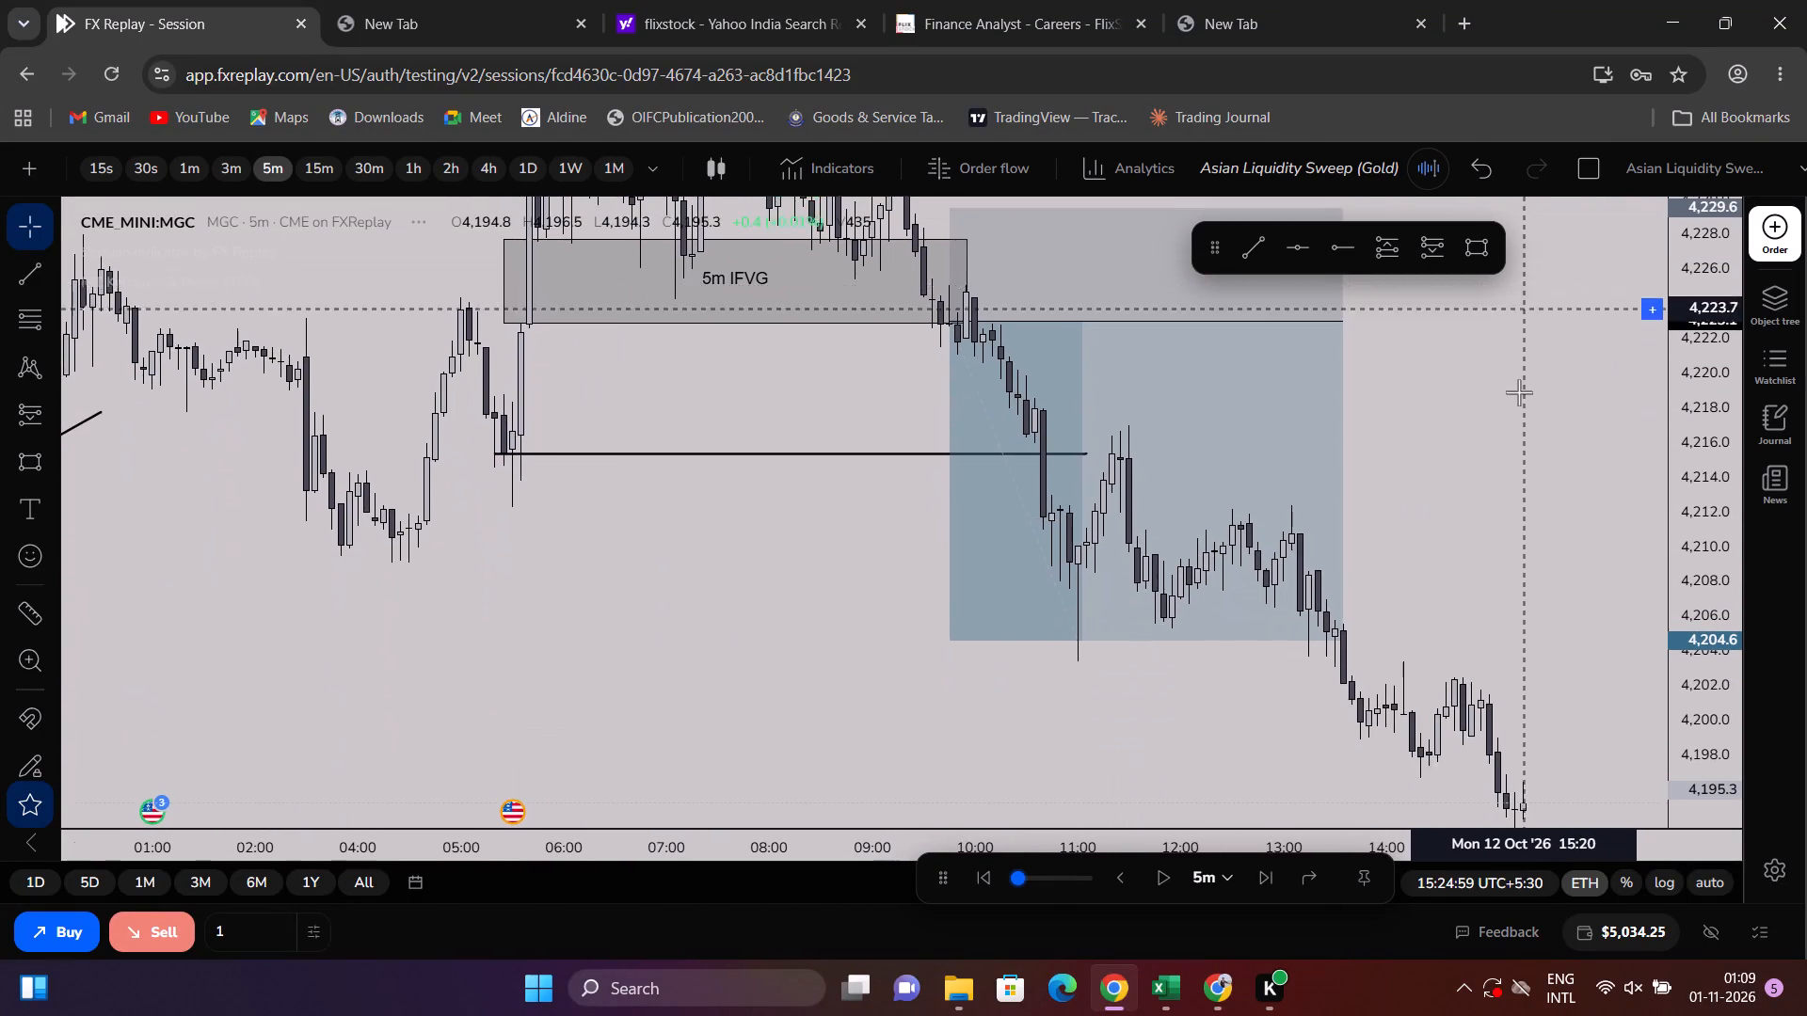
Draw a horizontal trend line at about 4,204.8 from the LRL line's start at 20:20 on 9 October to about 13:55 on 12 October.
scroll(1519, 392, down, 3)
drag(1541, 456, 1315, 498)
scroll(1039, 506, down, 3)
scroll(194, 503, up, 2)
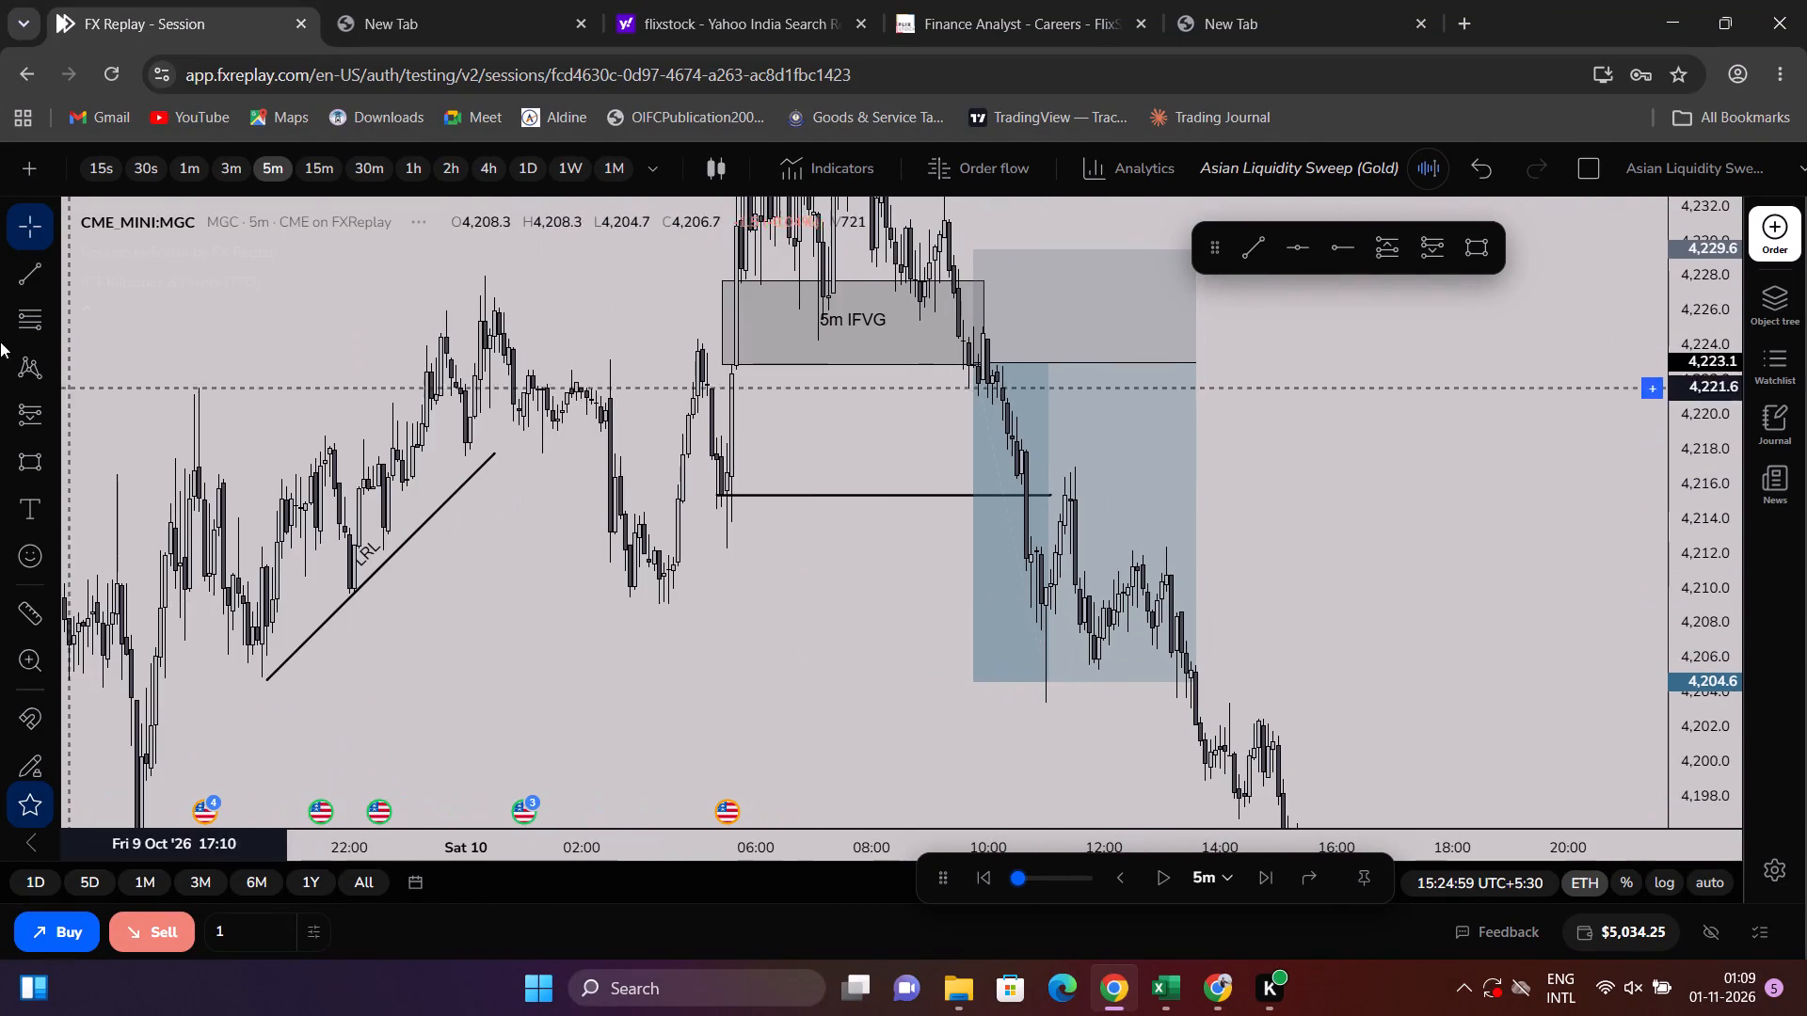
click(24, 268)
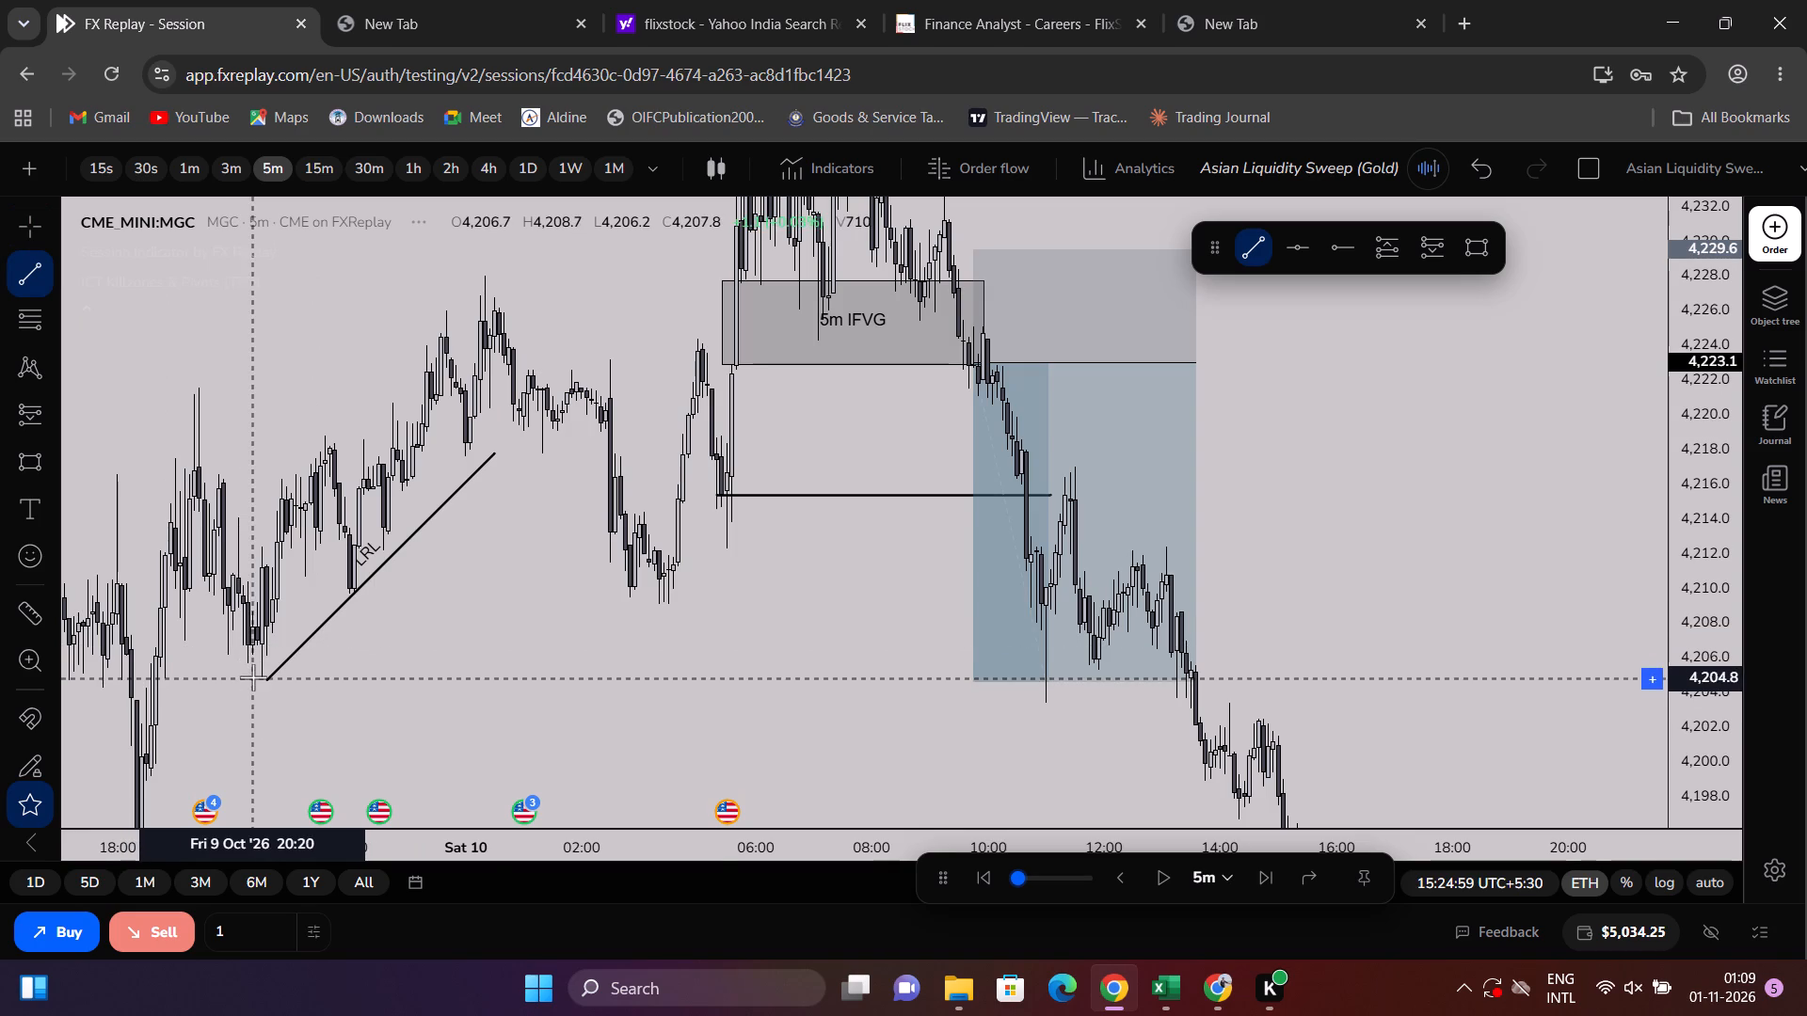
click(253, 677)
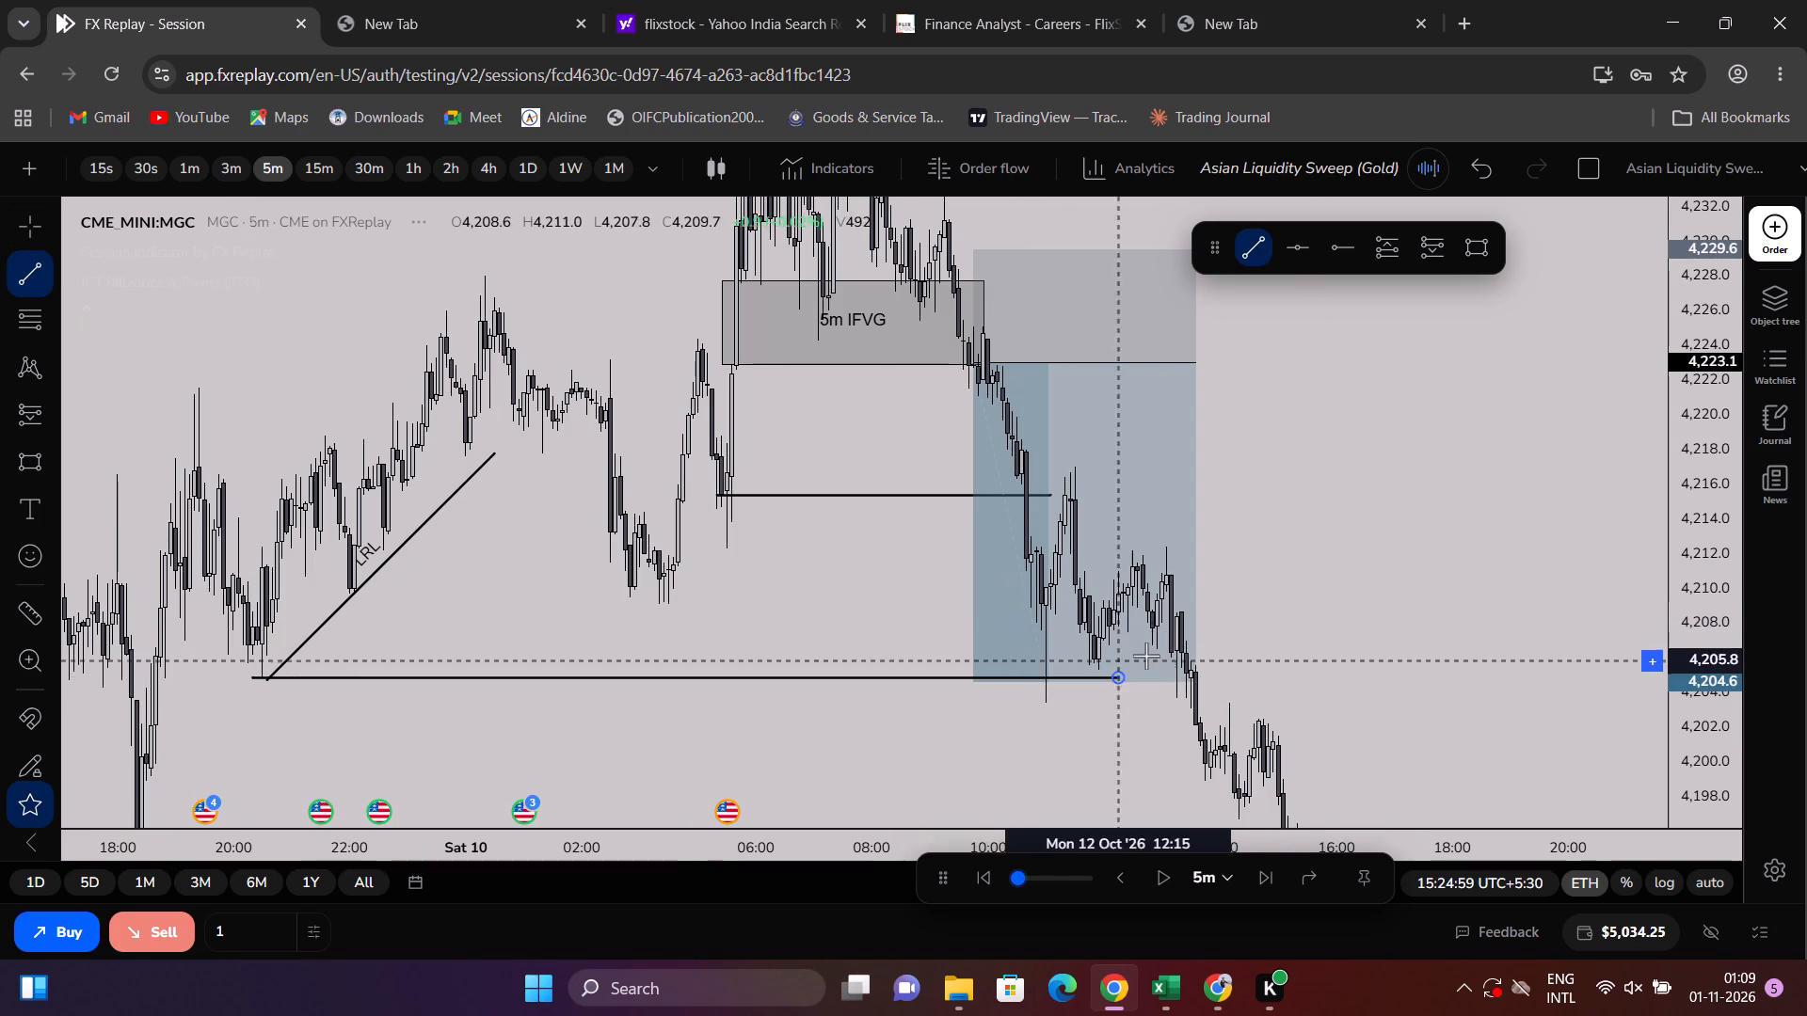
shift+click(1217, 673)
Move the short horizontal line below the 5m IFVG zone down to about 4,212.5, at the swing low's wick.
drag(1336, 593, 1555, 468)
scroll(1051, 510, down, 1)
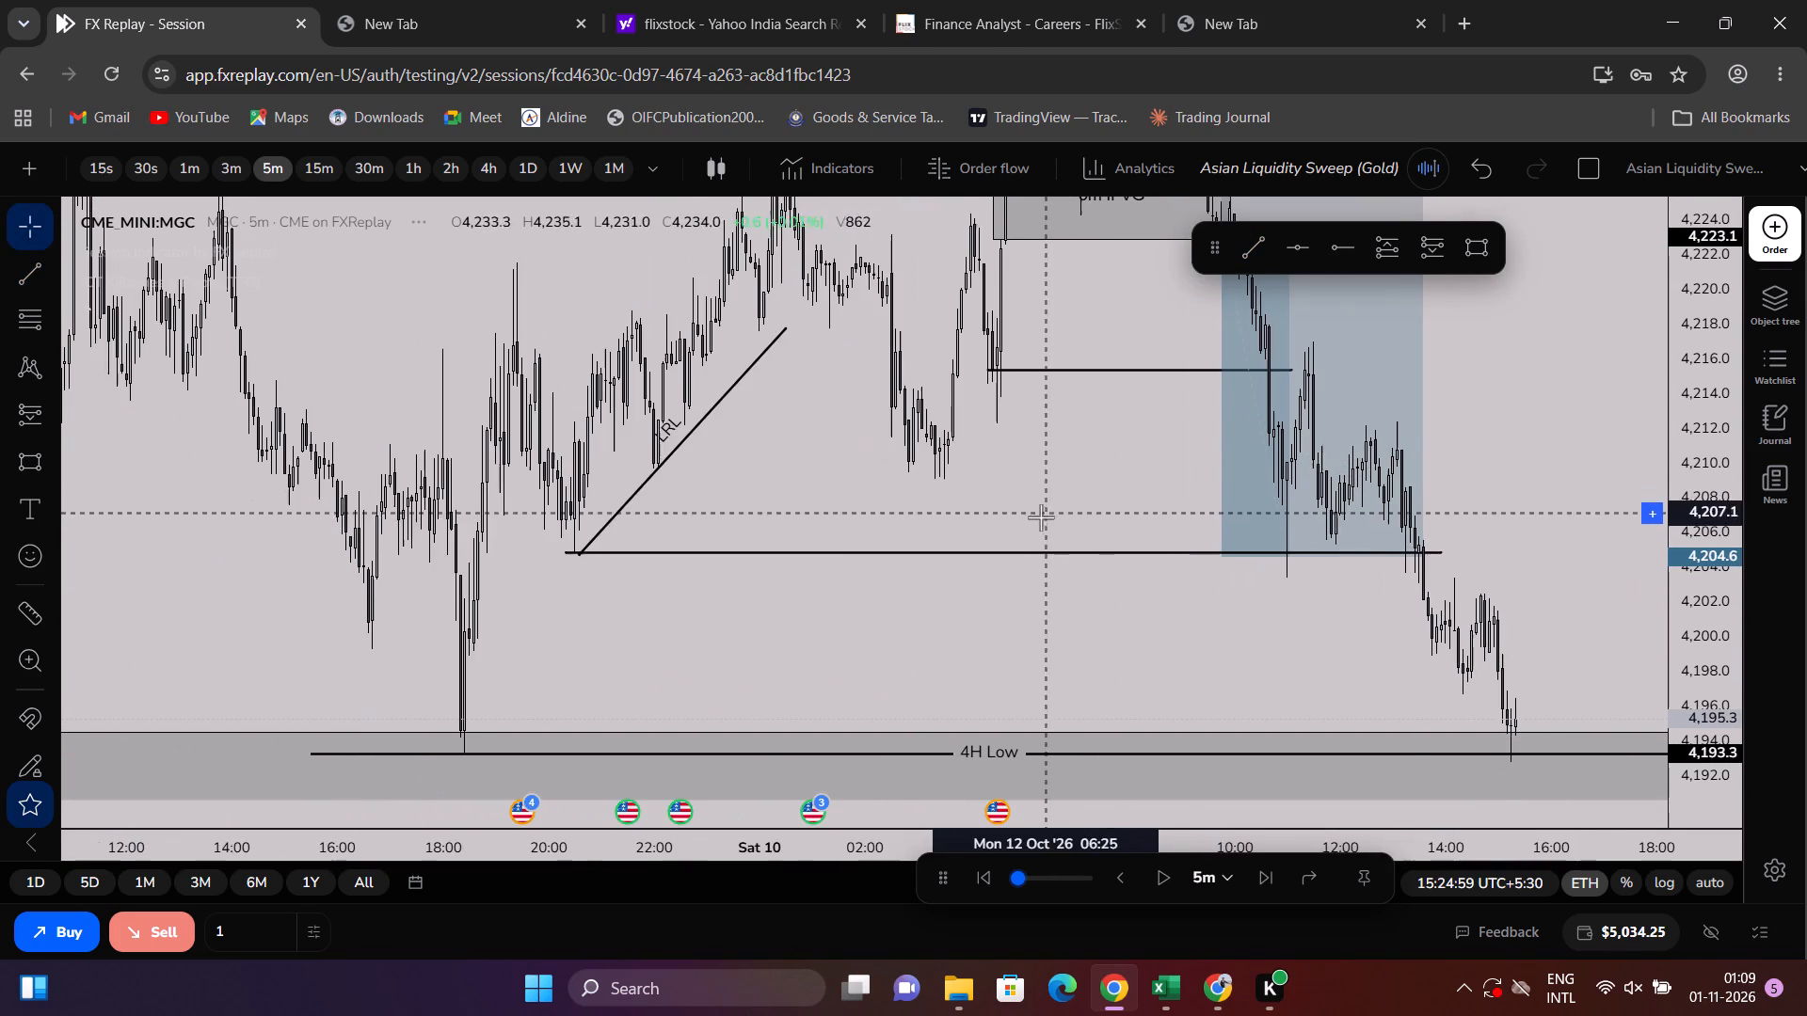
scroll(964, 514, up, 2)
drag(956, 511, 770, 593)
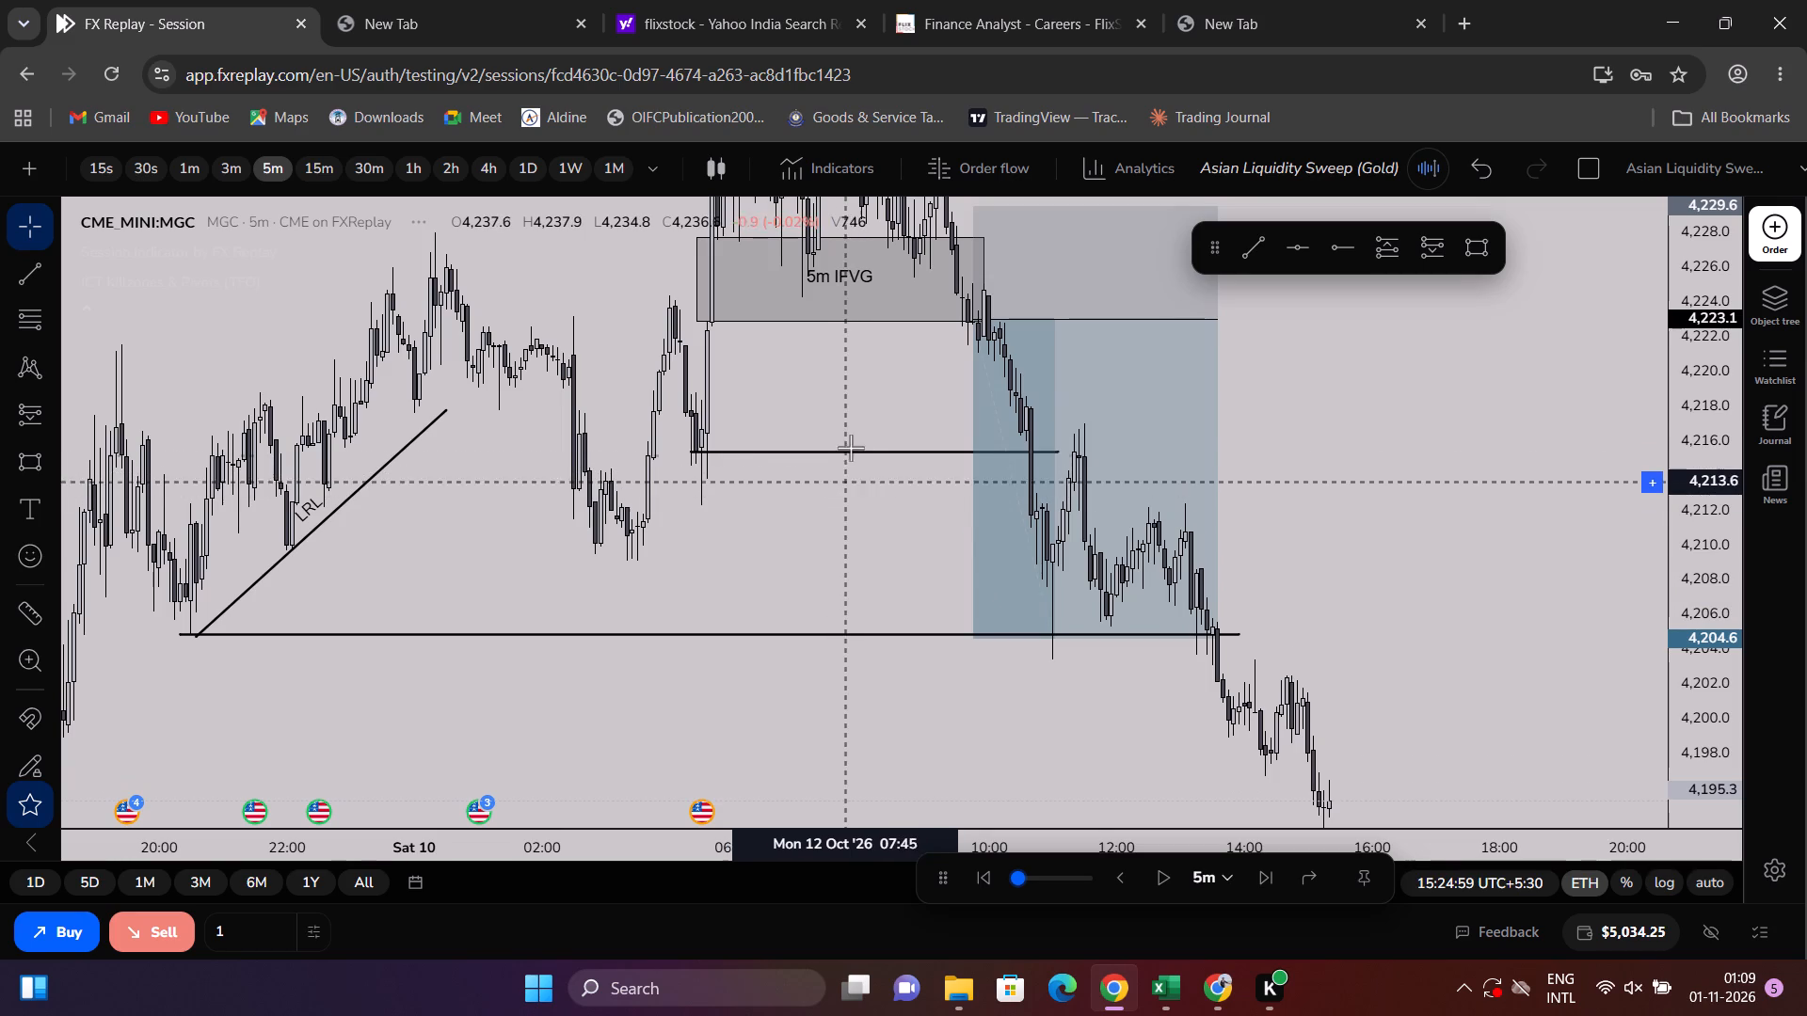
drag(855, 449, 861, 500)
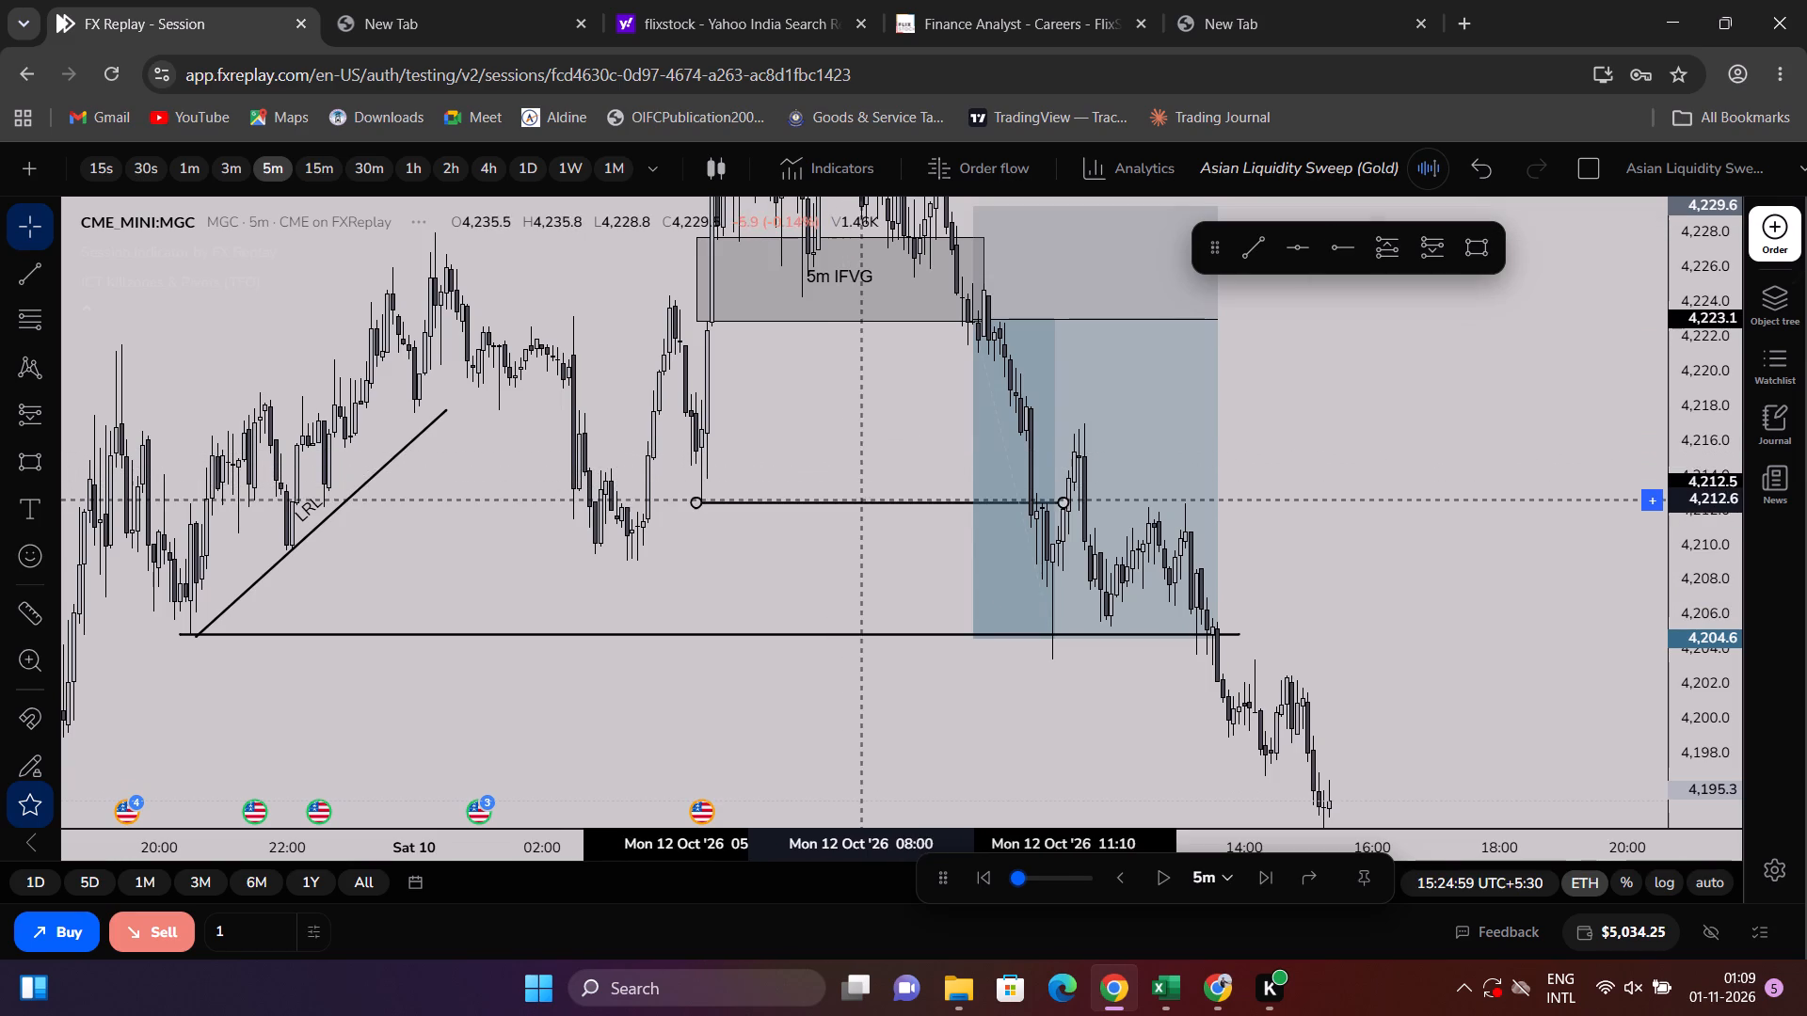
Nudge the short line at 4,212.5 to span 05:30 to 11:15 on 12 October and label it "BE".
drag(861, 500, 863, 499)
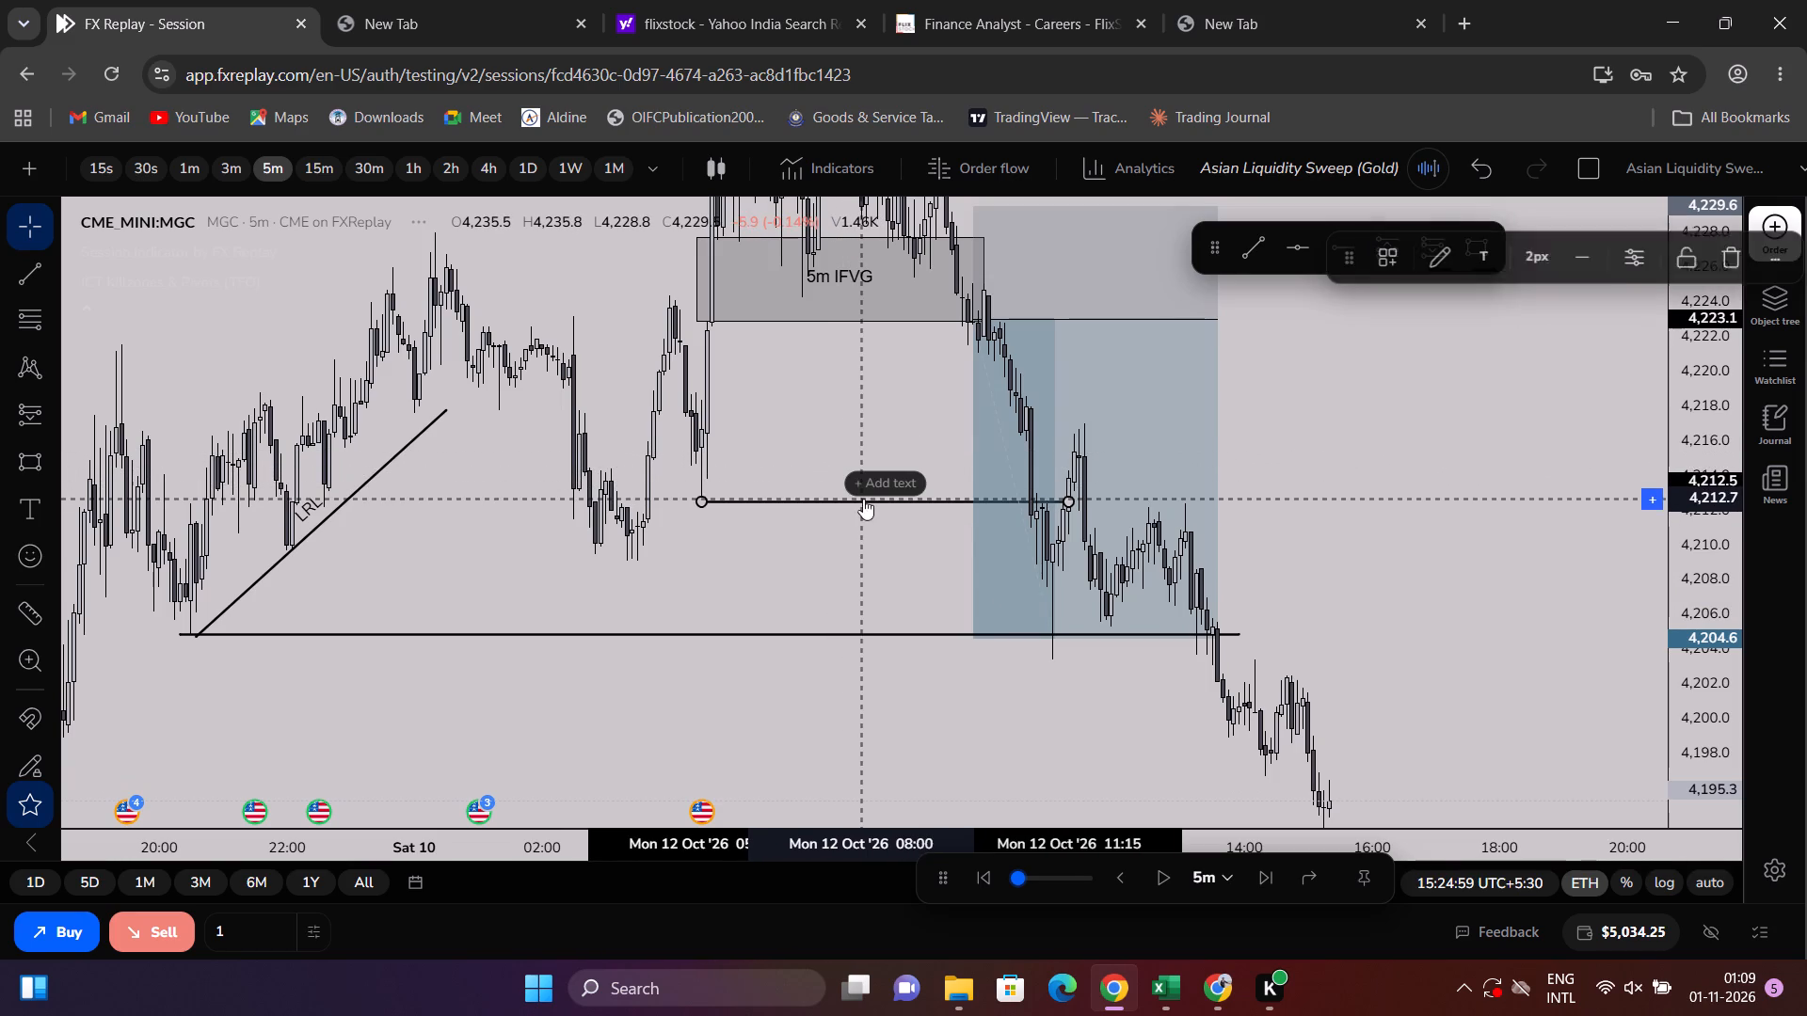
double_click(863, 499)
key(Escape)
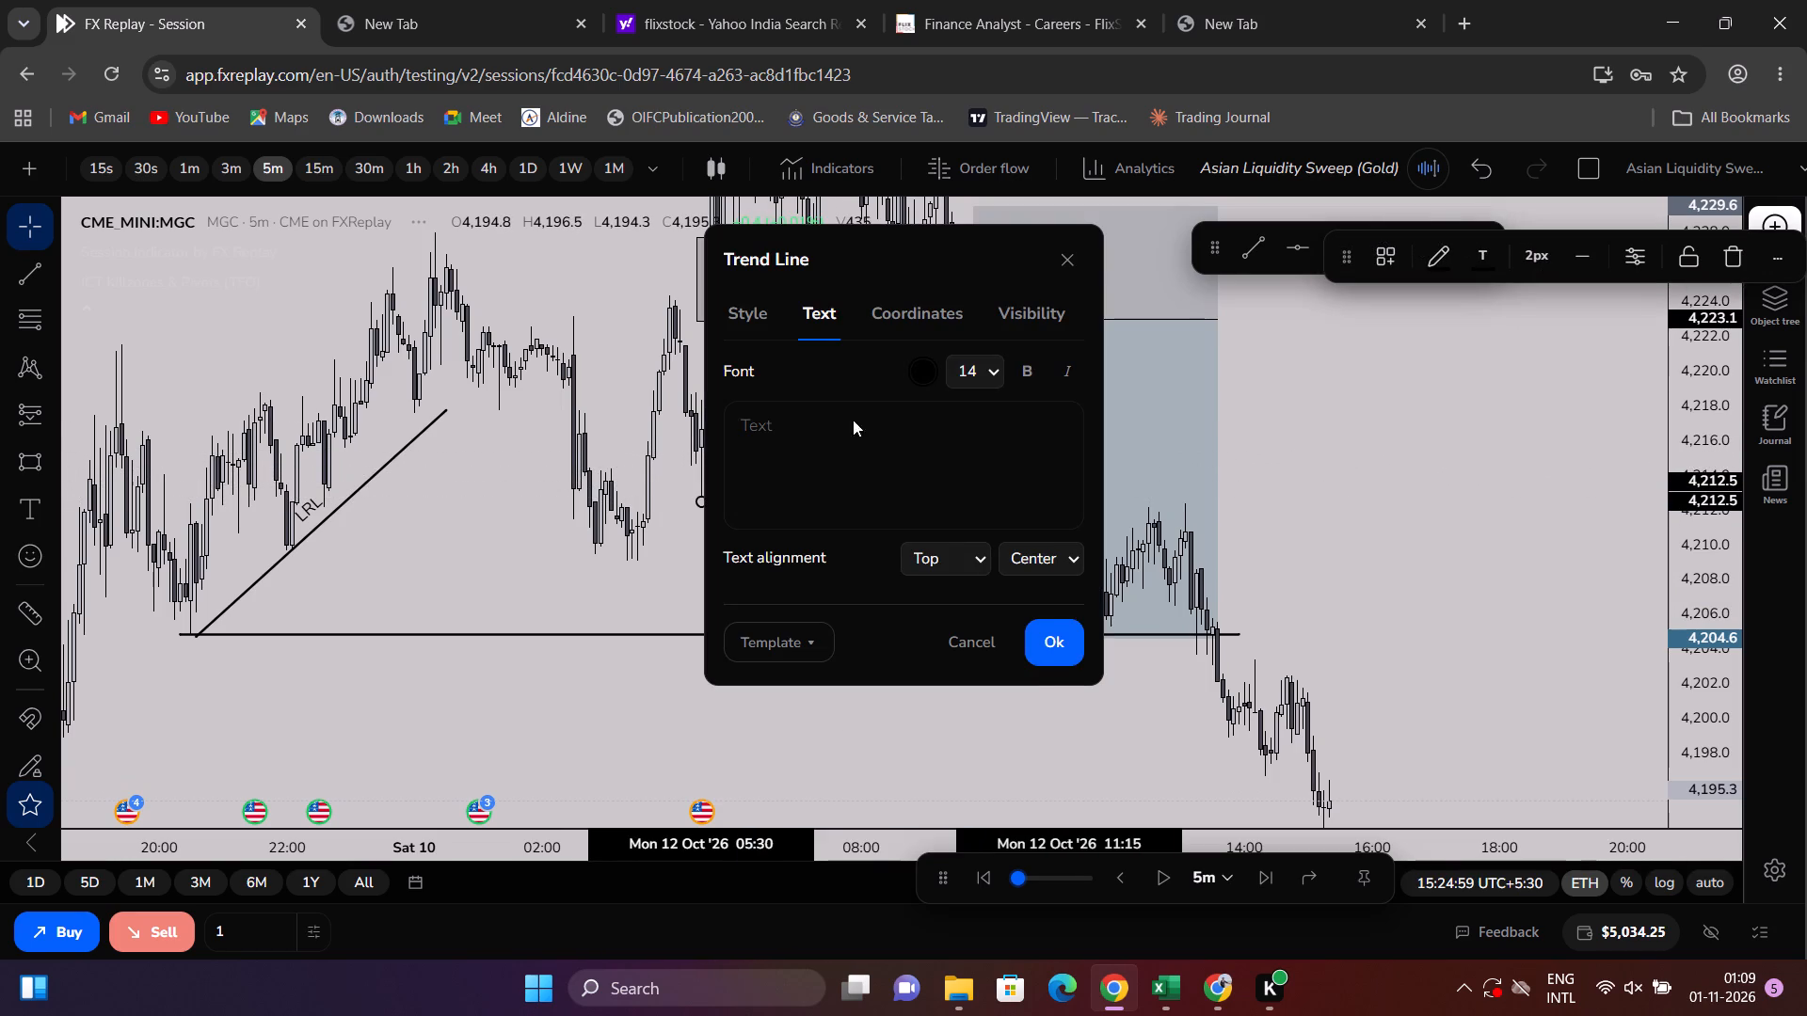
double_click(818, 503)
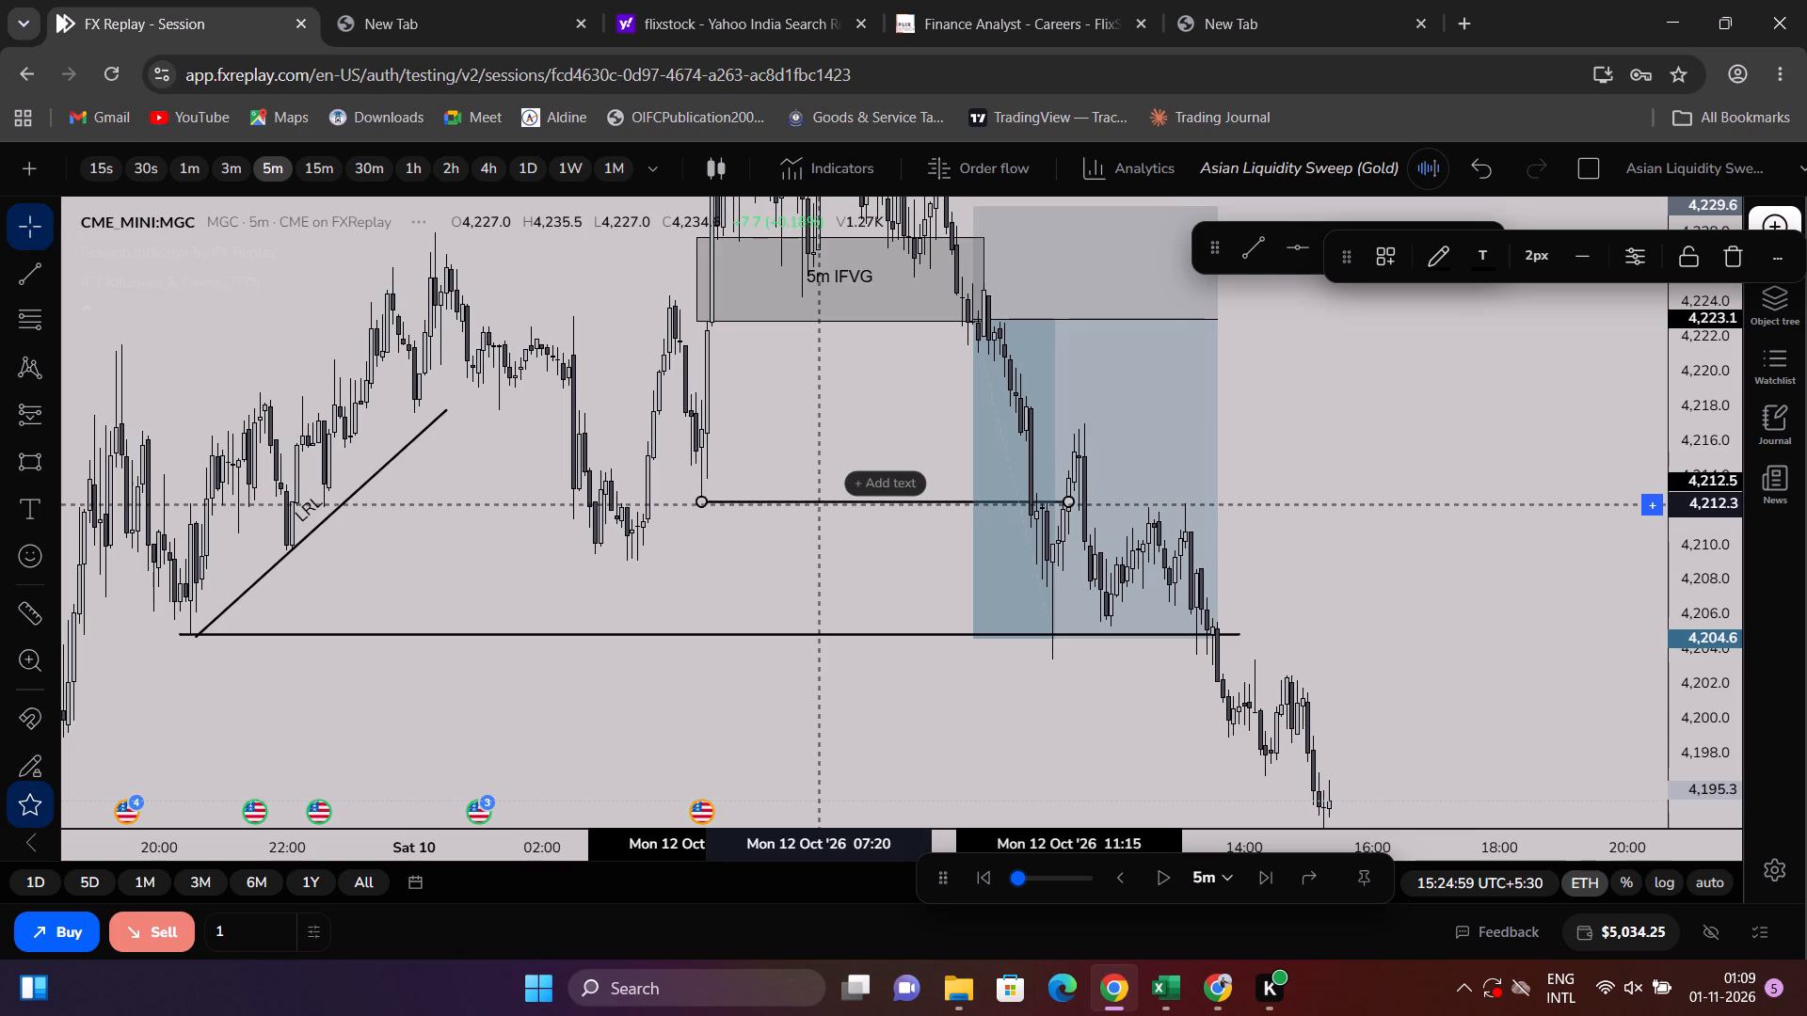
click(886, 421)
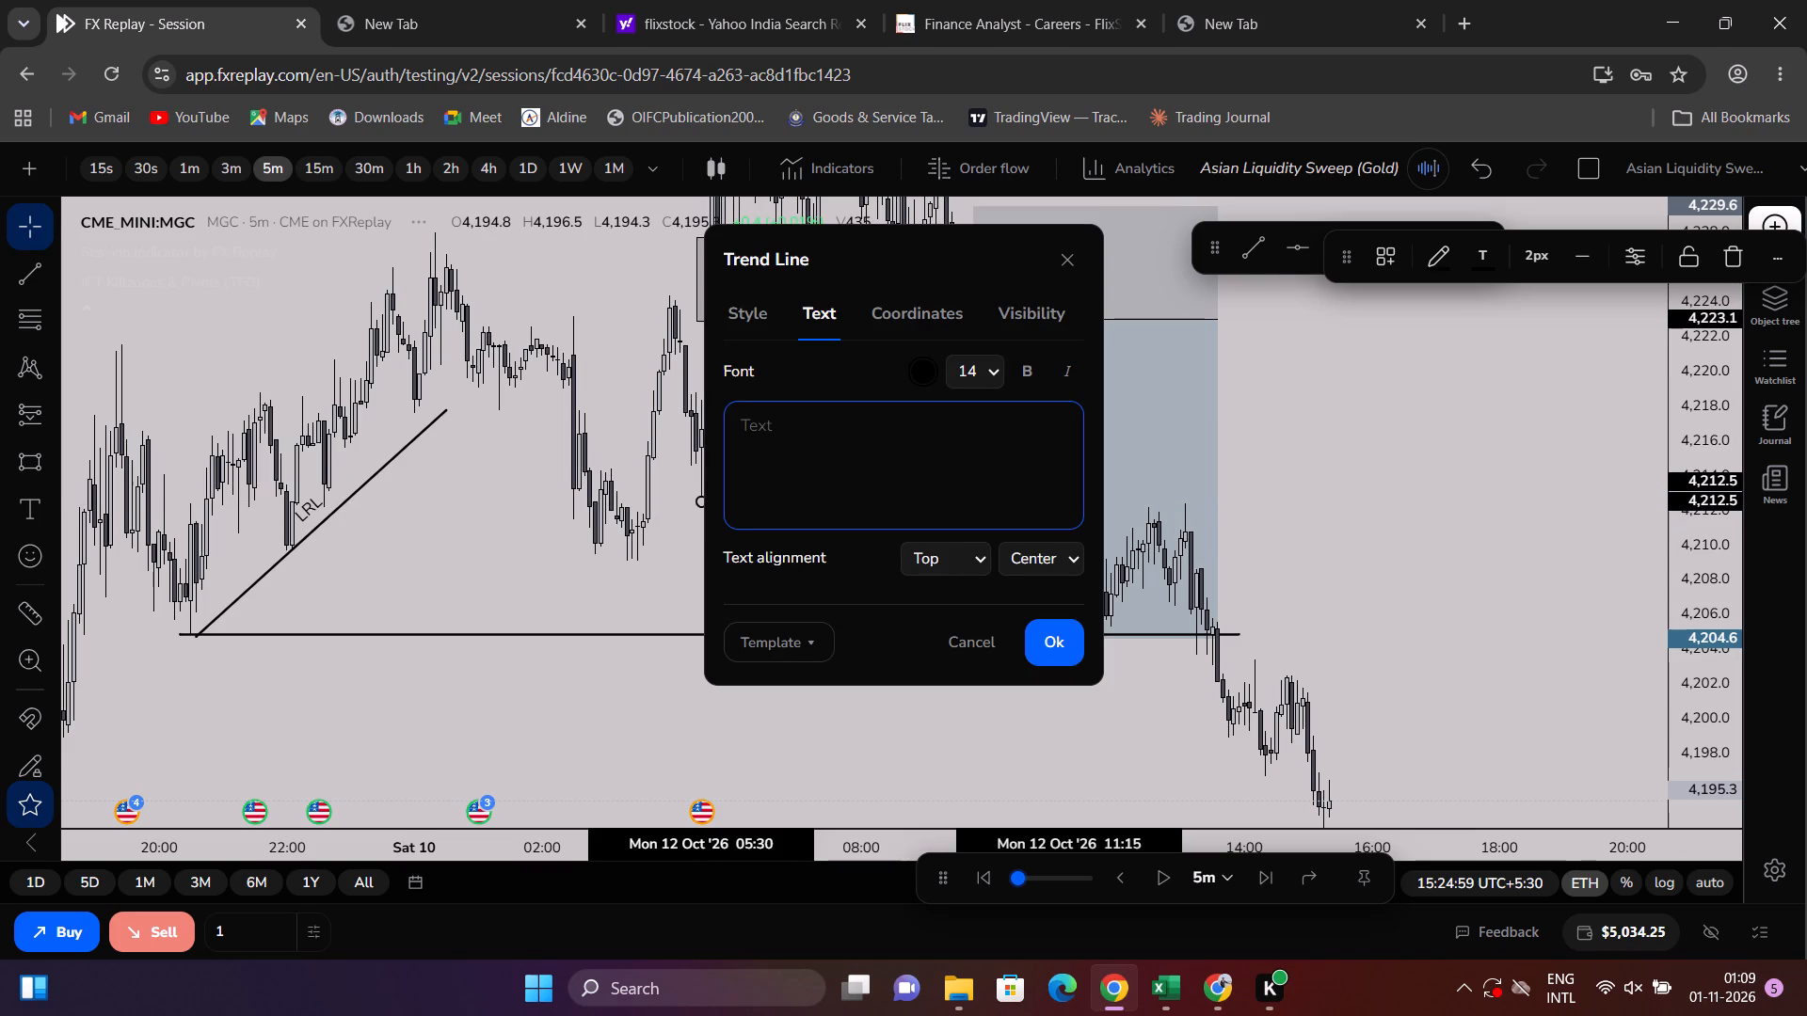
text(BE)
click(1058, 632)
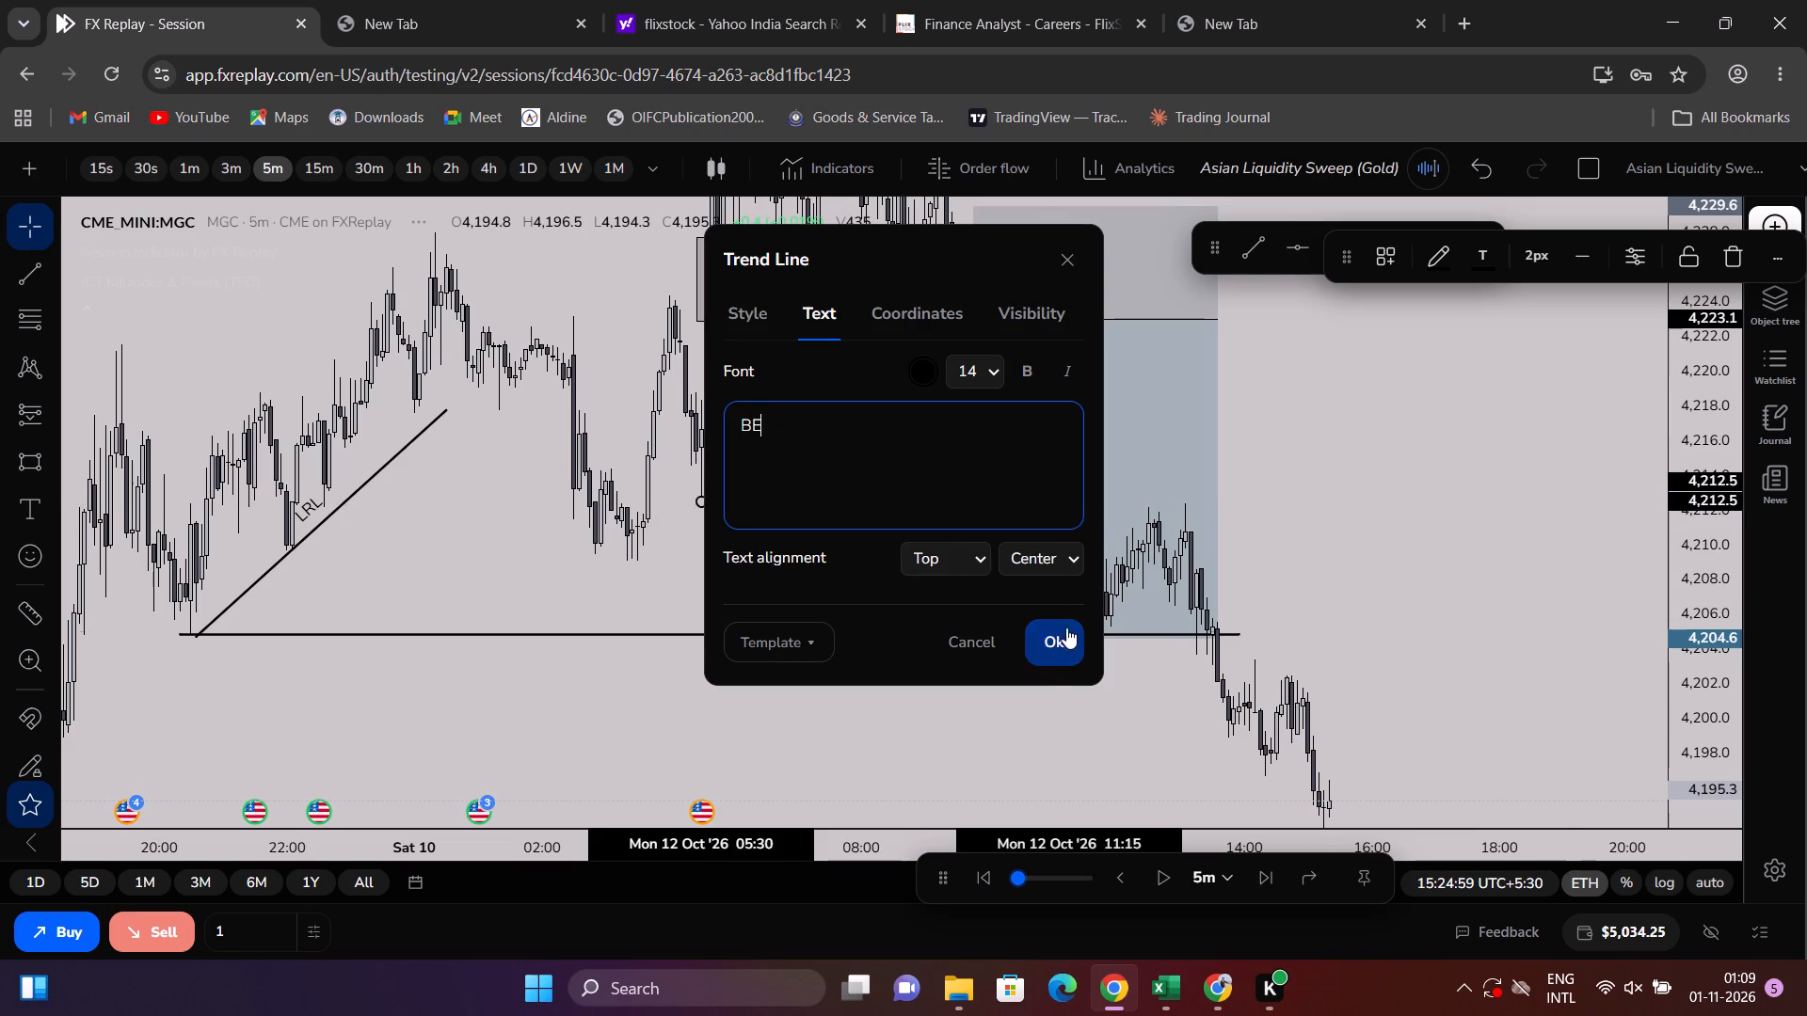
click(1455, 507)
Extend the 5m IFVG zone forward in time, past the short position, to about 16:00 on 12 October.
drag(1456, 507, 1454, 526)
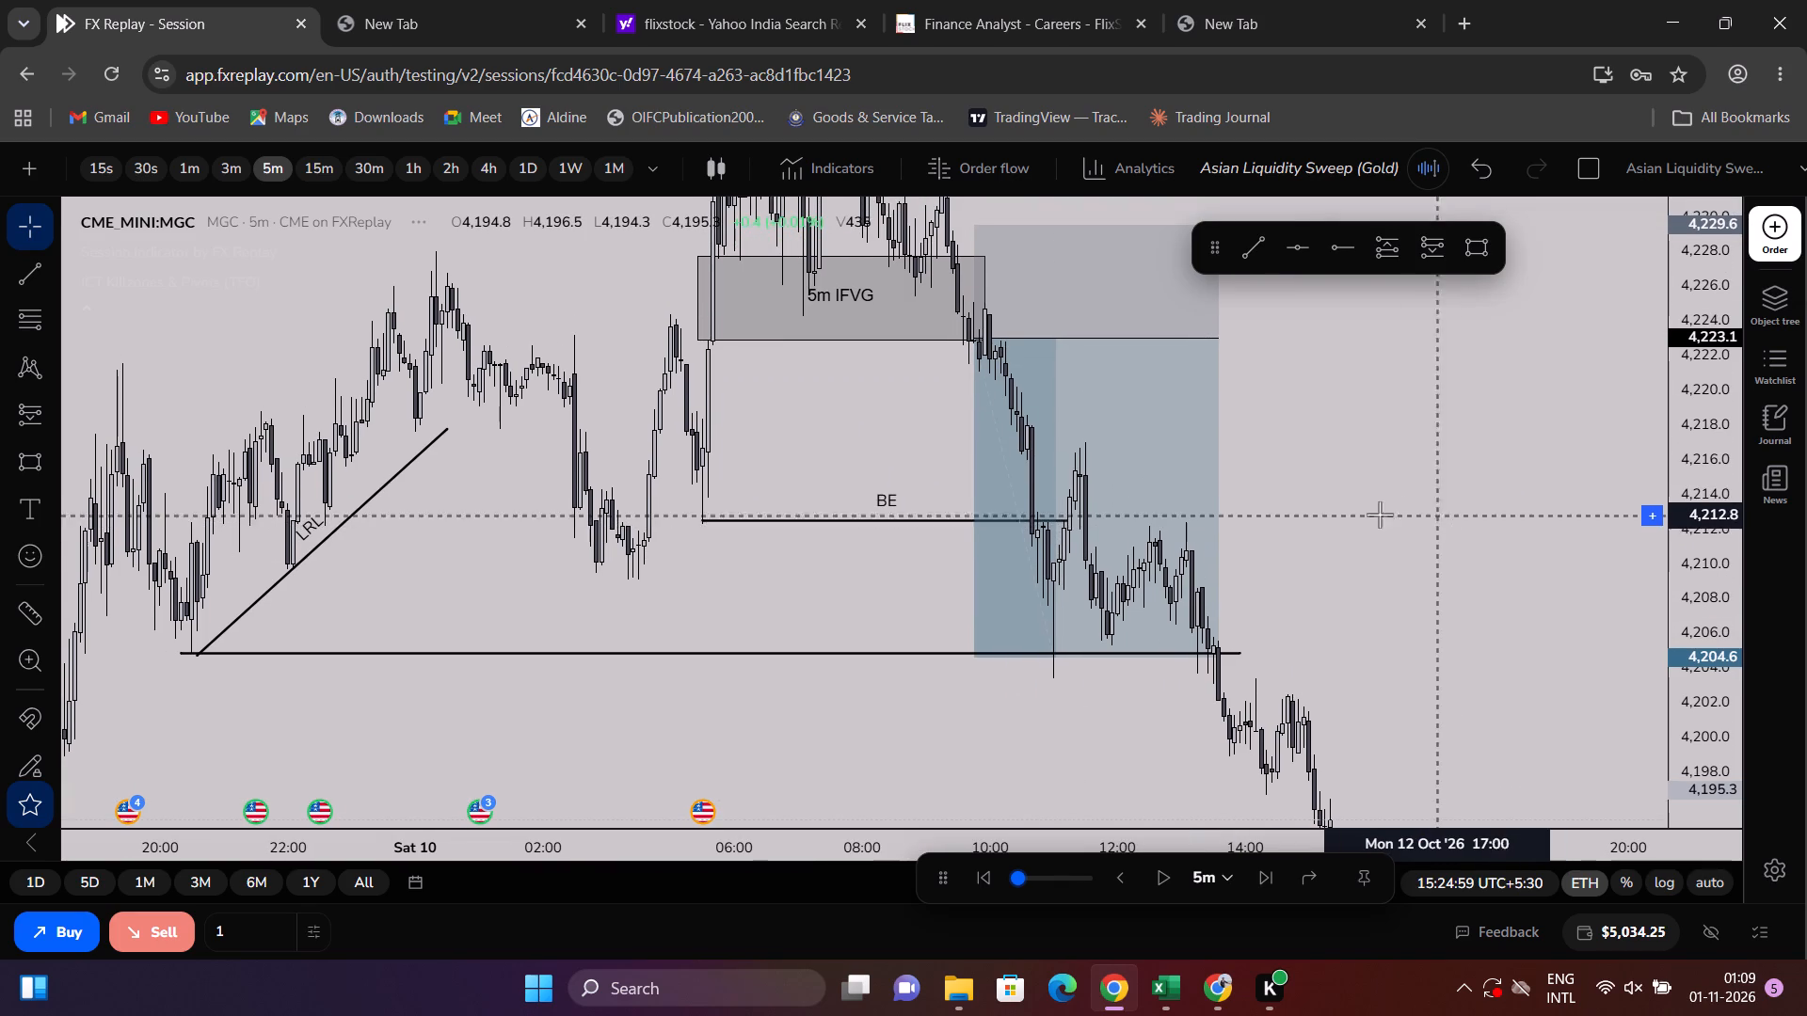
drag(1348, 507, 1340, 642)
scroll(1325, 569, up, 3)
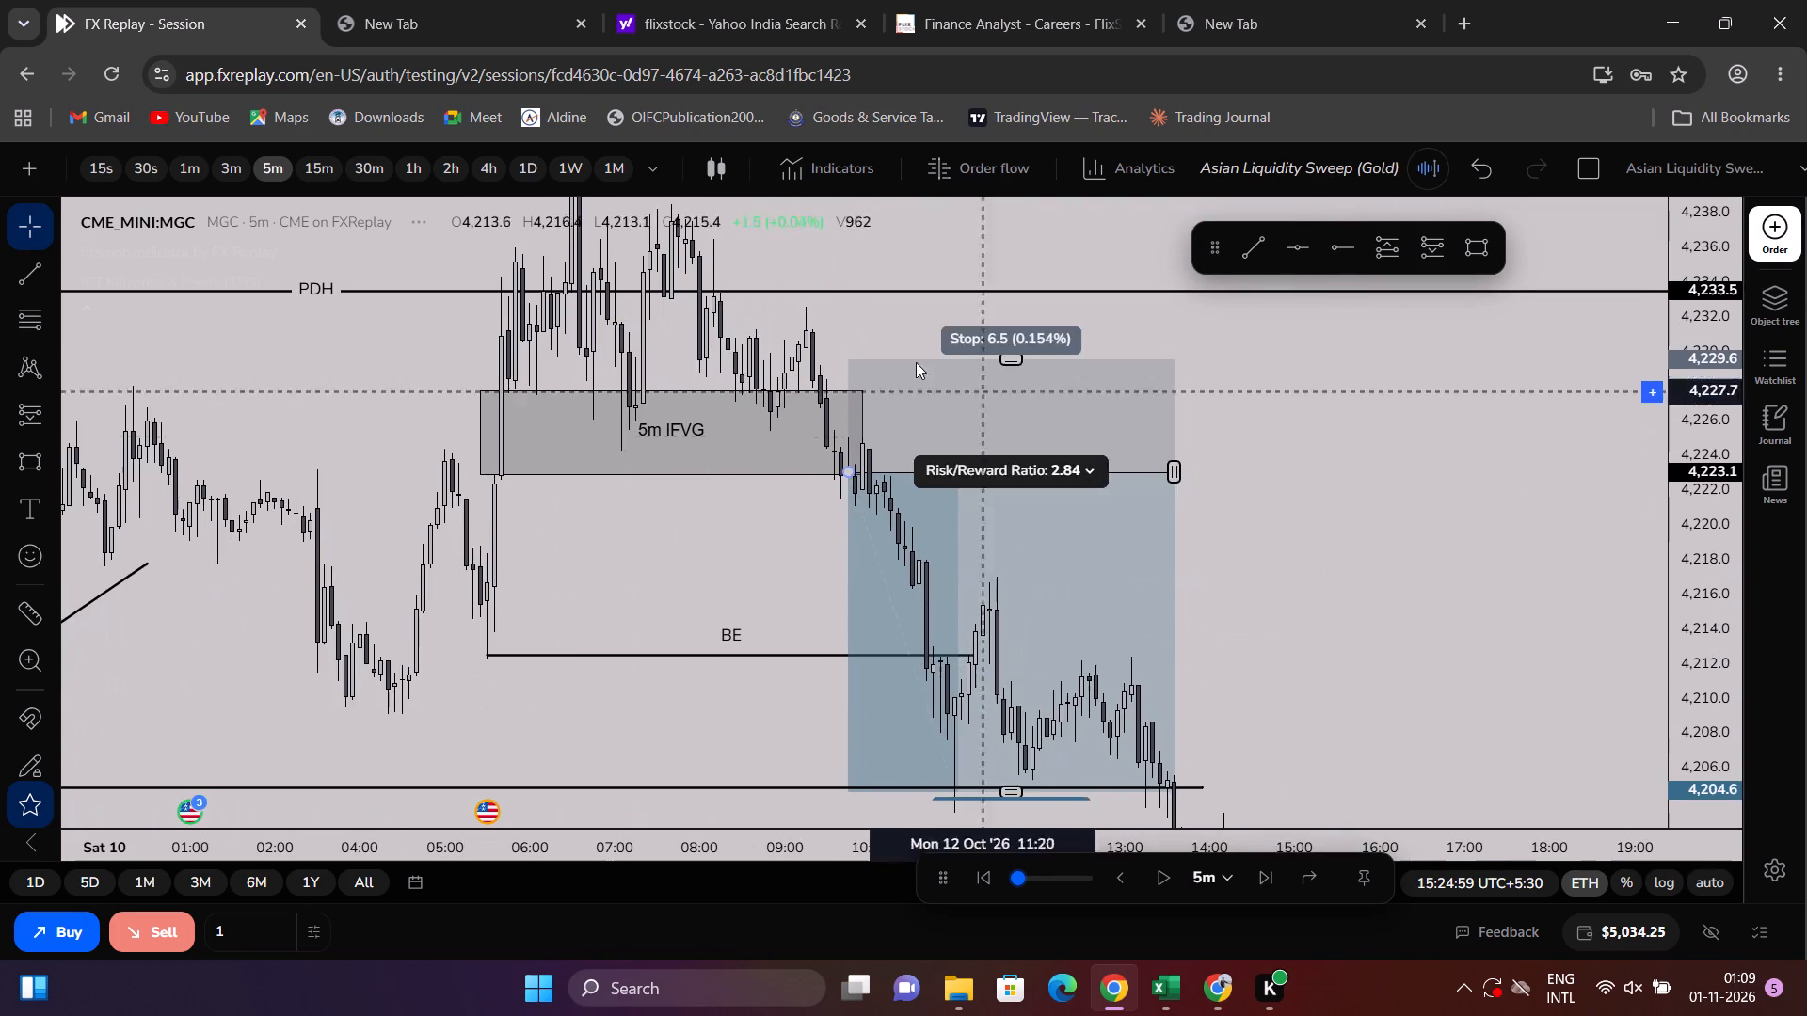
scroll(1465, 567, down, 2)
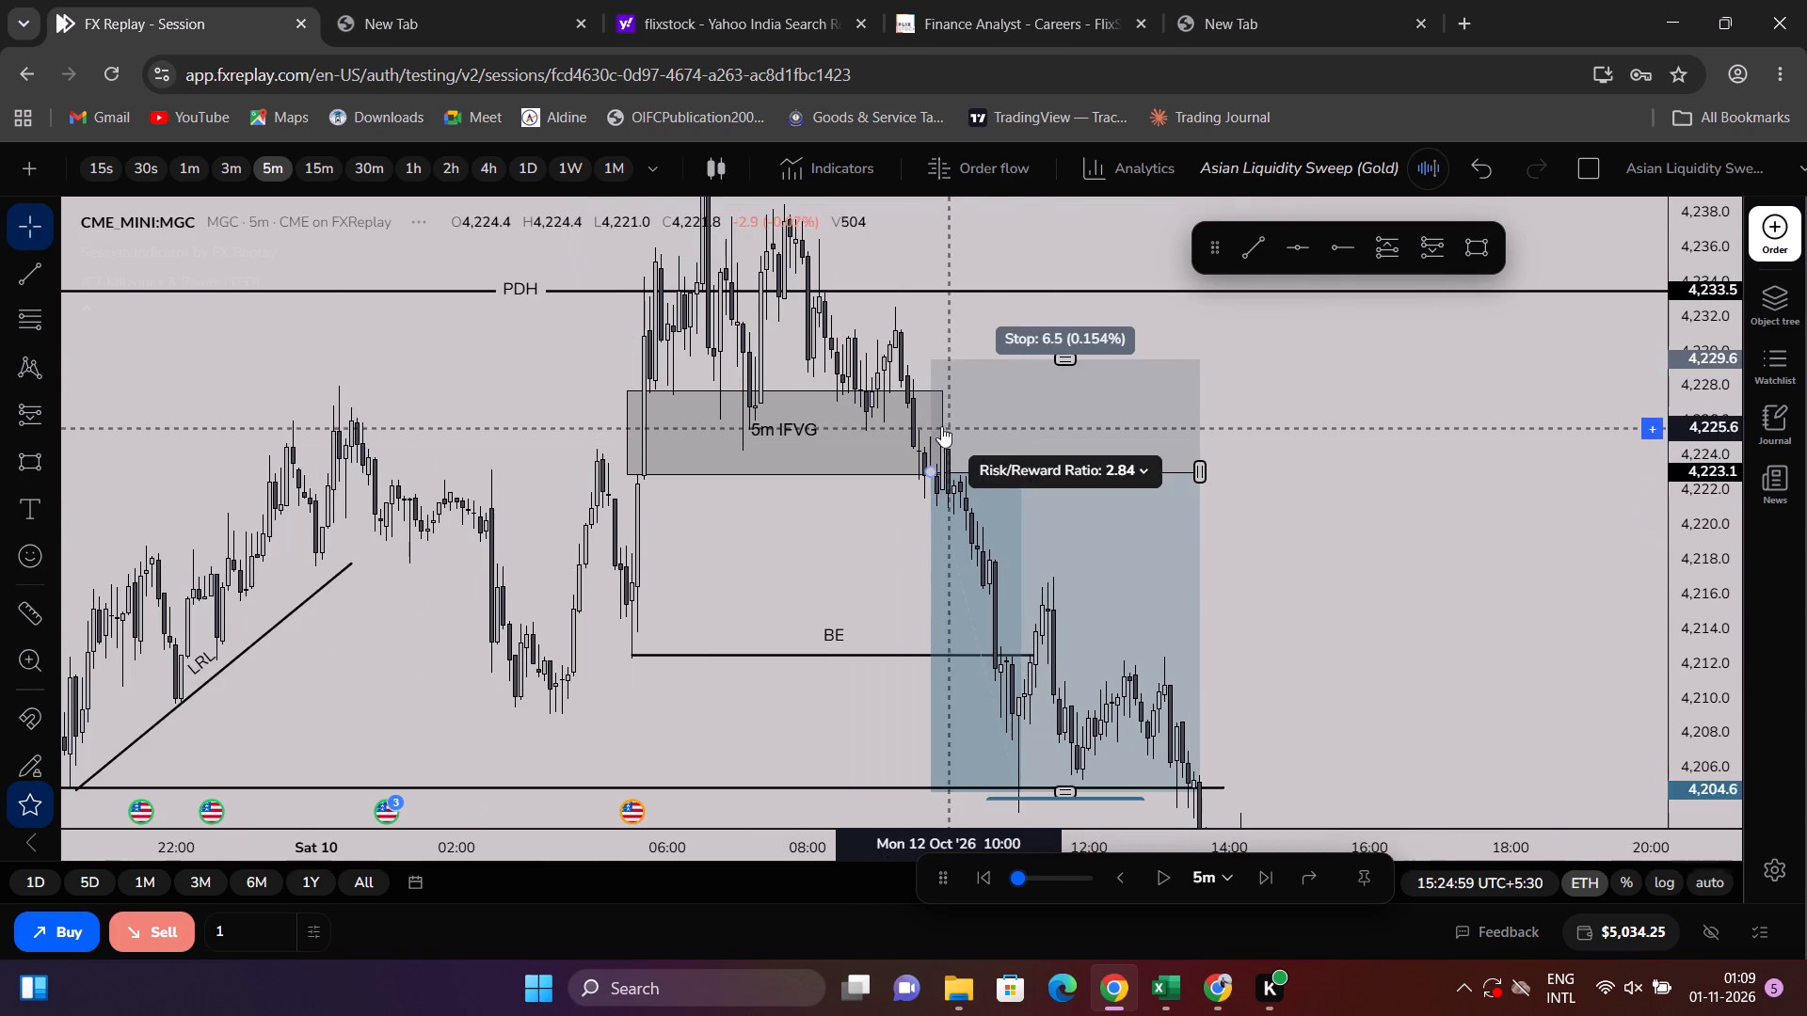
click(876, 417)
click(944, 424)
click(902, 401)
click(903, 394)
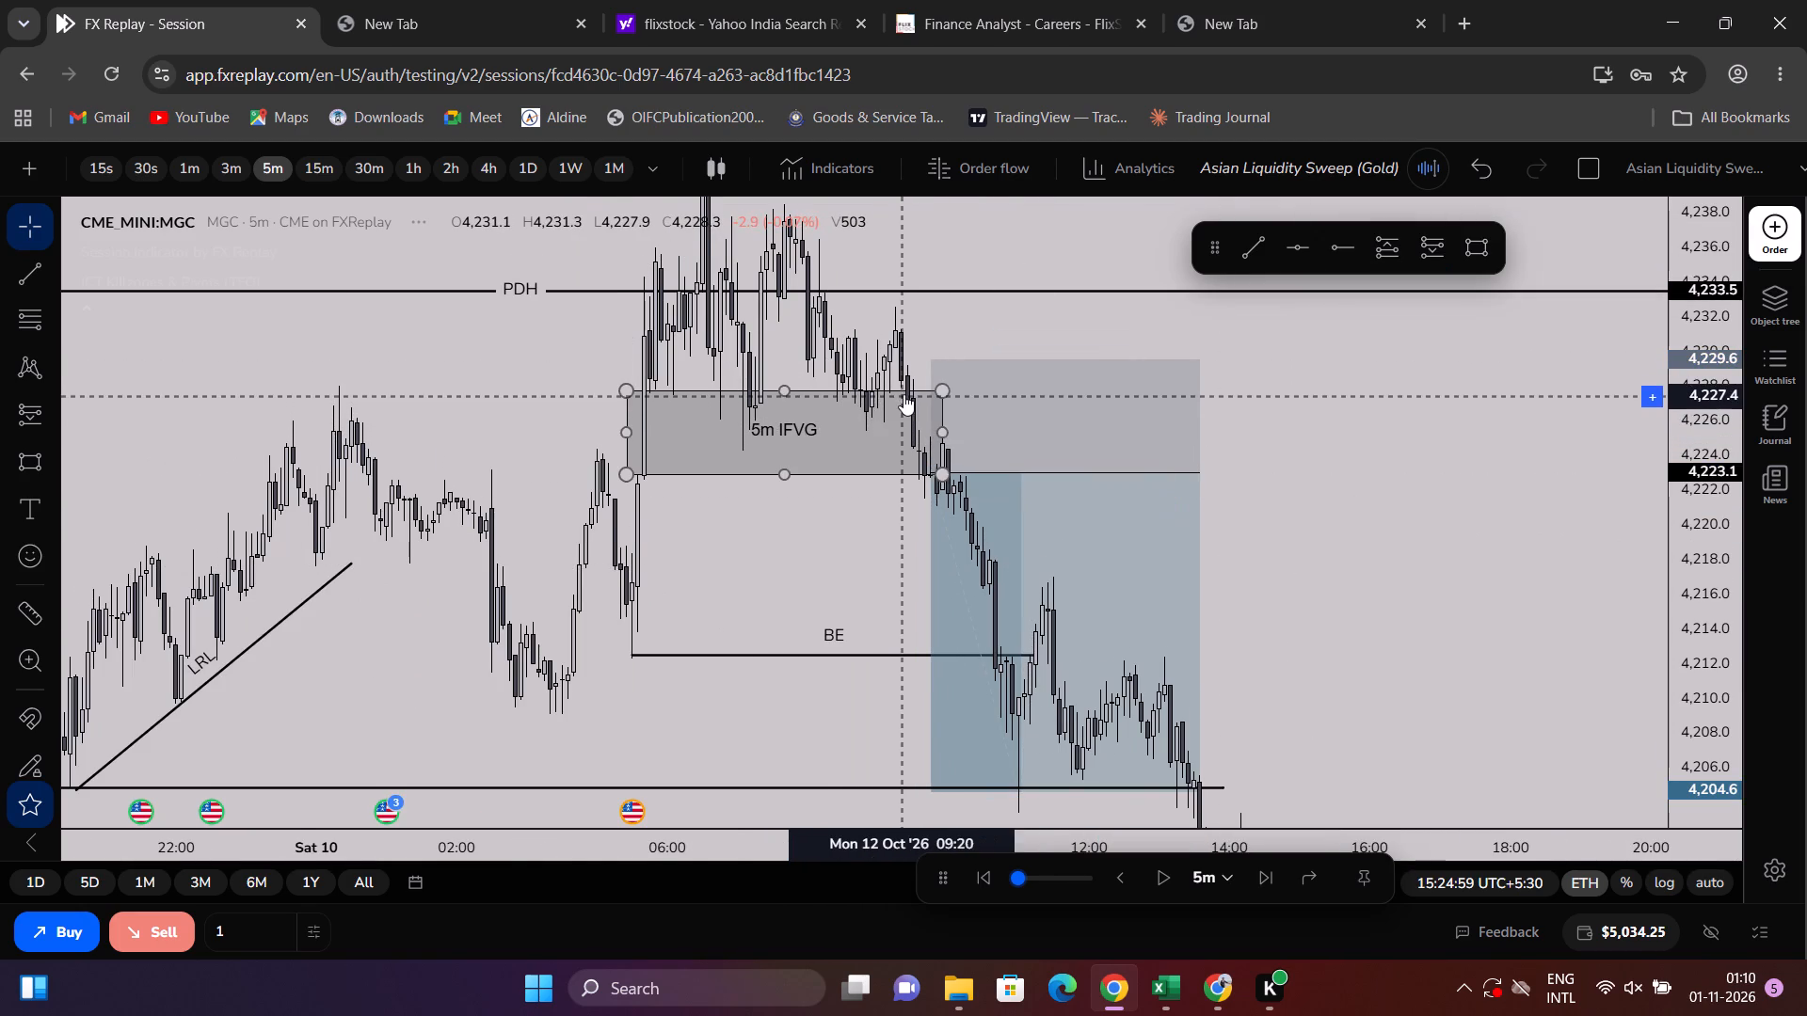
drag(940, 431, 1178, 439)
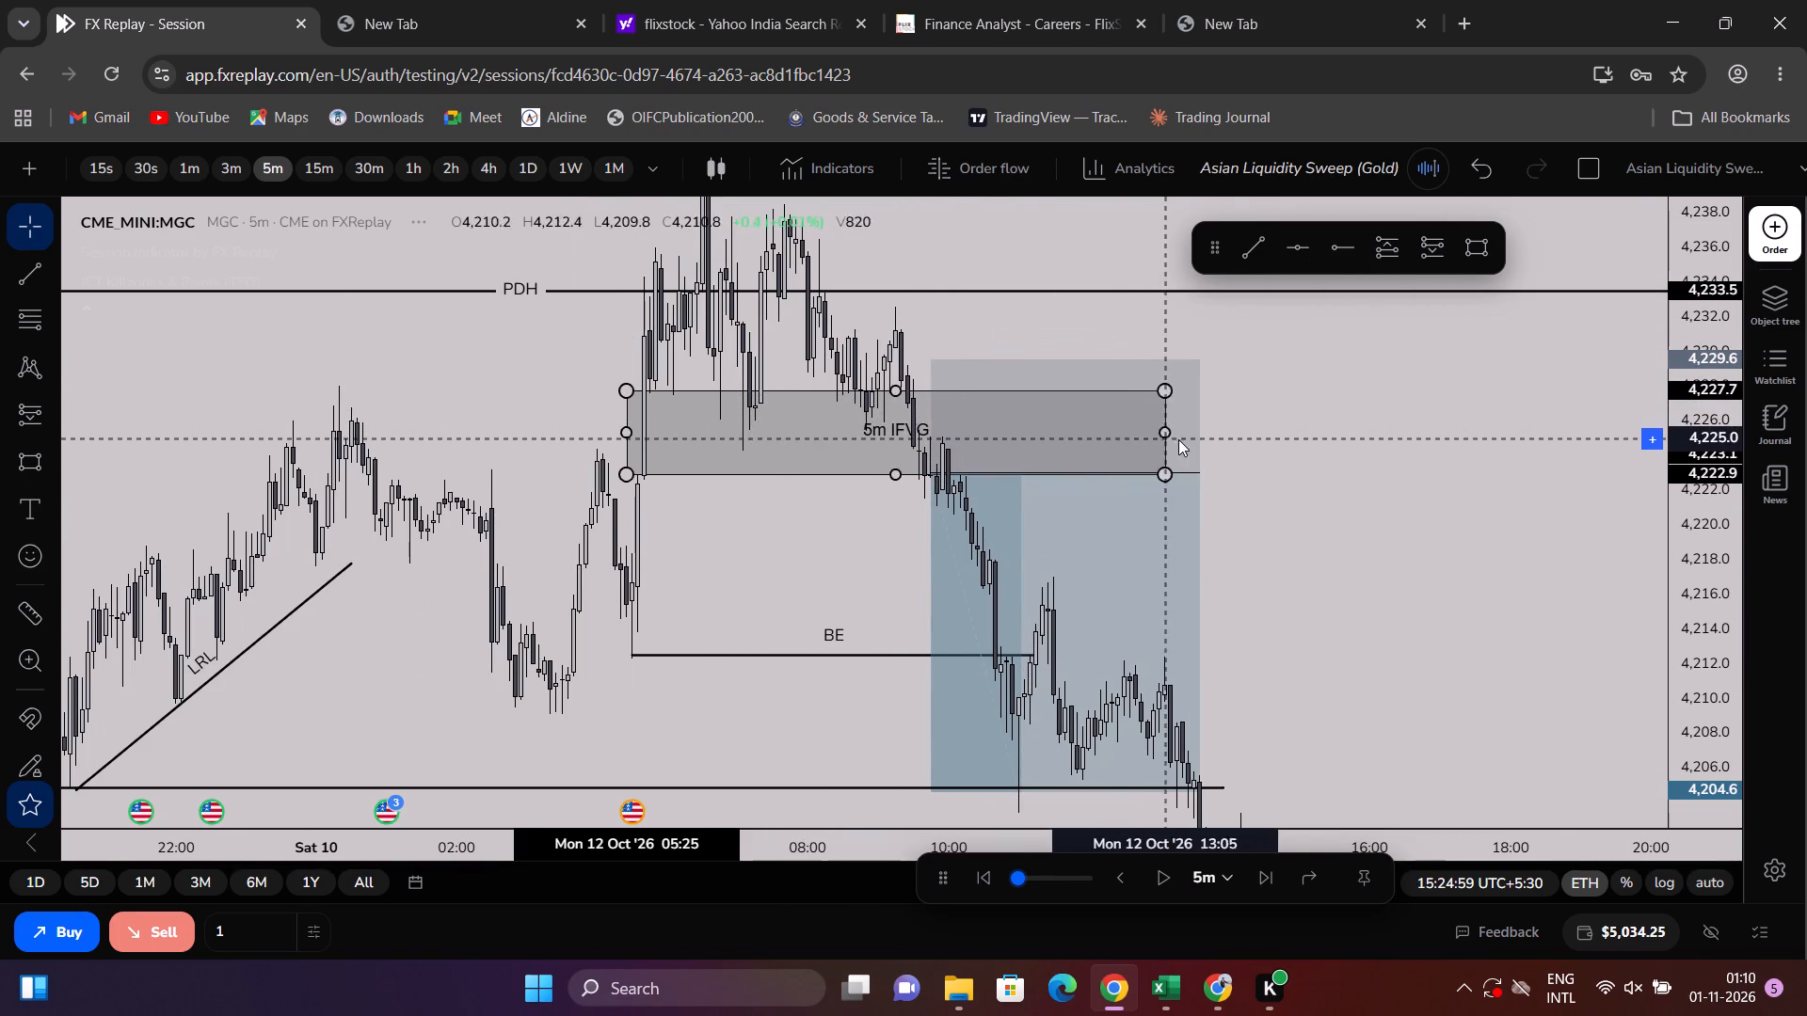
drag(1178, 439, 1195, 440)
drag(1199, 389, 1224, 394)
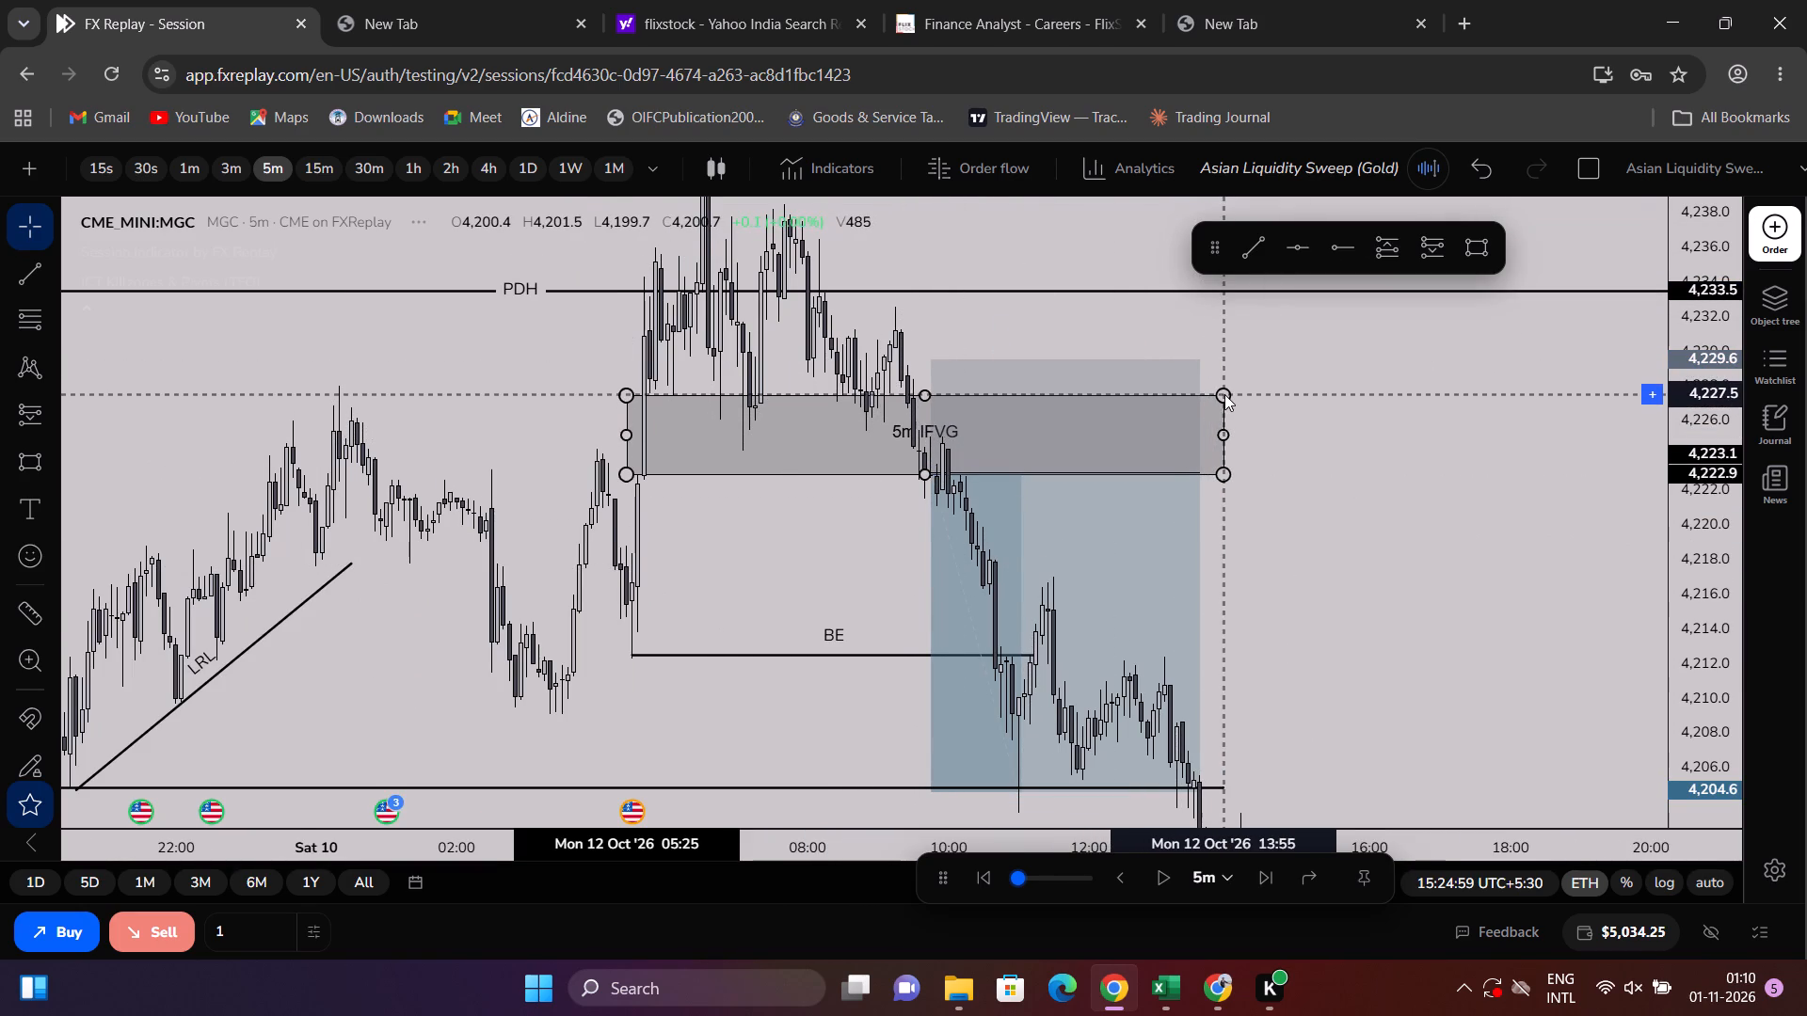
drag(1224, 394, 1228, 392)
click(1411, 453)
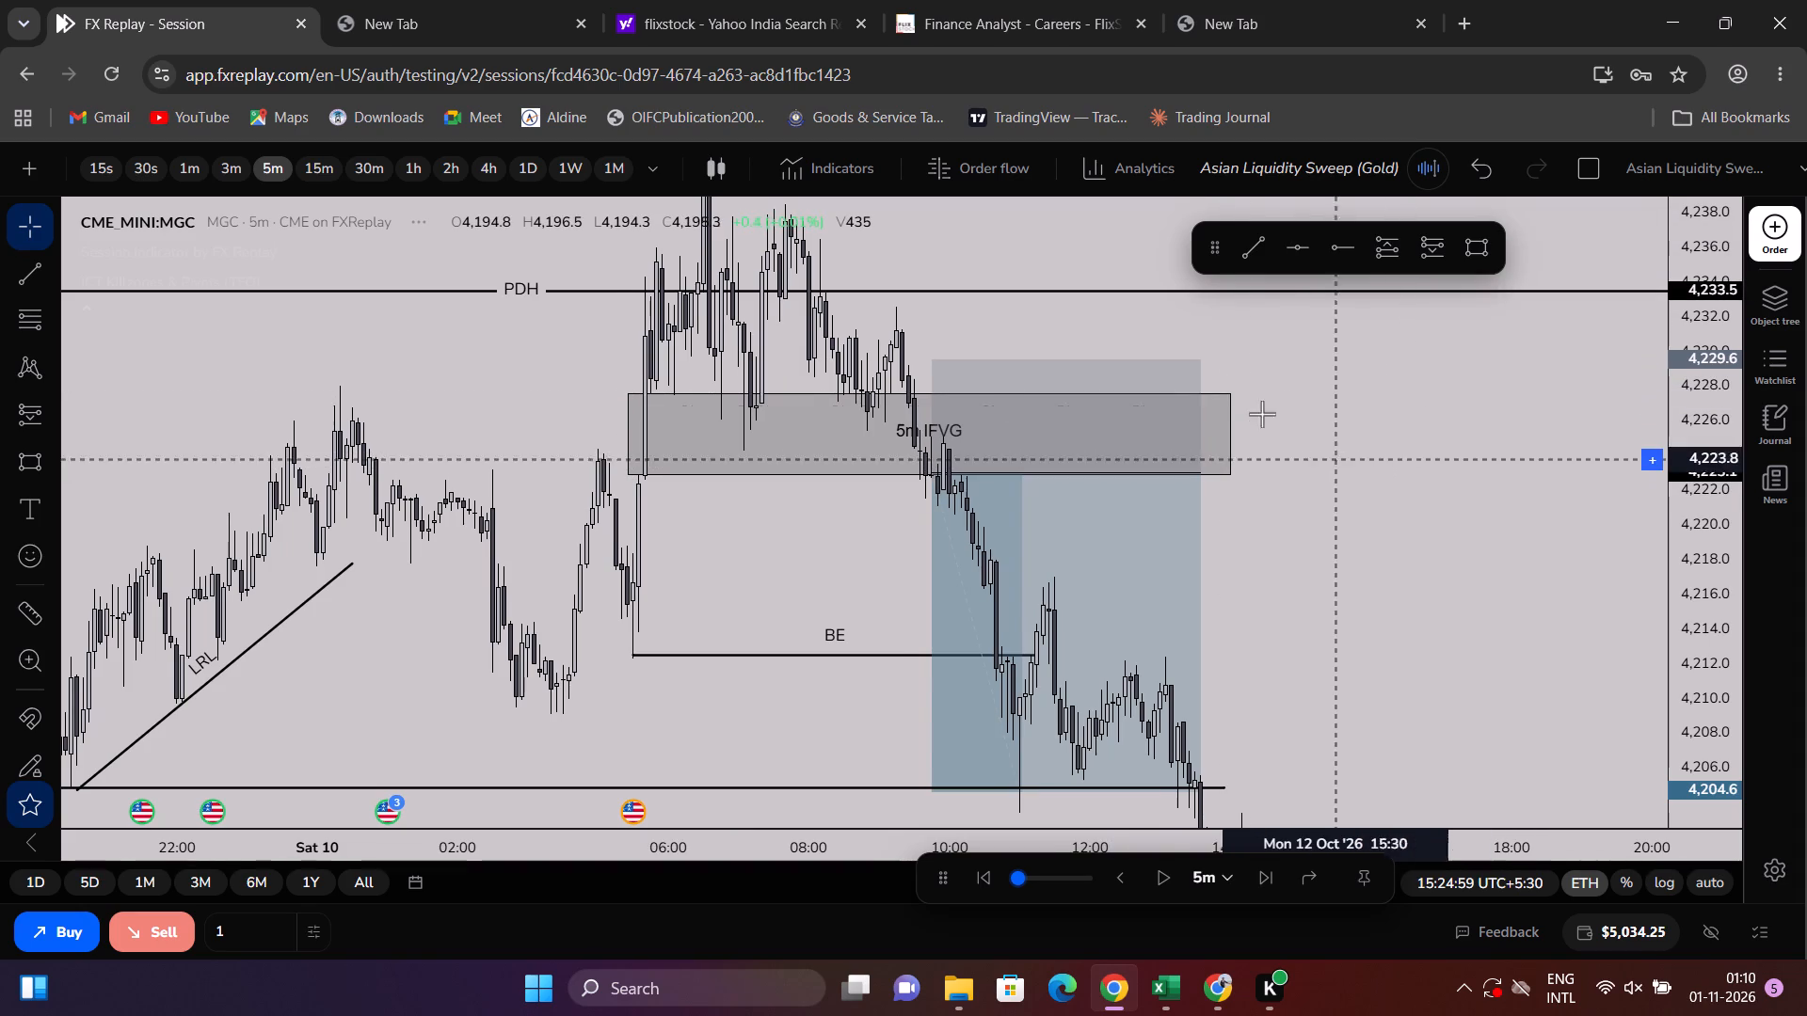
drag(1226, 433, 1367, 437)
click(1353, 489)
Shift the LRL trend line about 10 minutes later, with its lower end near 4,204.9.
scroll(1386, 489, down, 2)
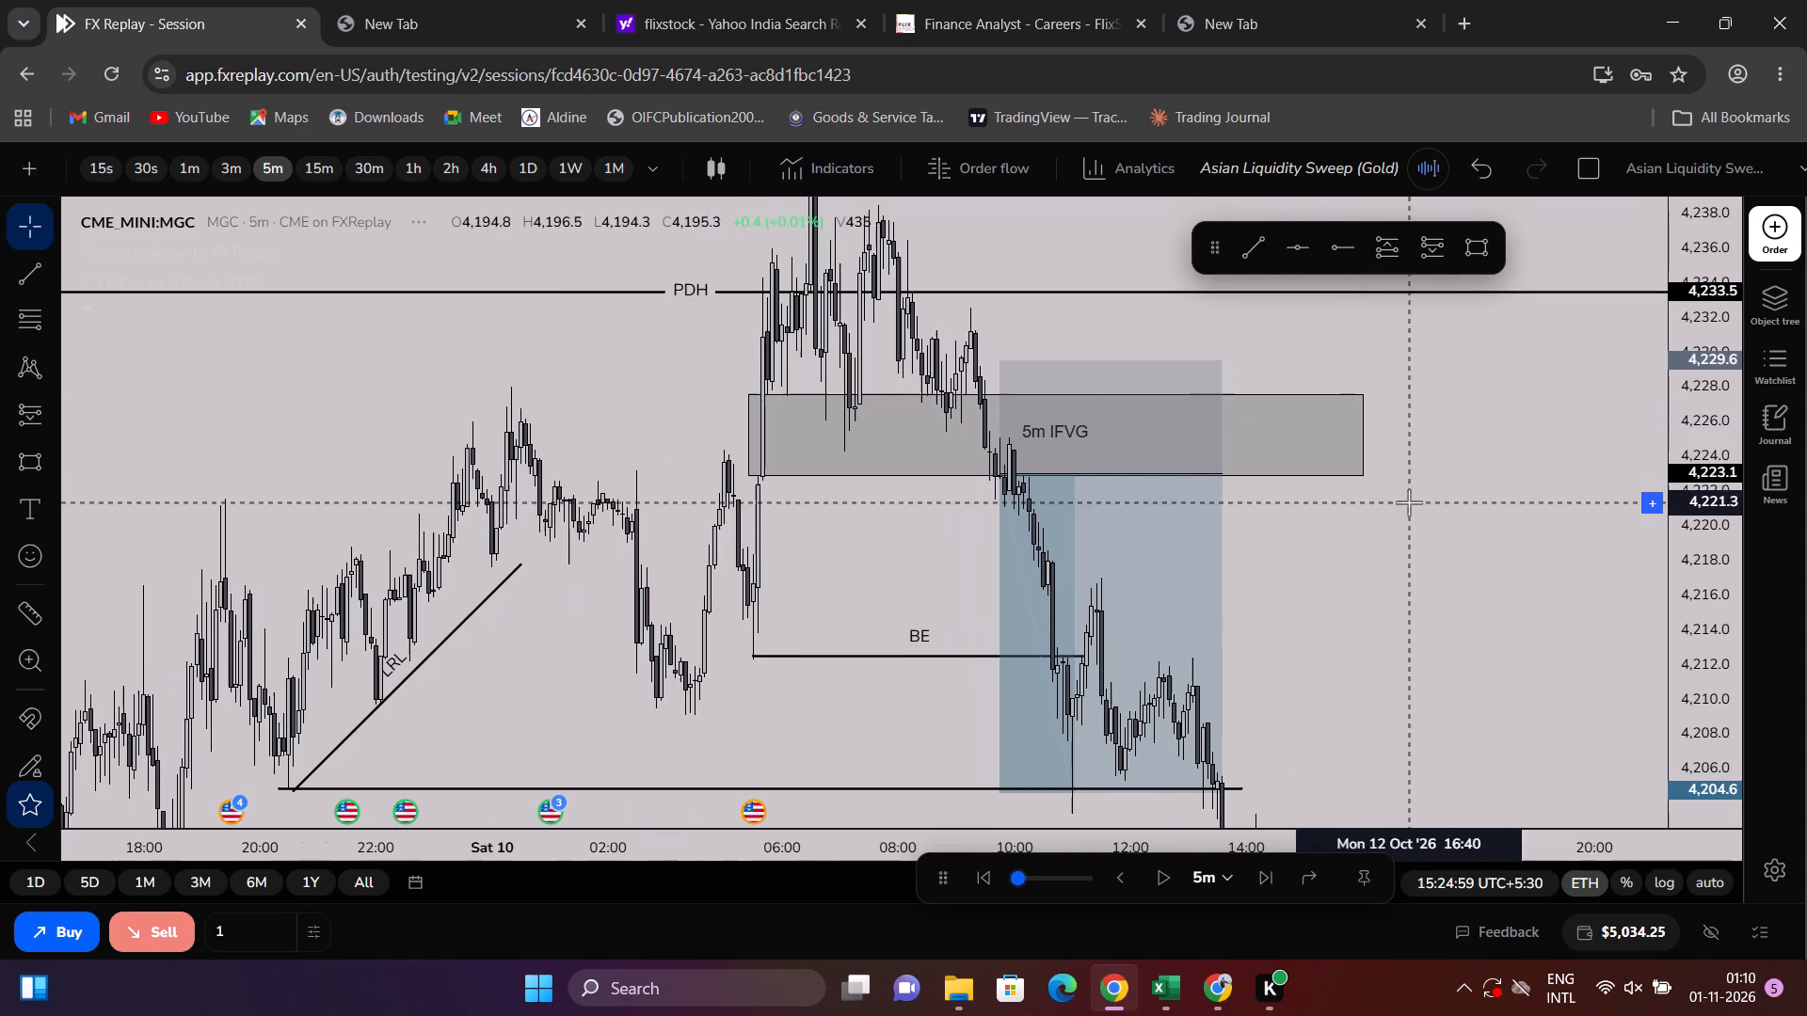
scroll(1252, 504, up, 2)
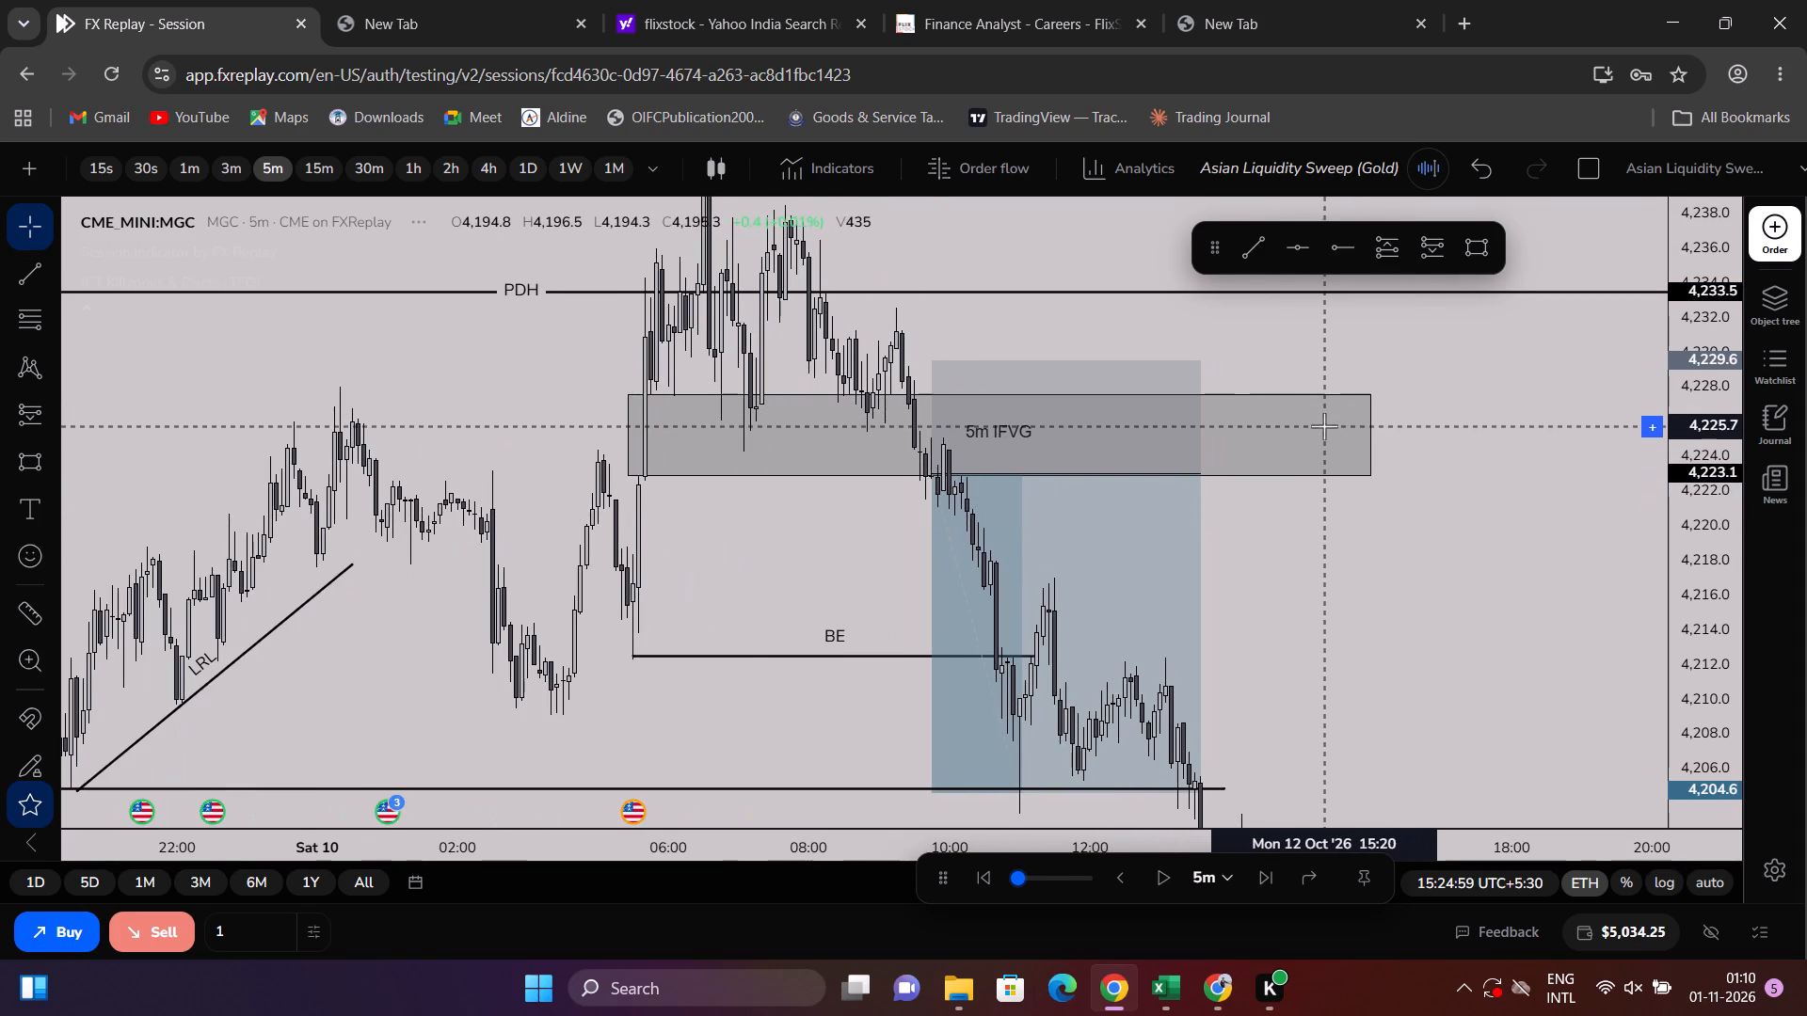
scroll(1324, 426, down, 2)
scroll(1324, 426, up, 1)
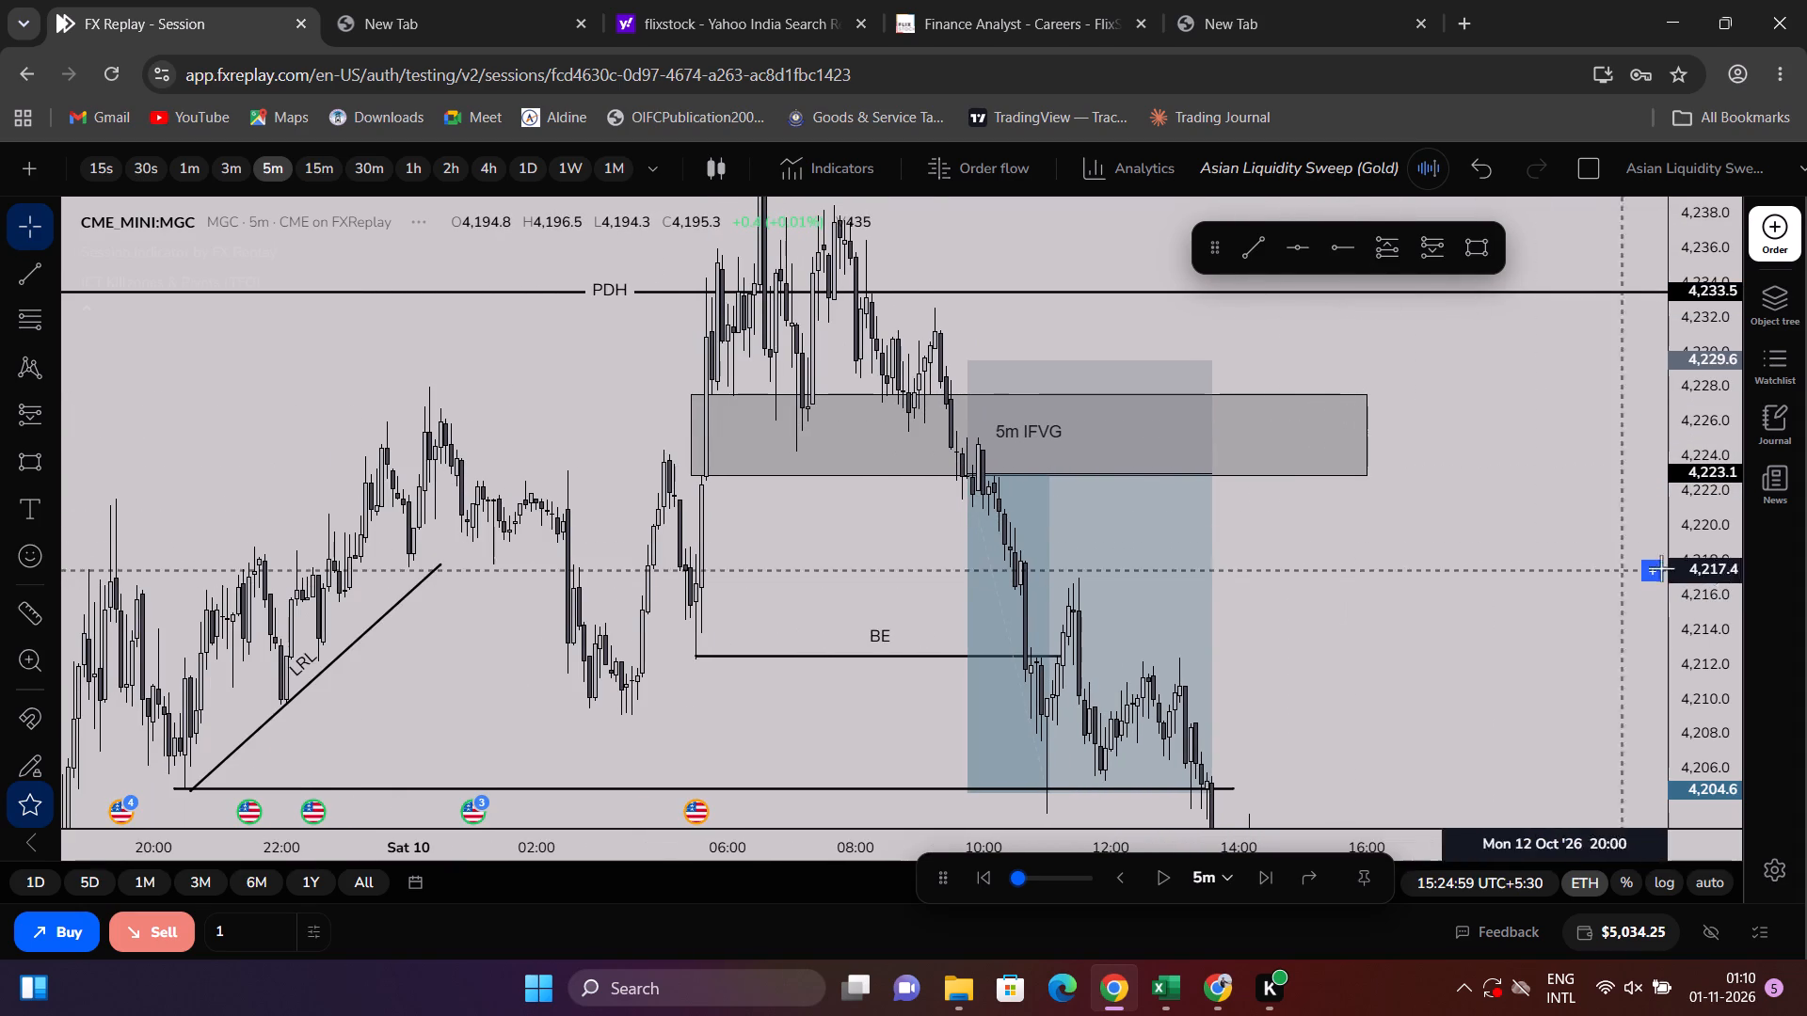
drag(1711, 544, 1703, 585)
drag(1630, 587, 1667, 483)
scroll(1159, 531, down, 1)
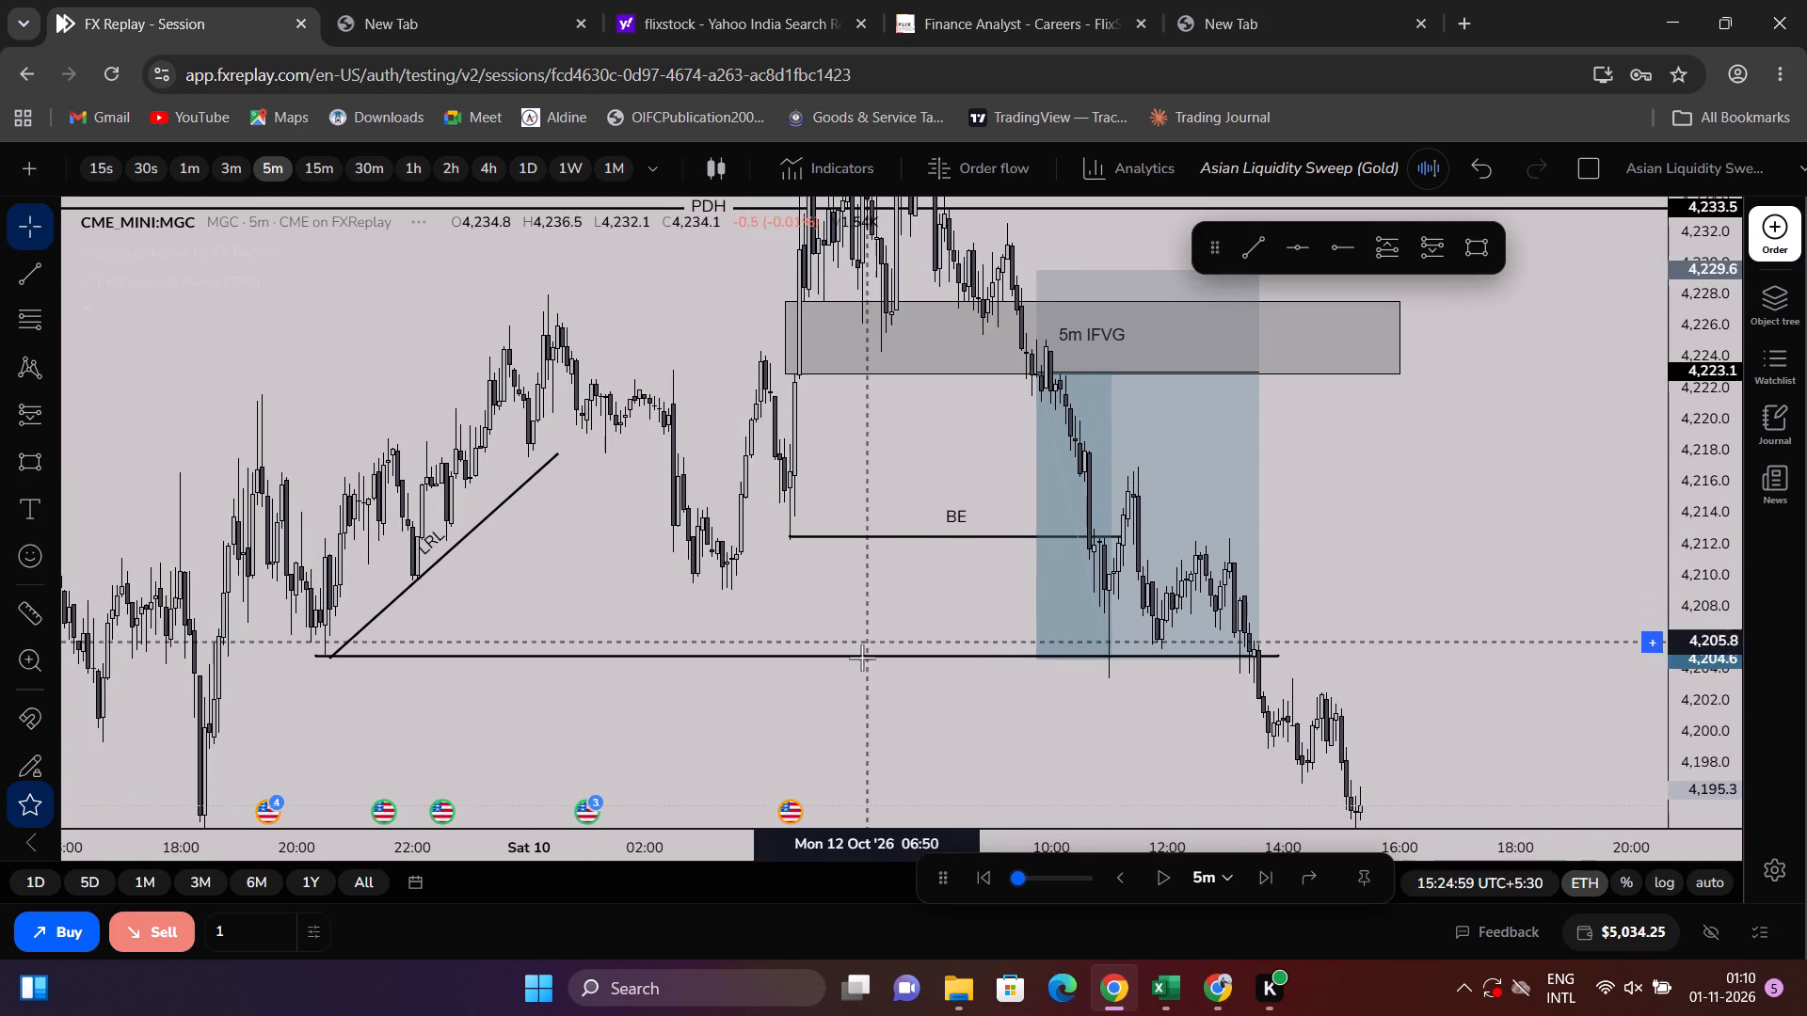
drag(485, 519, 496, 516)
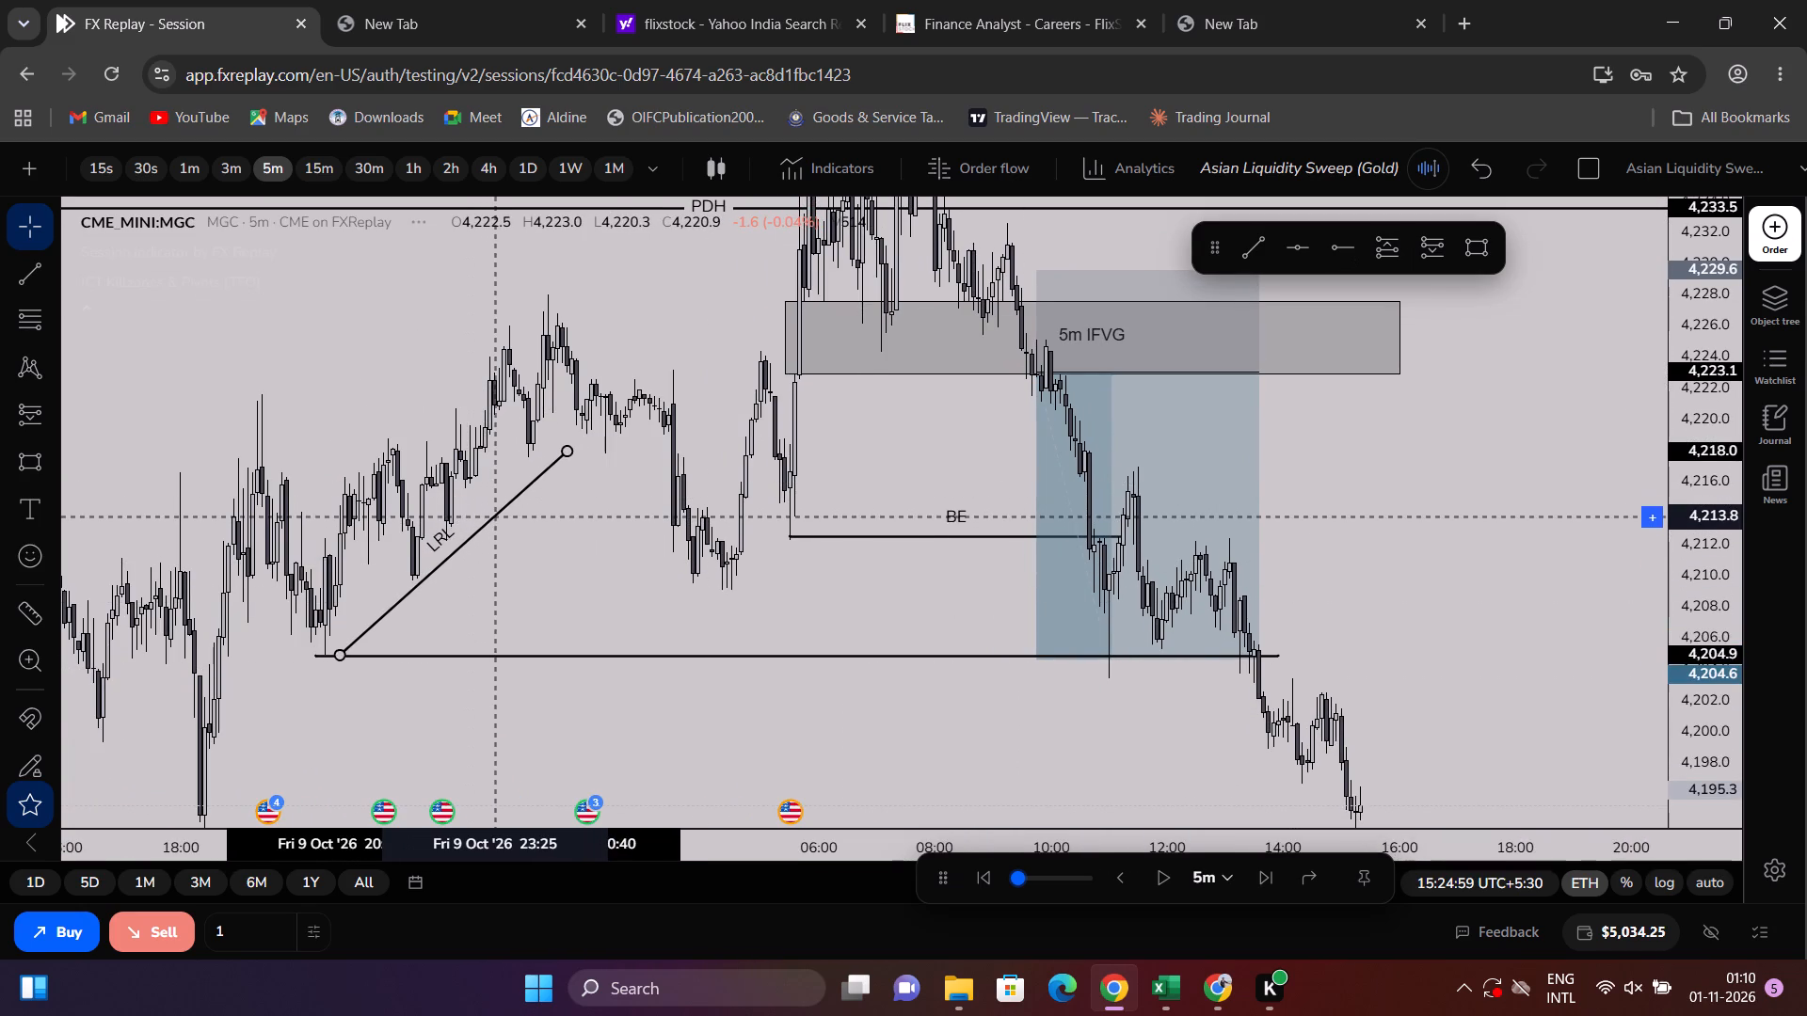
drag(496, 516, 494, 514)
click(554, 544)
Examine the annotated setup from the PDH line down to the 4H Low, covering 9 to 12 October.
scroll(740, 548, down, 2)
scroll(886, 743, up, 1)
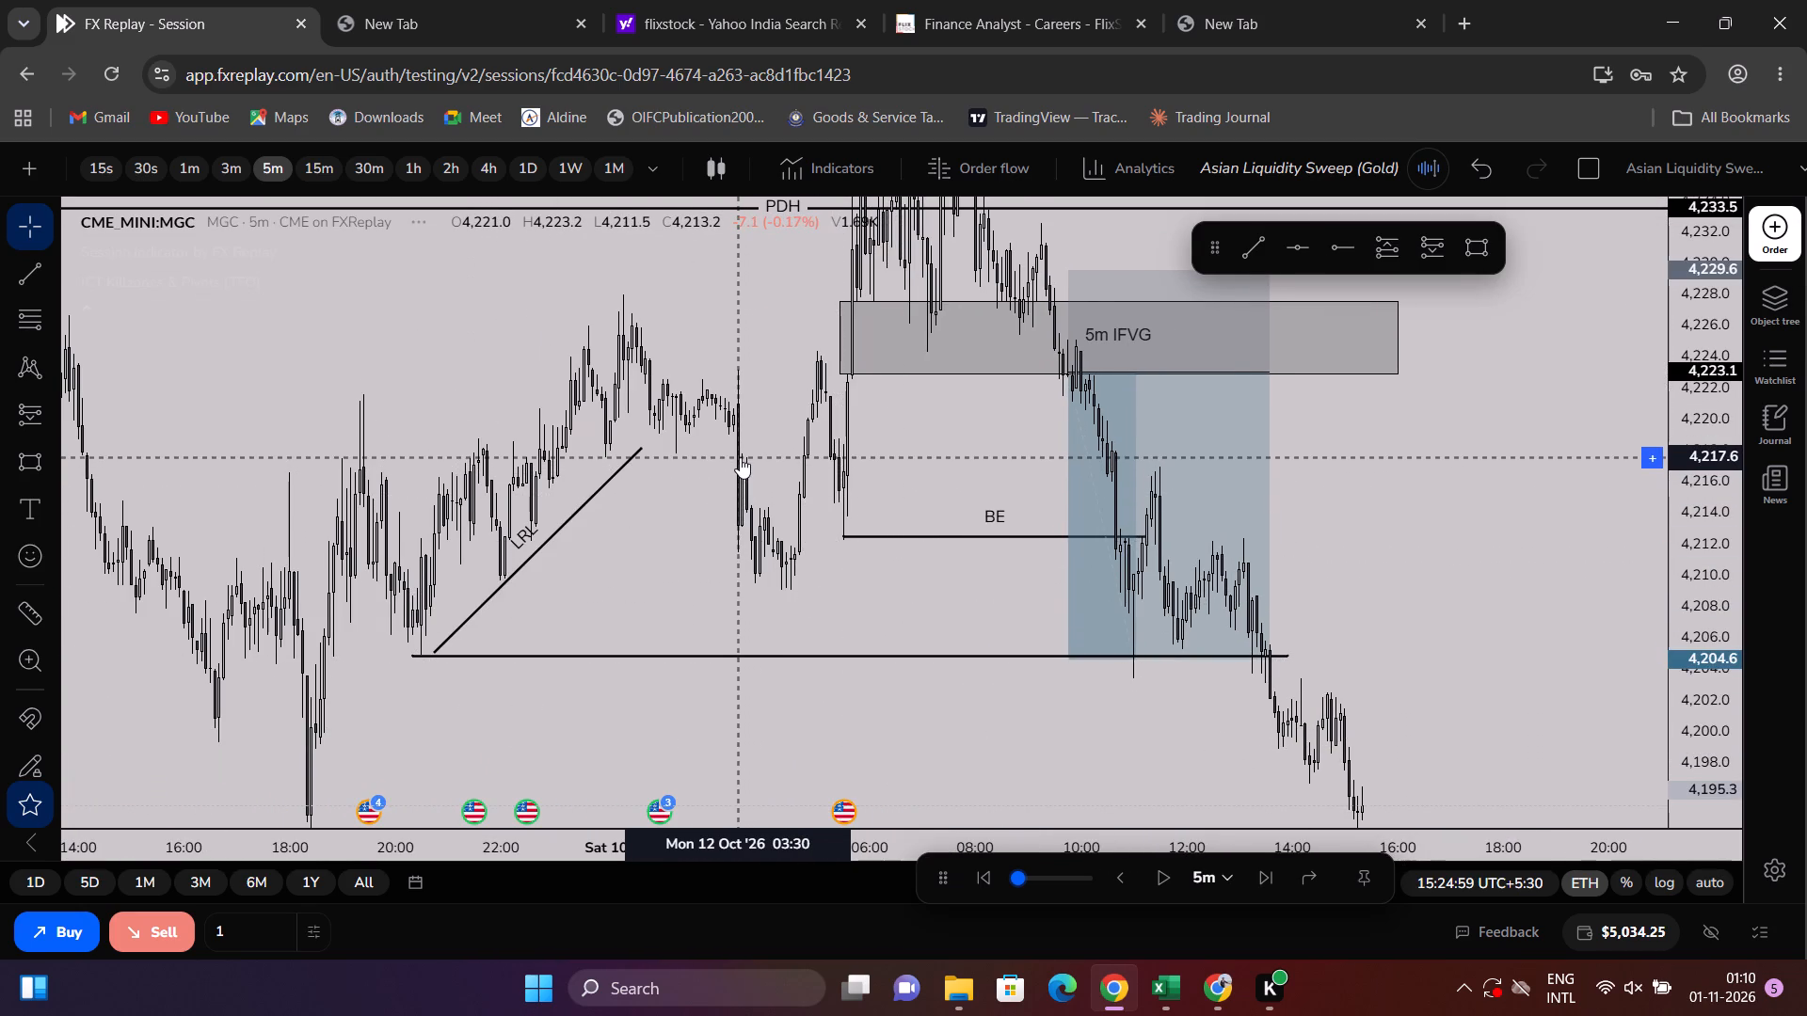
drag(1635, 579, 1625, 649)
drag(1733, 559, 1711, 645)
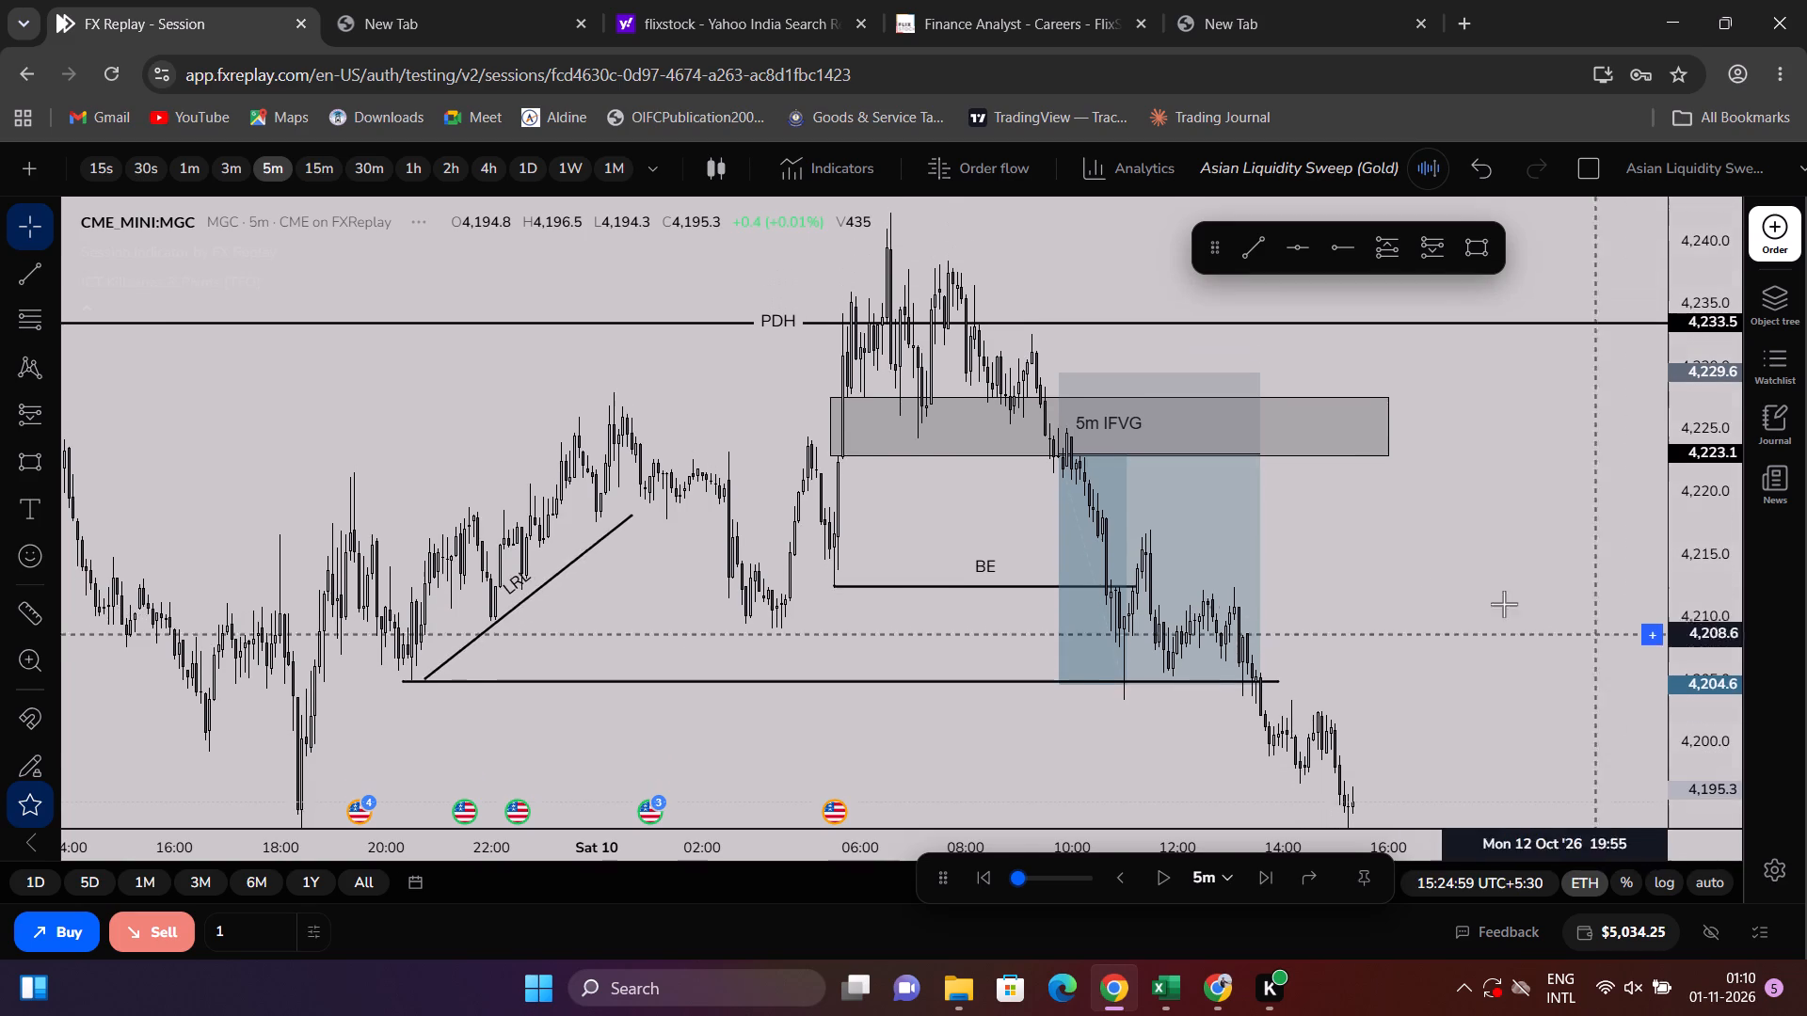
scroll(1432, 592, down, 2)
scroll(1143, 548, up, 1)
scroll(1405, 567, up, 2)
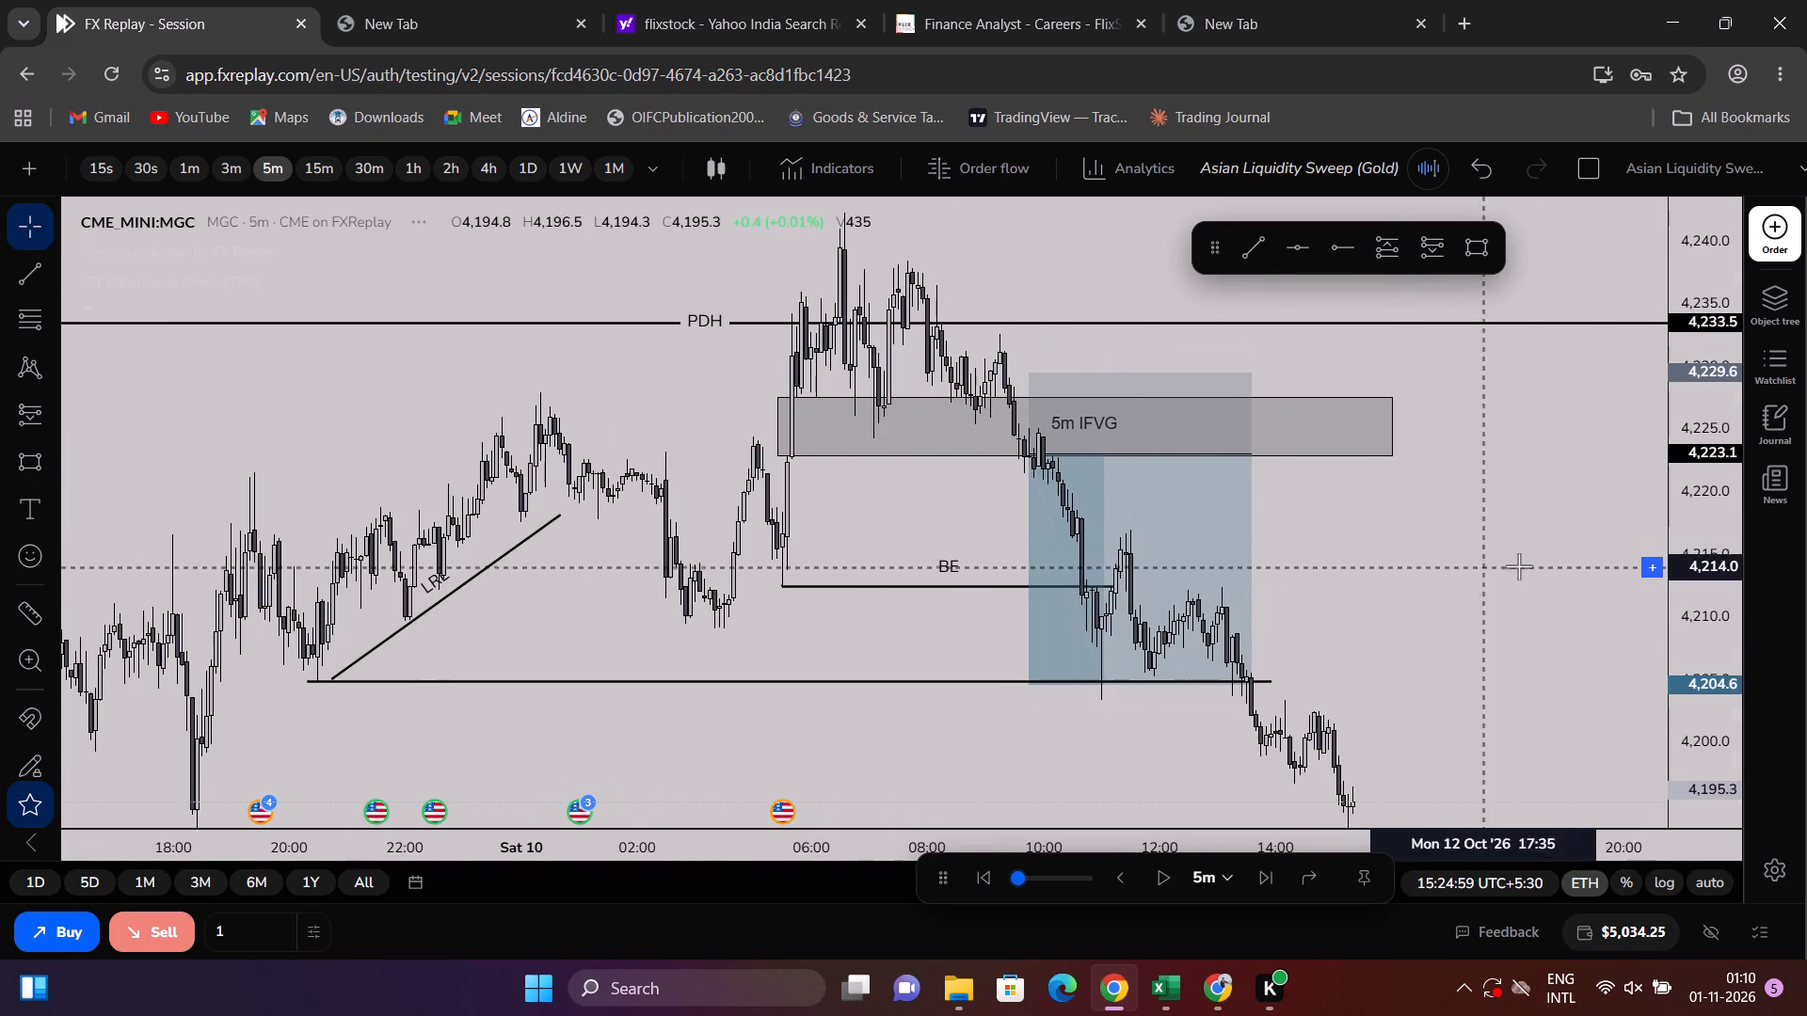
drag(1703, 478, 1703, 496)
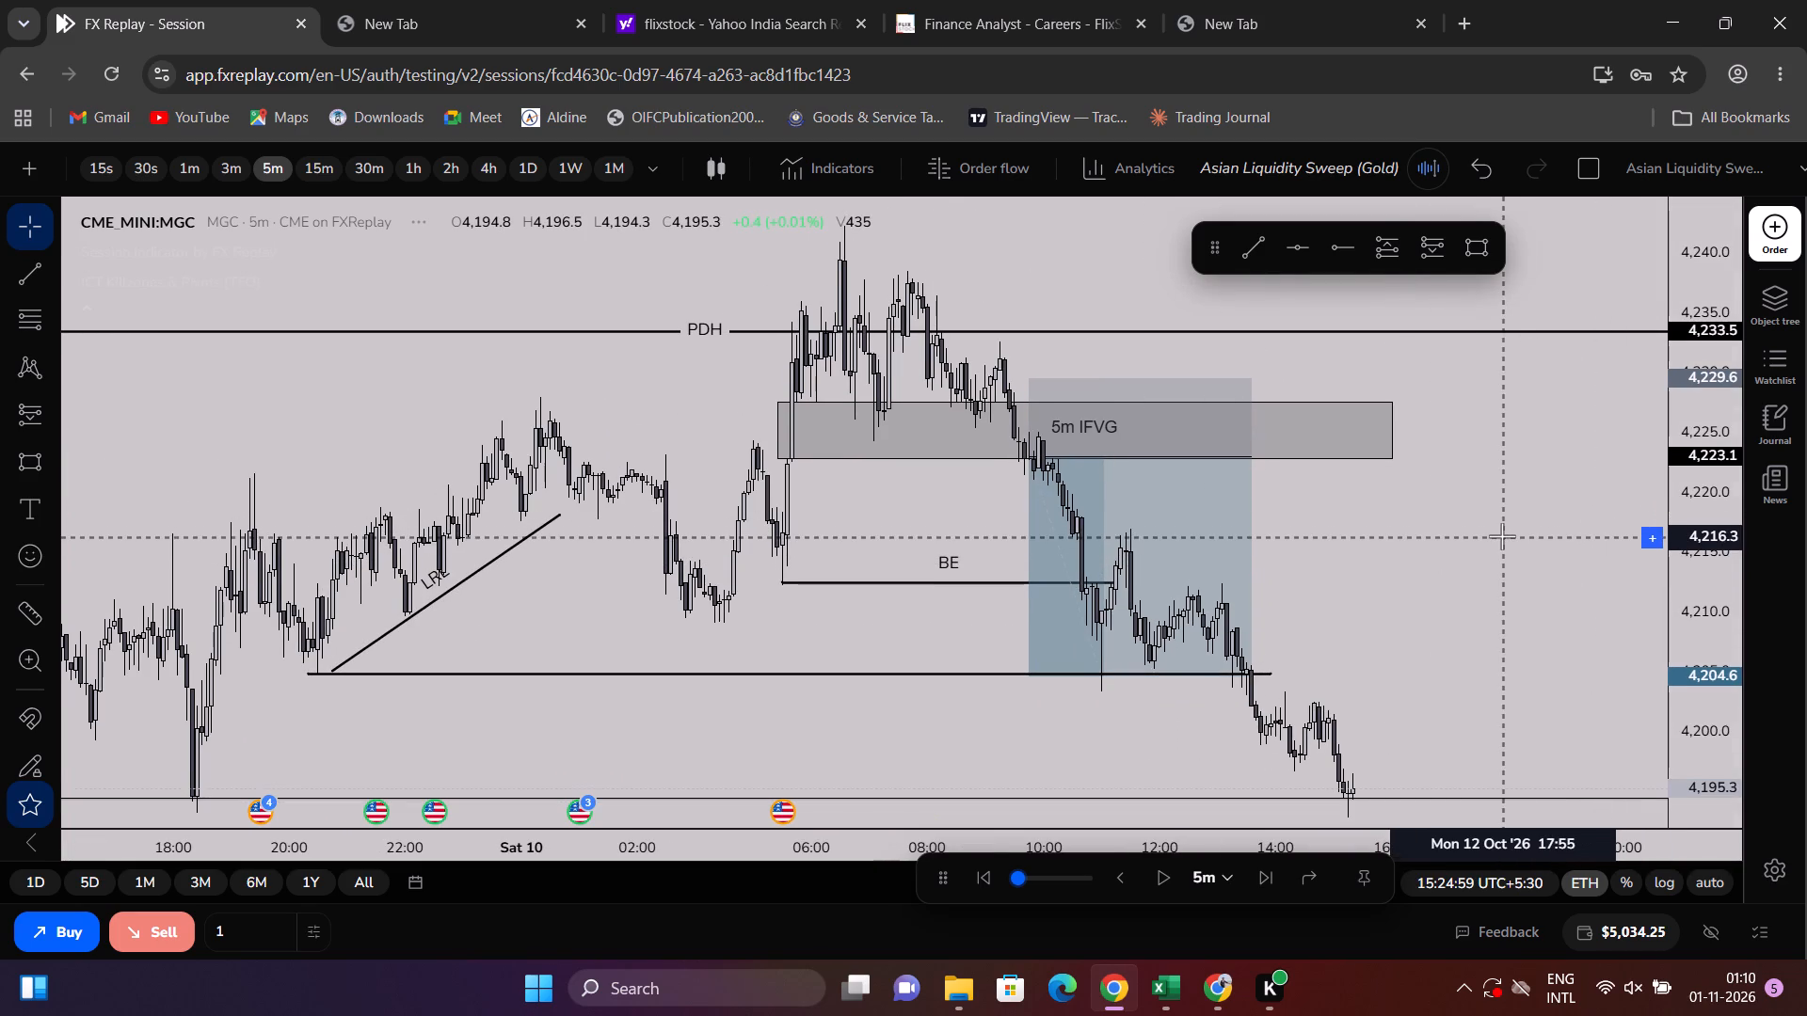
scroll(1629, 513, down, 3)
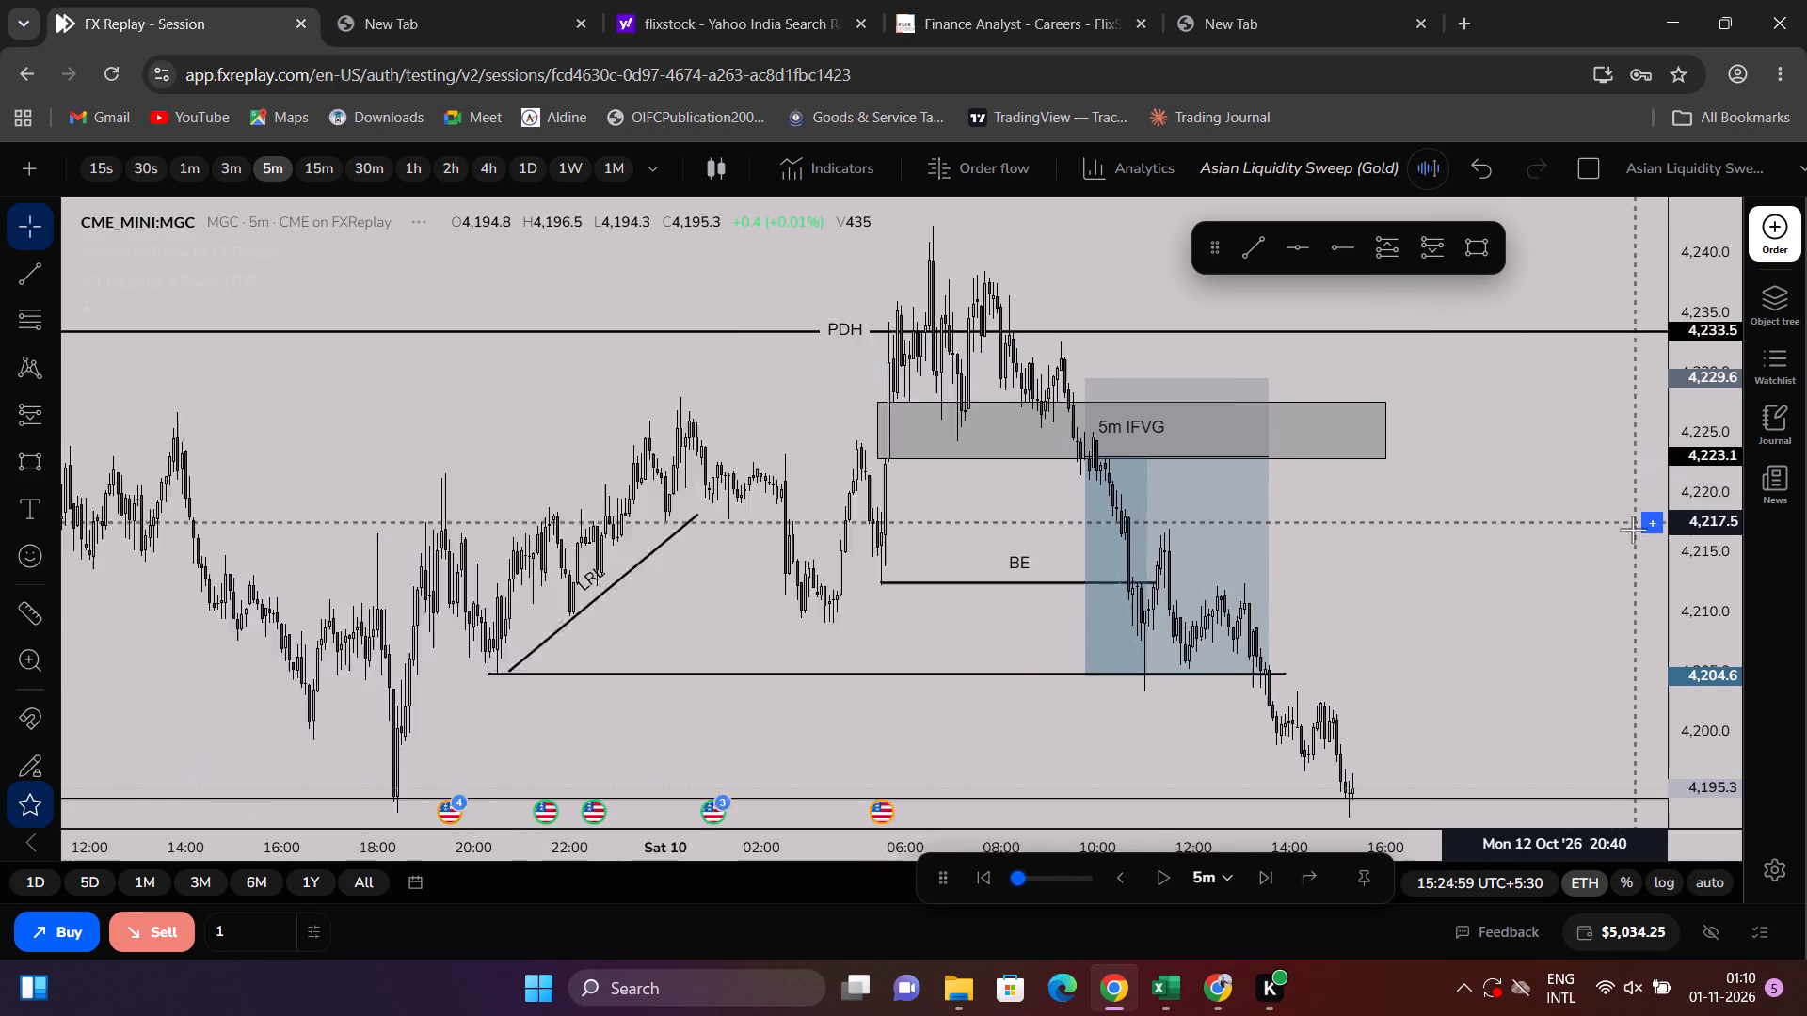
scroll(1633, 530, down, 1)
drag(1687, 530, 1685, 624)
scroll(1591, 637, down, 3)
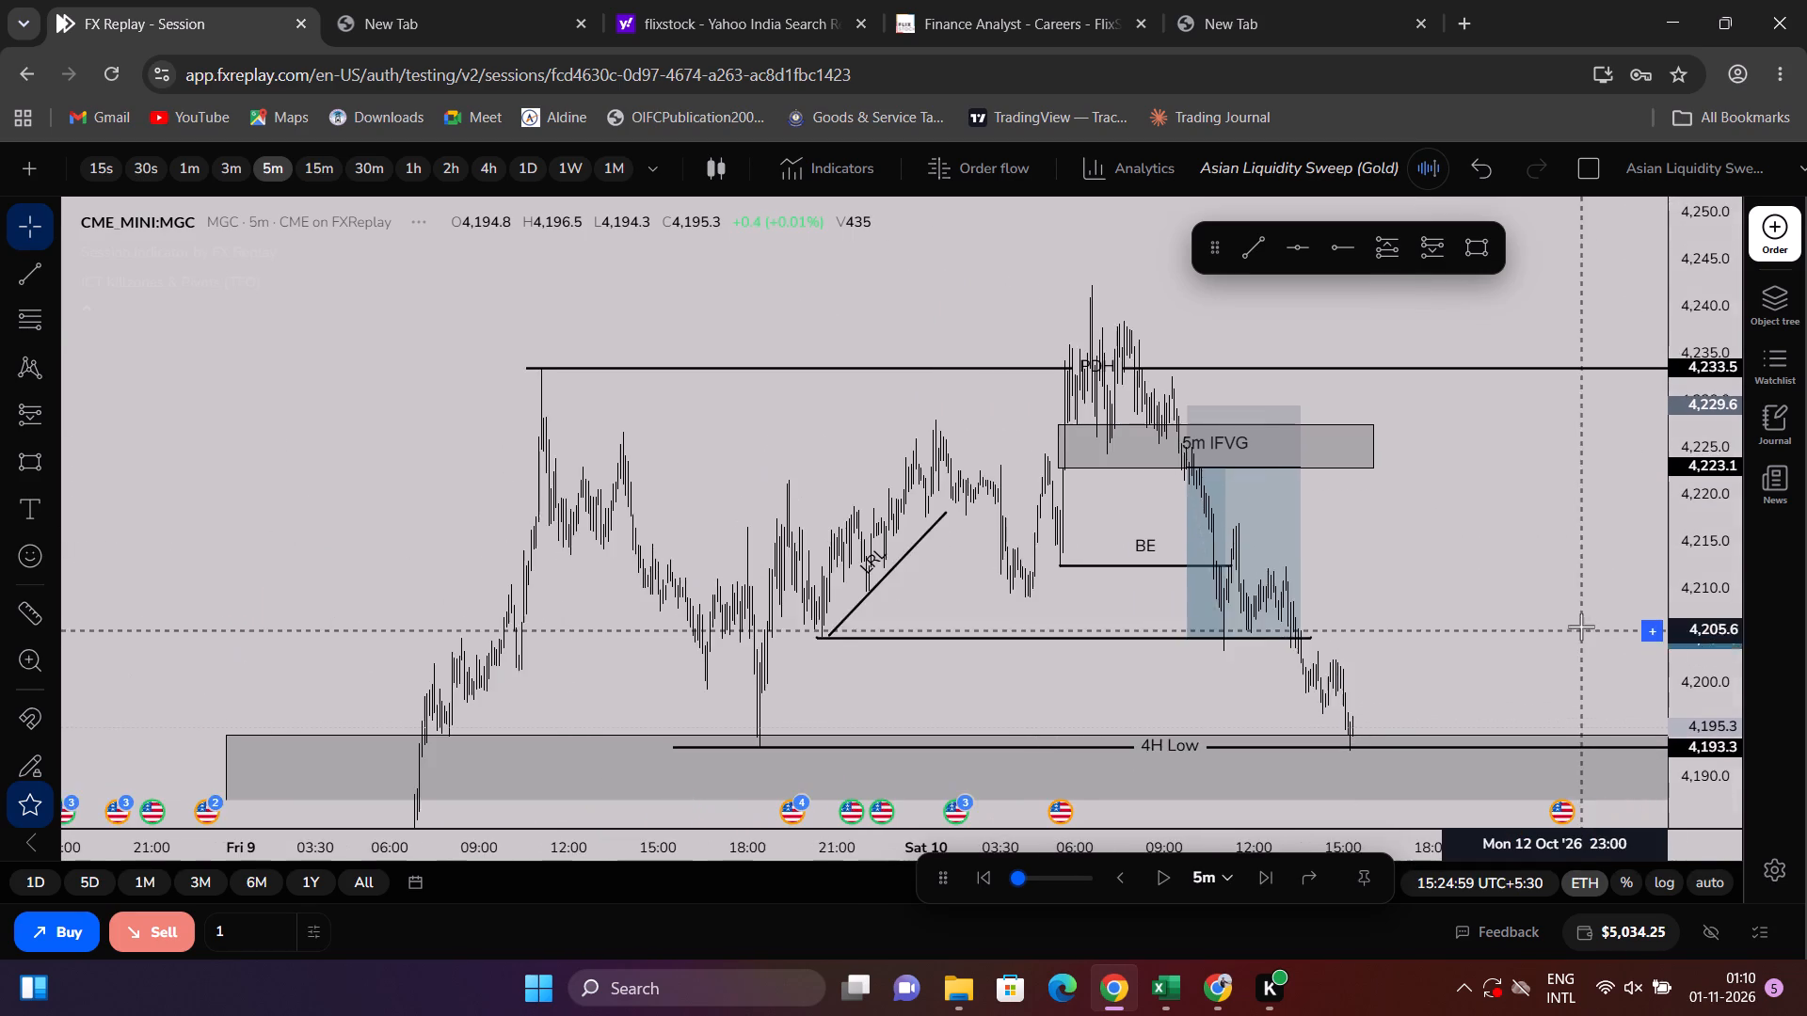
drag(1581, 627, 1481, 465)
scroll(1447, 489, up, 3)
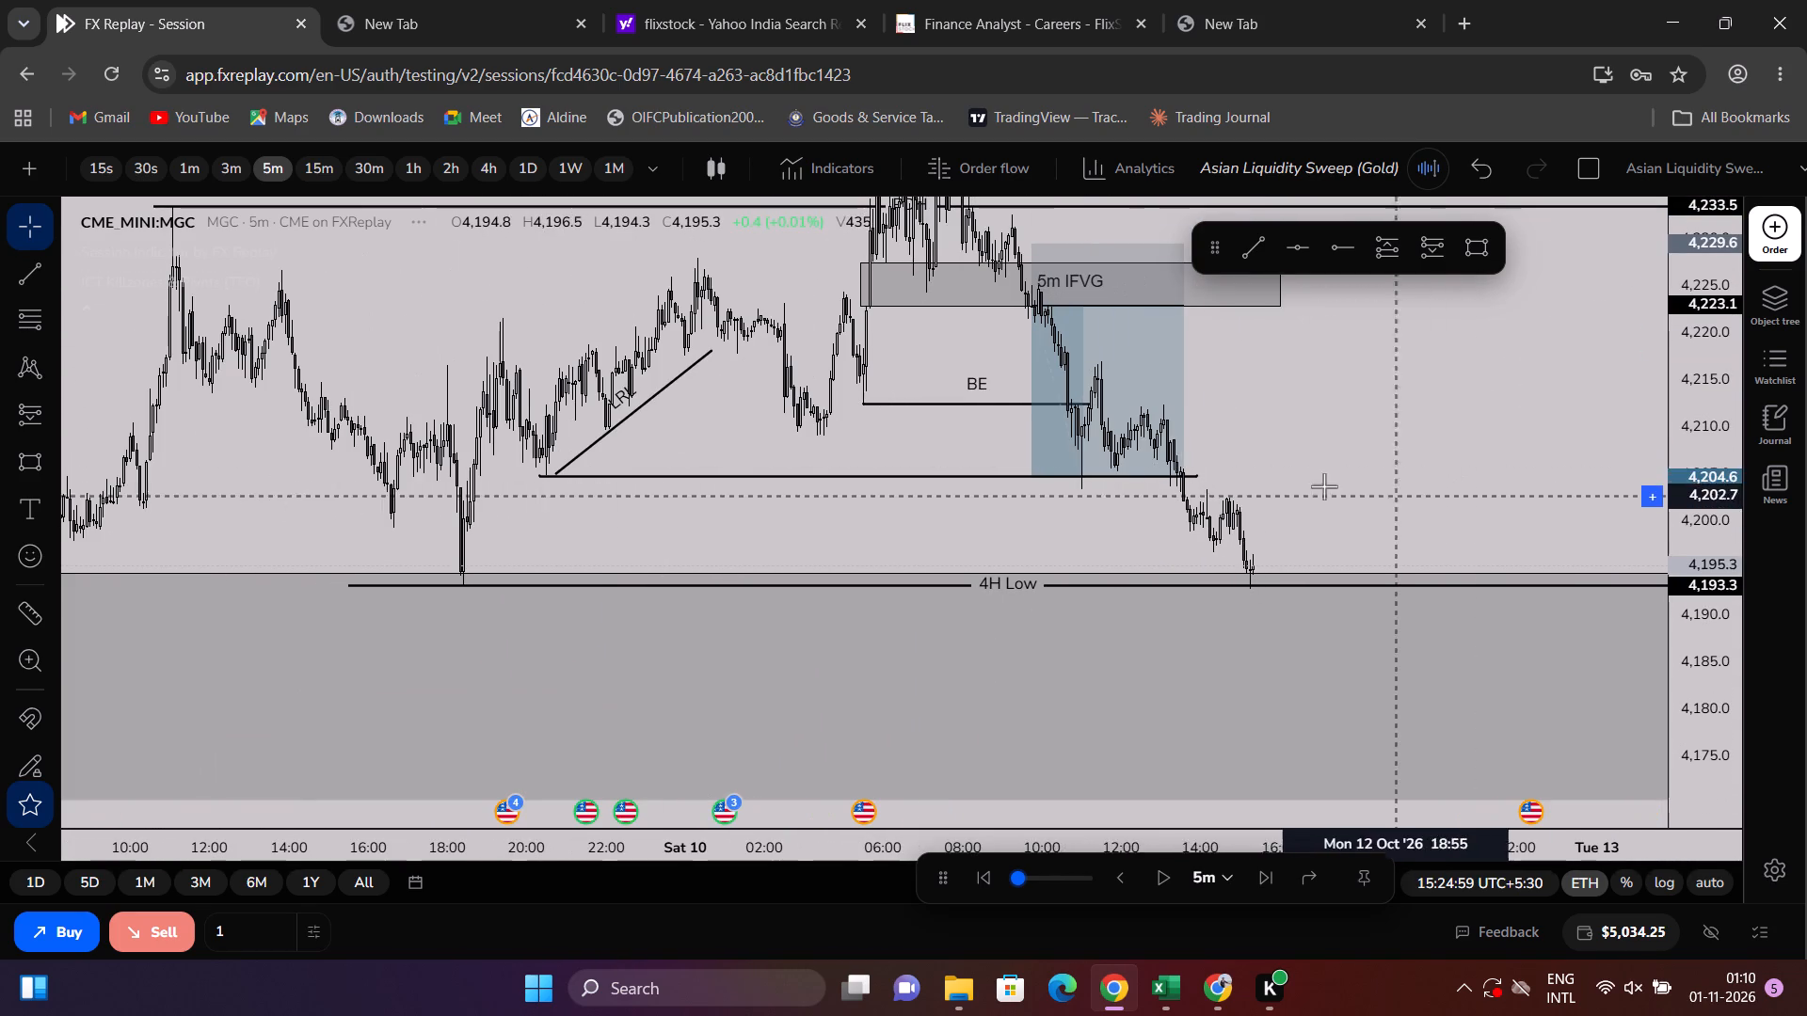
drag(1293, 486, 1335, 614)
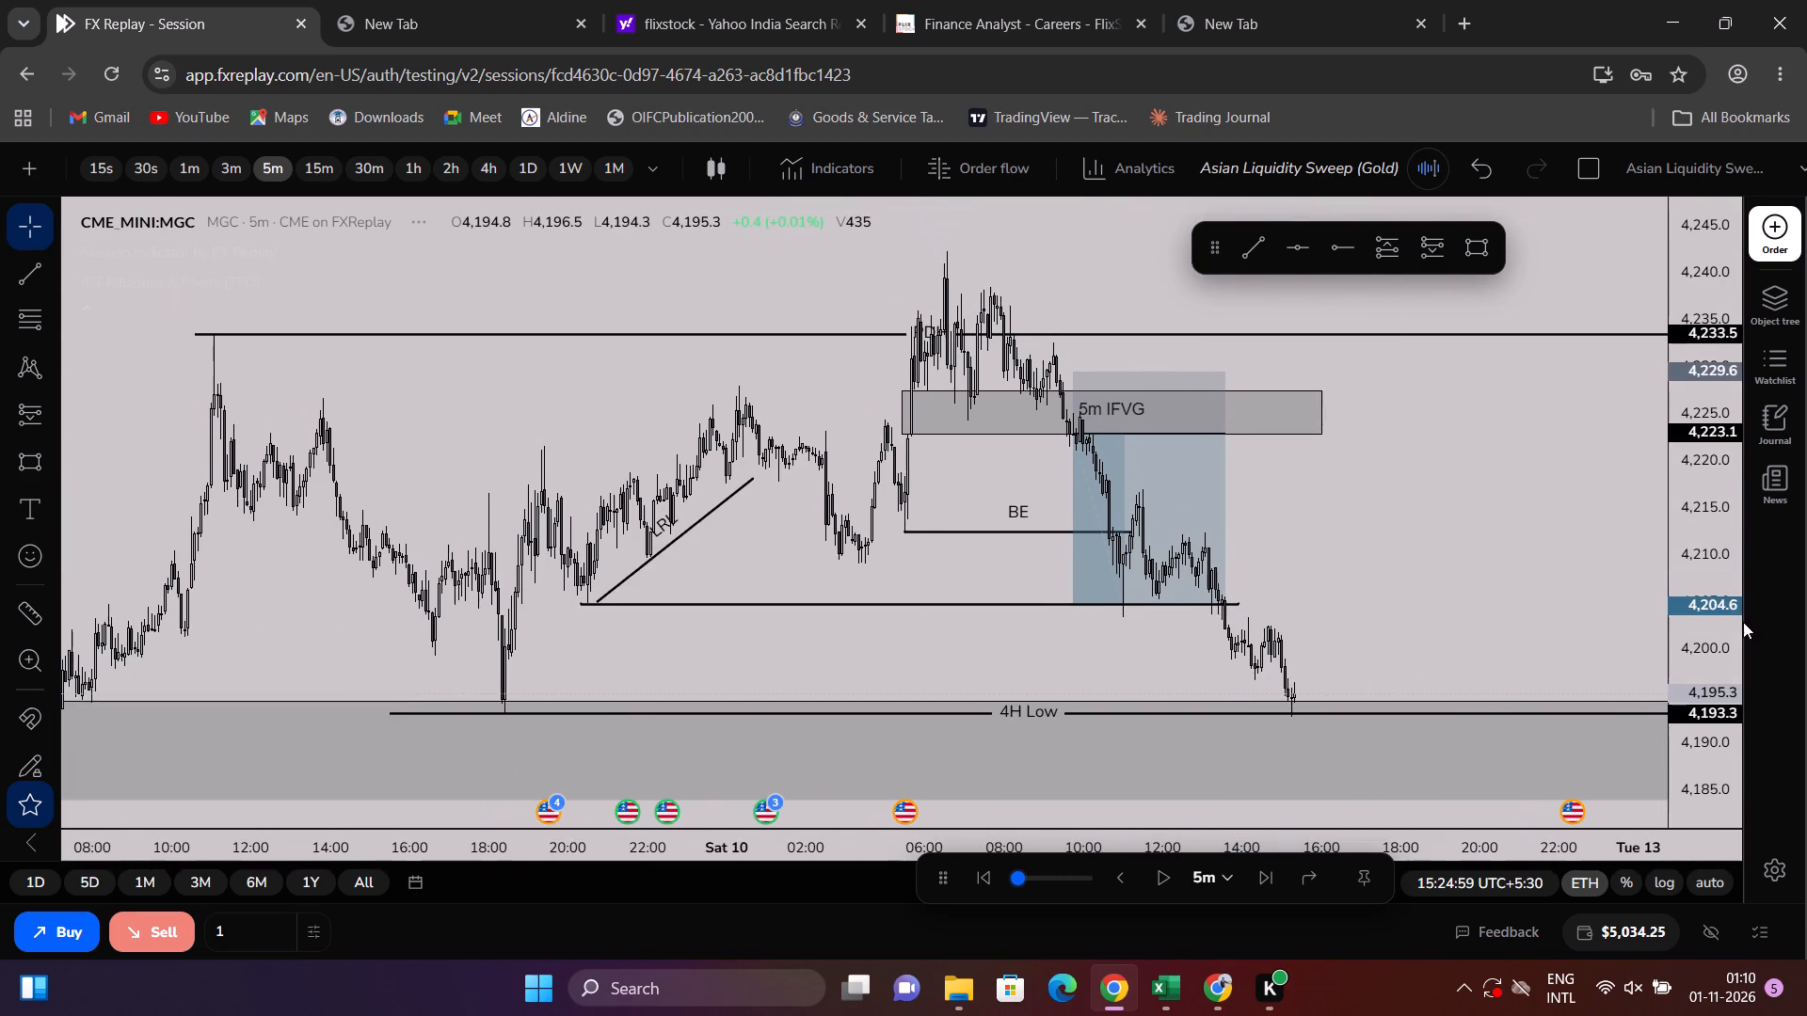
drag(1738, 620, 1713, 526)
scroll(1607, 557, up, 3)
scroll(1463, 531, down, 1)
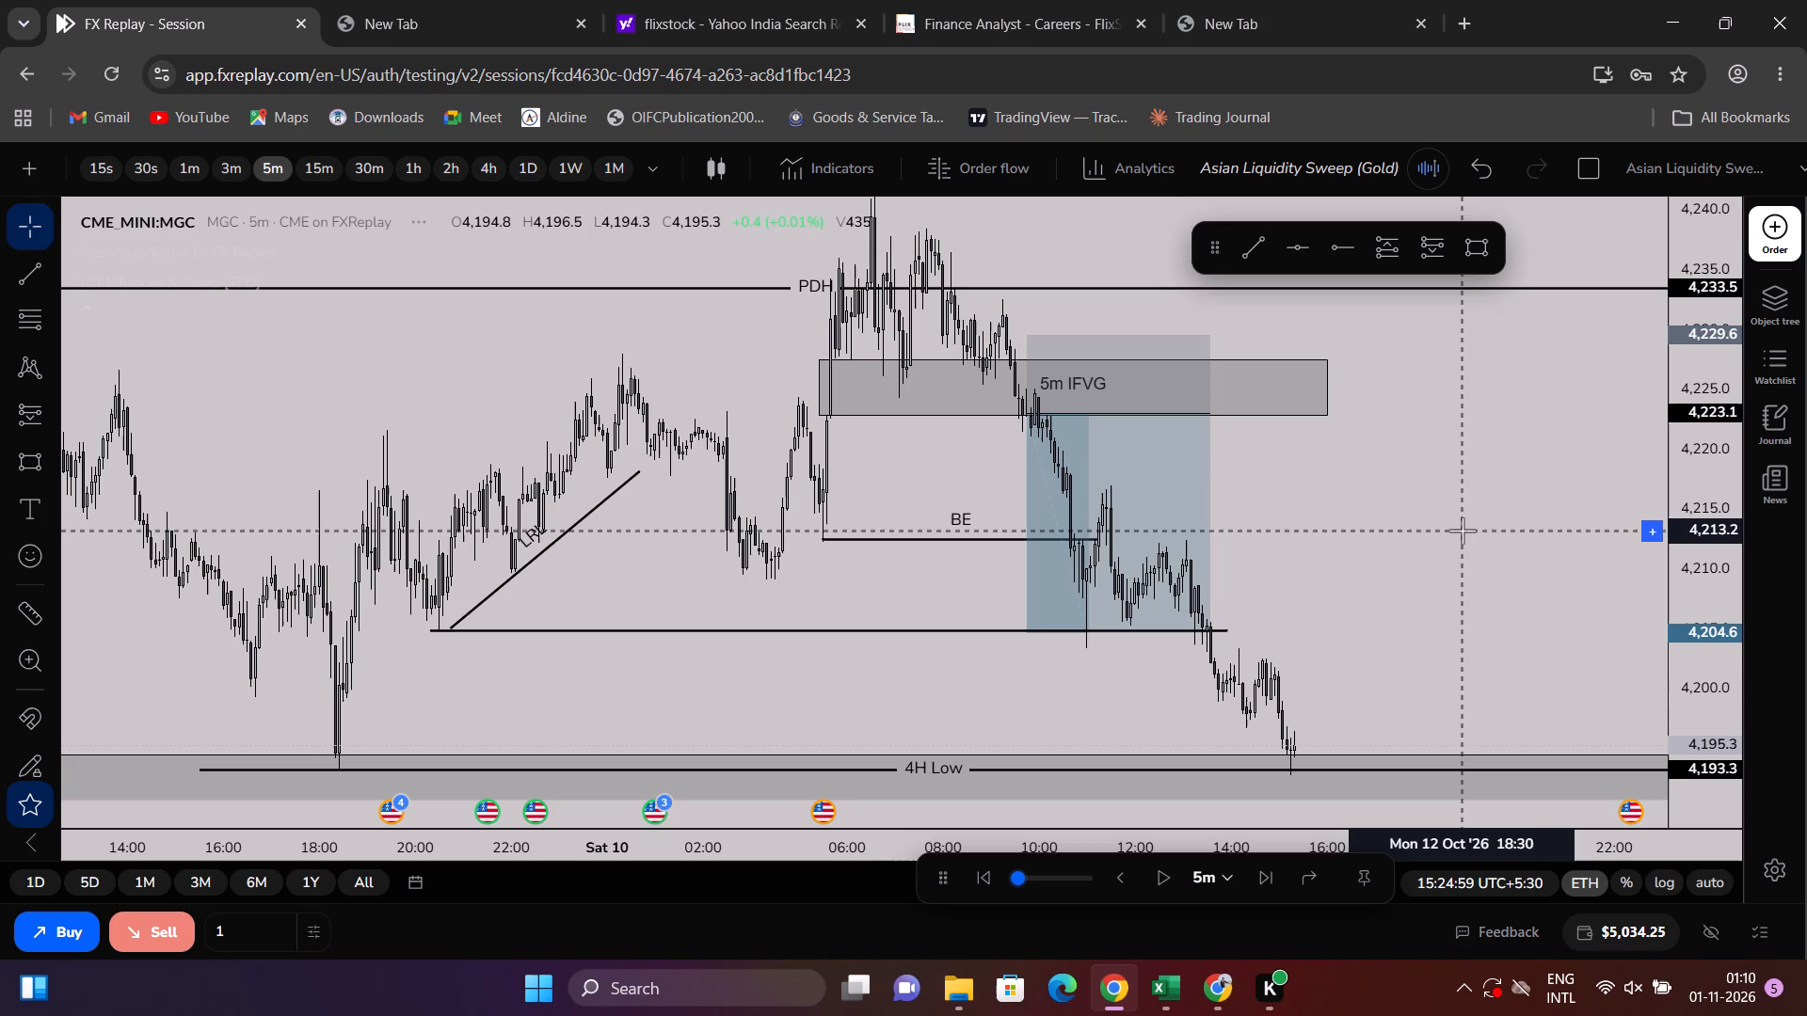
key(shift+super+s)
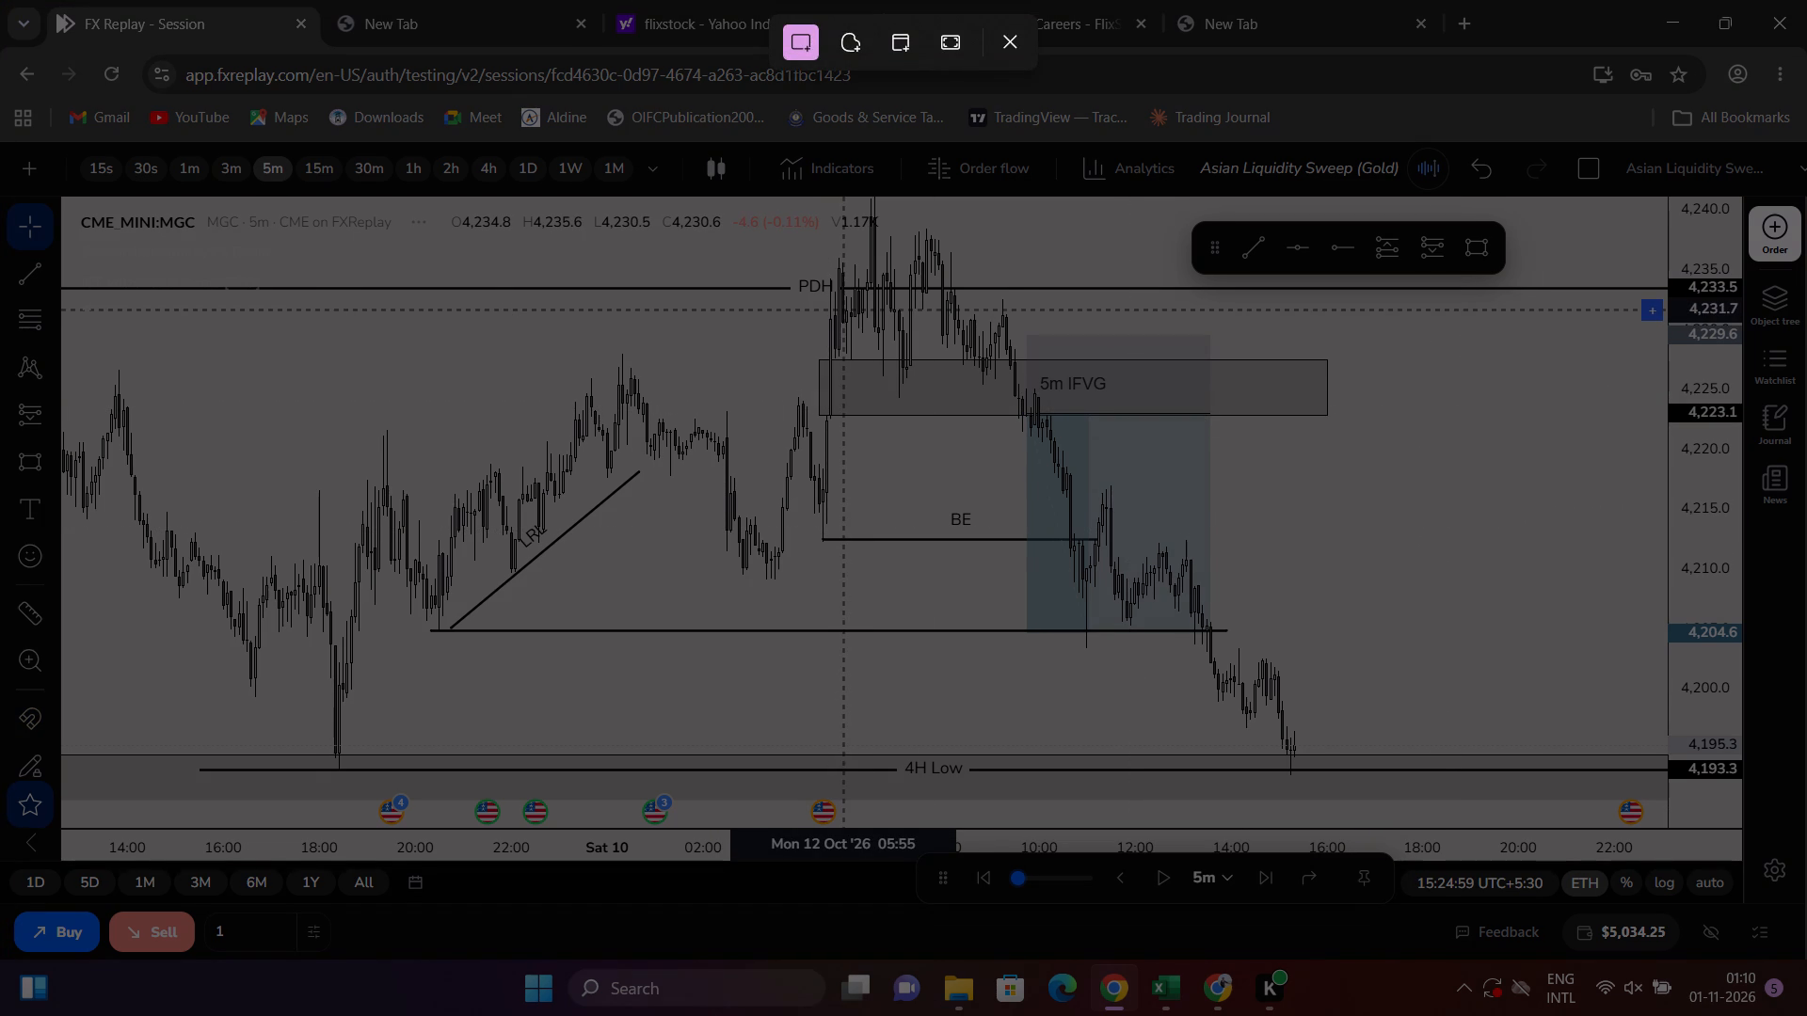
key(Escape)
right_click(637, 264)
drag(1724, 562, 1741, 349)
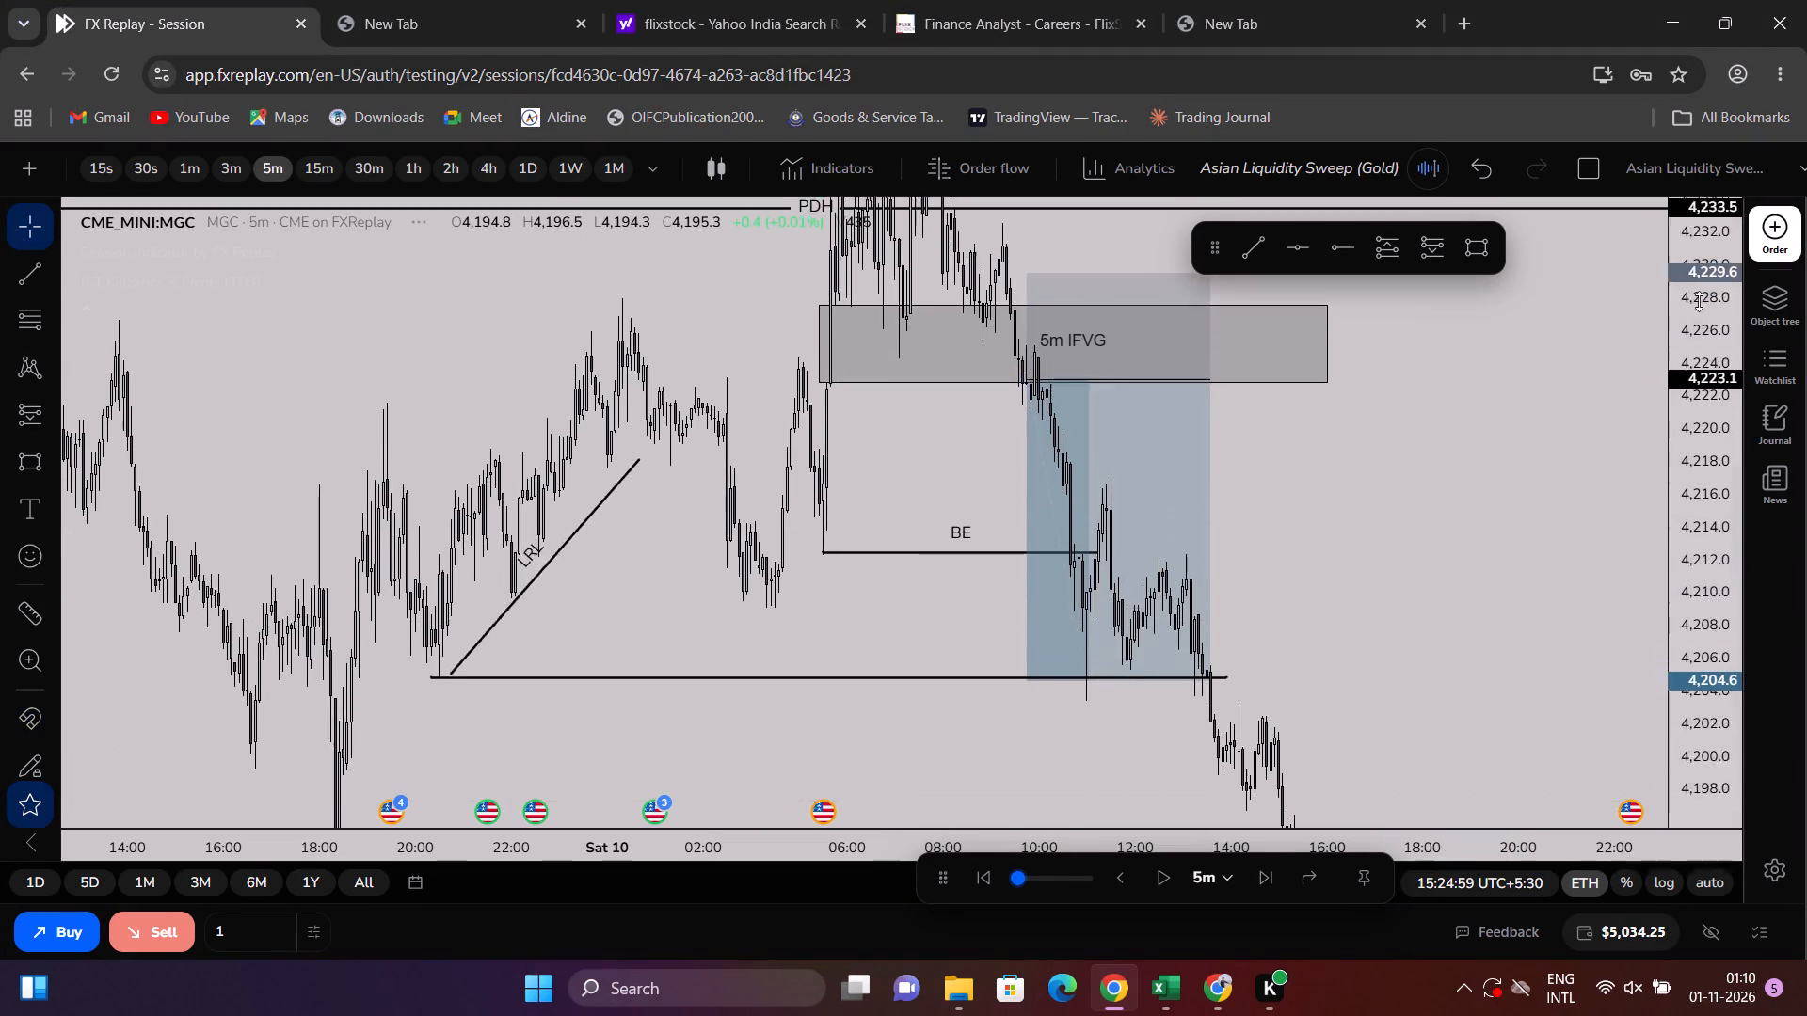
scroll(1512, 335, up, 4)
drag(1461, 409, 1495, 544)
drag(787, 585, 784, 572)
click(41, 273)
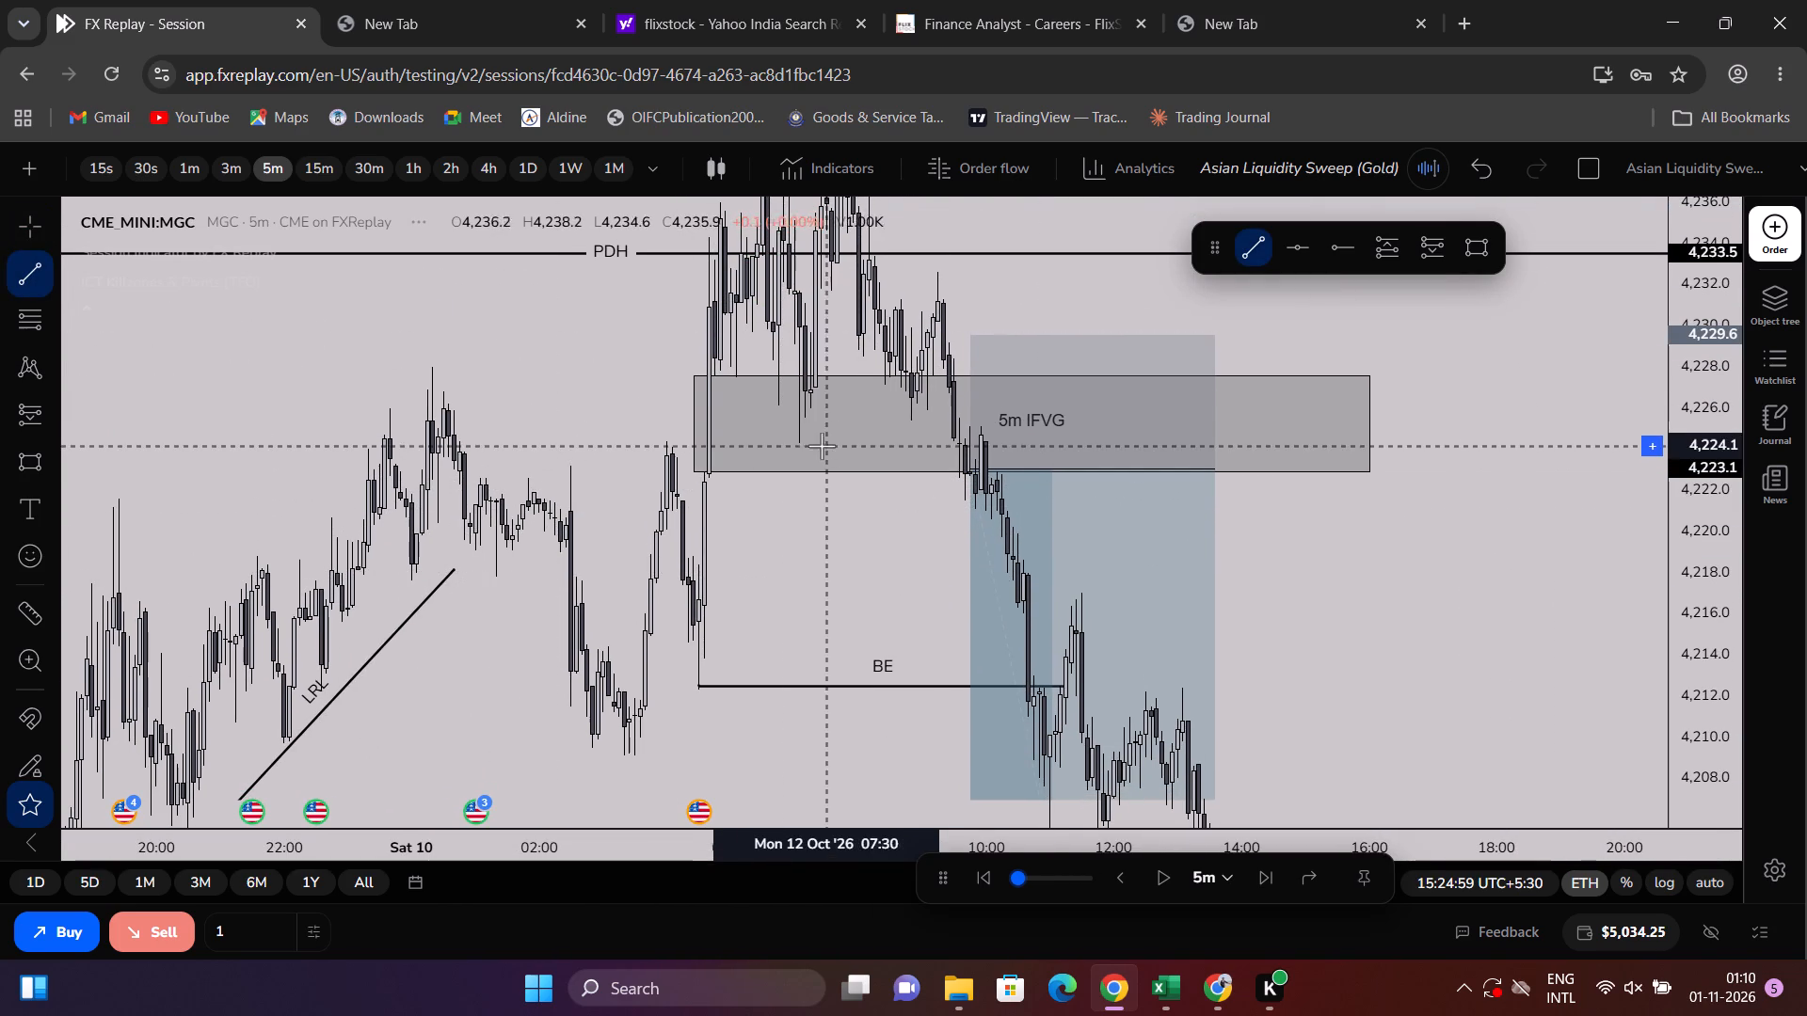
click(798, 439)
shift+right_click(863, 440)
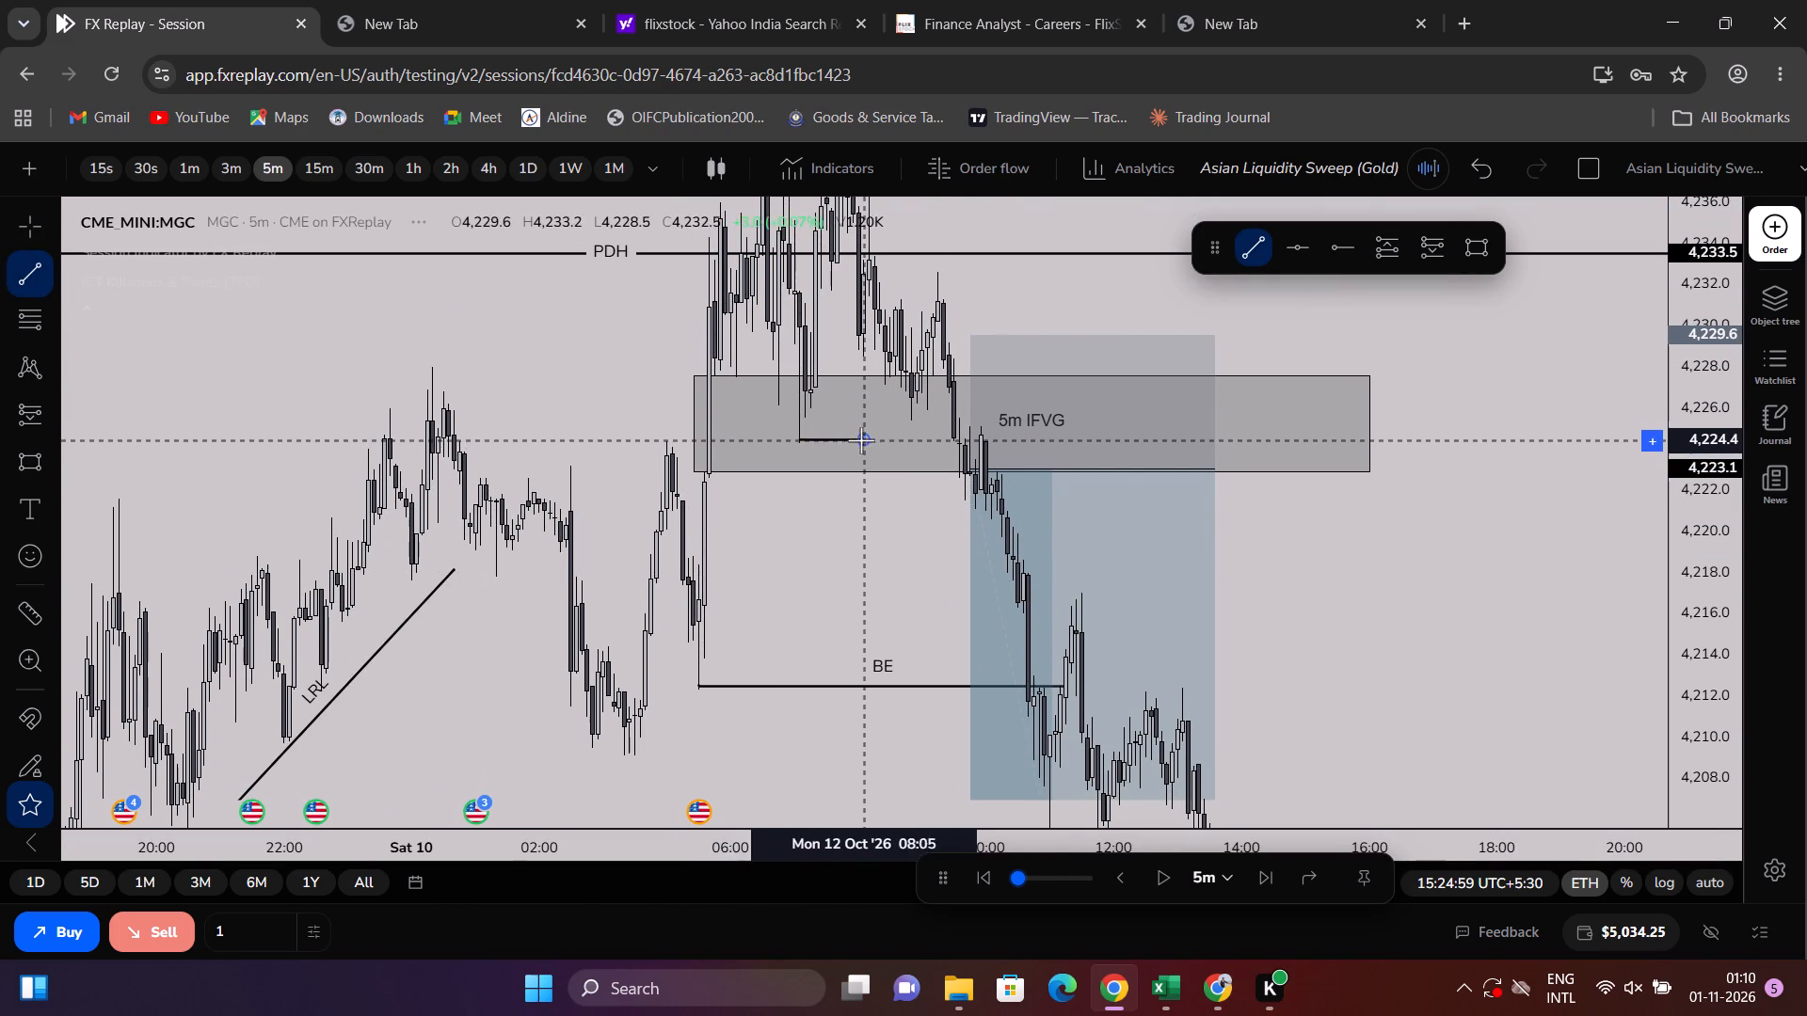
Draw a horizontal trend line at about 4,226.5 from 07:05 to about 08:55 on 12 October and label it "CISD".
click(28, 264)
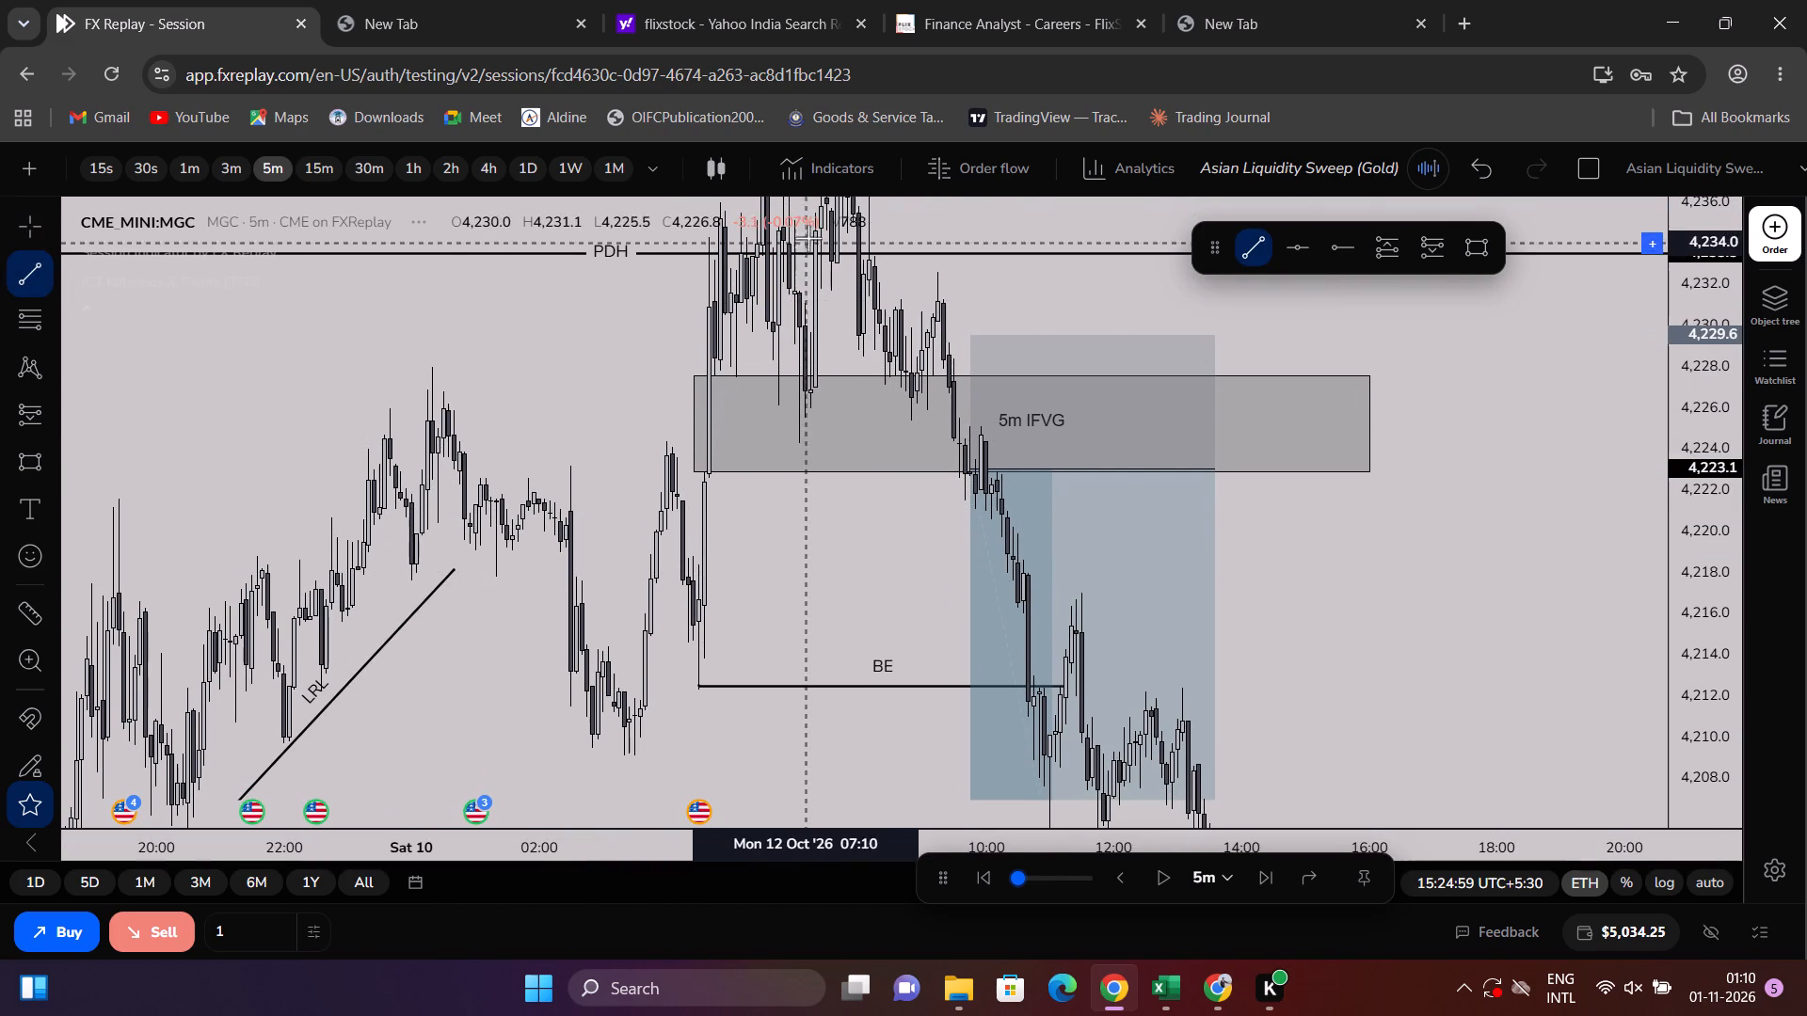
shift+click(800, 397)
shift+click(915, 401)
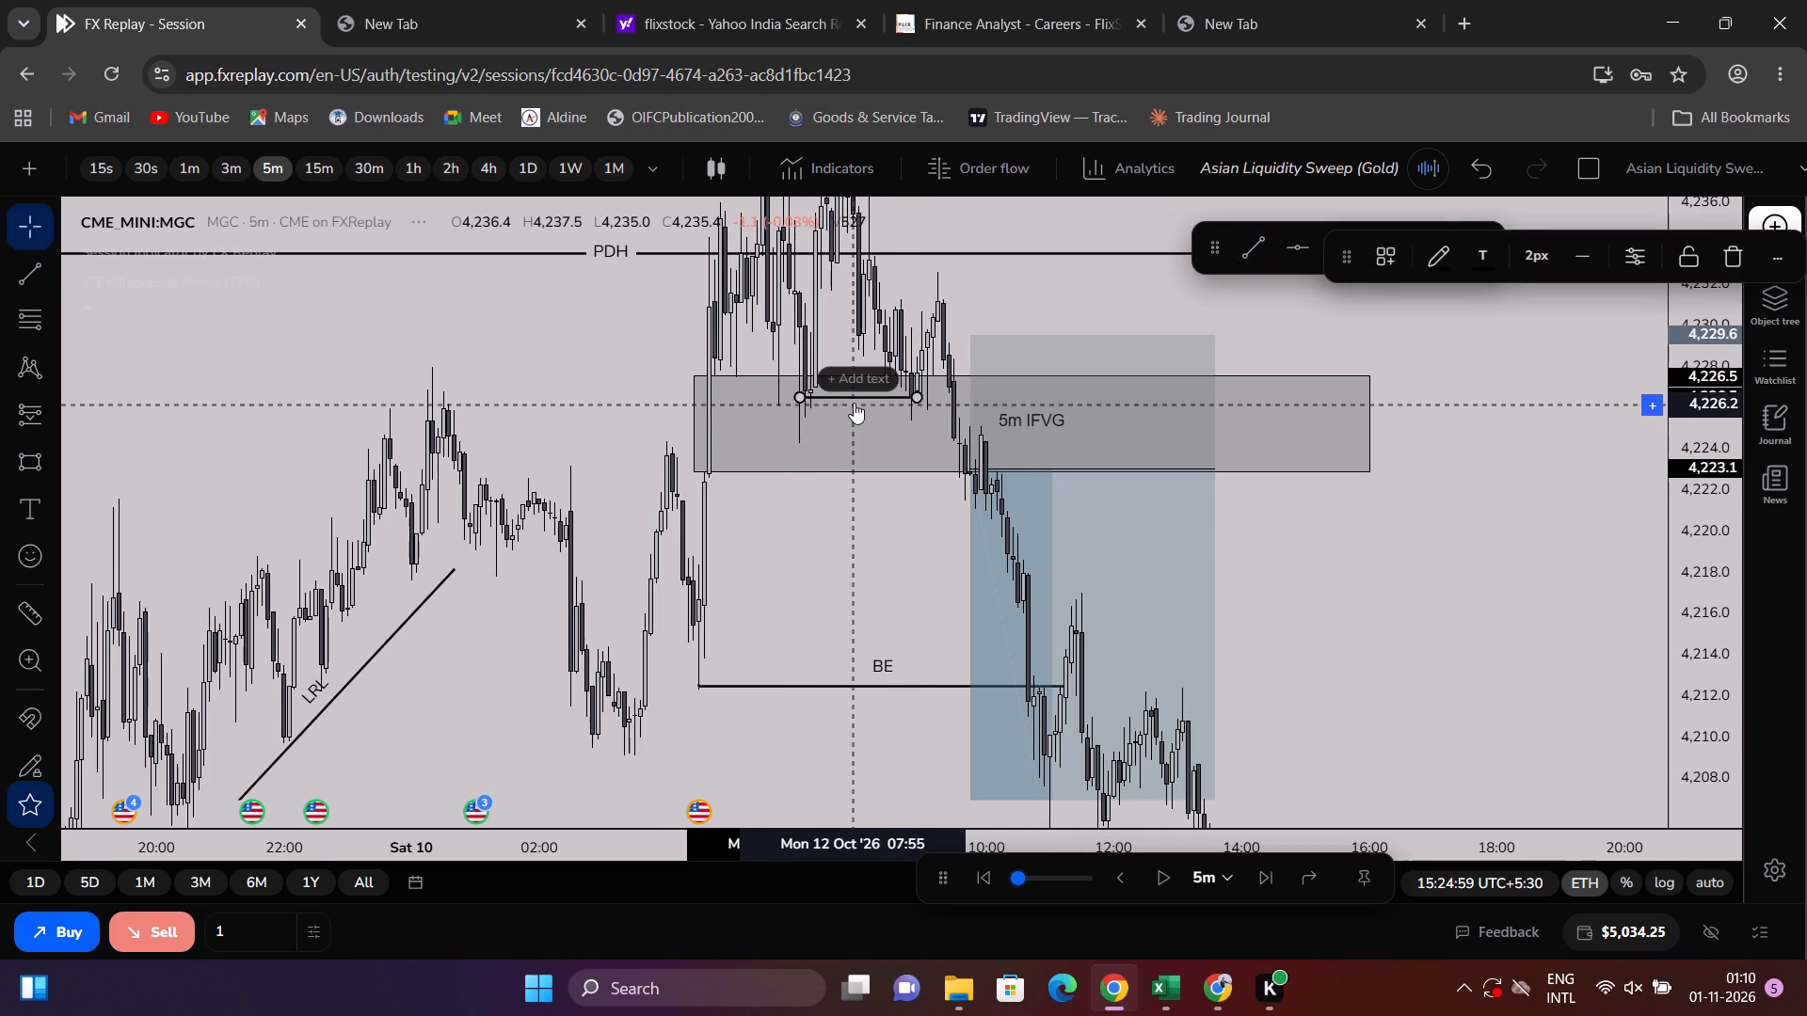
click(853, 401)
click(860, 381)
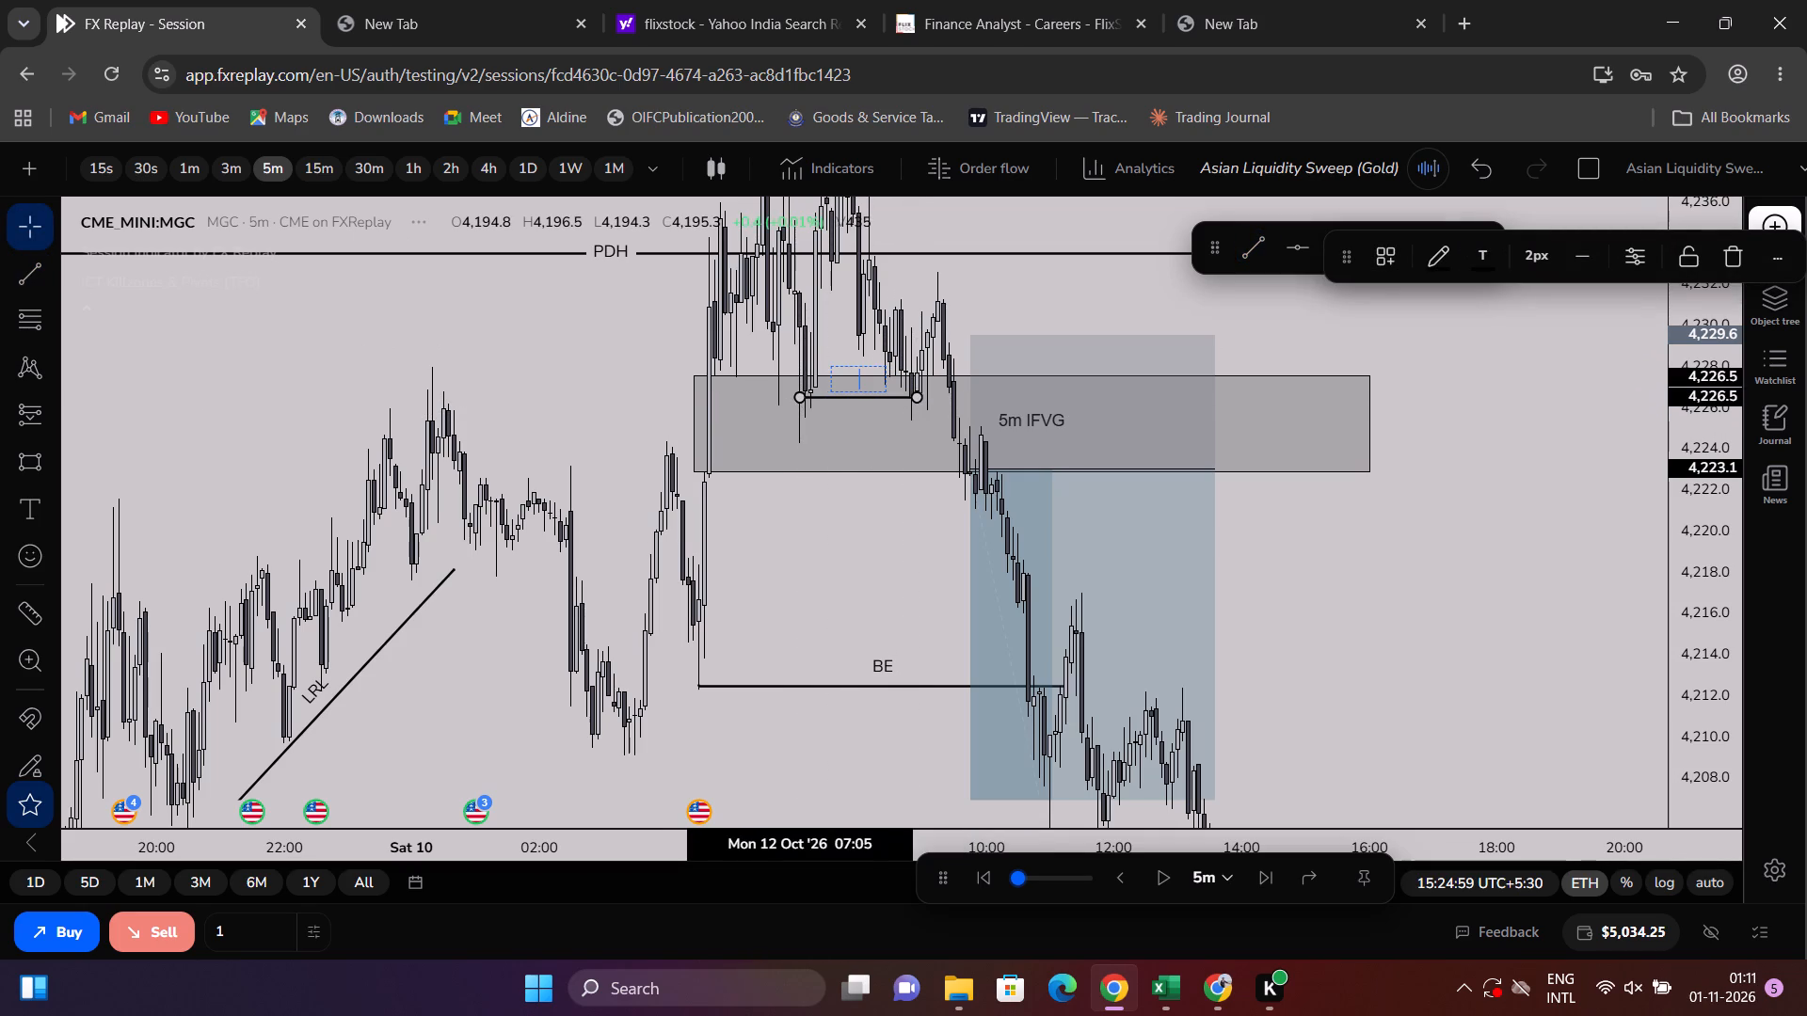
text(CISD)
click(903, 615)
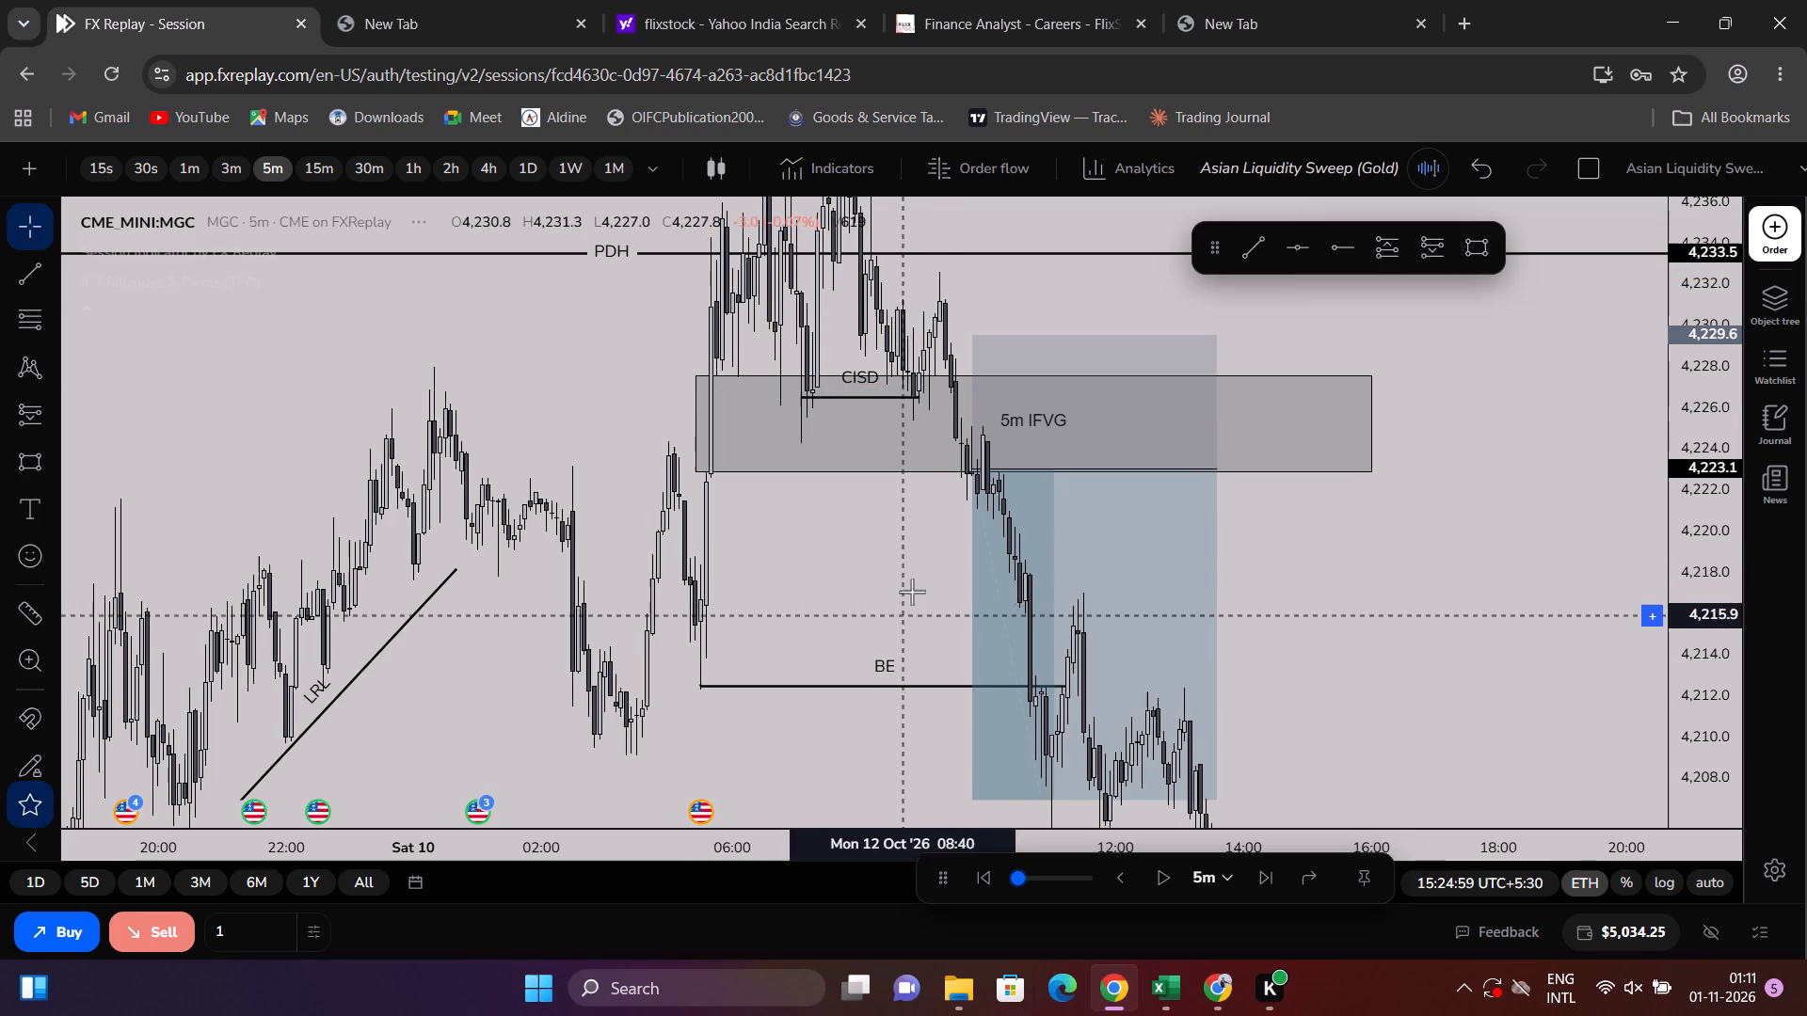
Extend the CISD line's later end to about 11:10 on 12 October.
drag(924, 399, 1067, 402)
click(1351, 489)
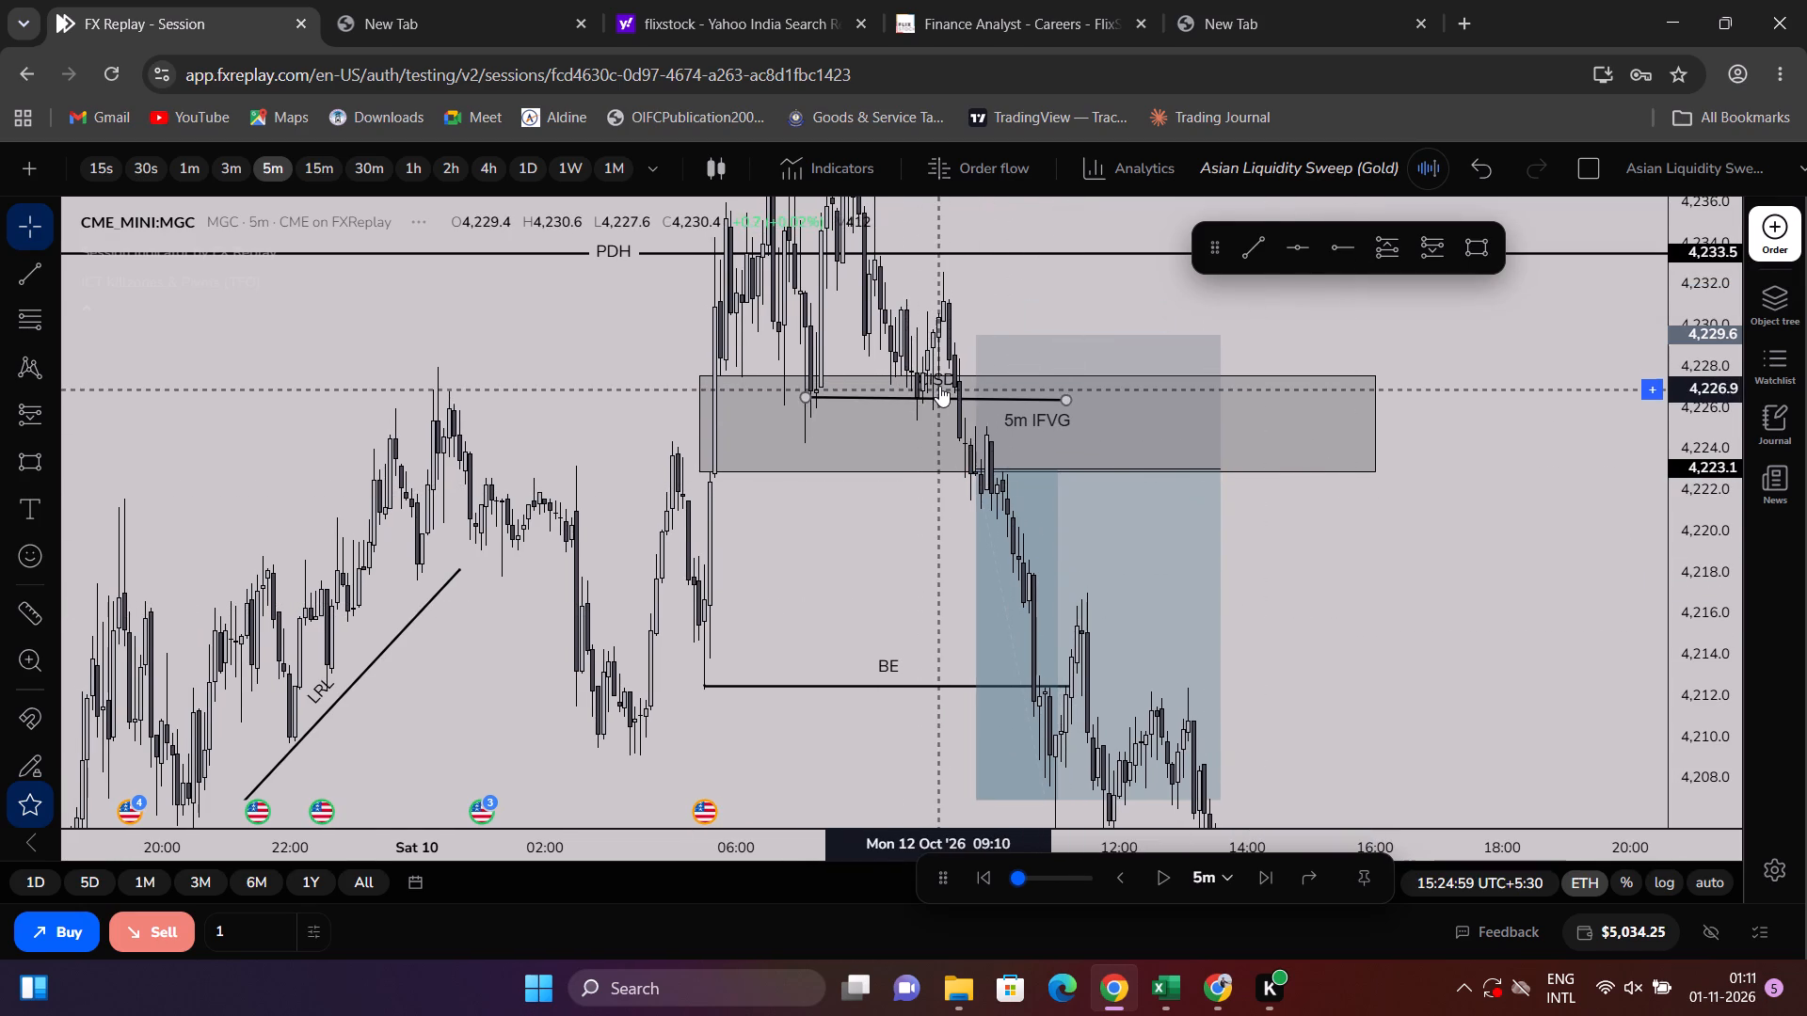
Set the text alignment of the CISD trend line's label to Bottom.
click(937, 402)
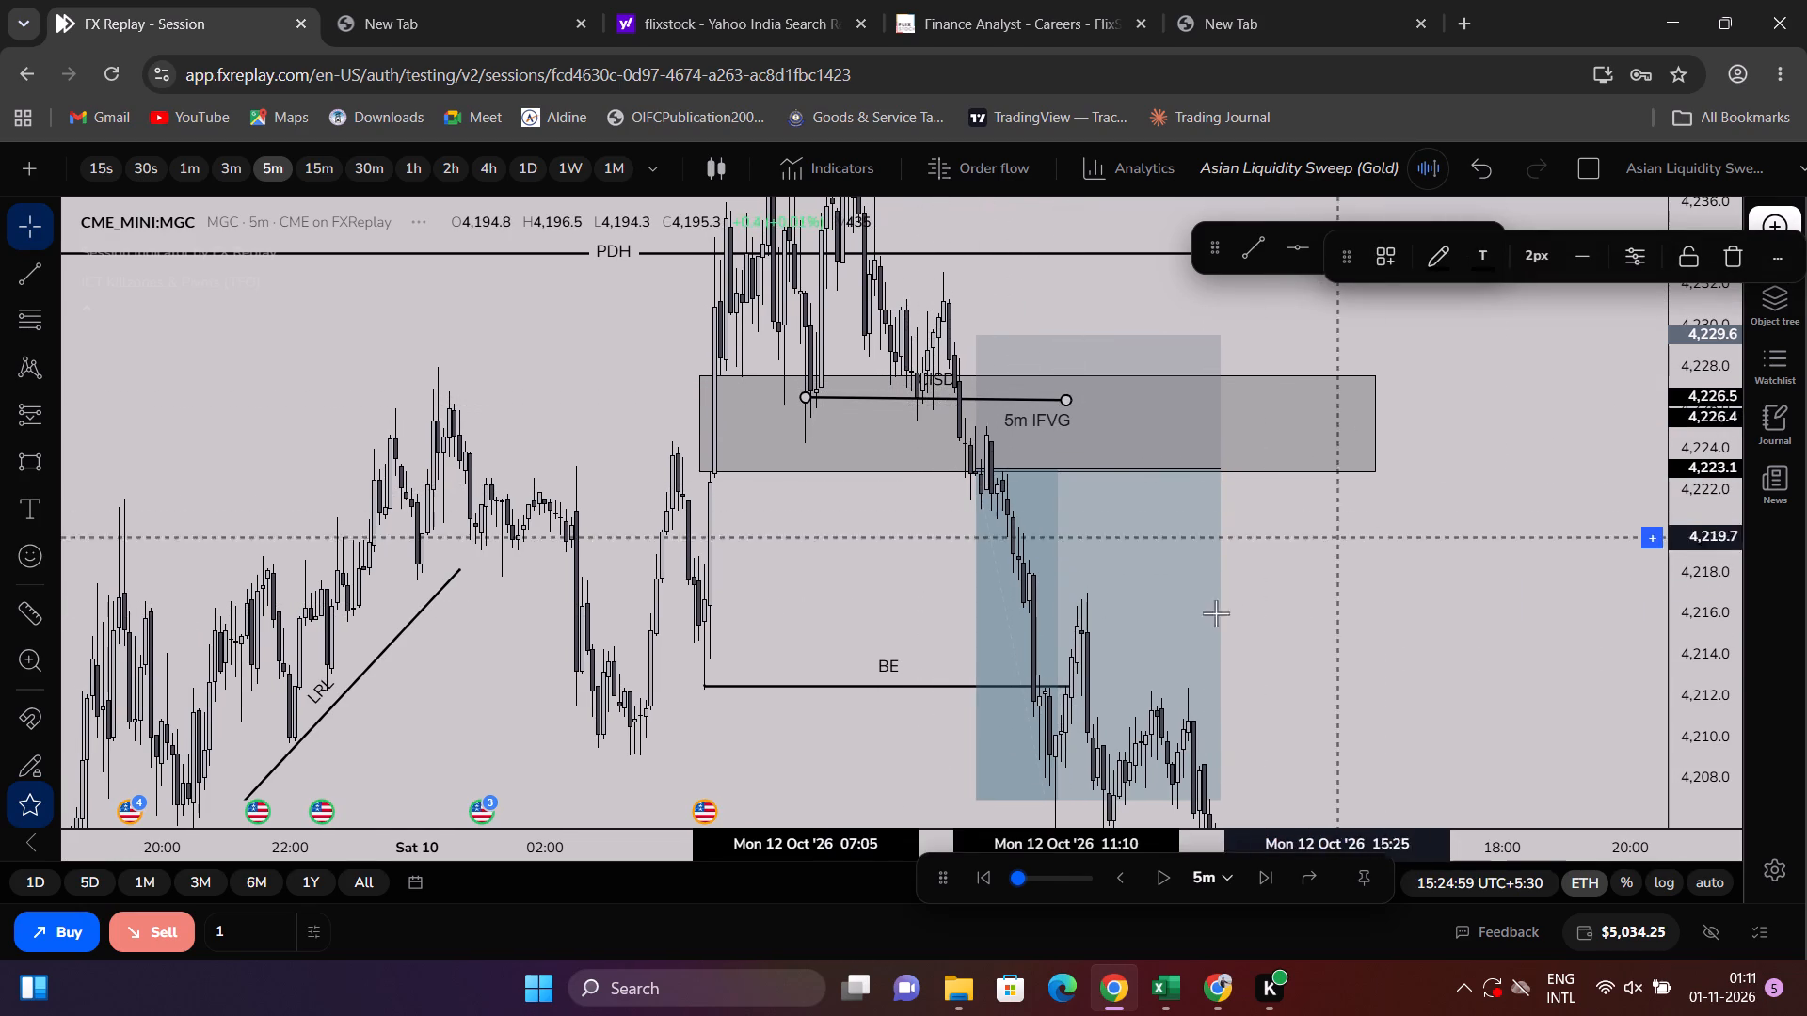
double_click(933, 400)
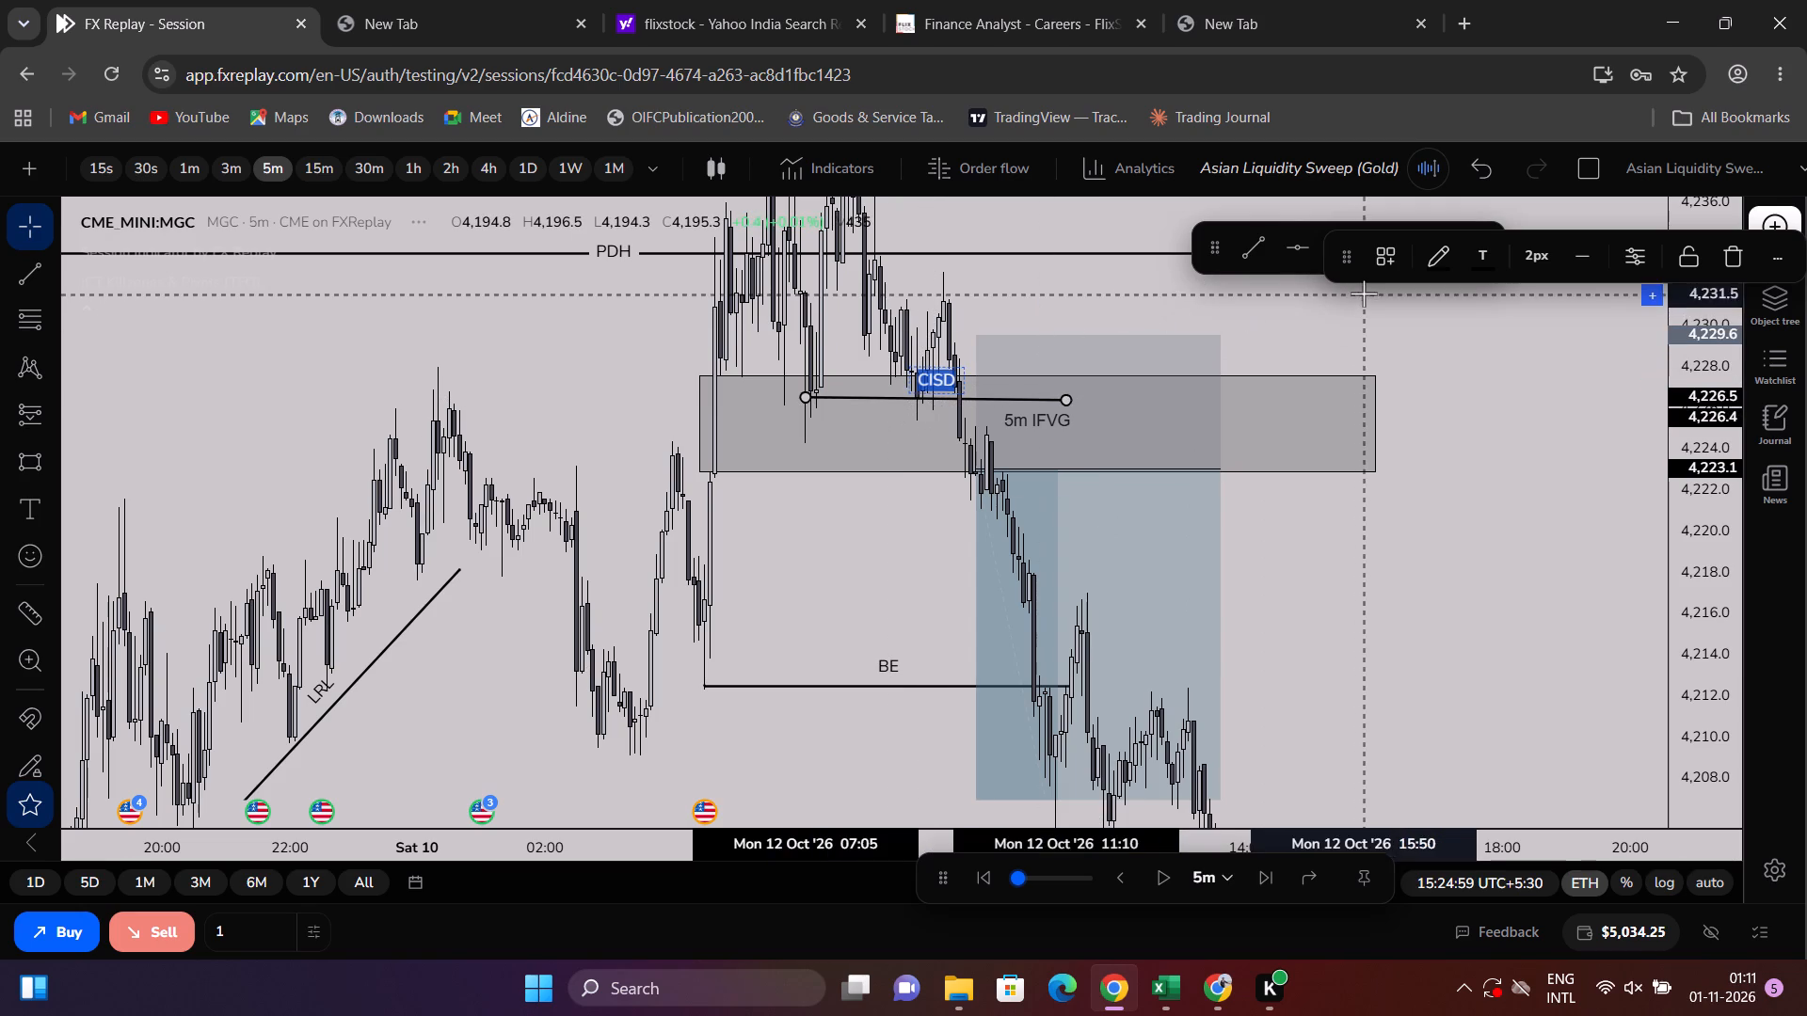
click(1441, 252)
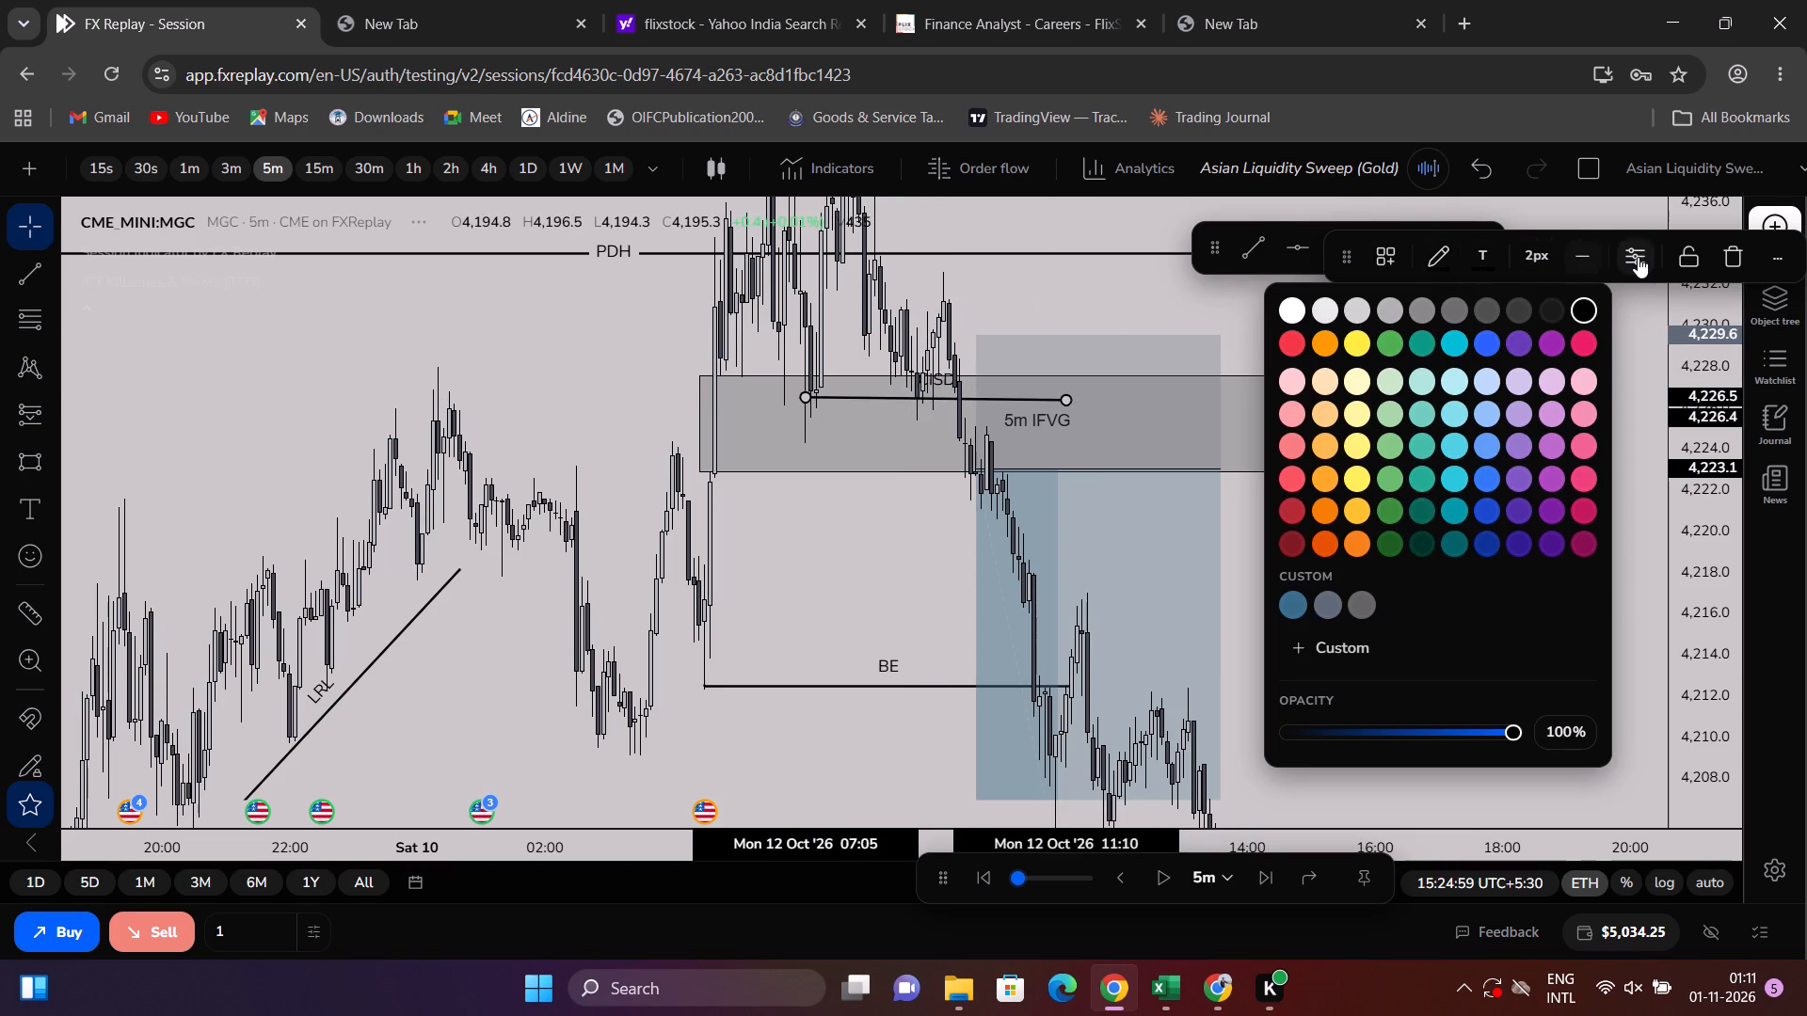
click(1638, 257)
click(924, 556)
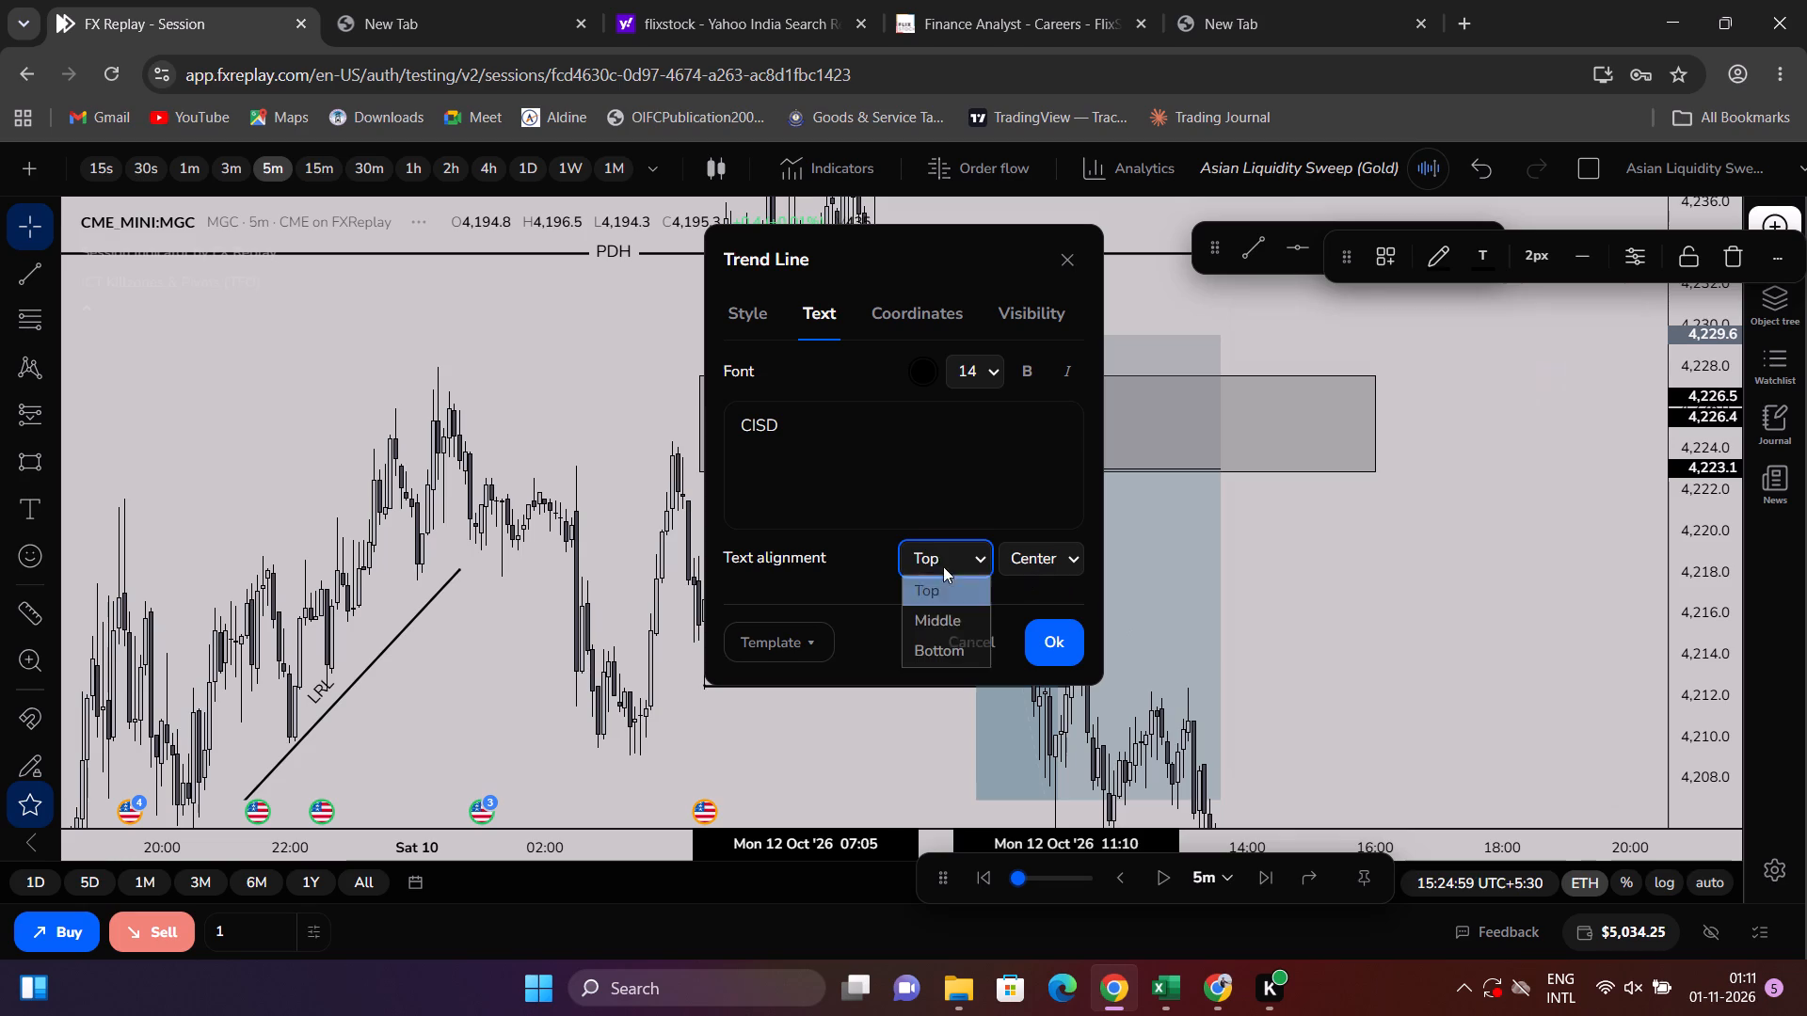
click(936, 643)
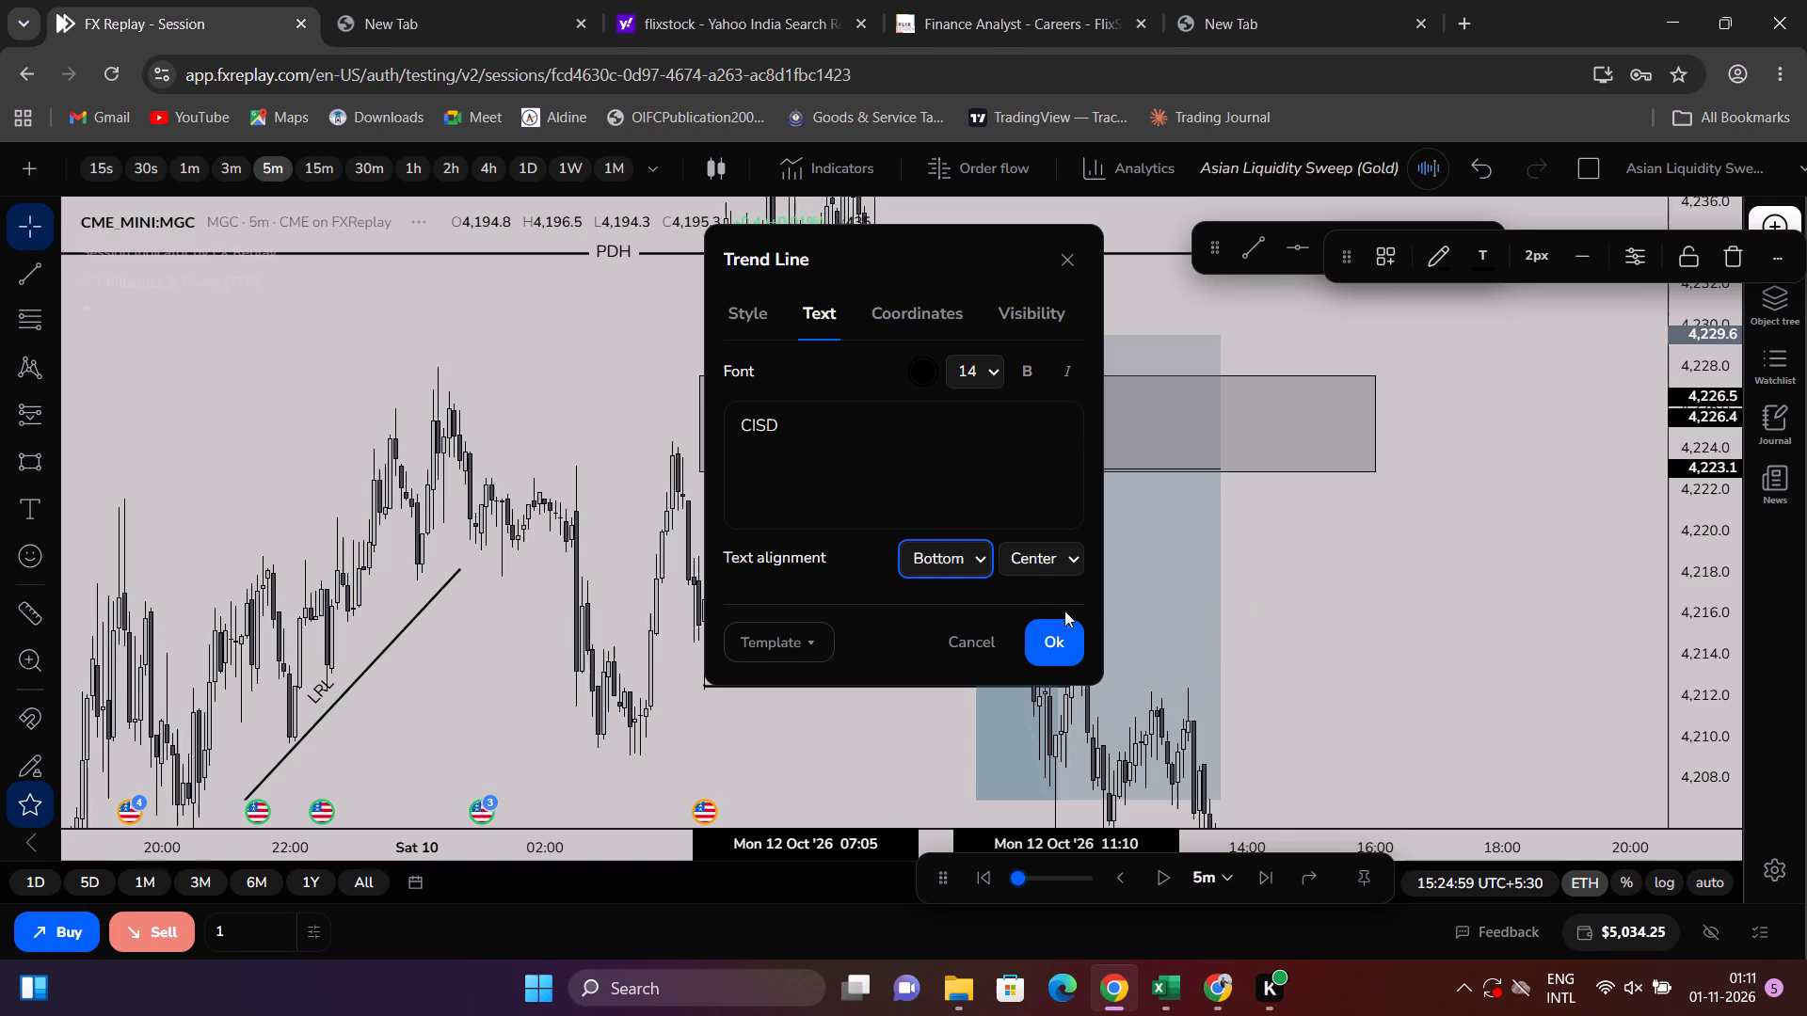
click(1041, 631)
click(1382, 596)
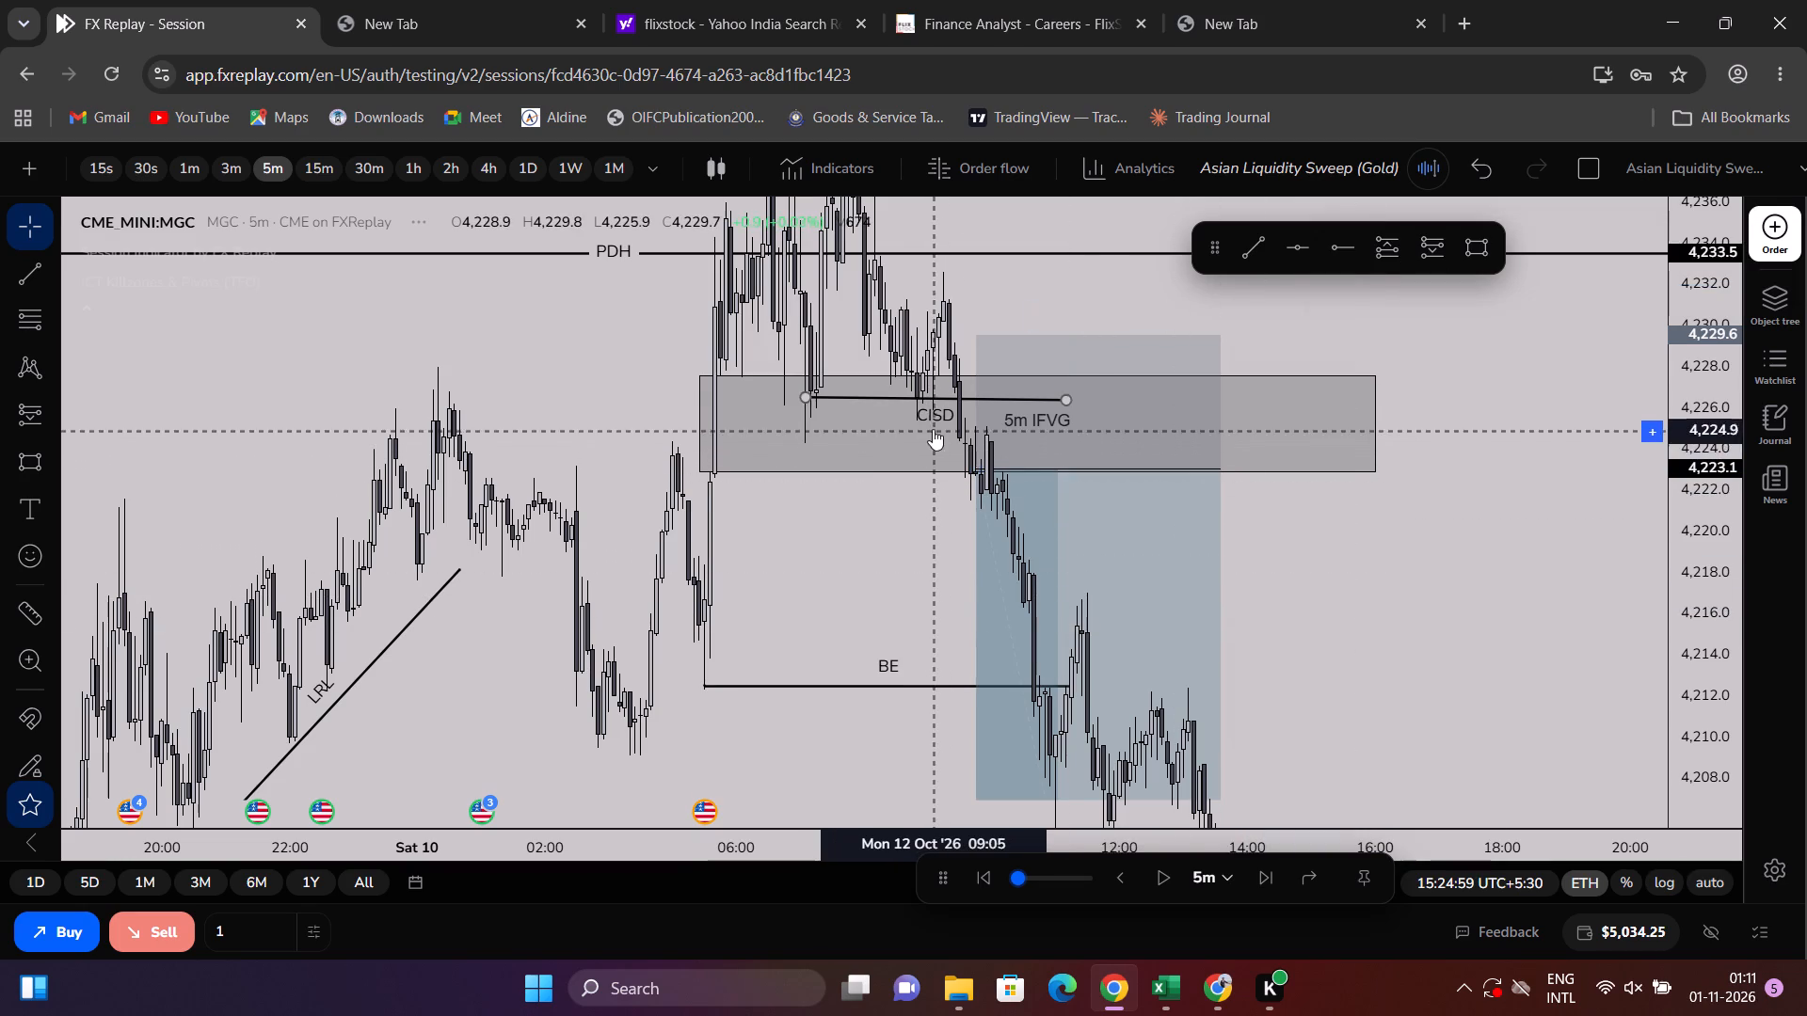
Shift the CISD trend line about 55 minutes earlier, with its later end at about 10:15 on 12 October.
drag(938, 396, 922, 399)
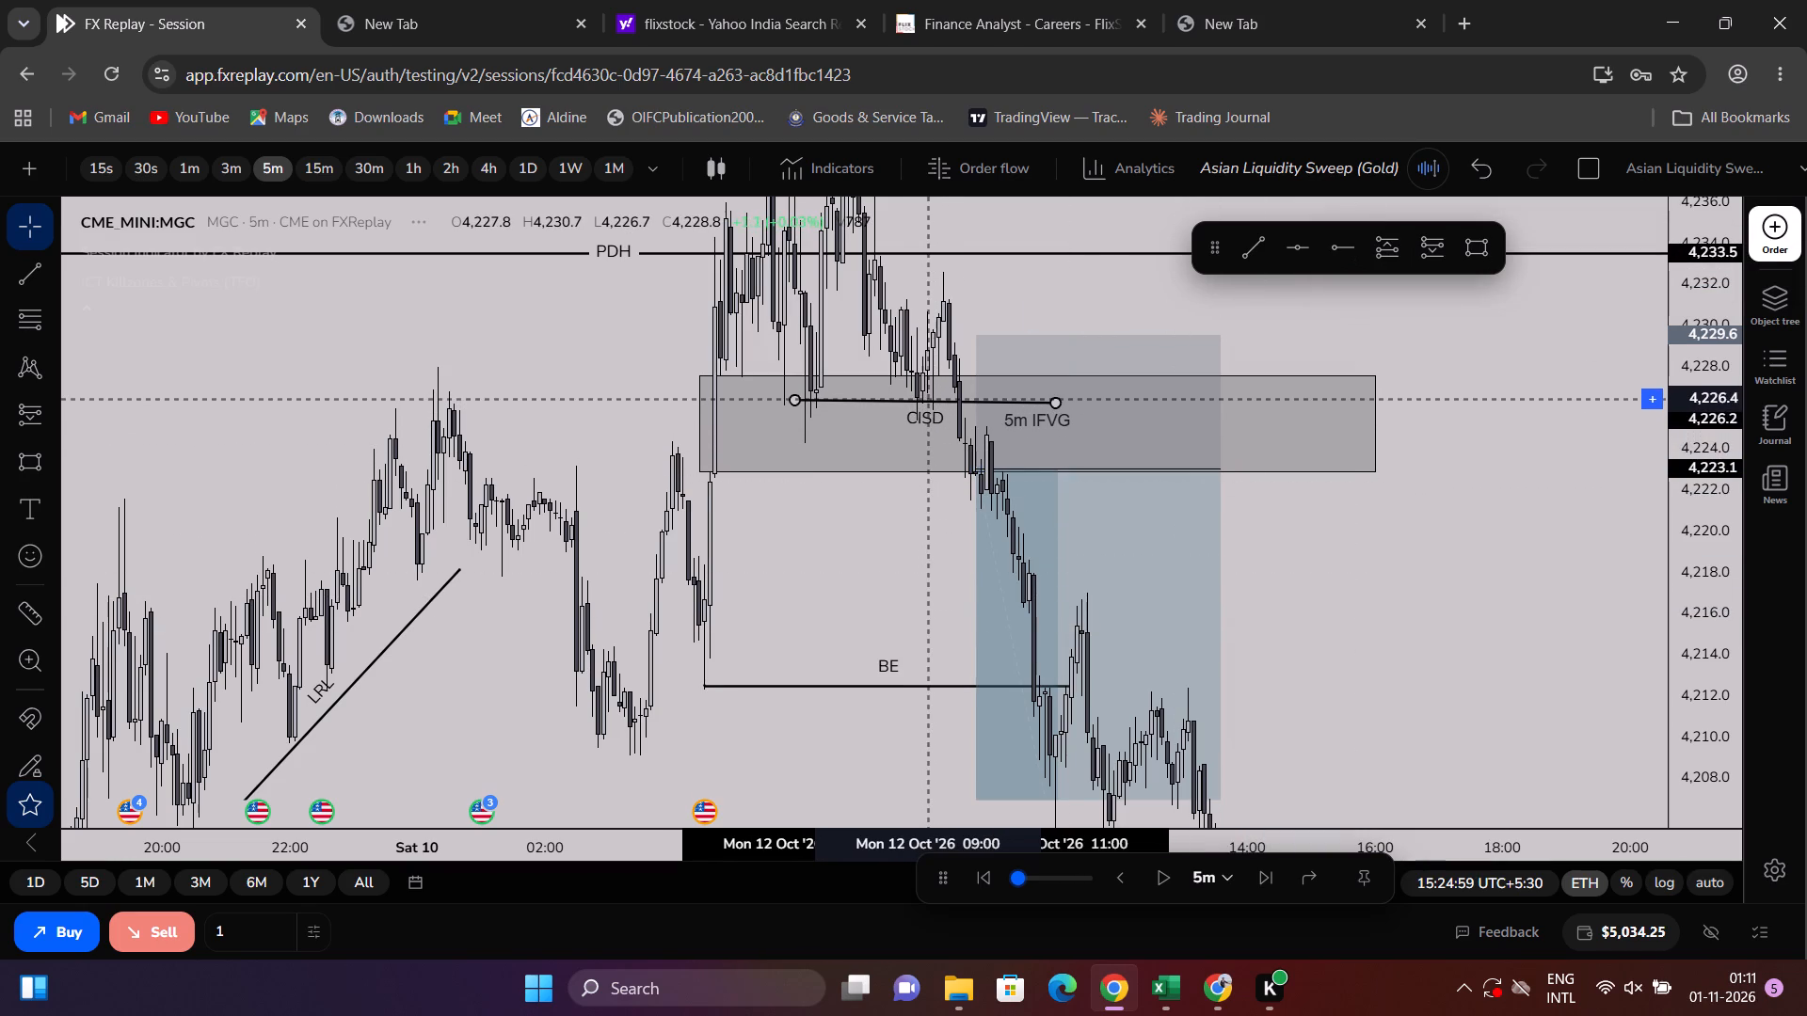
drag(922, 399, 882, 400)
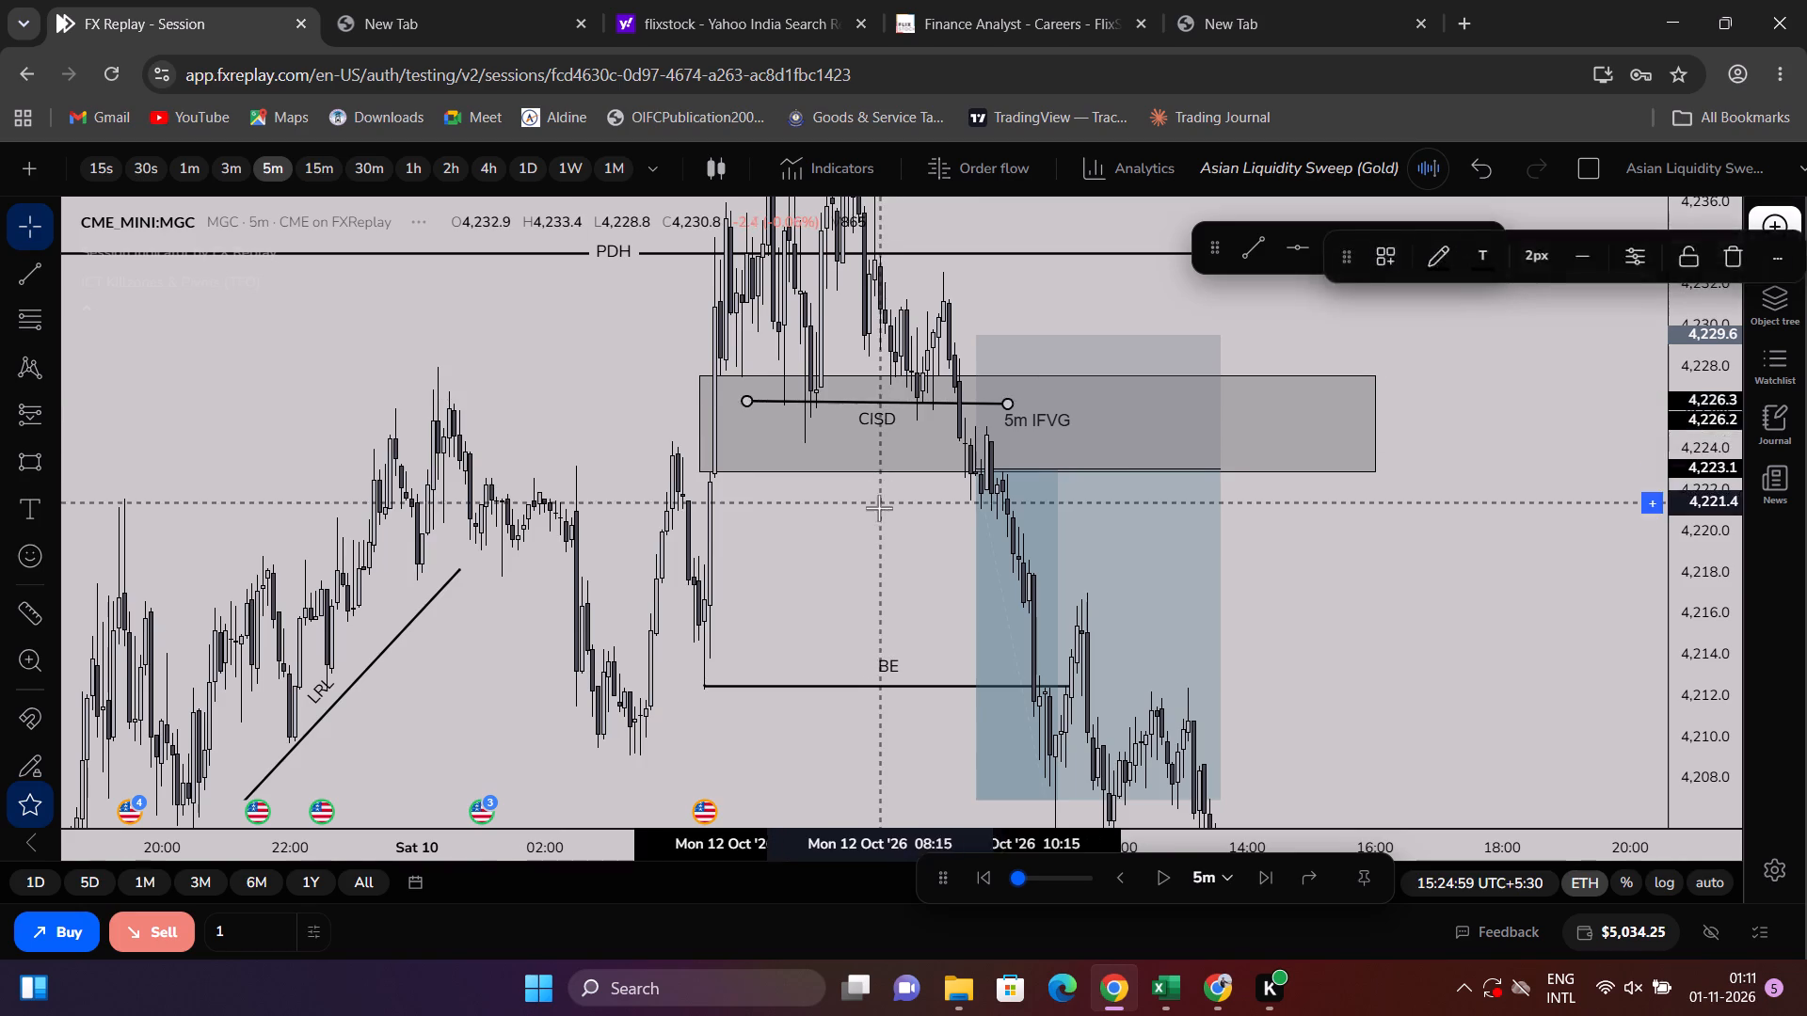
click(878, 508)
Nudge the LRL trend line slightly down, with its lower end near 4,204.5.
scroll(1355, 596, up, 1)
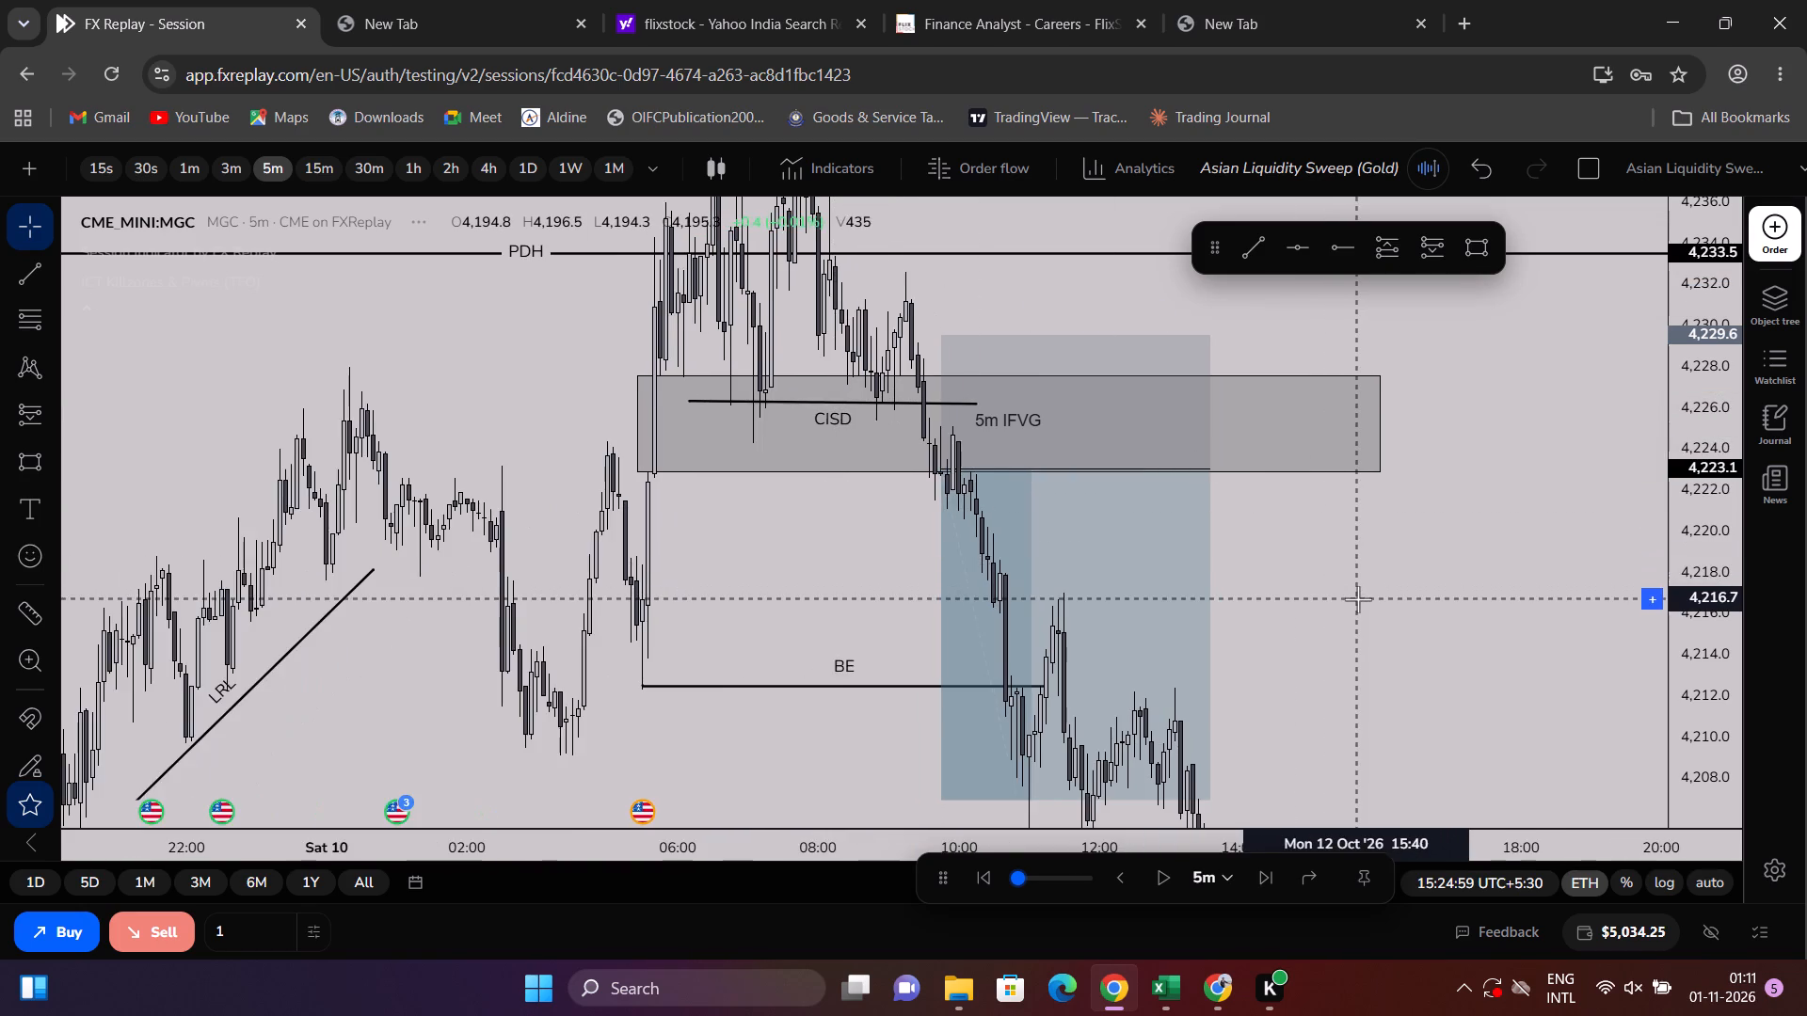
scroll(1358, 599, down, 4)
drag(1371, 616, 1388, 483)
drag(1716, 455, 1669, 585)
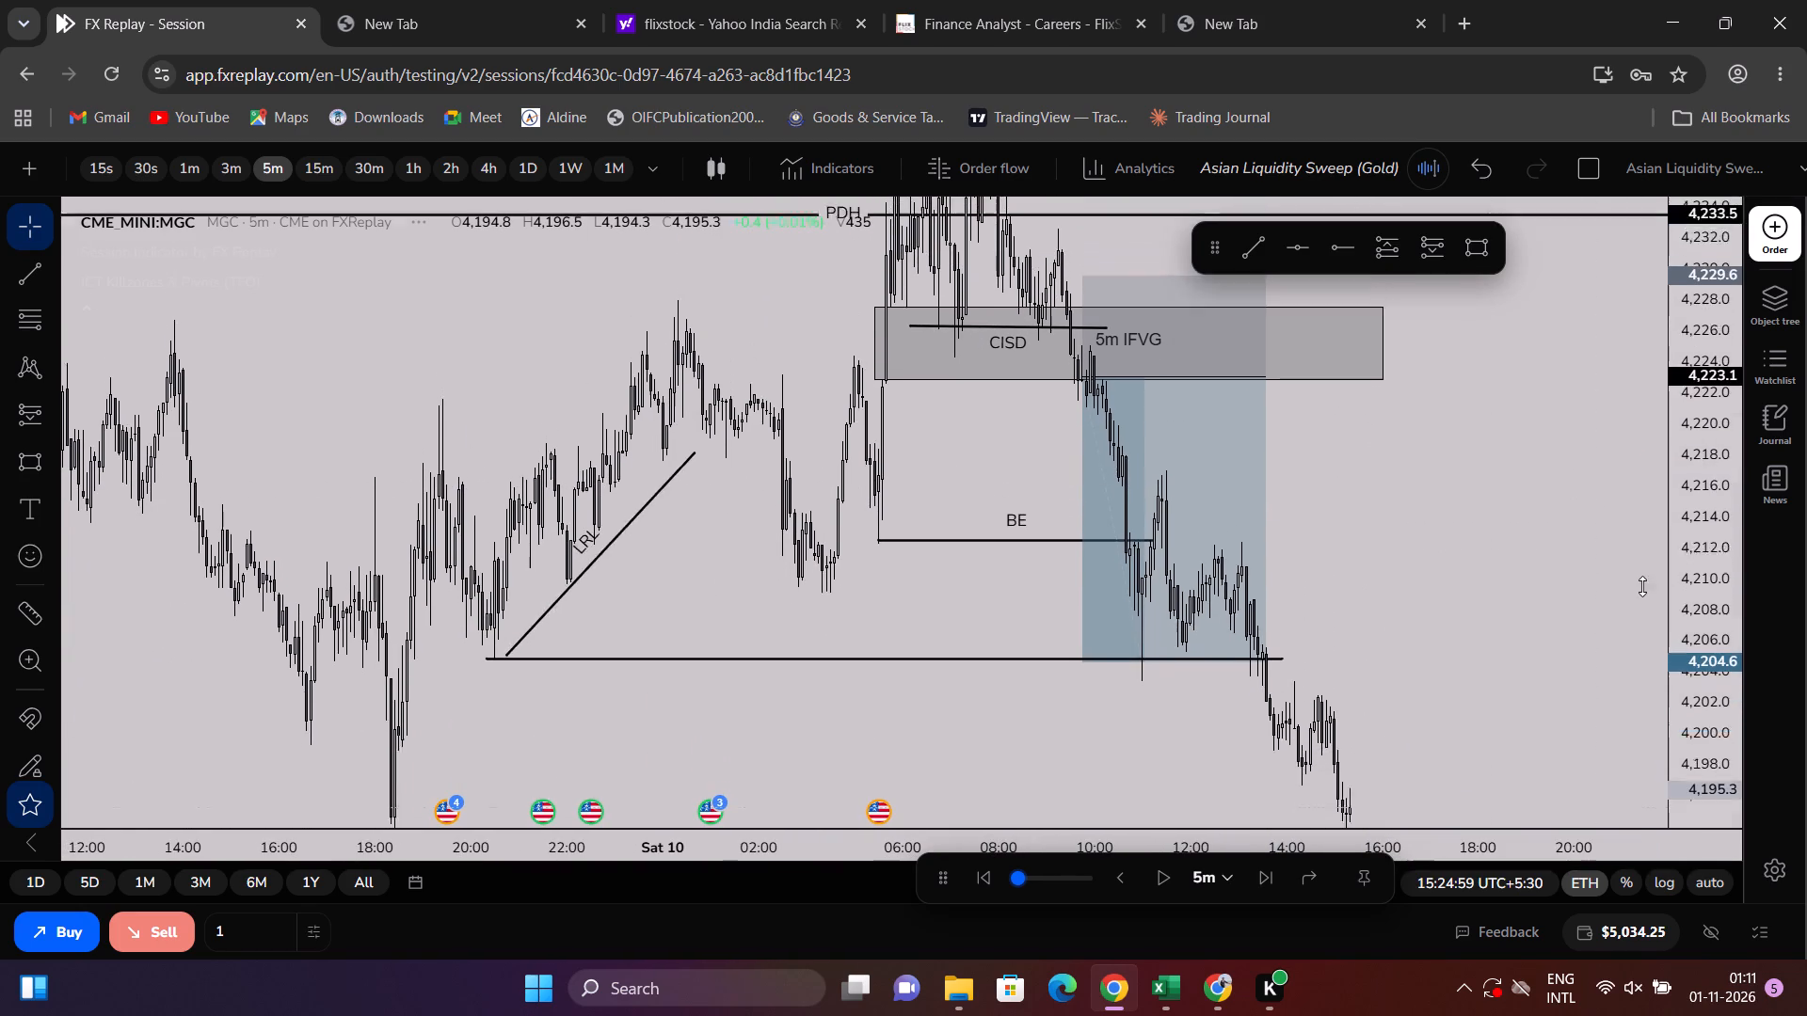
scroll(1495, 540, up, 1)
drag(1481, 528, 1427, 589)
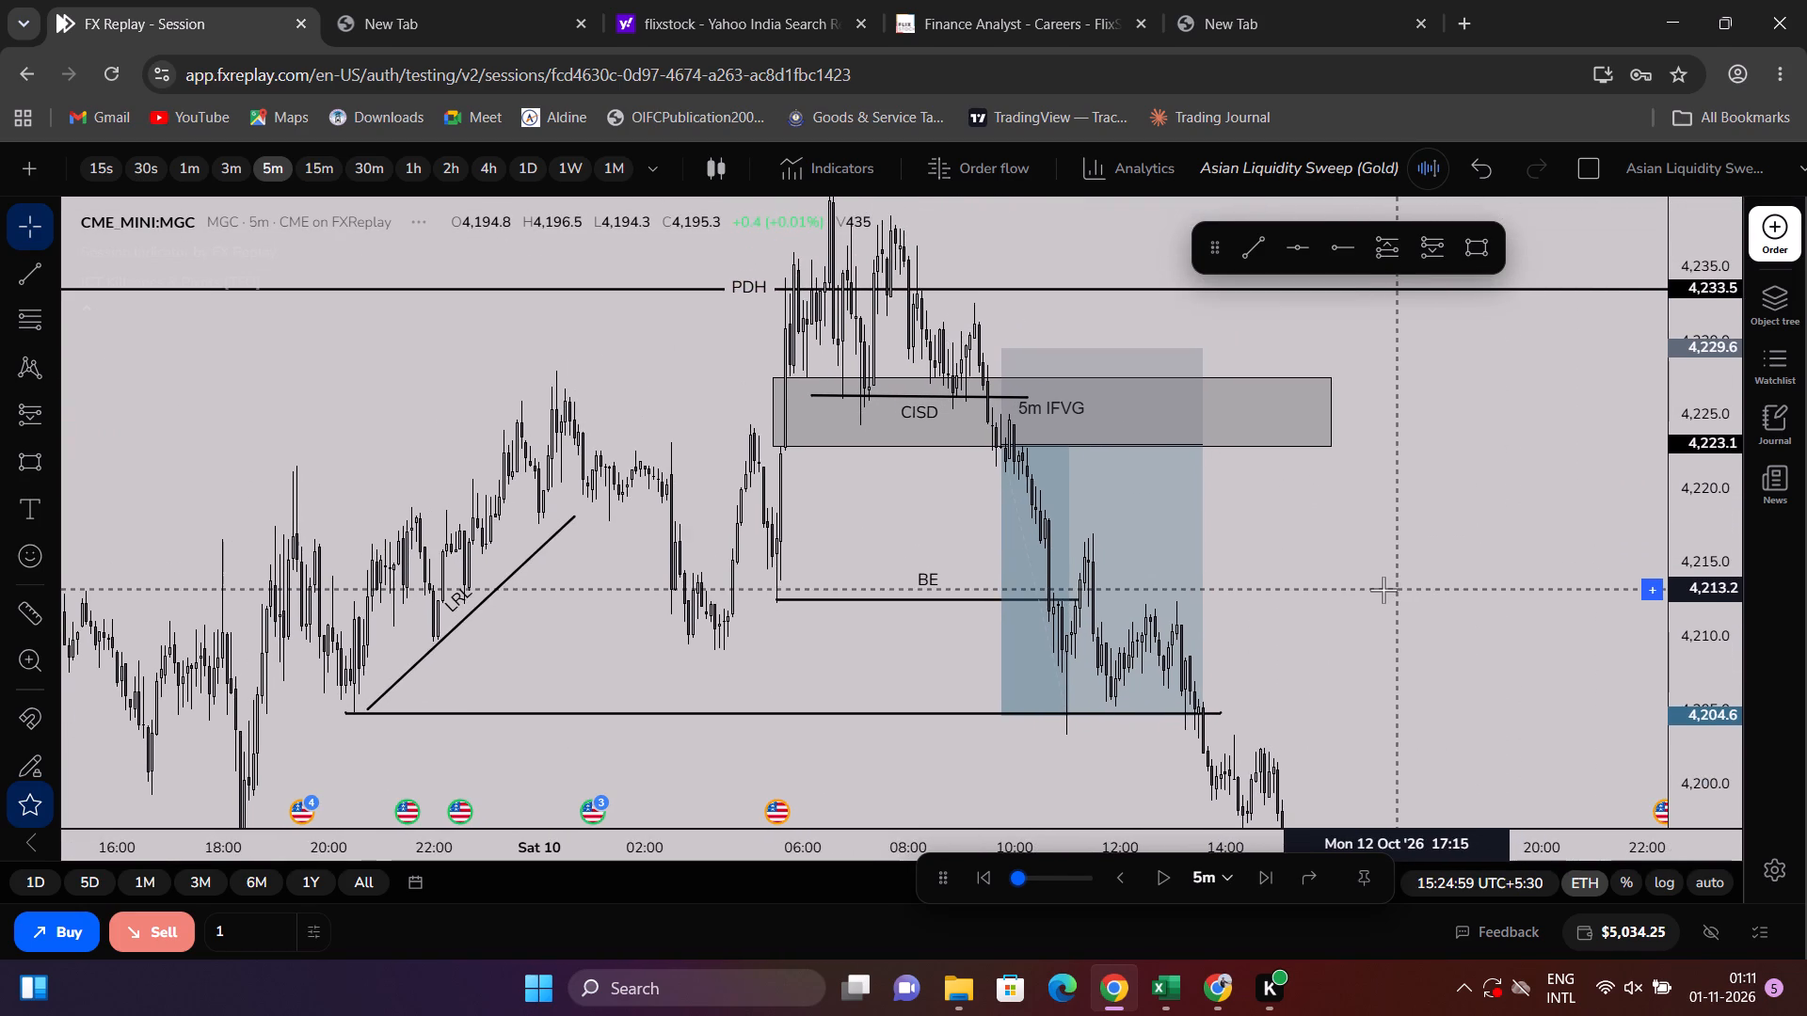
scroll(1367, 589, down, 3)
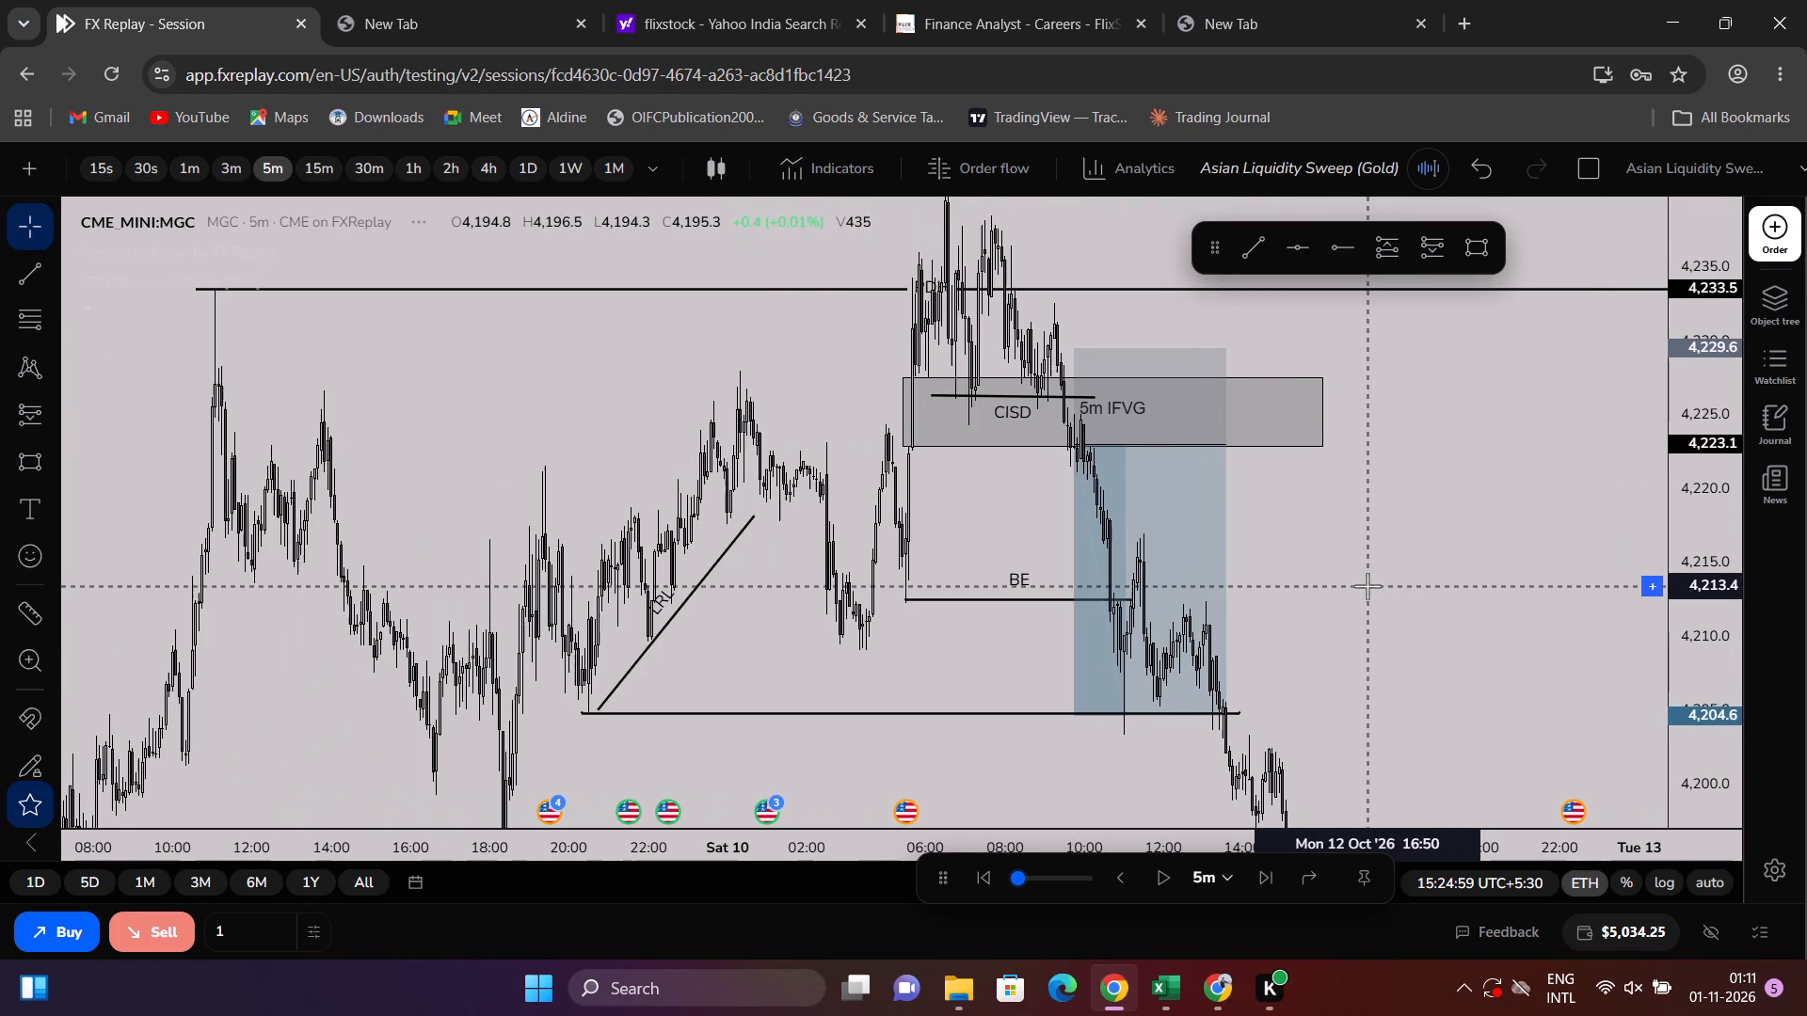
scroll(1367, 586, up, 1)
click(617, 600)
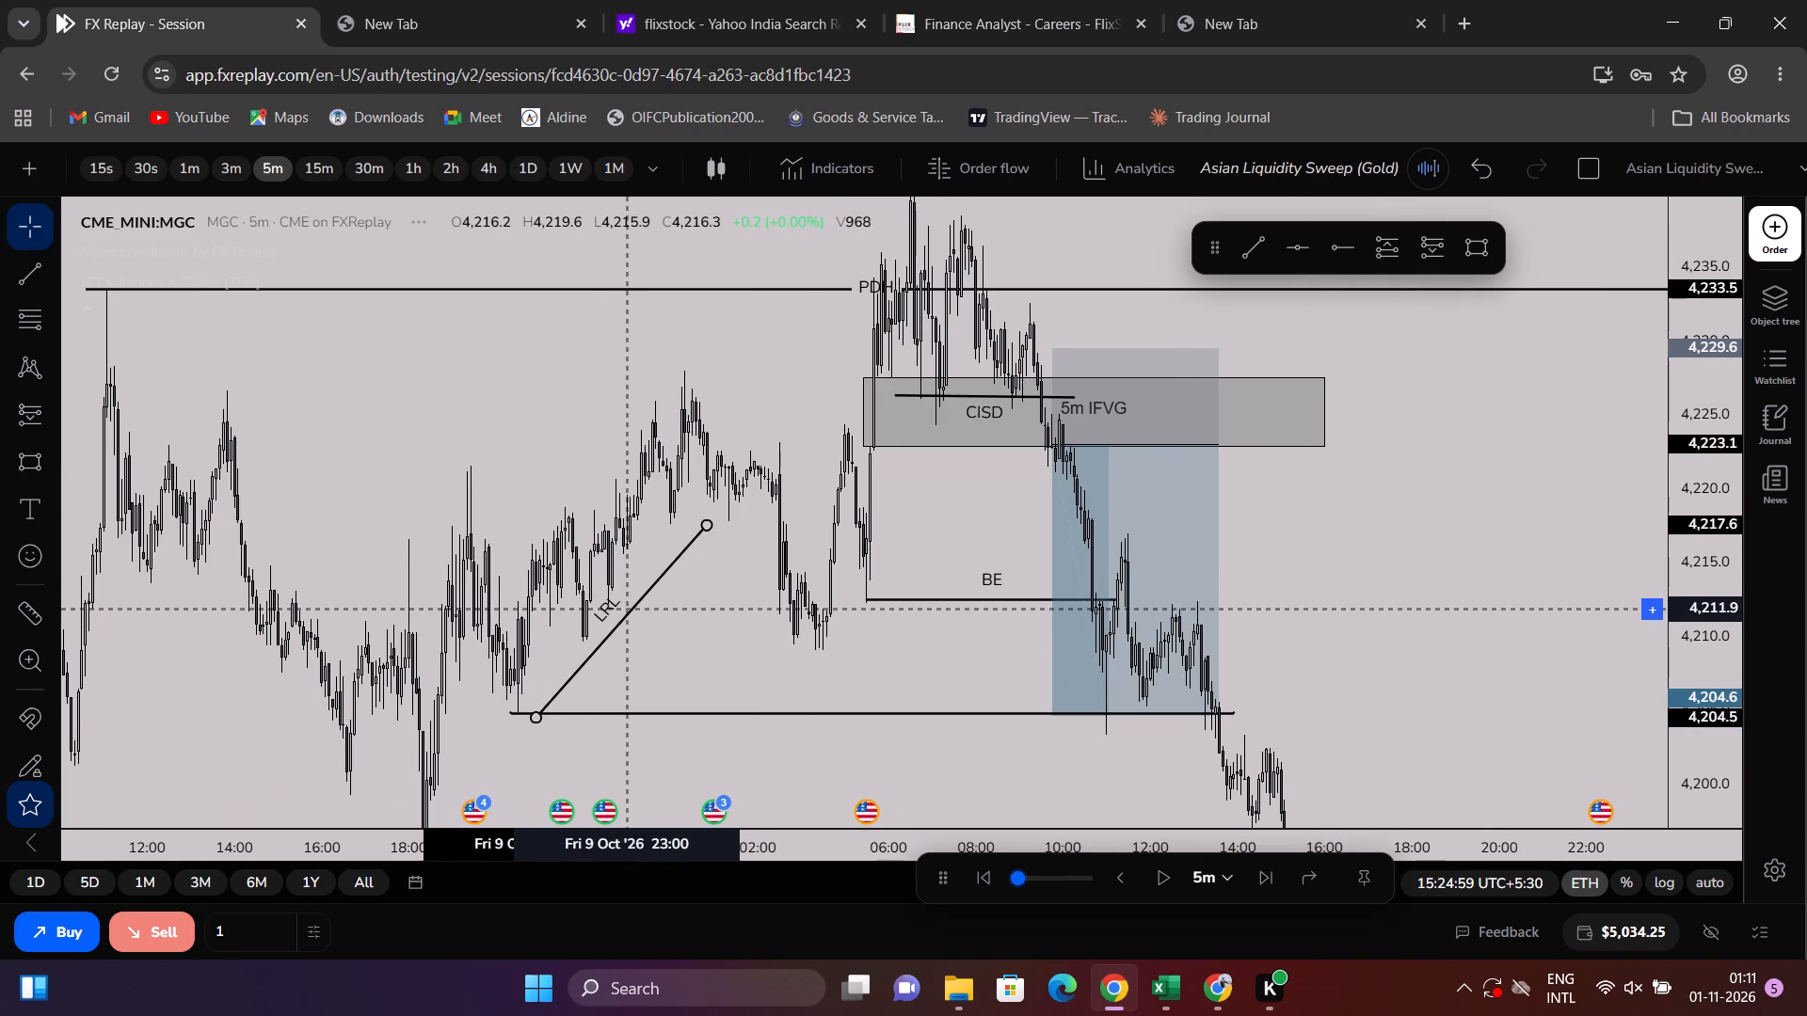
click(634, 606)
click(708, 636)
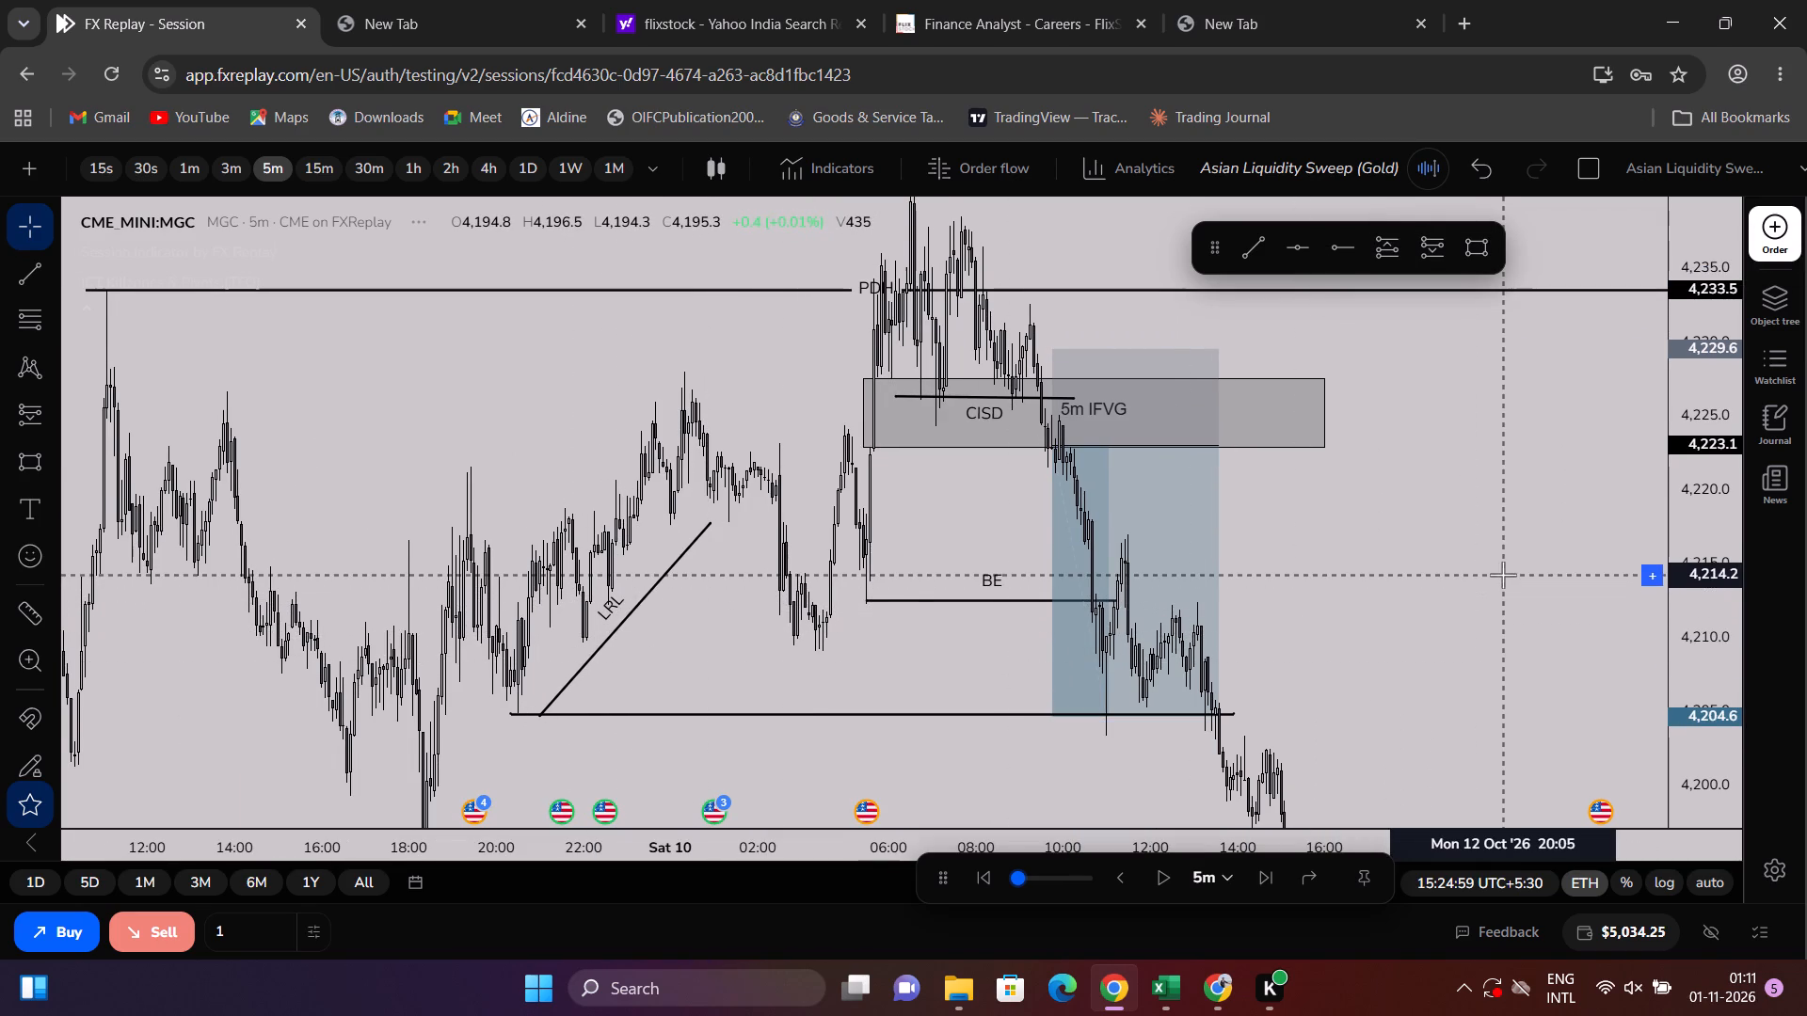
Shorten the 4H FVG rectangle by pulling its later edge back to about 11:00 on 13 October.
drag(1503, 575, 1612, 315)
drag(1530, 402, 1532, 419)
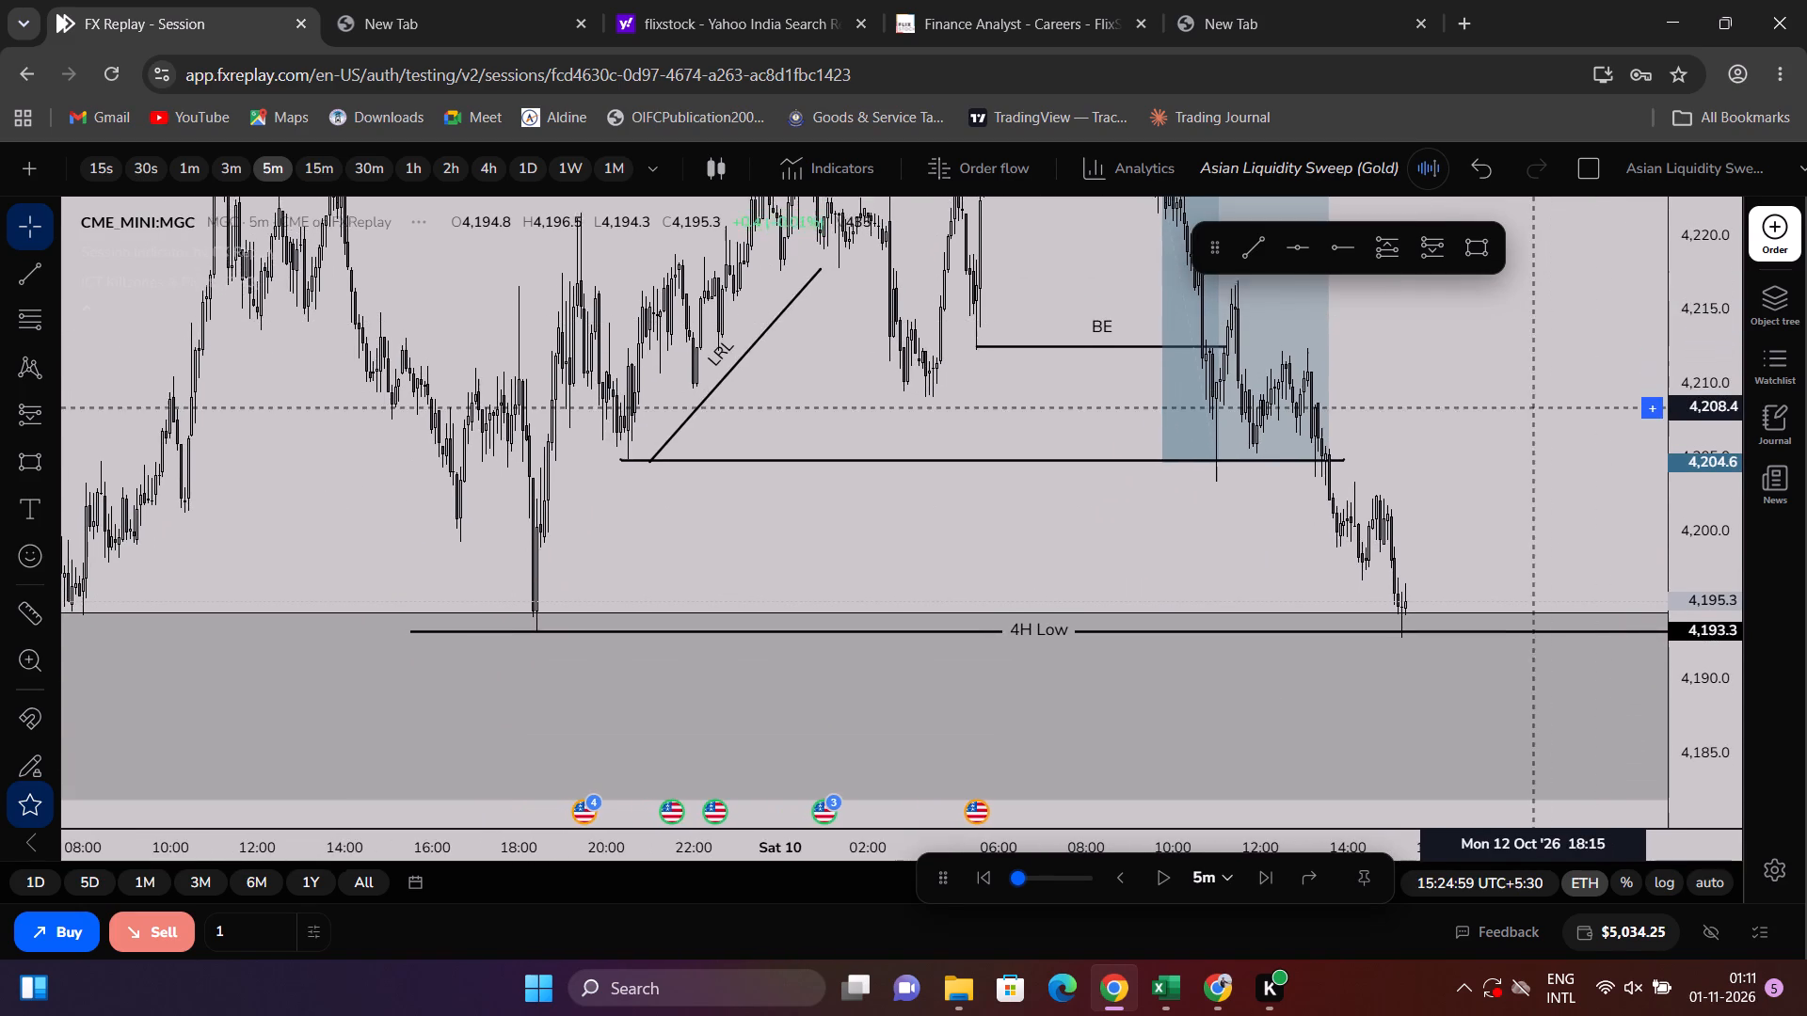
drag(1532, 419, 1541, 442)
scroll(1543, 442, down, 3)
scroll(1543, 442, up, 2)
drag(1543, 442, 1112, 276)
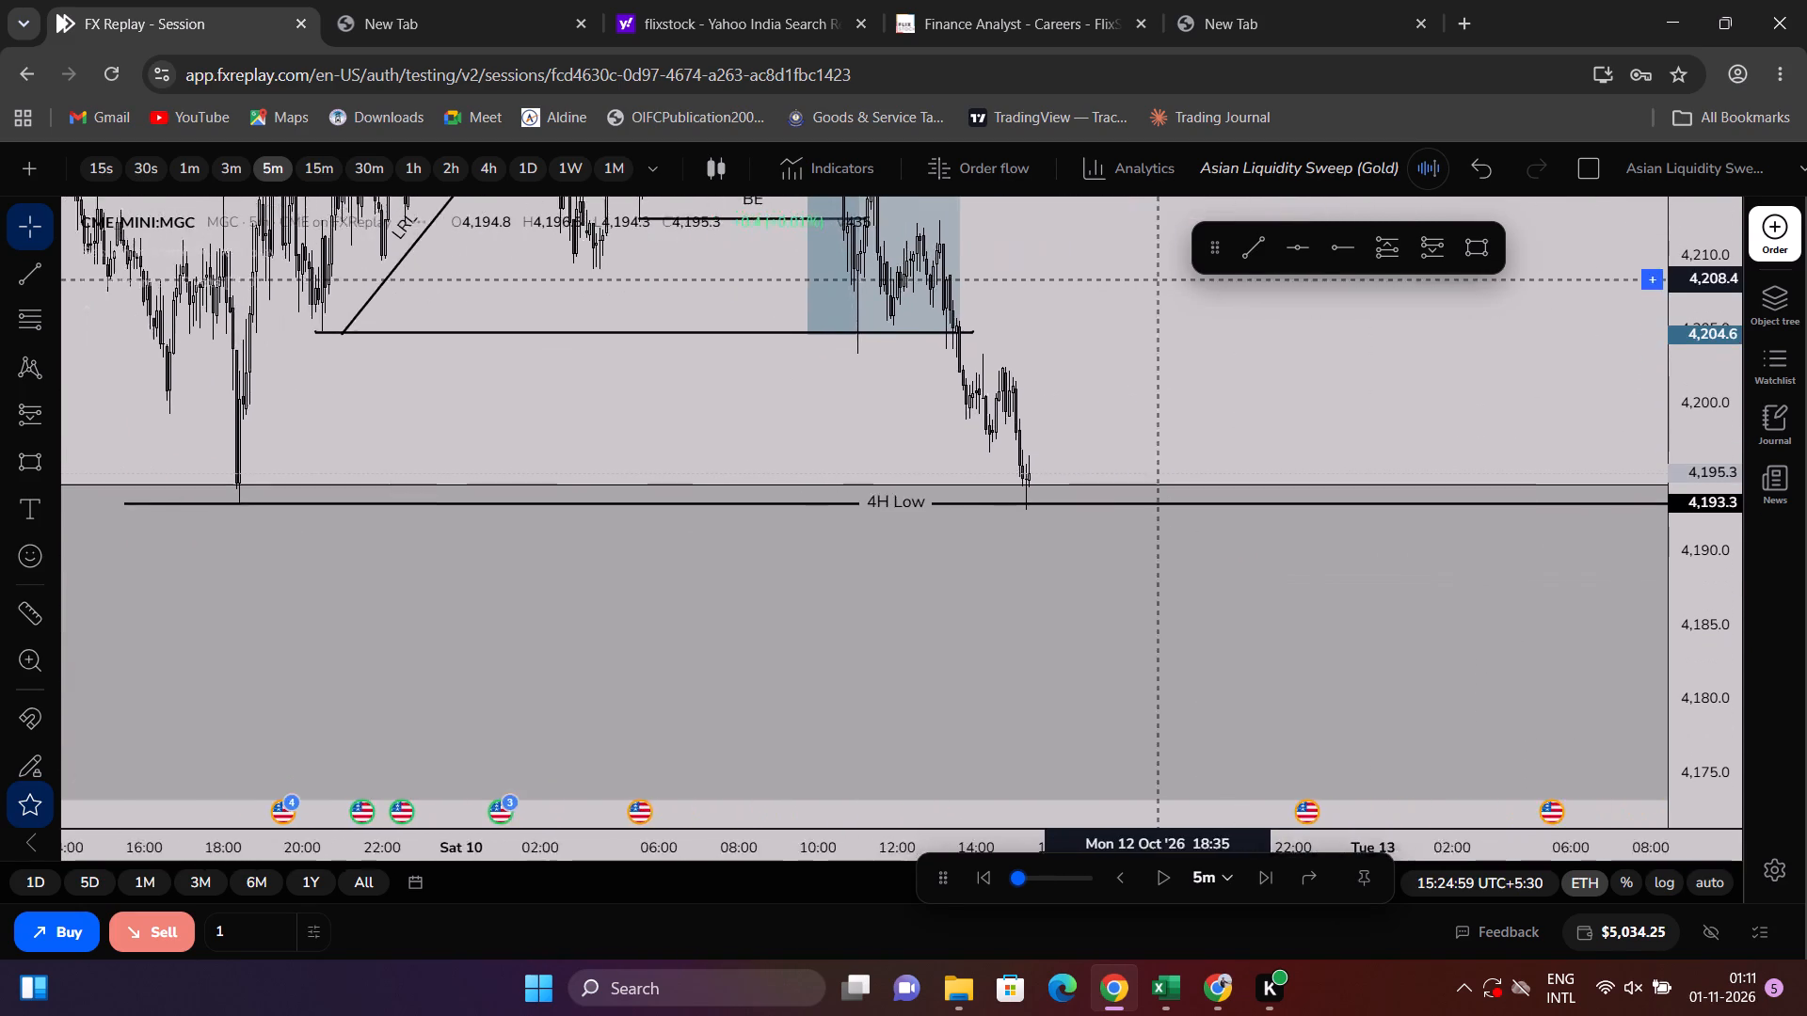
drag(1112, 276, 967, 276)
scroll(1147, 380, down, 4)
drag(1714, 517, 1613, 848)
scroll(1418, 747, down, 11)
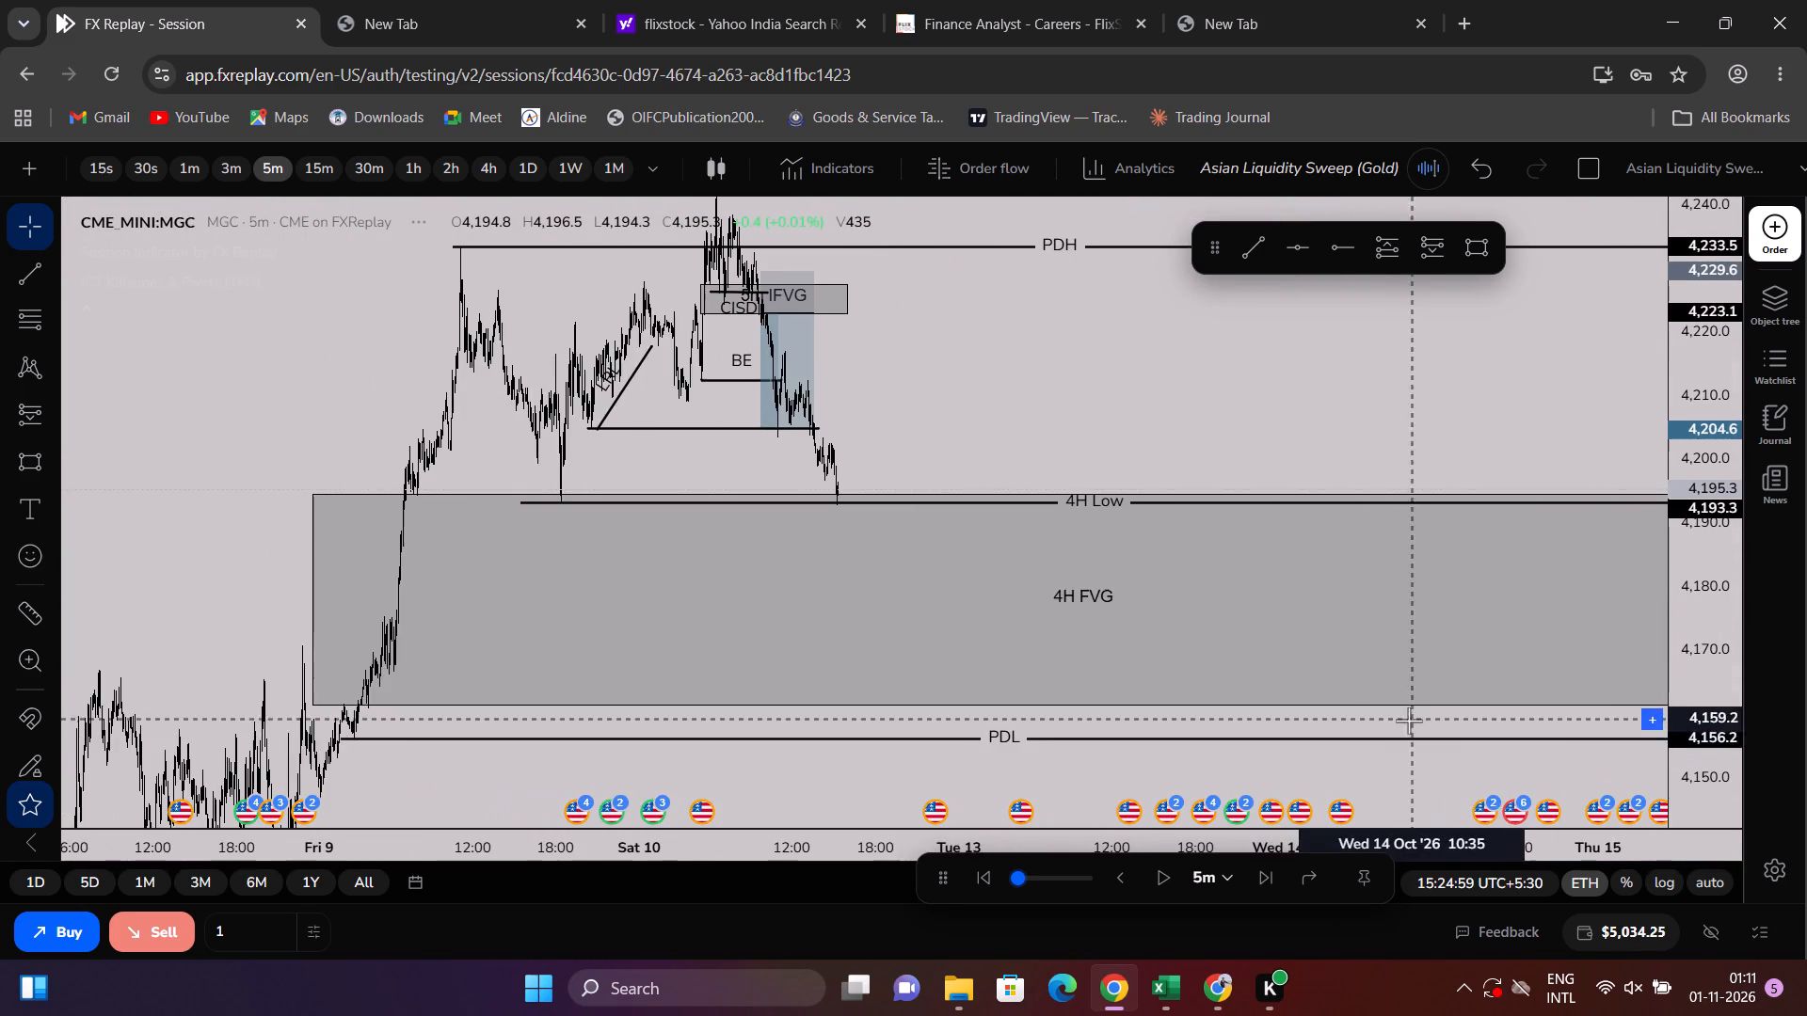
drag(1358, 770, 962, 739)
scroll(980, 699, down, 5)
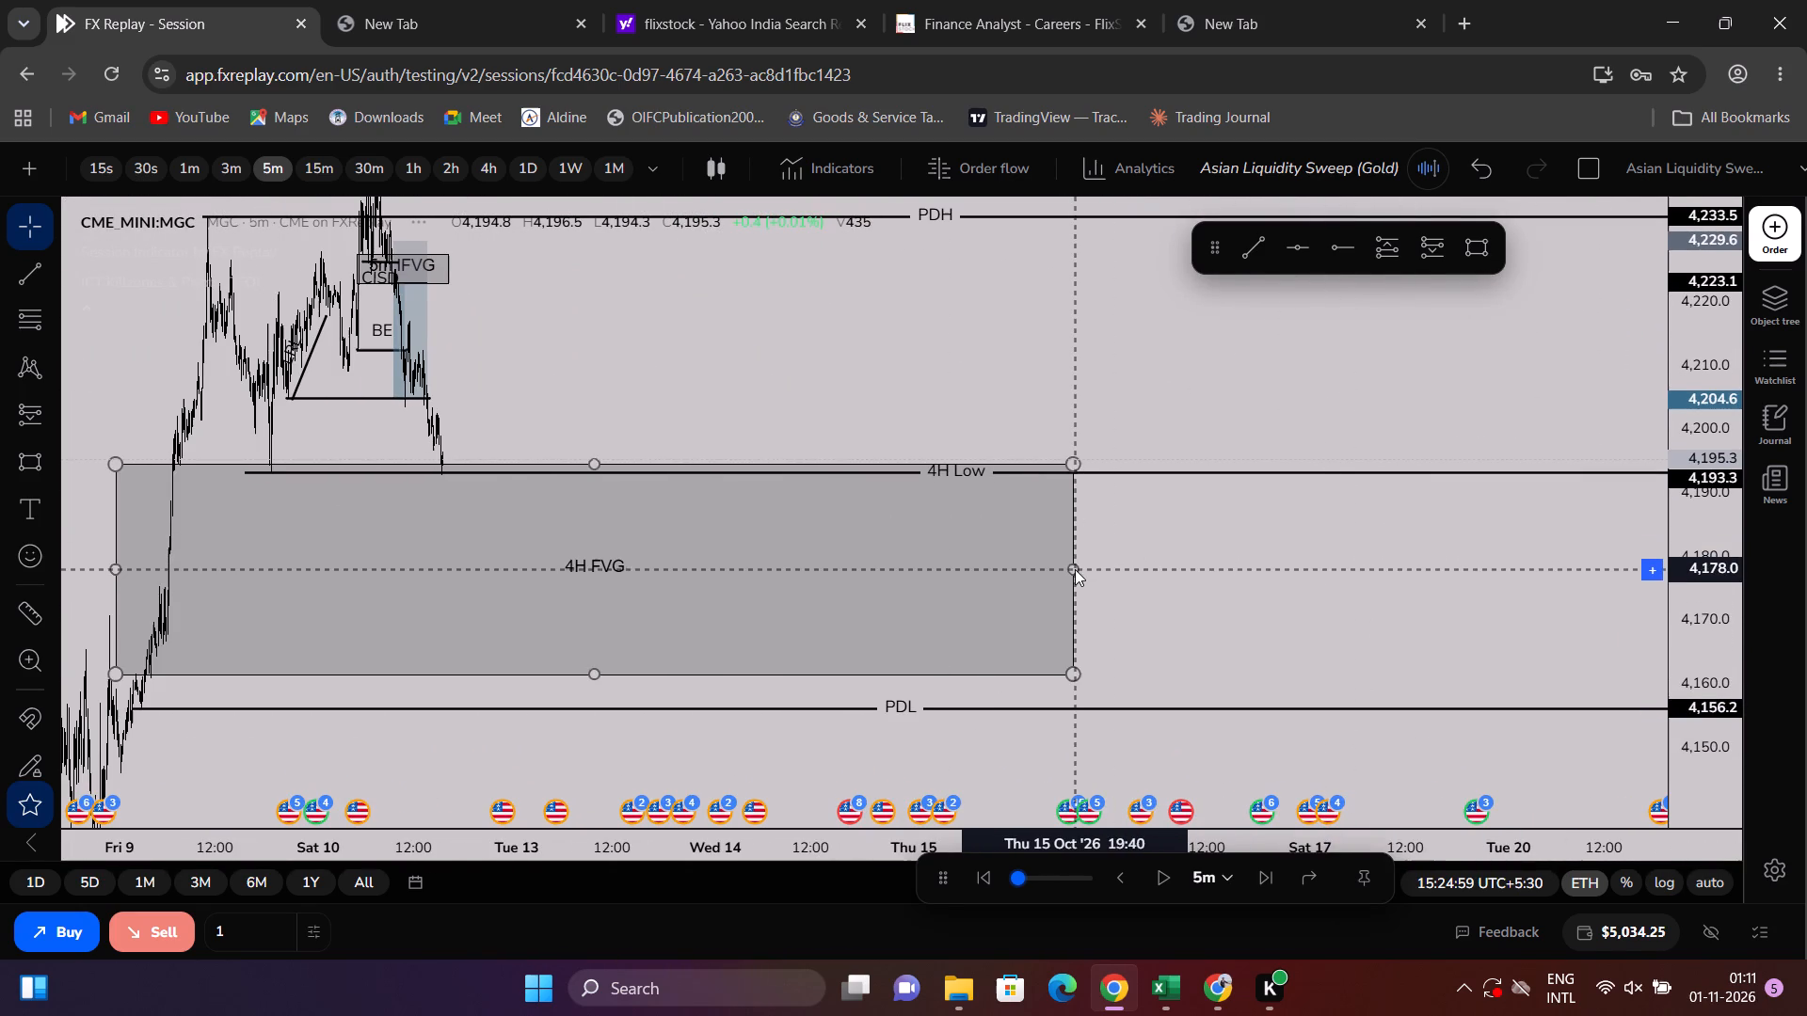
drag(1075, 569, 606, 556)
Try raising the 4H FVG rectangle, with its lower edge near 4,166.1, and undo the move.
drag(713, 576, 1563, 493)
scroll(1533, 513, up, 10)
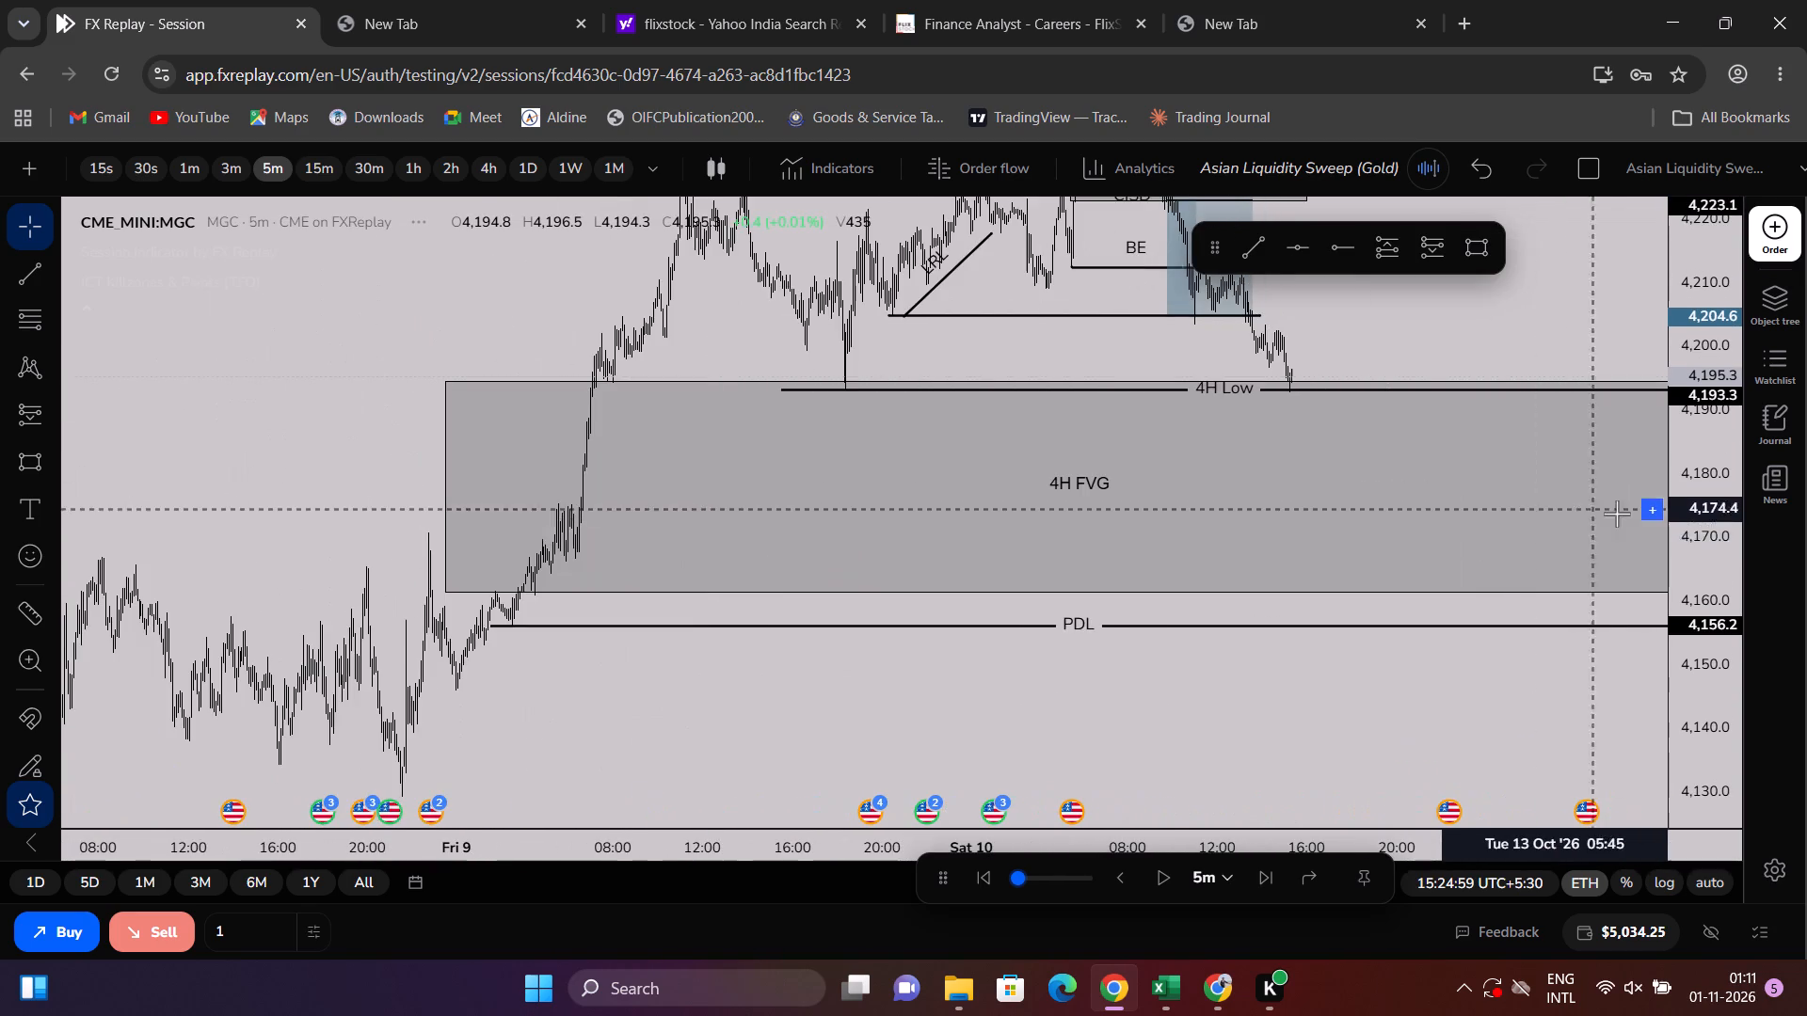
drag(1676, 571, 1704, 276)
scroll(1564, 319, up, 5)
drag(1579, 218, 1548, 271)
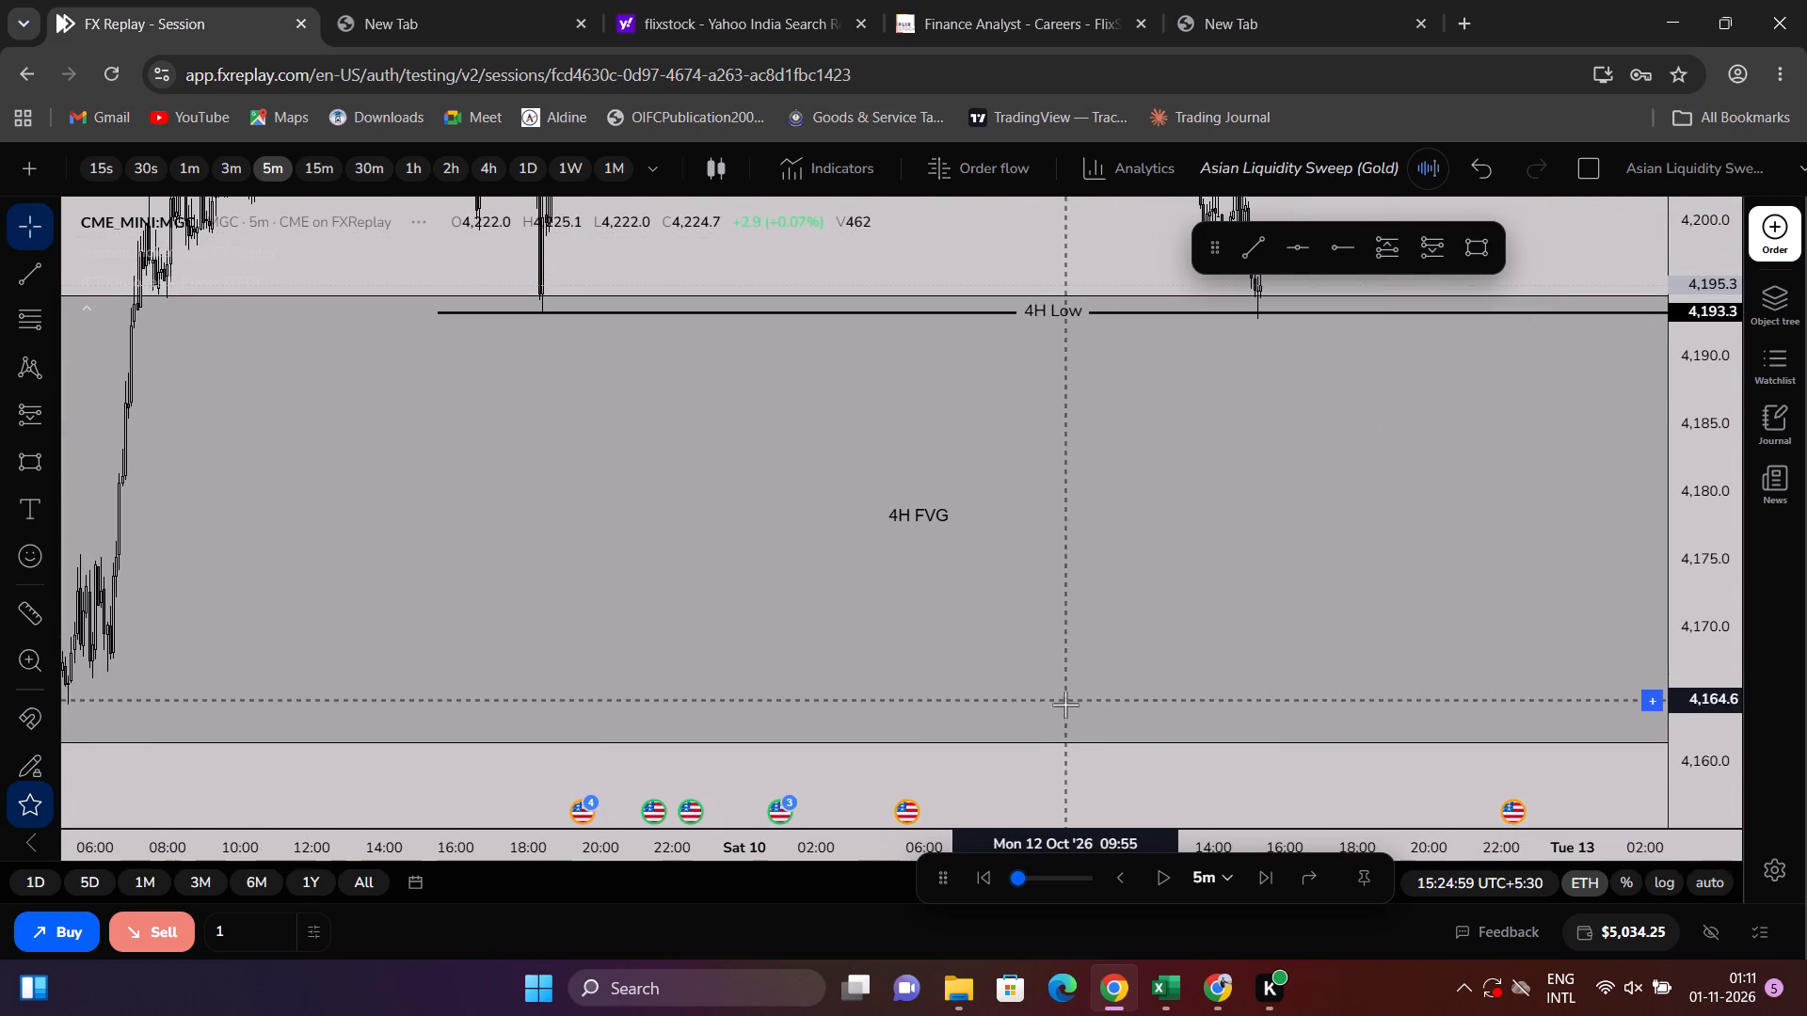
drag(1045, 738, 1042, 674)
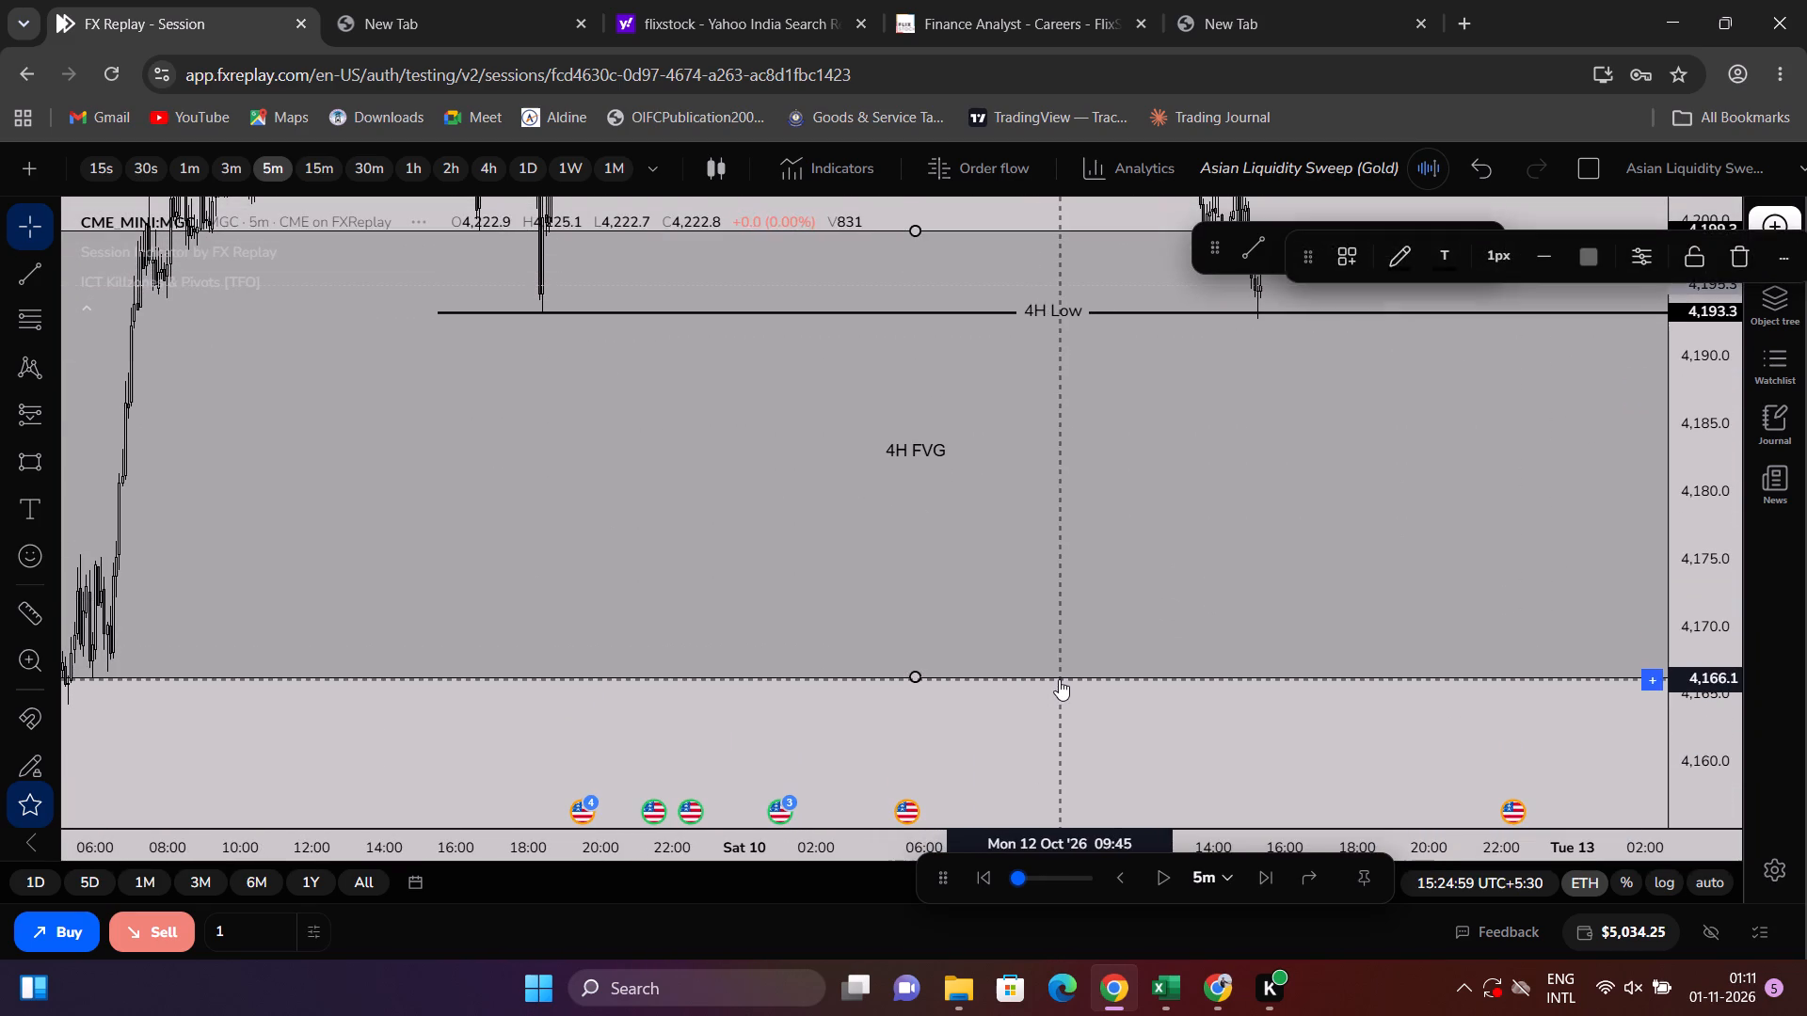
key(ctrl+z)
Set the vertical text alignment of the 4H FVG rectangle's label to Top.
drag(1747, 600, 1639, 800)
scroll(1349, 732, down, 3)
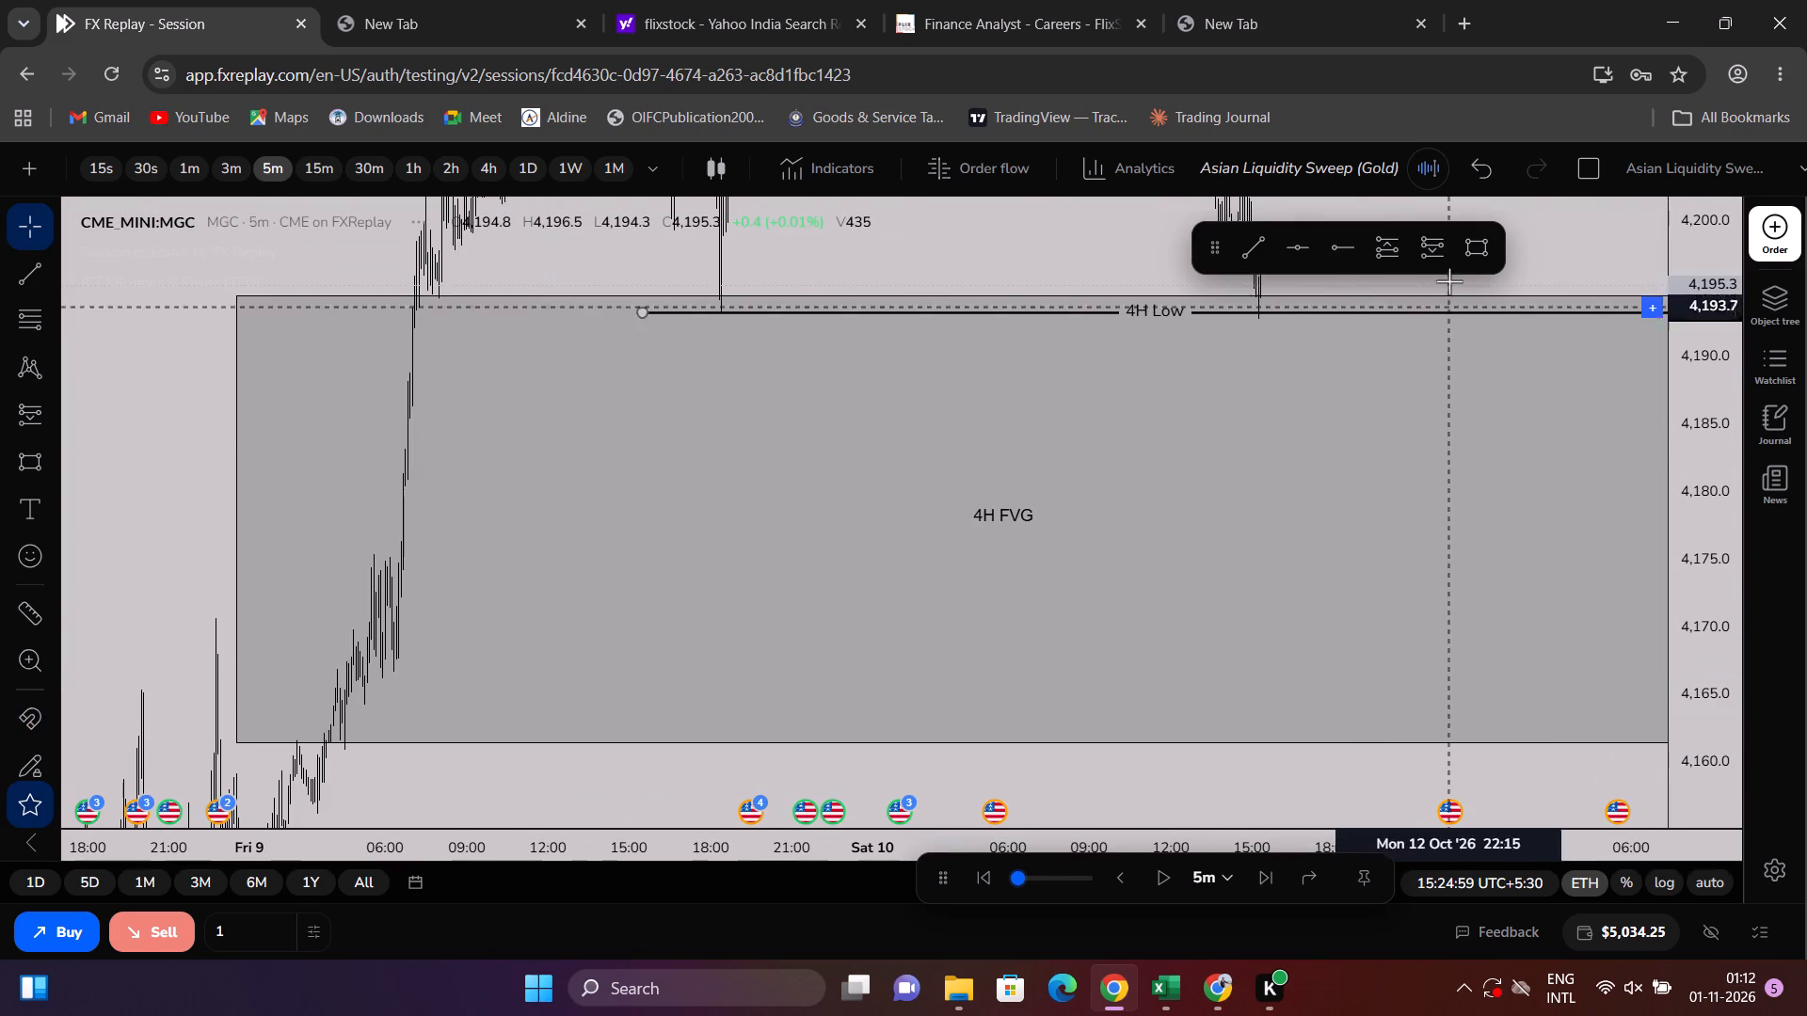
drag(1566, 244, 1420, 629)
drag(1678, 518, 1676, 593)
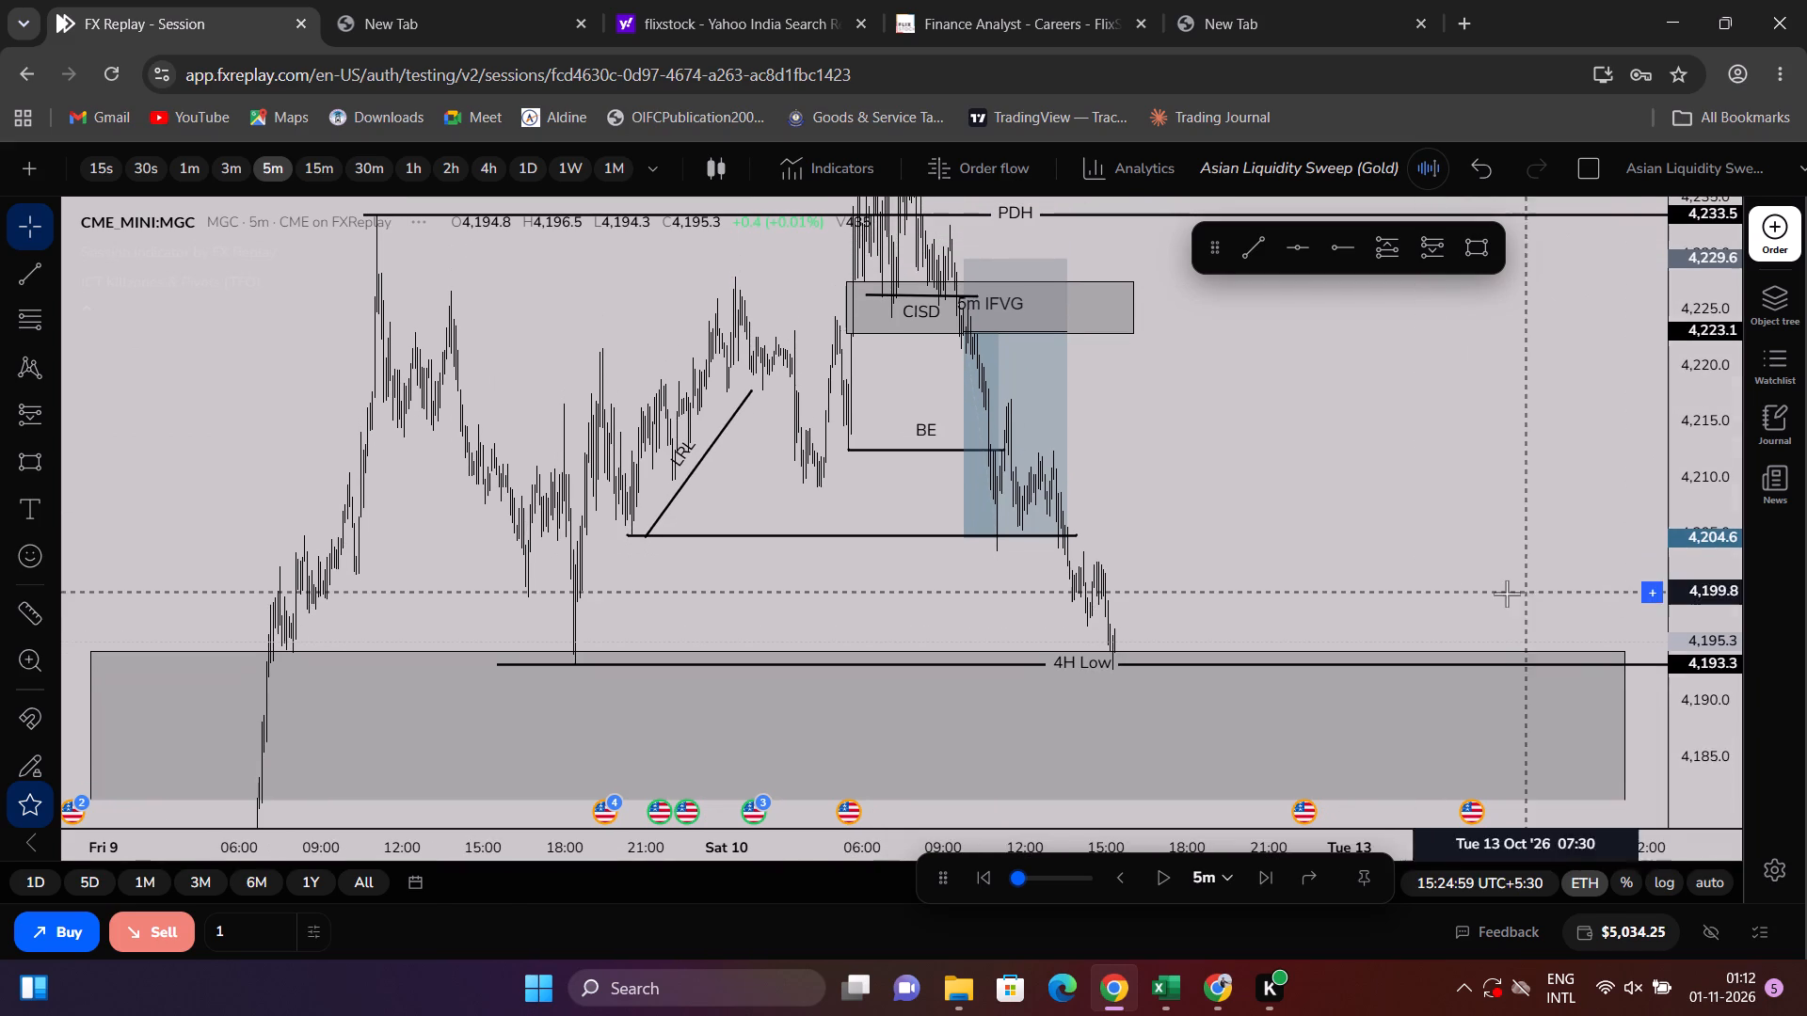
drag(1754, 546, 1746, 627)
scroll(1294, 515, up, 3)
drag(1282, 511, 1432, 645)
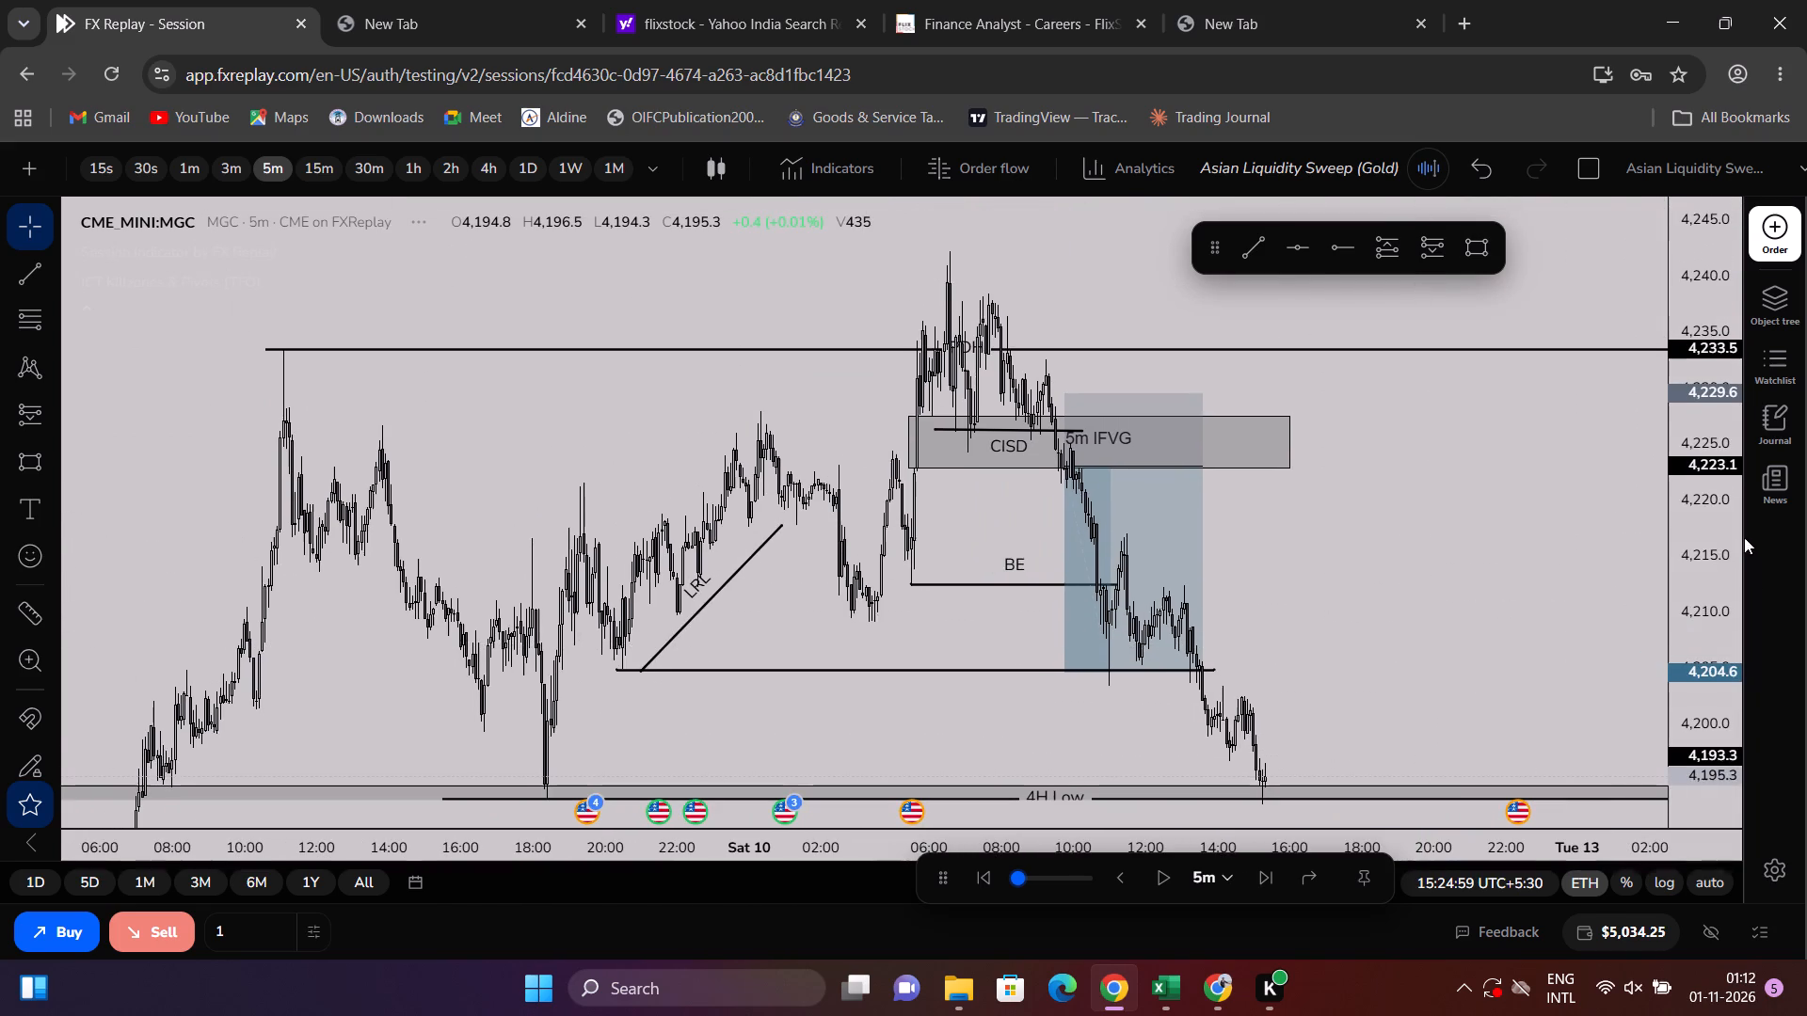
drag(1725, 558, 1679, 672)
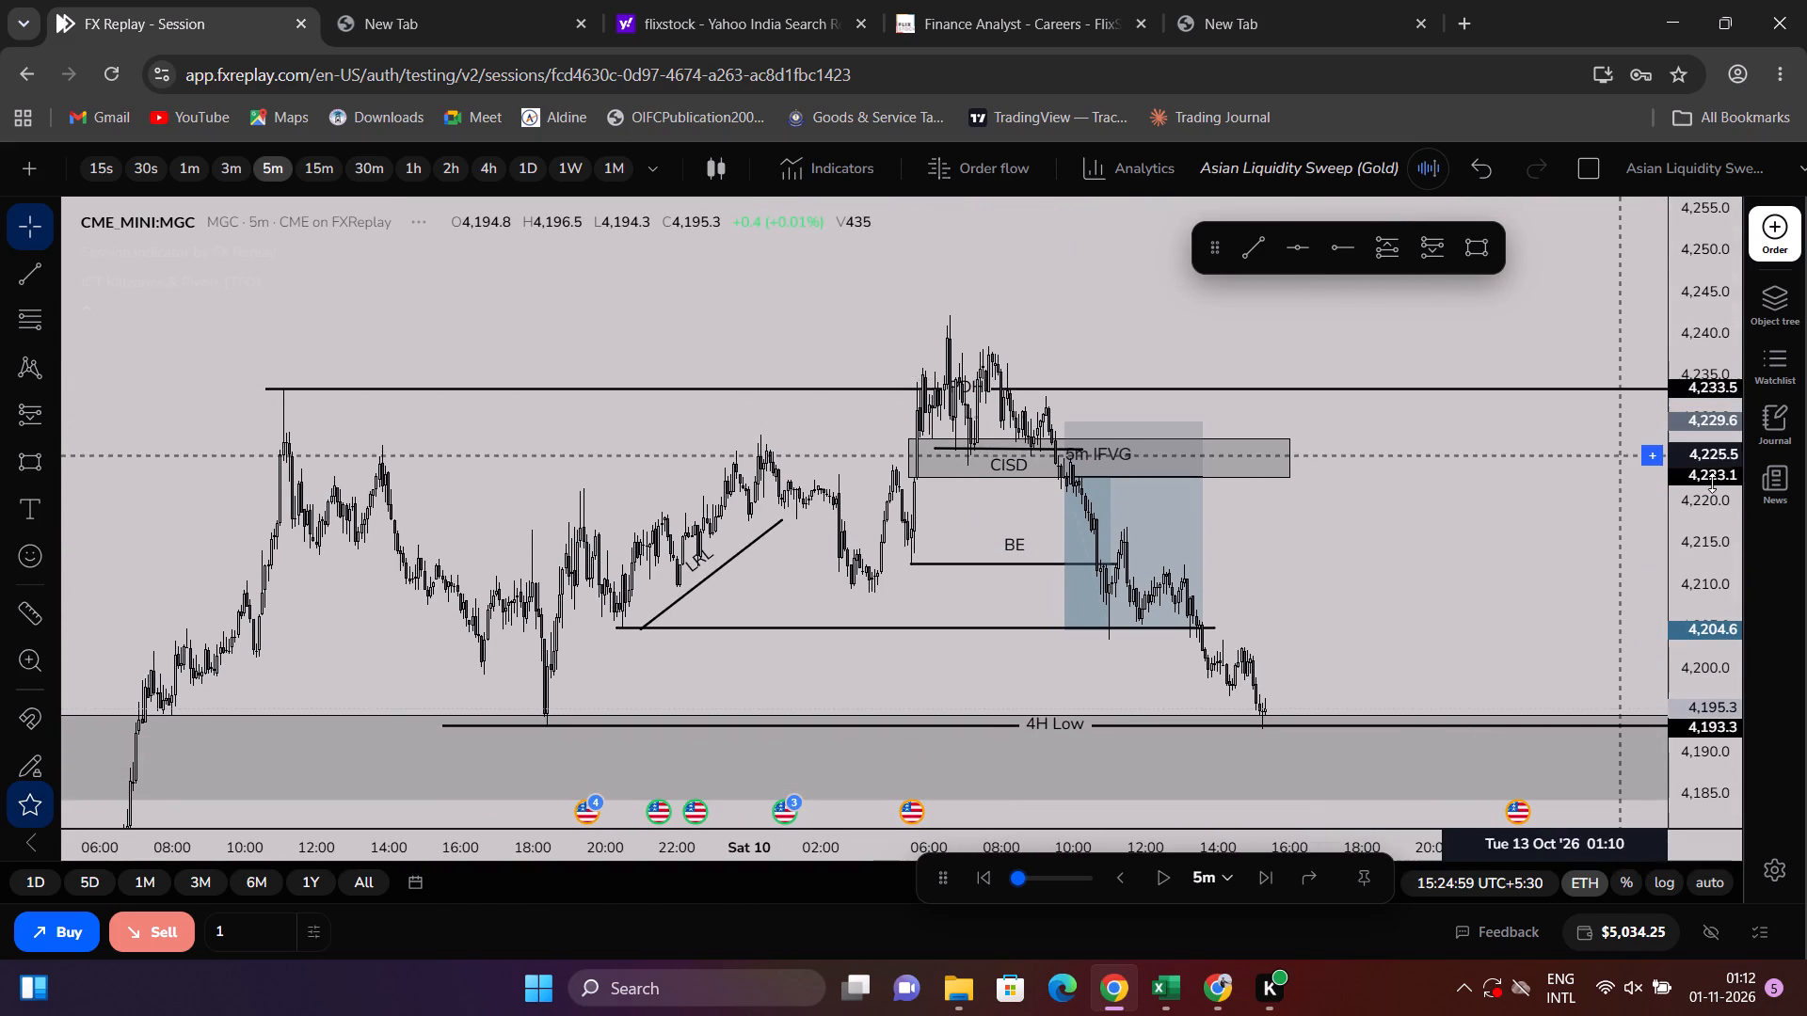
drag(1717, 501, 1683, 608)
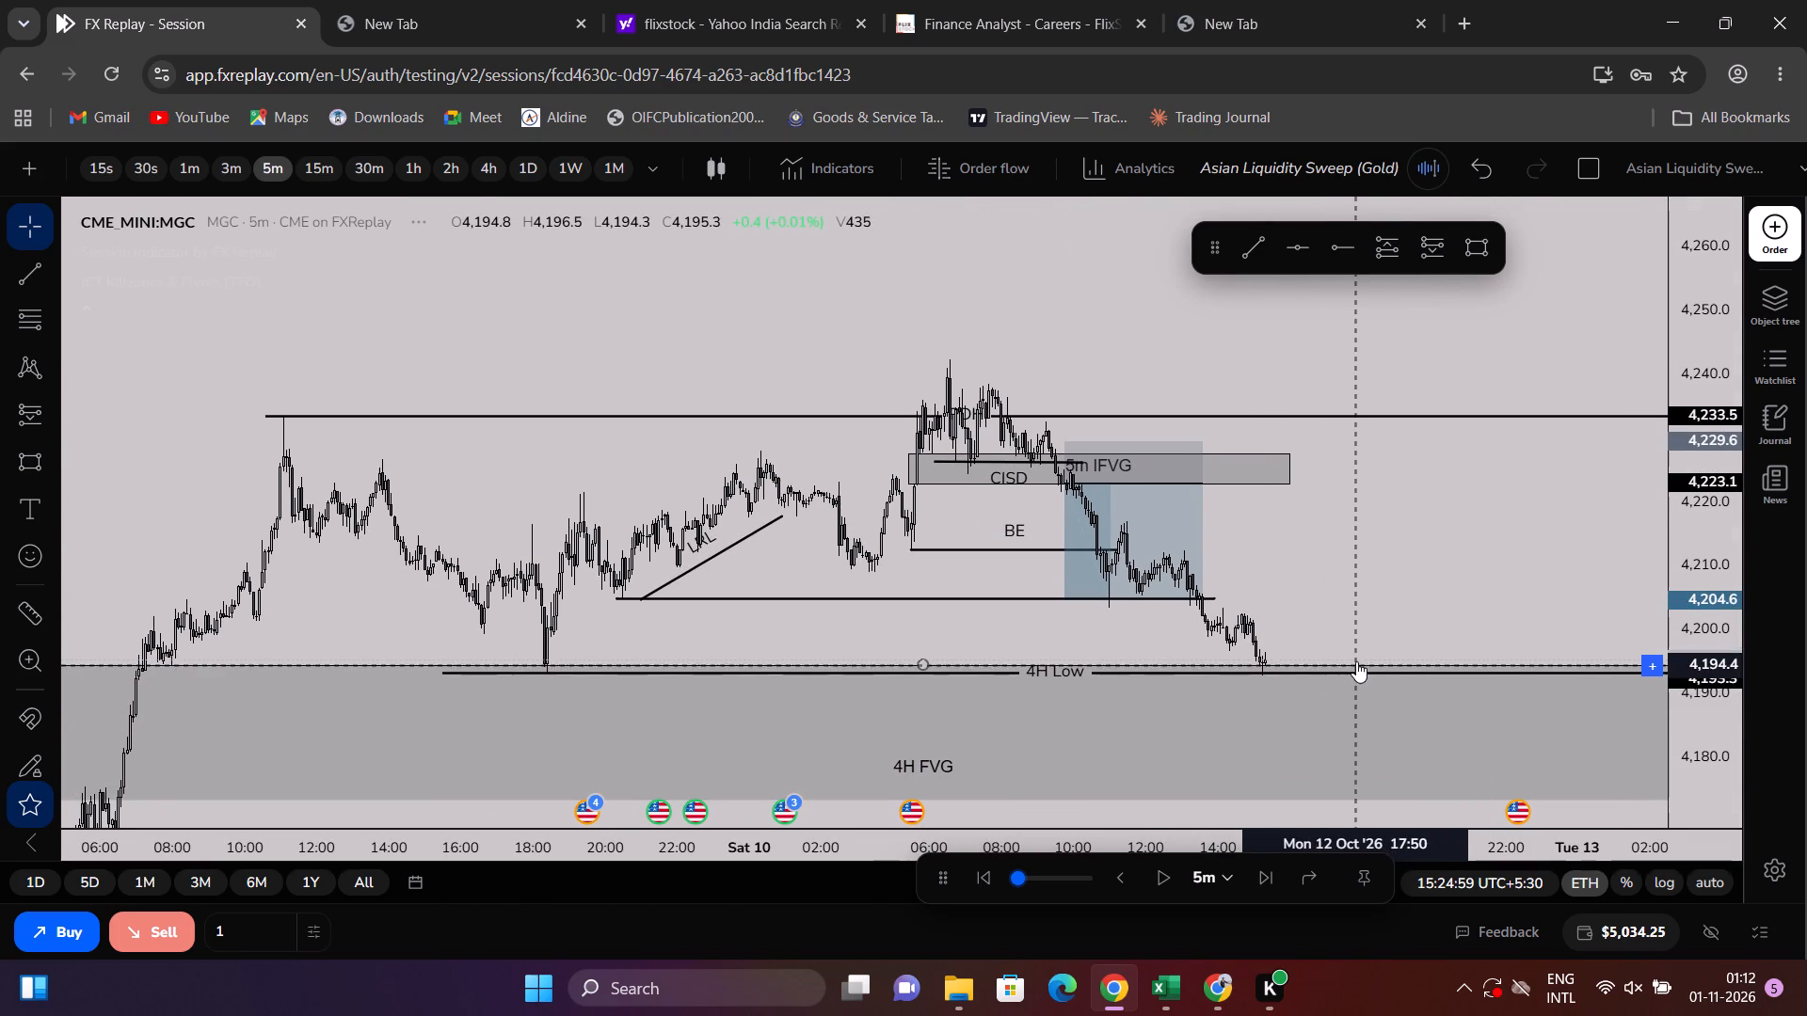
click(1354, 661)
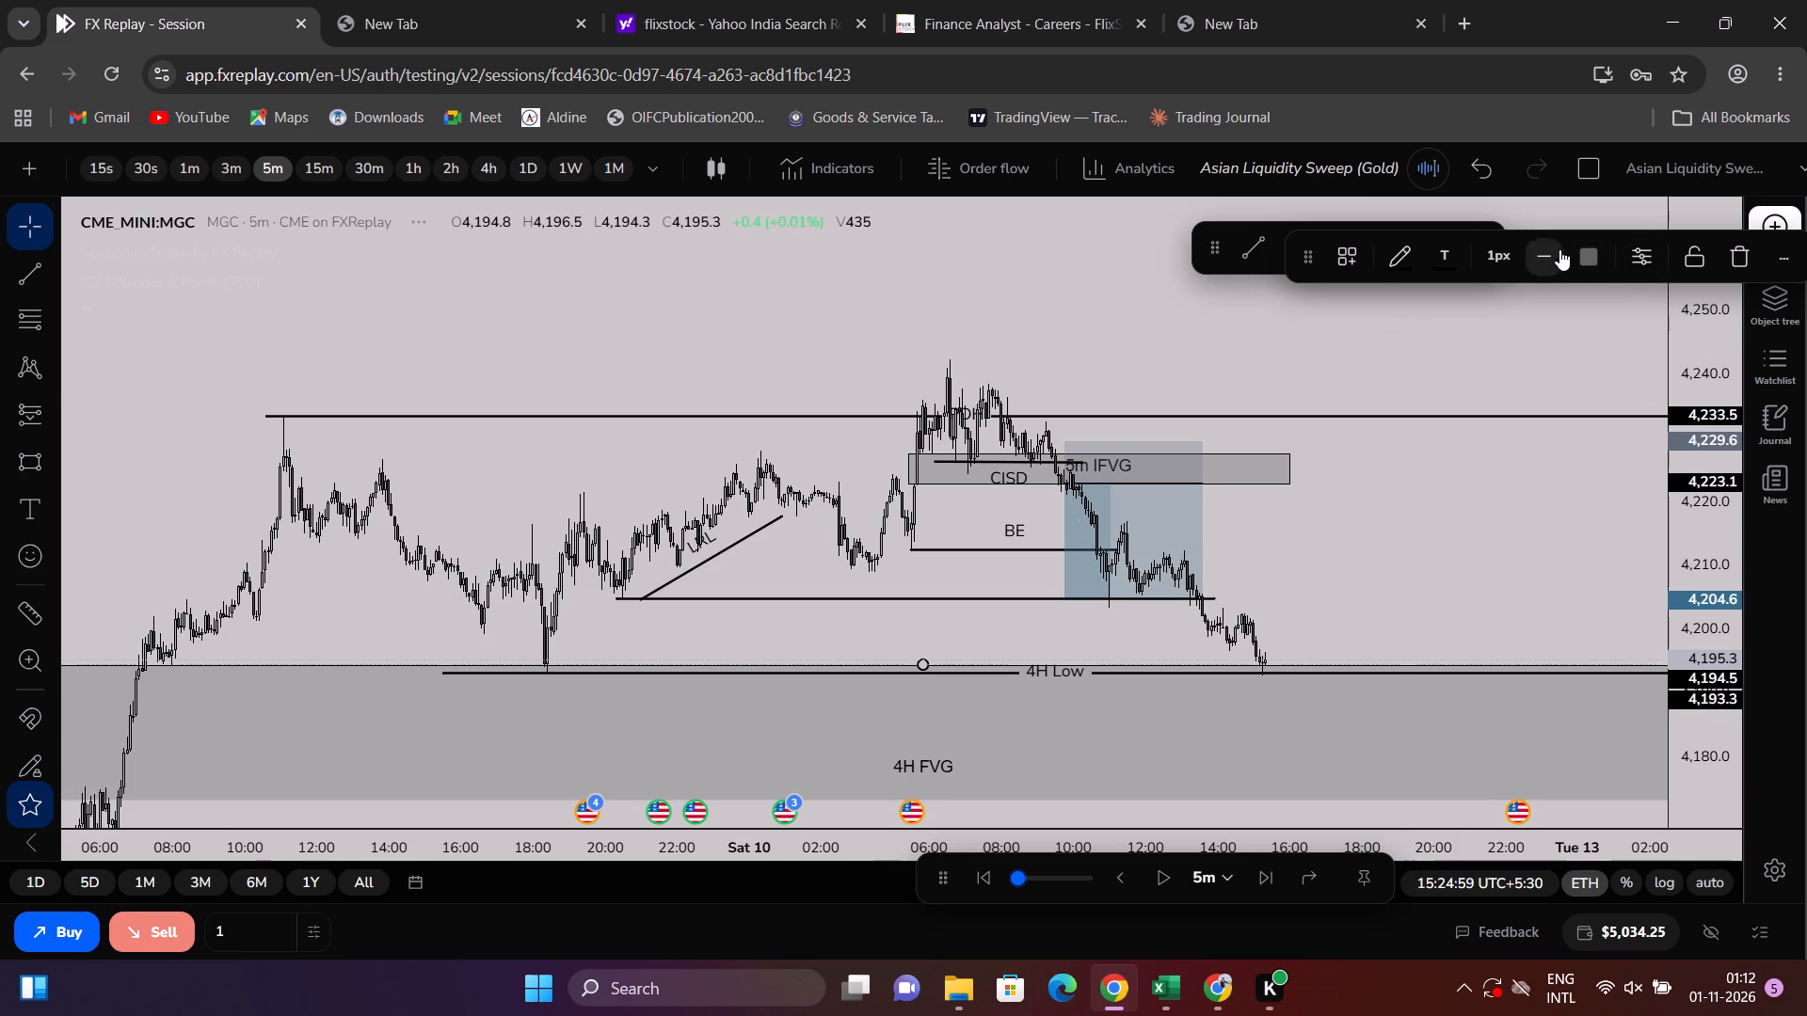
click(1630, 246)
click(957, 561)
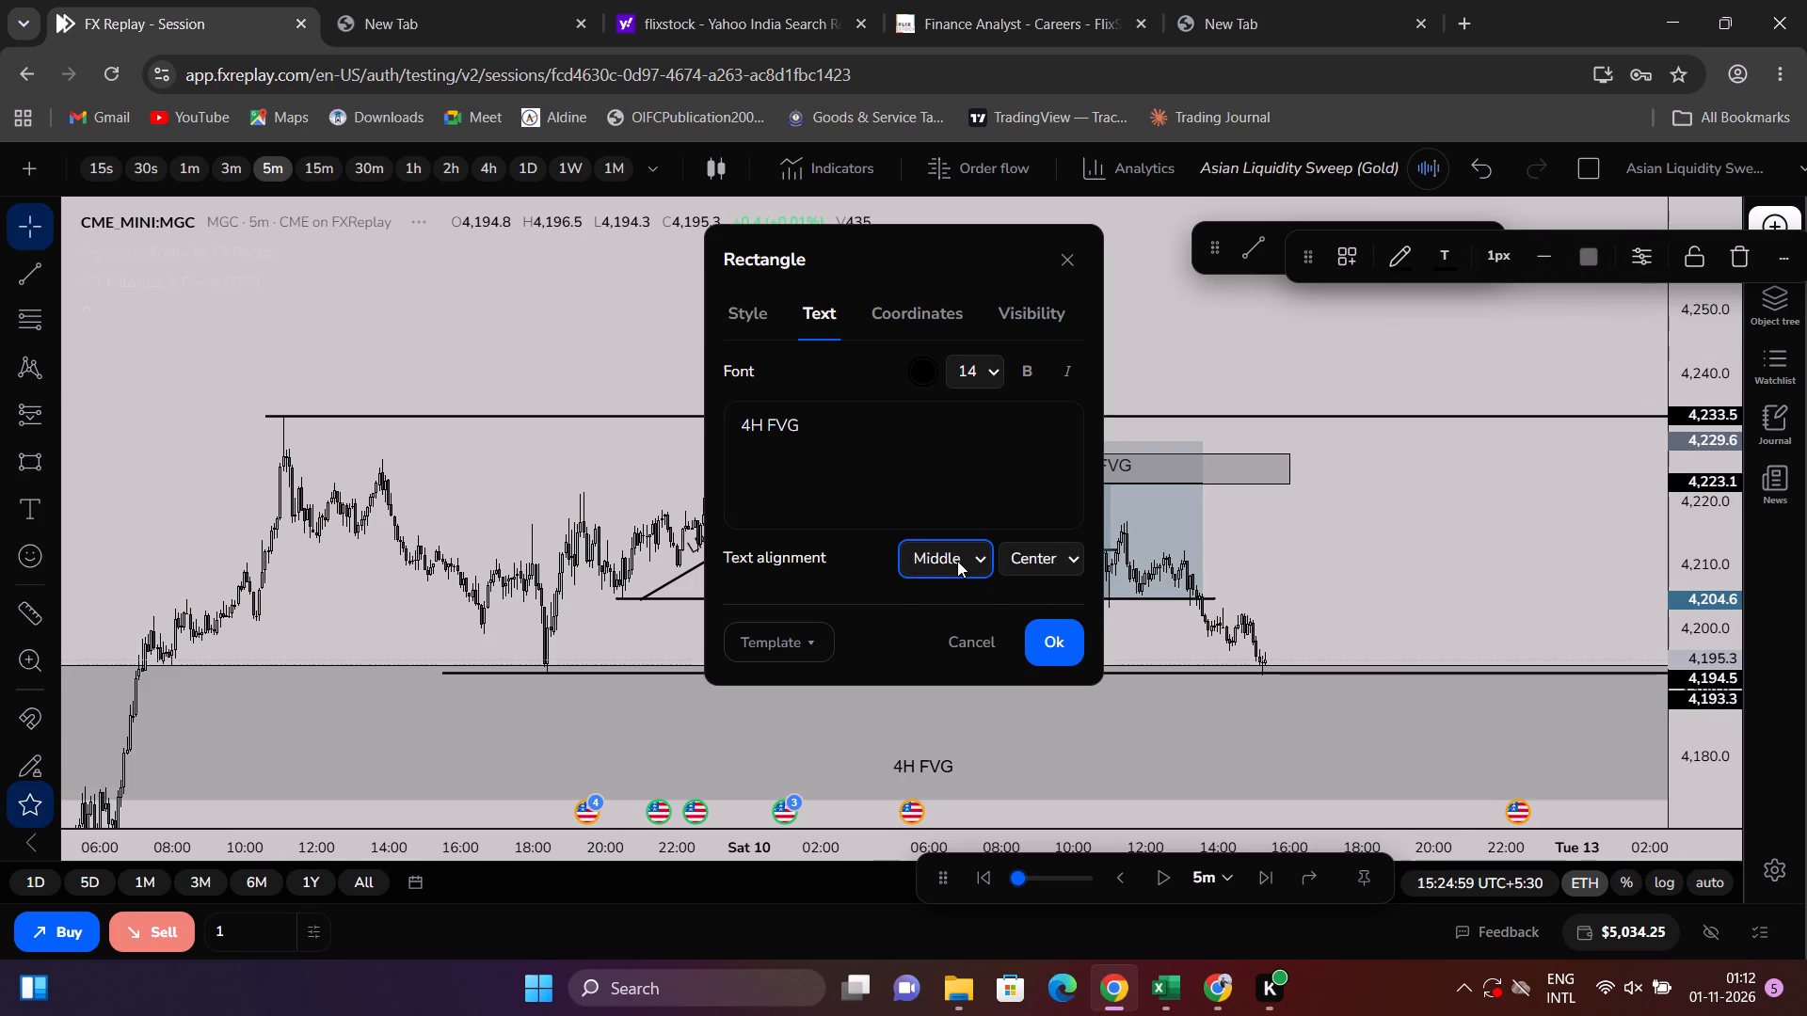
click(955, 591)
click(1034, 651)
click(1381, 584)
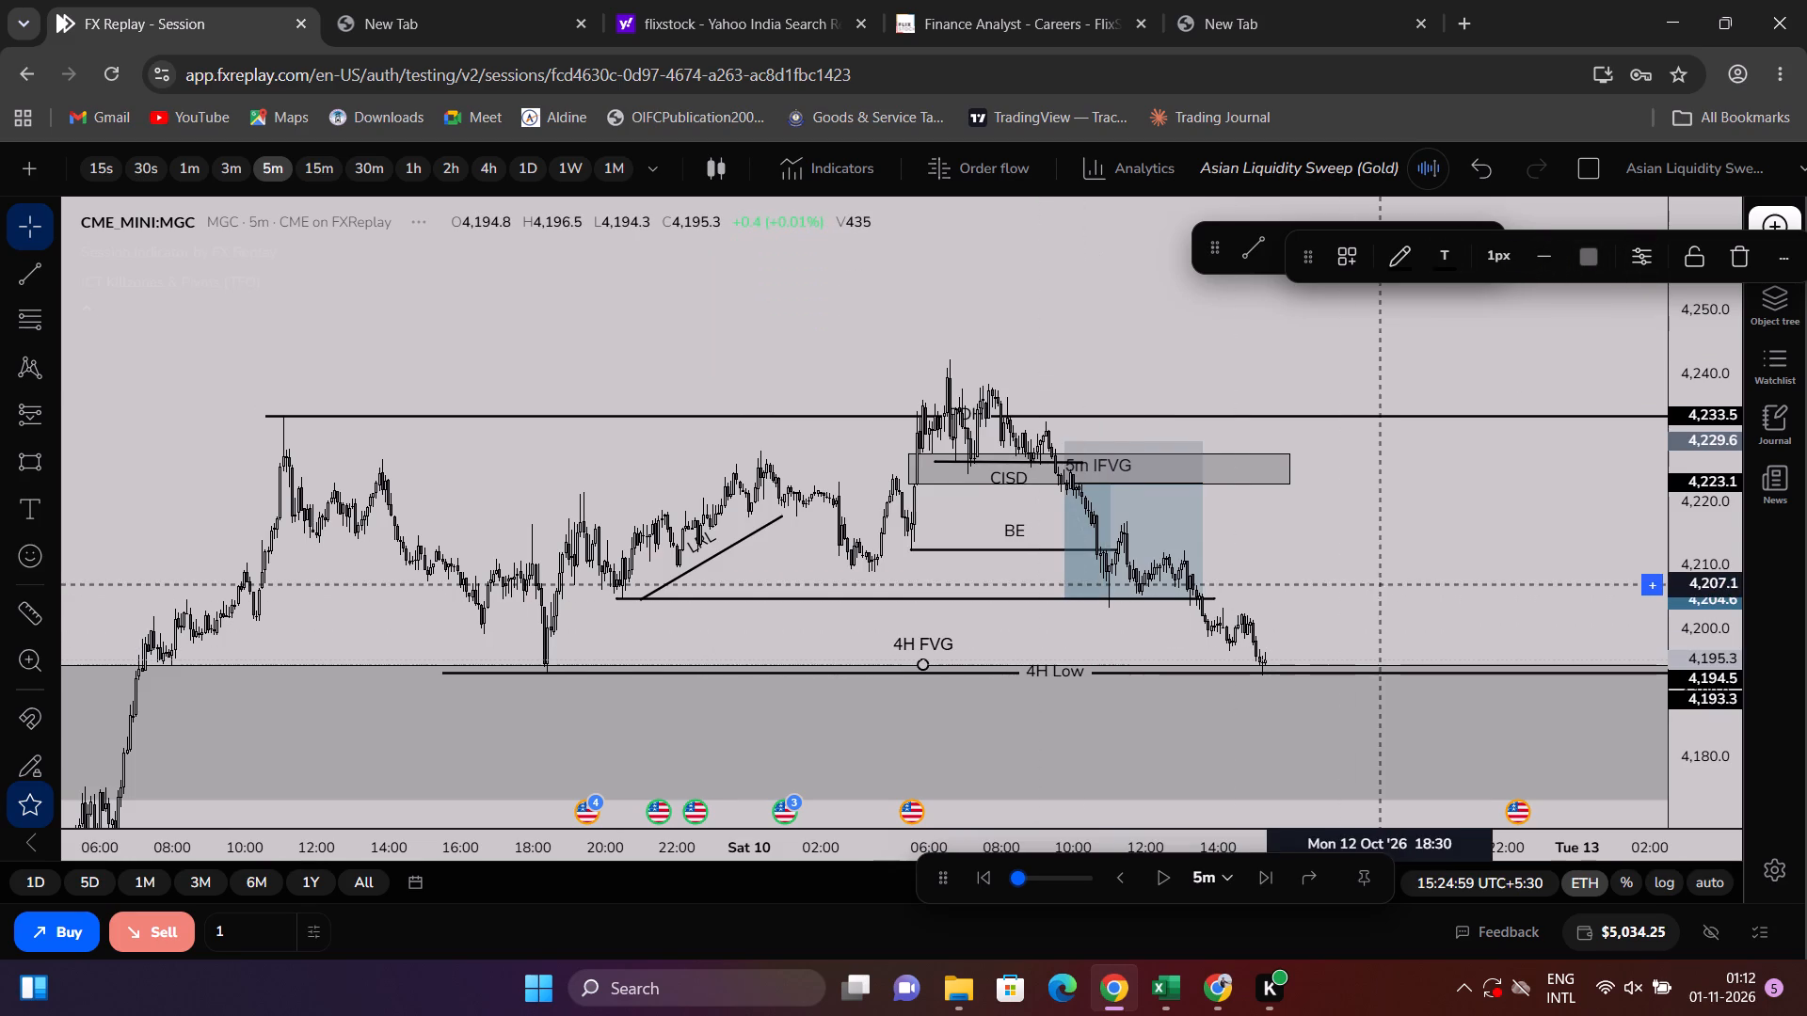
Shift the PDH horizontal ray about six and a half hours earlier along the chart.
drag(1376, 595, 1367, 479)
scroll(1383, 493, down, 3)
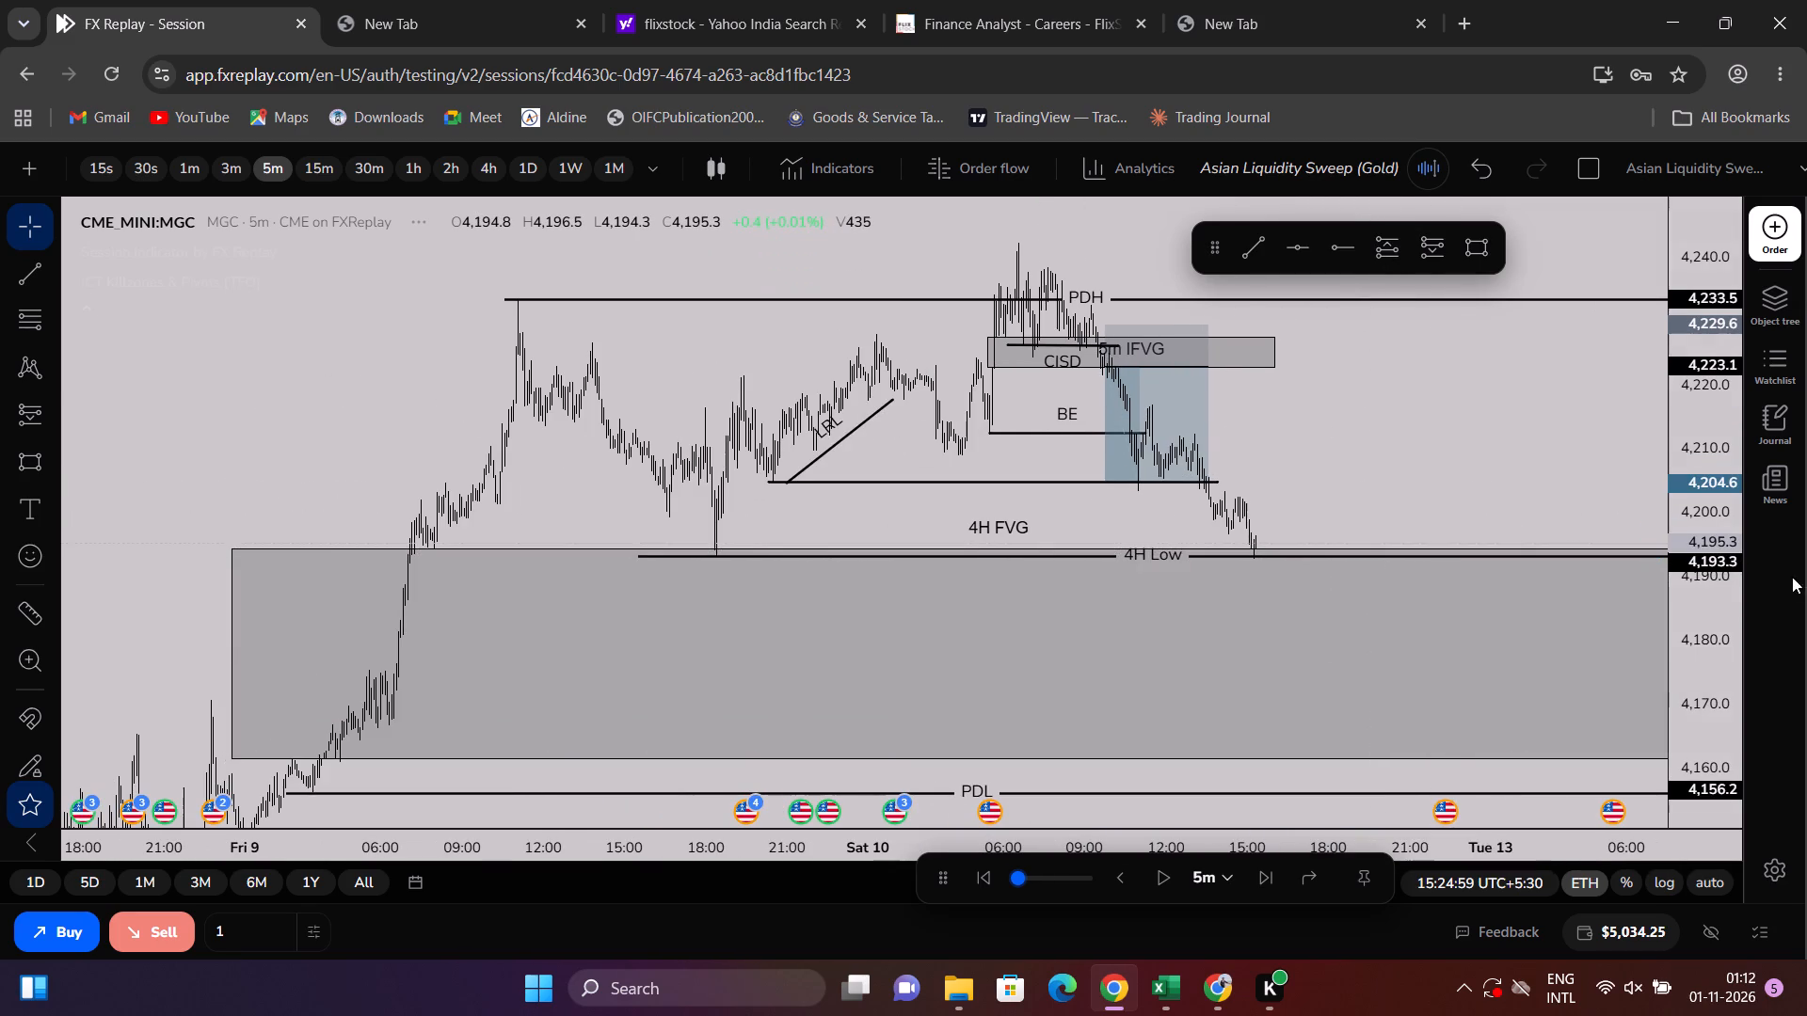
drag(1795, 570, 1776, 484)
scroll(1578, 406, up, 2)
drag(1539, 421, 1502, 561)
drag(1739, 728, 1716, 579)
scroll(1596, 506, up, 3)
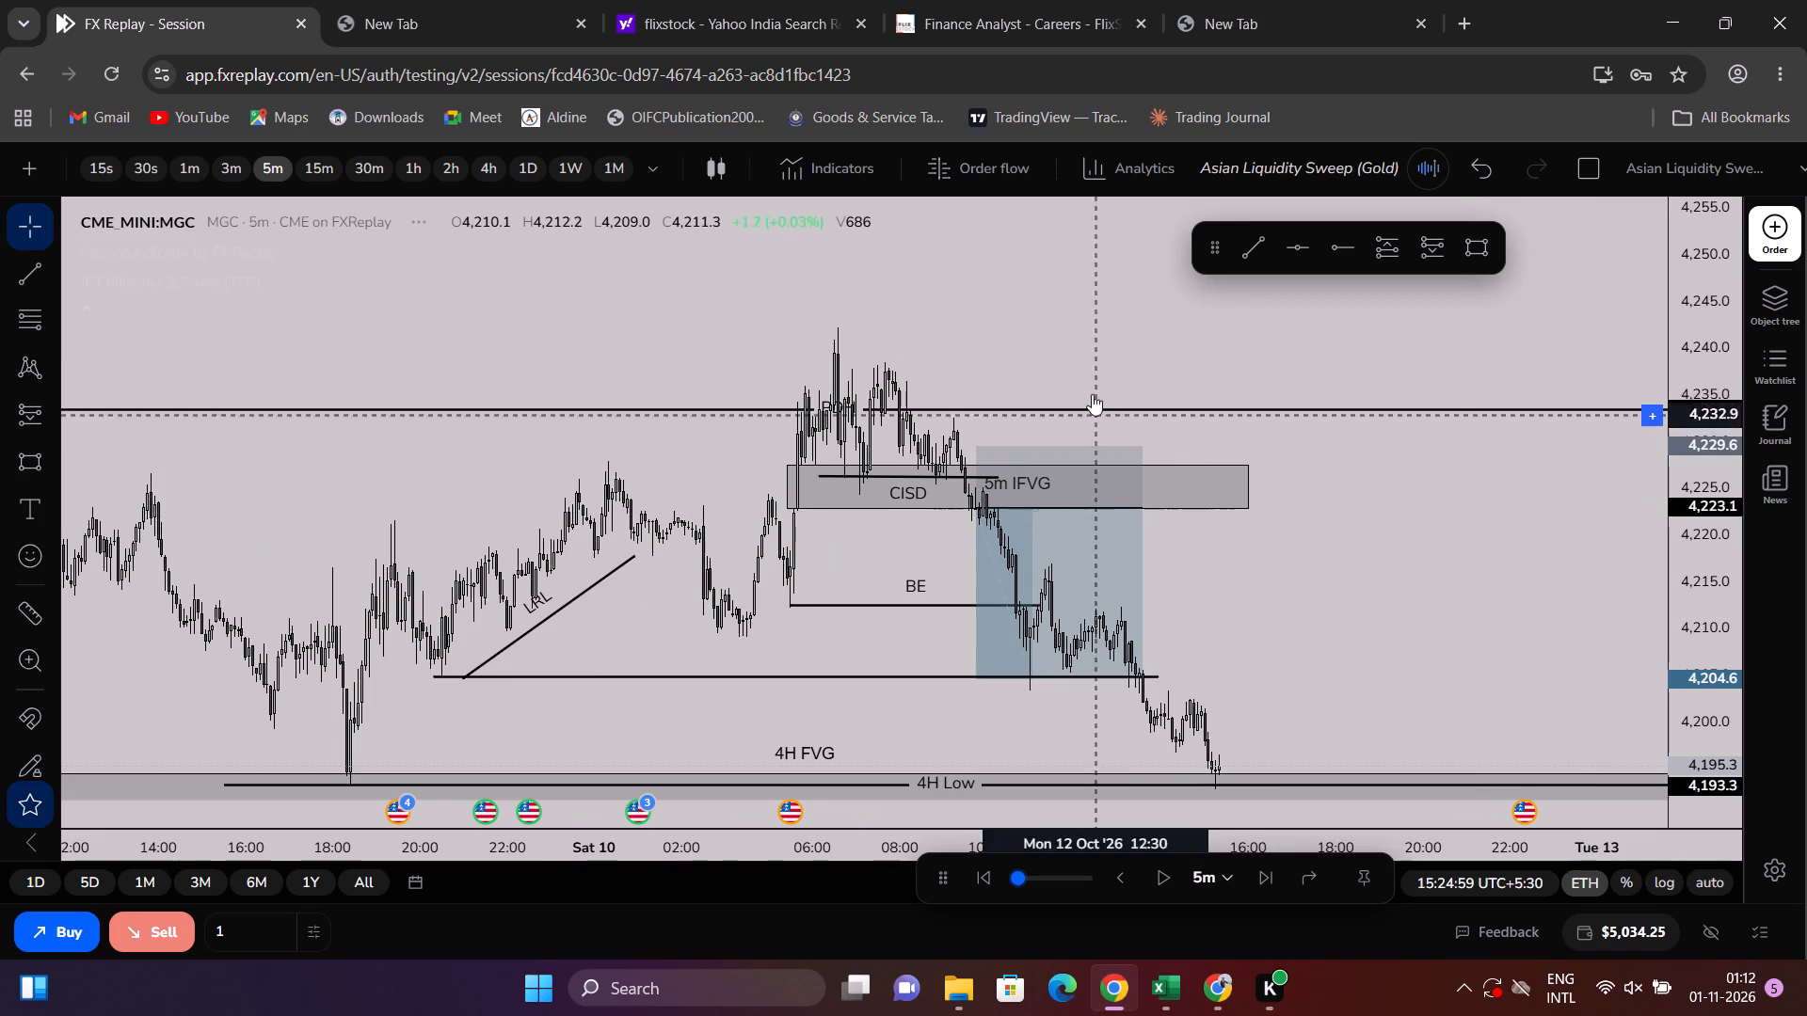
drag(1122, 402, 1035, 408)
drag(1038, 417, 753, 411)
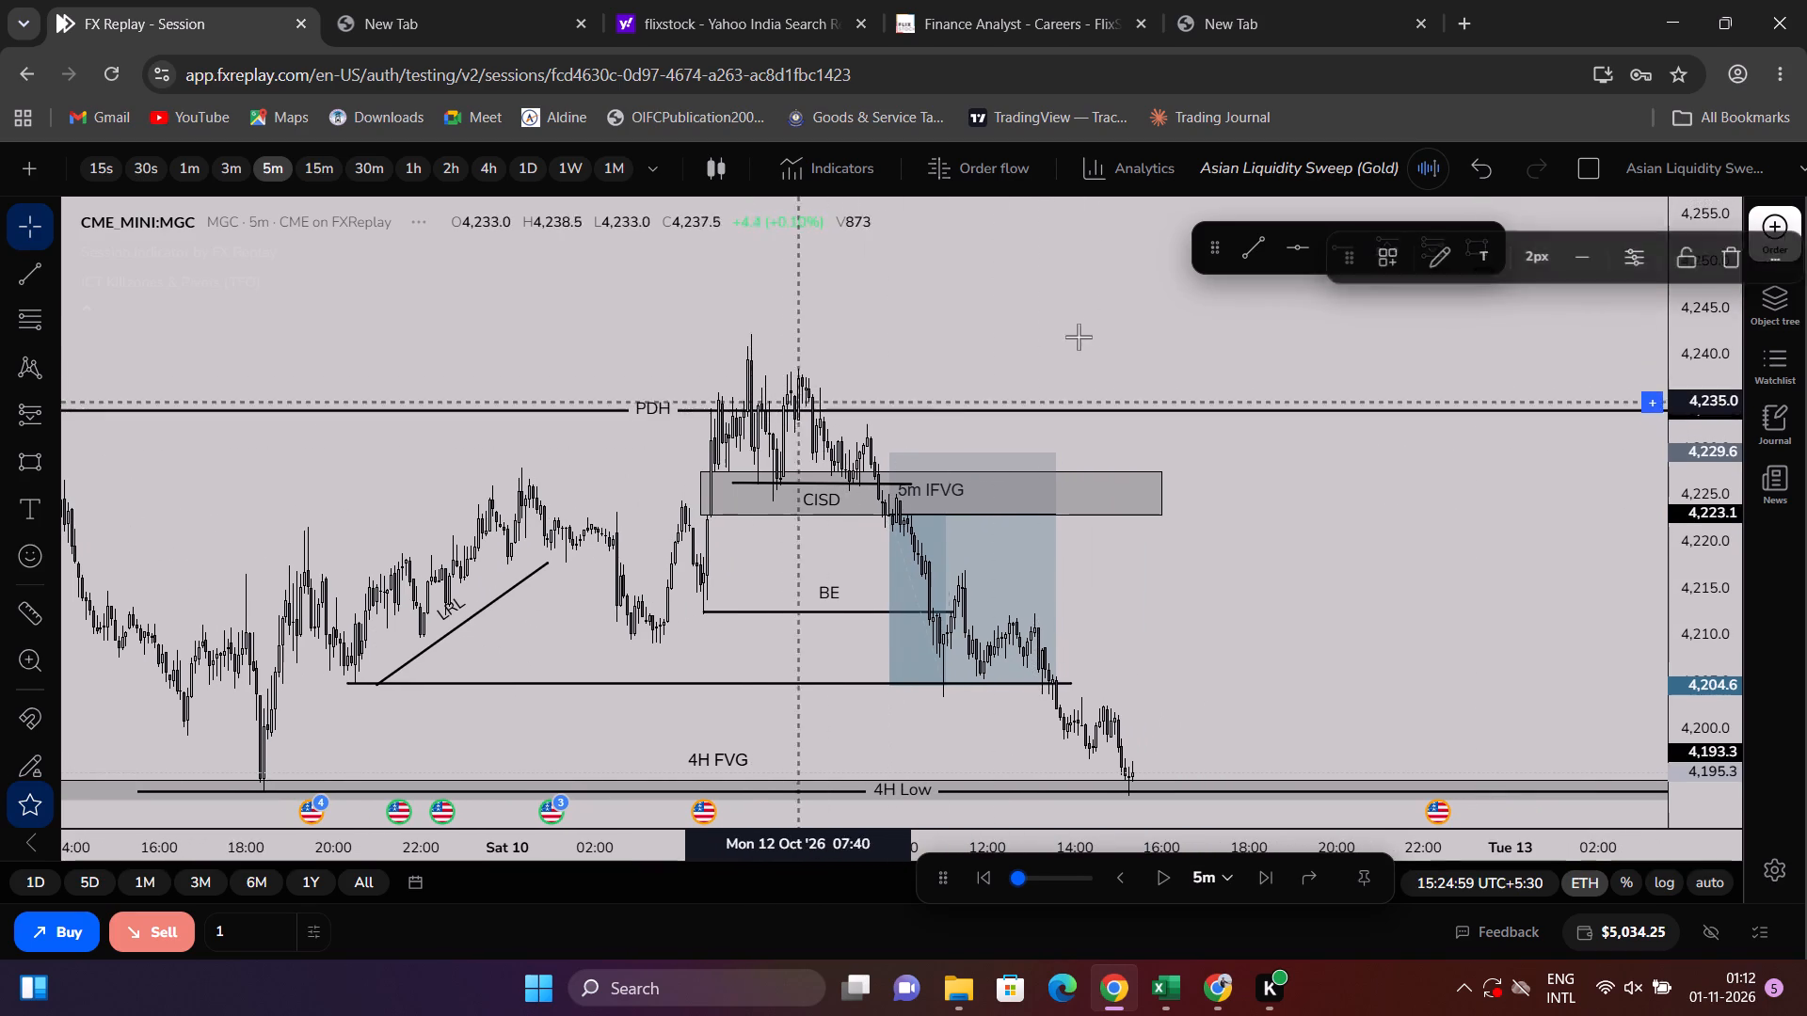
Adjust the PDH horizontal ray's level to about 4,233.6, at the 9 October high.
drag(1088, 330, 1289, 320)
scroll(553, 367, down, 2)
click(500, 394)
drag(499, 394, 458, 405)
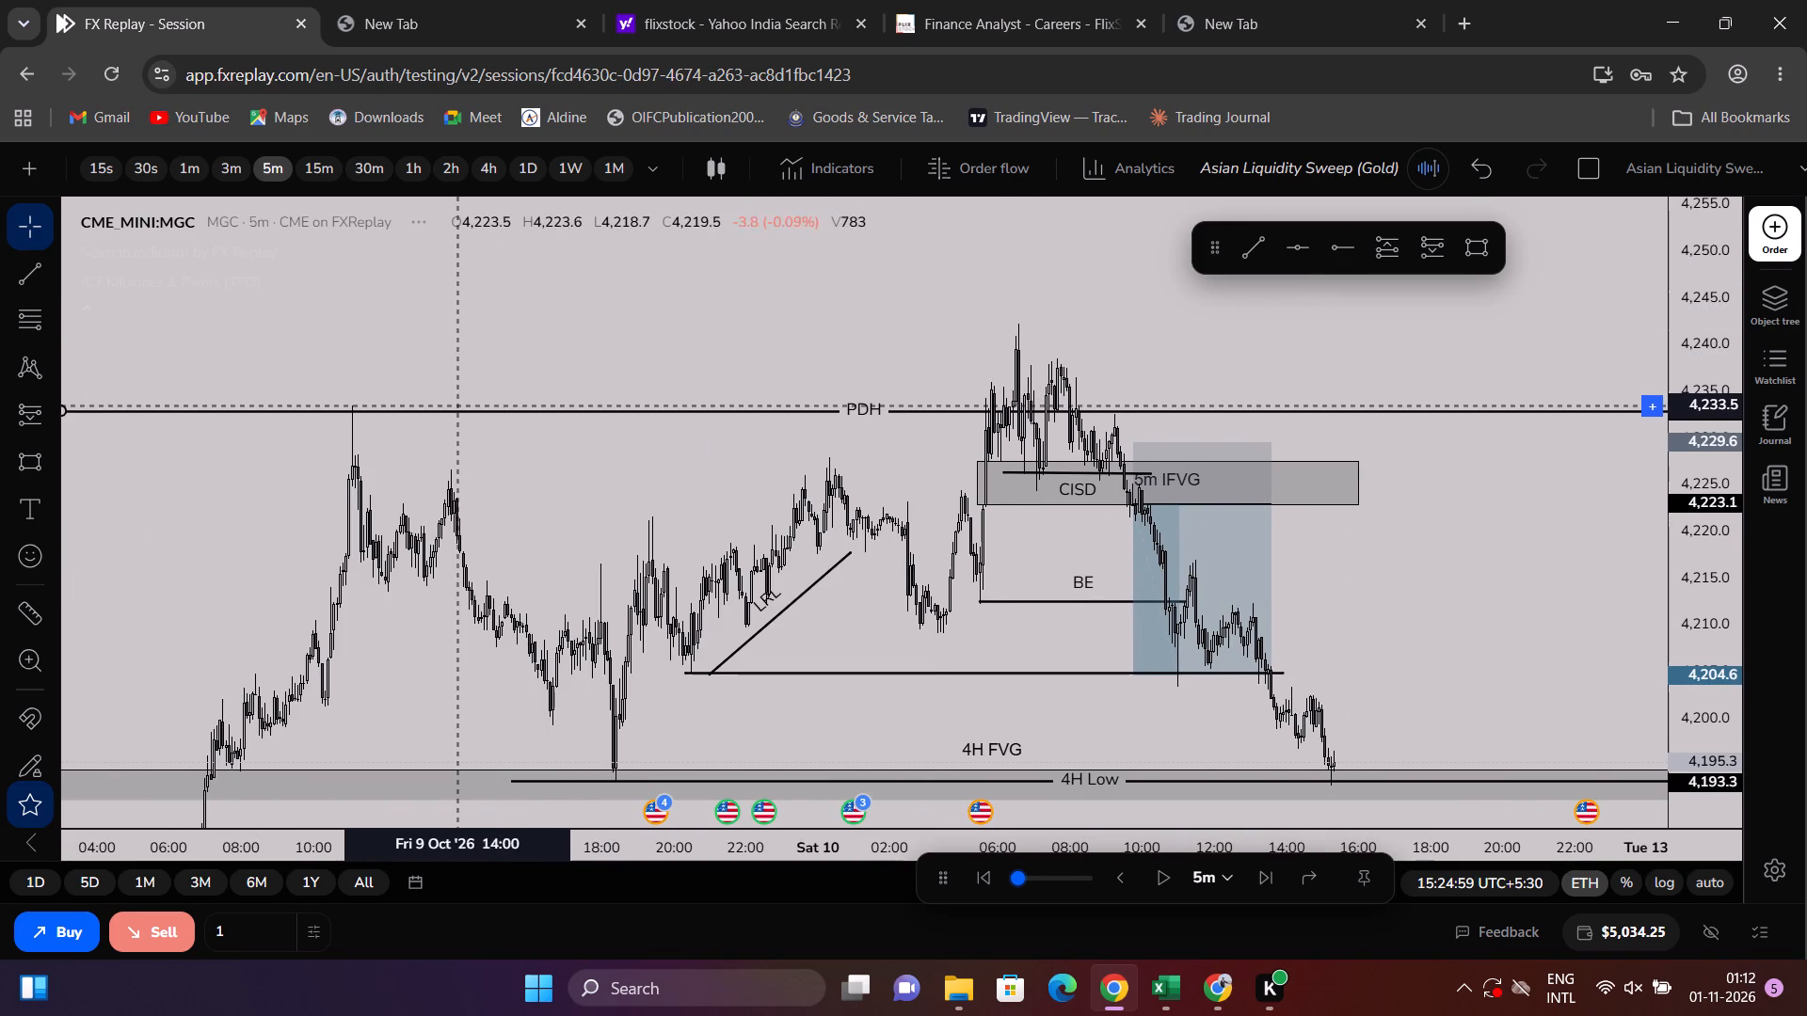
drag(458, 405, 452, 399)
scroll(1020, 558, up, 1)
scroll(1417, 579, up, 2)
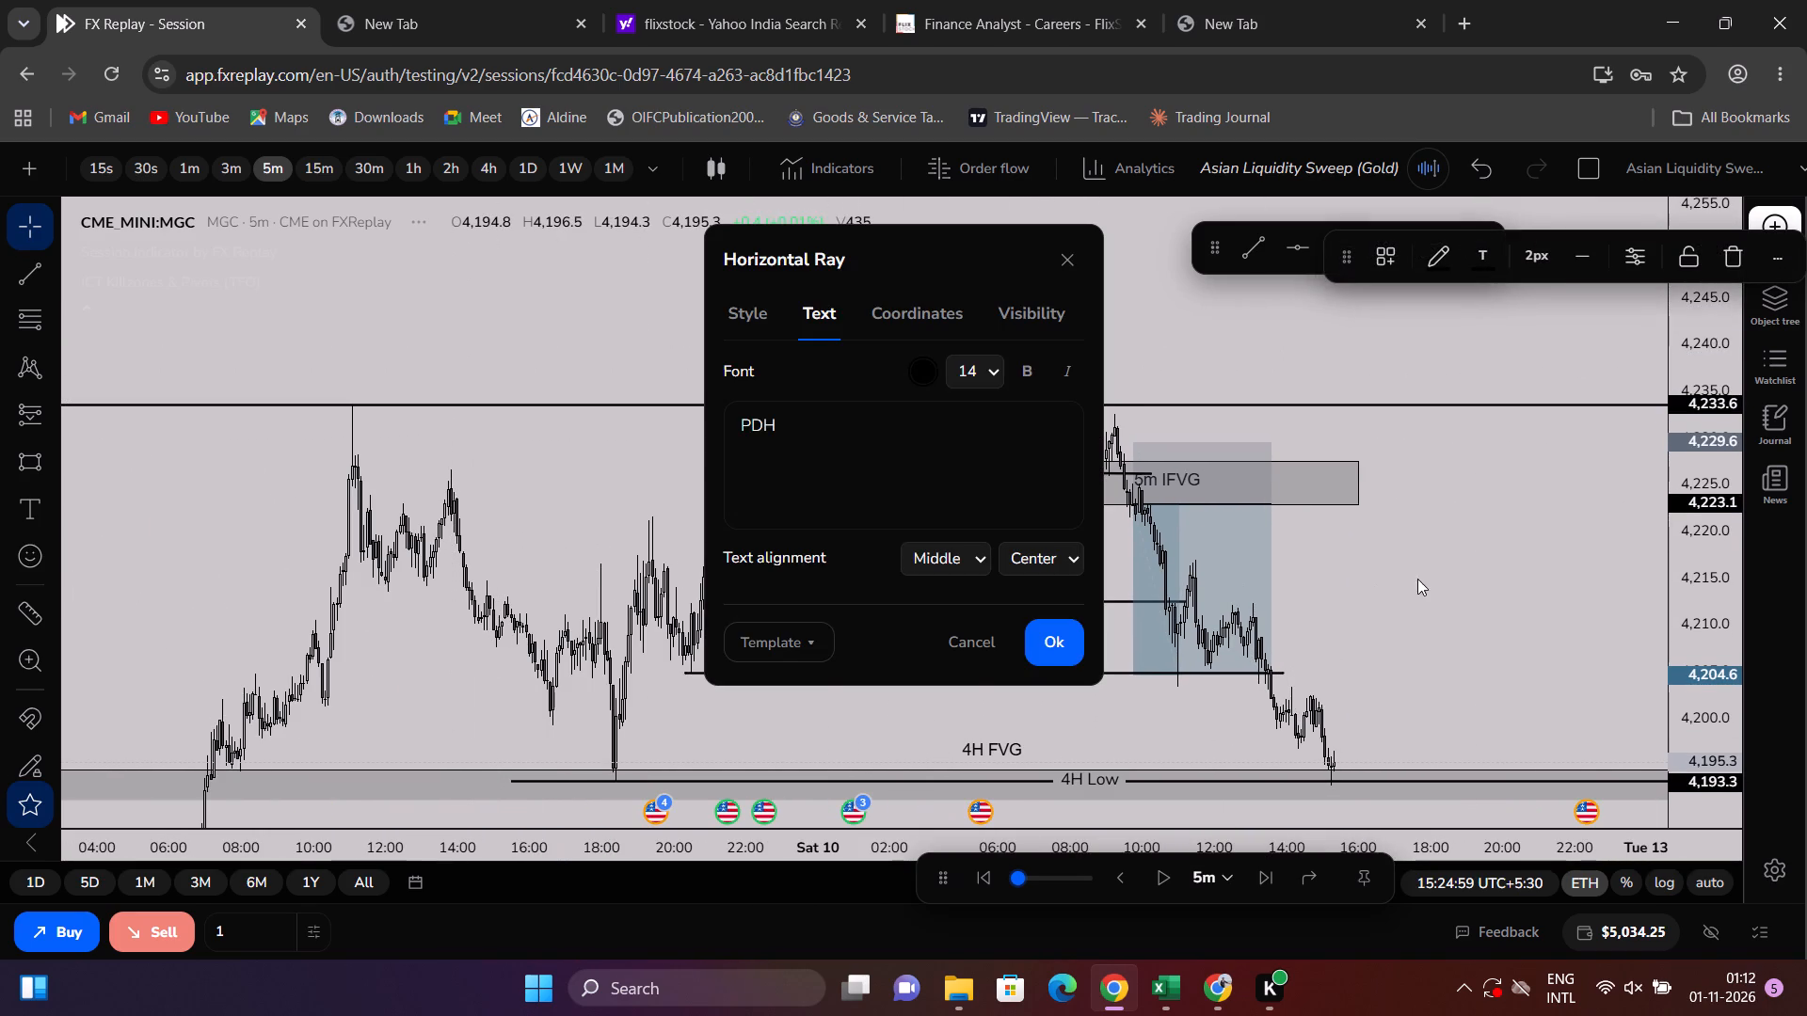
scroll(1417, 579, up, 1)
click(1408, 573)
drag(1361, 570, 1154, 497)
scroll(1162, 530, up, 7)
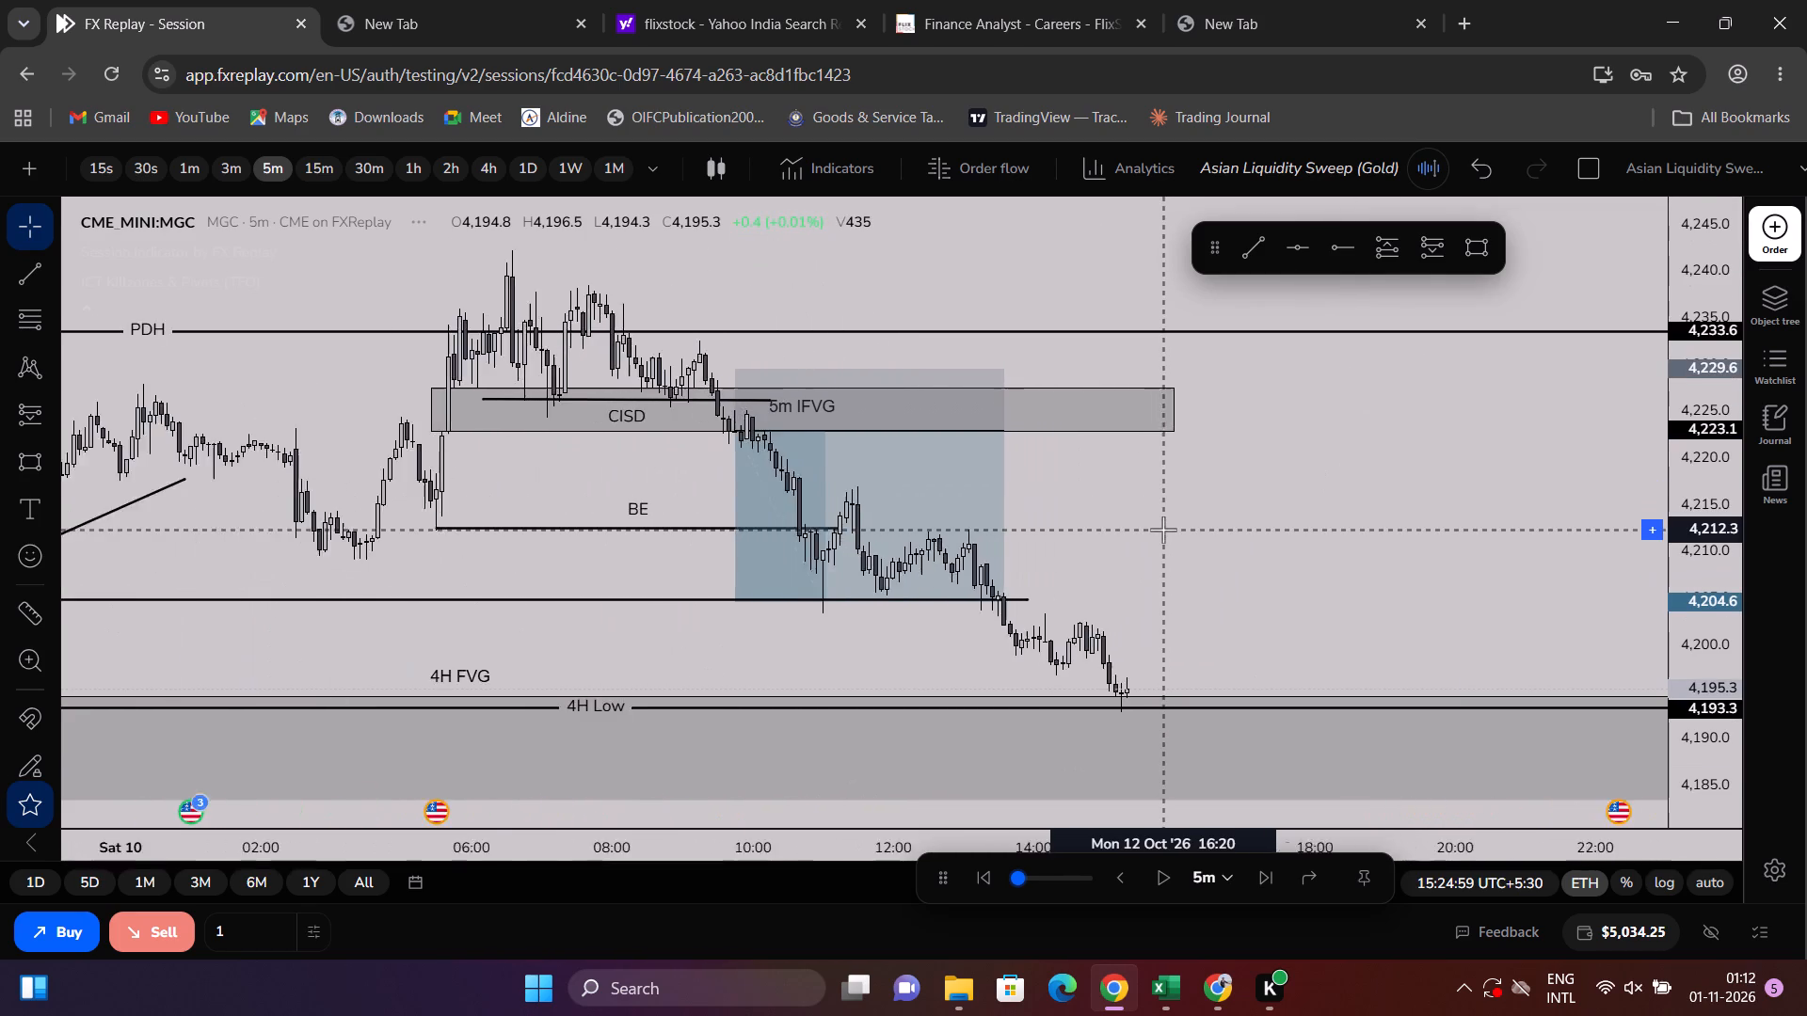
Label the horizontal trend line at about 4,204.9, spanning 9 October 20:20 to 12 October 13:55, as DOL.
drag(1163, 530, 1327, 593)
scroll(1424, 571, down, 4)
drag(1719, 612, 1711, 479)
scroll(1639, 500, up, 3)
drag(1705, 507, 1685, 600)
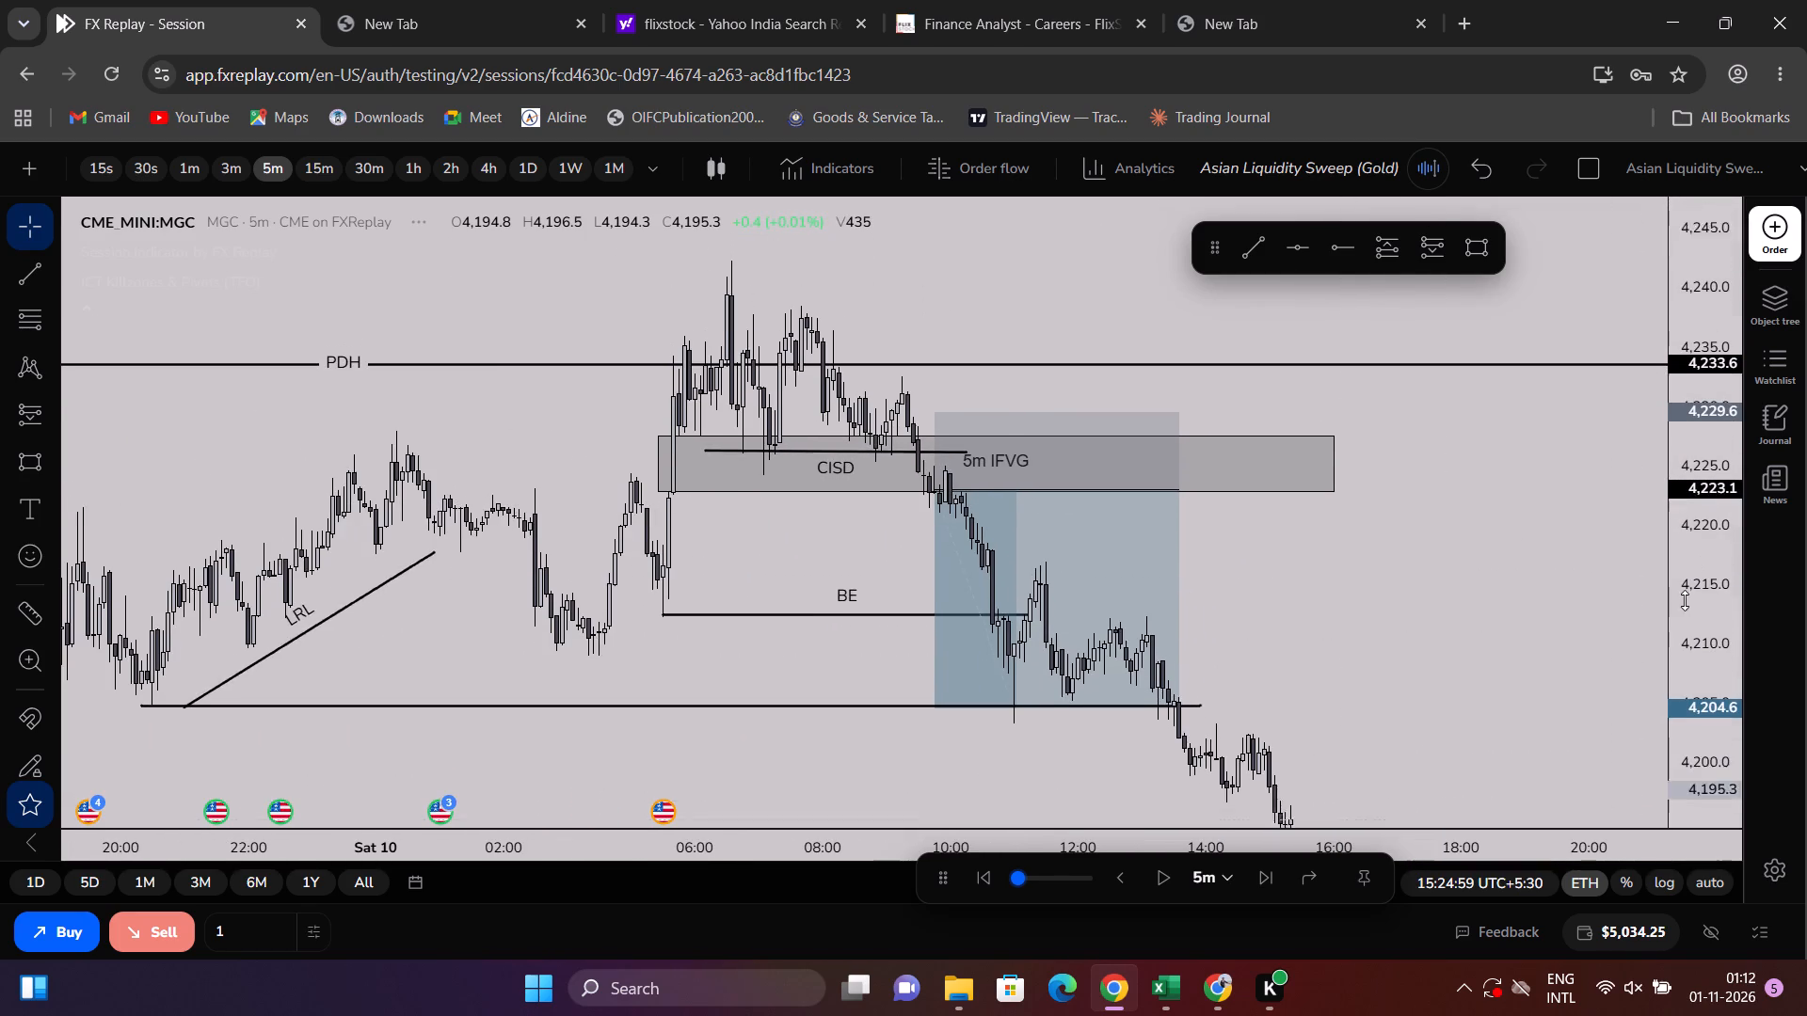
drag(1685, 600, 1666, 667)
scroll(1644, 632, down, 3)
drag(1721, 680, 1705, 629)
scroll(1699, 631, up, 1)
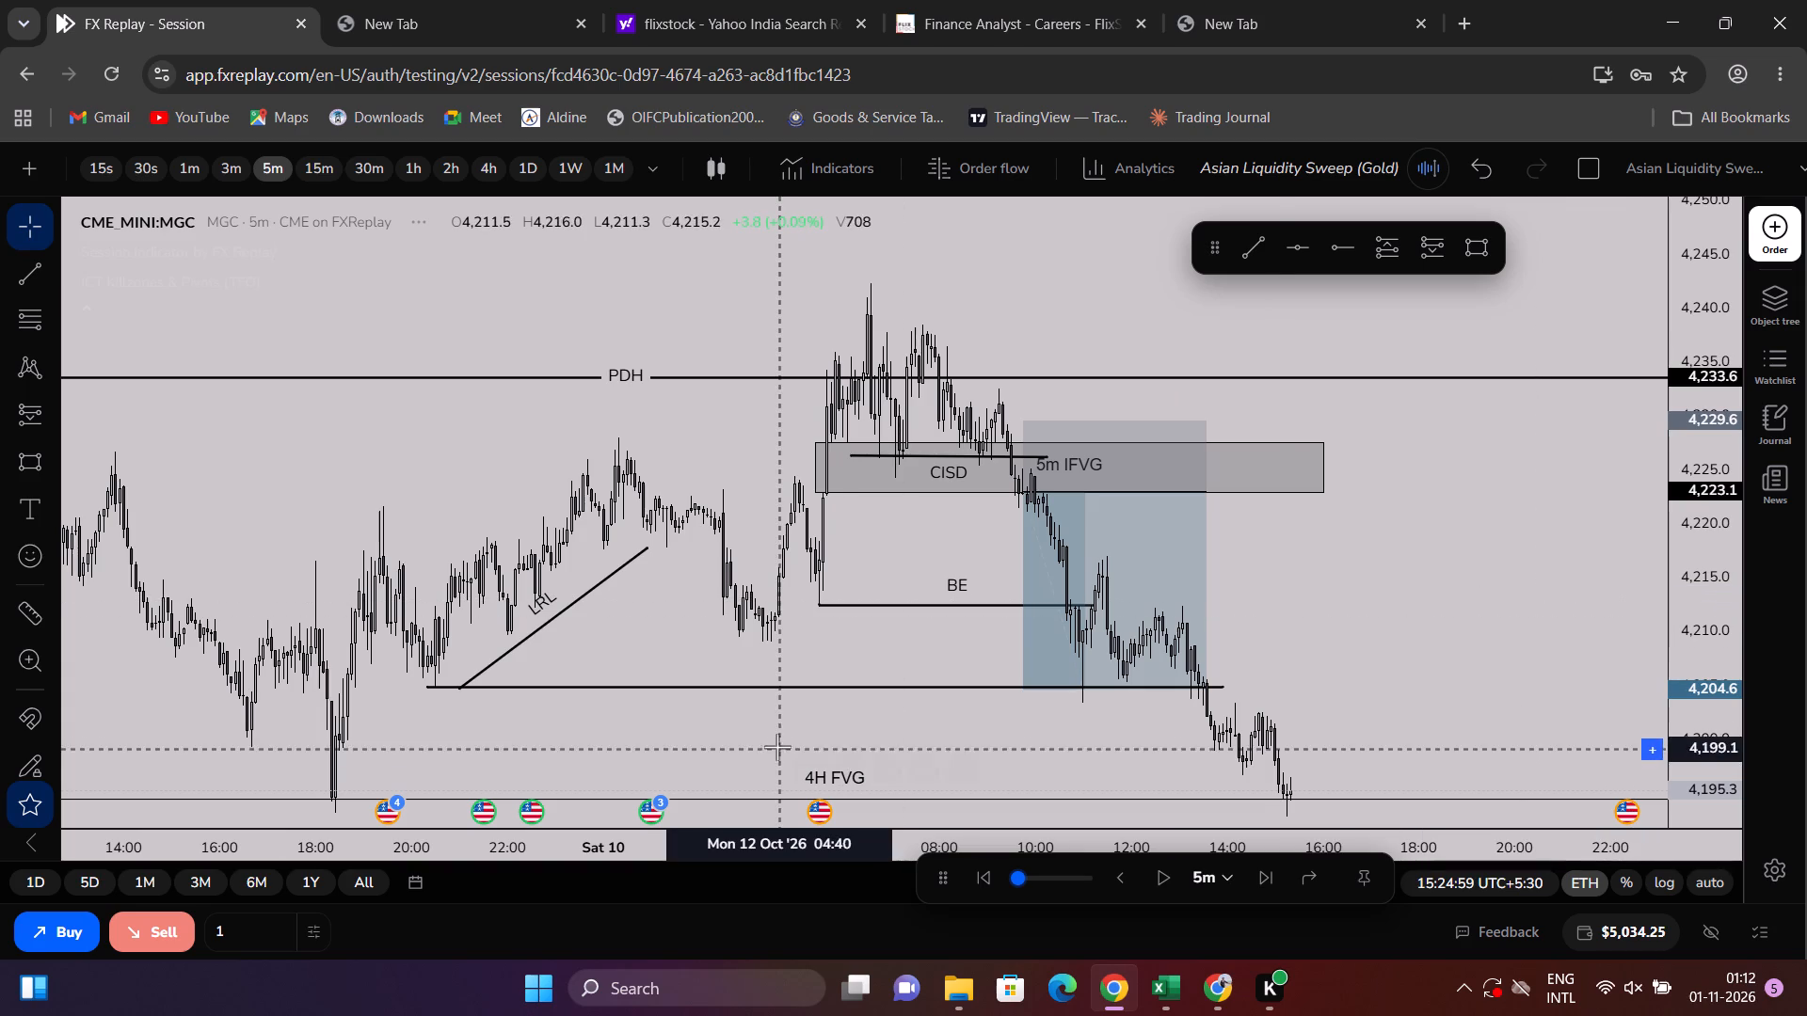
double_click(773, 683)
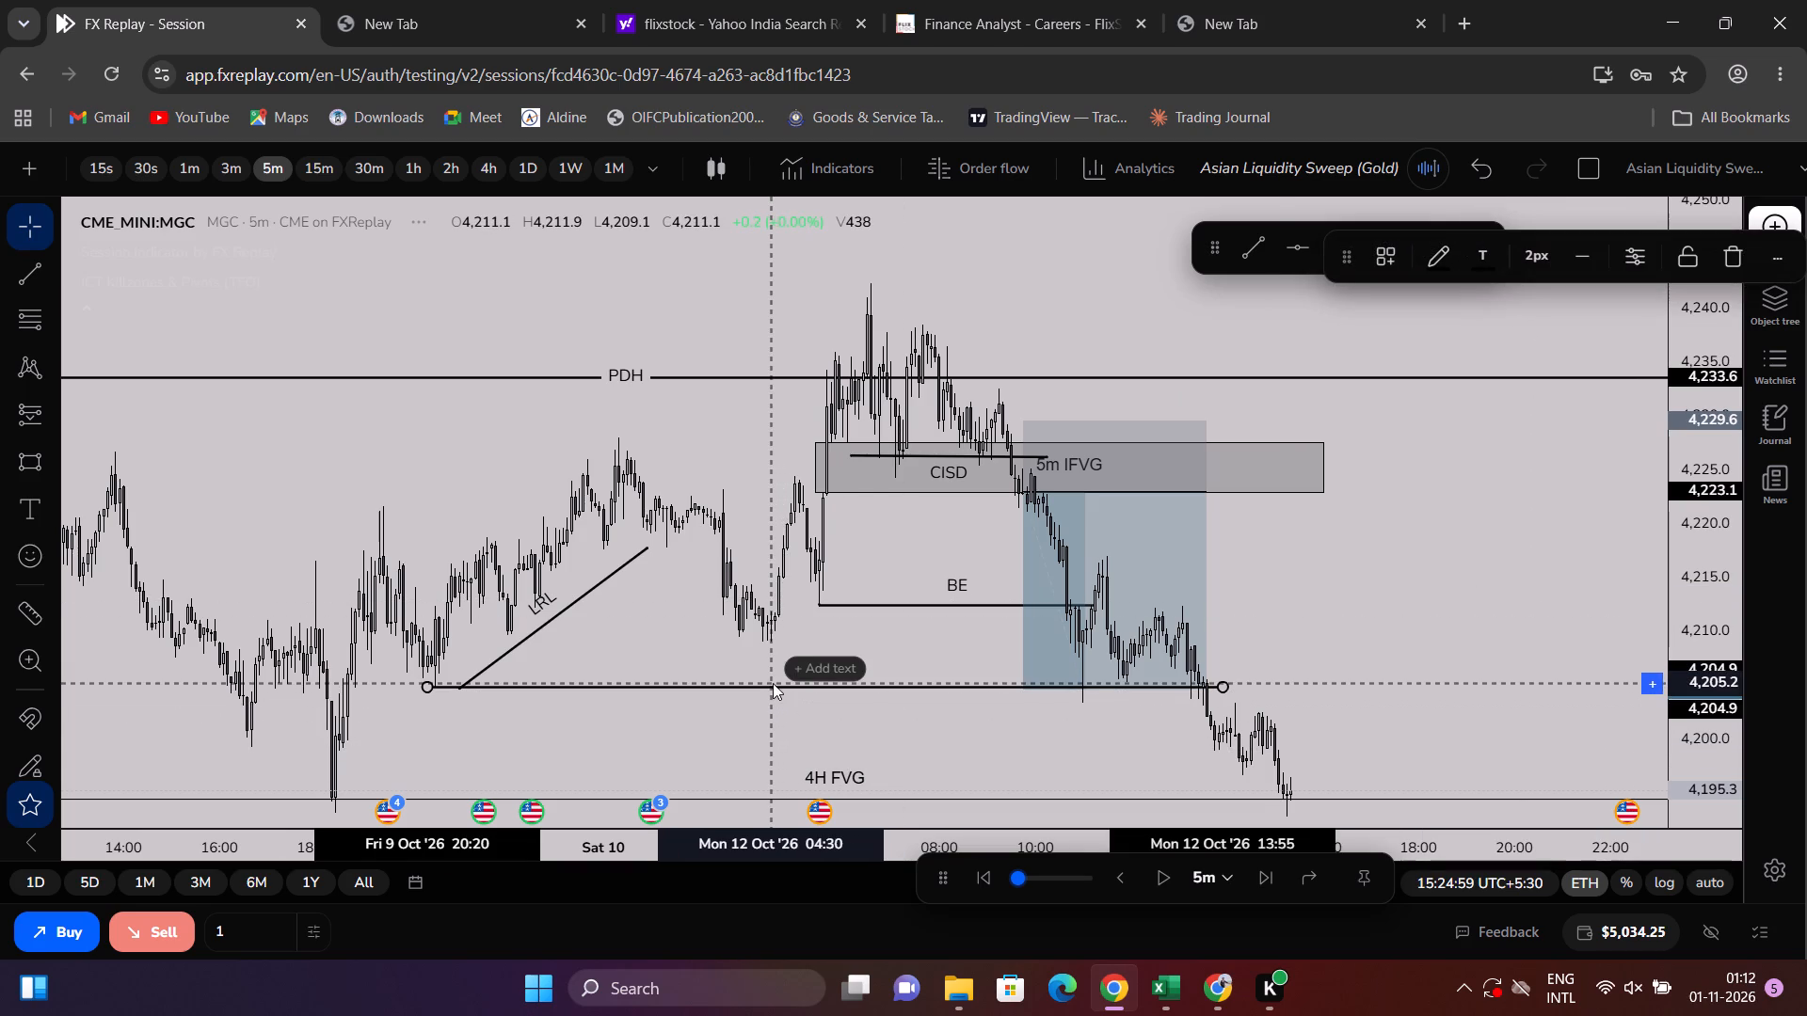
click(876, 425)
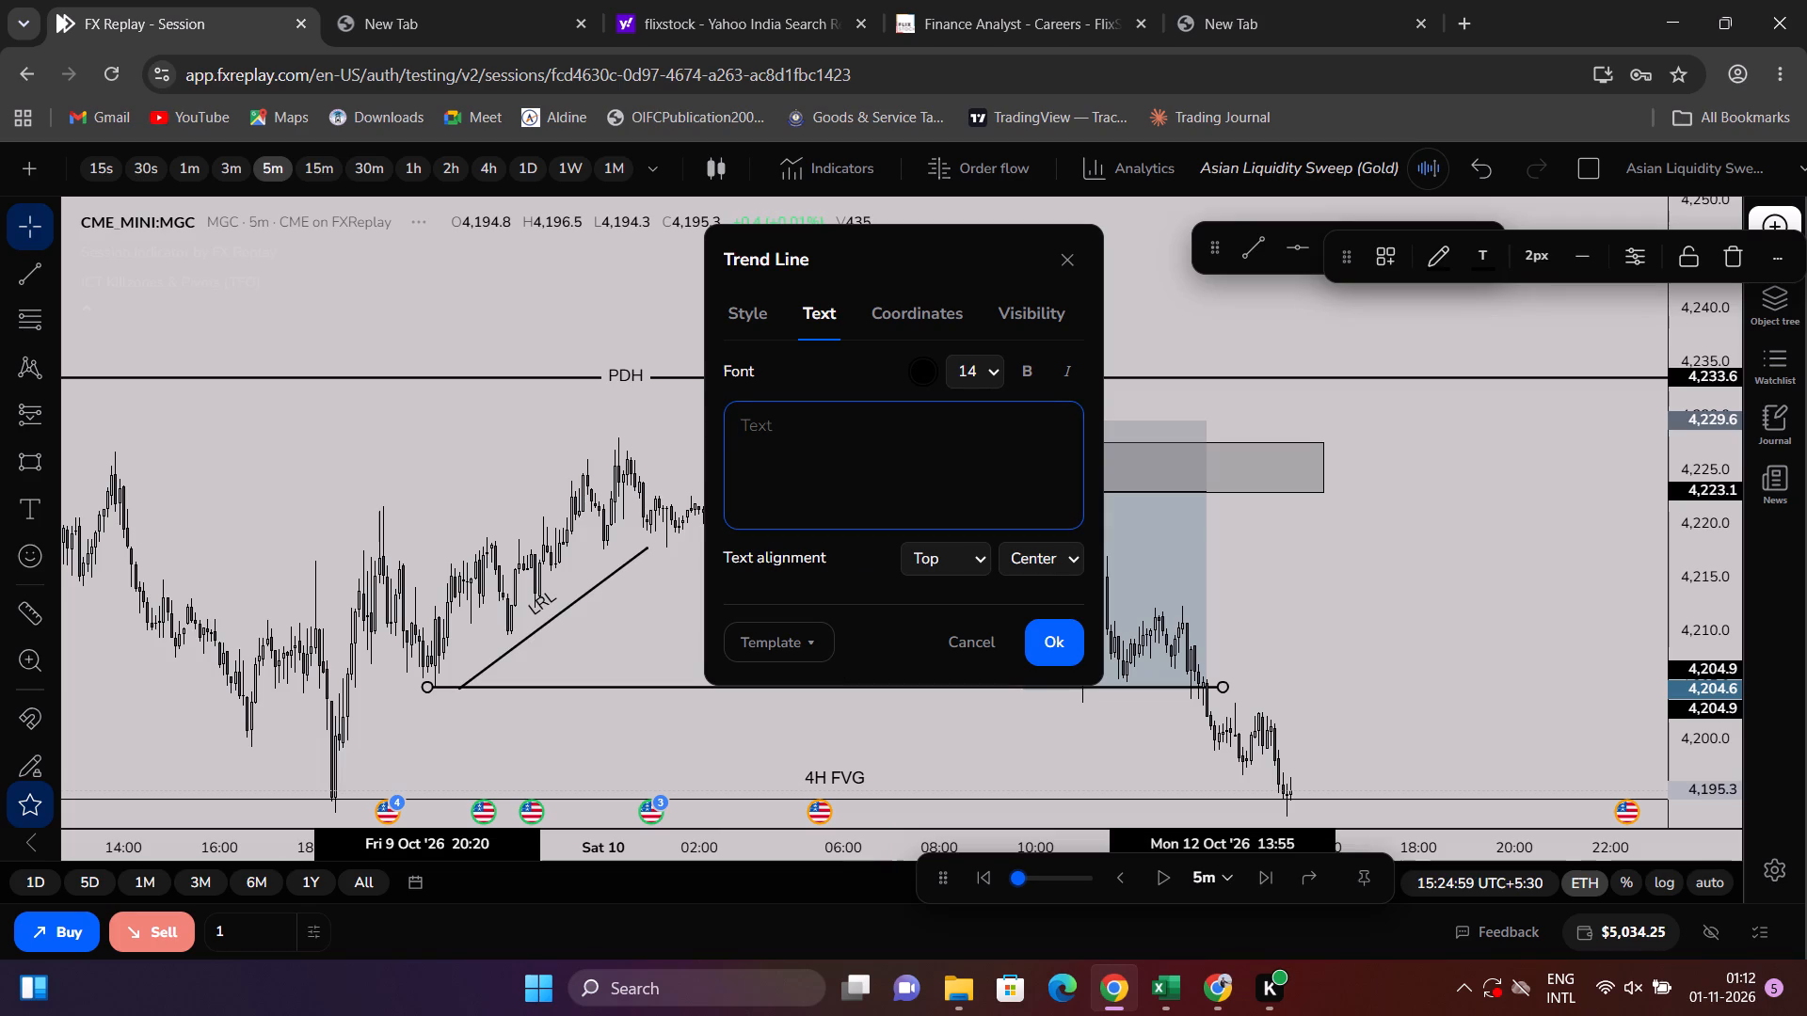
key(BackSpace)
key(BackSpace)
key(BackSpace)
key(BackSpace)
key(BackSpace)
key(BackSpace)
text(DOL)
click(1052, 640)
click(1435, 645)
Reframe the annotated 5m chart, capture it with its price and time scales, open the capture in Snipping Tool and minimize it.
drag(1452, 647, 1464, 548)
scroll(1463, 550, down, 1)
drag(1463, 550, 1424, 609)
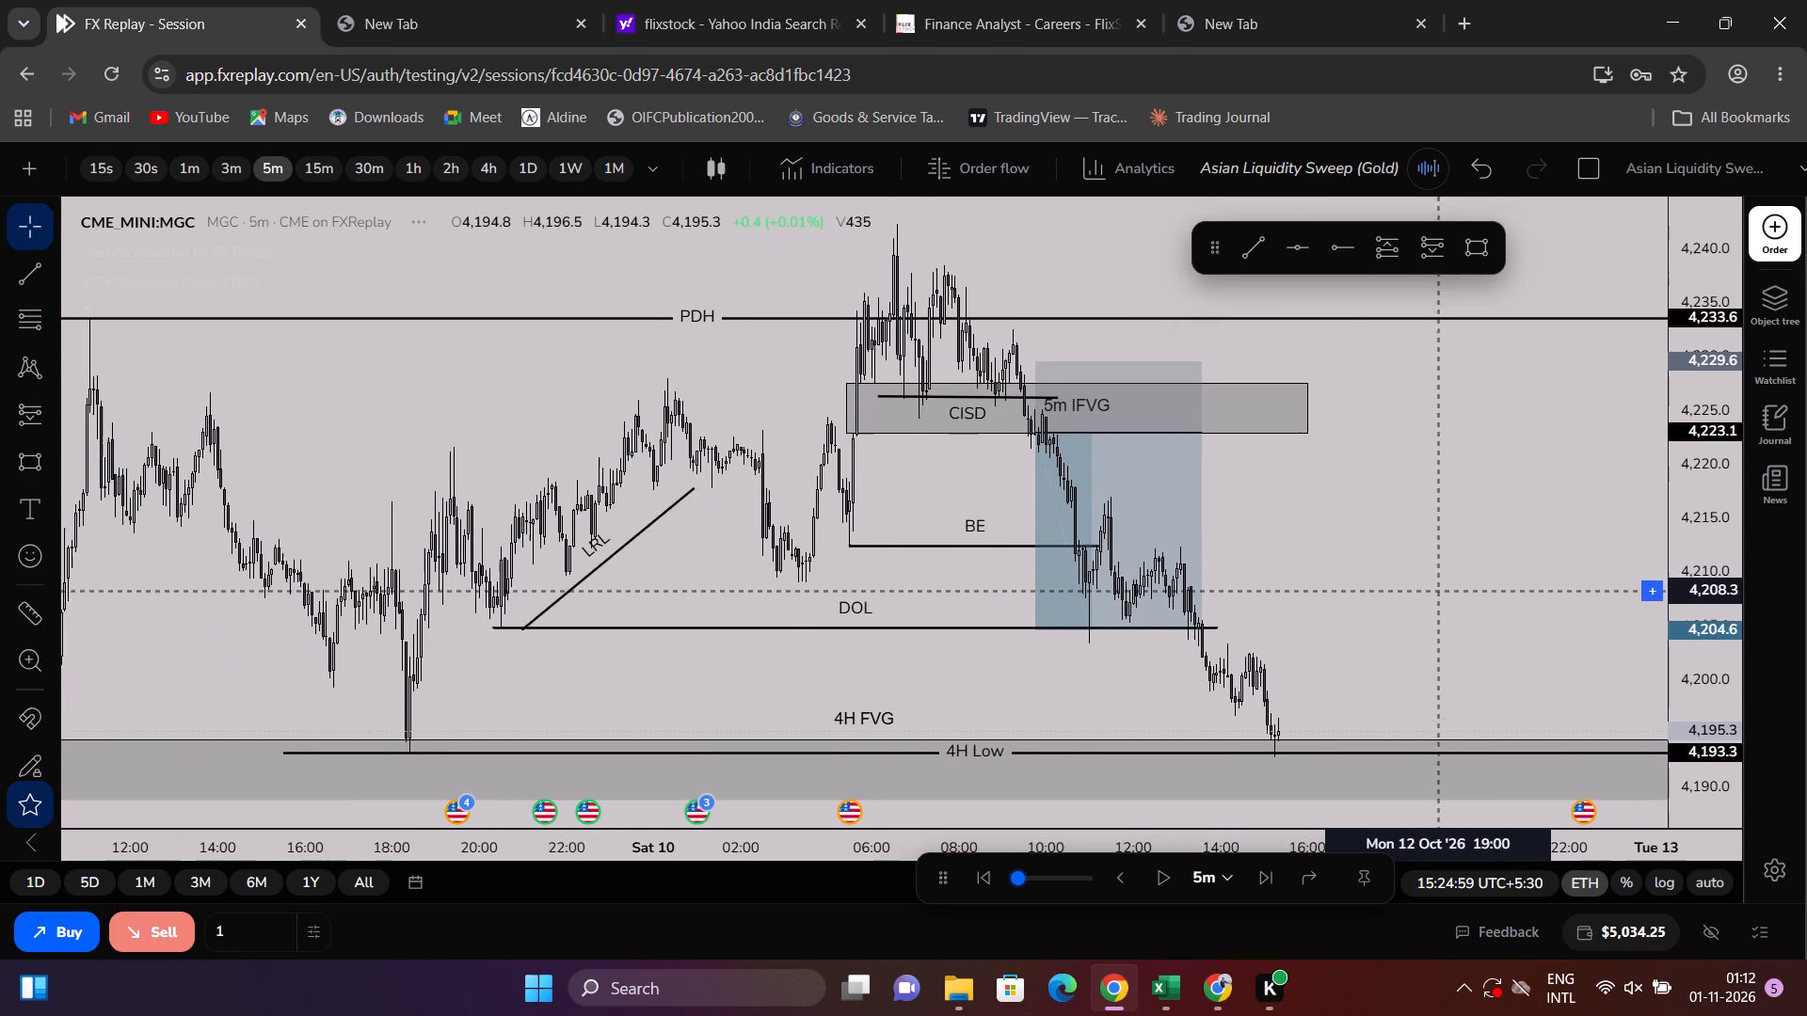
drag(1424, 609, 1420, 609)
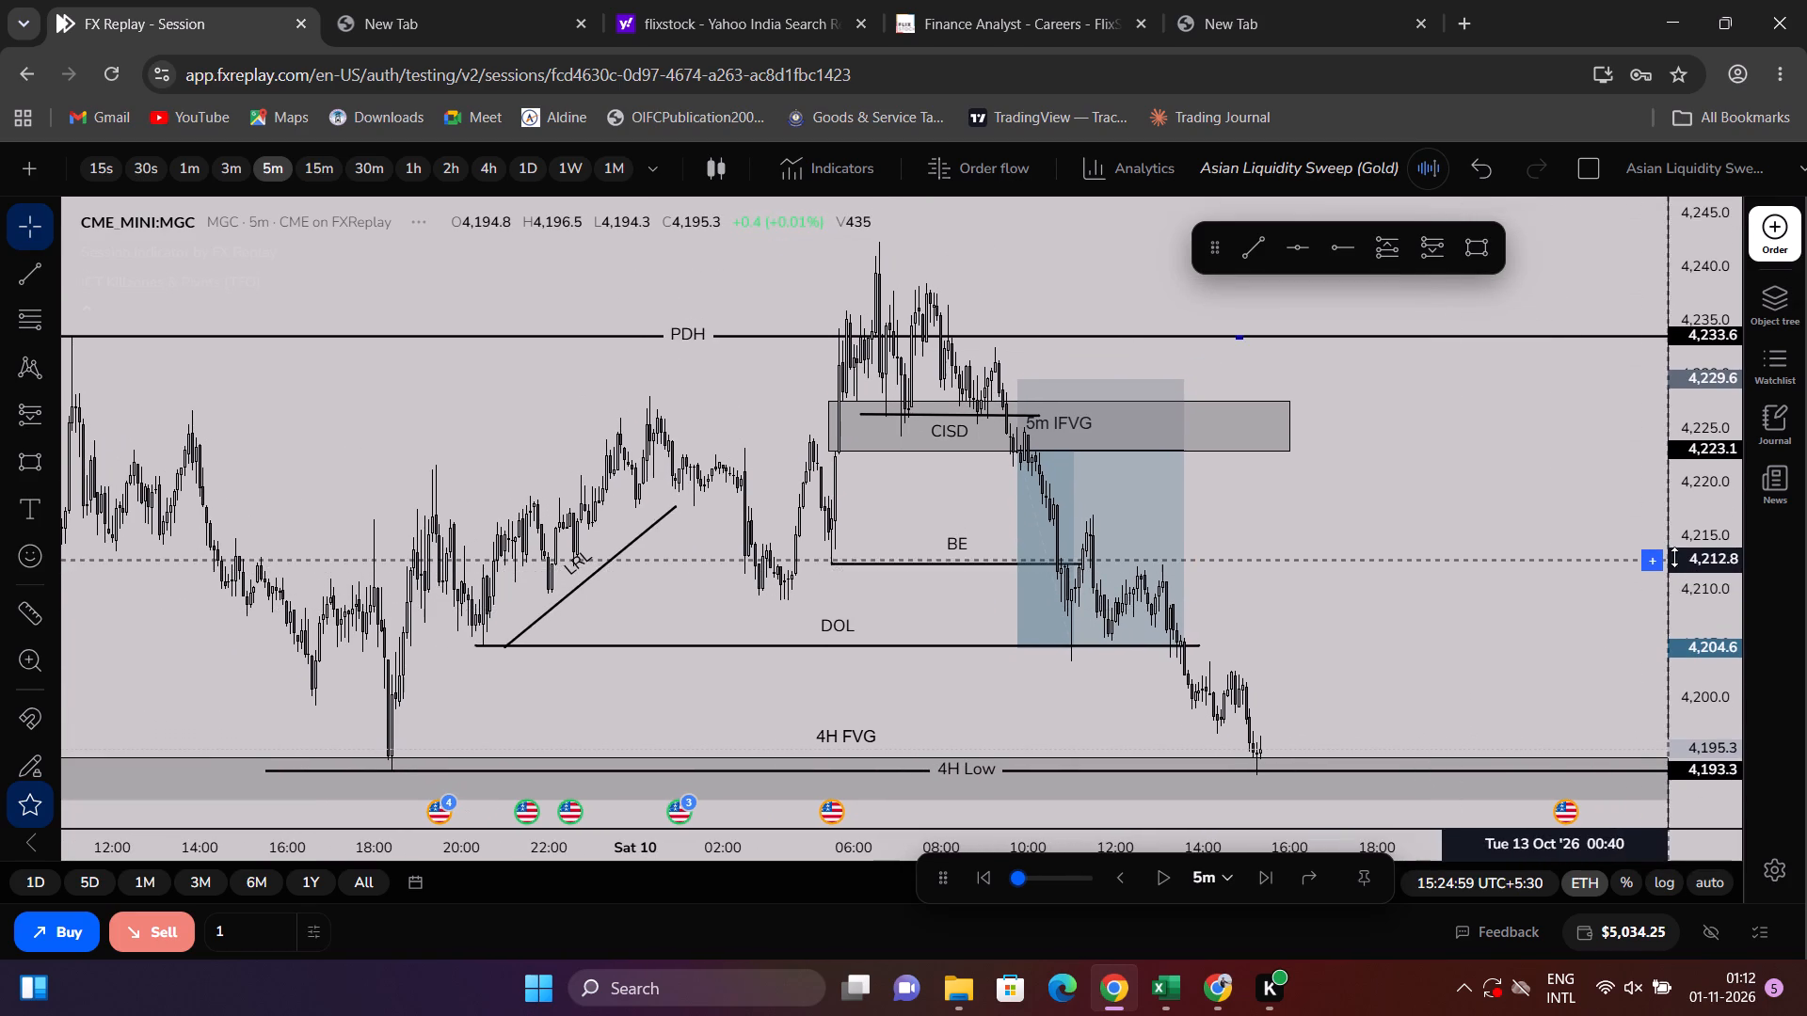
drag(1701, 554, 1691, 564)
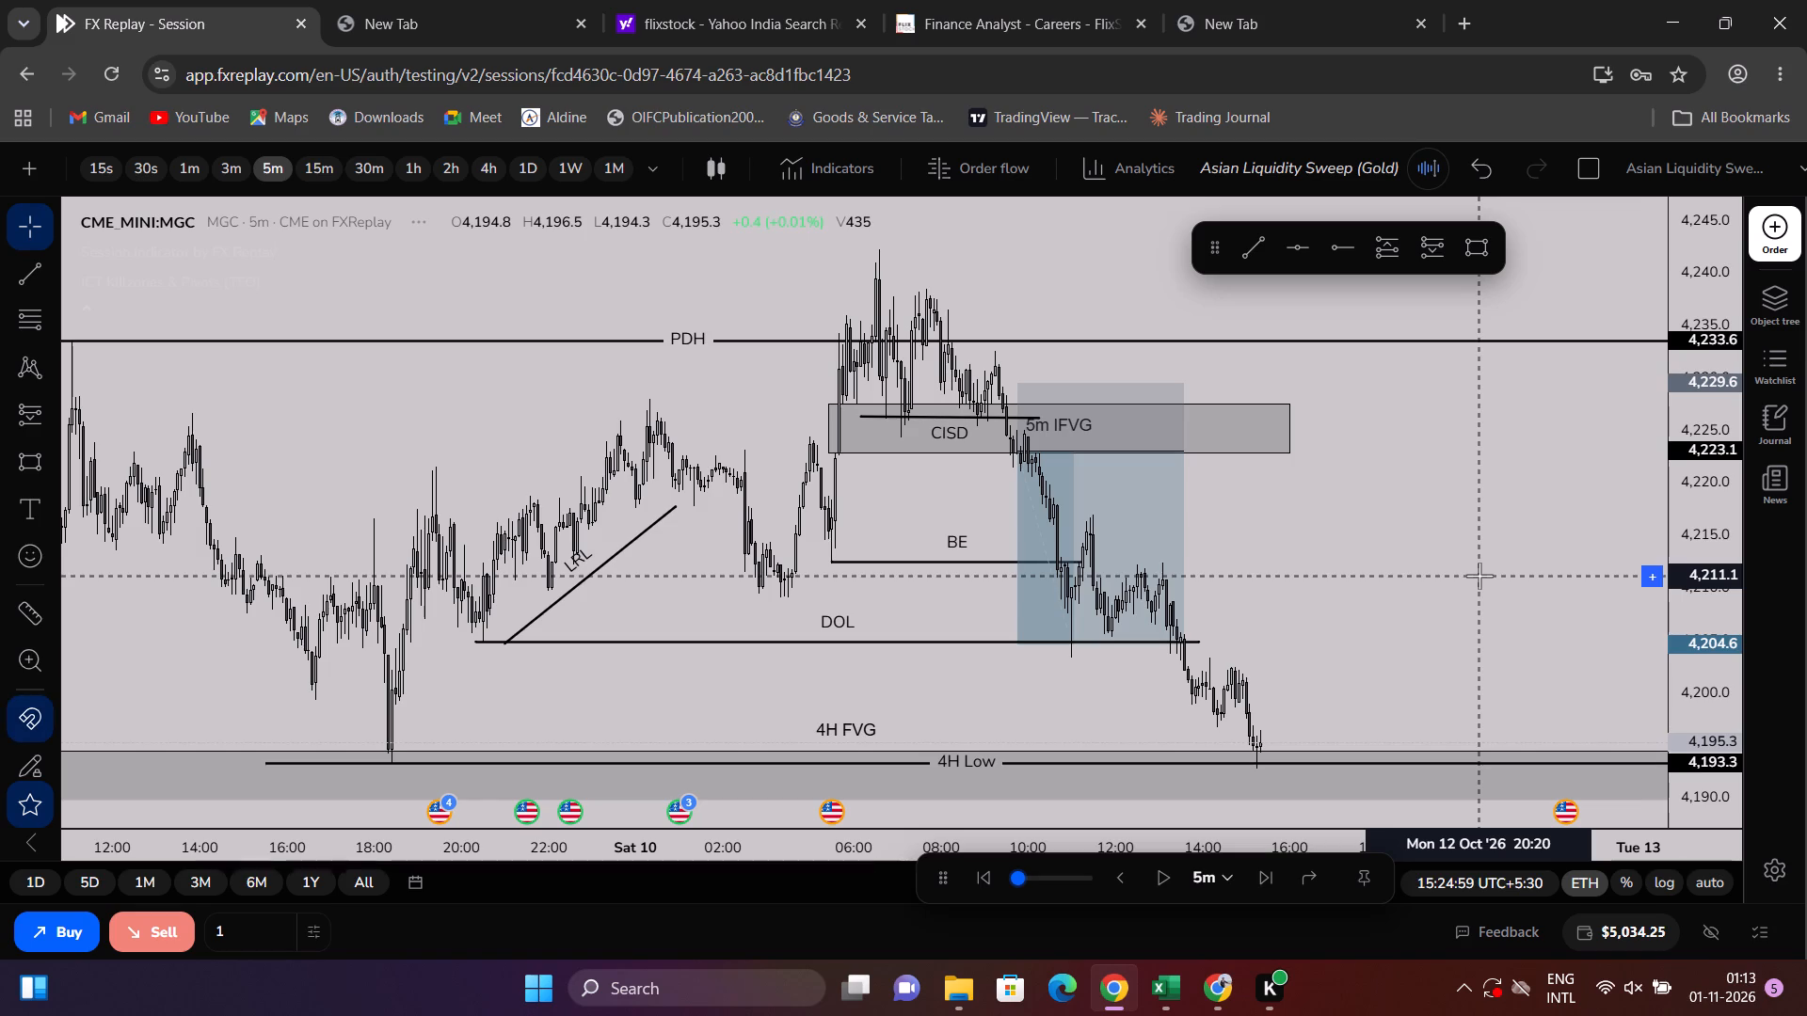
key(shift+super+s)
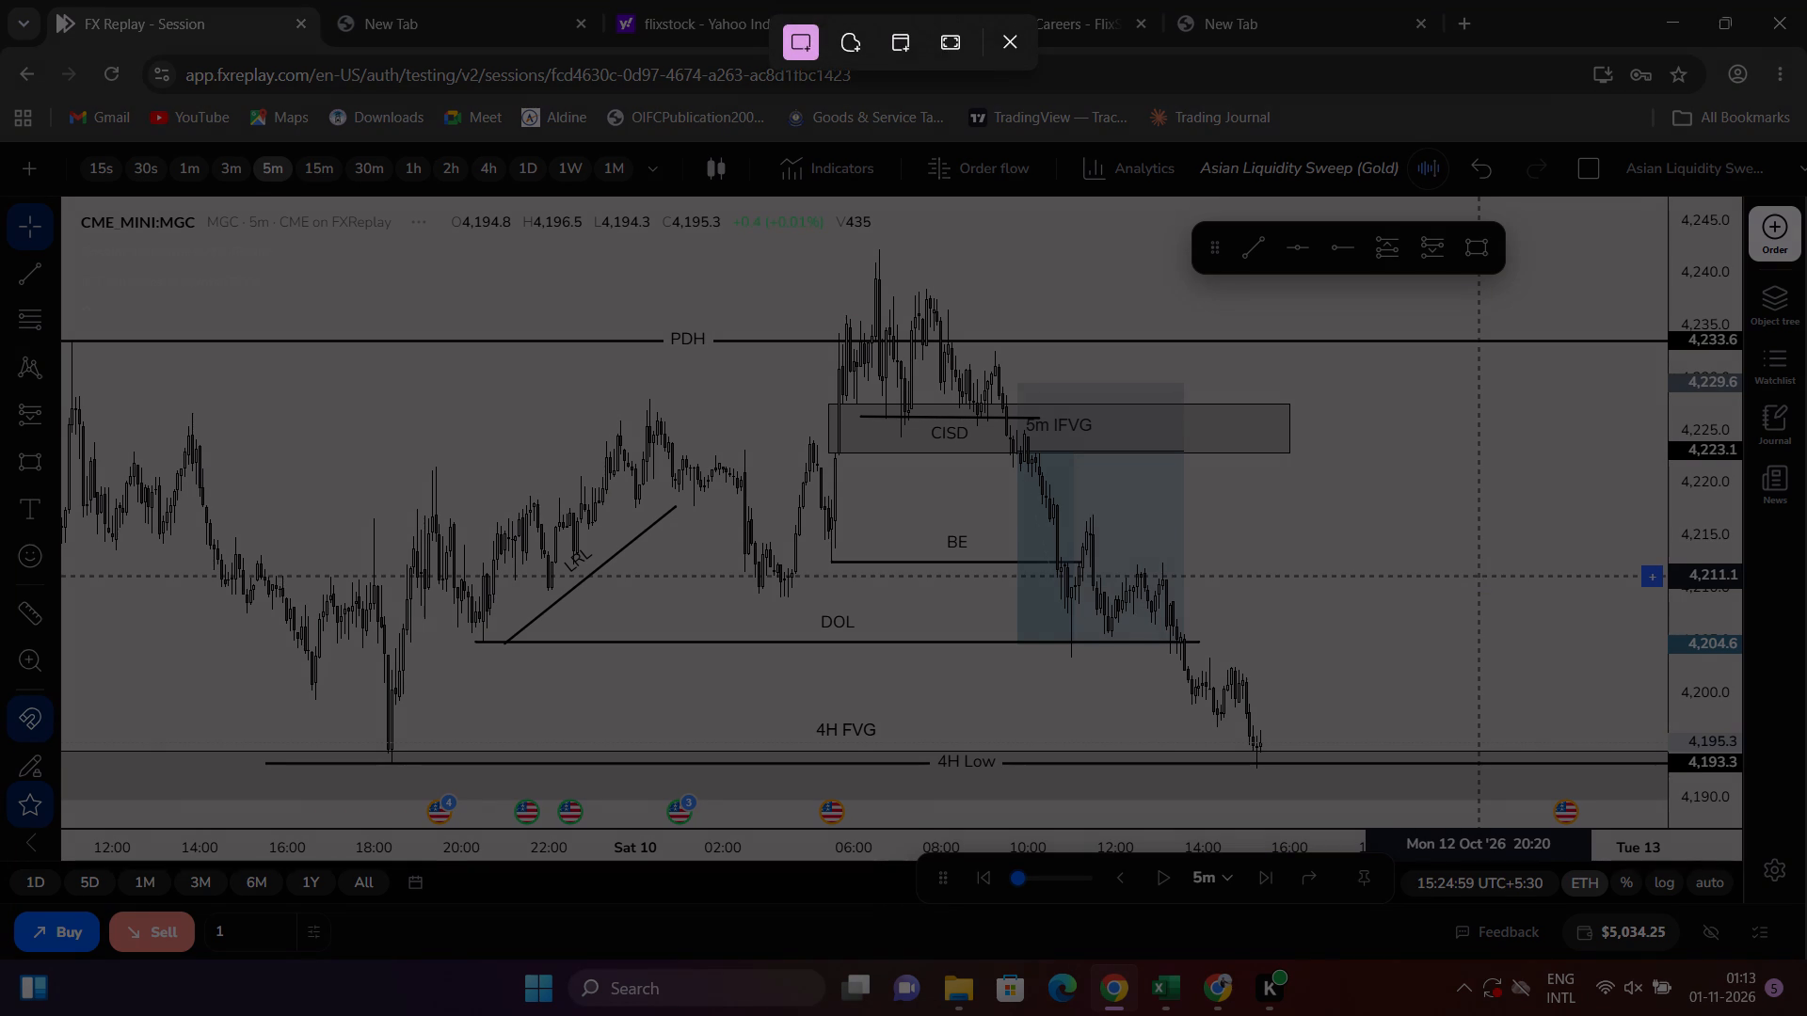
drag(59, 195, 1558, 820)
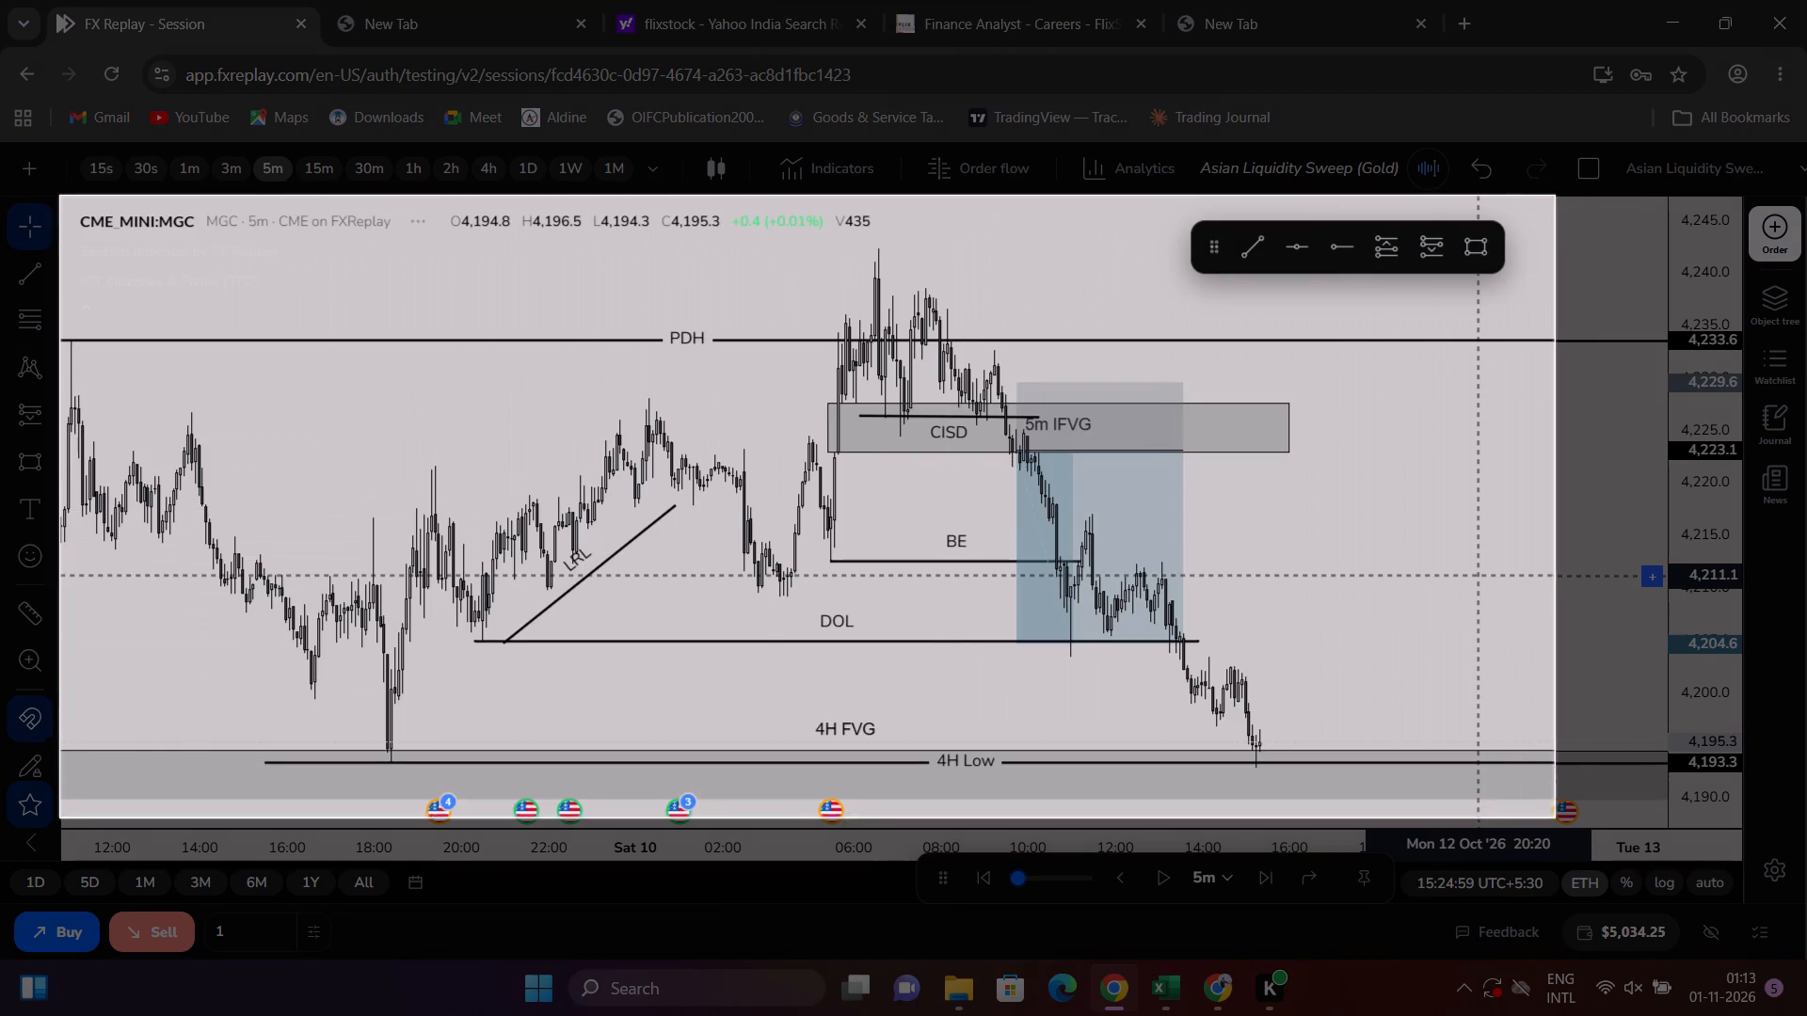
drag(1558, 820, 1780, 909)
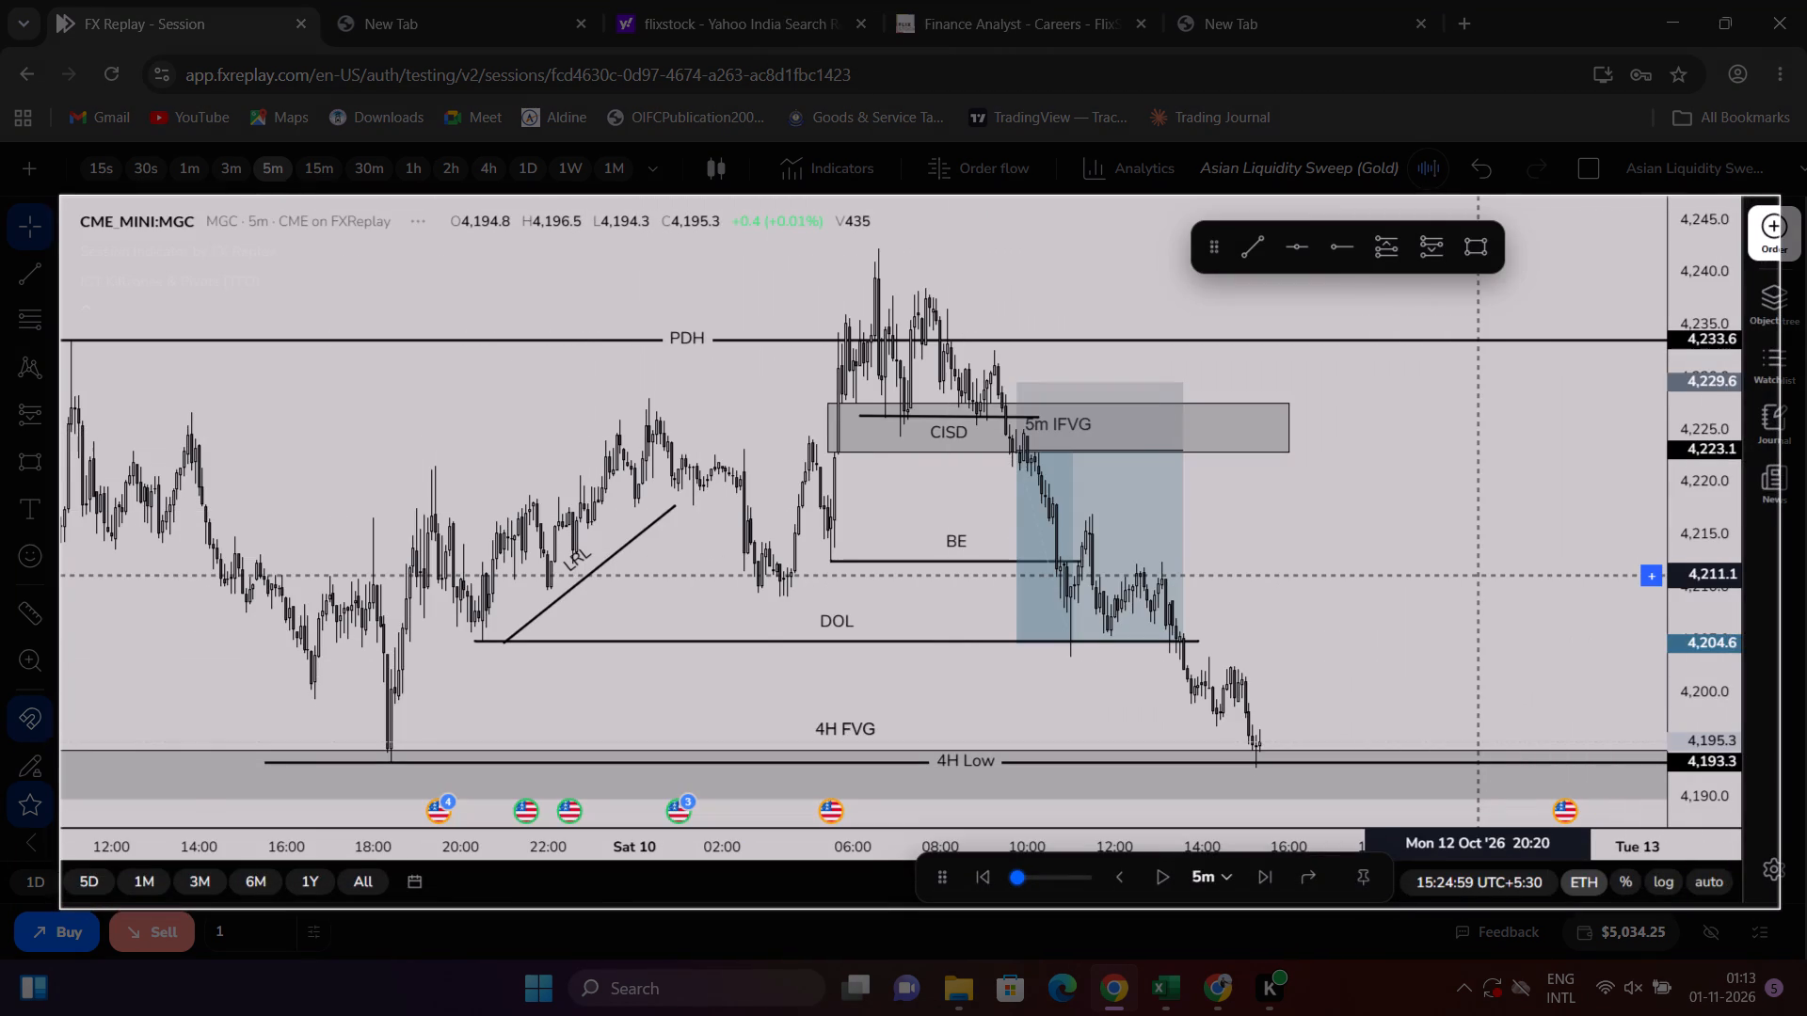
drag(1780, 909, 1742, 900)
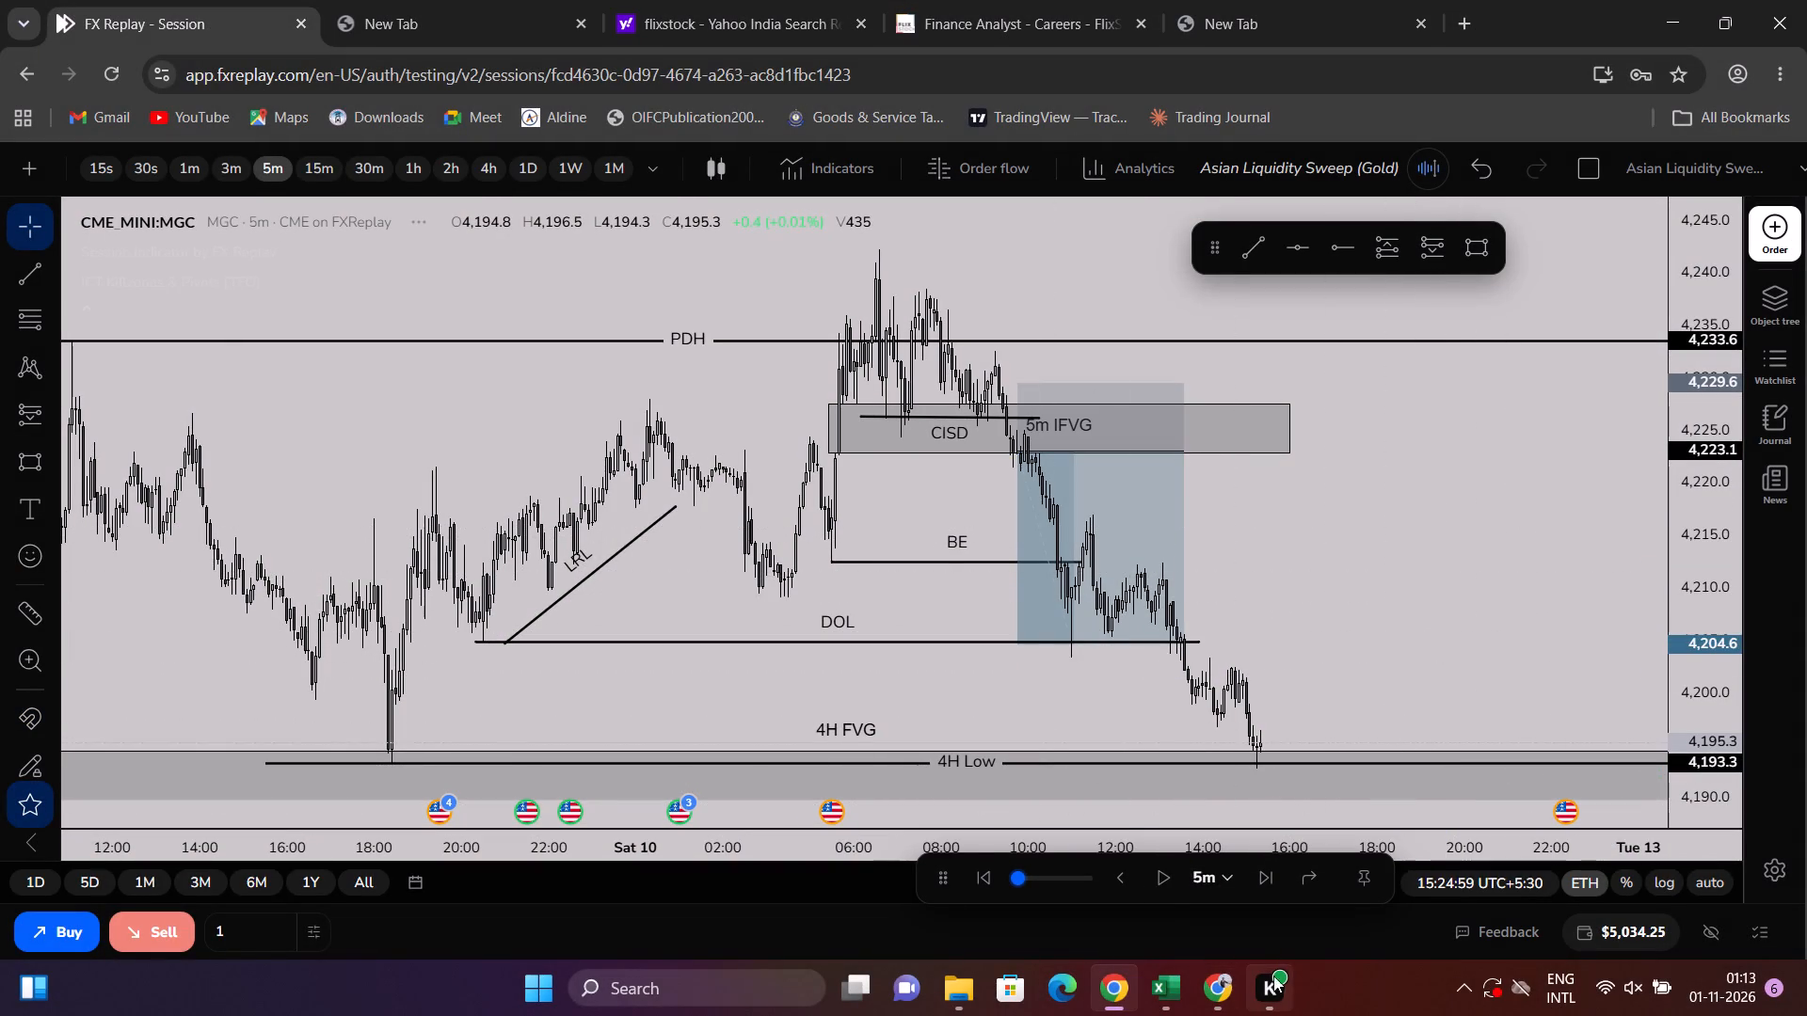
click(1666, 620)
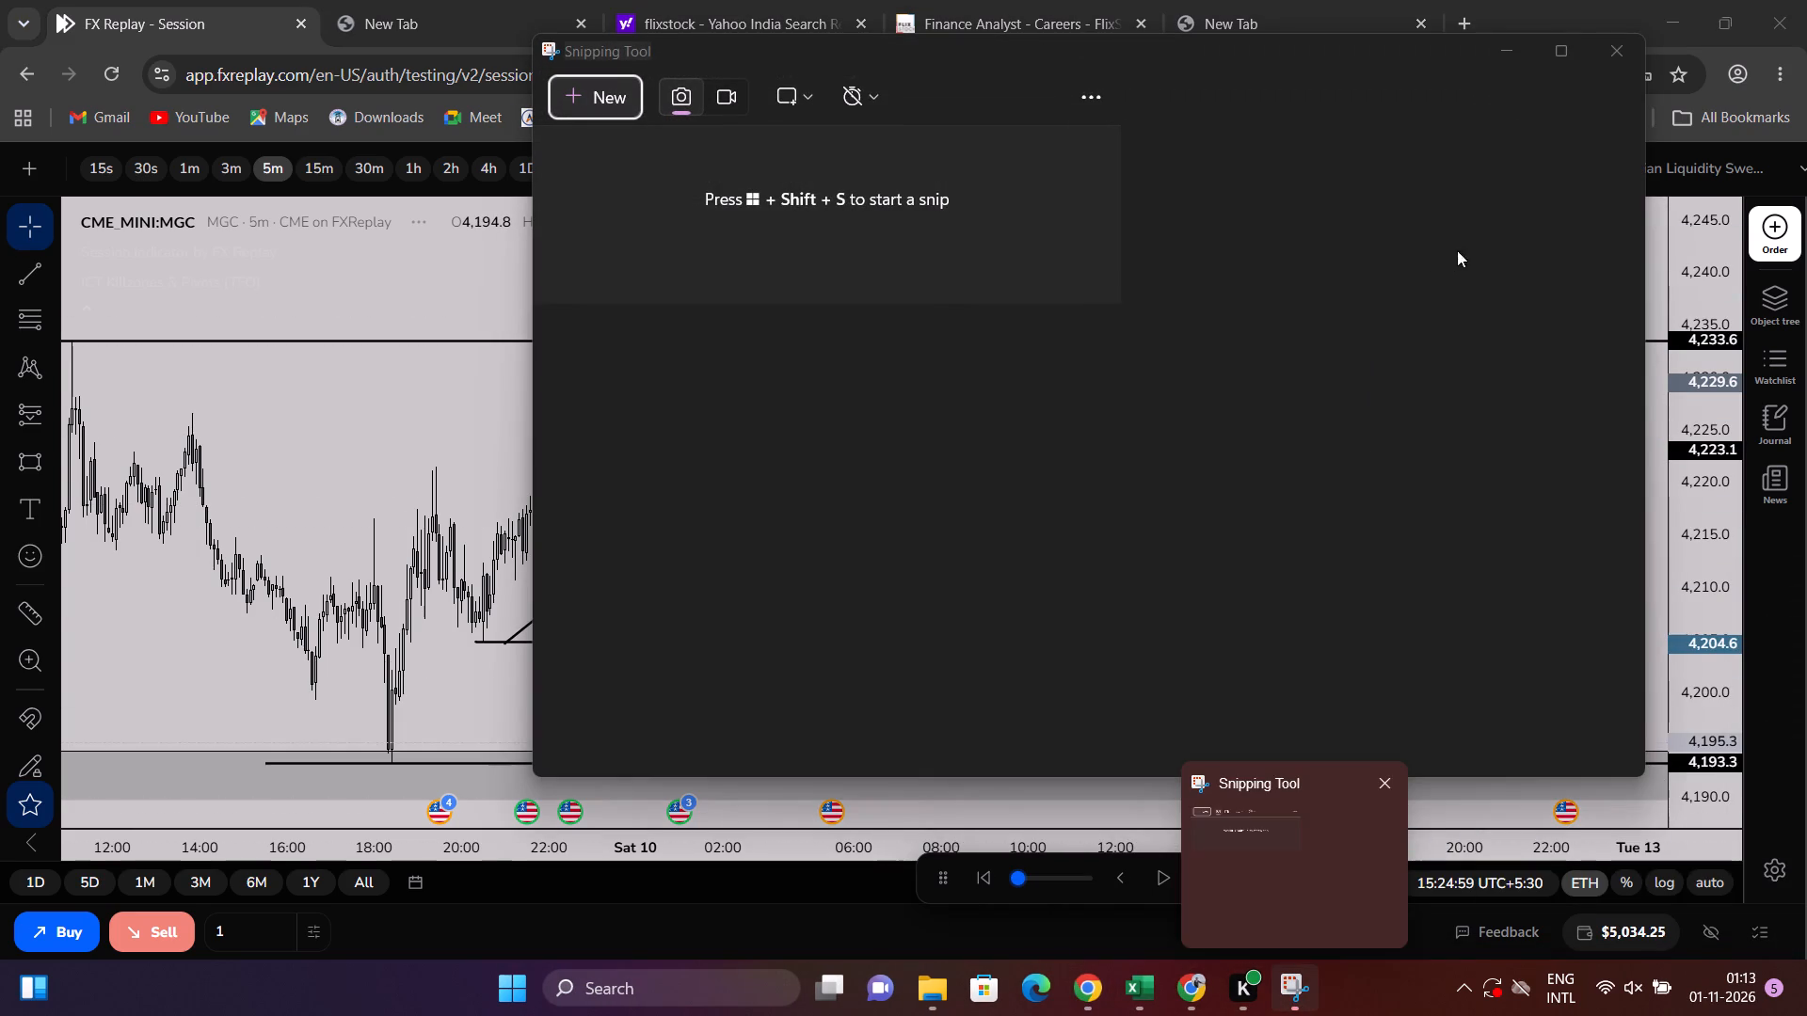
click(1505, 94)
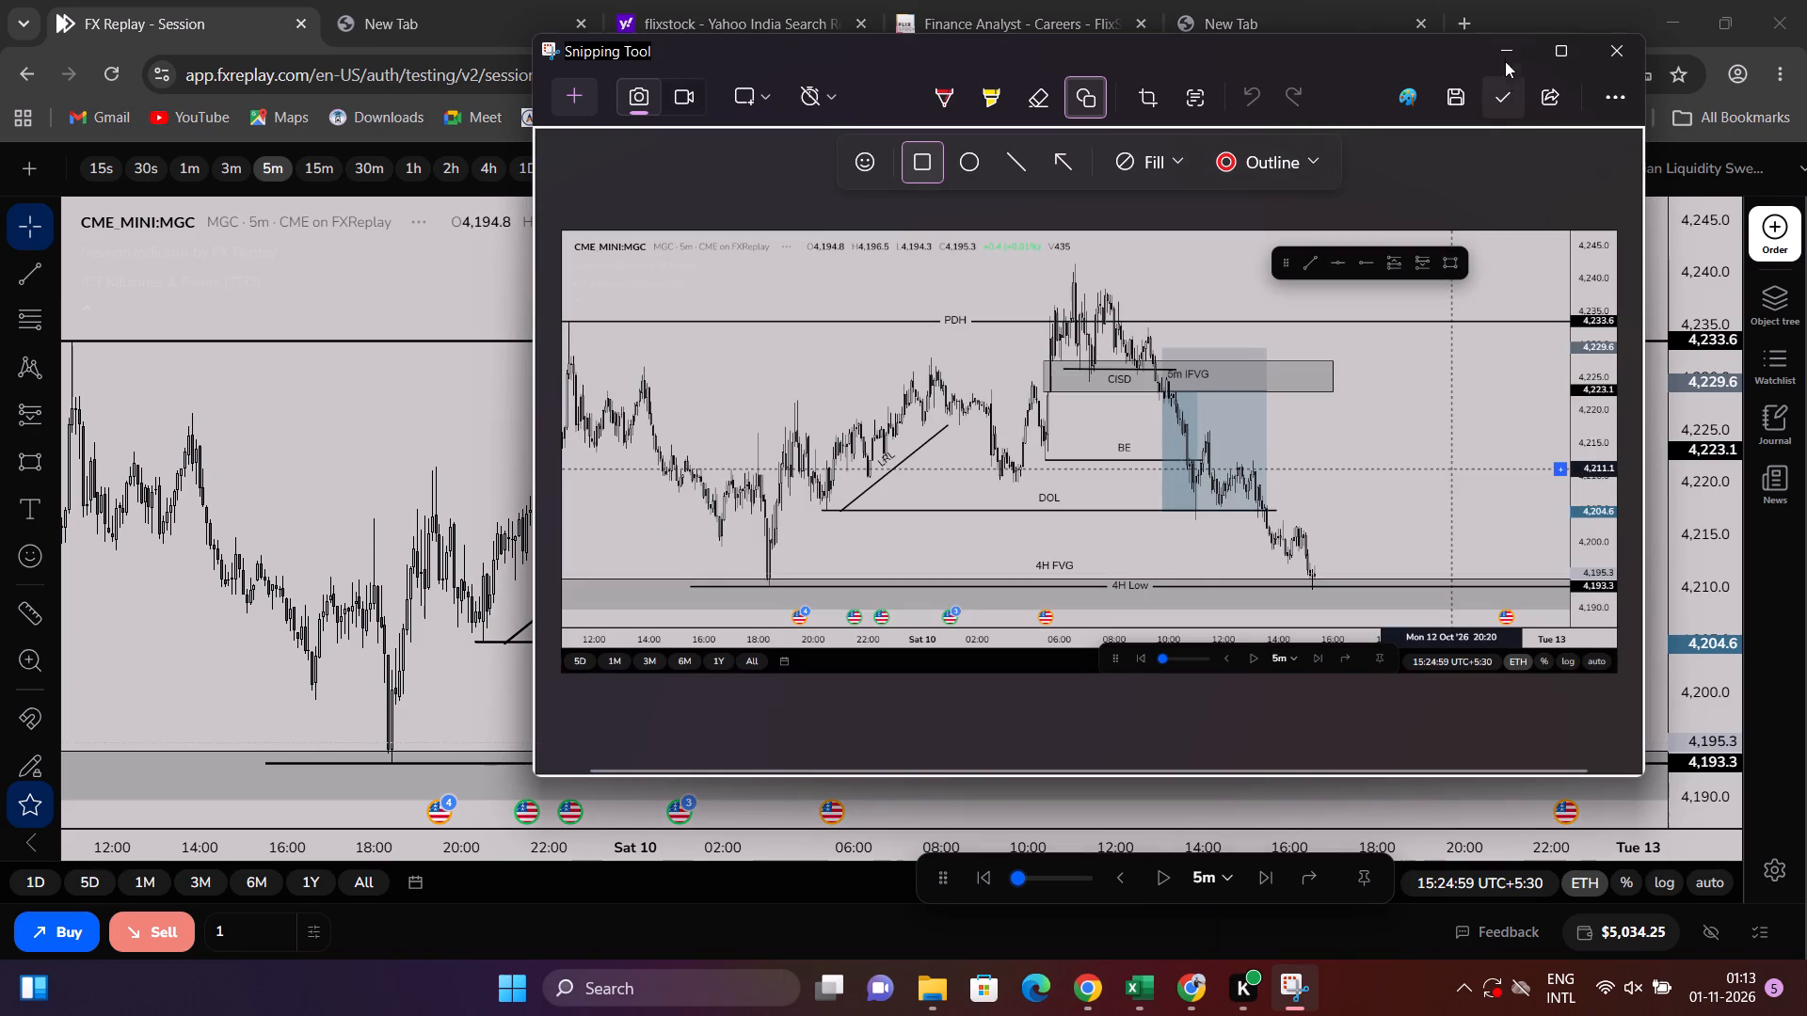
click(1509, 55)
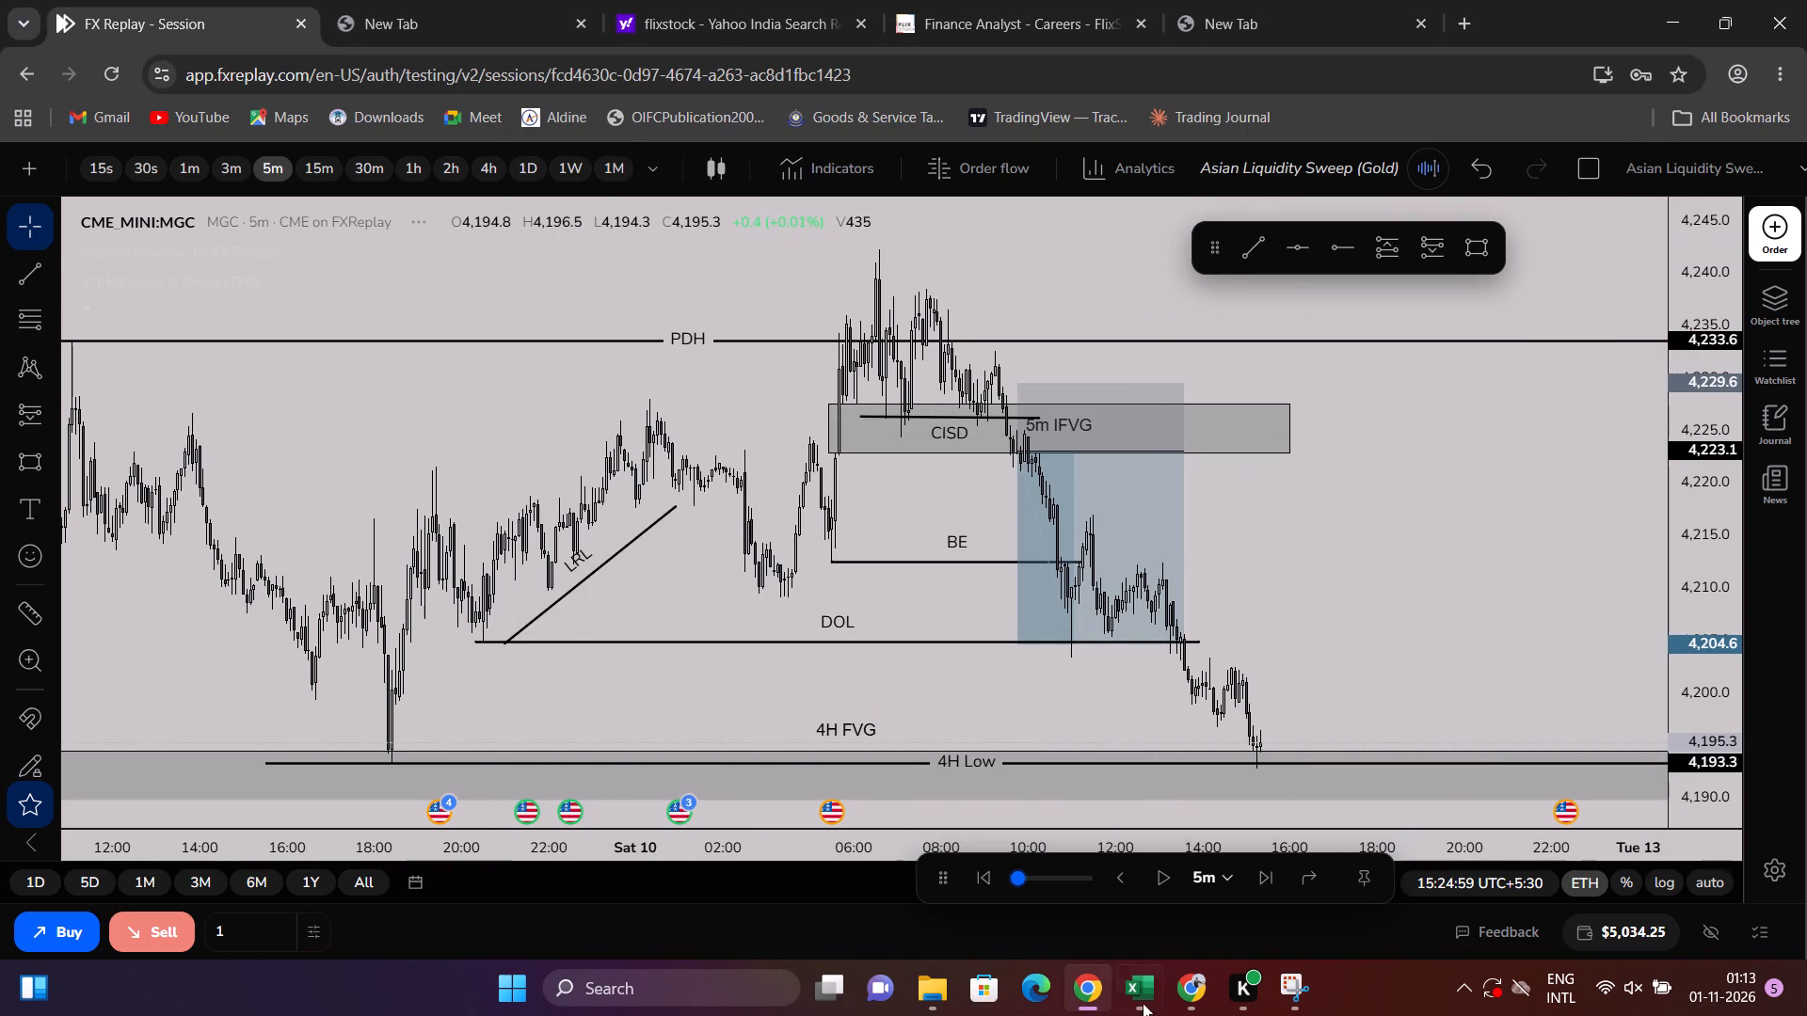
Switch to the Notion October Backtesting journal, open the October 12 entry and add 2.84R to its title.
click(1242, 826)
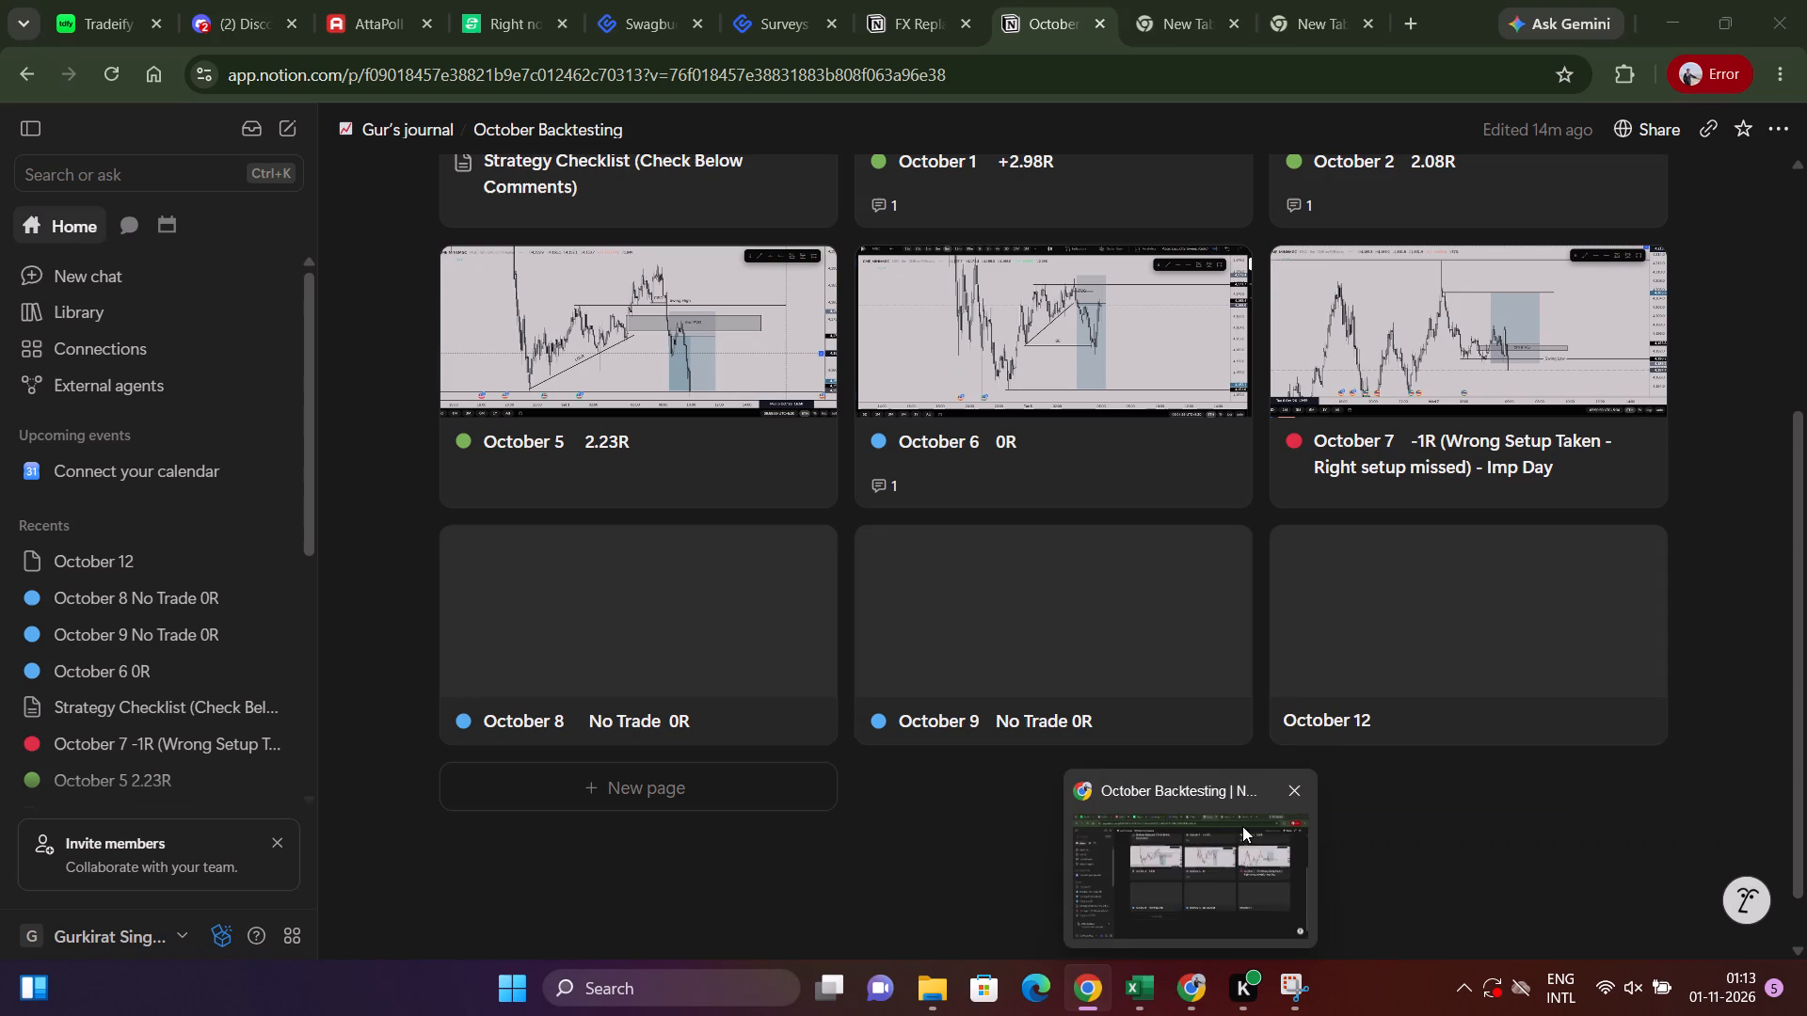
click(1419, 653)
scroll(775, 751, down, 1)
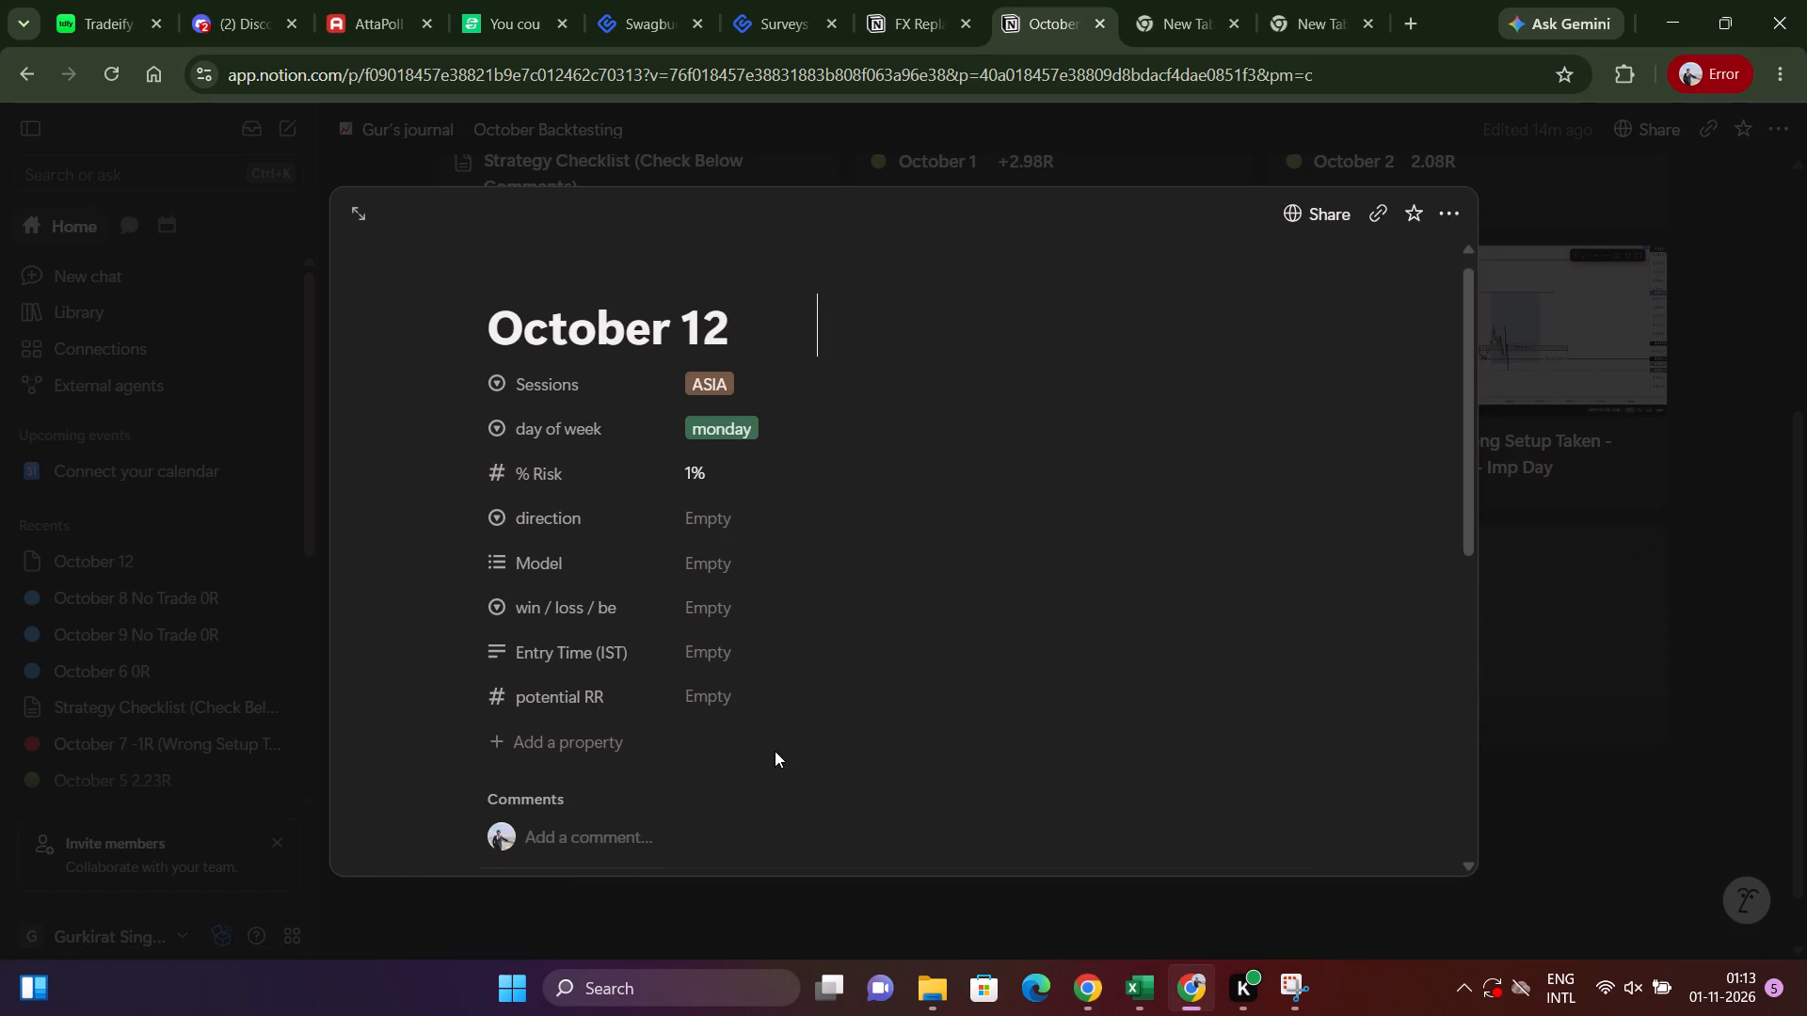
scroll(845, 646, up, 2)
key(alt+Tab)
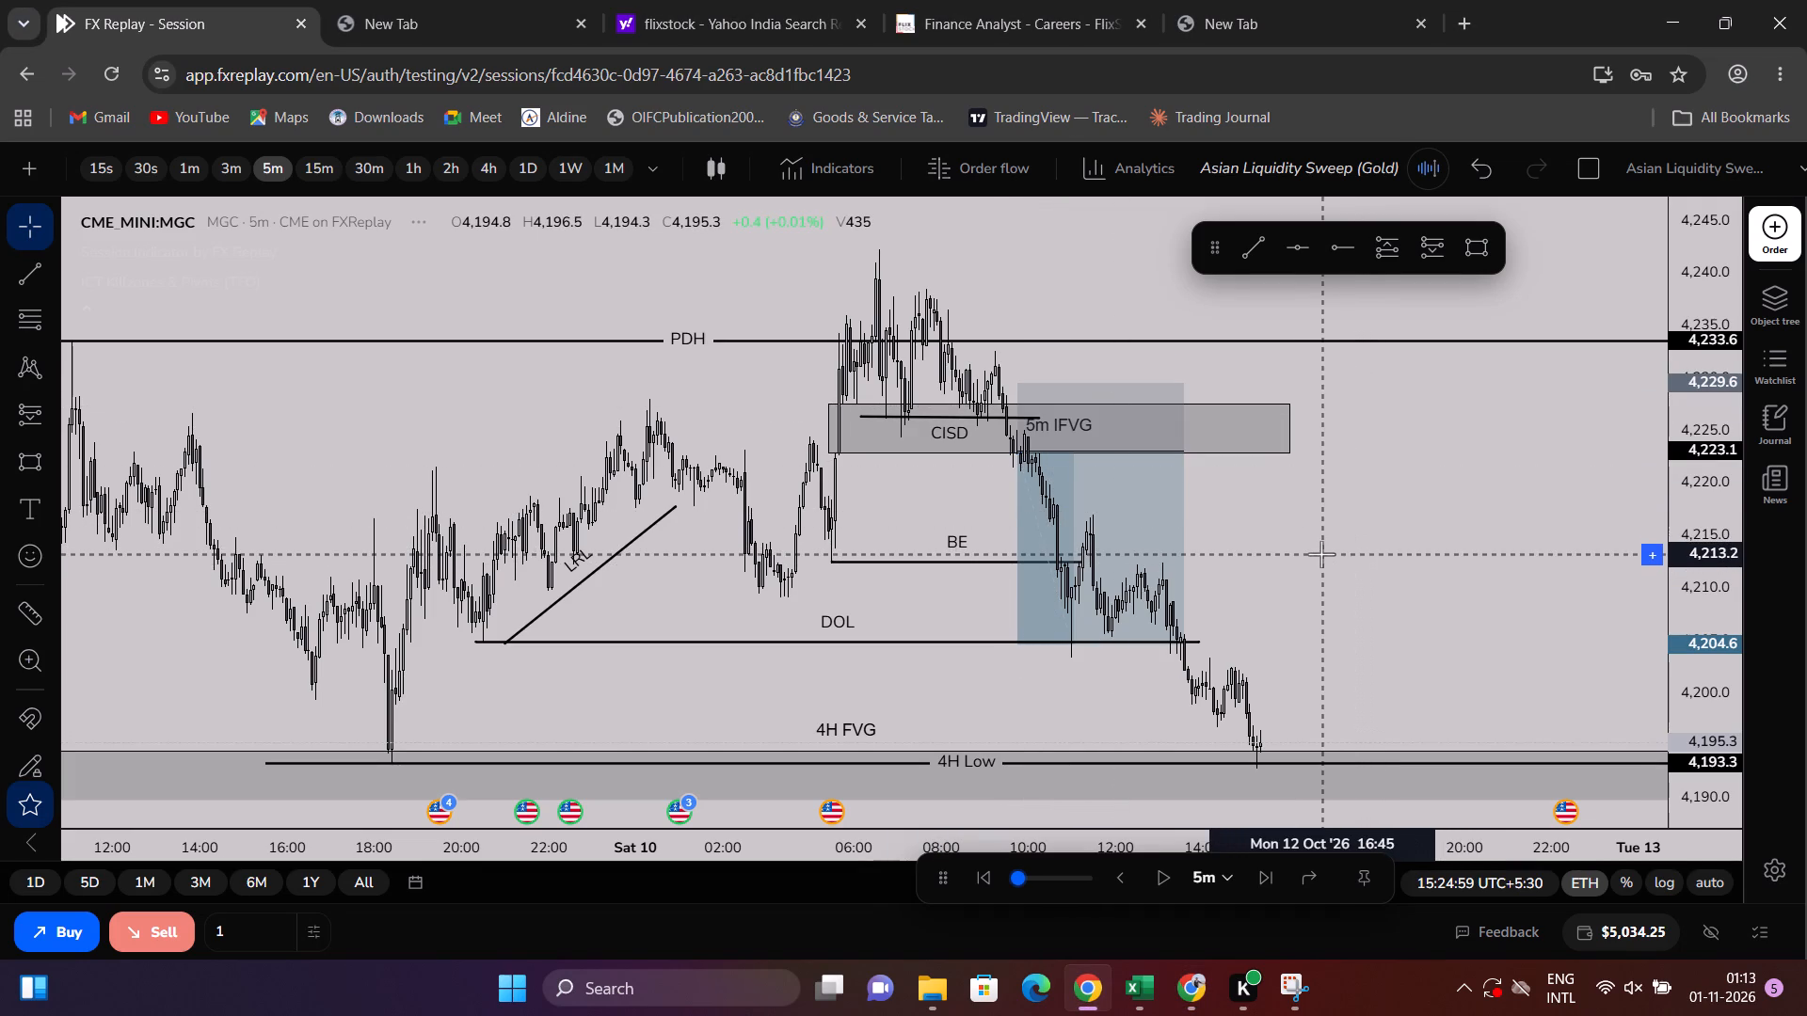
key(alt+Tab)
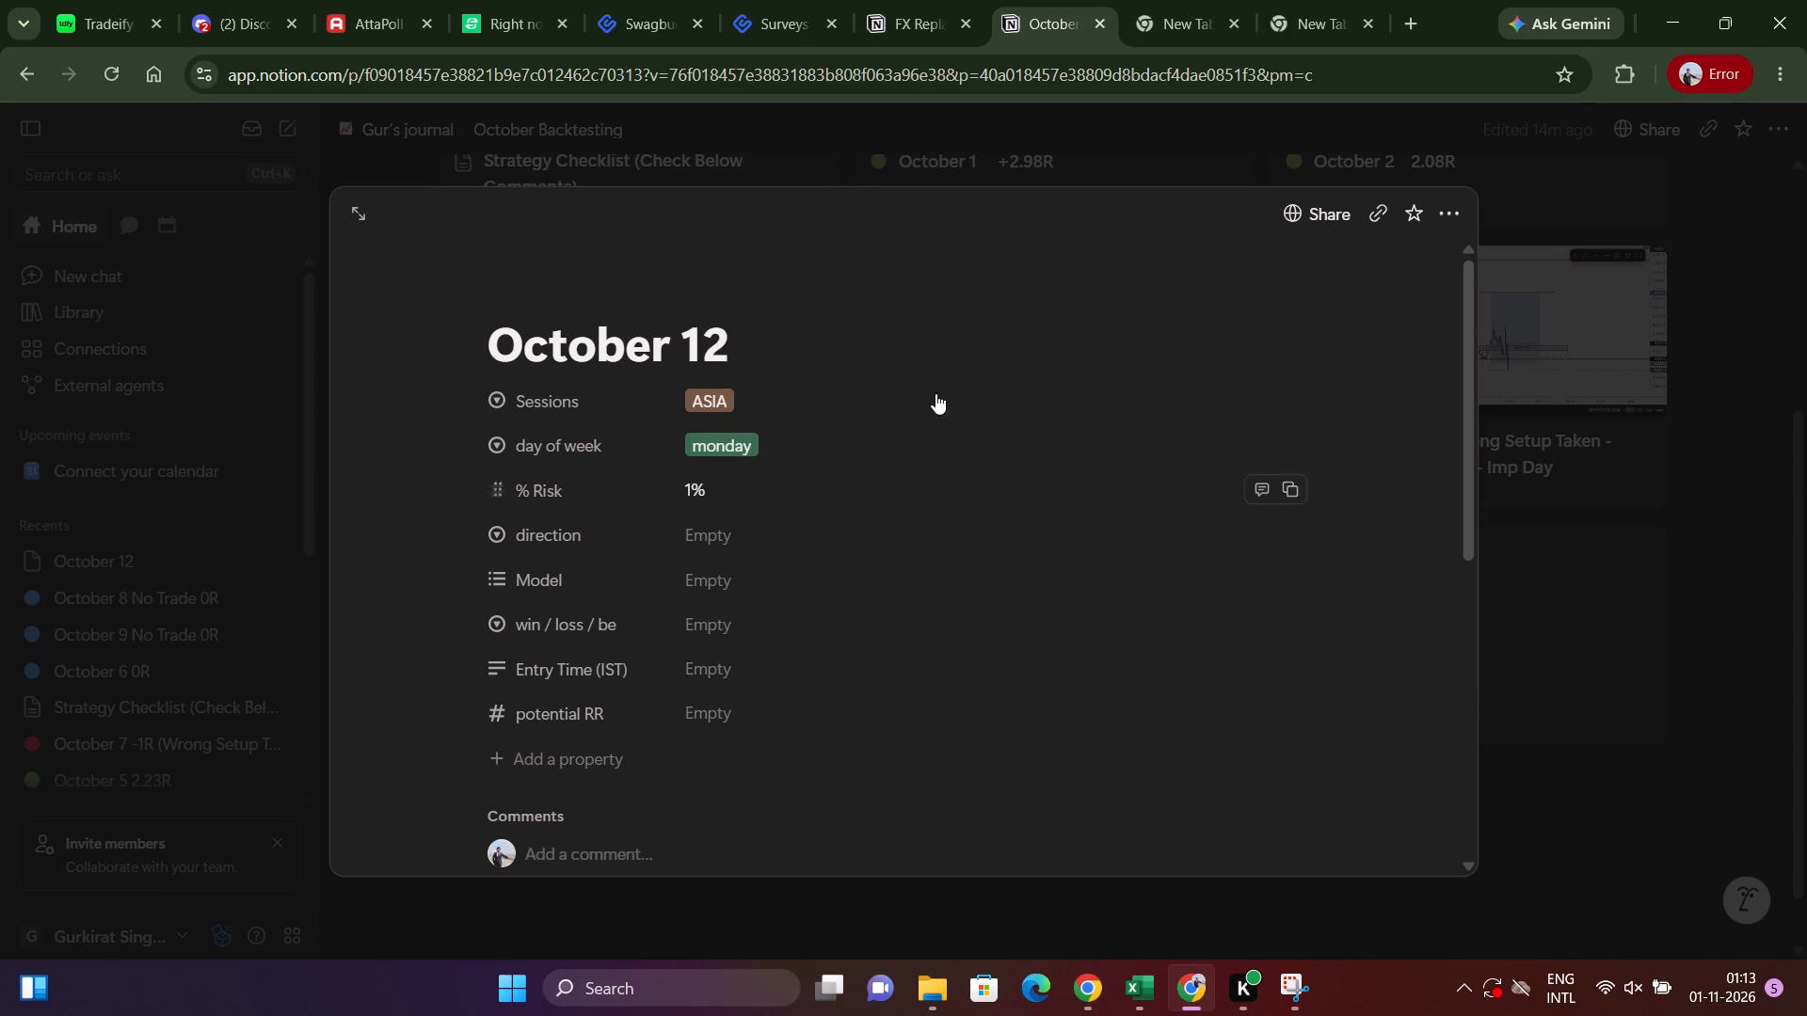
text(2.84)
key(r)
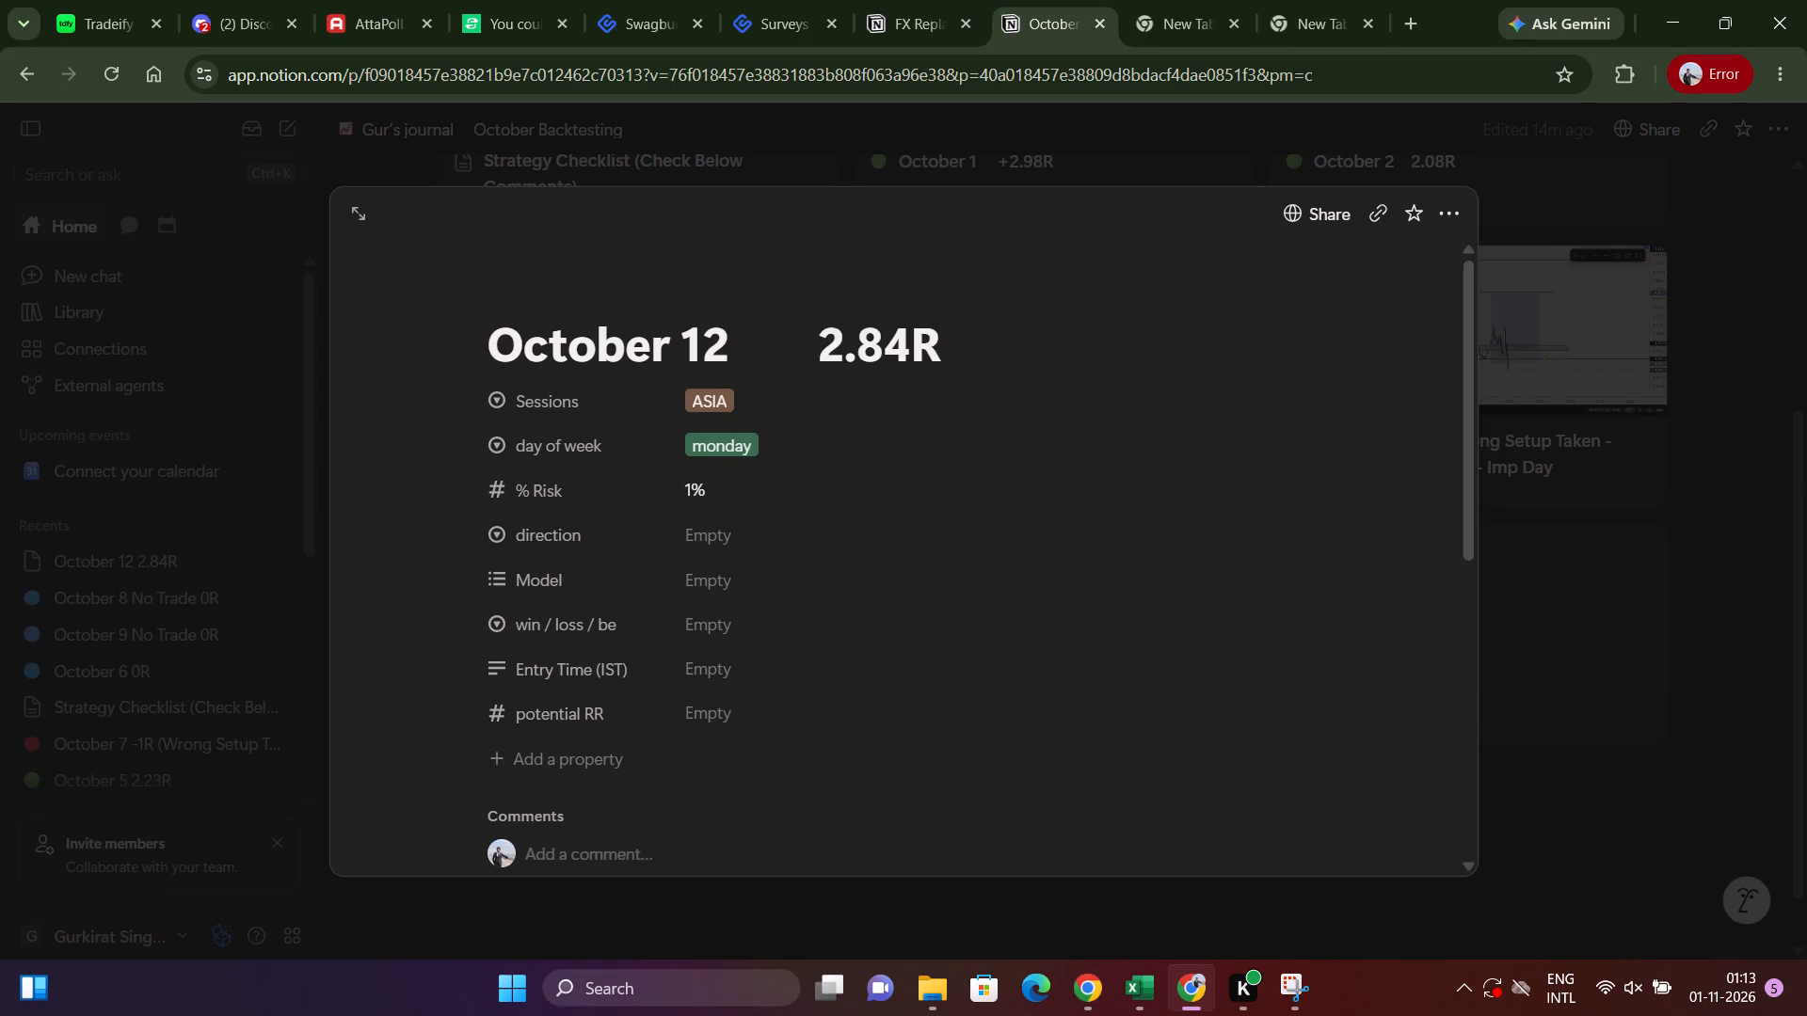
Set the October 12 entry's direction to short and its model to Asian Liquidity Sweep (Gold).
scroll(718, 464, down, 1)
click(723, 422)
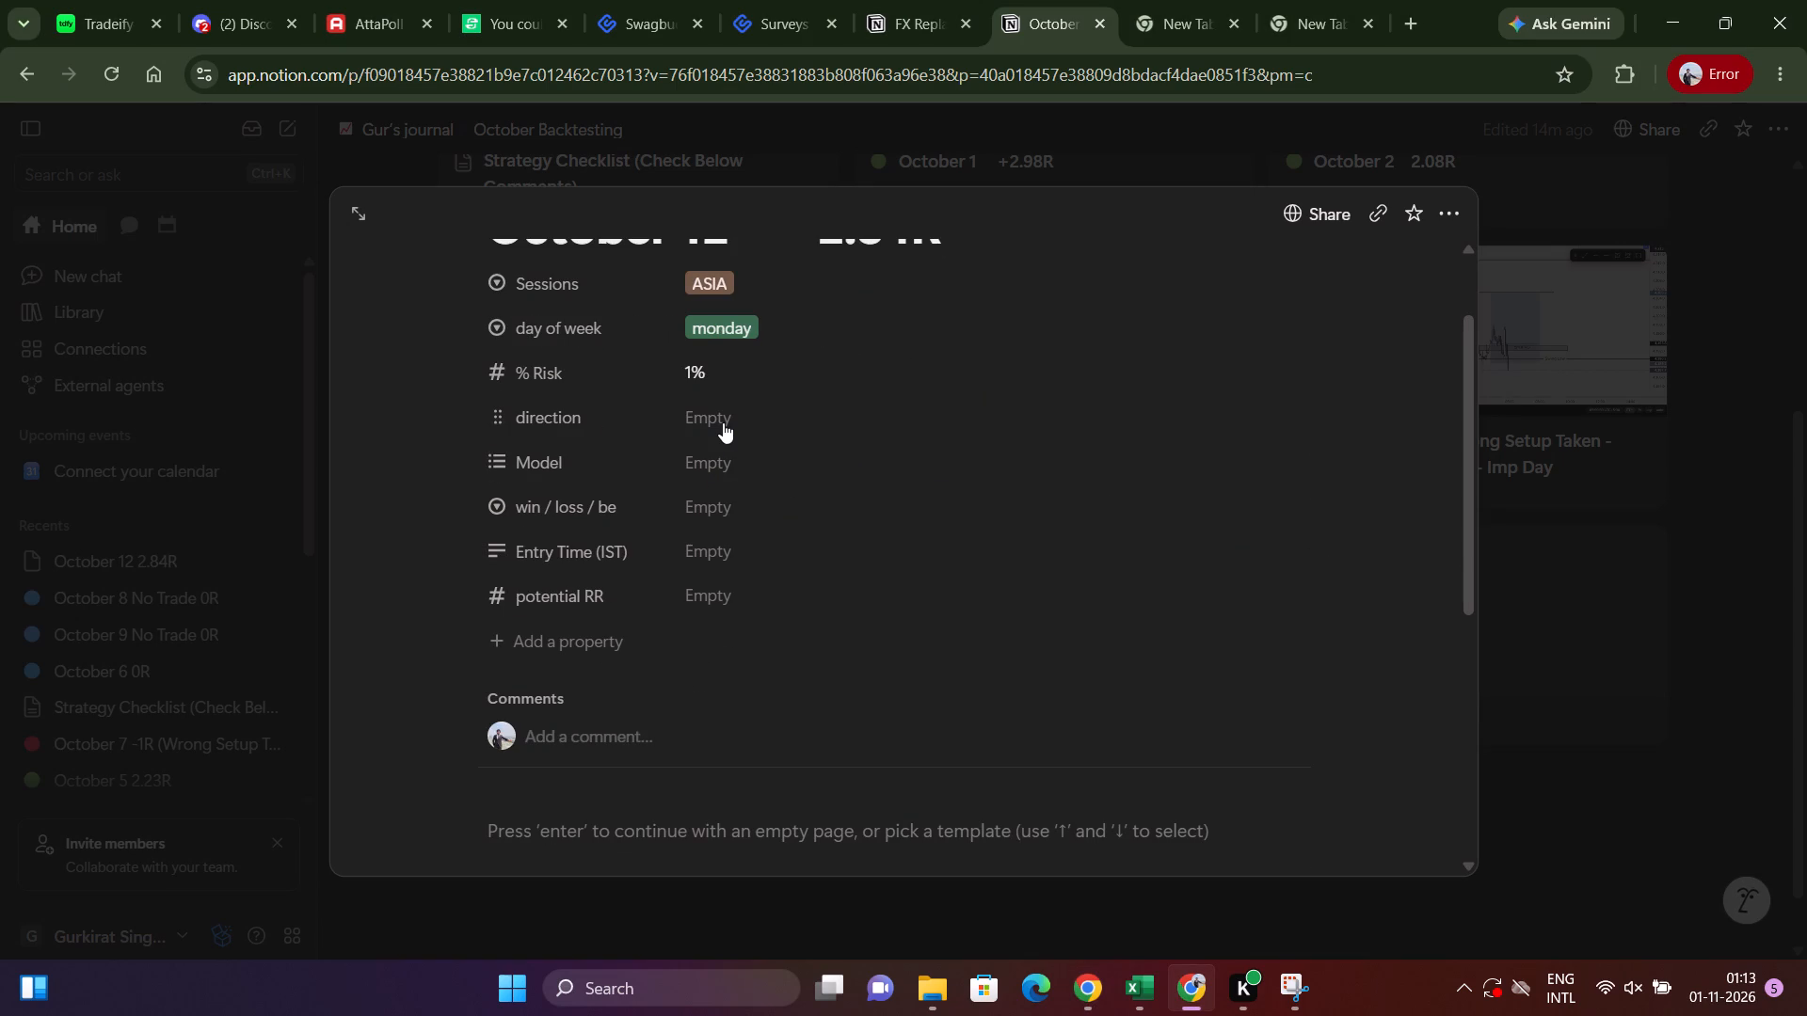
click(752, 493)
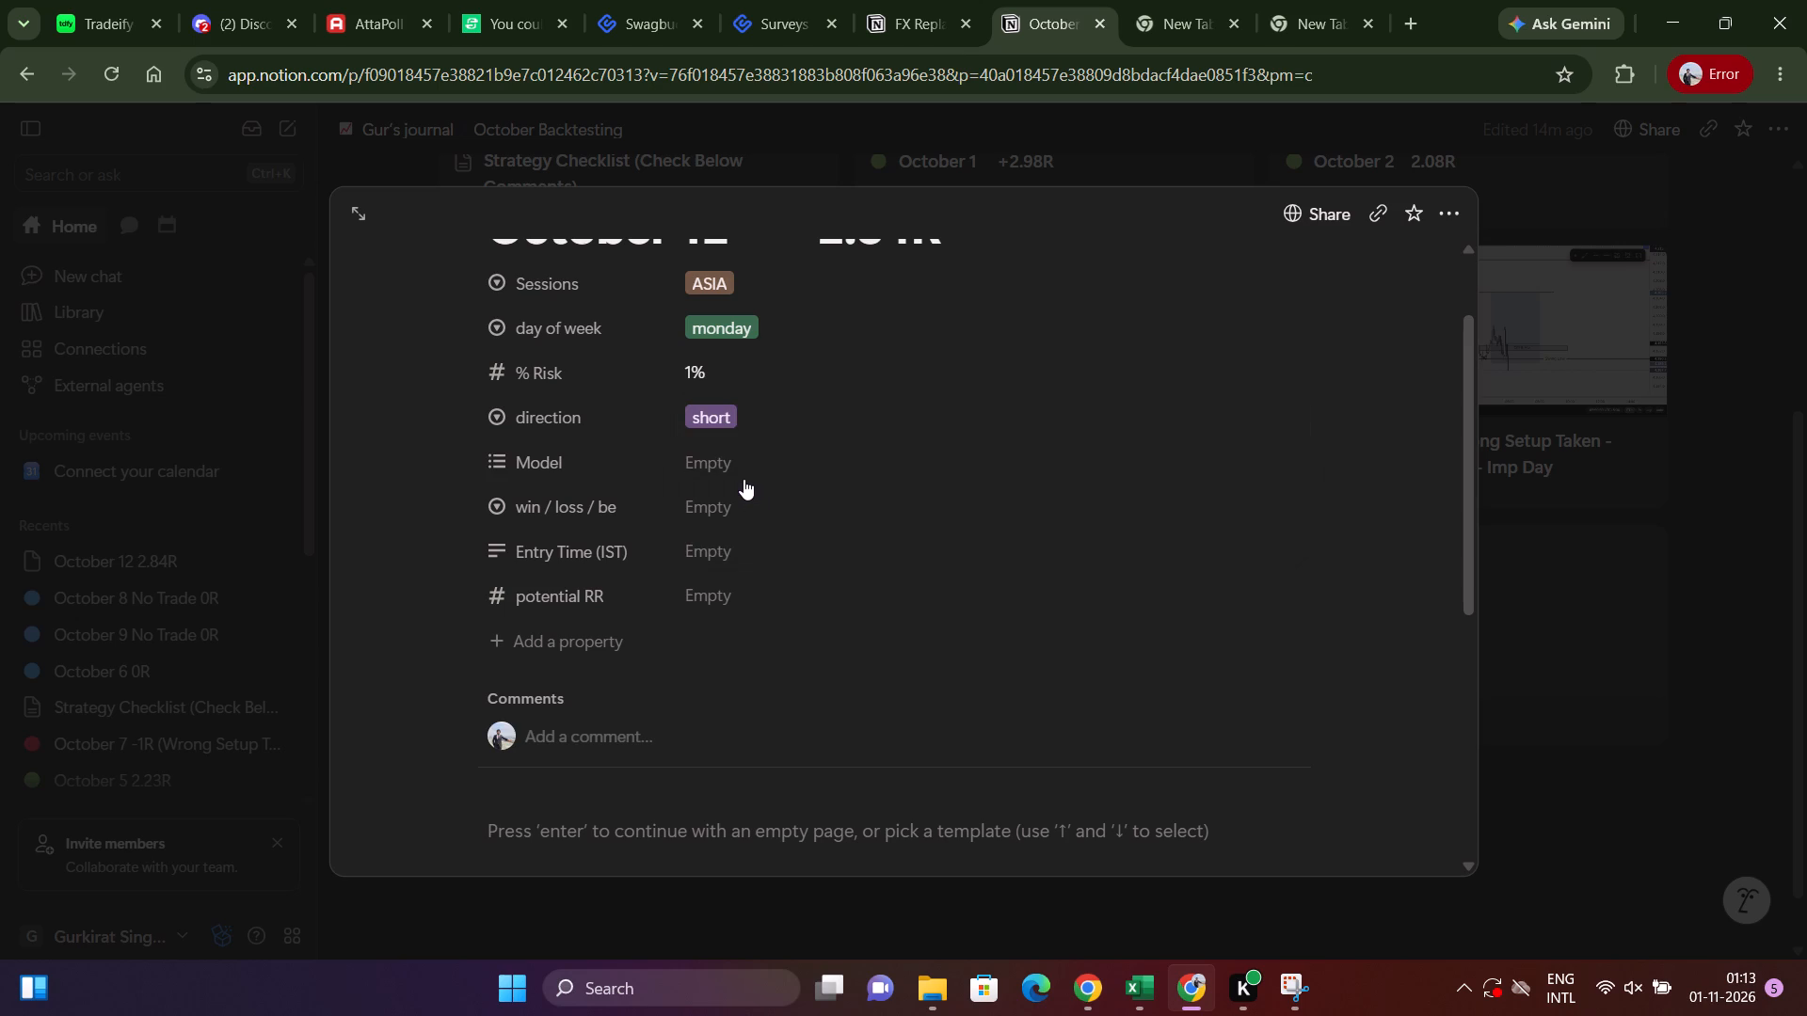
click(720, 461)
click(828, 606)
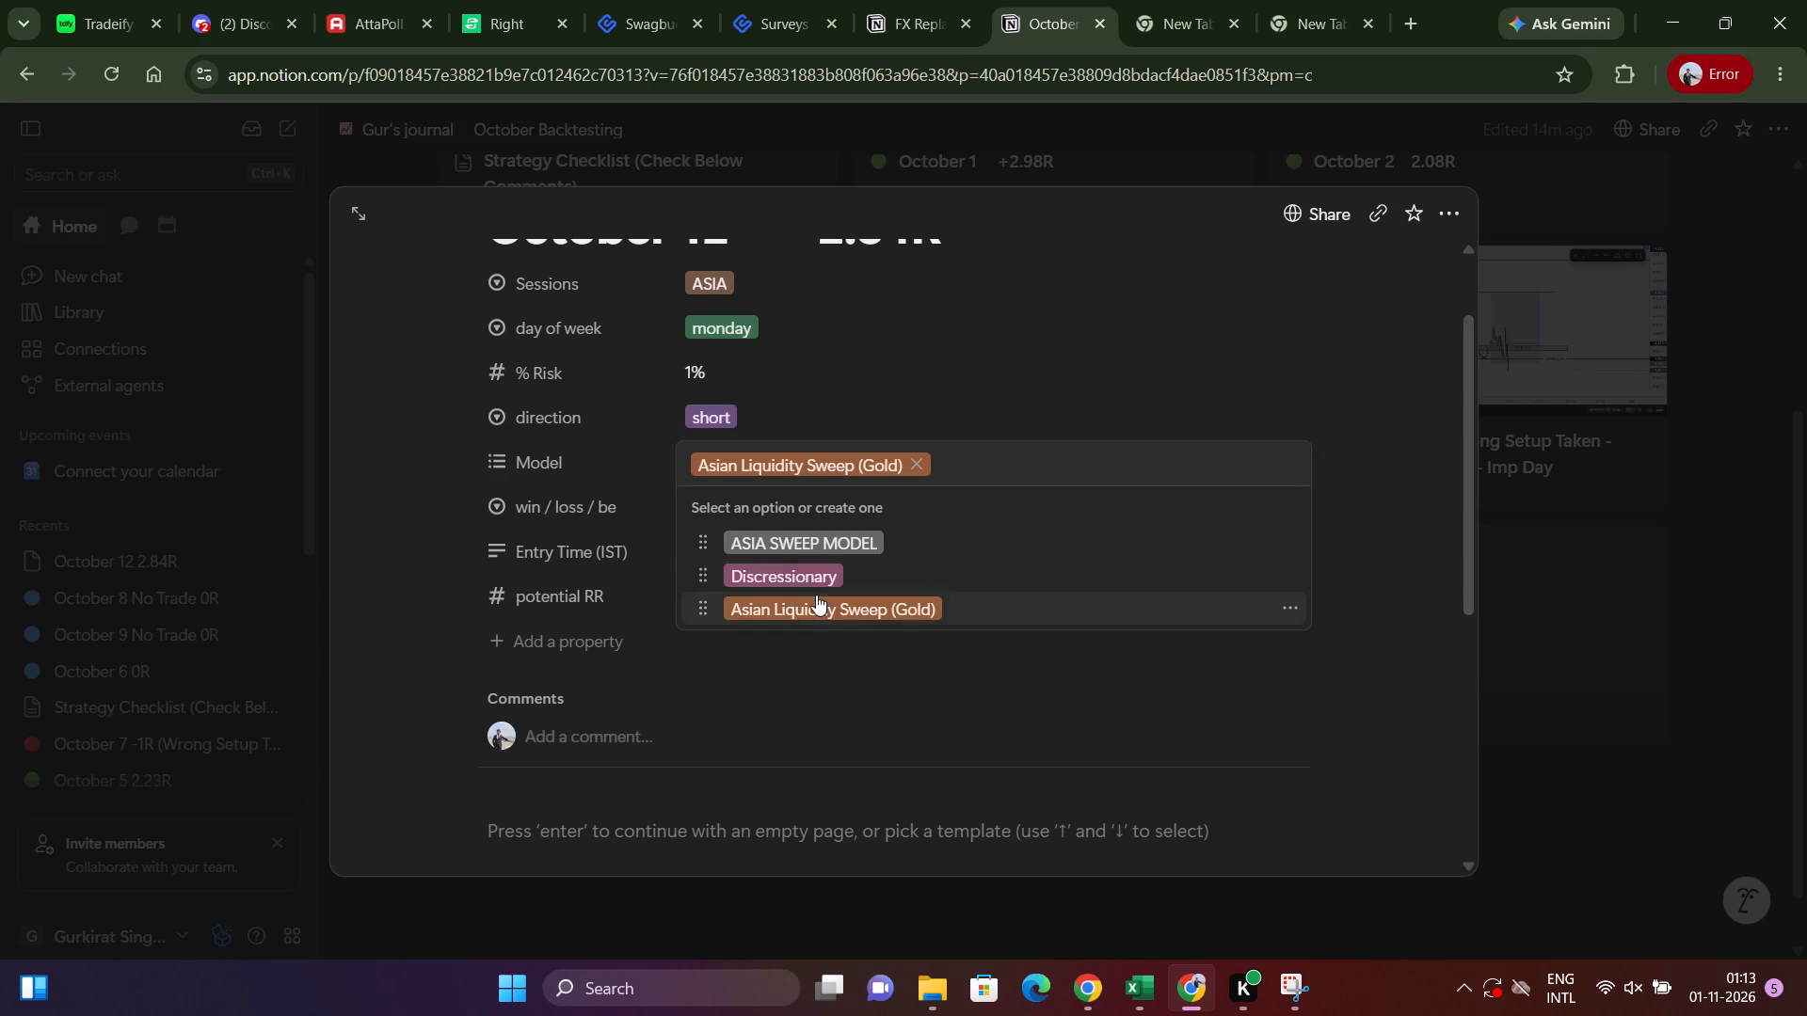
click(1395, 625)
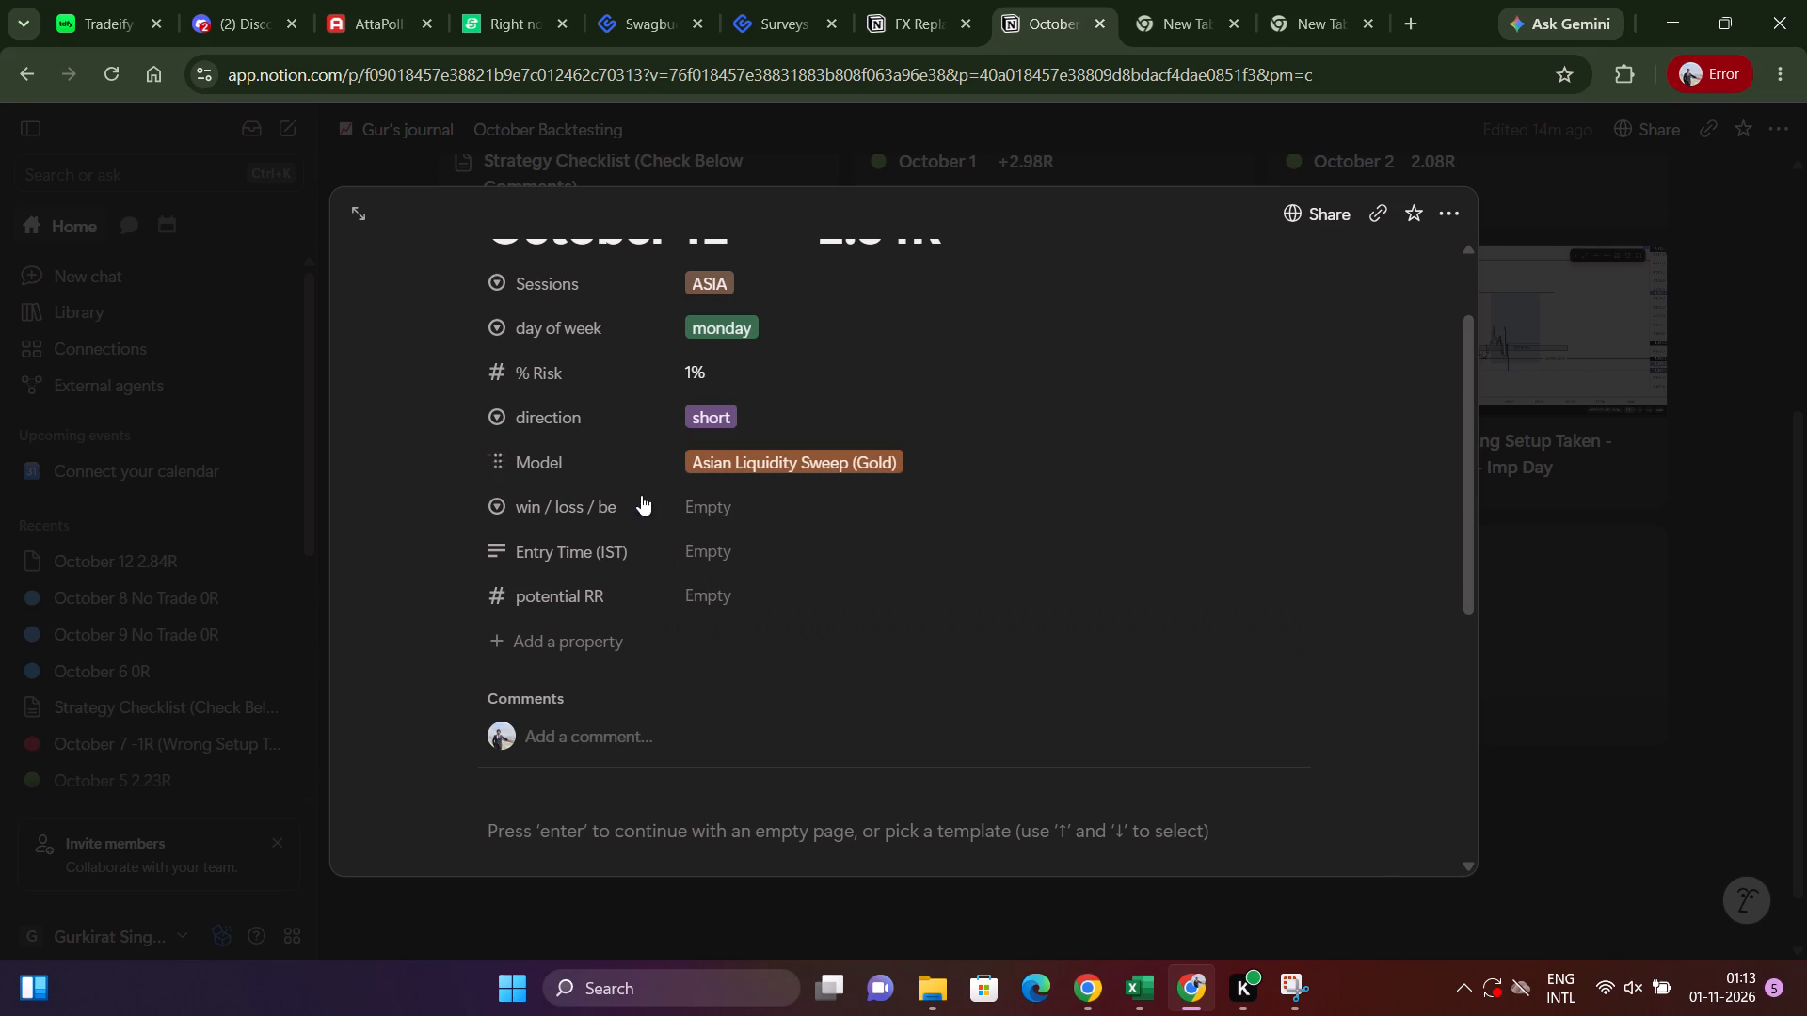
Set the October 12 entry's win / loss / be property to win.
click(718, 514)
click(744, 653)
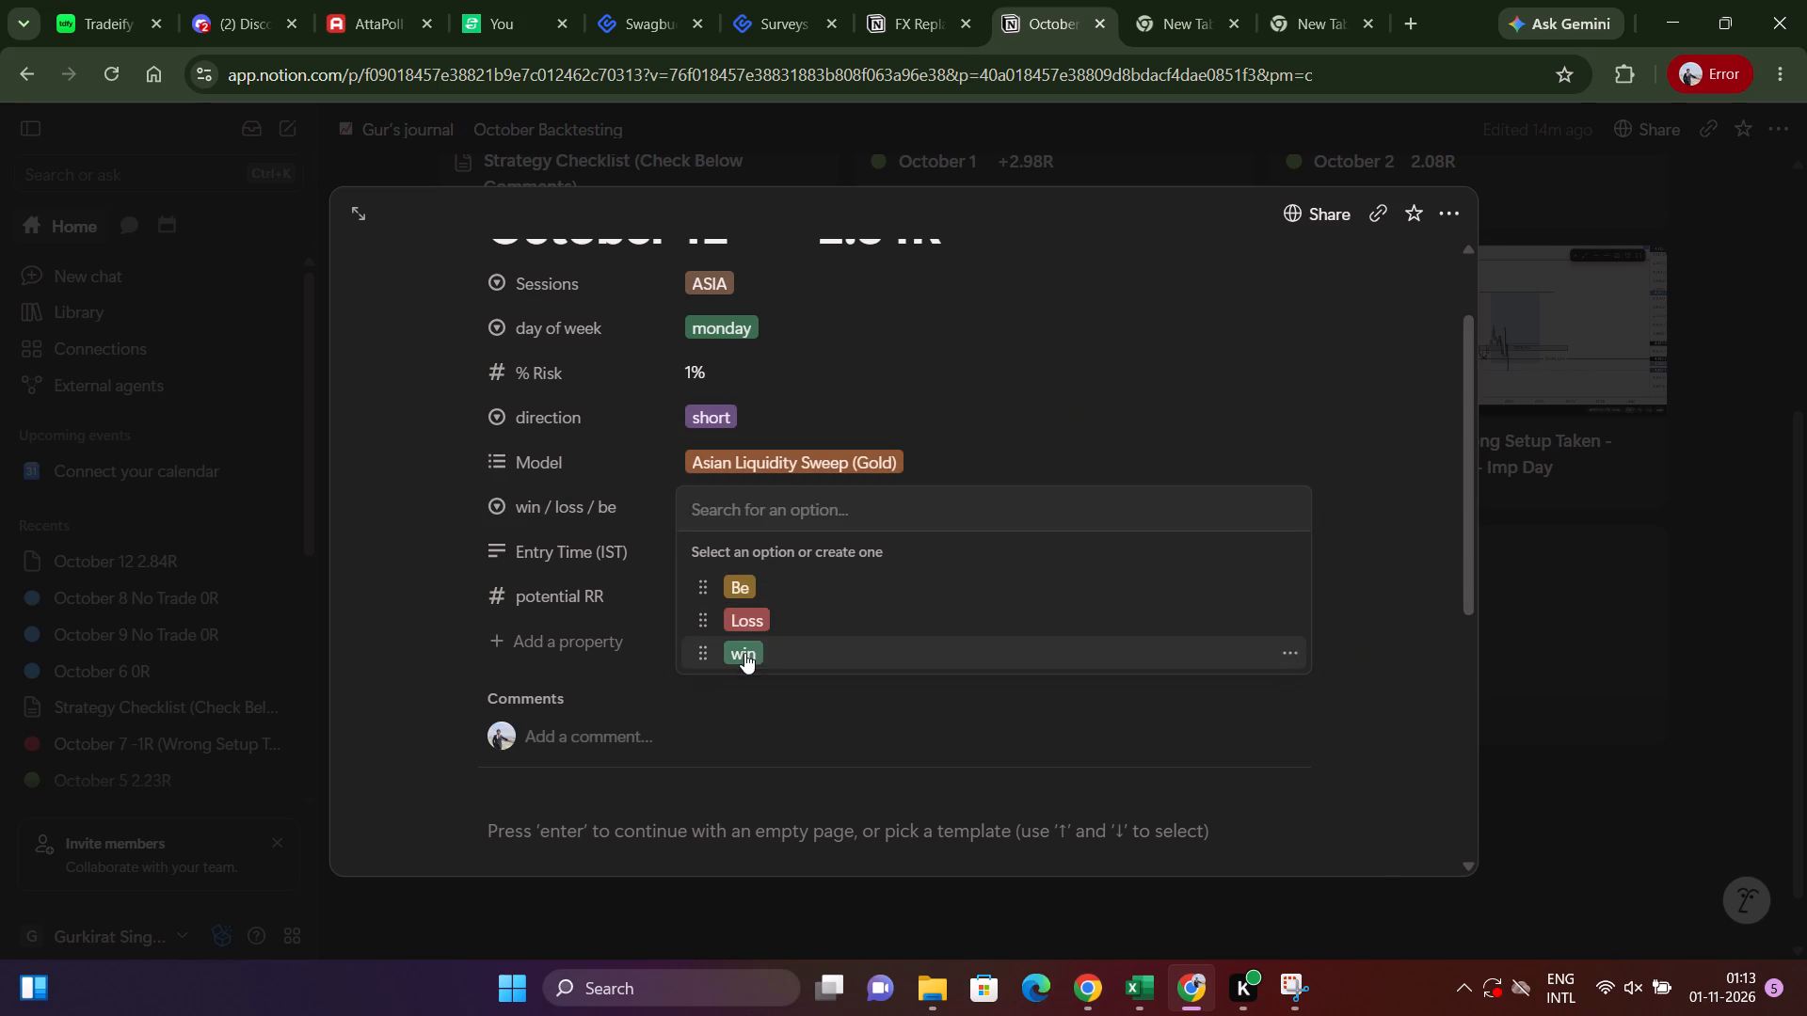
Check the short position's entry candle on the FX Replay chart and set the journal's Entry Time (IST) to 9:45 am.
click(744, 554)
key(alt+Tab)
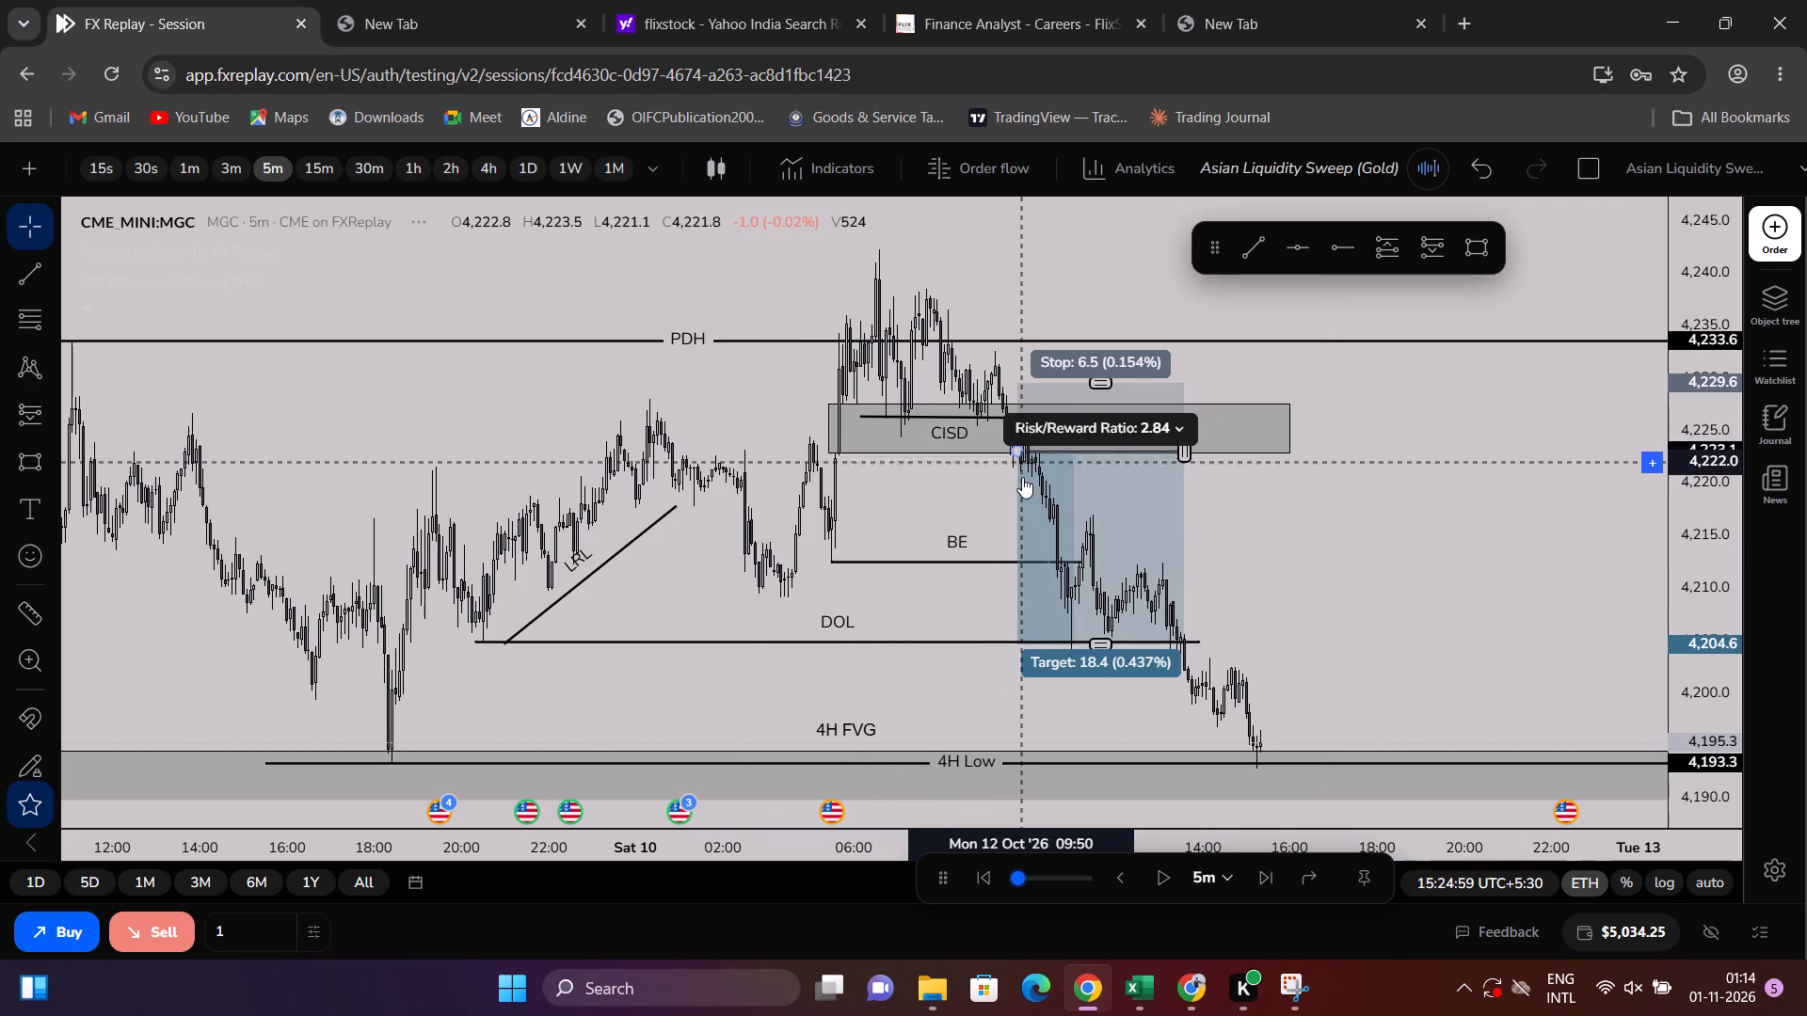
key(alt+Tab)
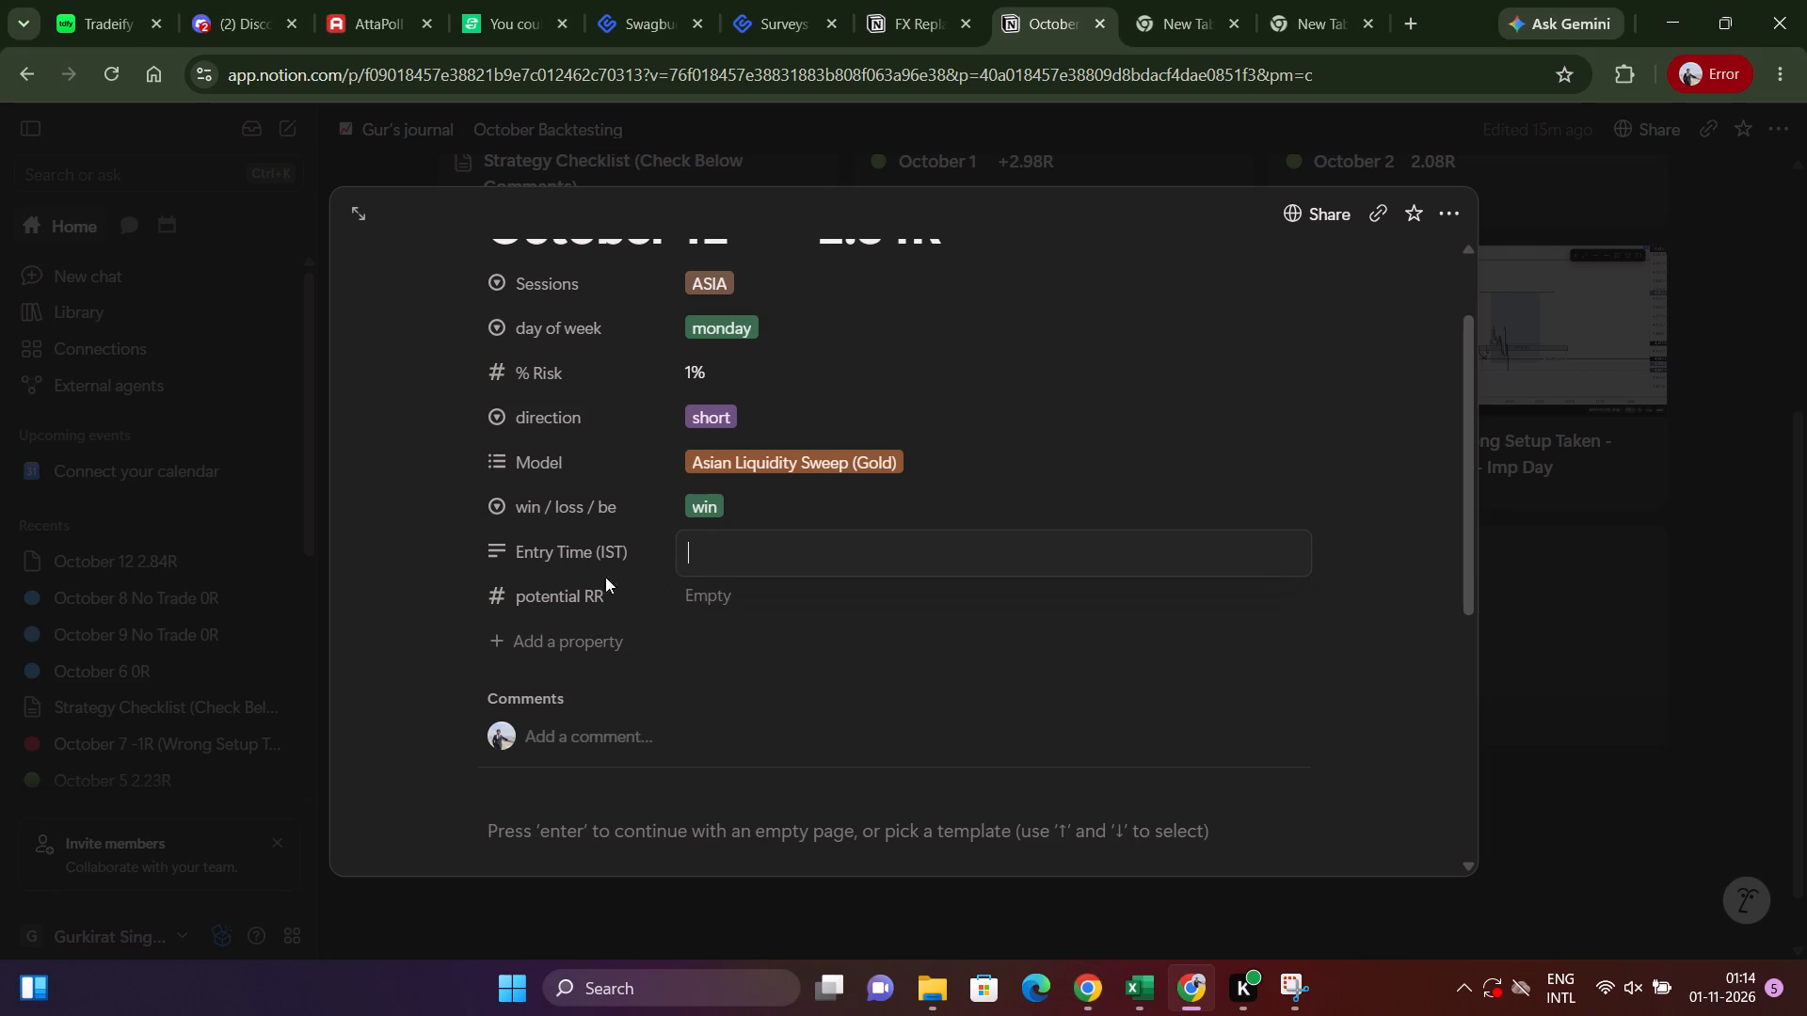
key(9)
click(750, 591)
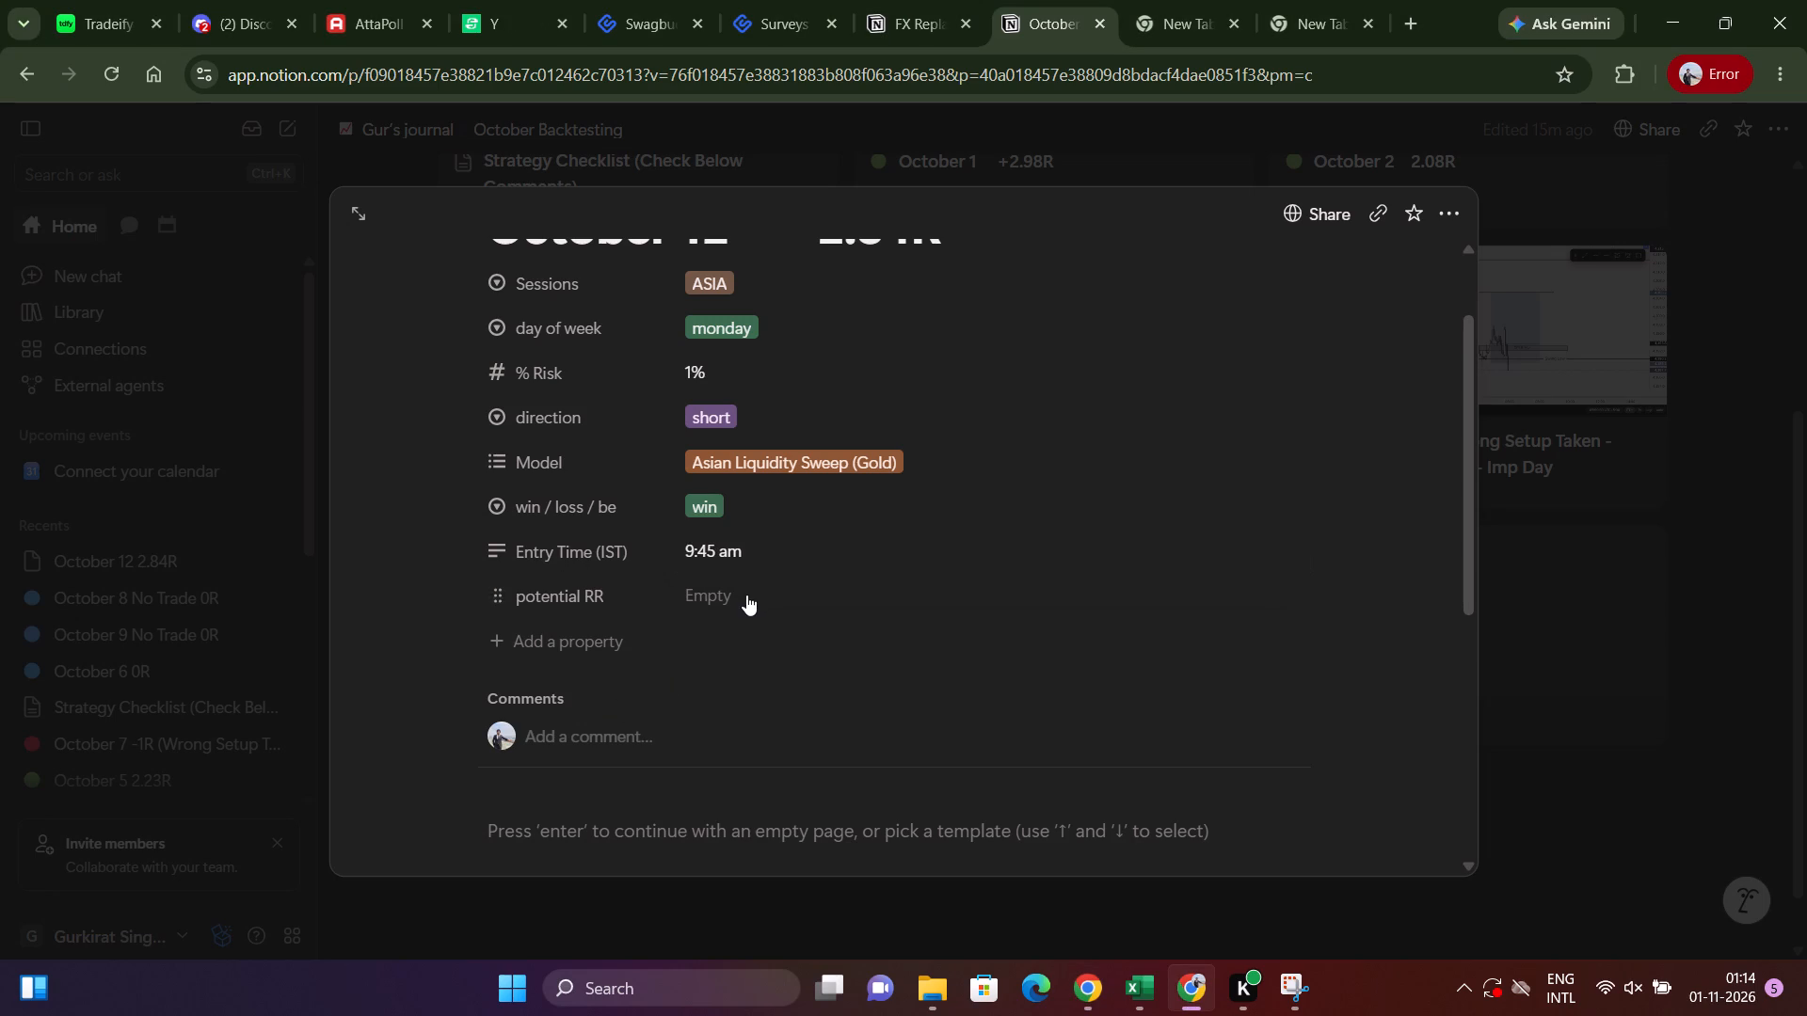
Open the October 12 entry's potential RR property for editing and switch back to the FX Replay chart.
click(746, 595)
key(alt+Tab)
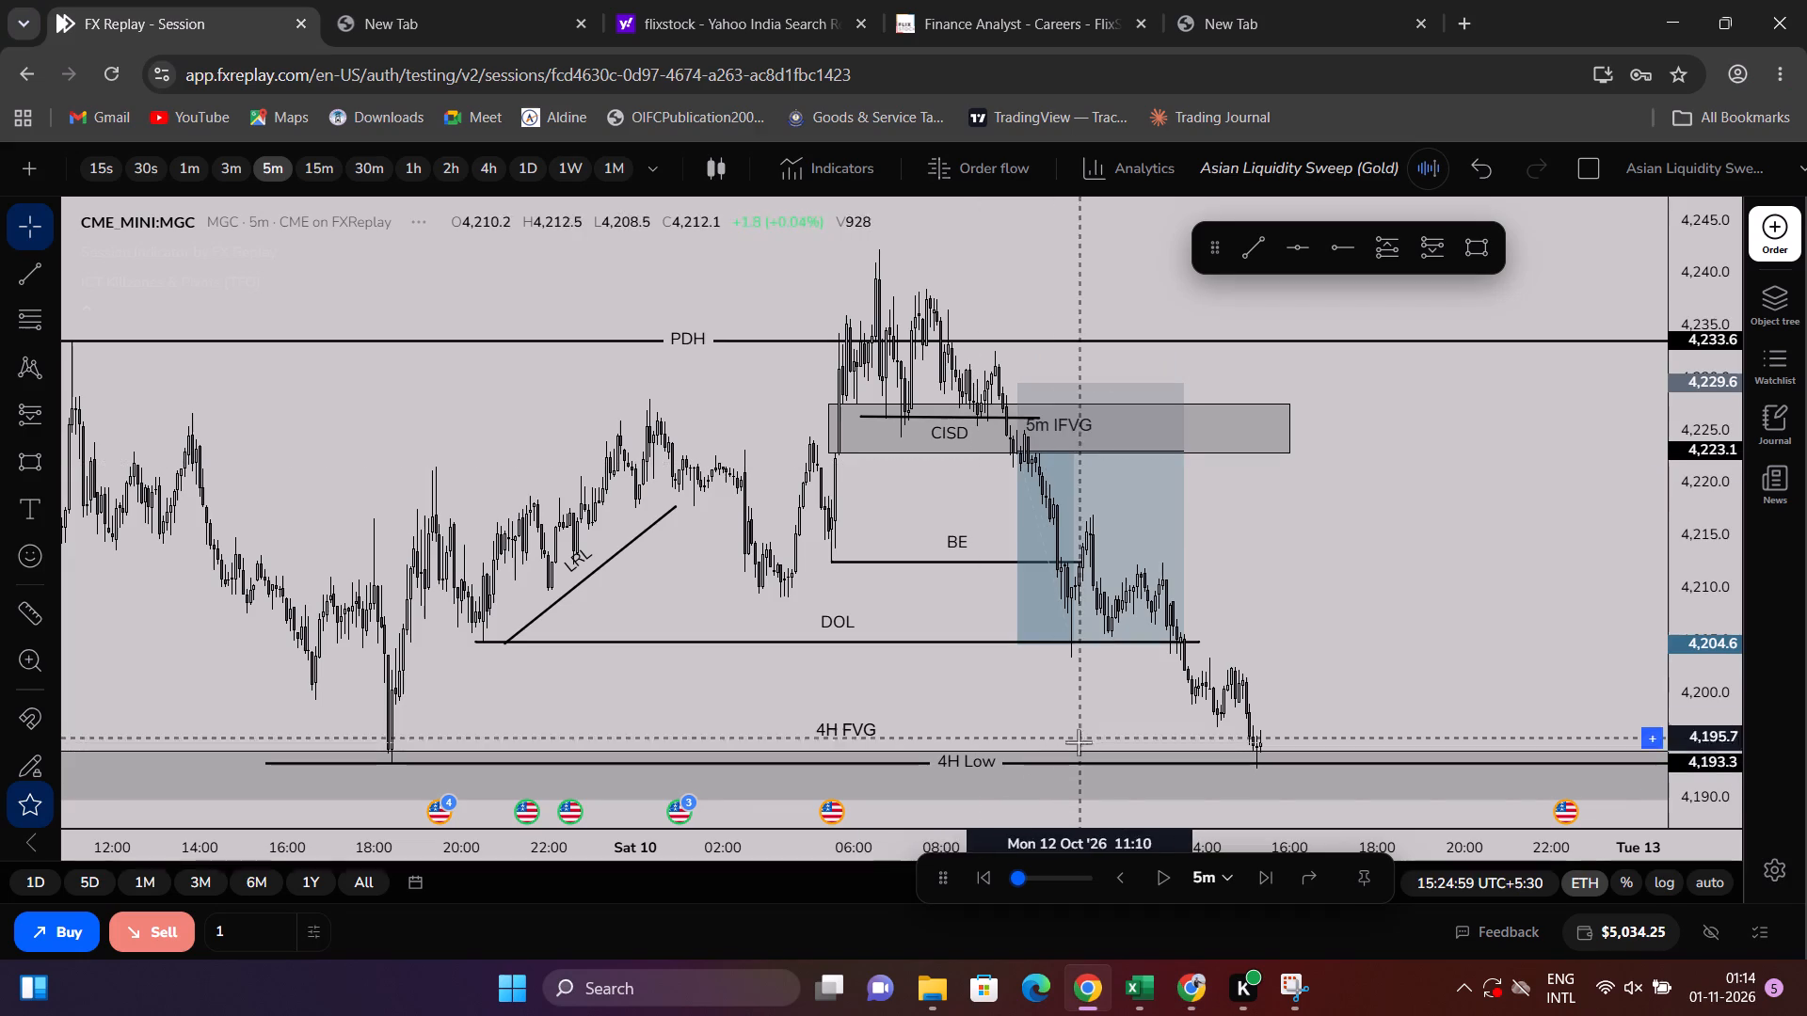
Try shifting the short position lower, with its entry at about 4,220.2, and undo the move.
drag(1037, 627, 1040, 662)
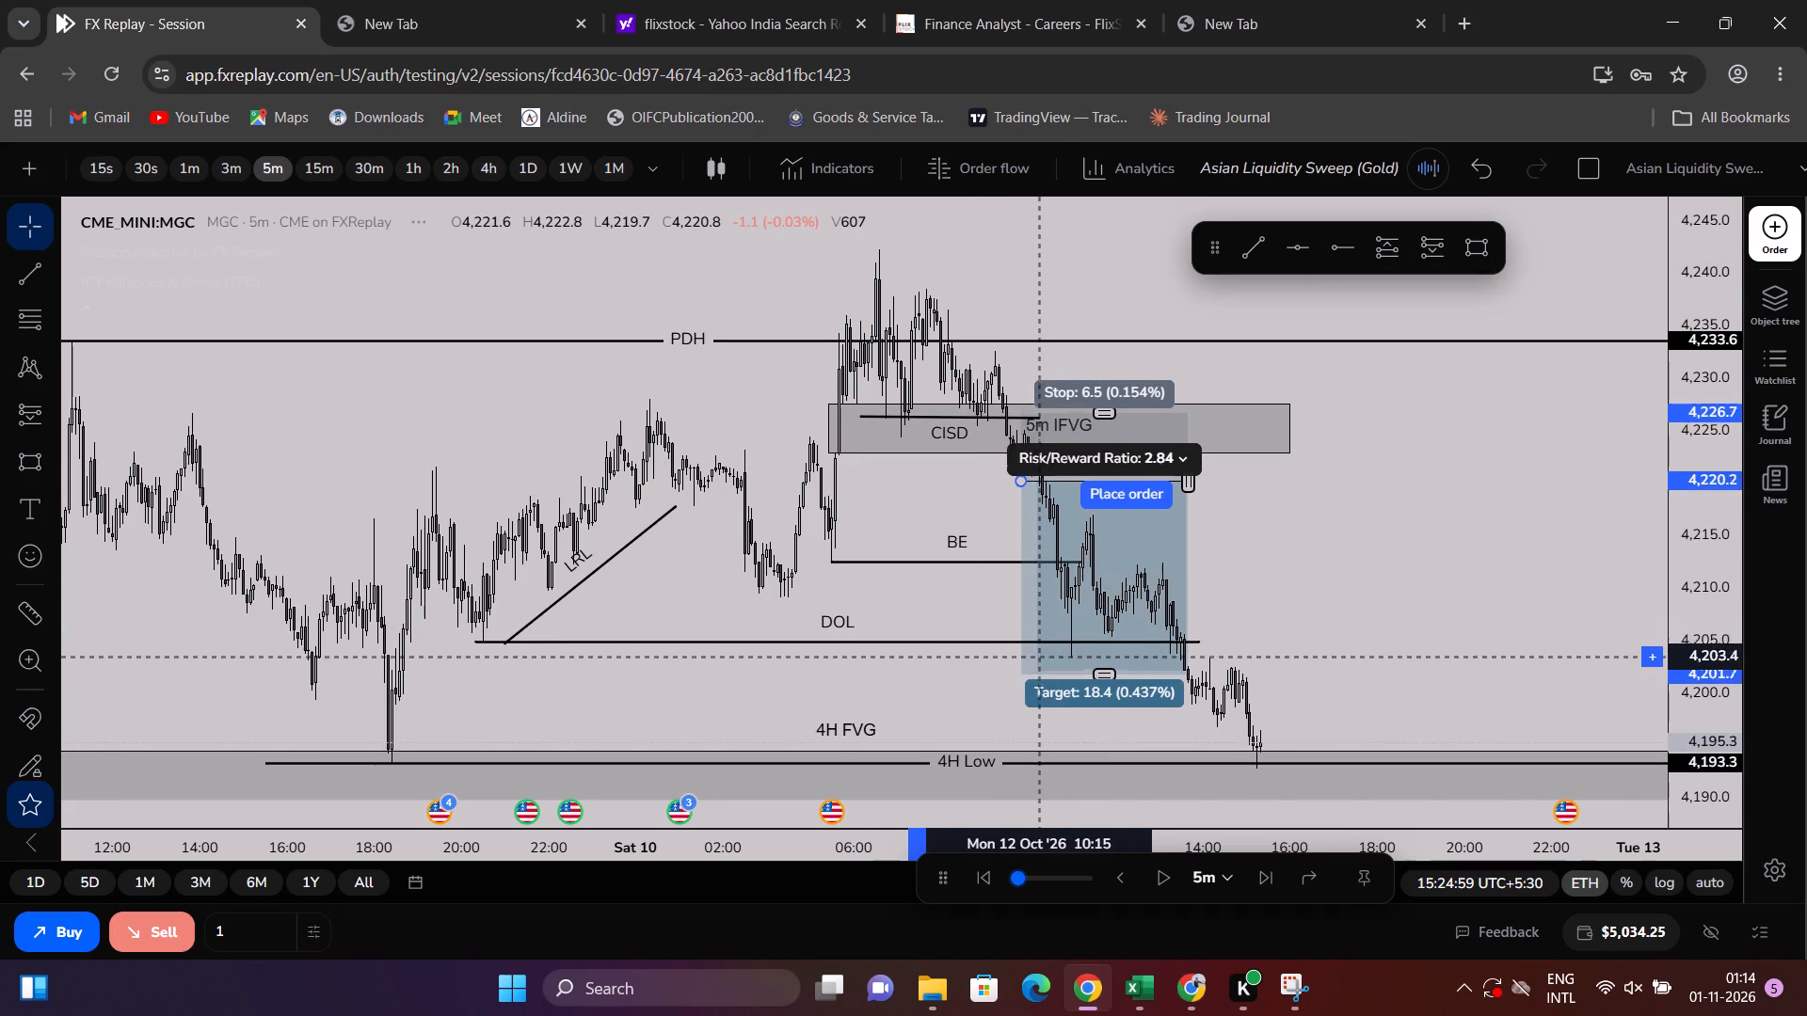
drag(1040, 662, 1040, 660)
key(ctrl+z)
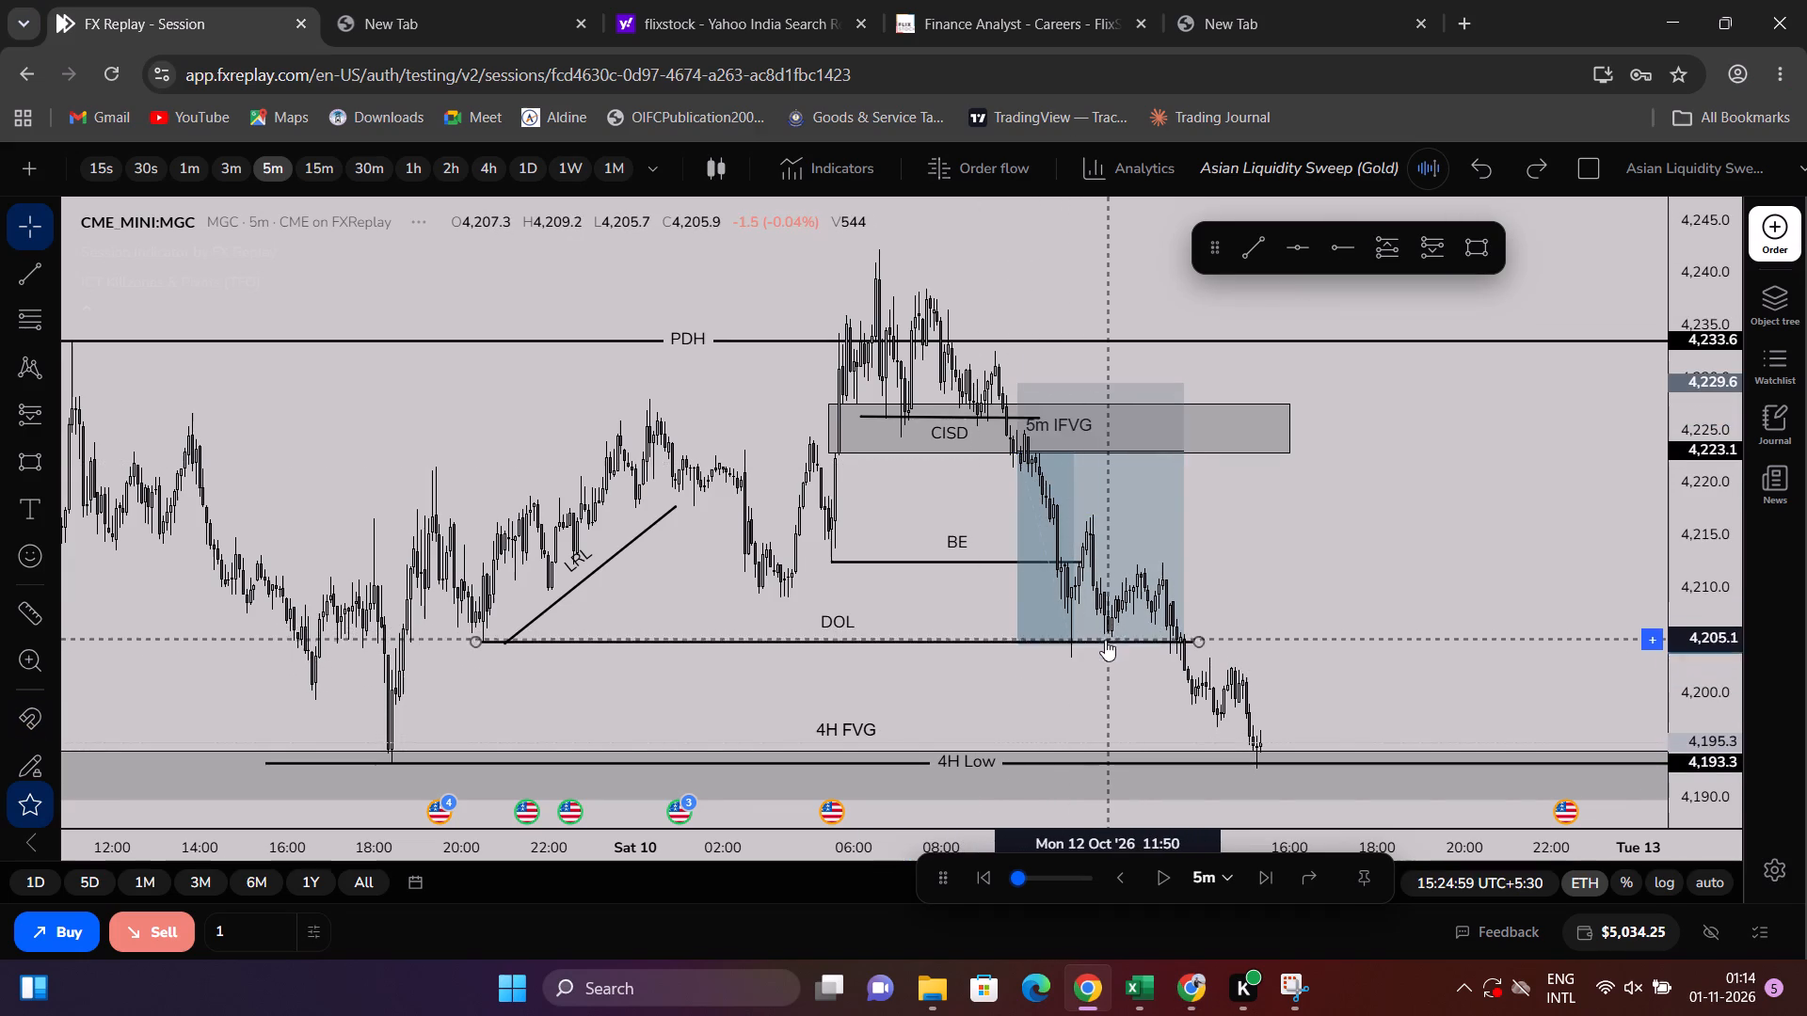
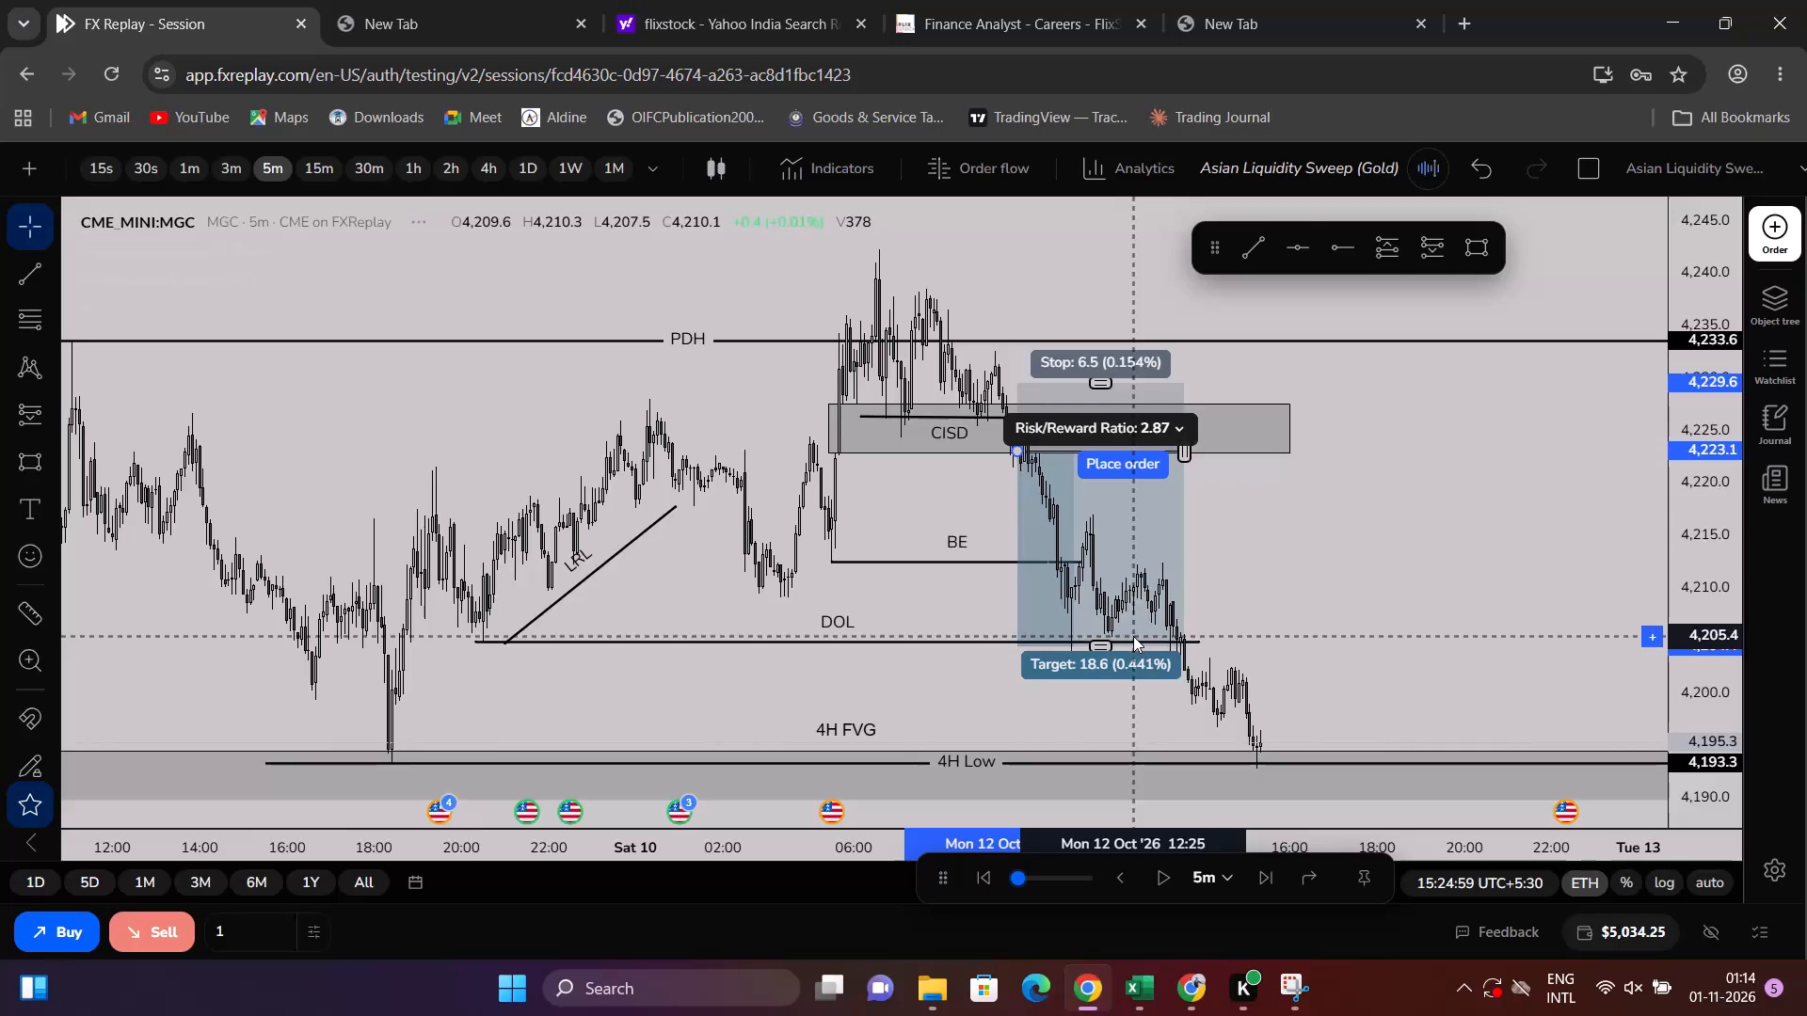
Switch back to the Notion journal and set the October 12 entry's potential RR to 4.5.
key(alt+Tab)
click(998, 608)
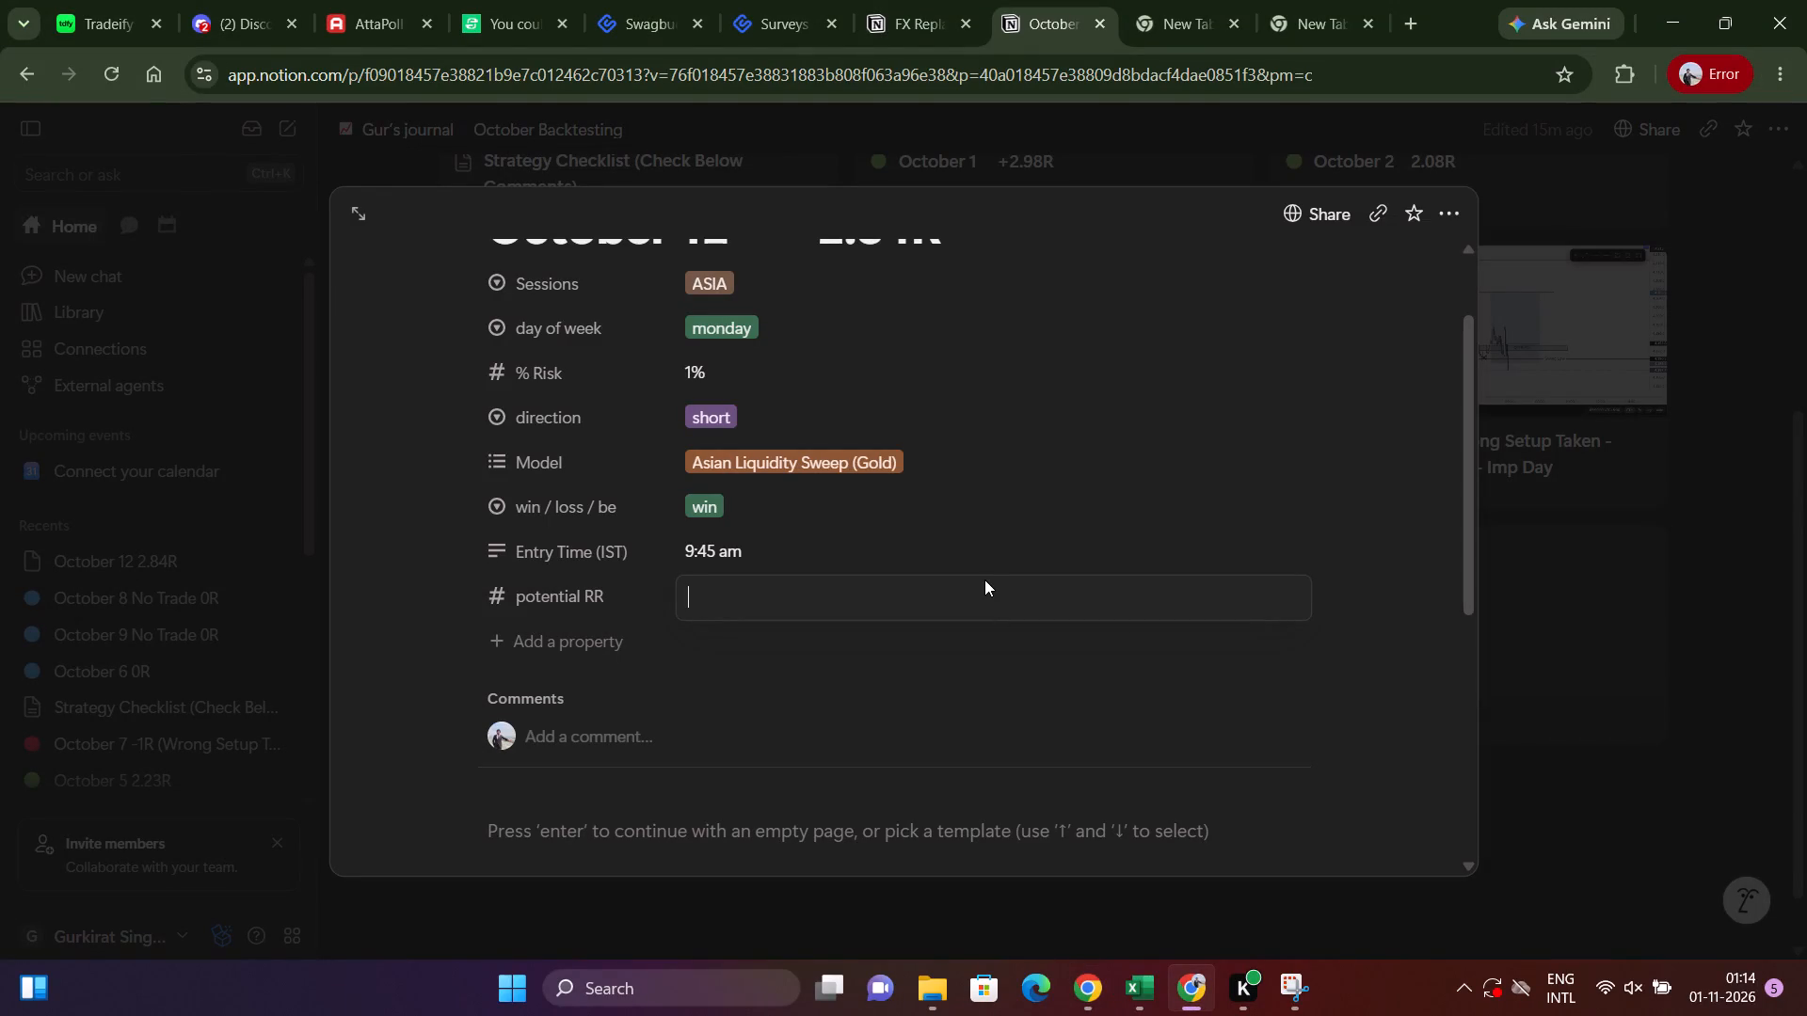
text(4.5)
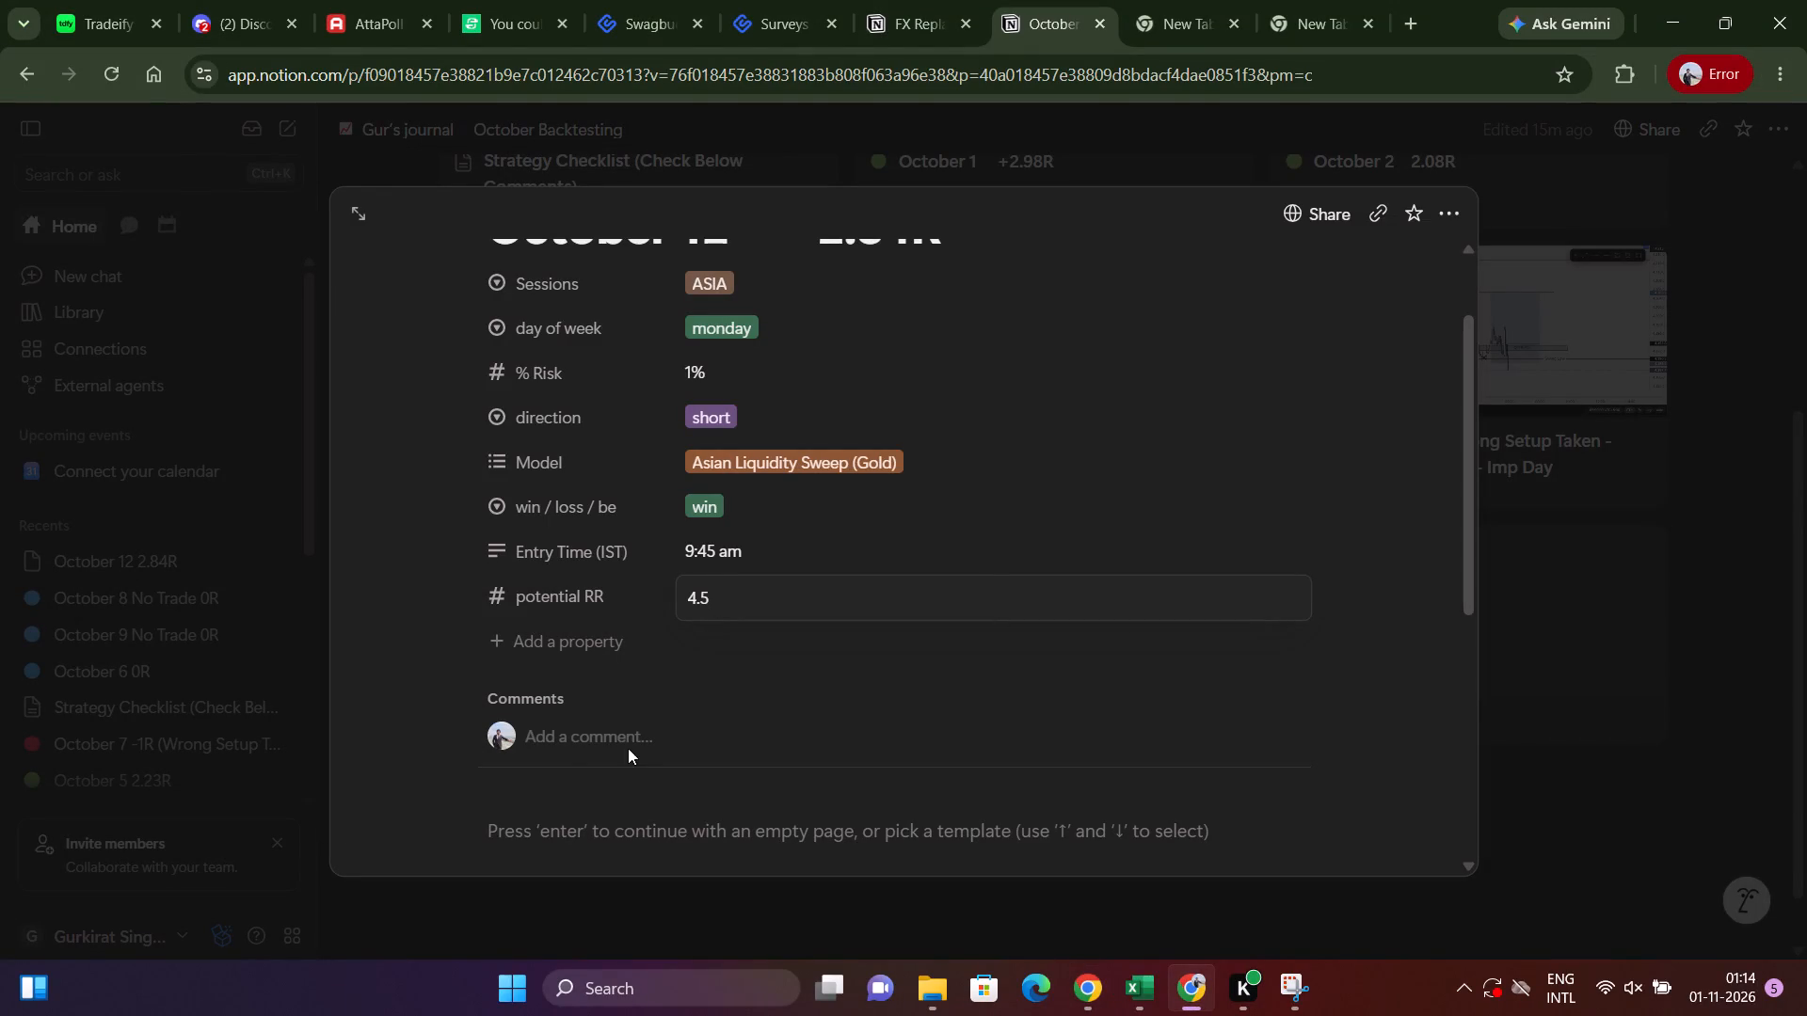
scroll(628, 748, down, 2)
click(624, 735)
Copy the annotated chart screenshot from Snipping Tool and paste it into the empty body of the October 12 entry.
scroll(647, 771, down, 3)
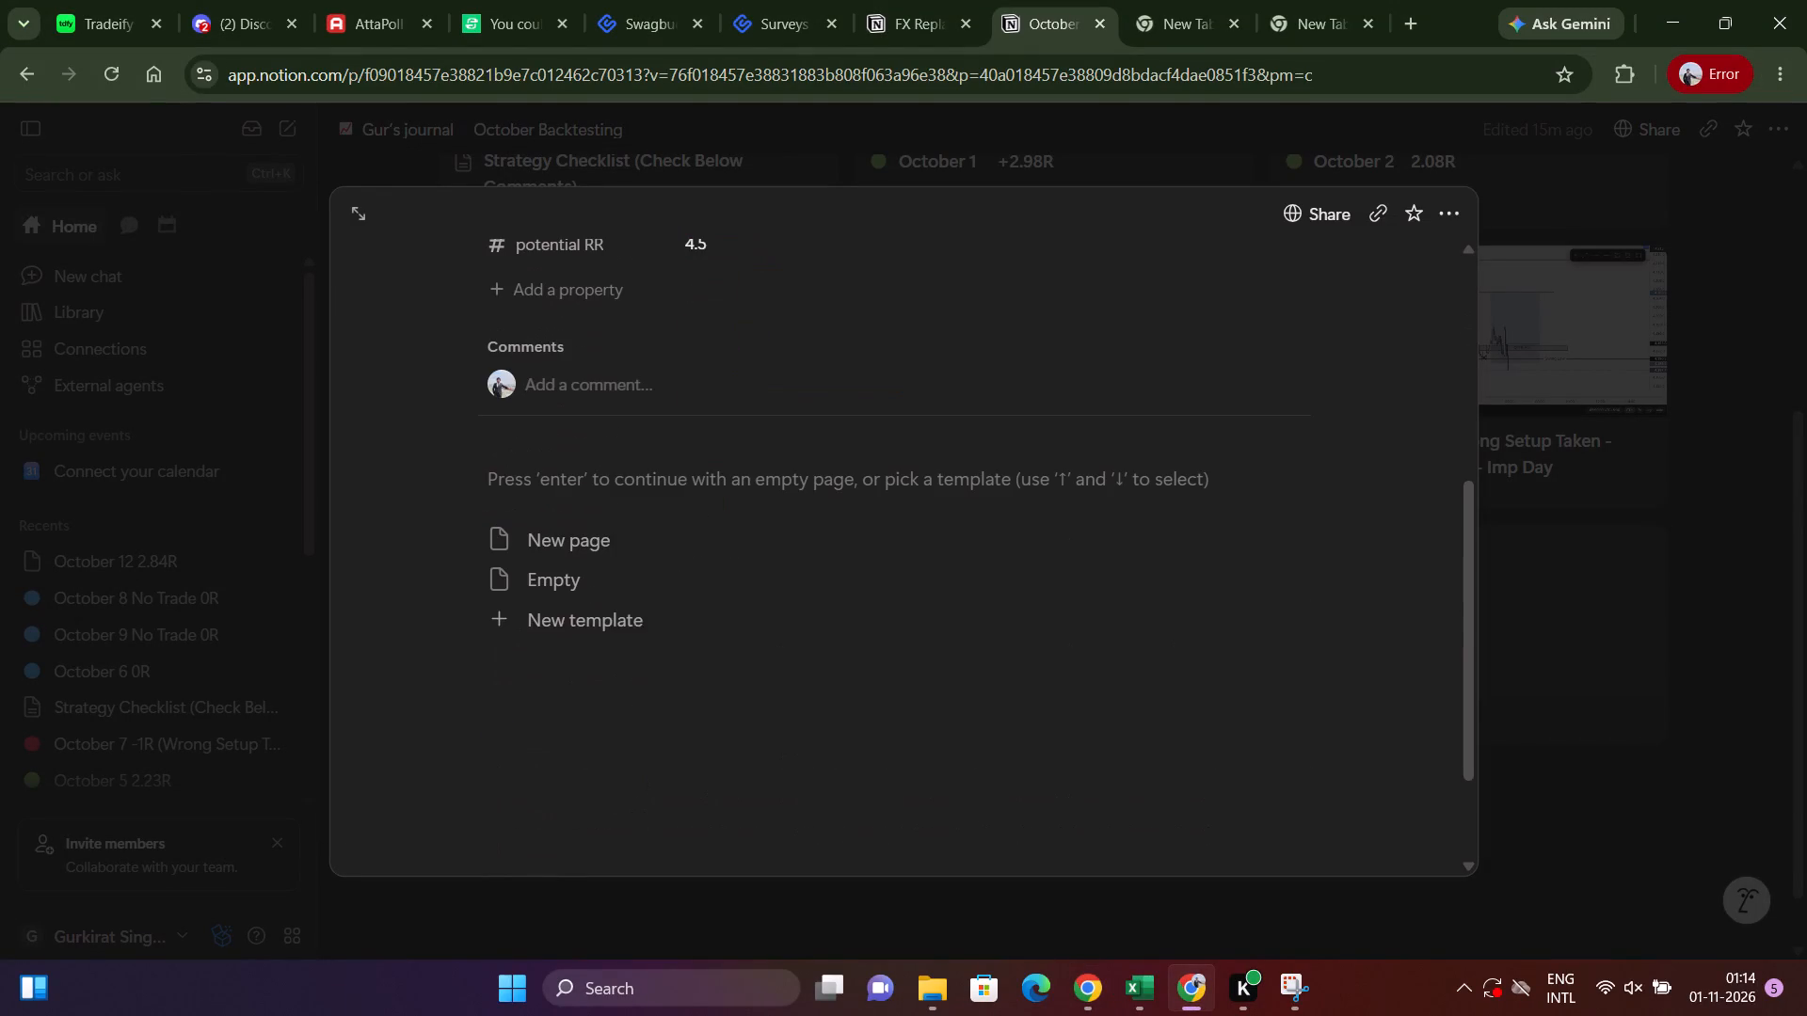
click(630, 484)
click(630, 473)
key(alt+Tab)
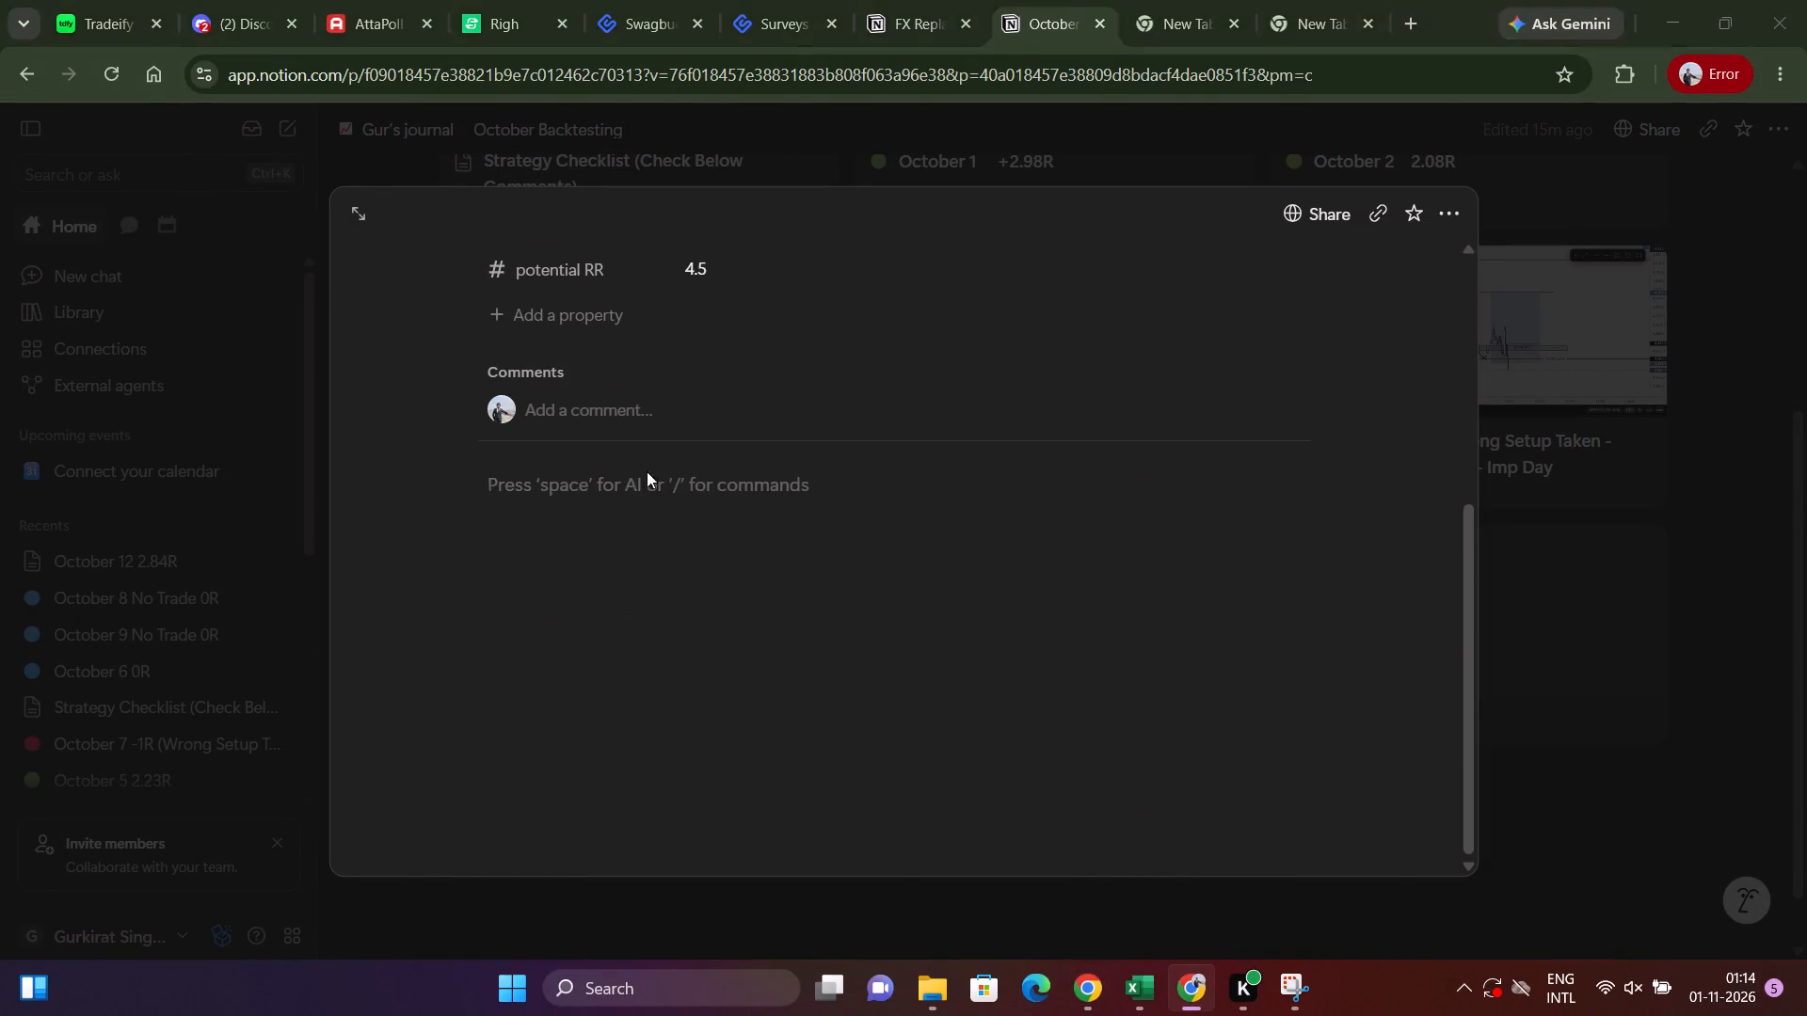
key(alt+Tab)
alt+click(1328, 358)
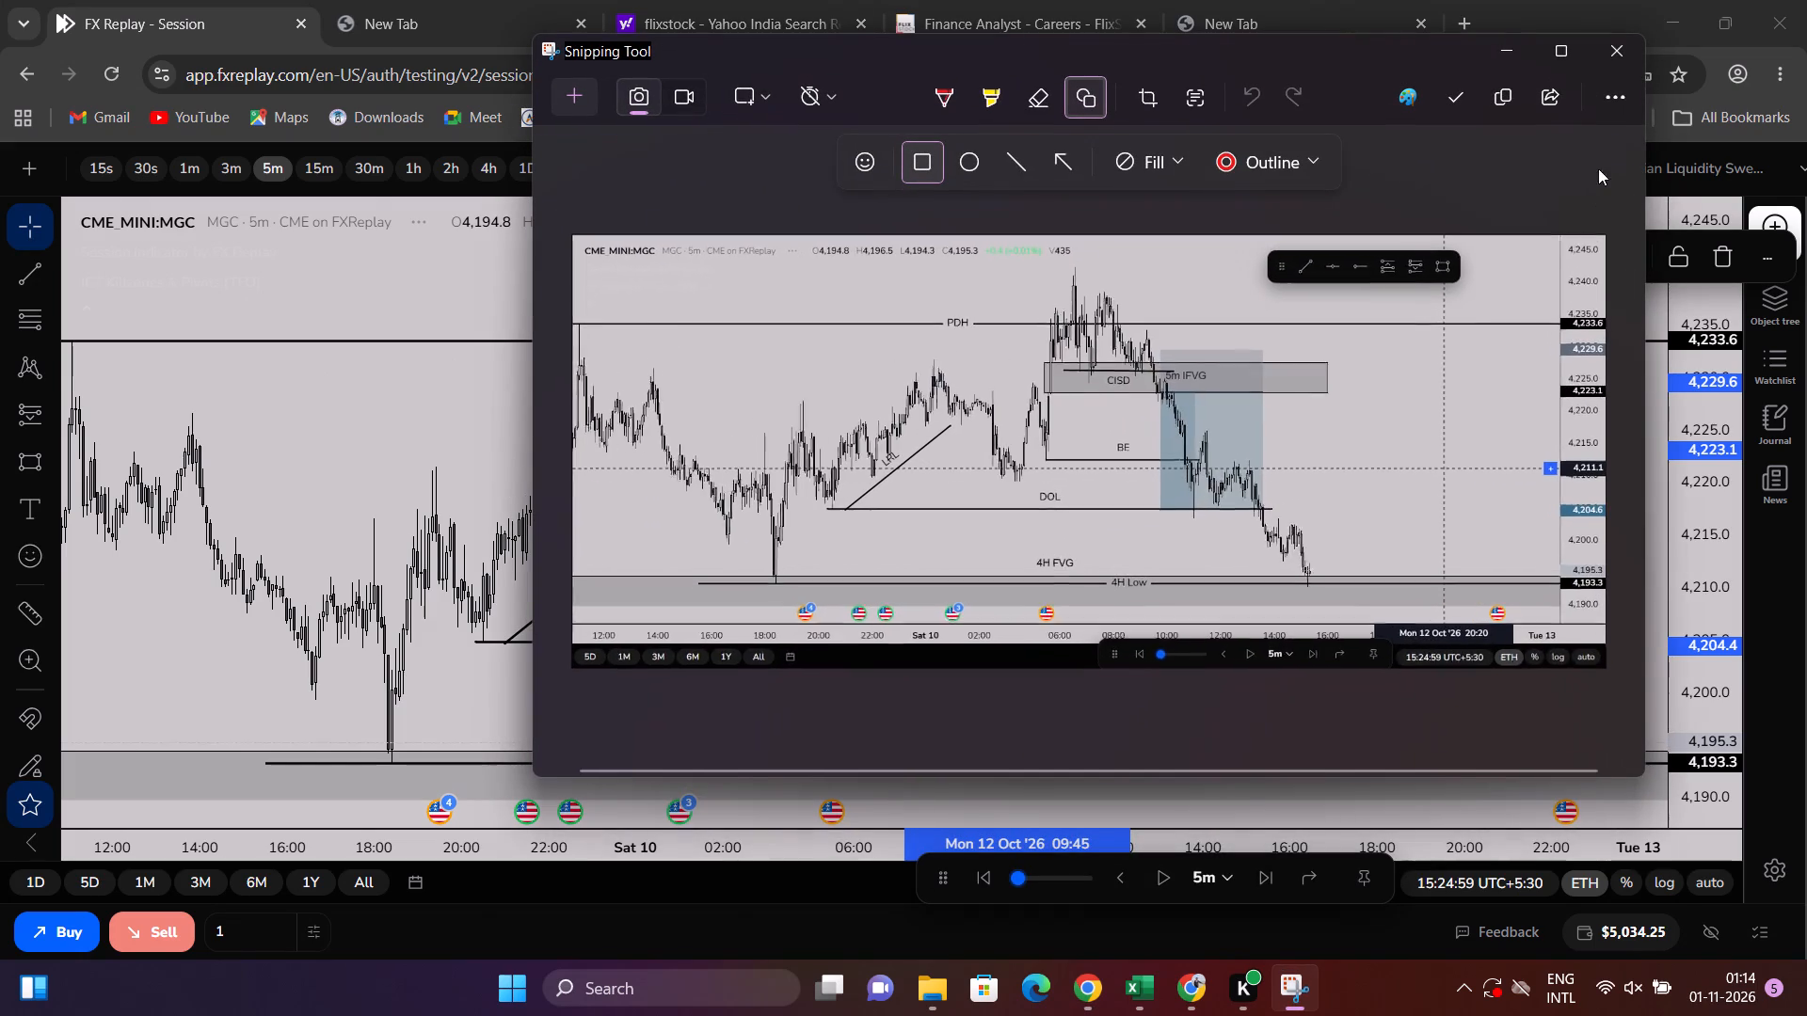
click(1503, 95)
key(alt+Tab)
key(alt+Tab)
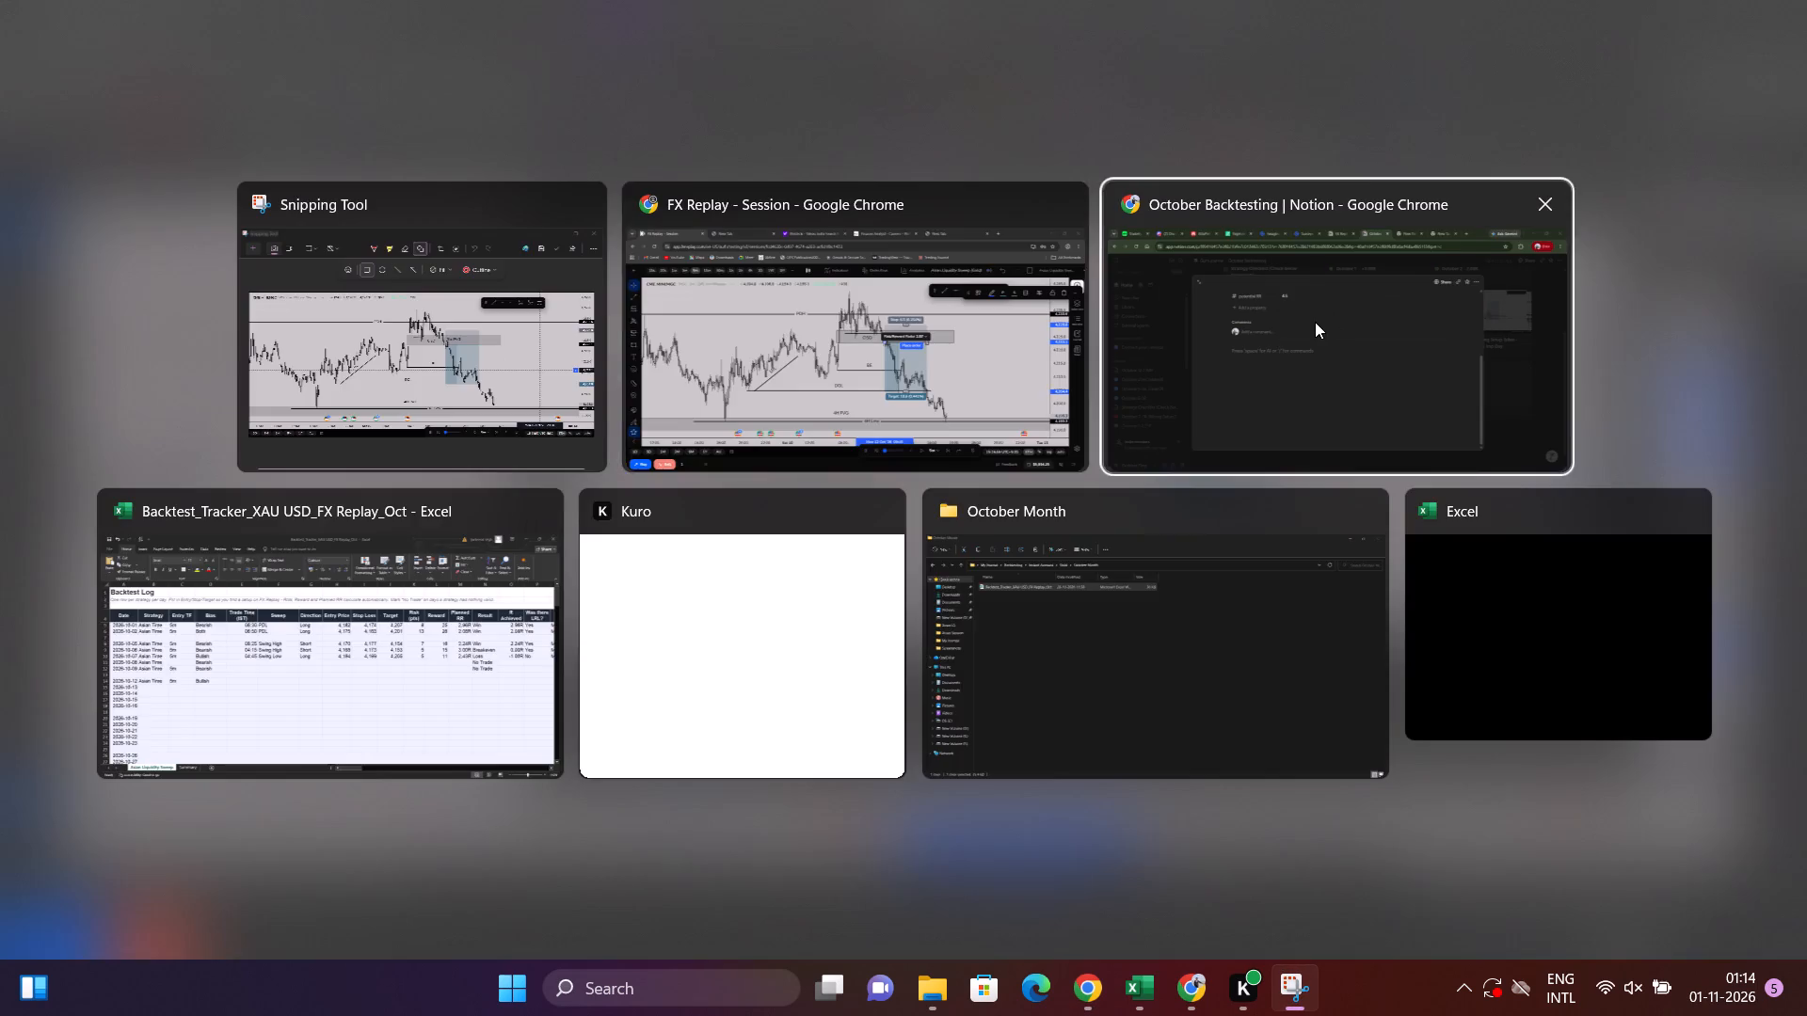
click(621, 482)
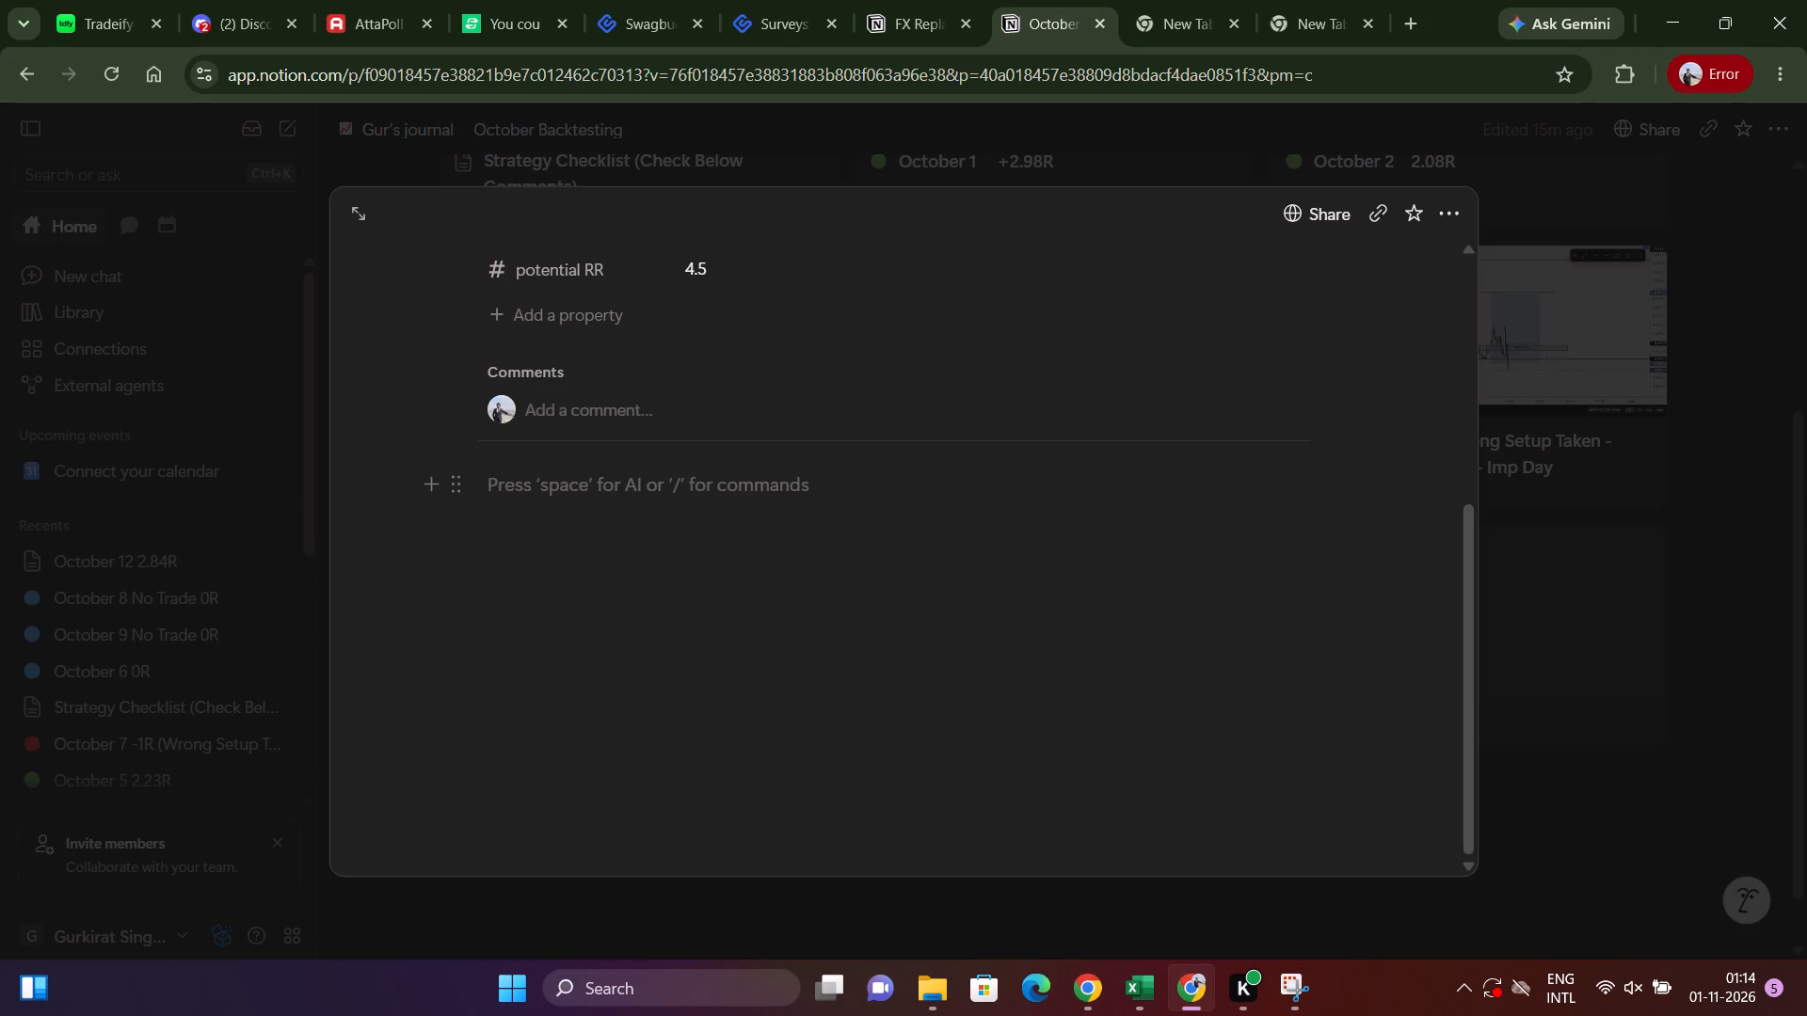
key(ctrl+v)
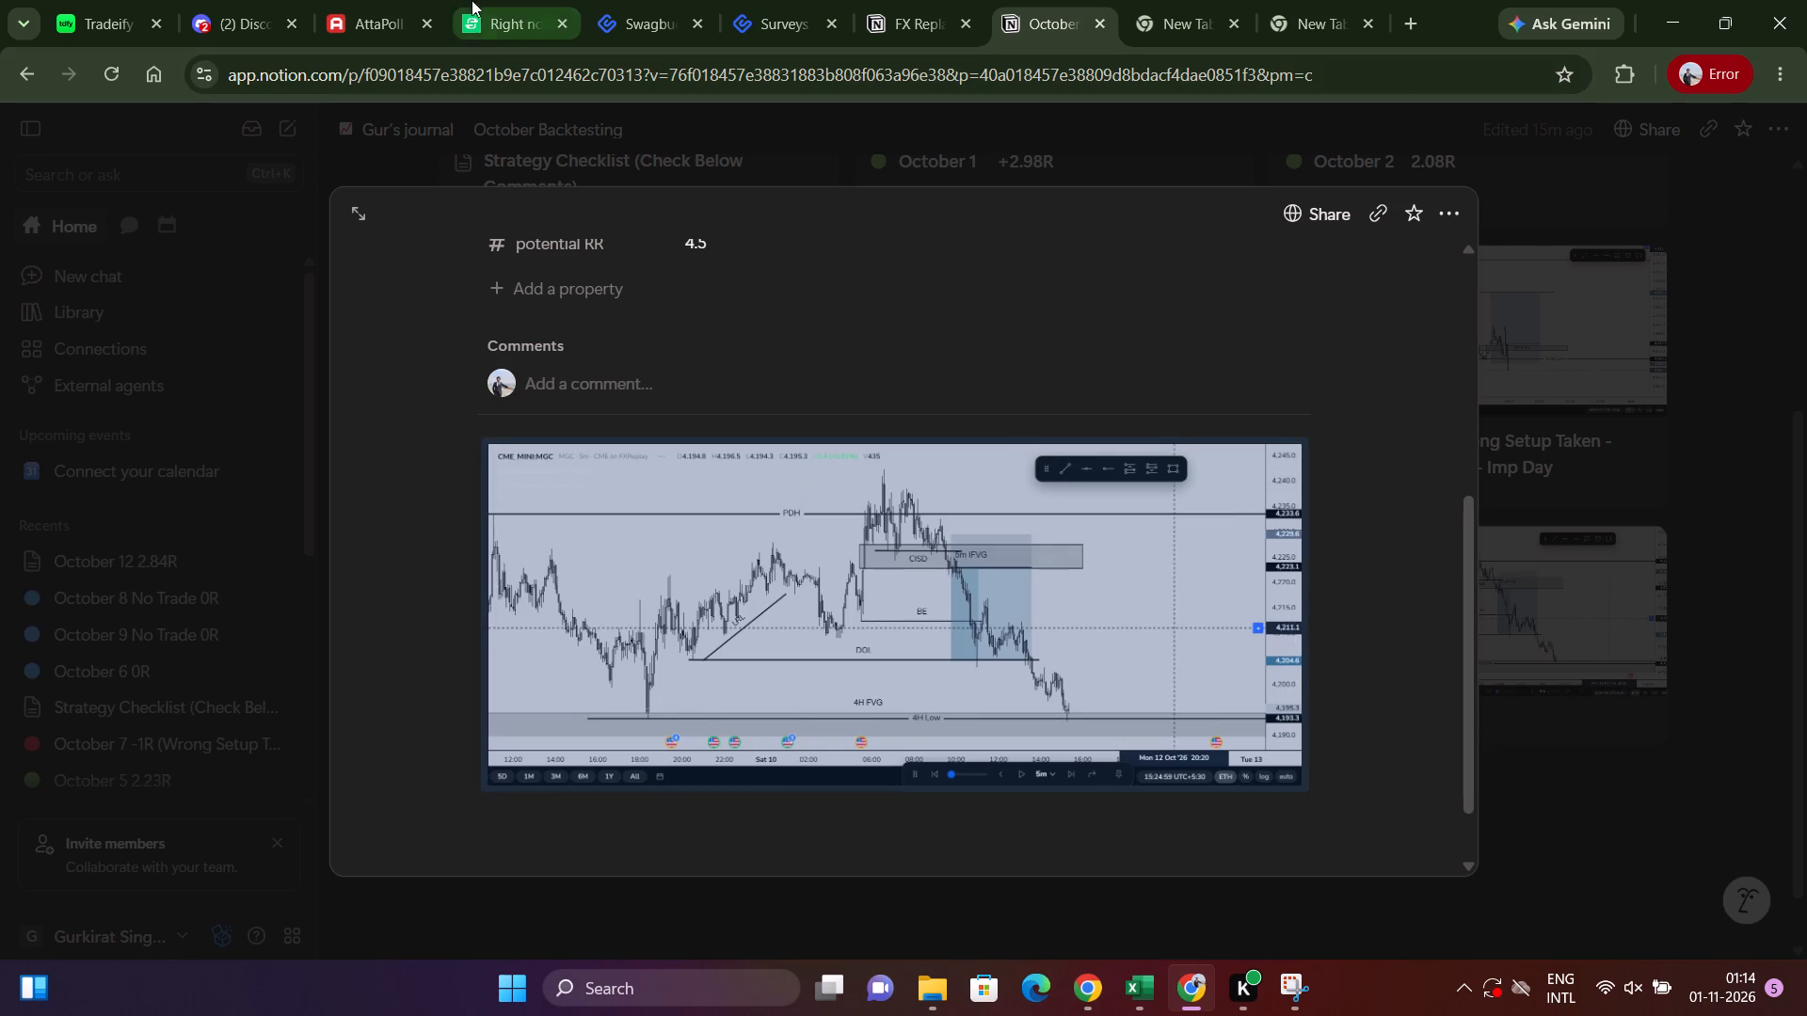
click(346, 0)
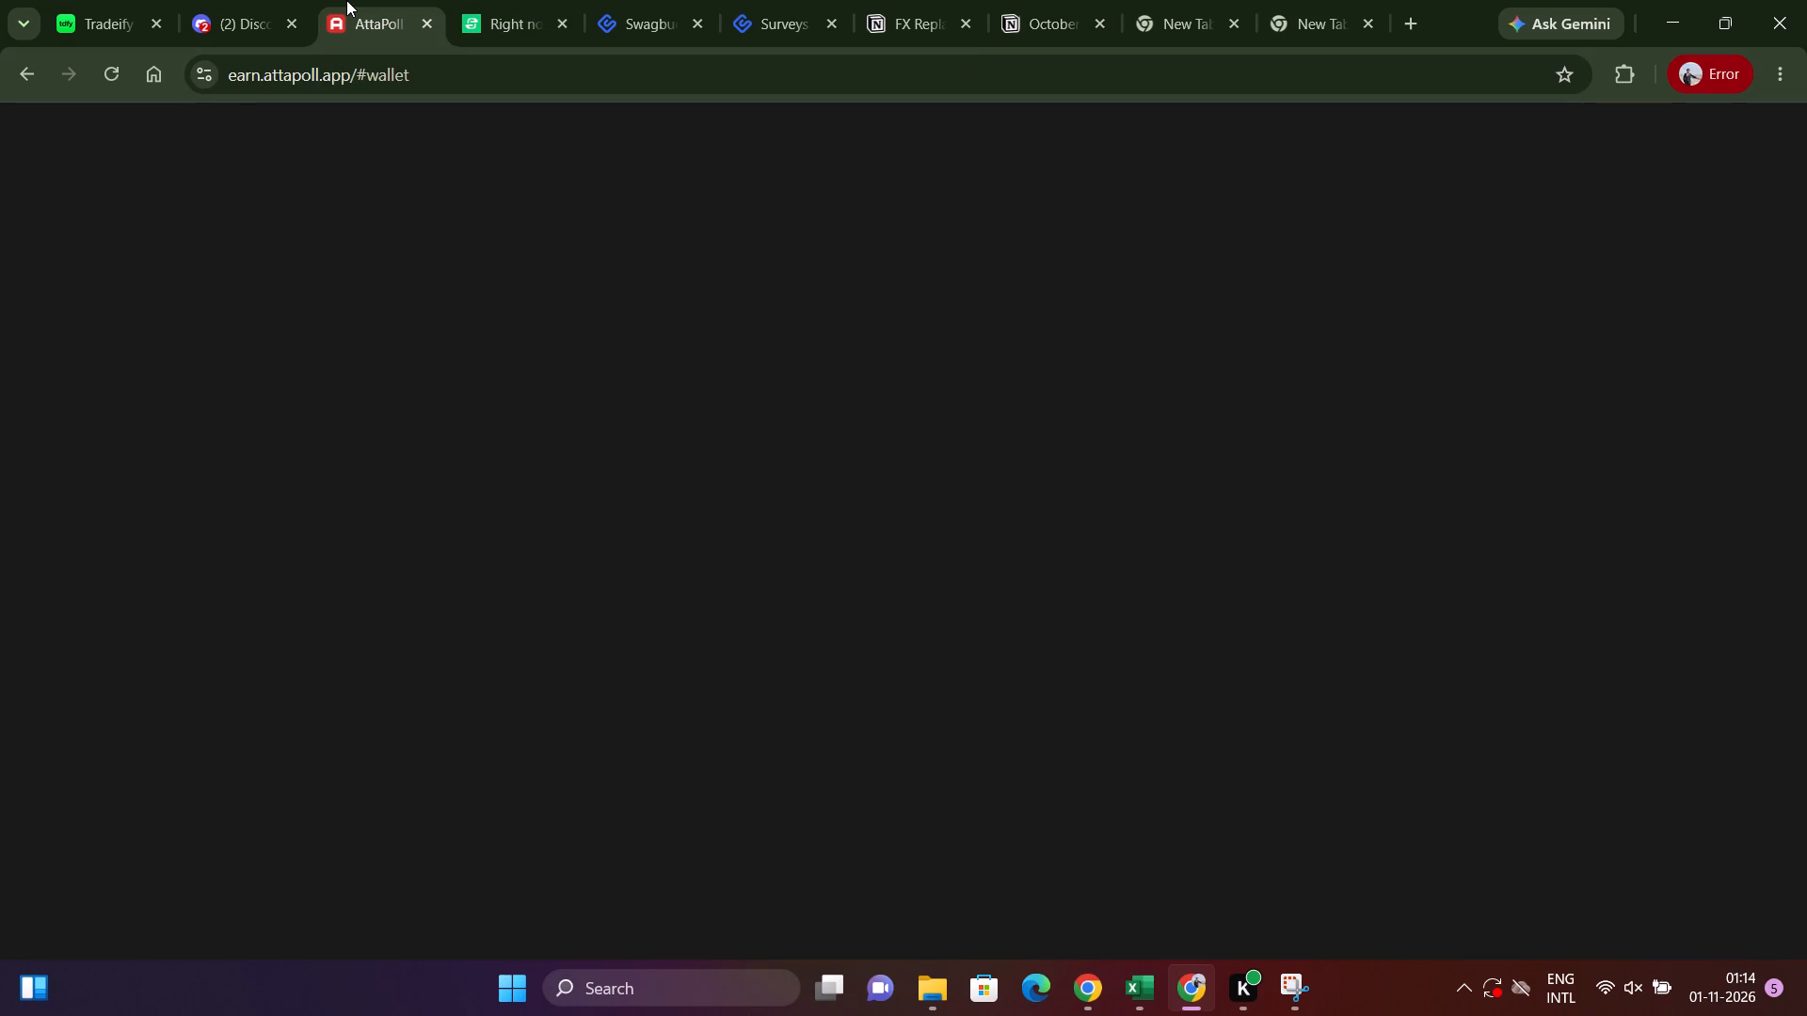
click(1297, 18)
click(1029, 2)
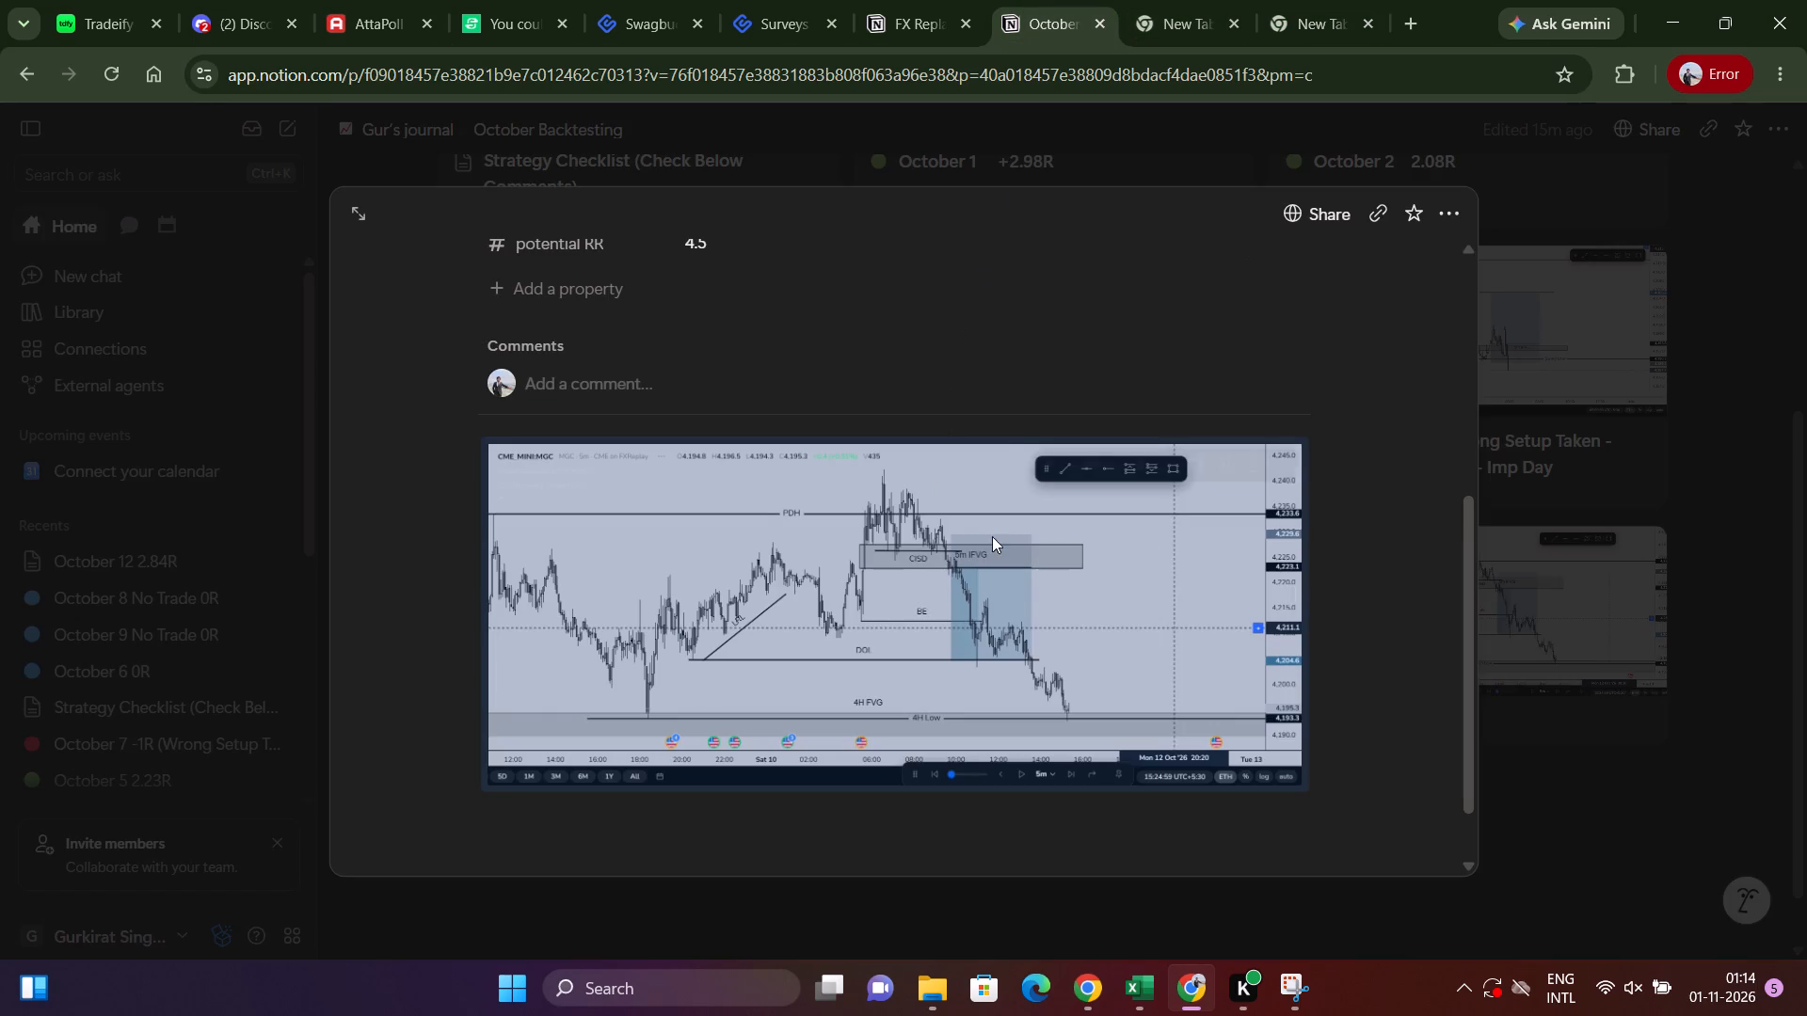
Enlarge the pasted chart screenshot so it extends beyond the text column on both sides of the October 12 entry.
drag(1294, 792, 1299, 792)
drag(1299, 792, 1362, 810)
click(1362, 810)
drag(1298, 786, 1296, 754)
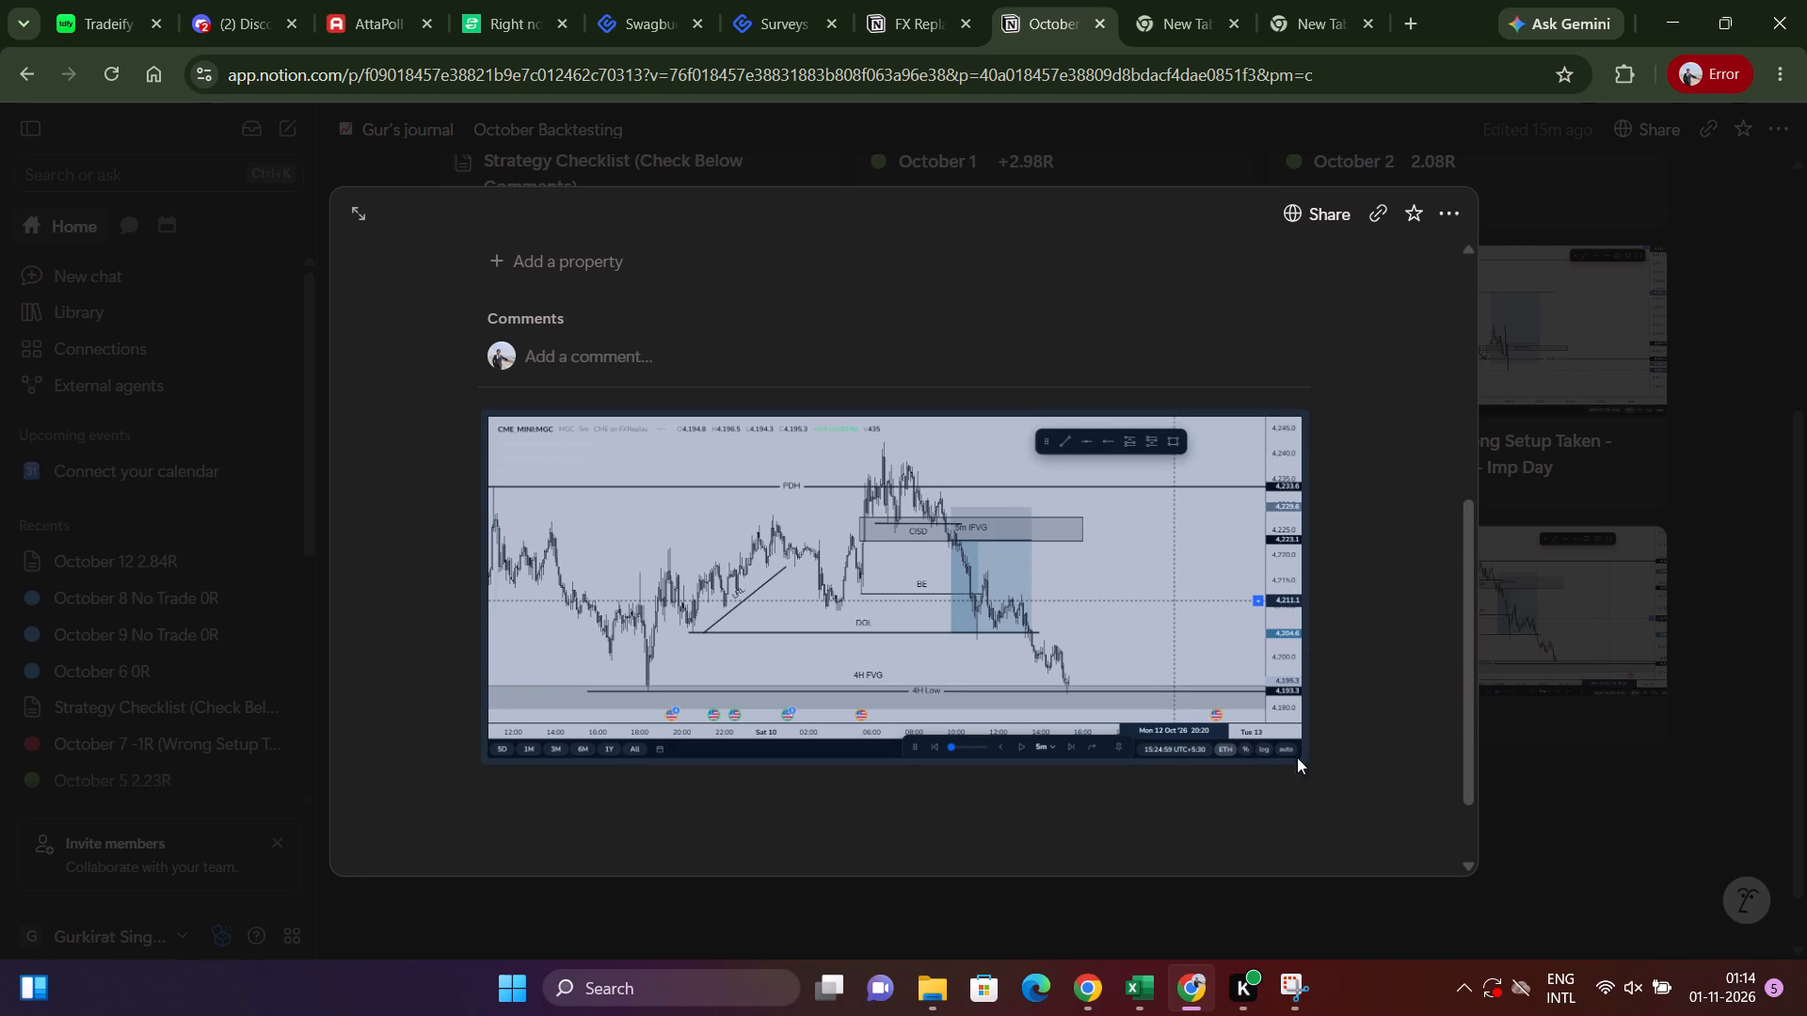
drag(1300, 758, 1408, 849)
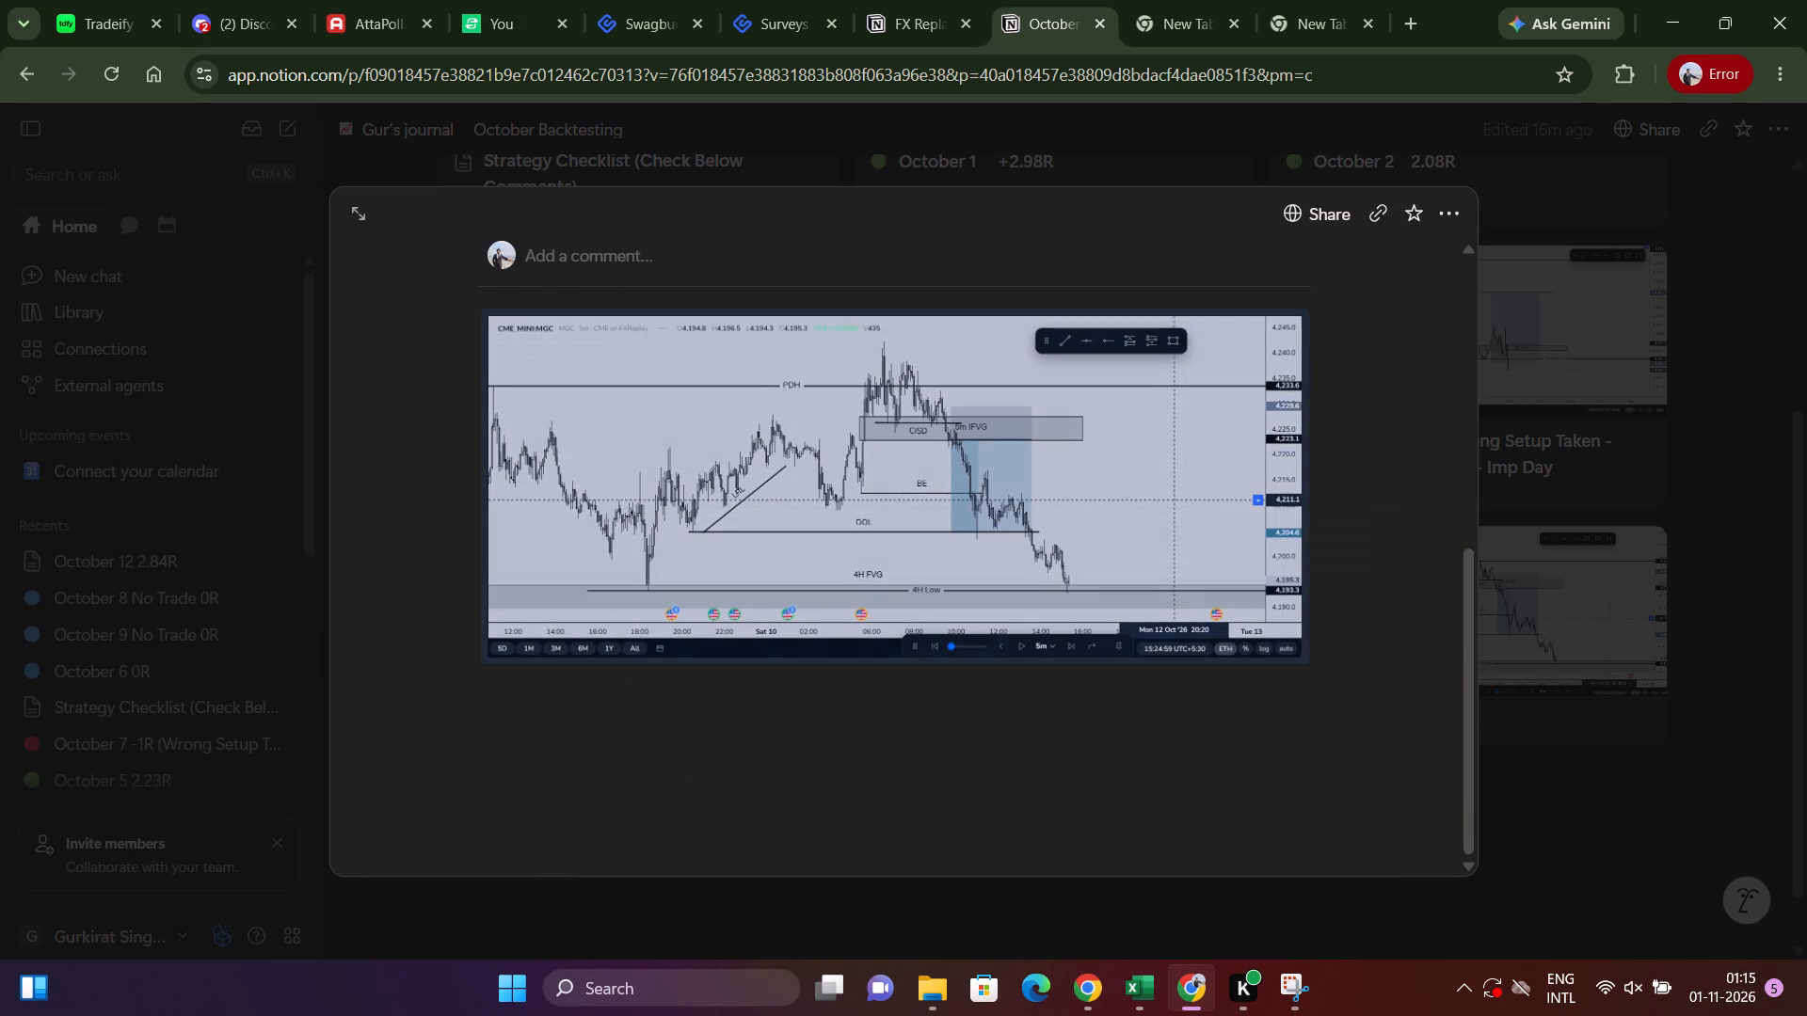
click(1098, 723)
drag(1297, 655, 1319, 671)
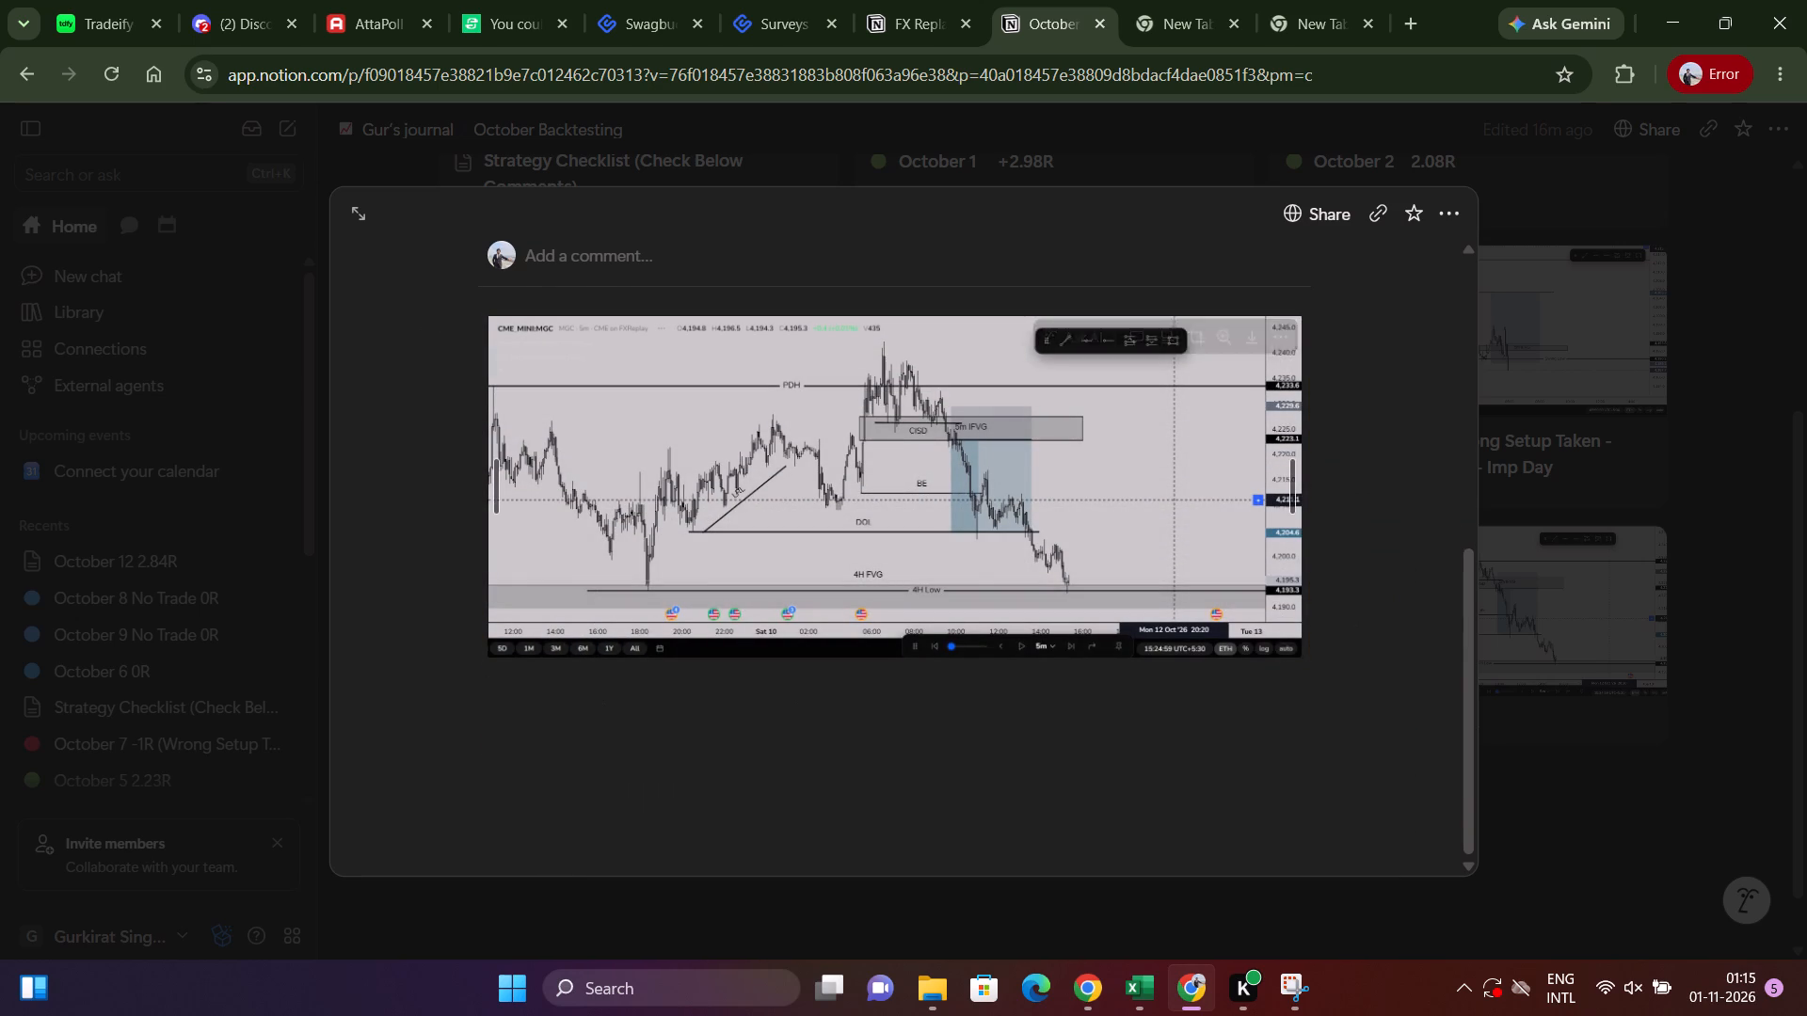
drag(1319, 671, 1407, 738)
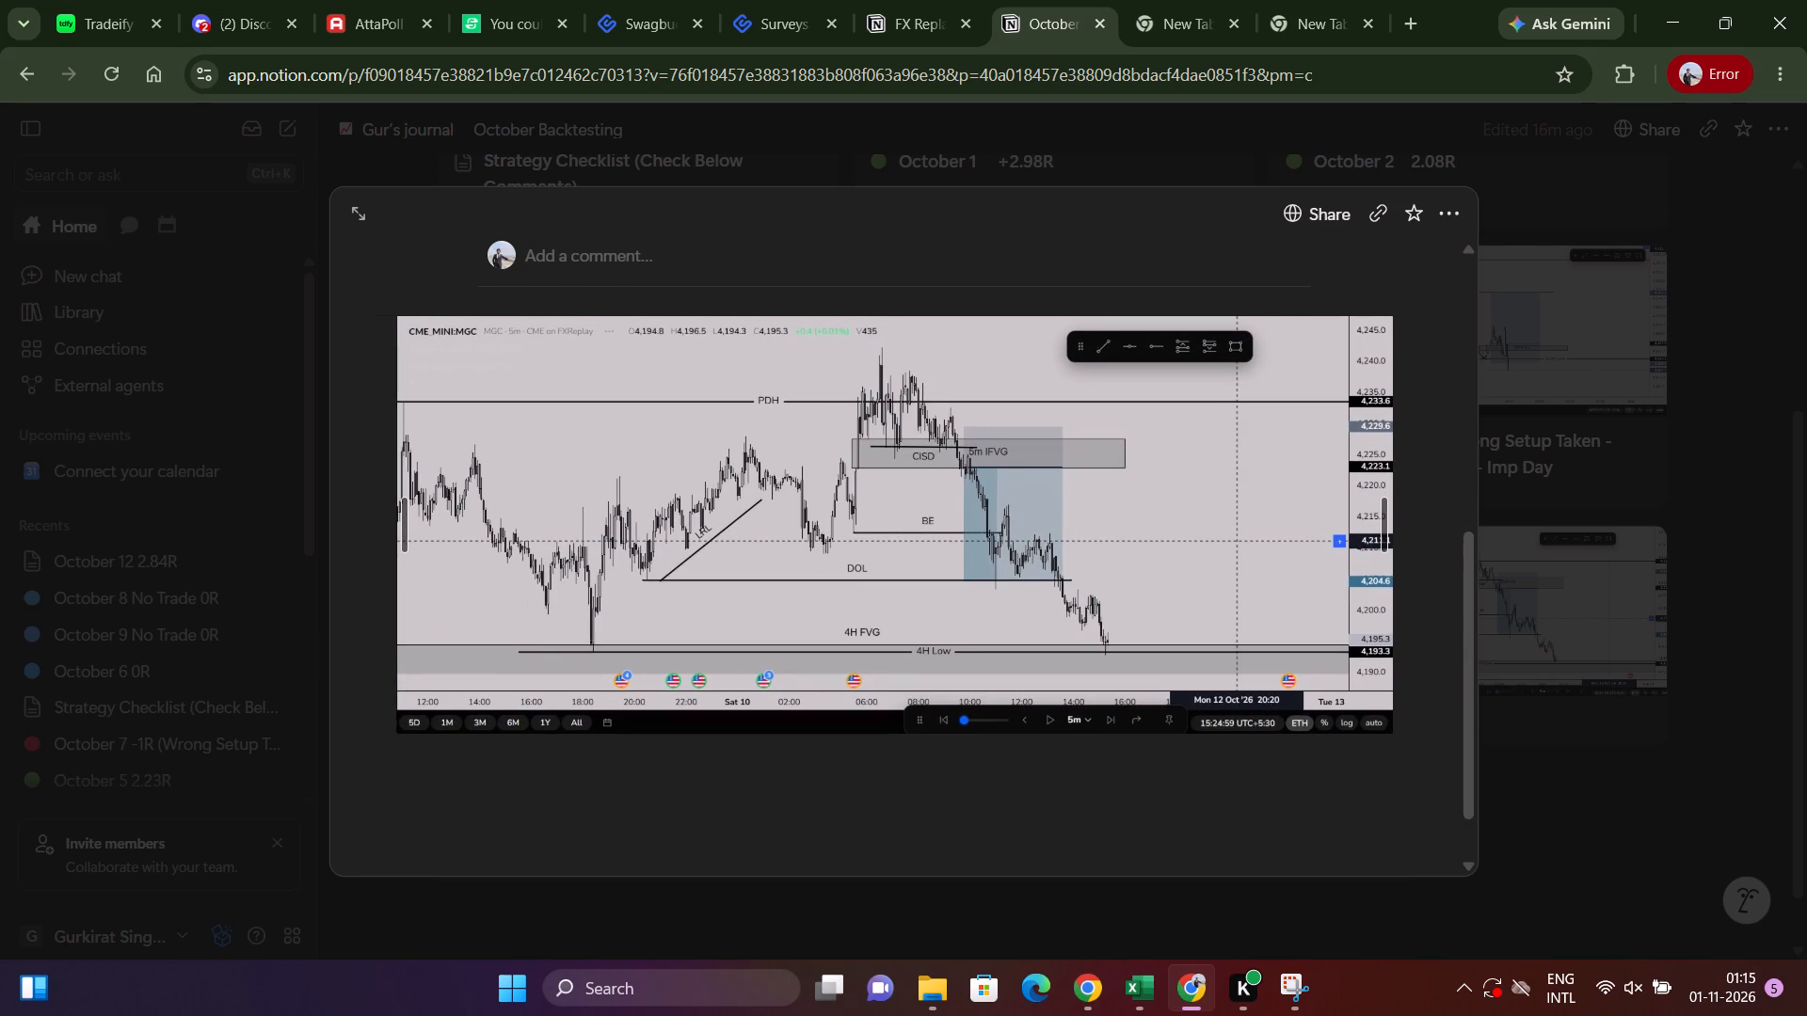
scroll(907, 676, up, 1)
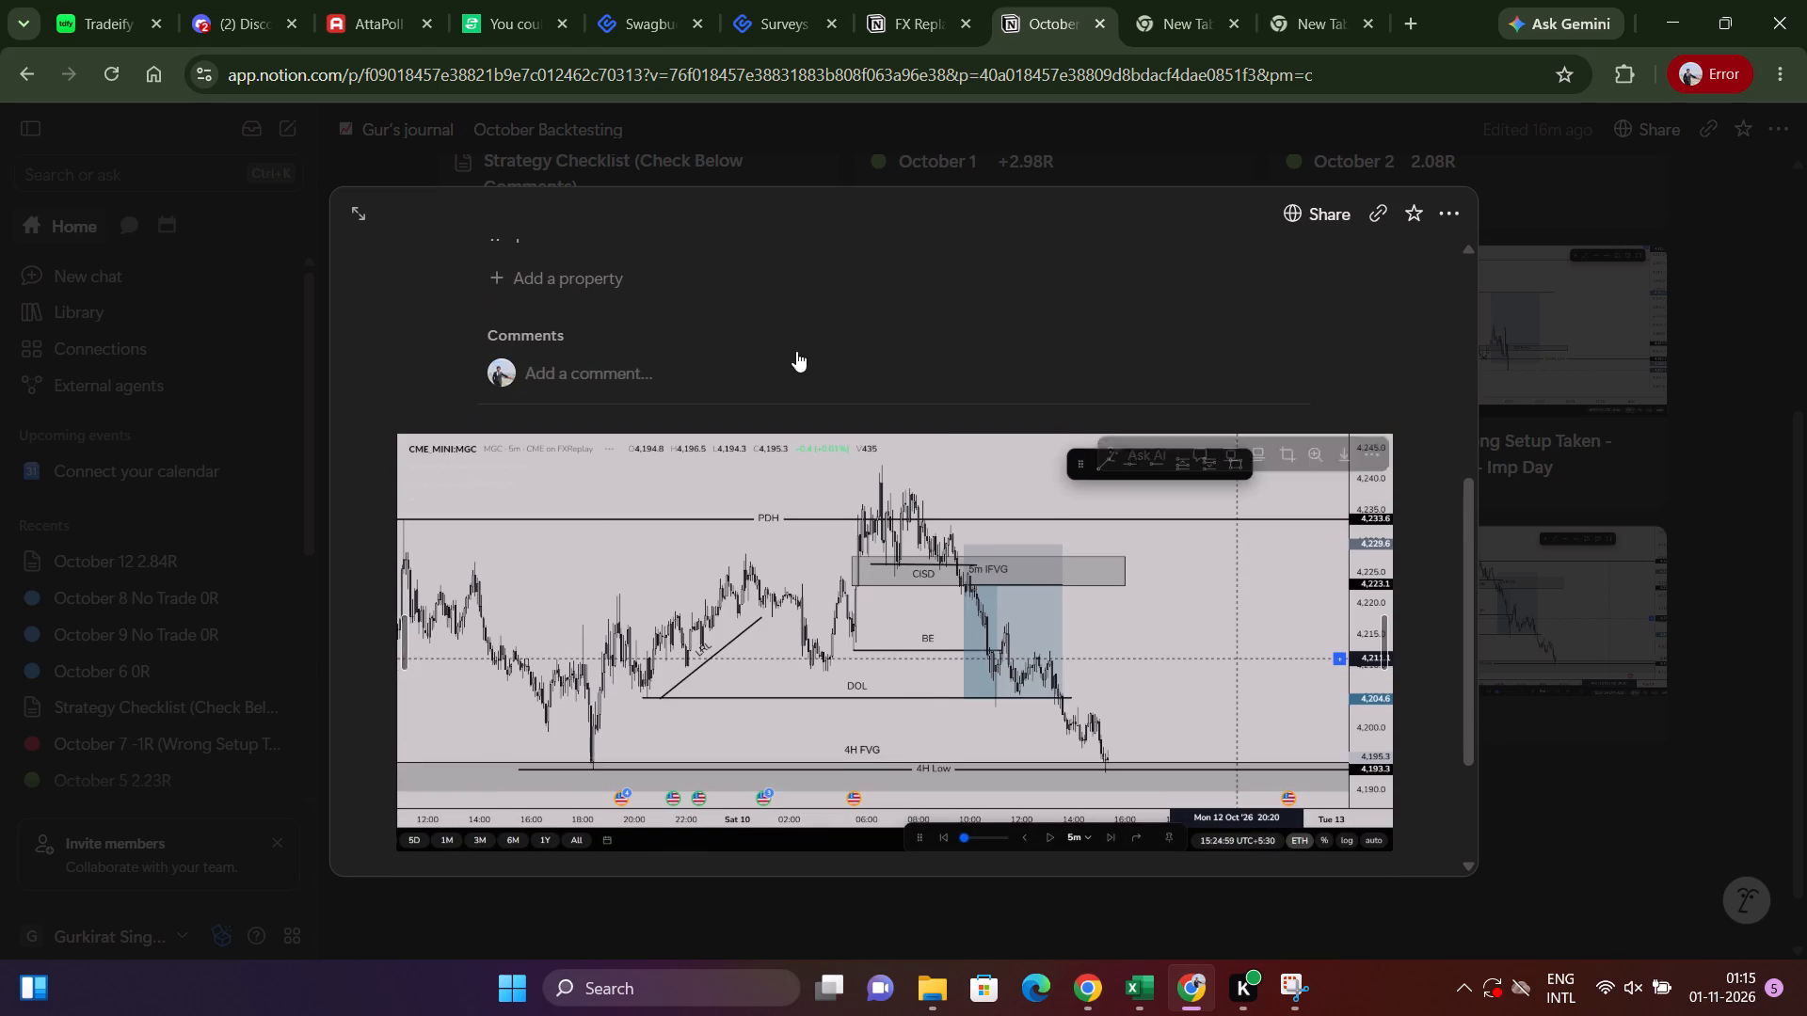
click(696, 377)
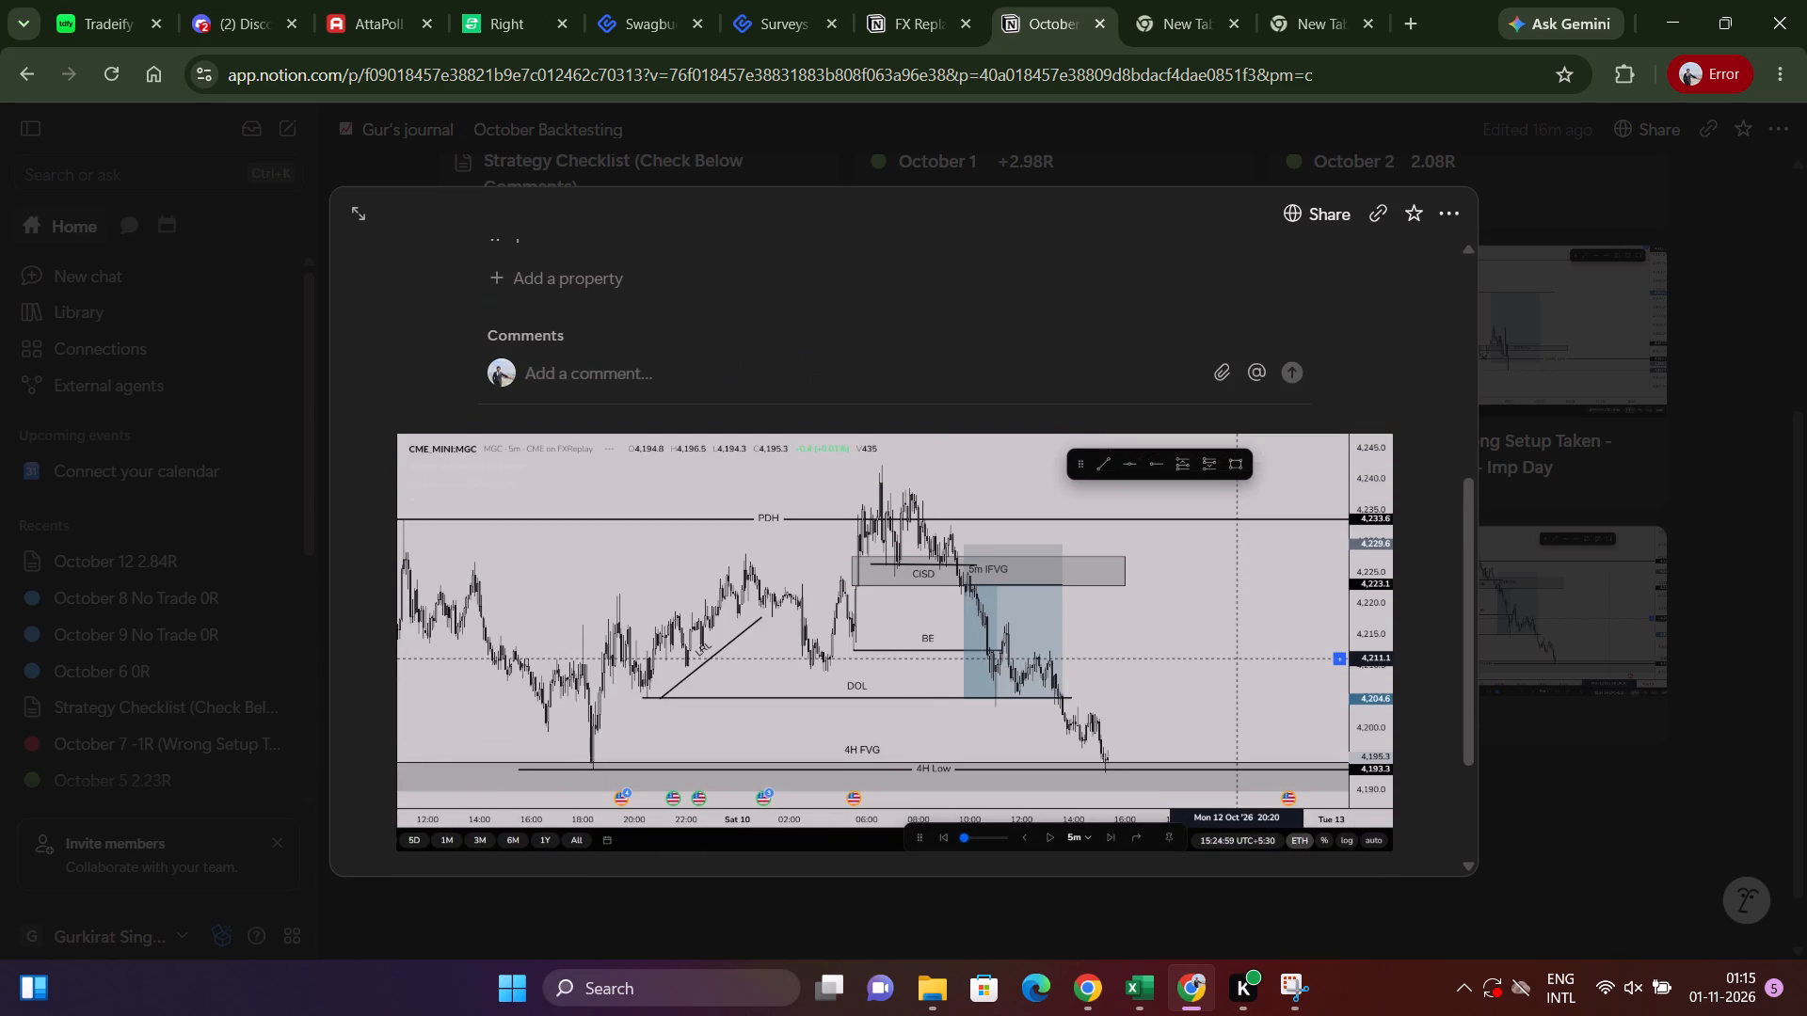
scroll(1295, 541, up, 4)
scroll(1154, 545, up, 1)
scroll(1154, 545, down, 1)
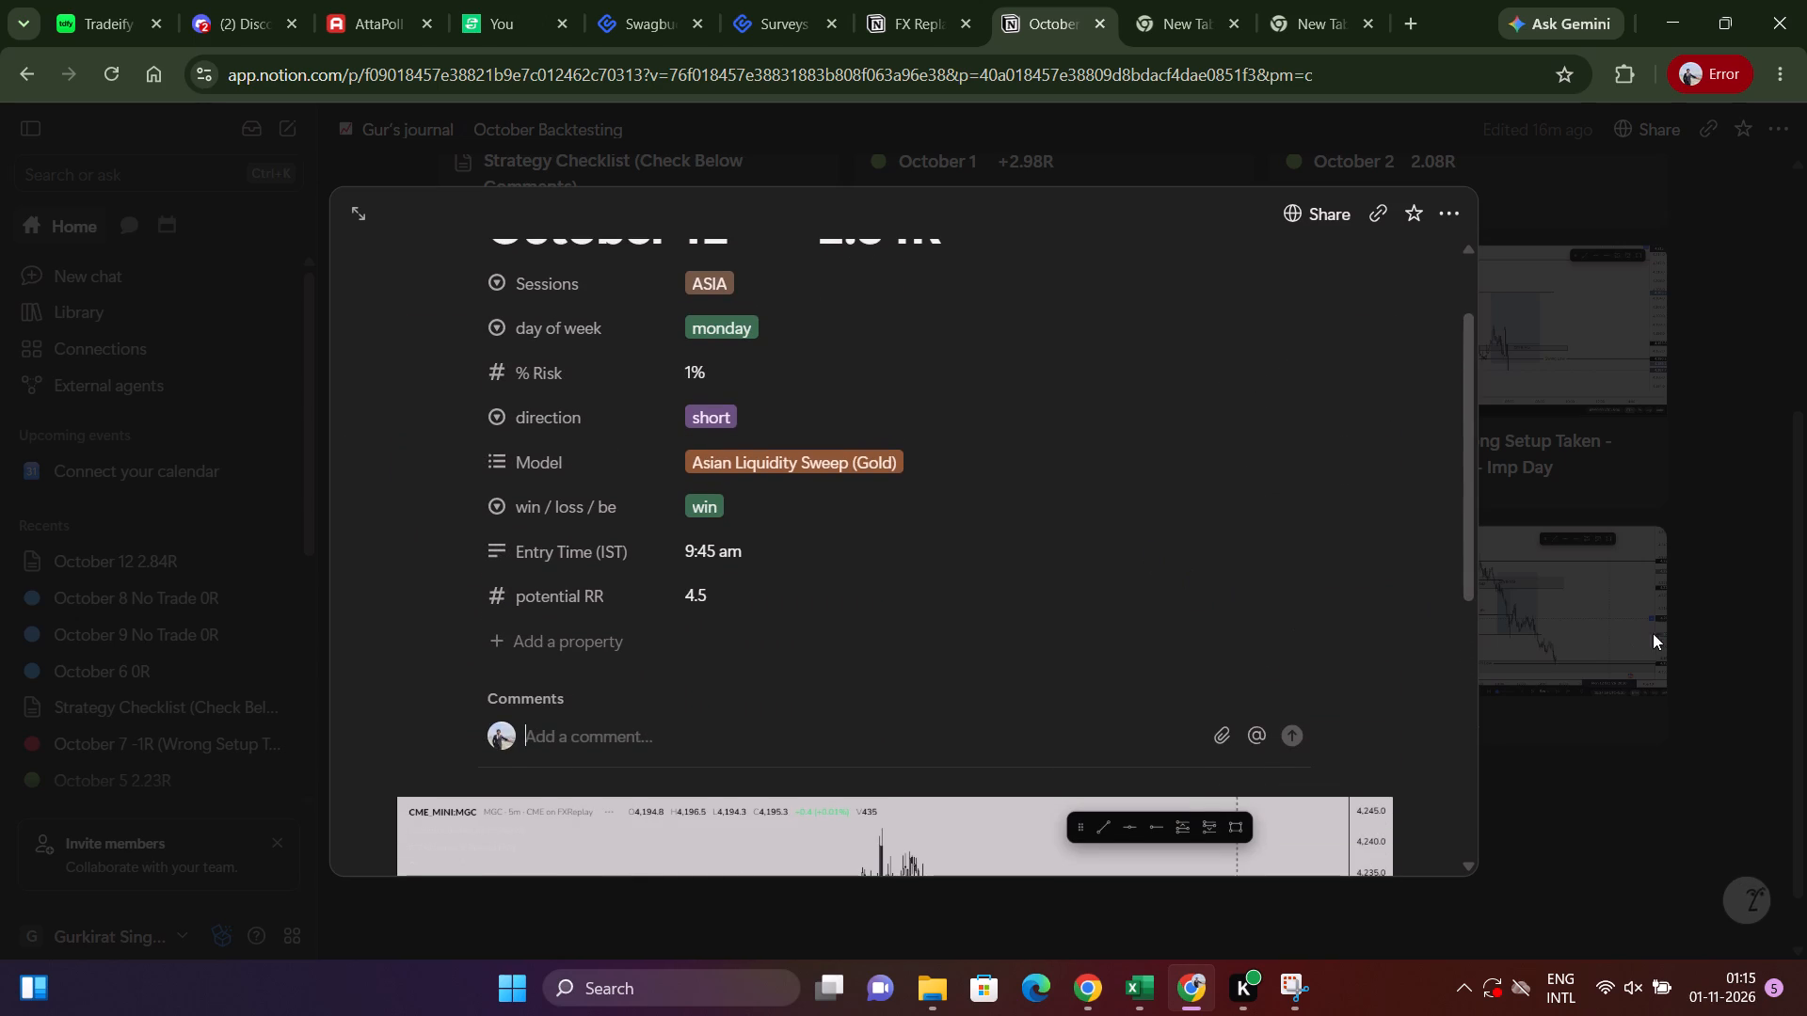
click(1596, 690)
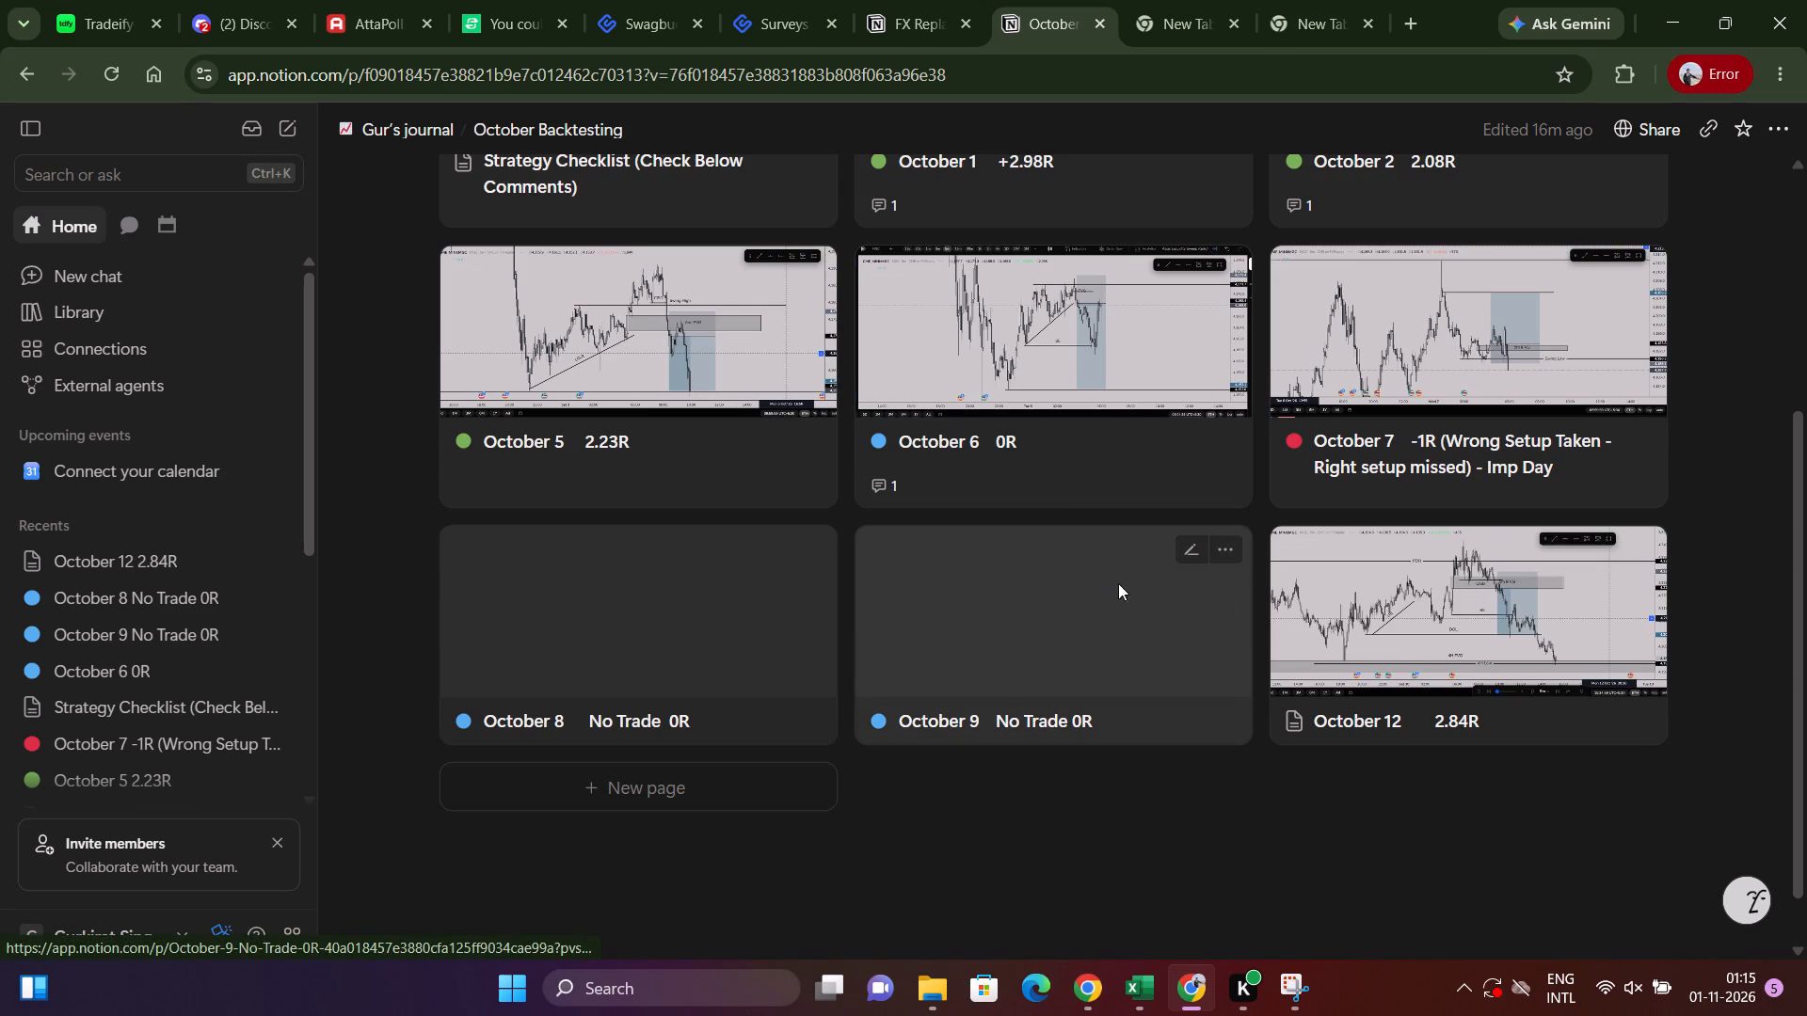
Give the October 12 entry a green circle emoji as its page icon and return to the gallery.
click(1392, 735)
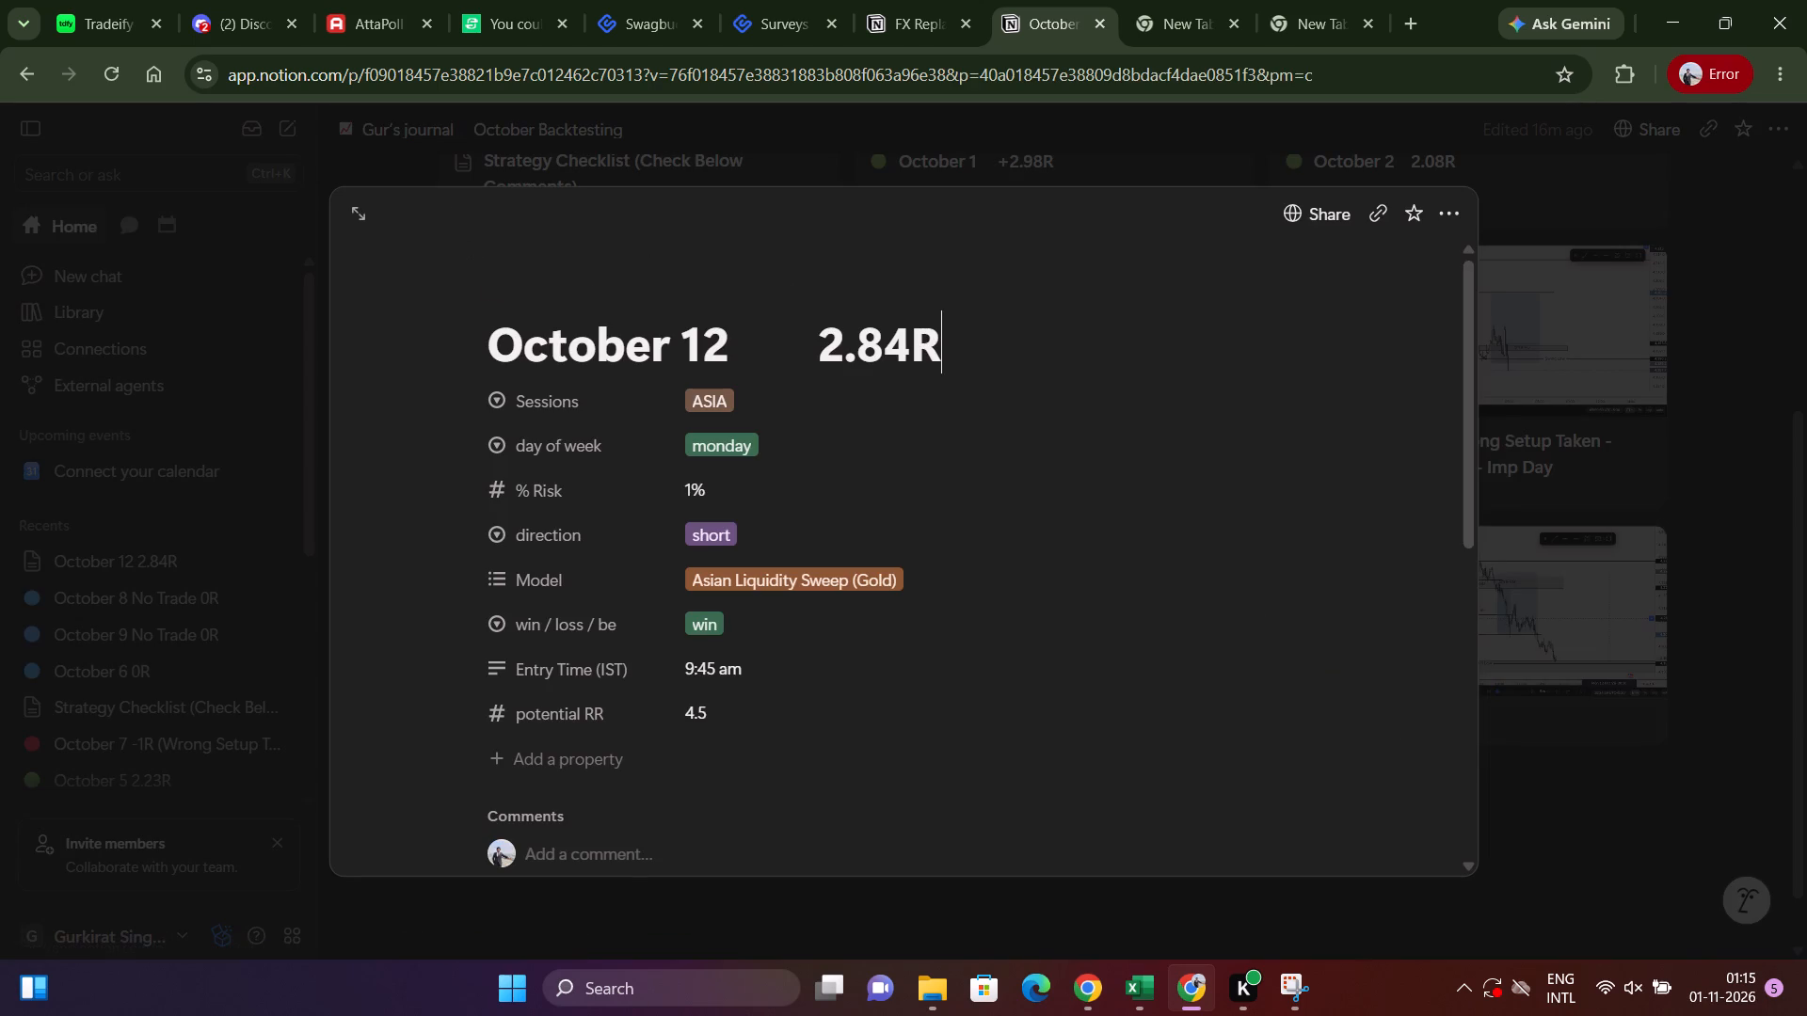
click(511, 293)
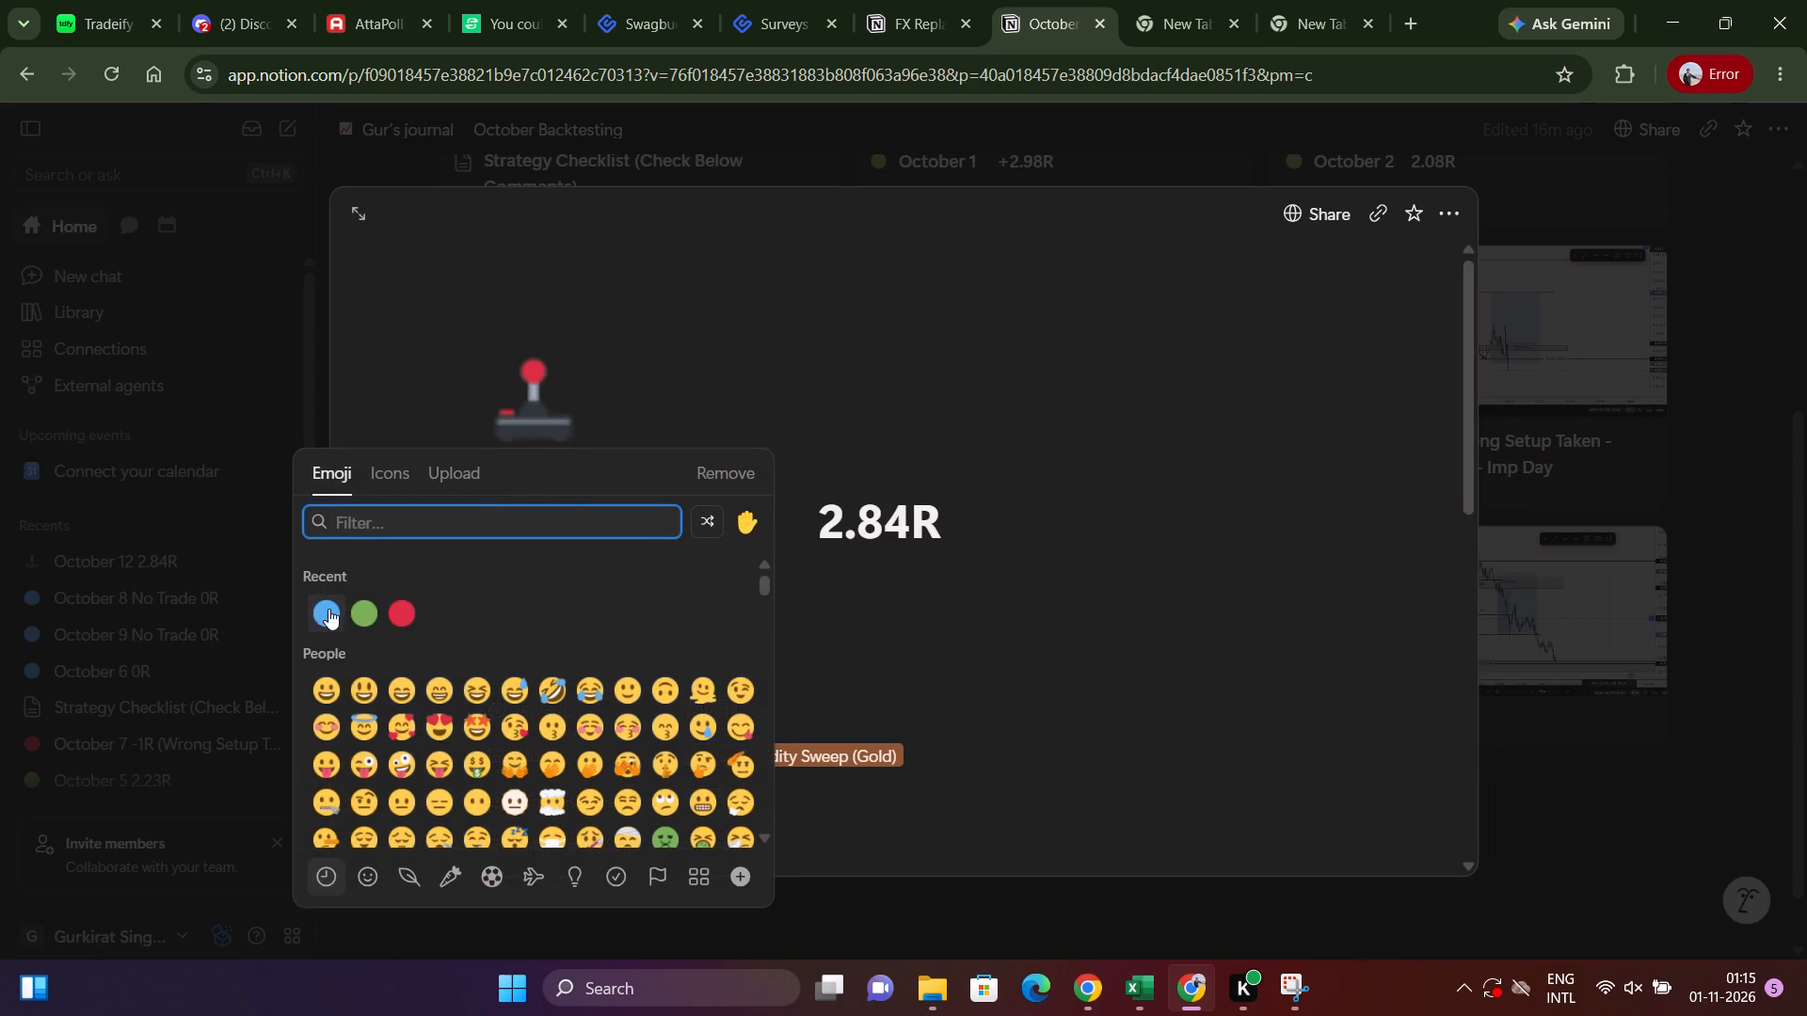
click(360, 610)
click(1517, 633)
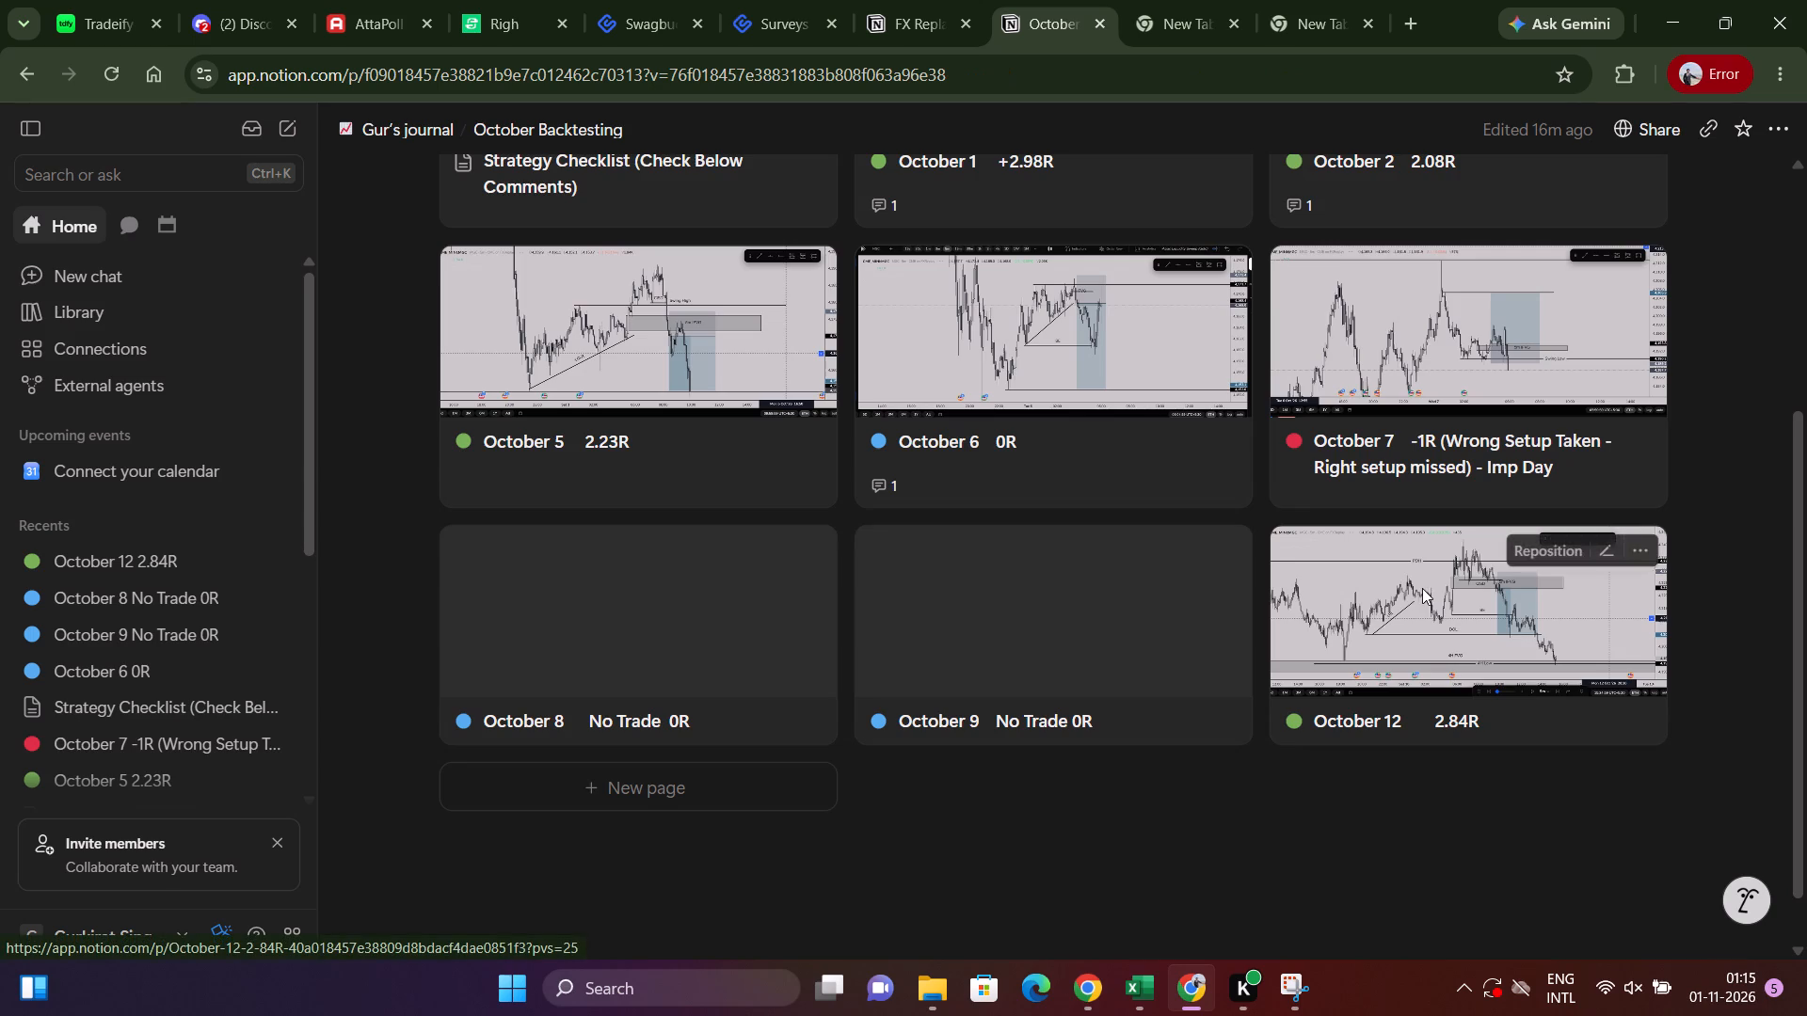
Look over the October Backtesting gallery cards and check the October 12 entry's page.
scroll(1422, 588, up, 4)
scroll(1420, 563, down, 2)
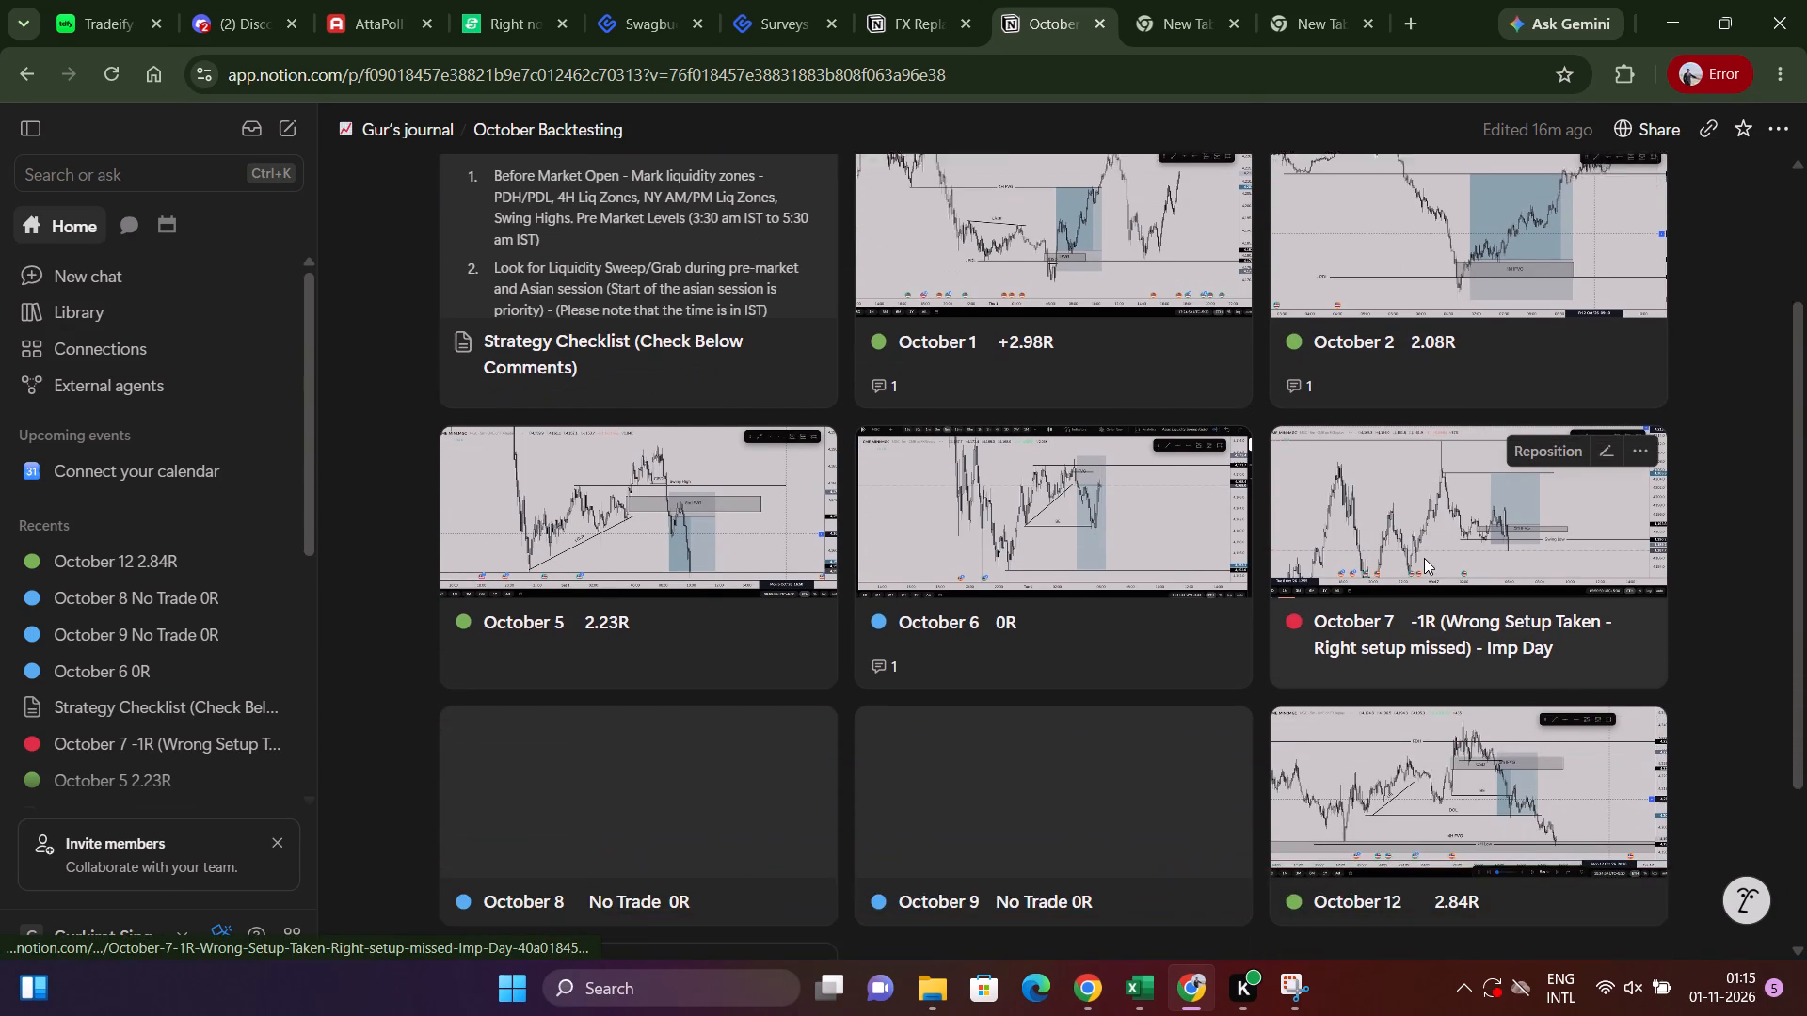
scroll(1424, 558, up, 1)
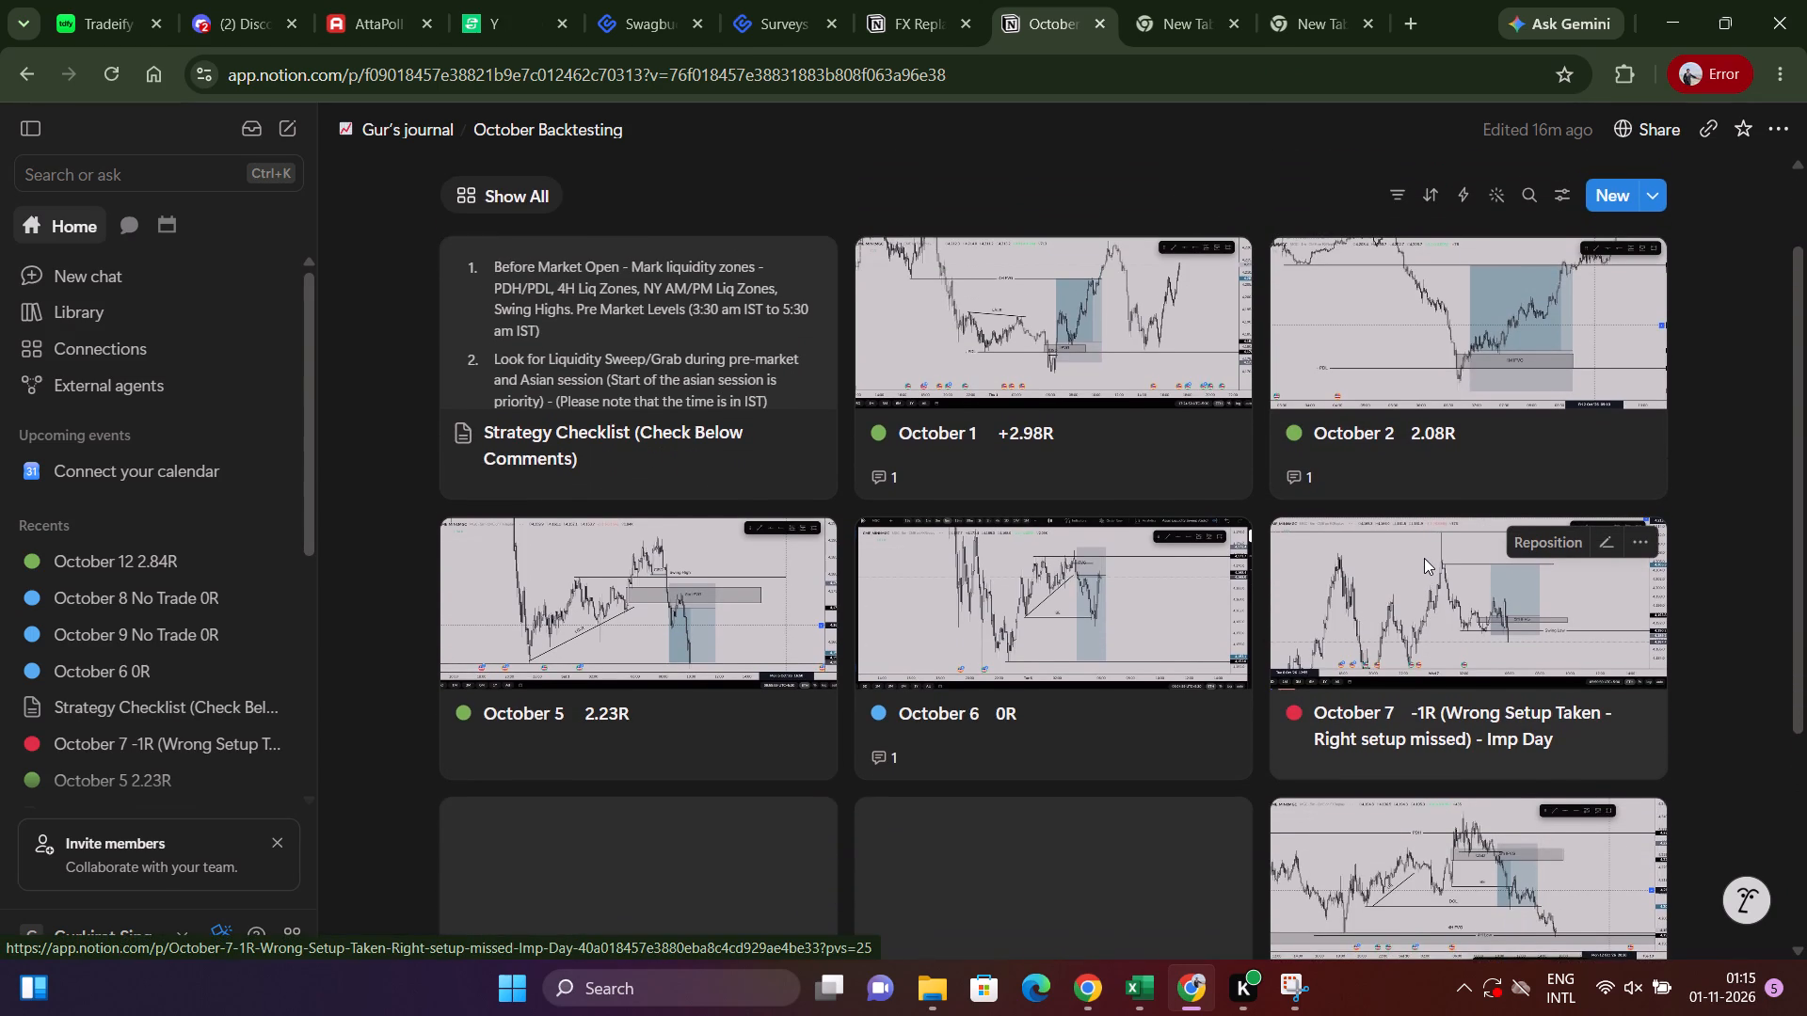
scroll(1424, 558, down, 2)
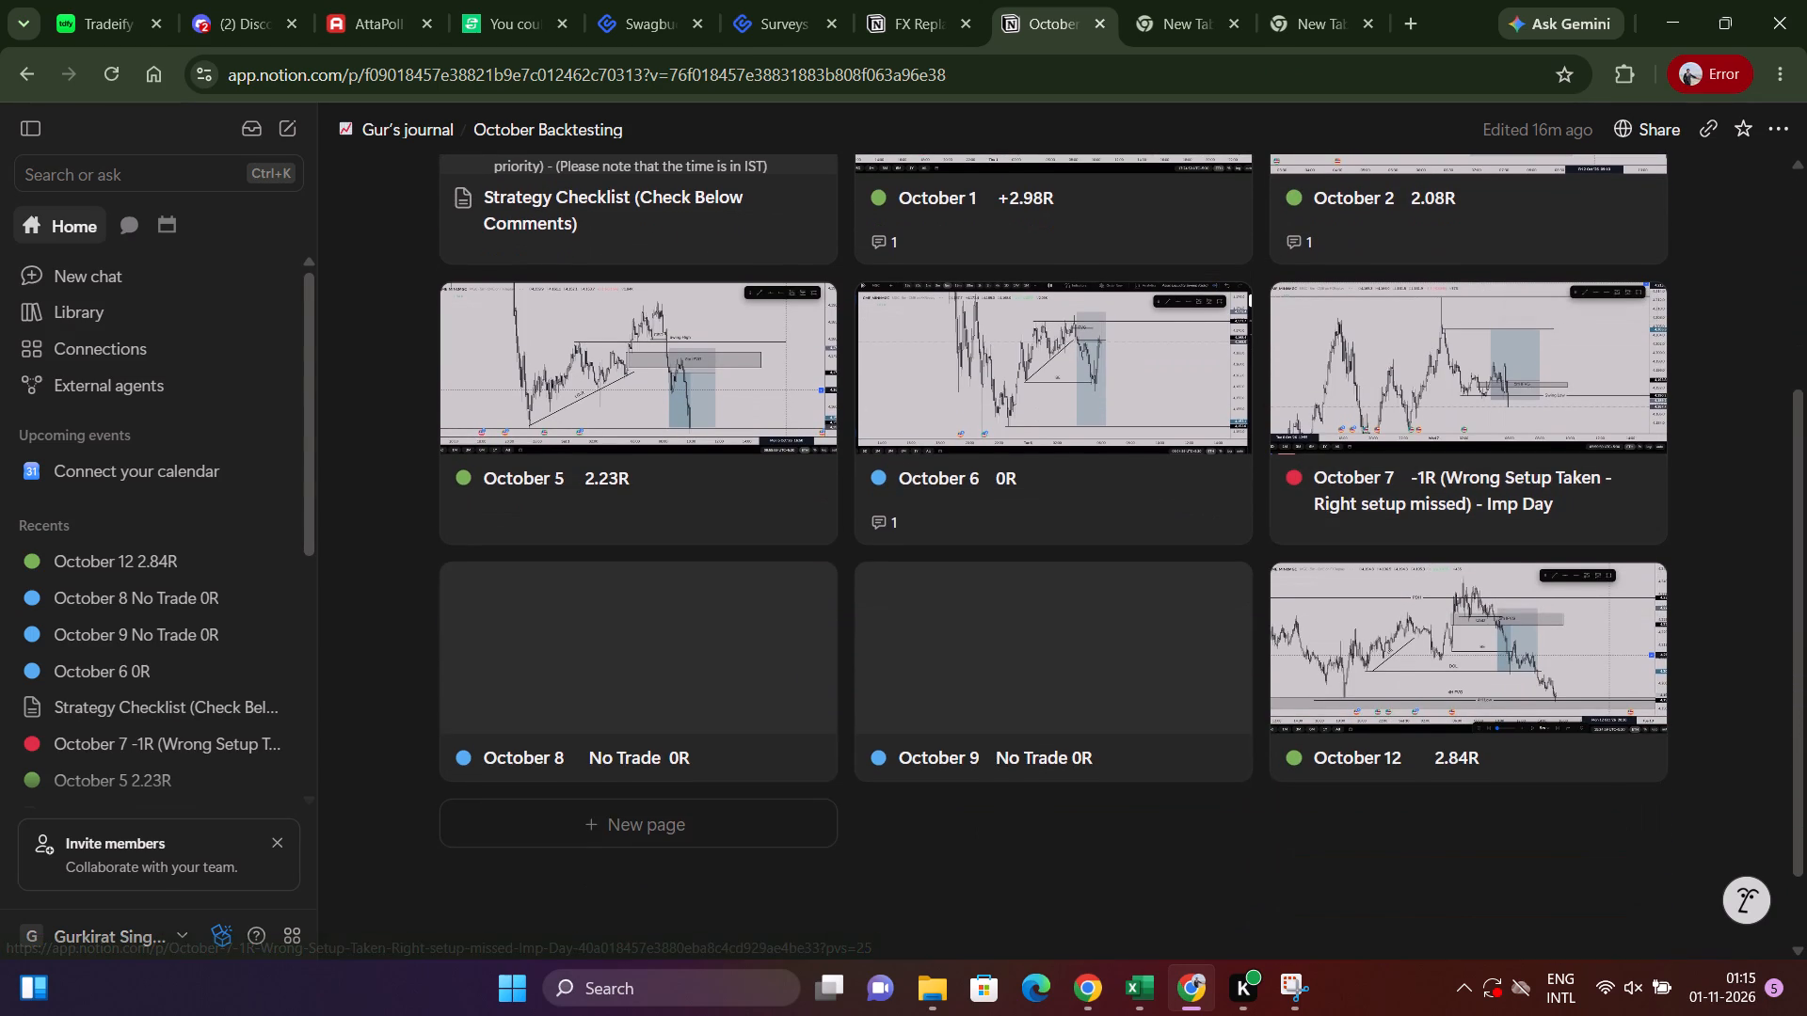
scroll(1427, 681, up, 1)
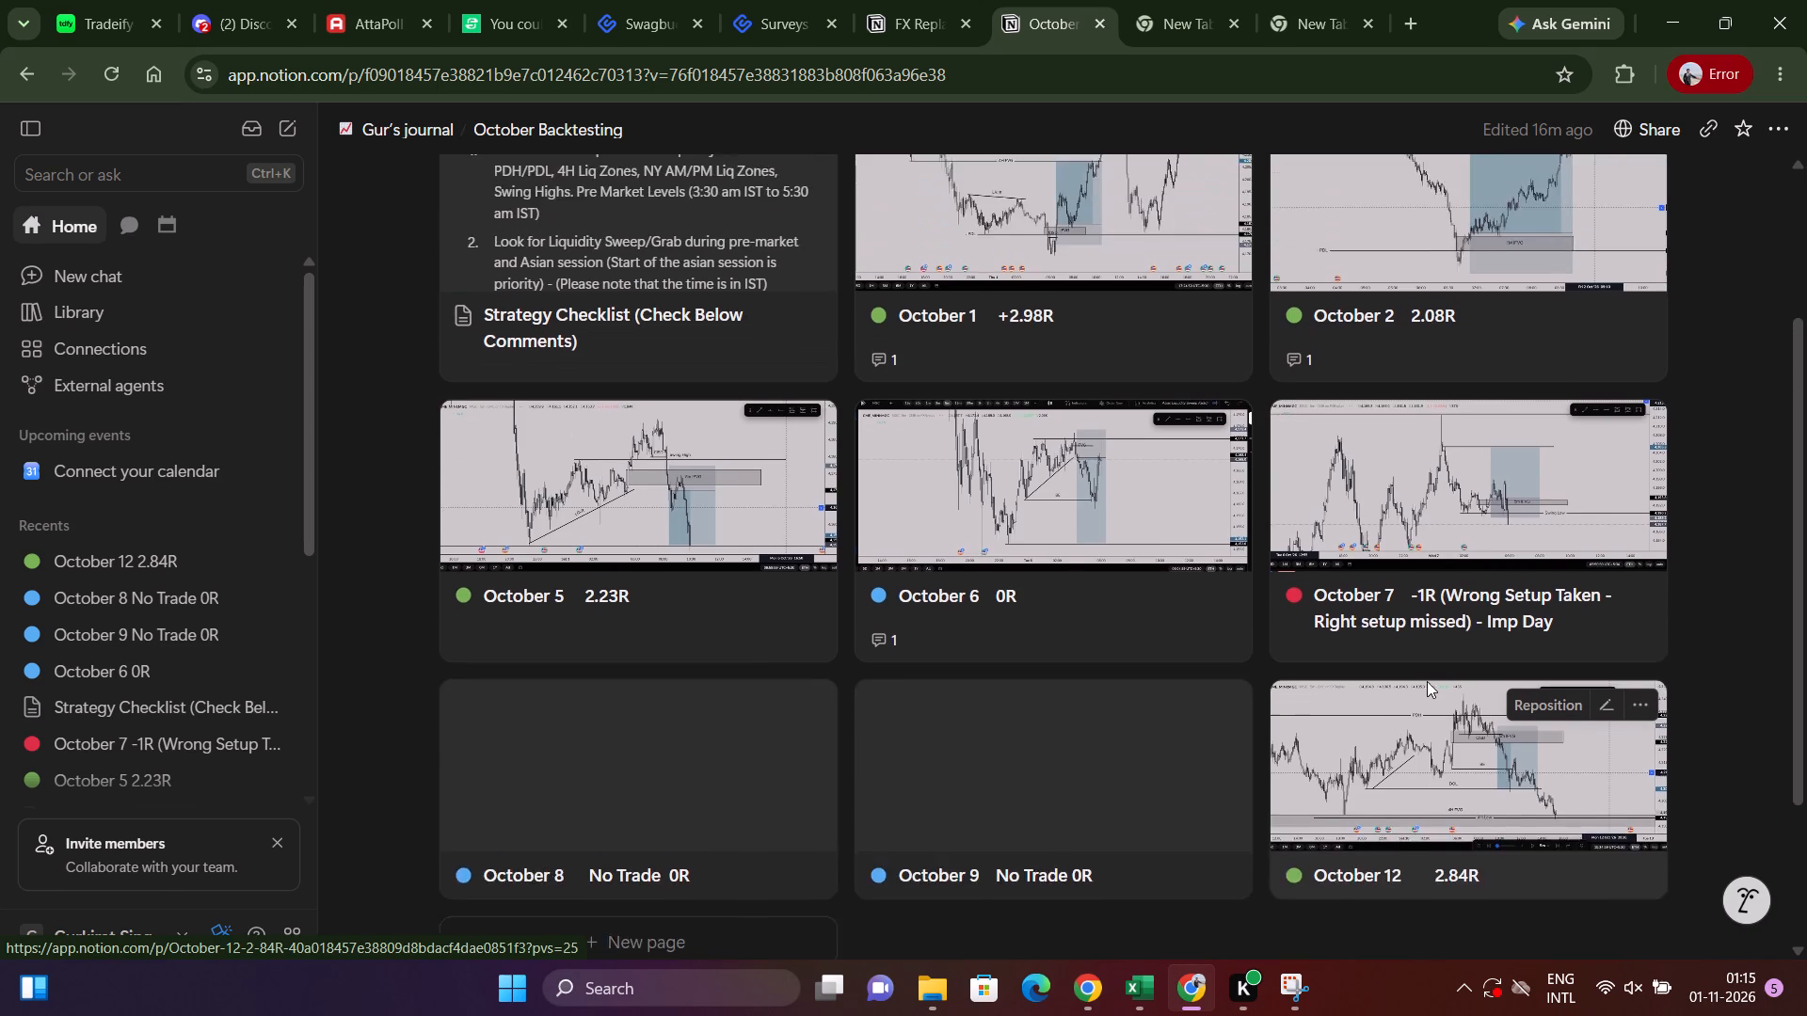
scroll(1427, 681, down, 1)
click(1427, 681)
scroll(917, 526, down, 3)
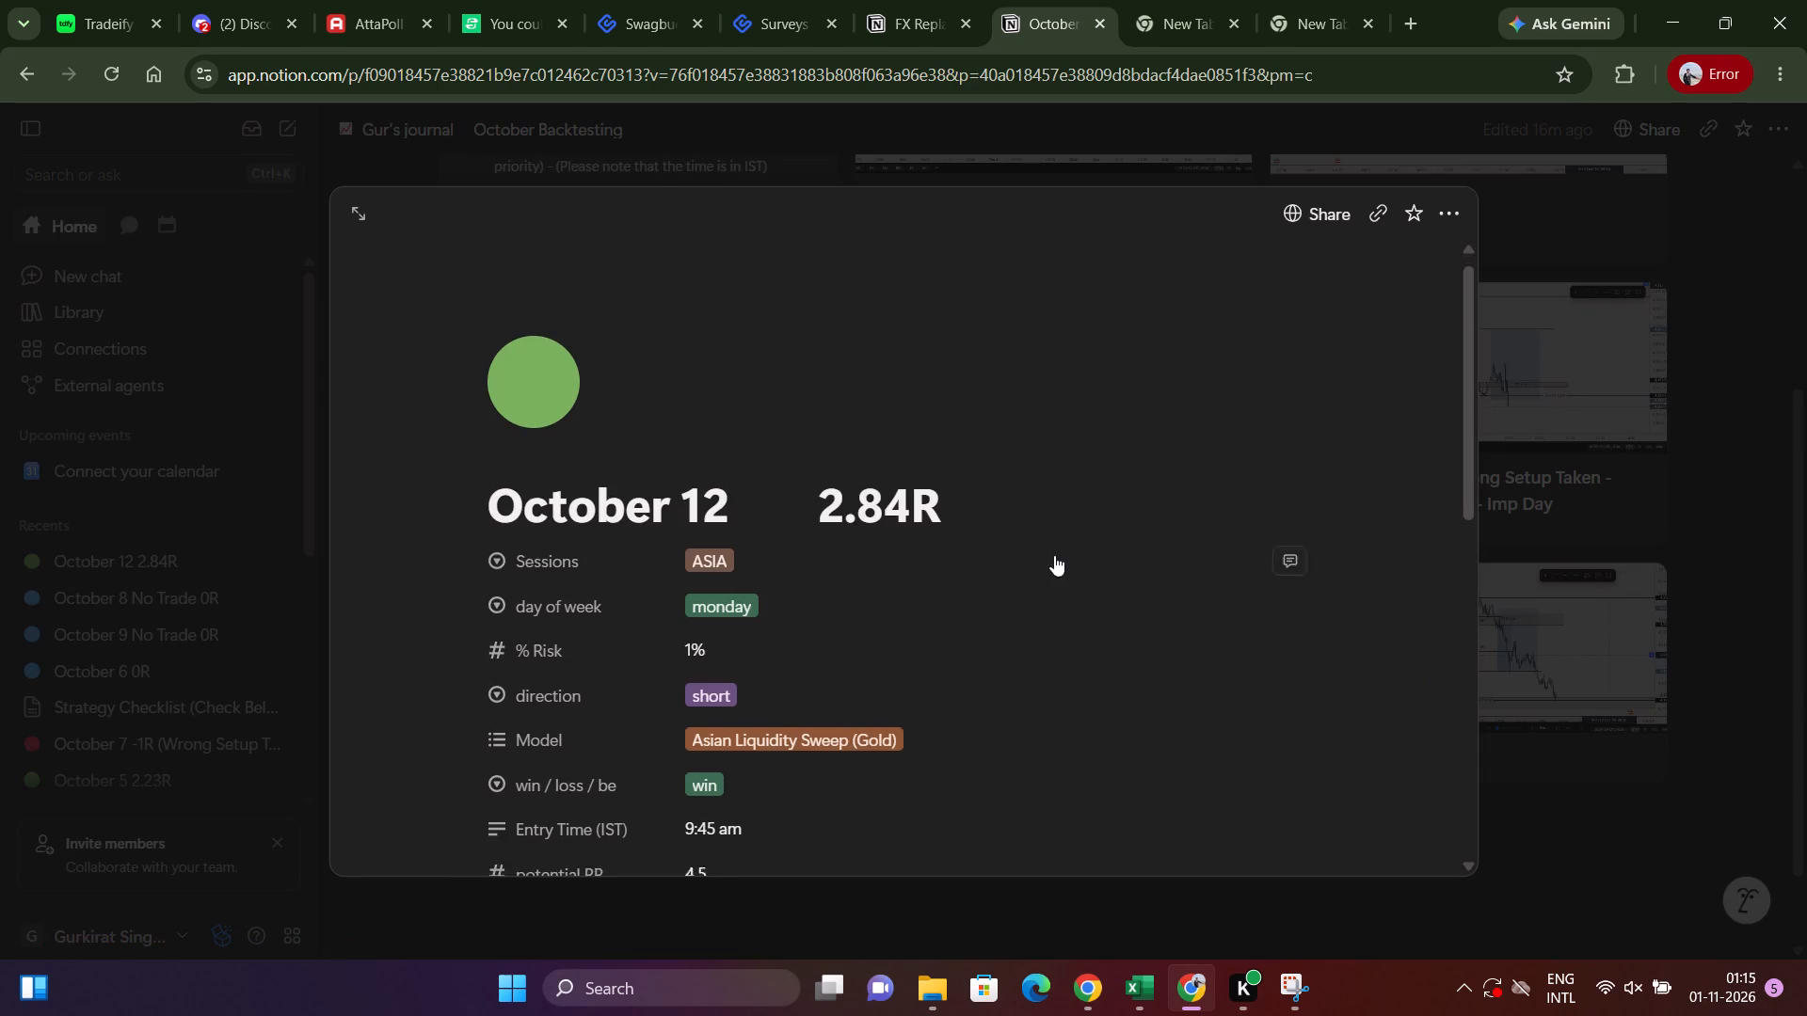
scroll(1474, 516, down, 2)
click(1656, 800)
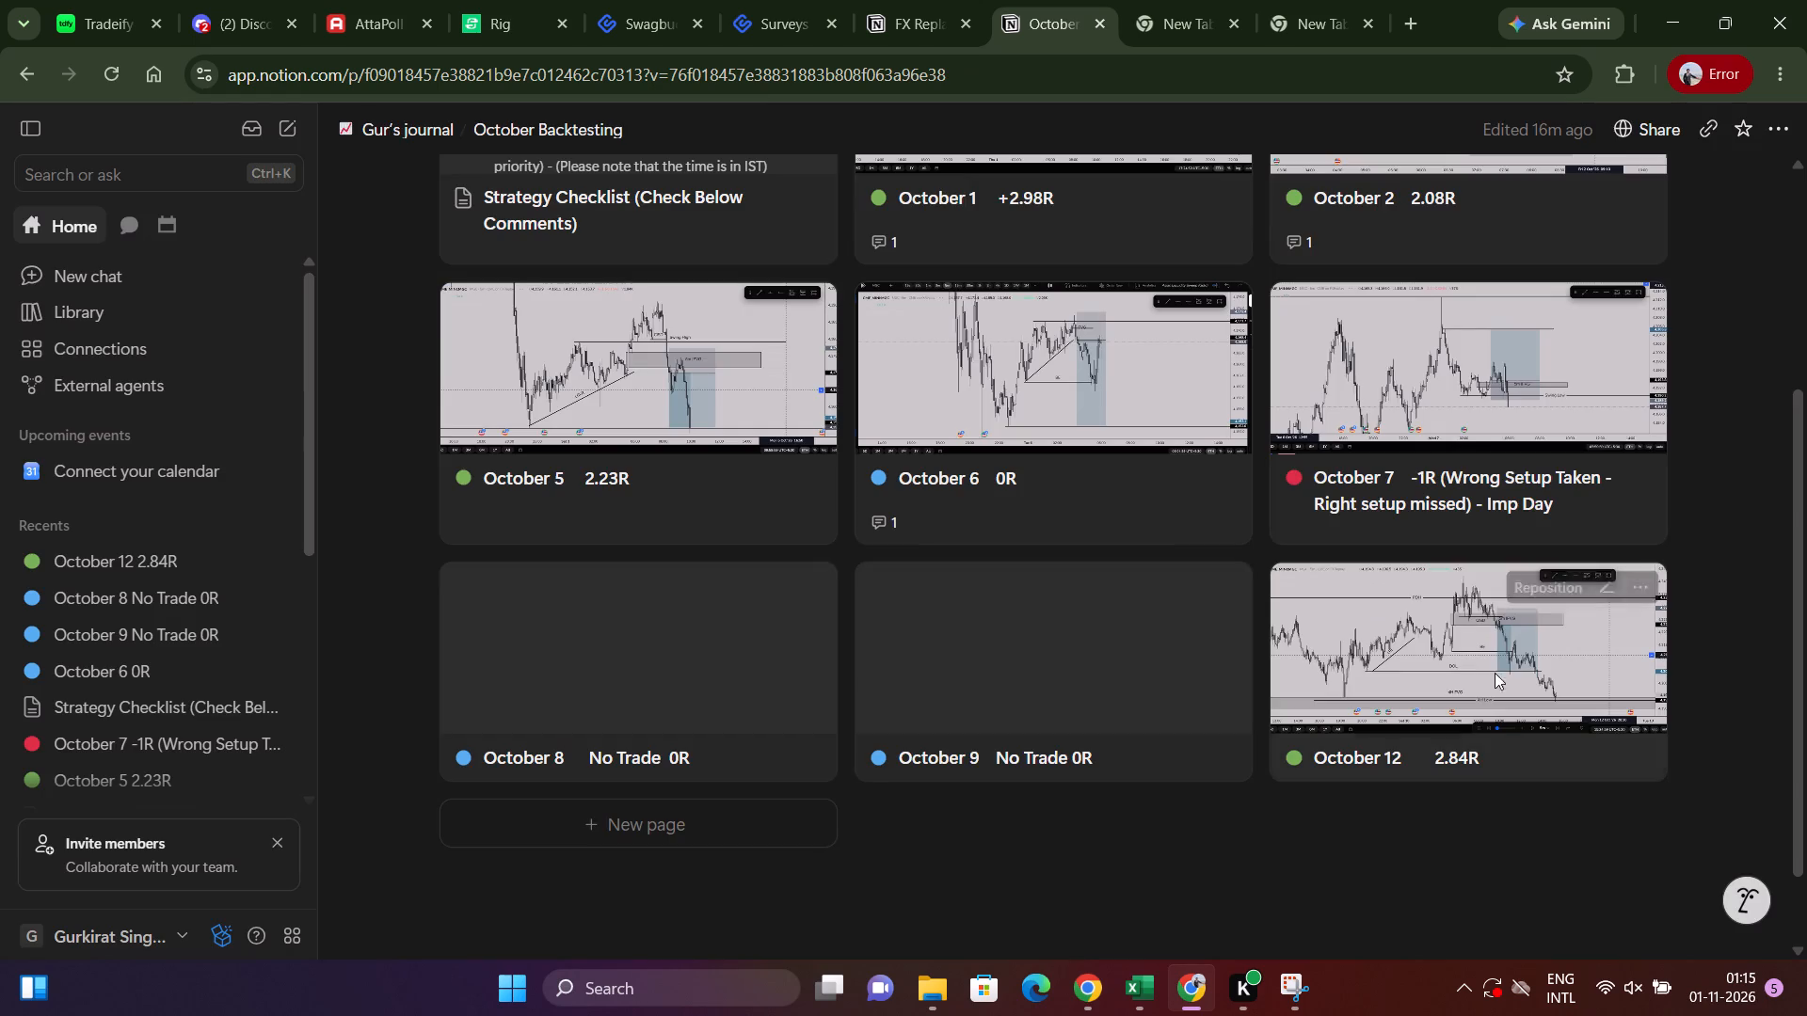
Review the October gallery cards once more and reopen the October 12 entry to check its properties and chart screenshot.
scroll(1645, 500, up, 5)
scroll(1606, 488, down, 2)
scroll(1606, 488, up, 1)
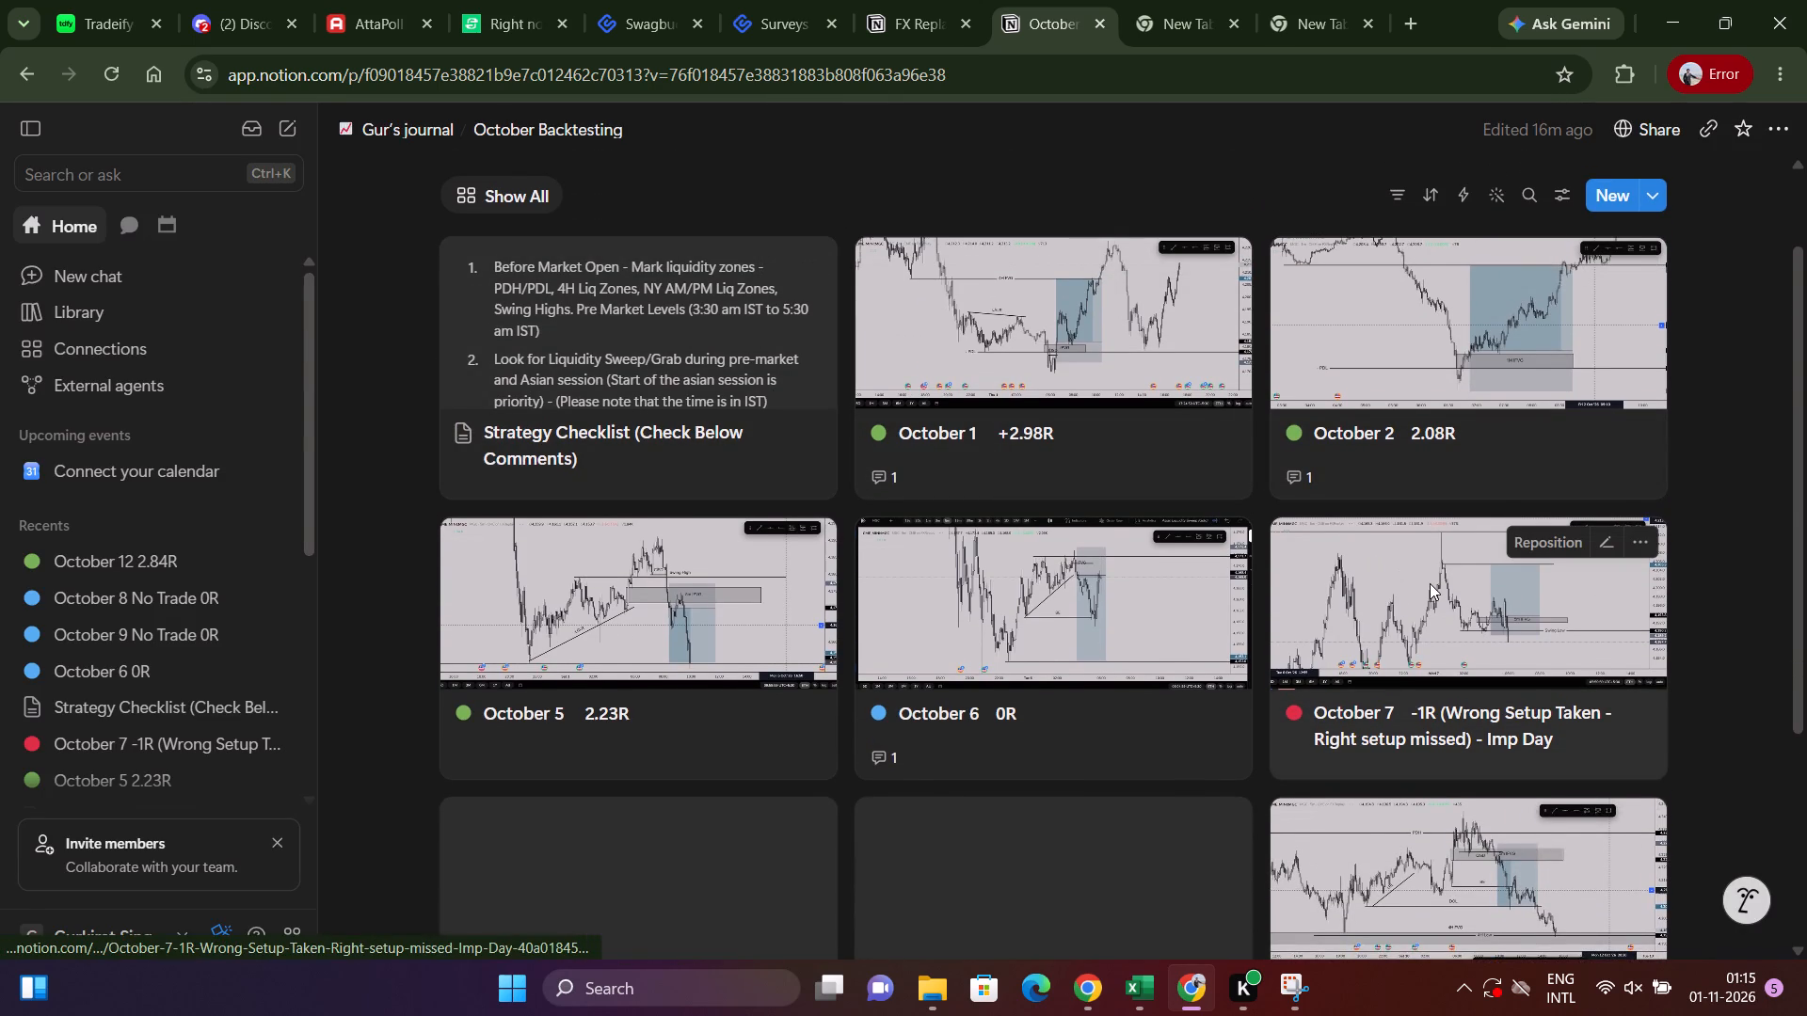
scroll(839, 489, up, 3)
scroll(849, 477, down, 1)
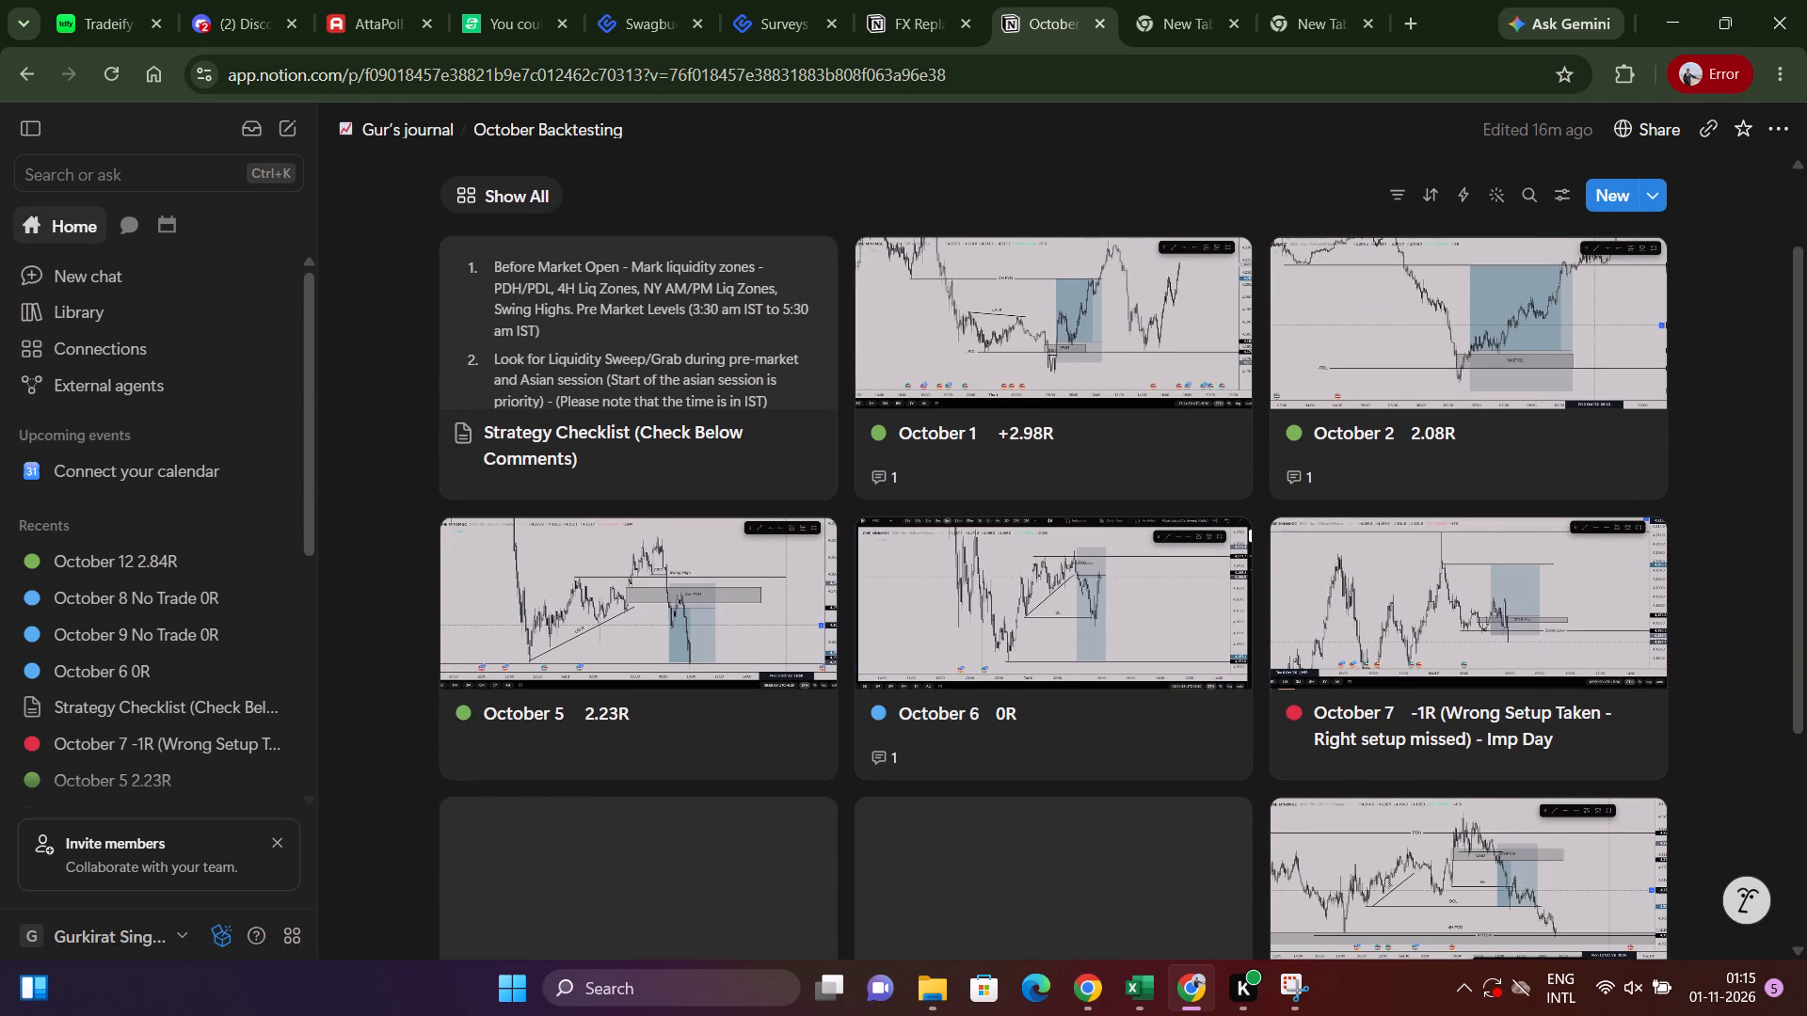
scroll(1214, 610, down, 3)
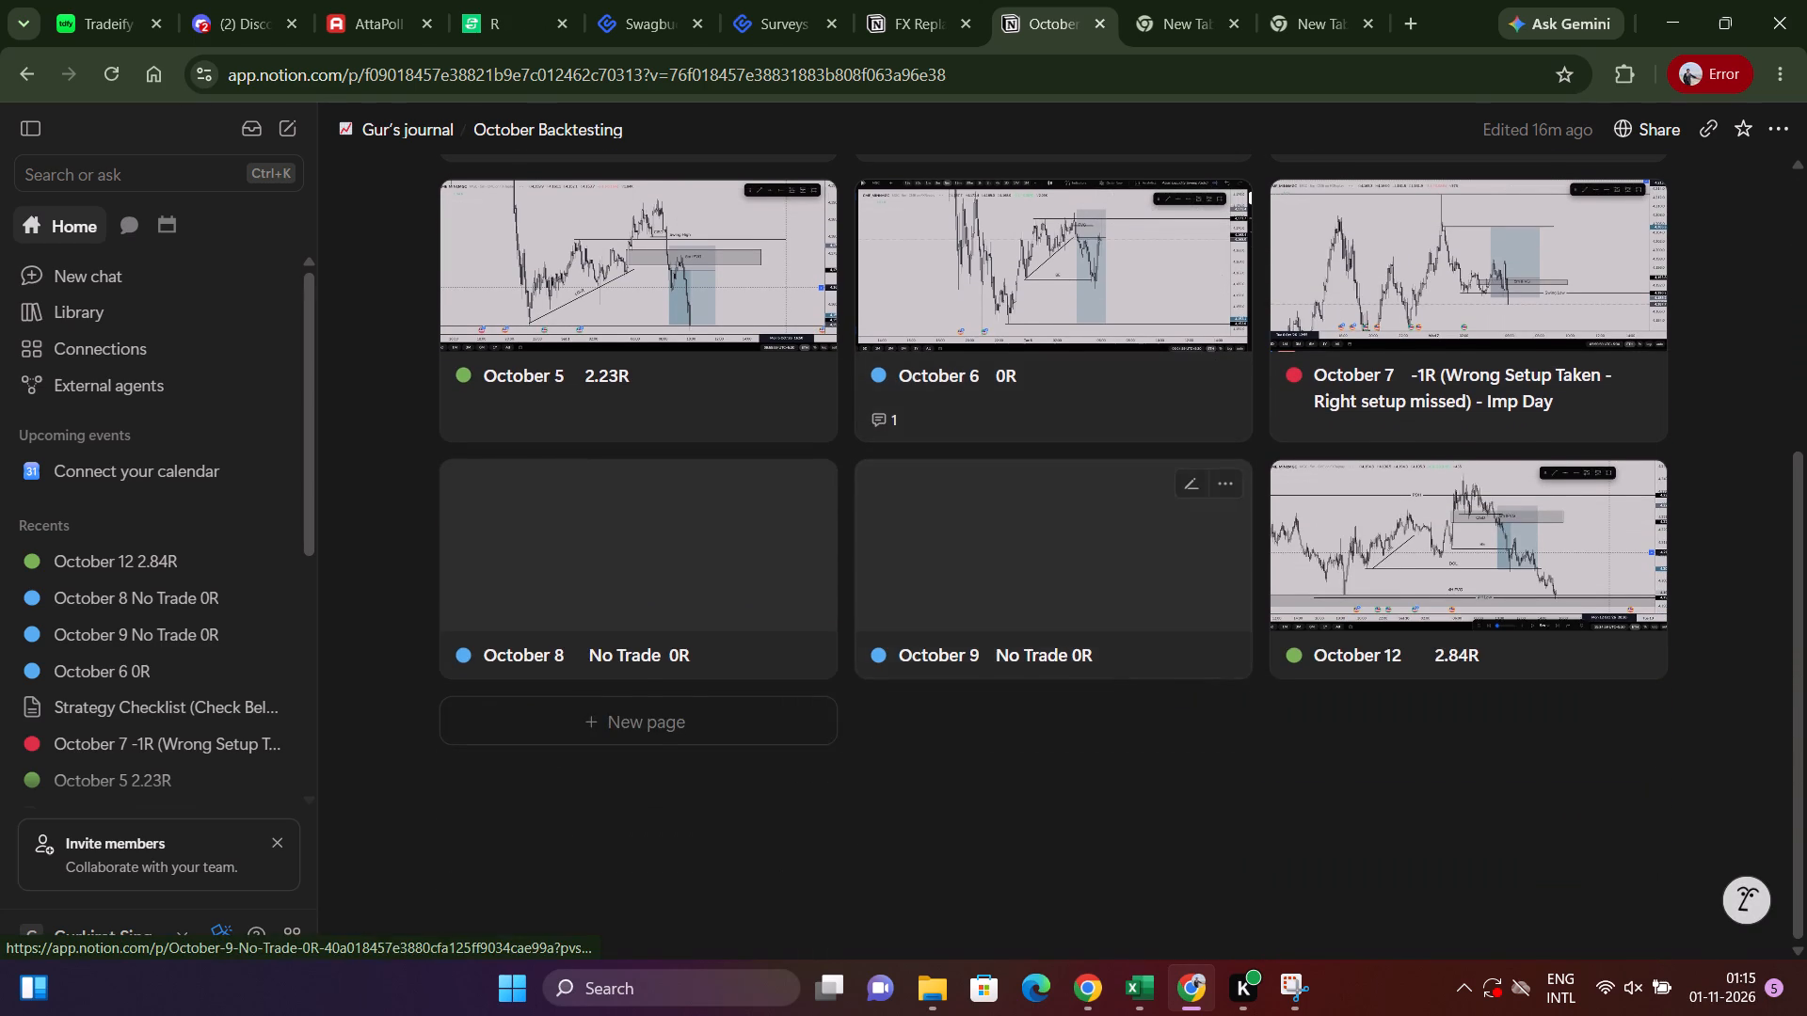
scroll(1286, 702, up, 1)
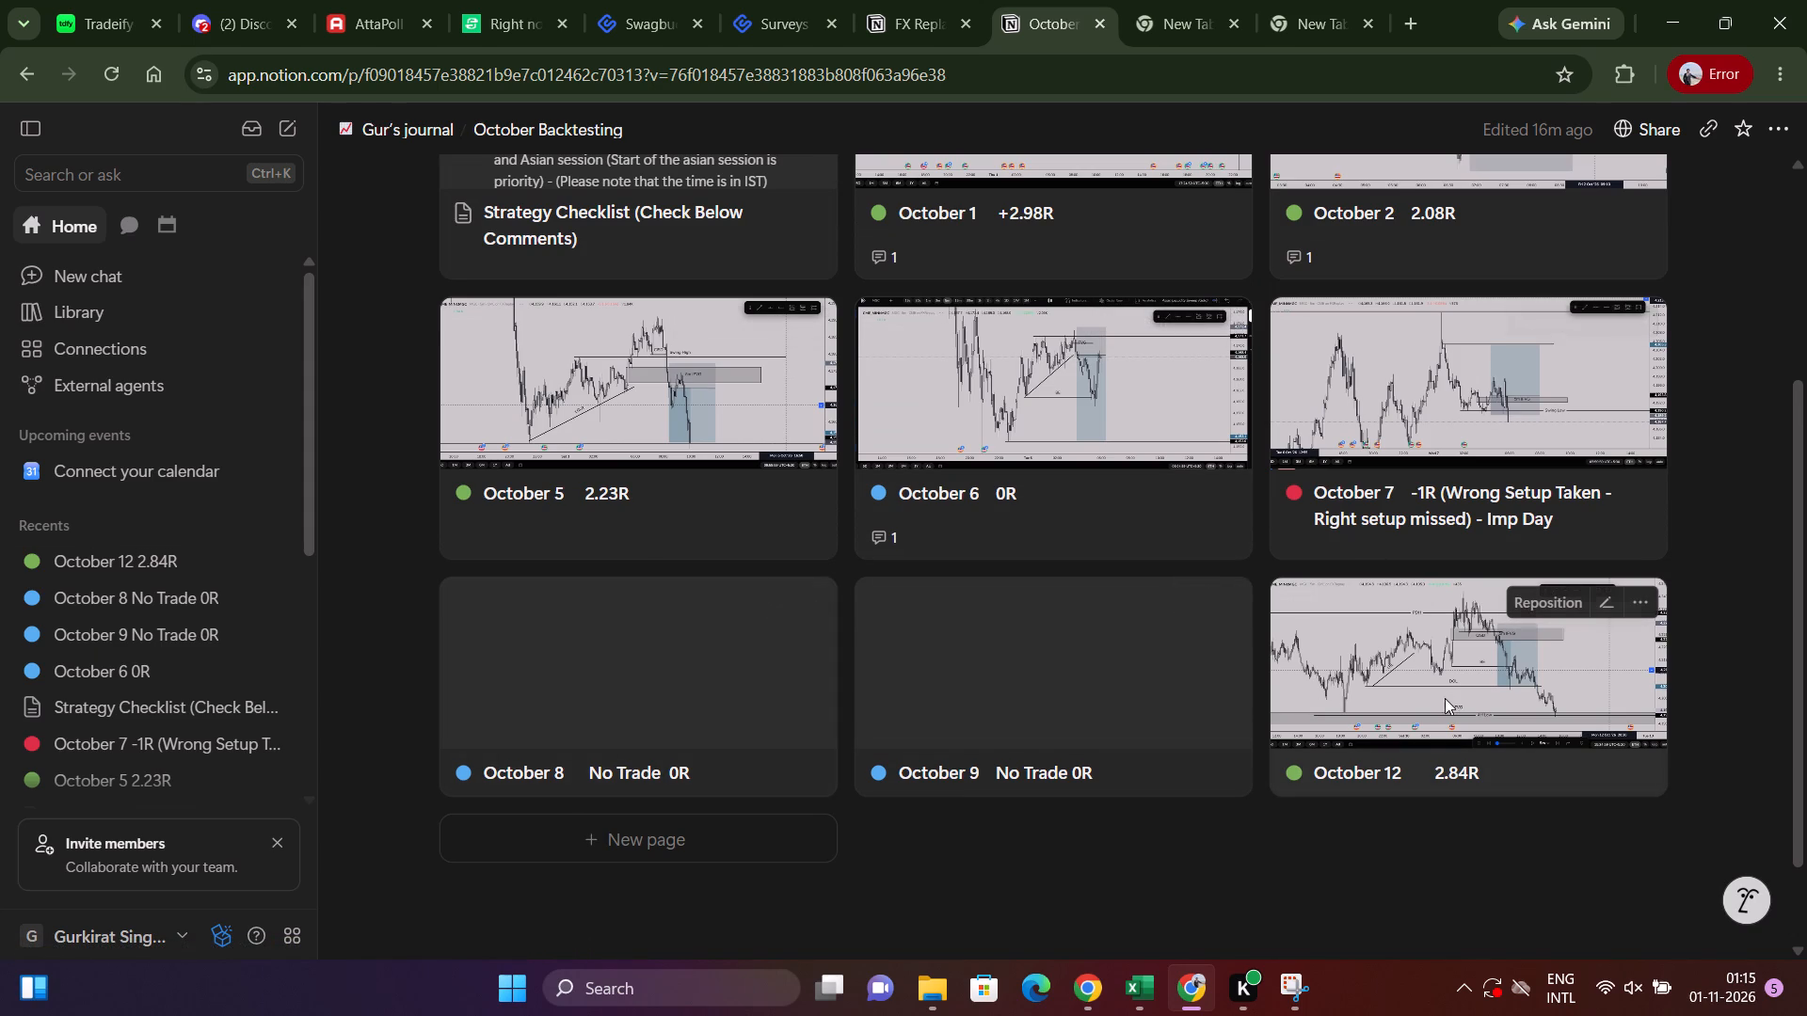
click(1419, 756)
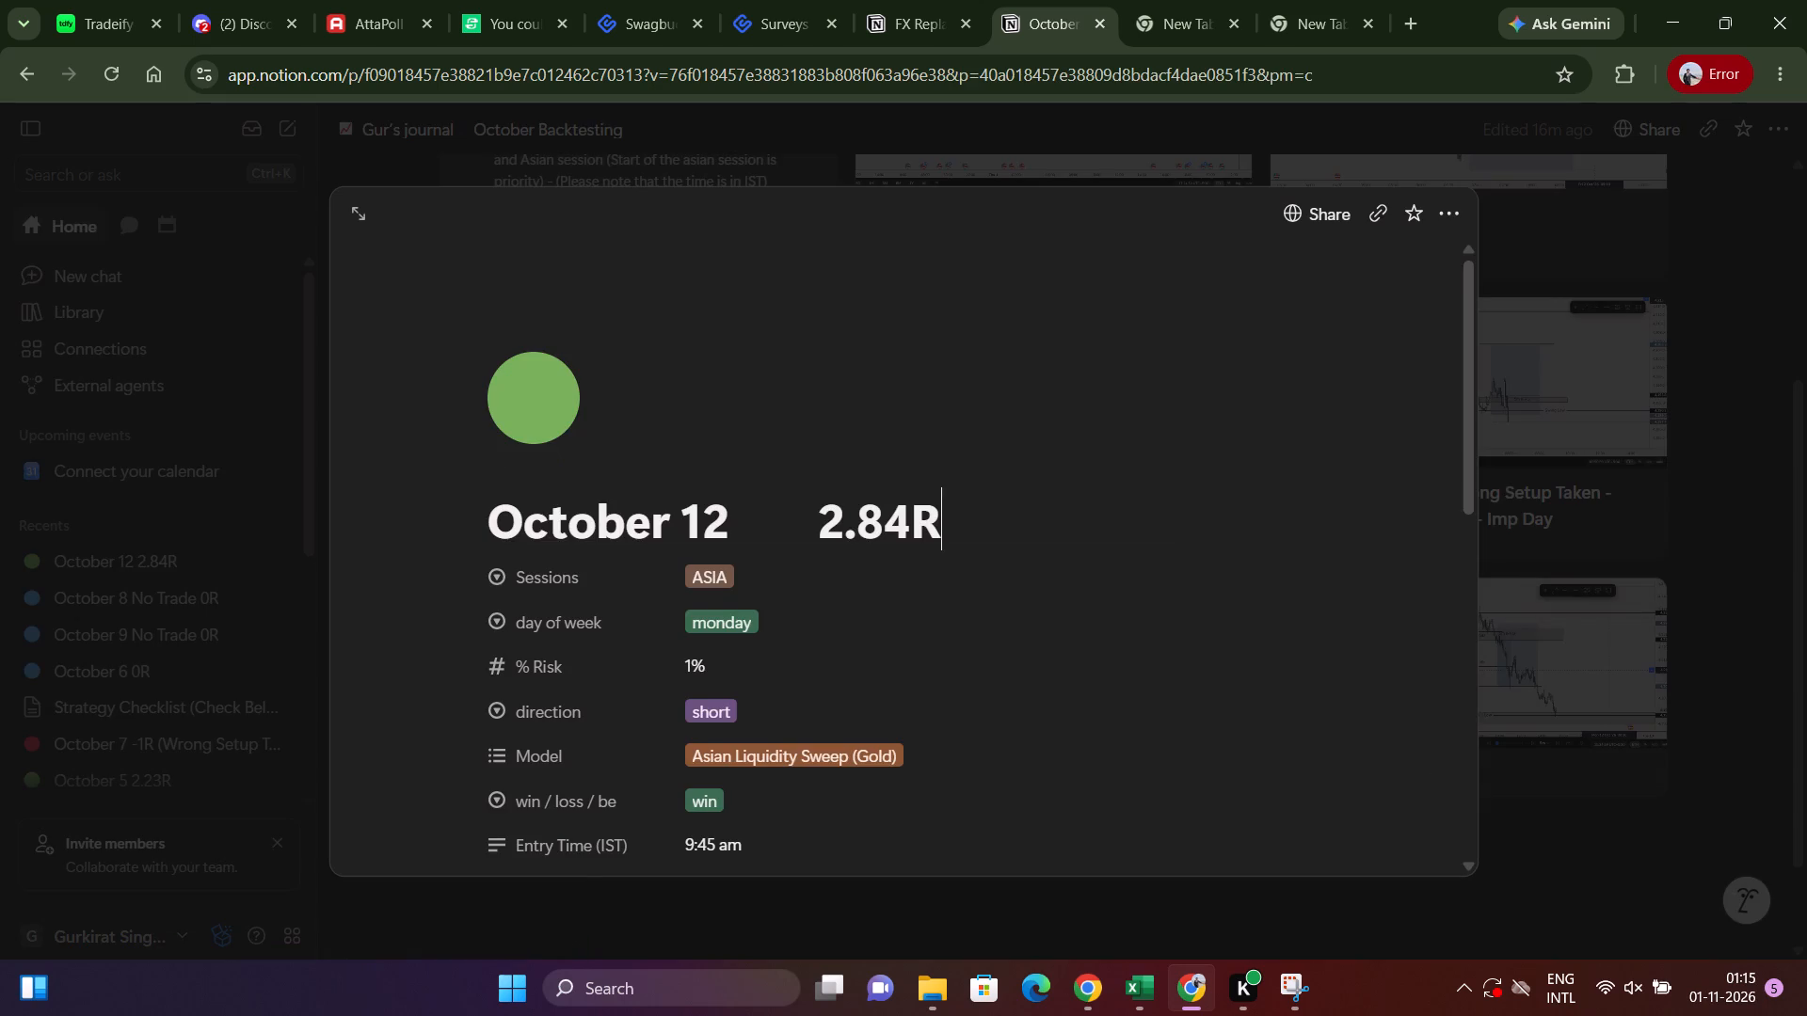
scroll(1156, 644, down, 4)
scroll(1431, 724, down, 1)
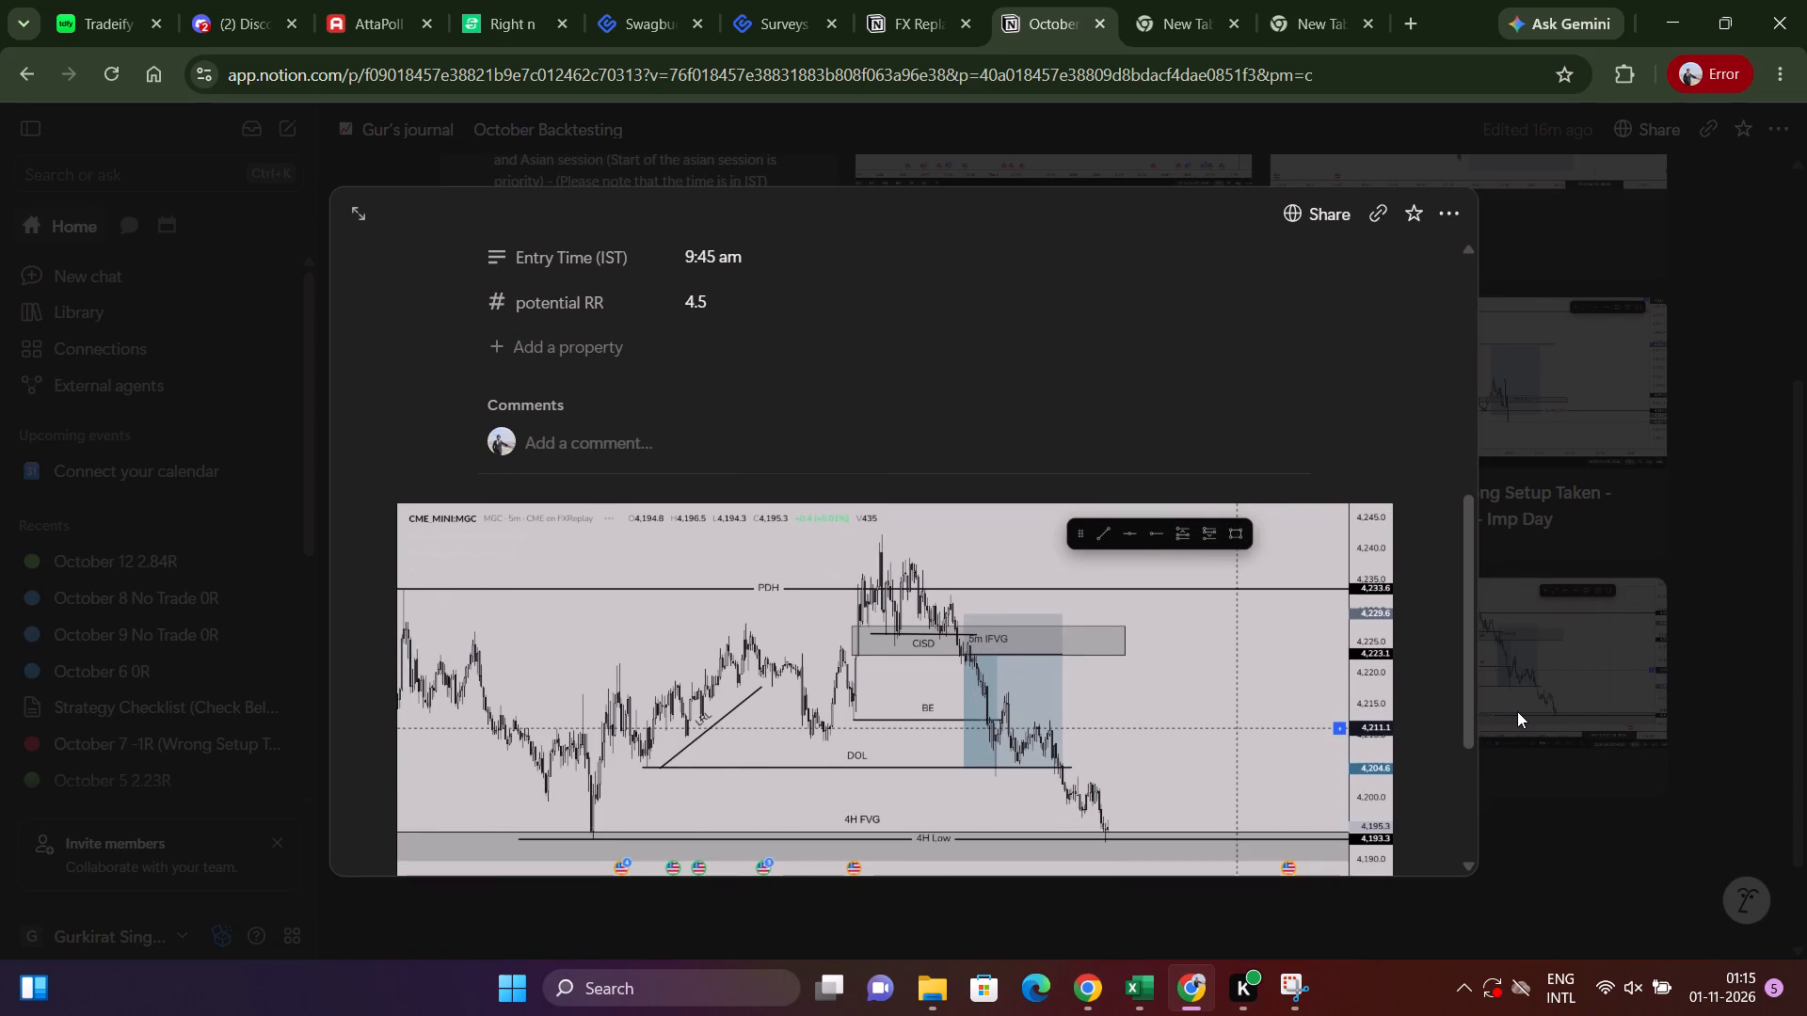
click(1518, 706)
Finish reviewing the October 12 entry and look over the October Backtesting gallery cards.
scroll(1636, 831, down, 2)
scroll(1636, 831, up, 3)
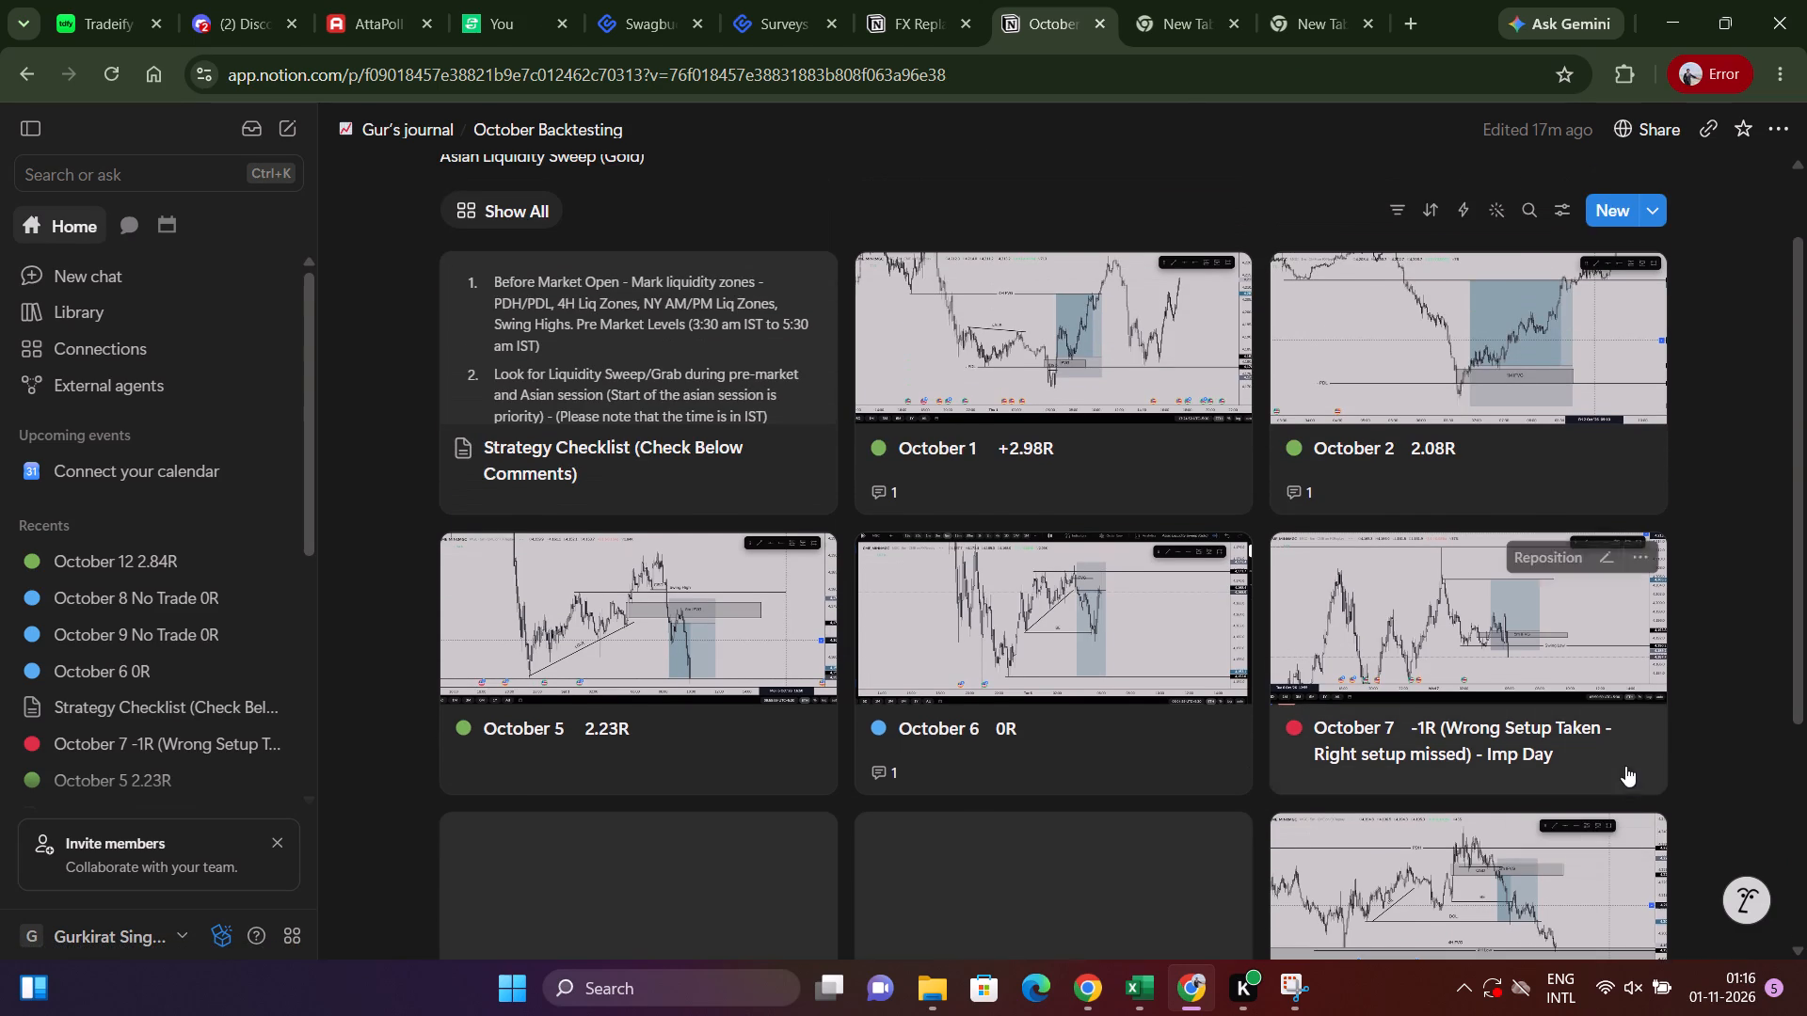
scroll(1662, 582, up, 2)
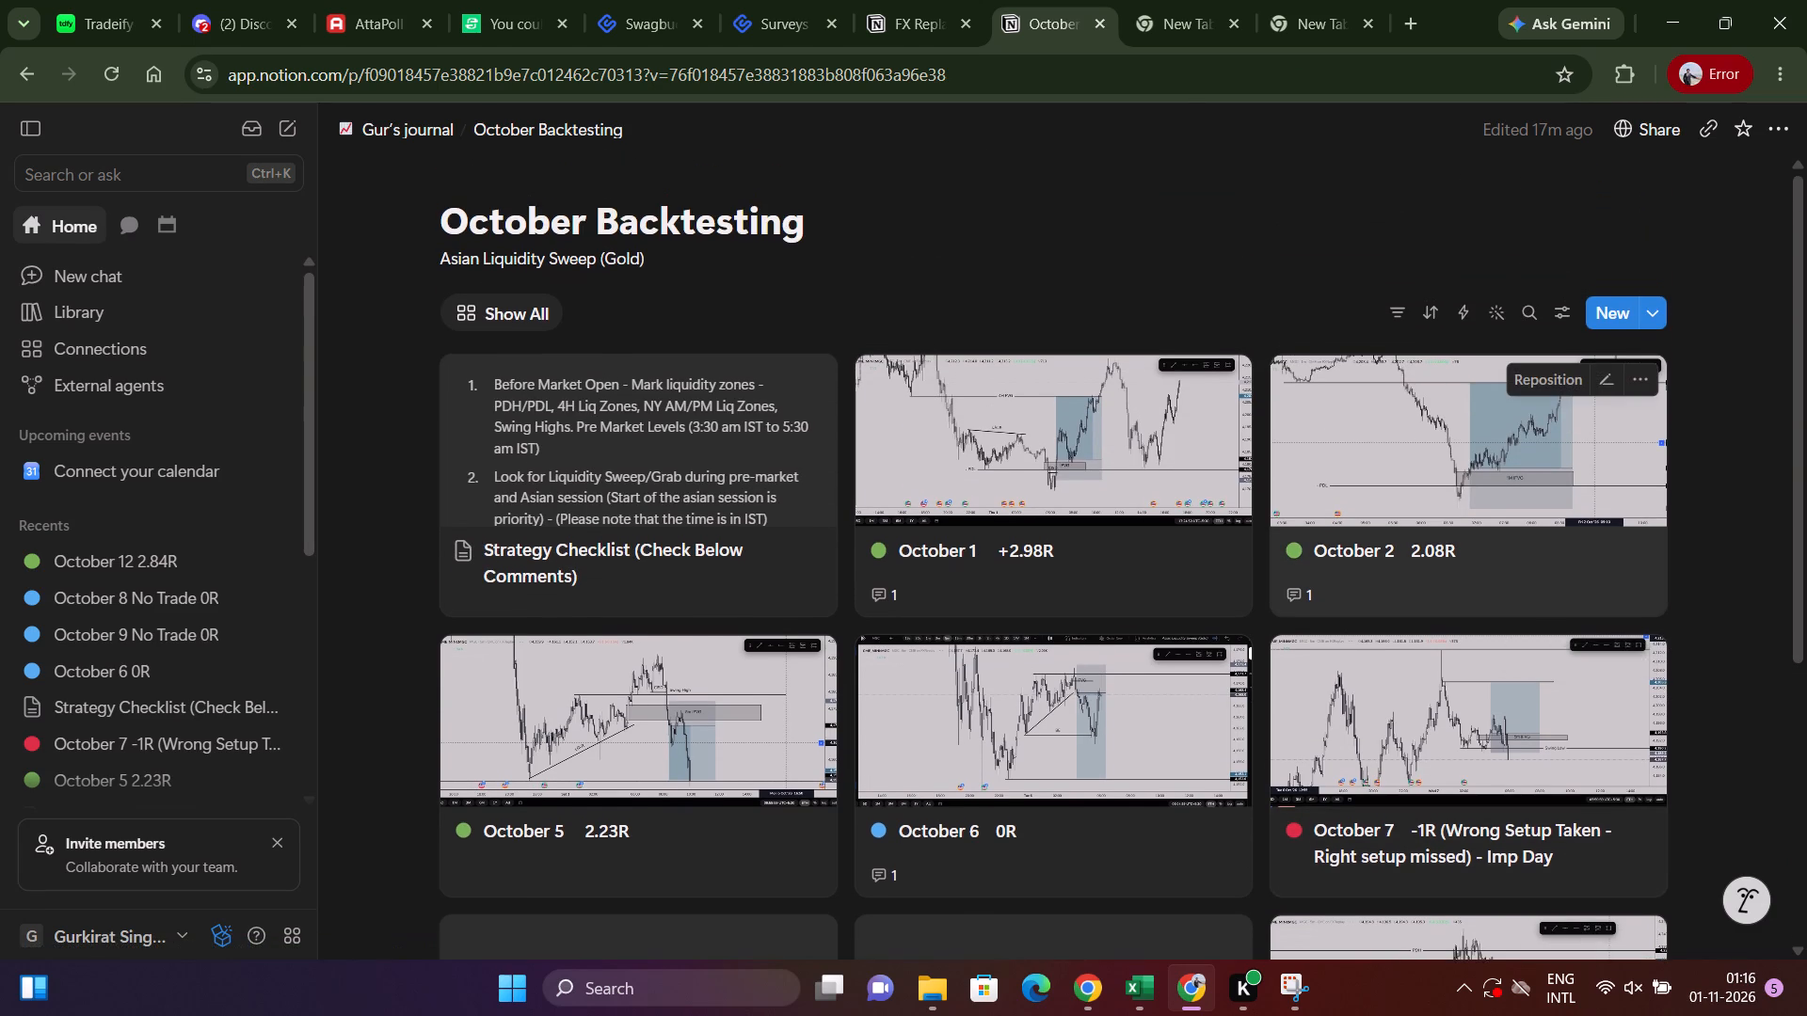
scroll(1662, 582, up, 1)
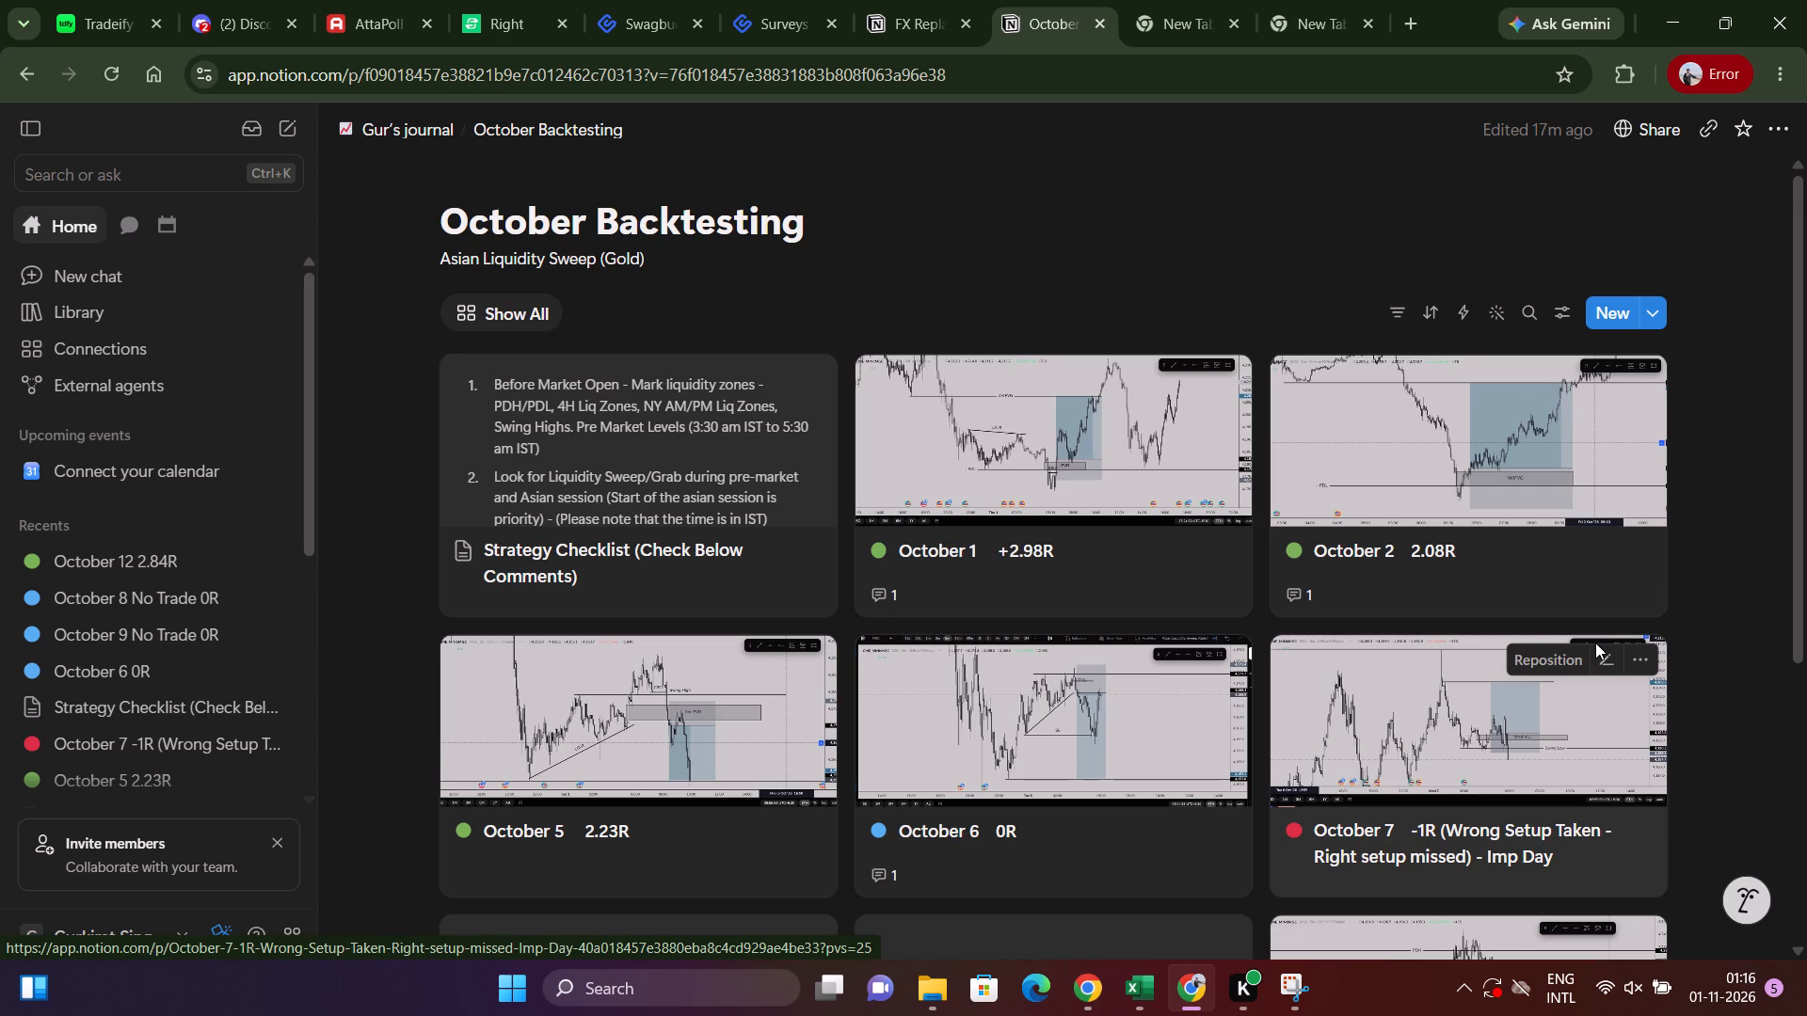
scroll(1617, 642, down, 3)
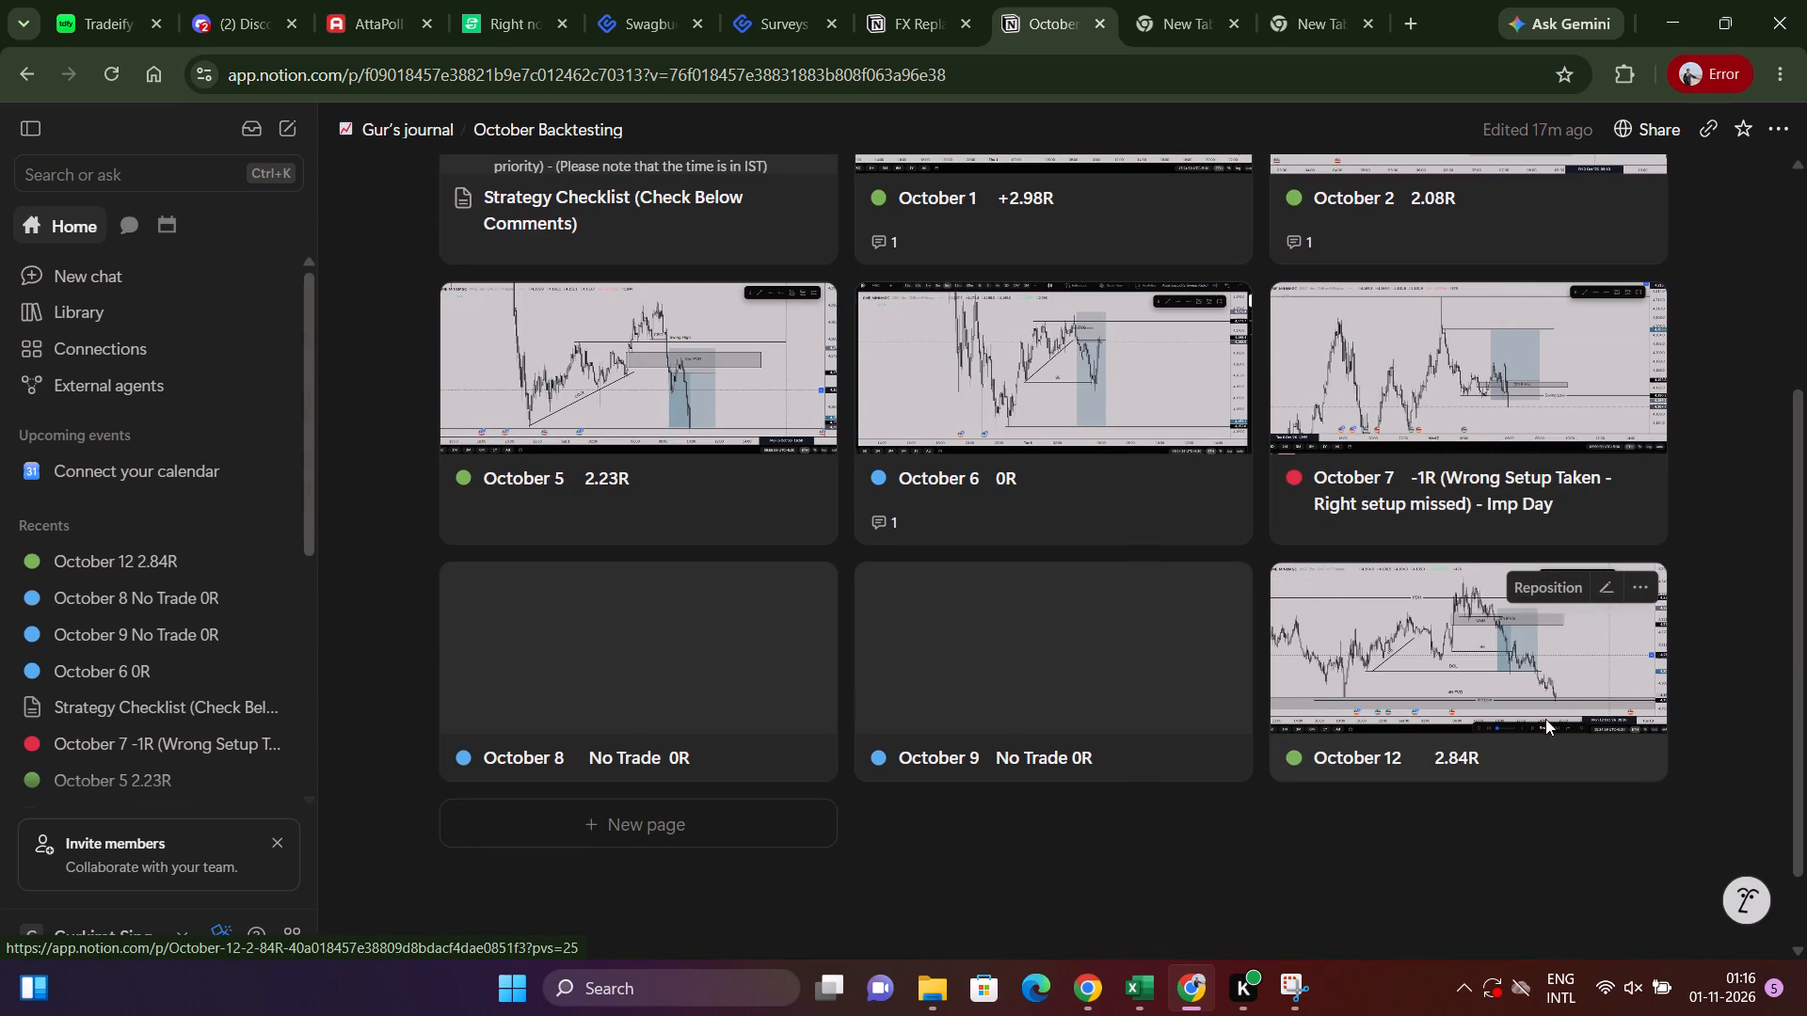
Switch to the Backtest_Tracker_XAU USD_FX Replay_Oct workbook in Excel.
key(alt+Tab)
key(alt+Tab)
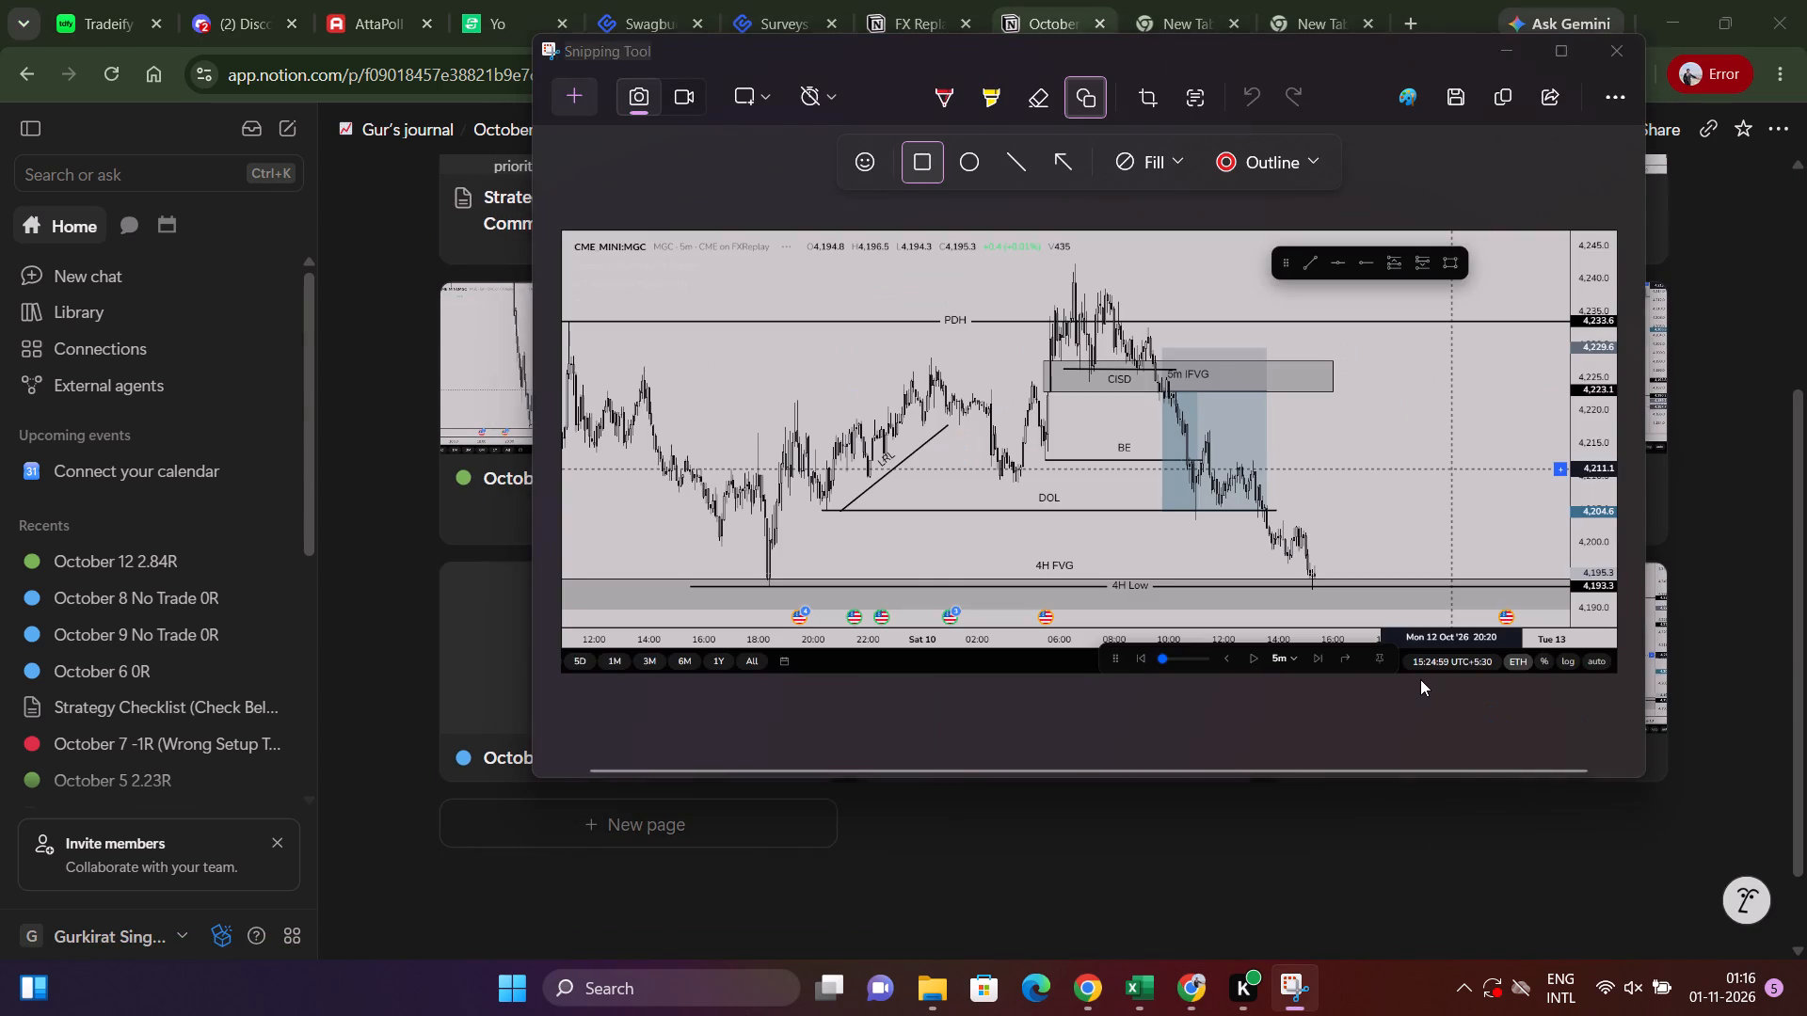
key(alt+Tab)
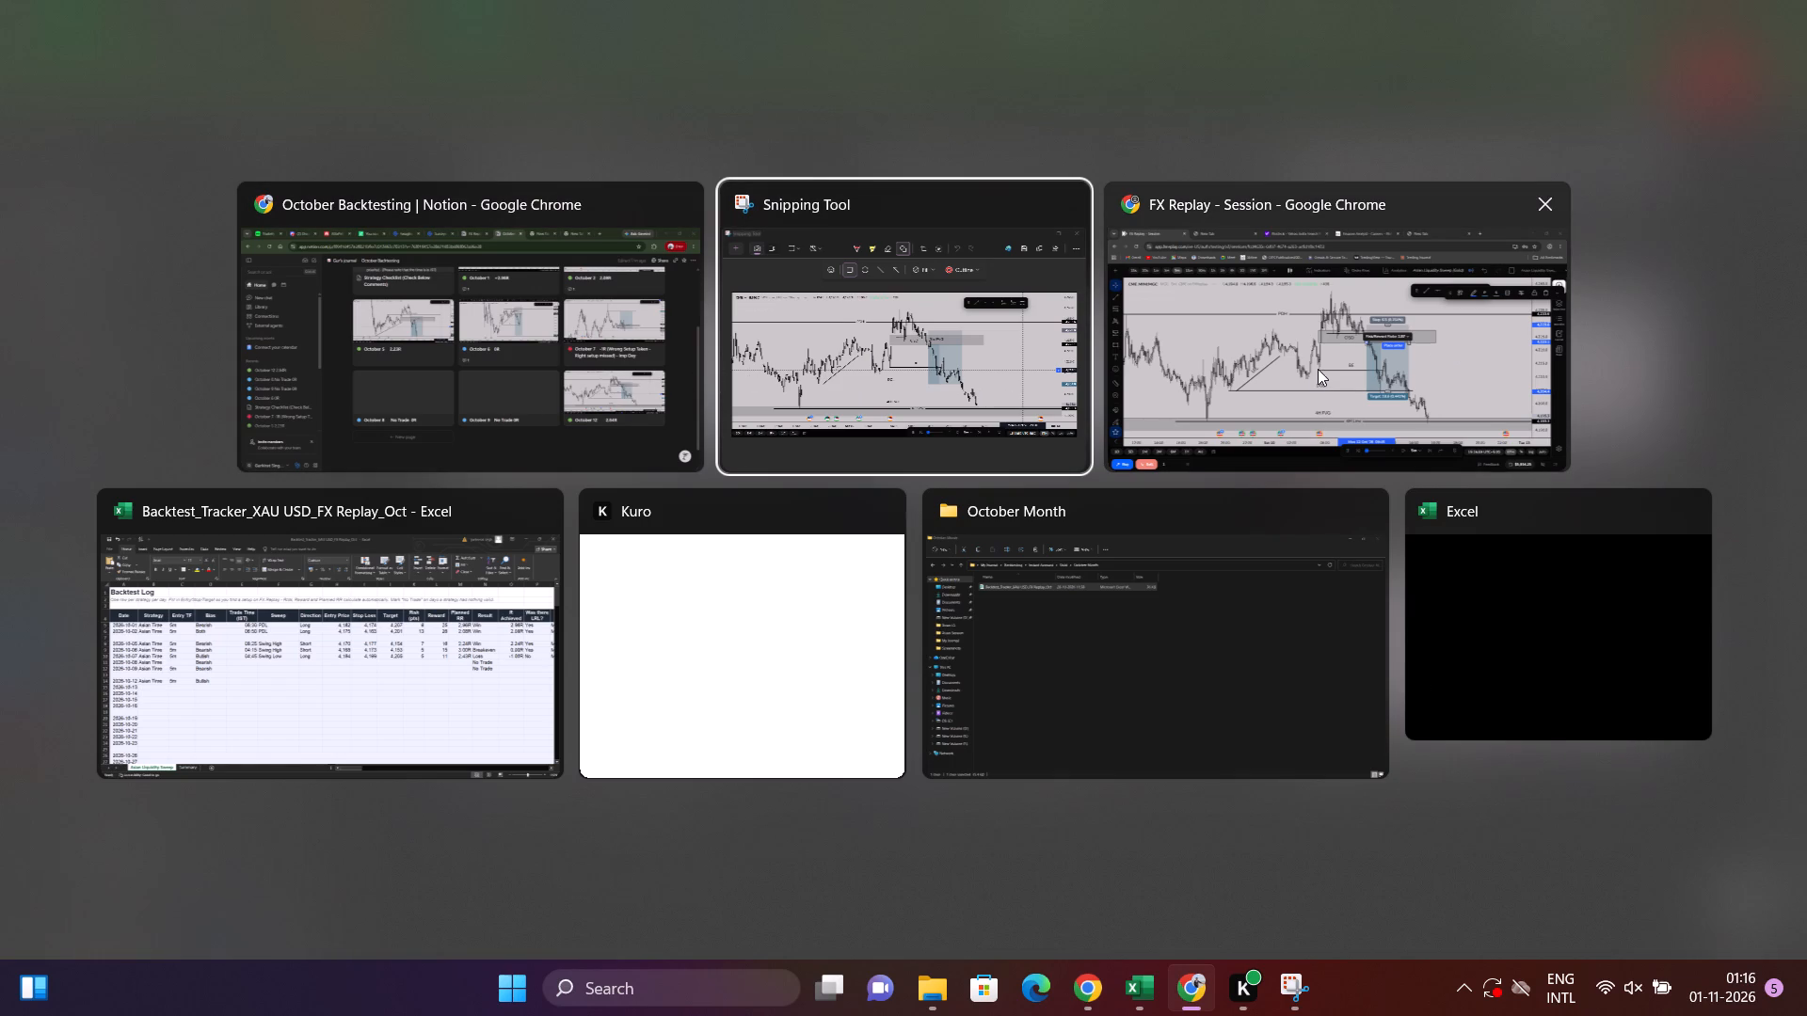
alt+click(344, 607)
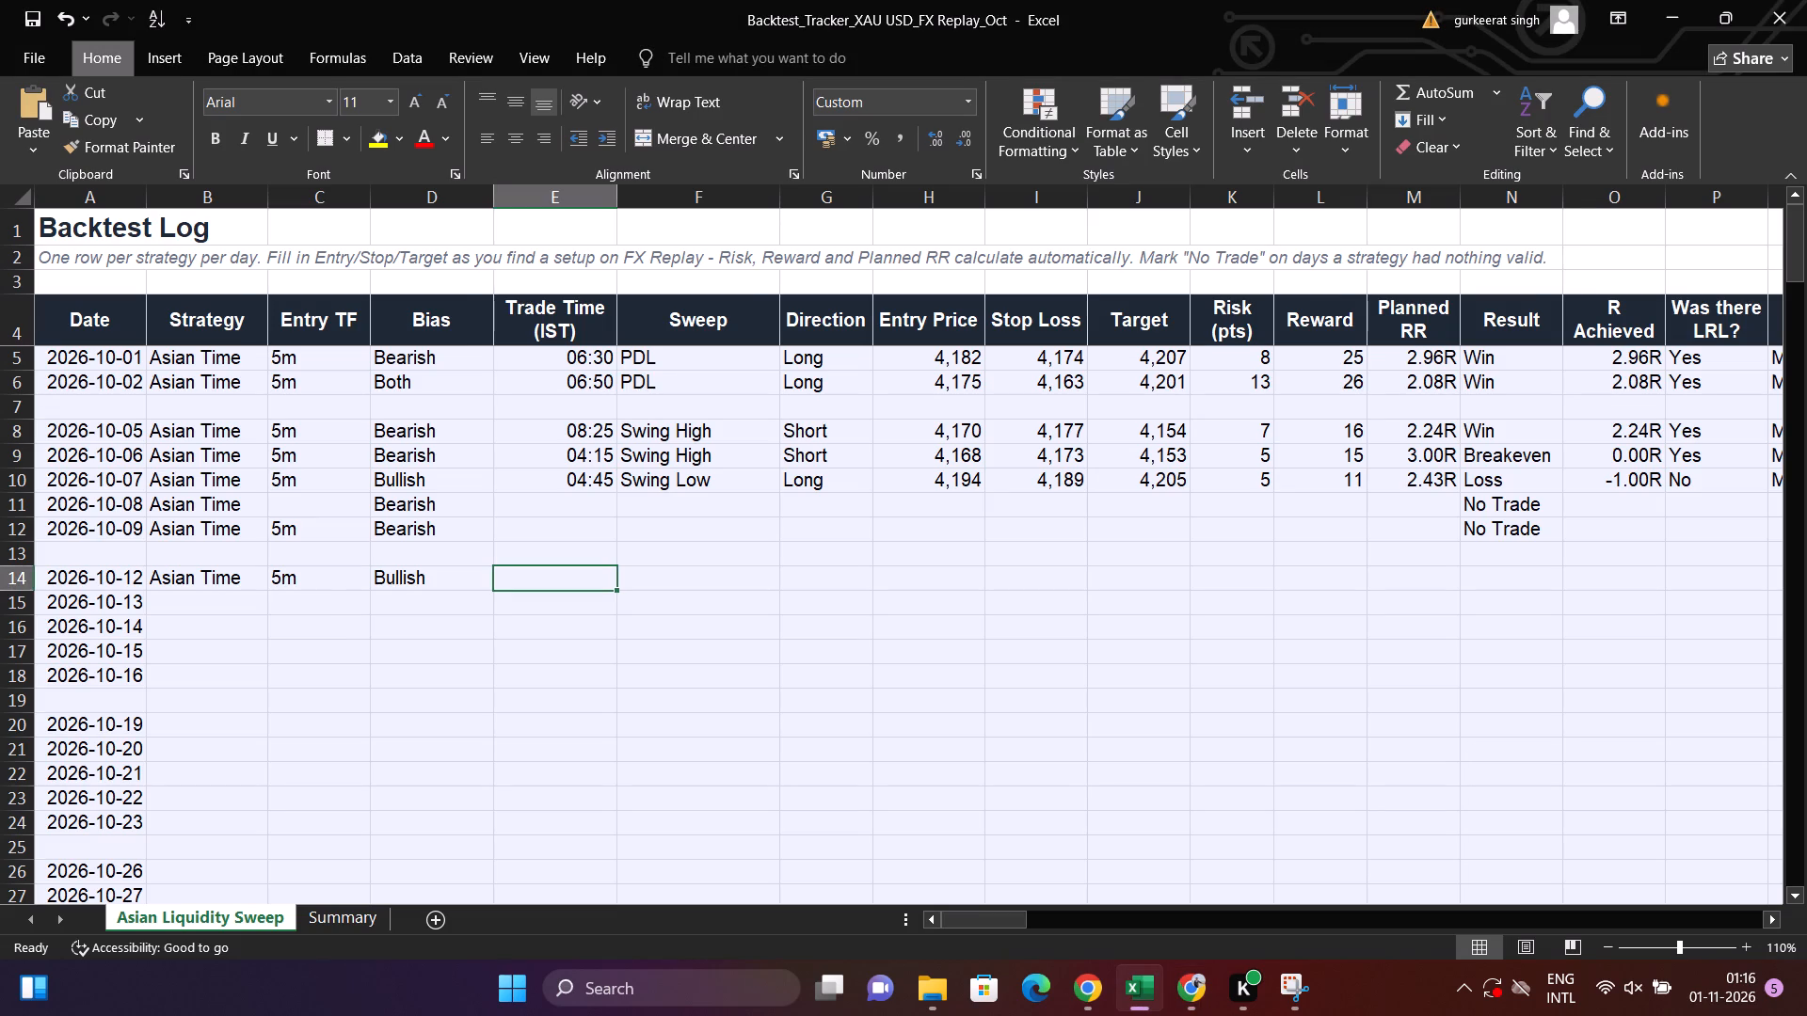
key(Escape)
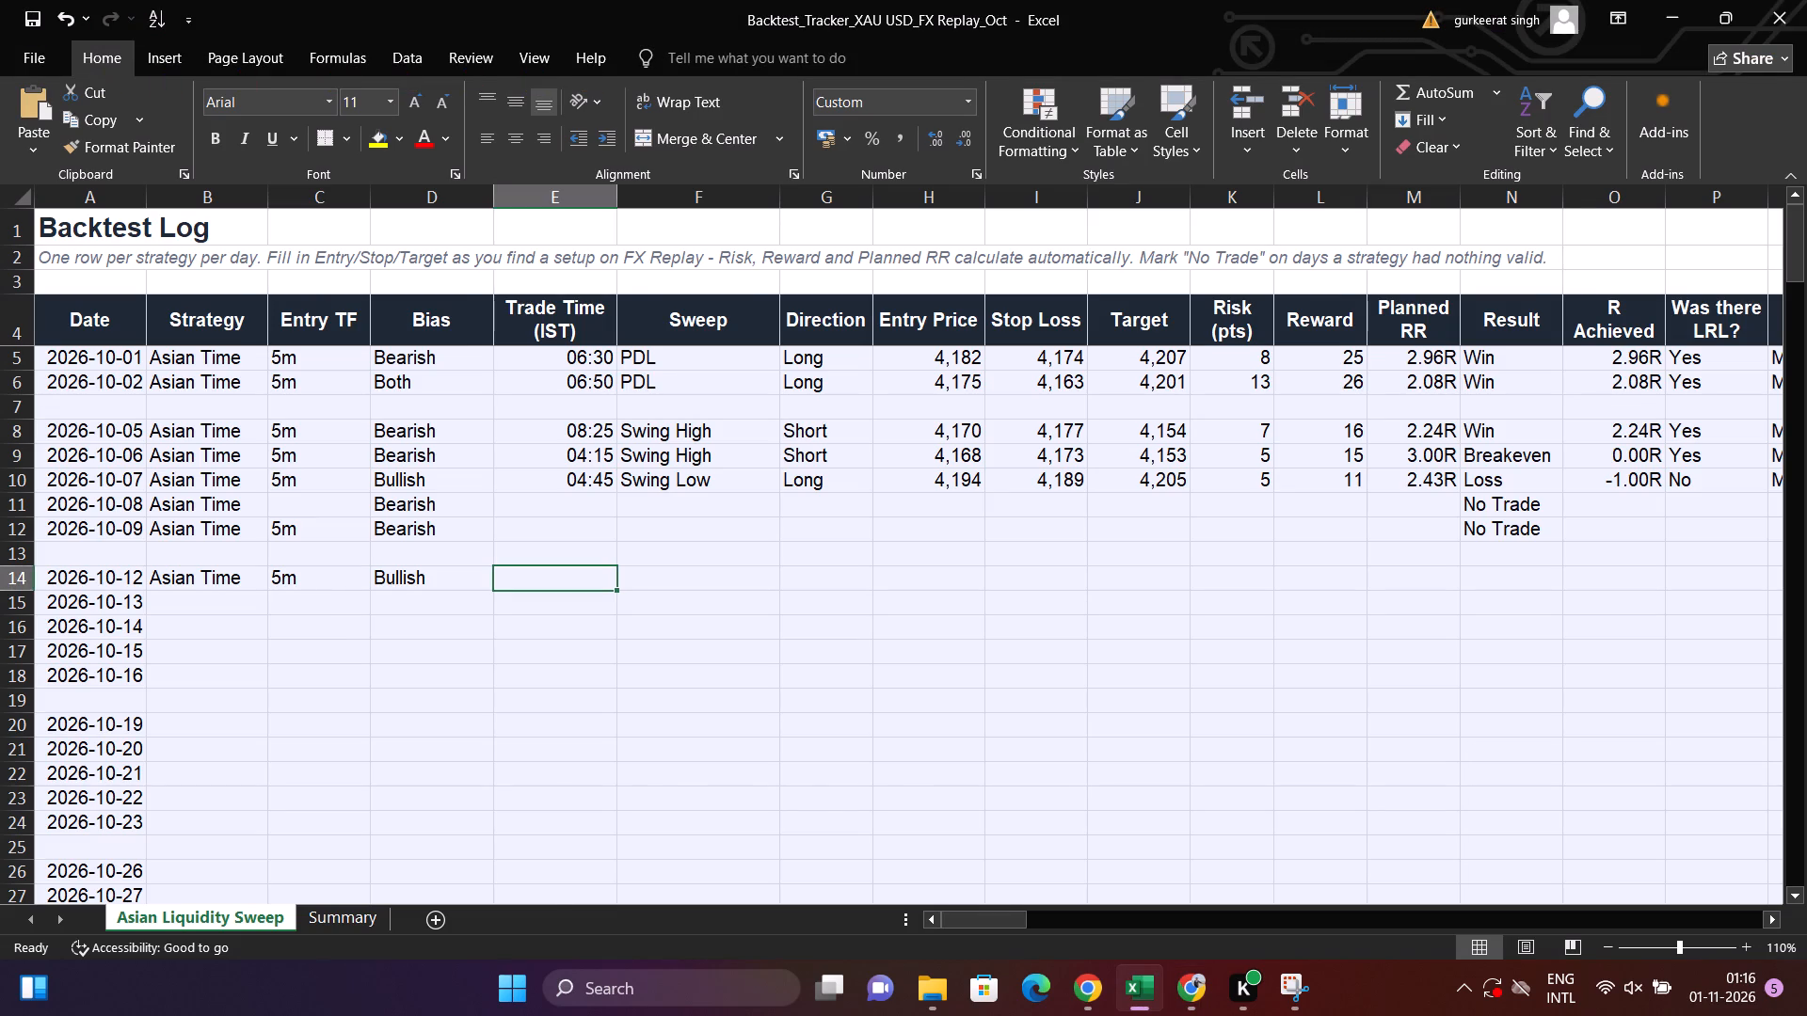
Check the October 12 chart screenshot and the entry candle's time on the short position in FX Replay.
key(alt+Tab)
key(alt+Tab)
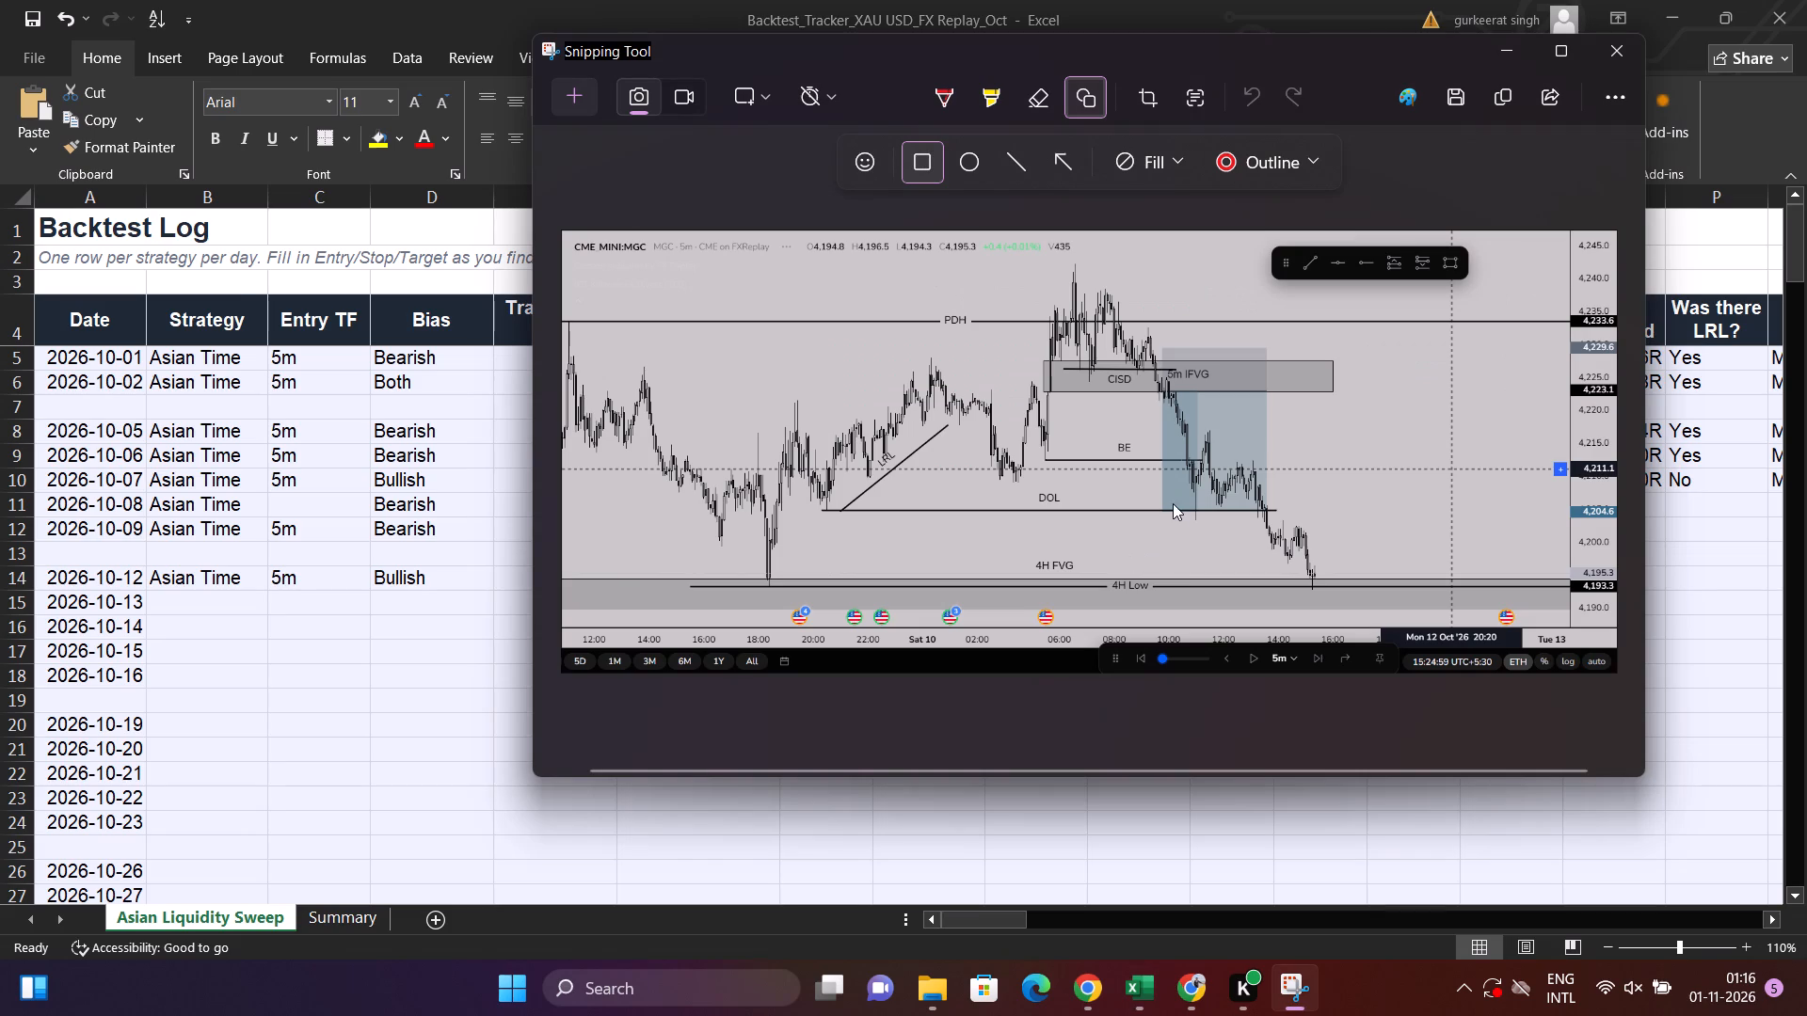
scroll(1447, 521, up, 3)
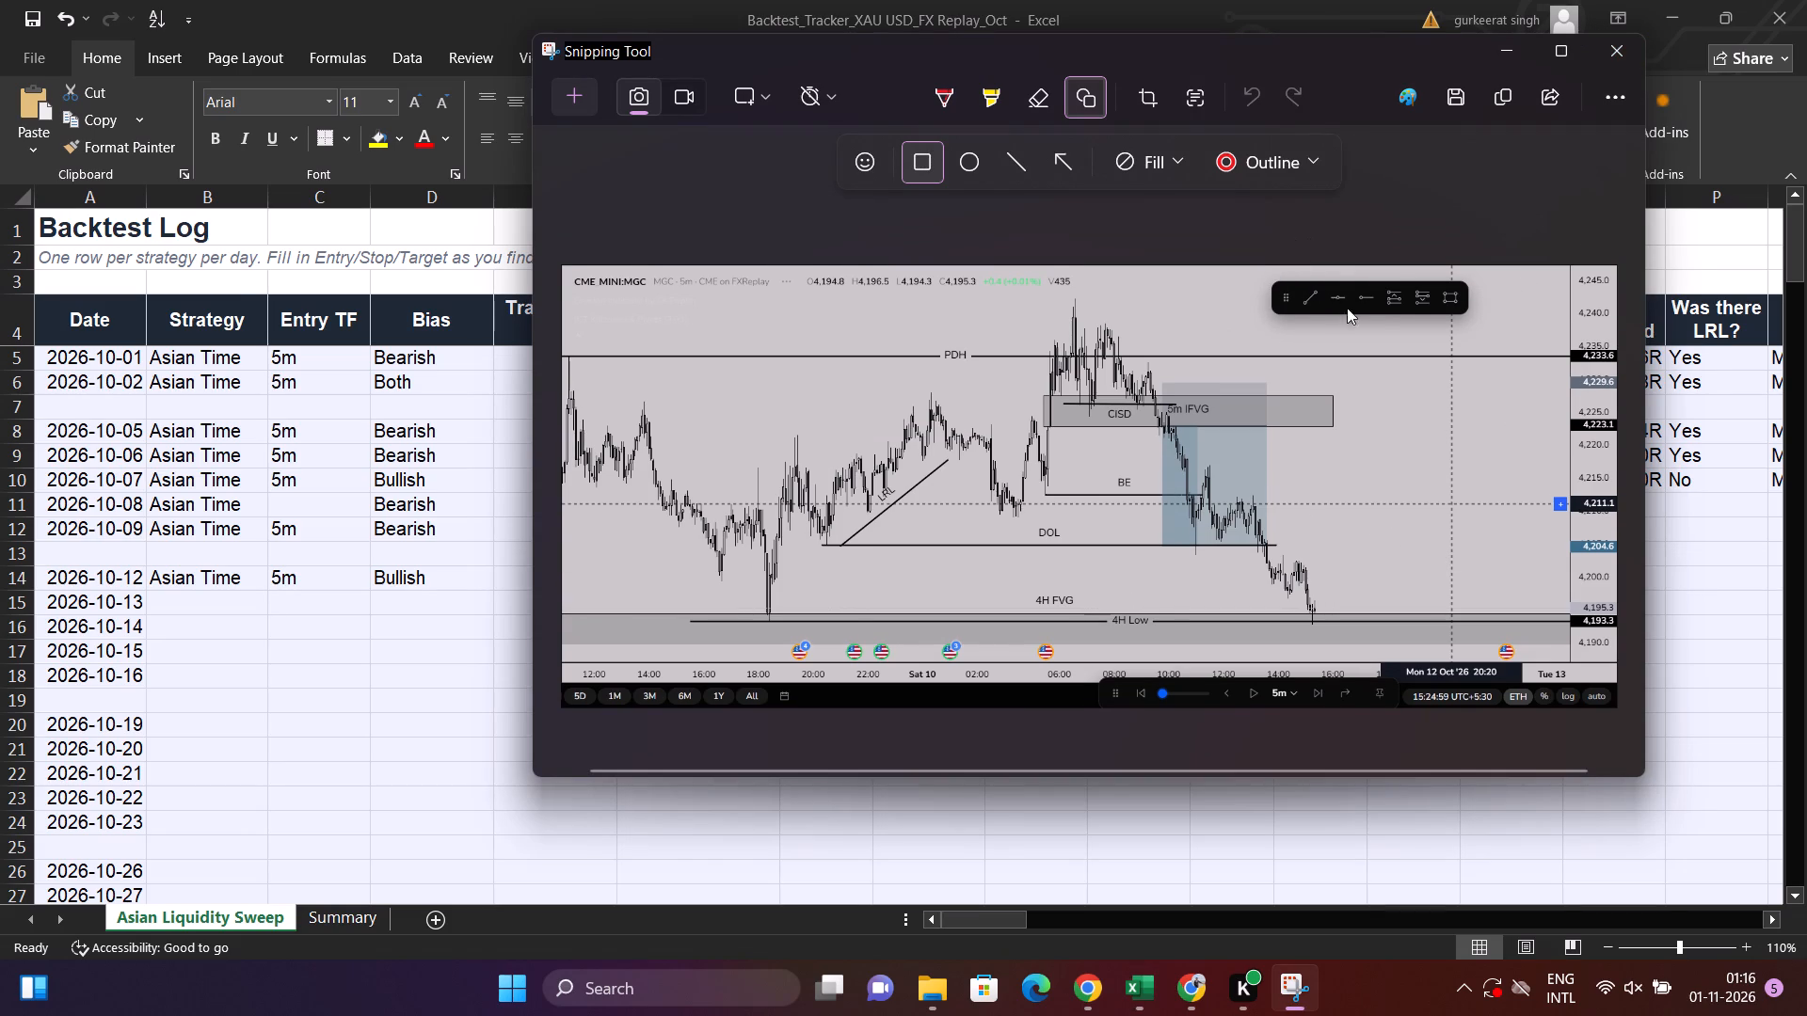
key(alt+Tab)
key(alt+Tab)
key(alt+Tab)
key(alt+Tab)
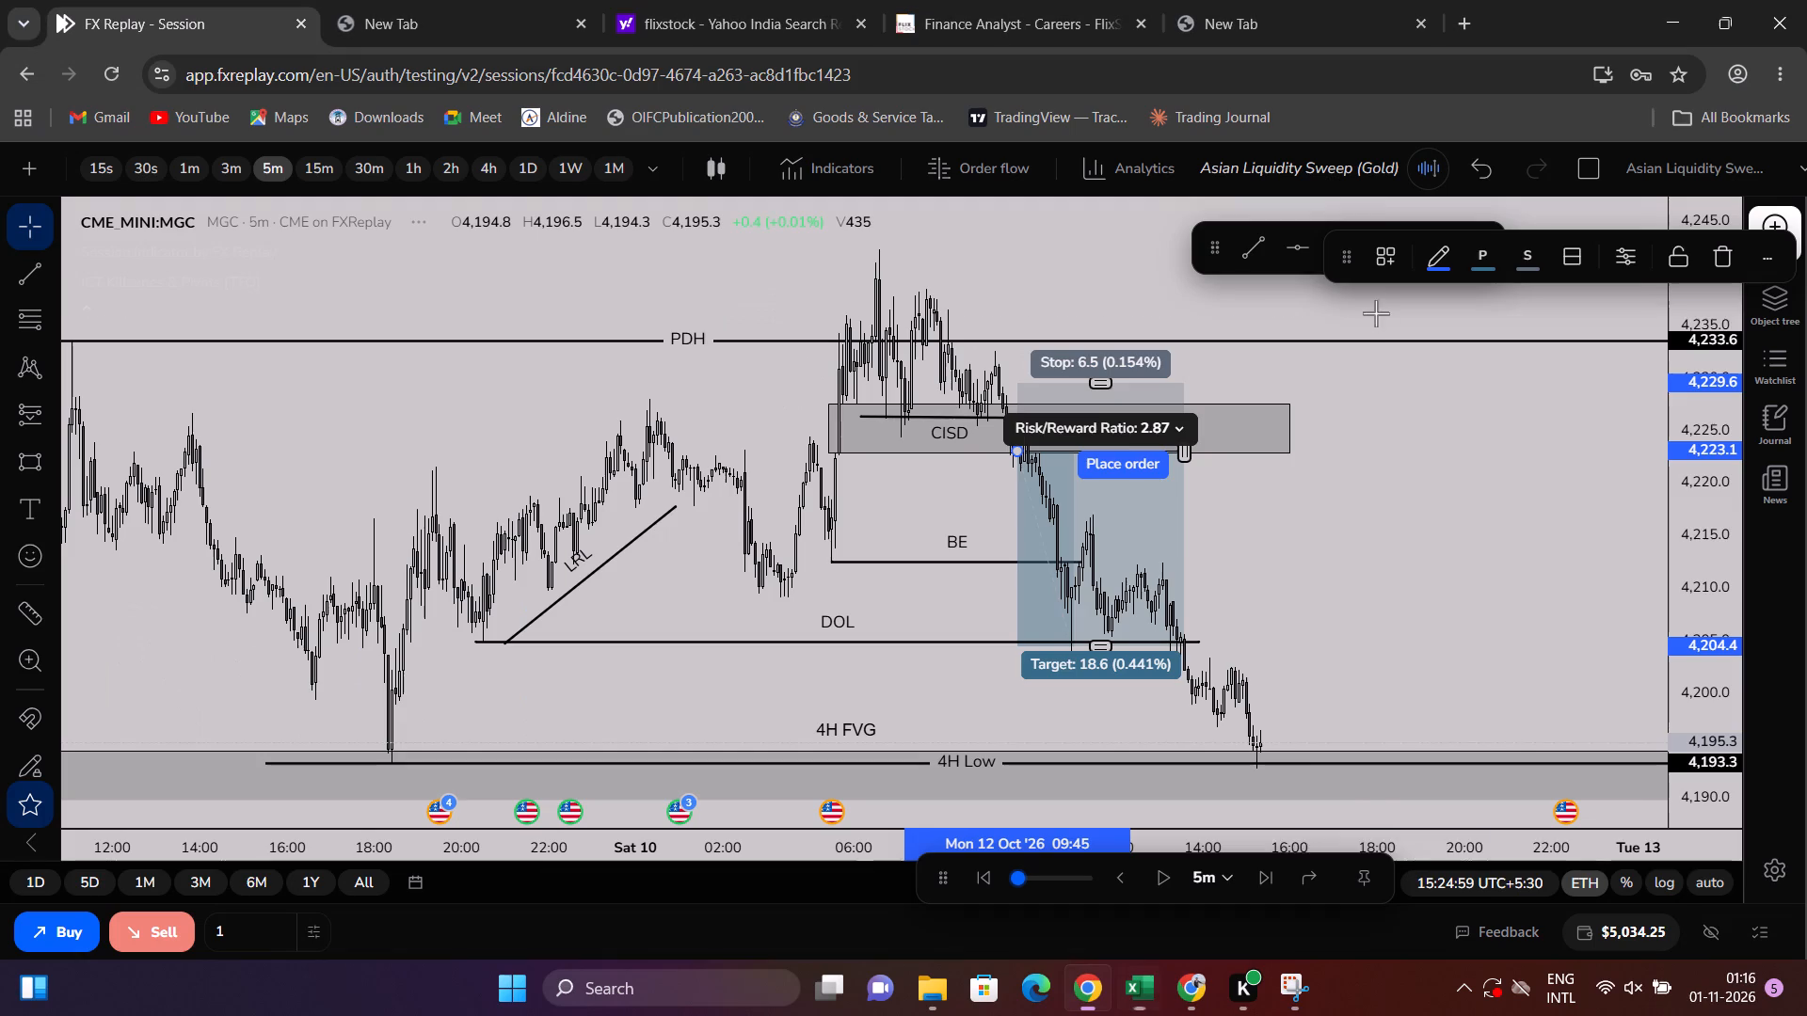
click(1455, 584)
key(alt+Tab)
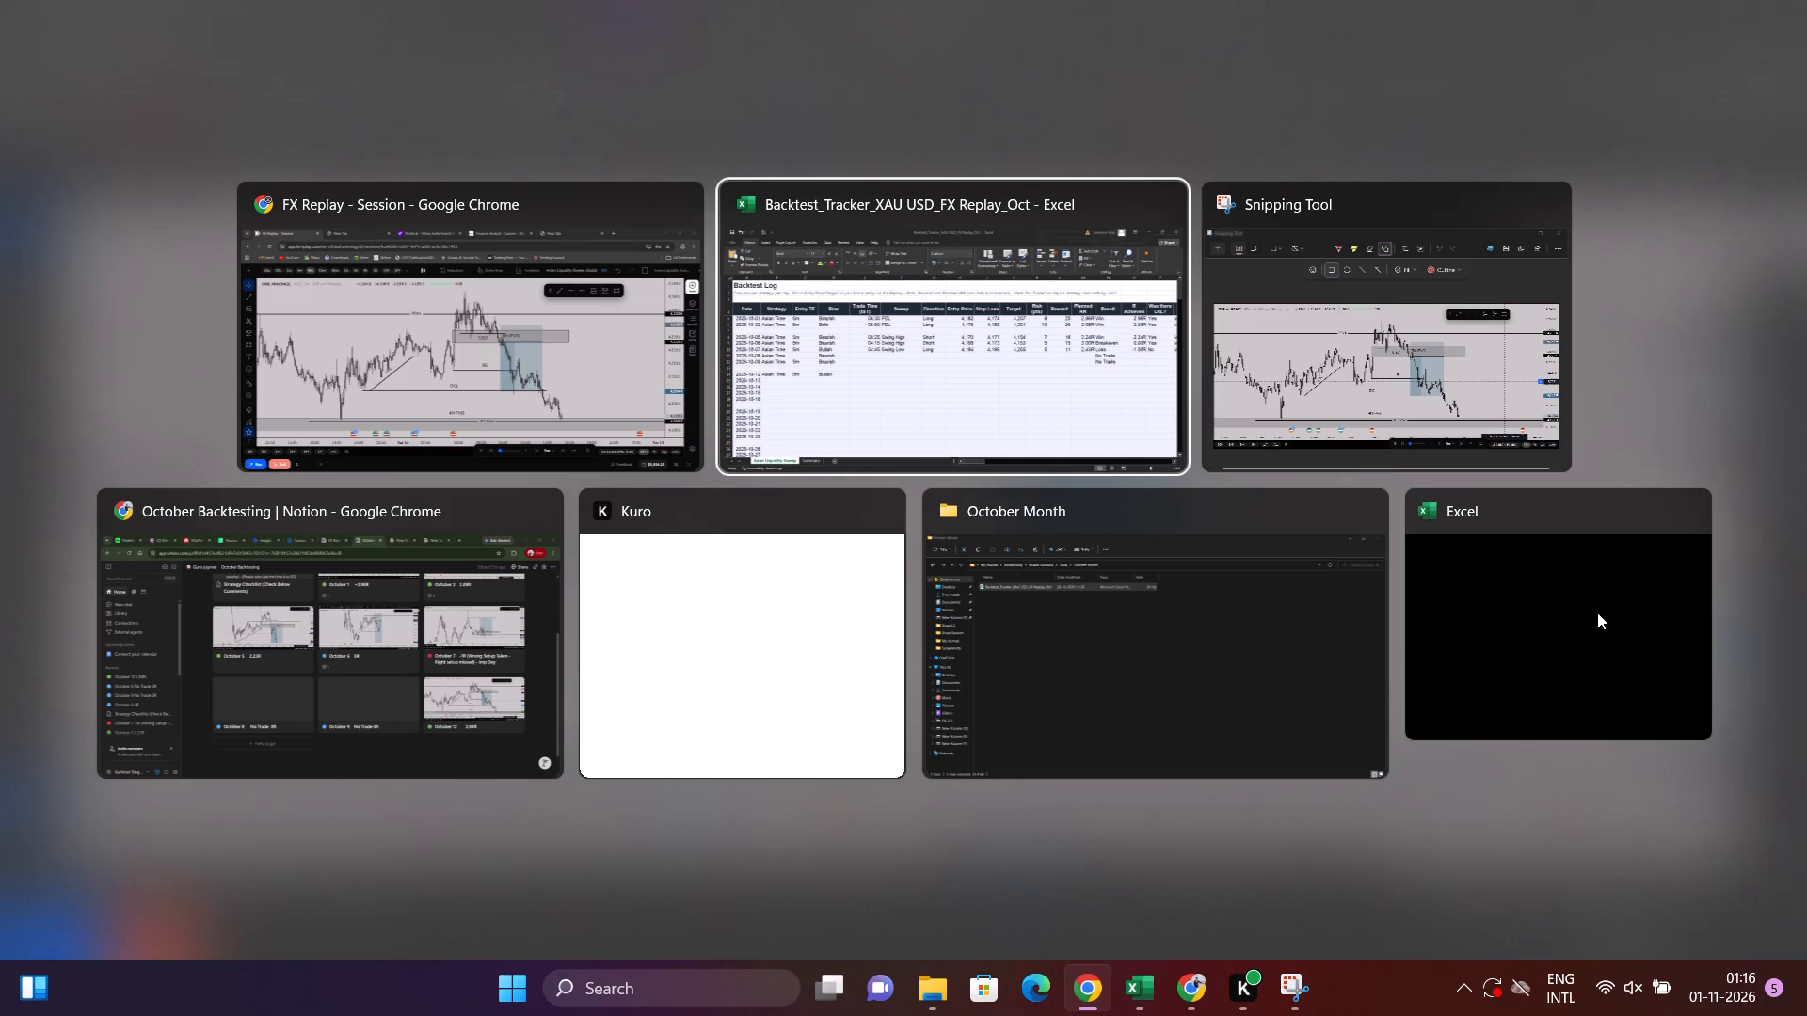
key(alt+Tab)
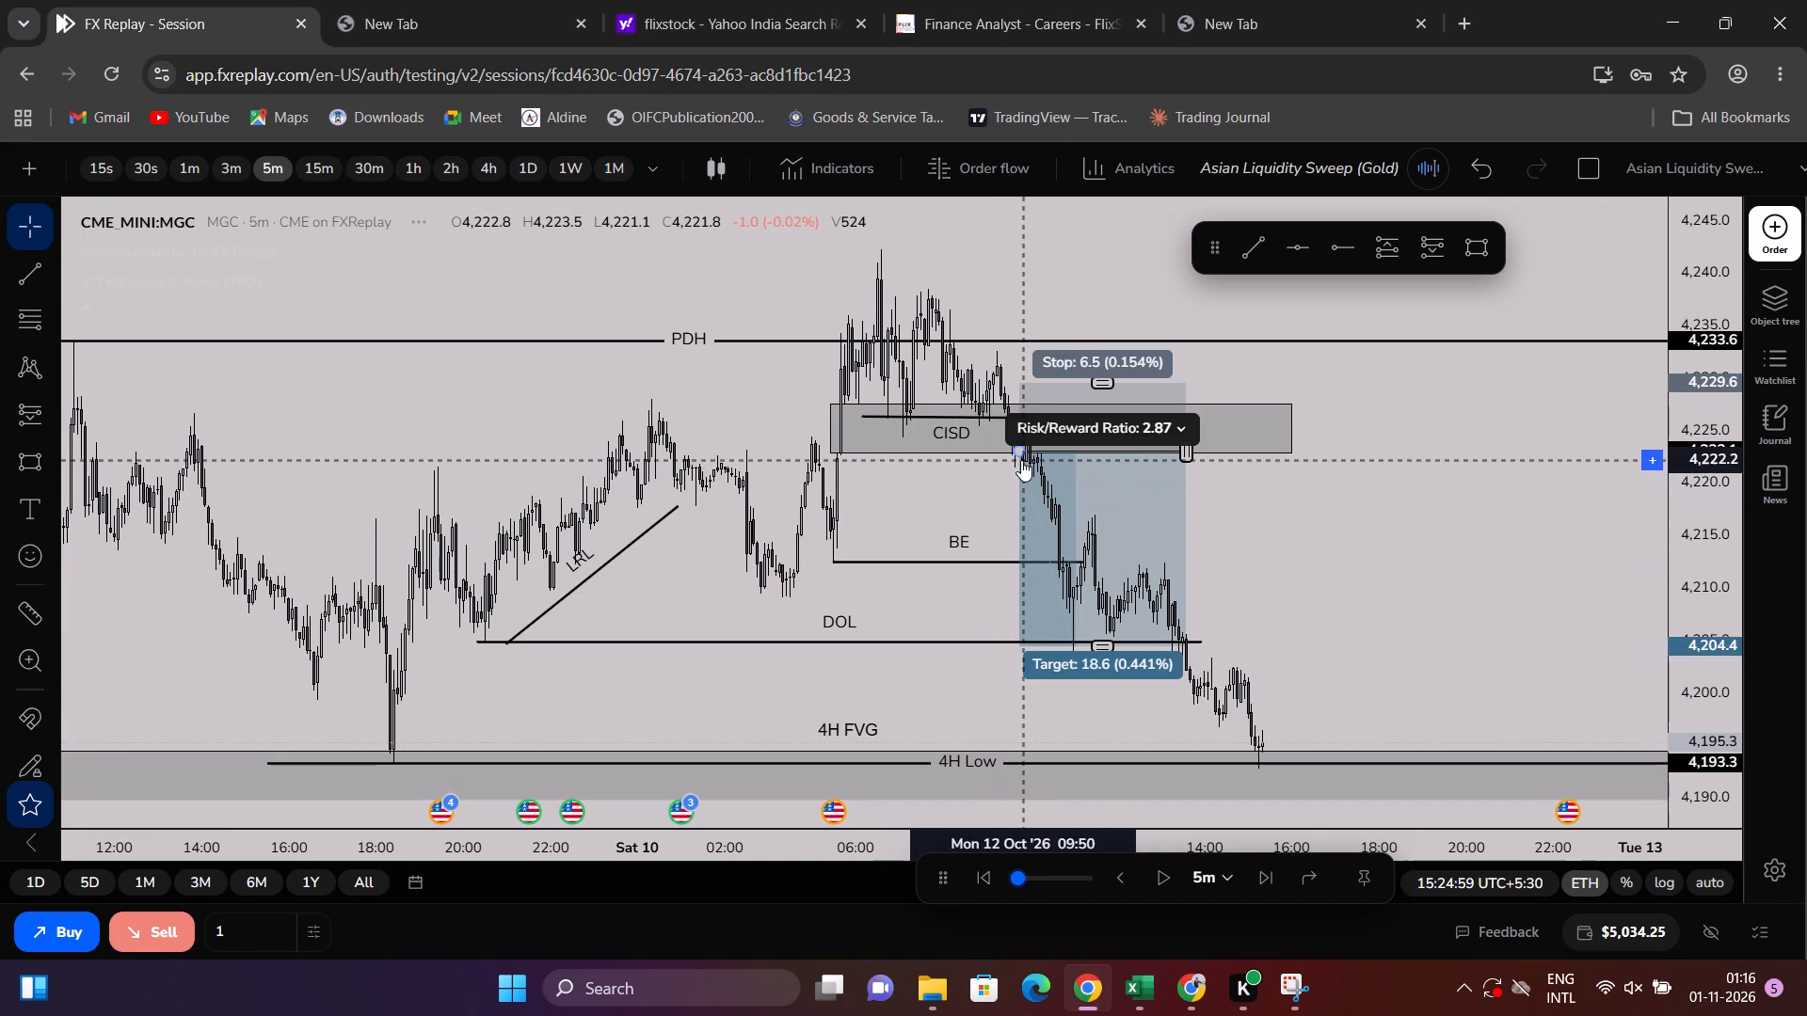
In the Excel backtest log, enter 09:50 as the Trade Time (IST) for the 2026-10-12 row.
key(alt+Tab)
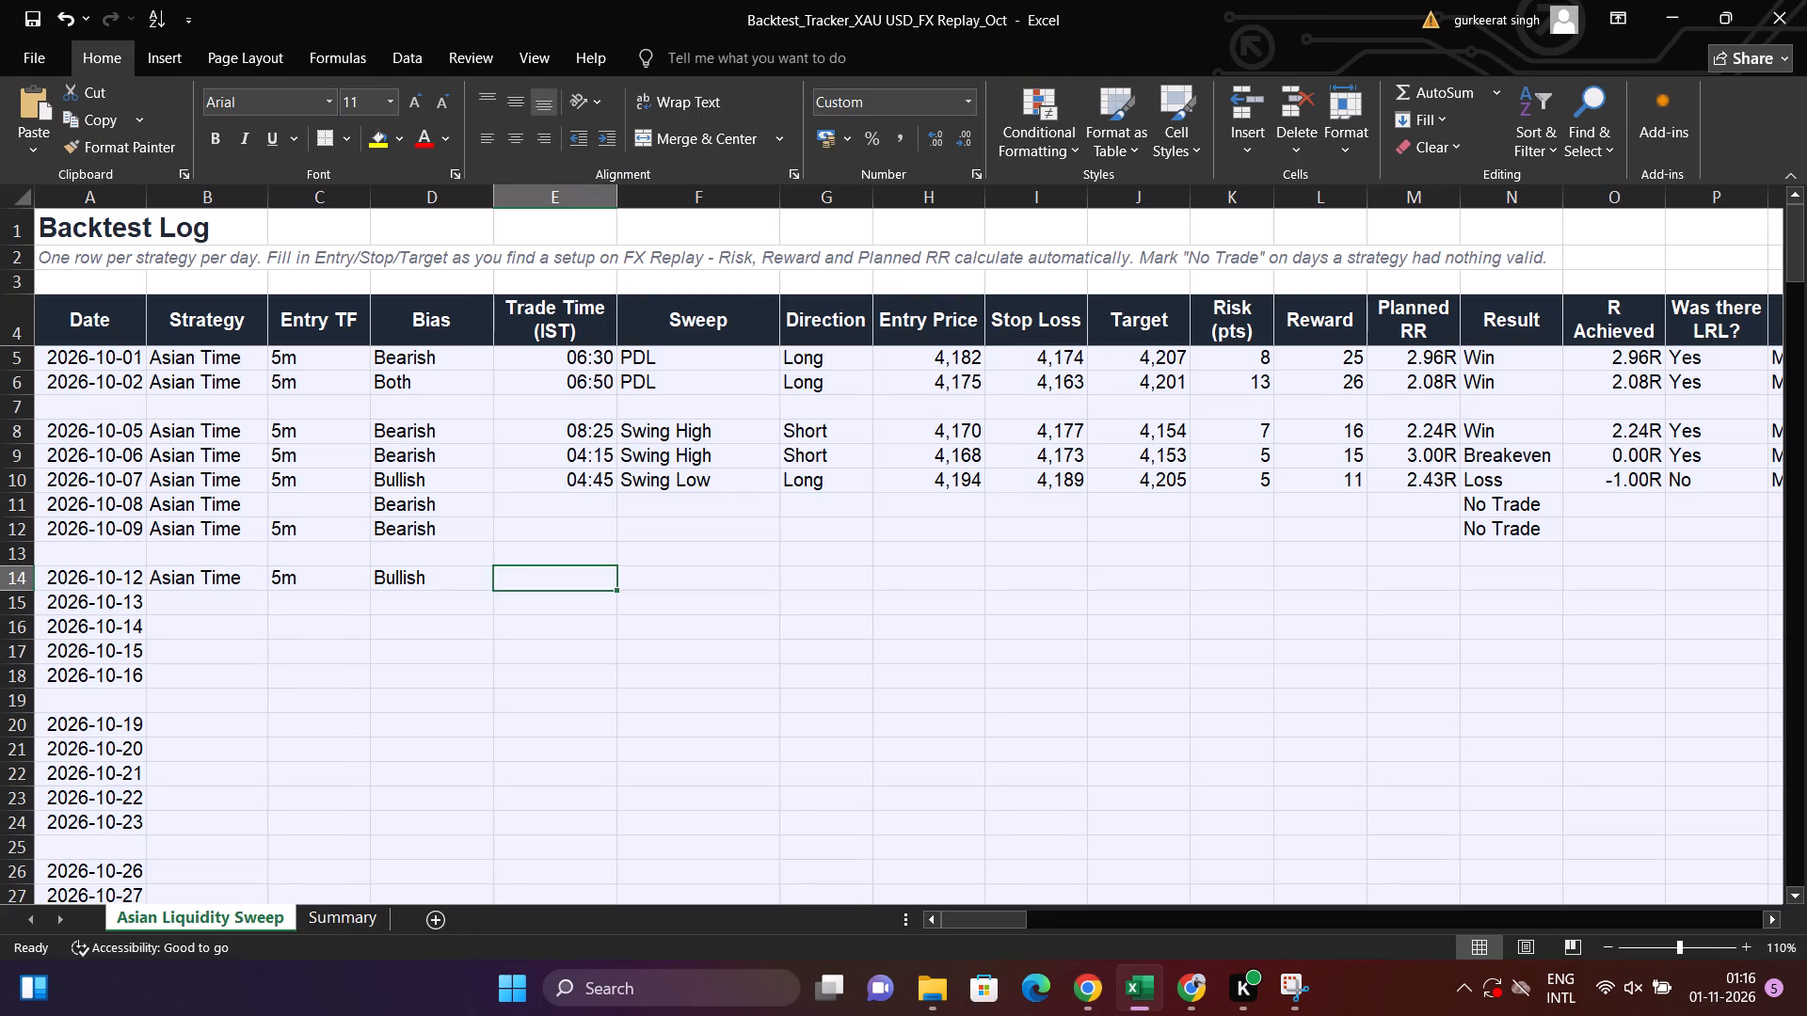
text(09)
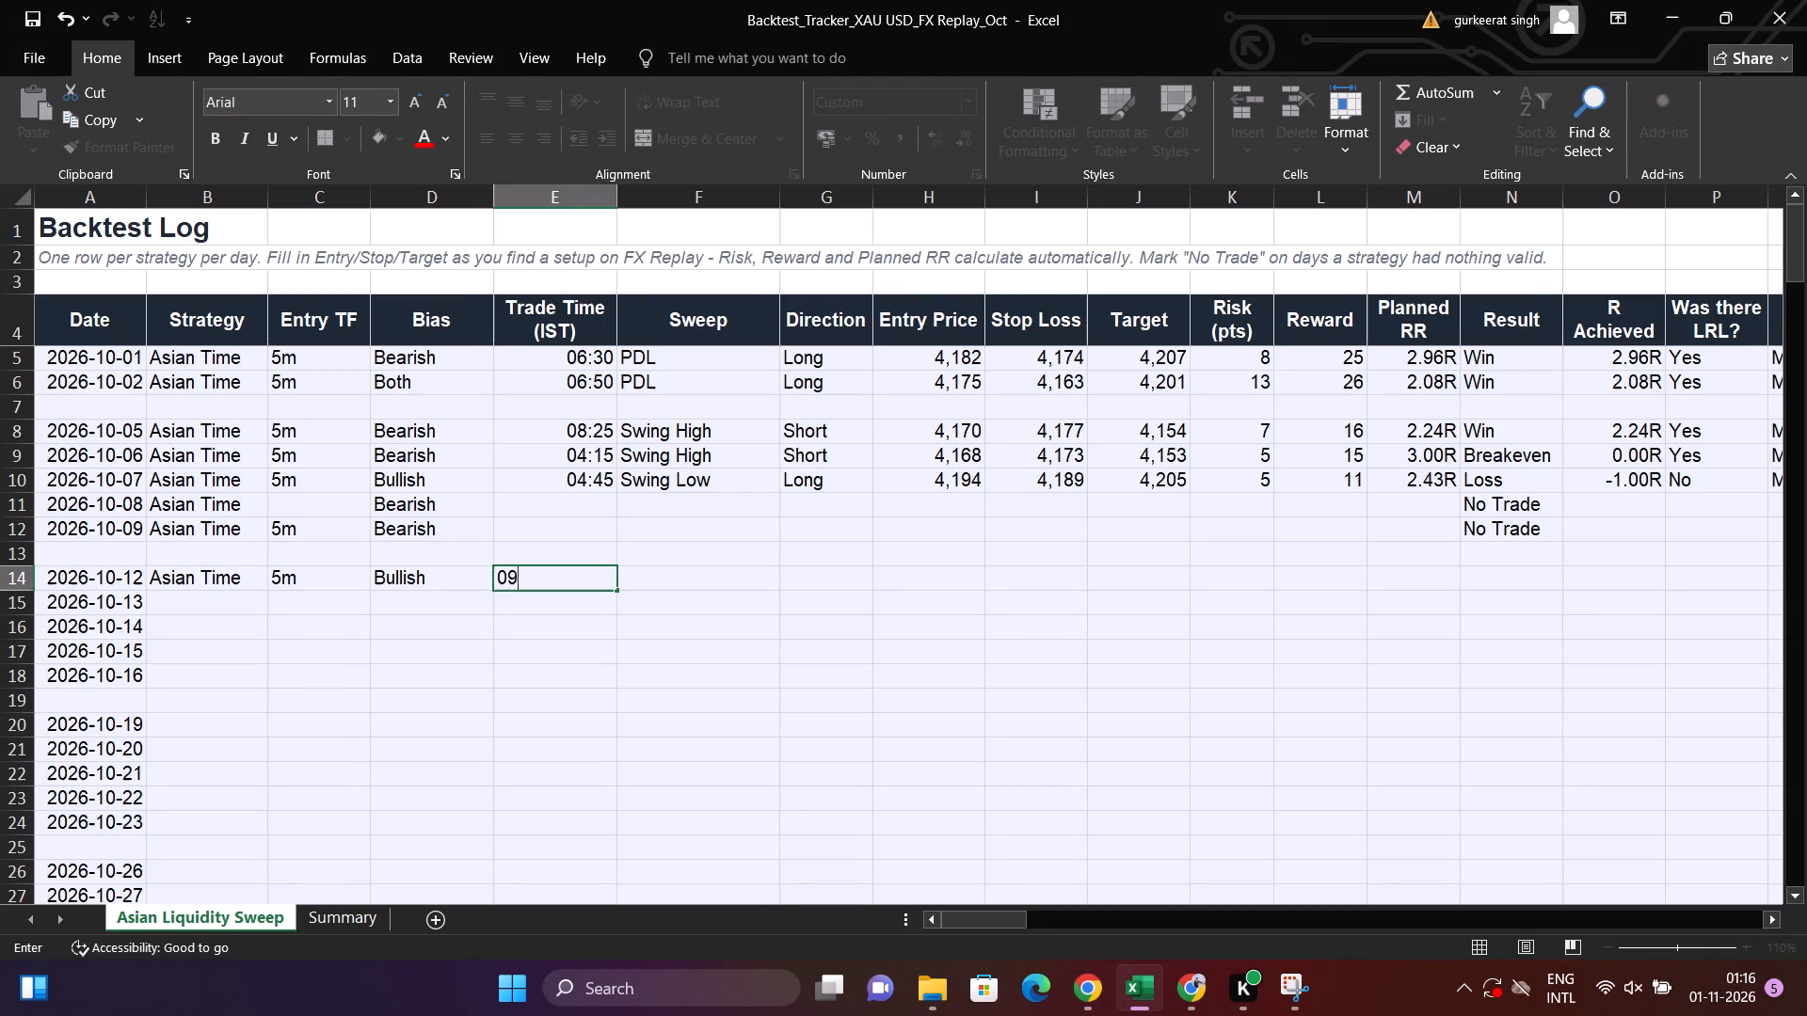
key(shift+colon)
text(50)
key(Return)
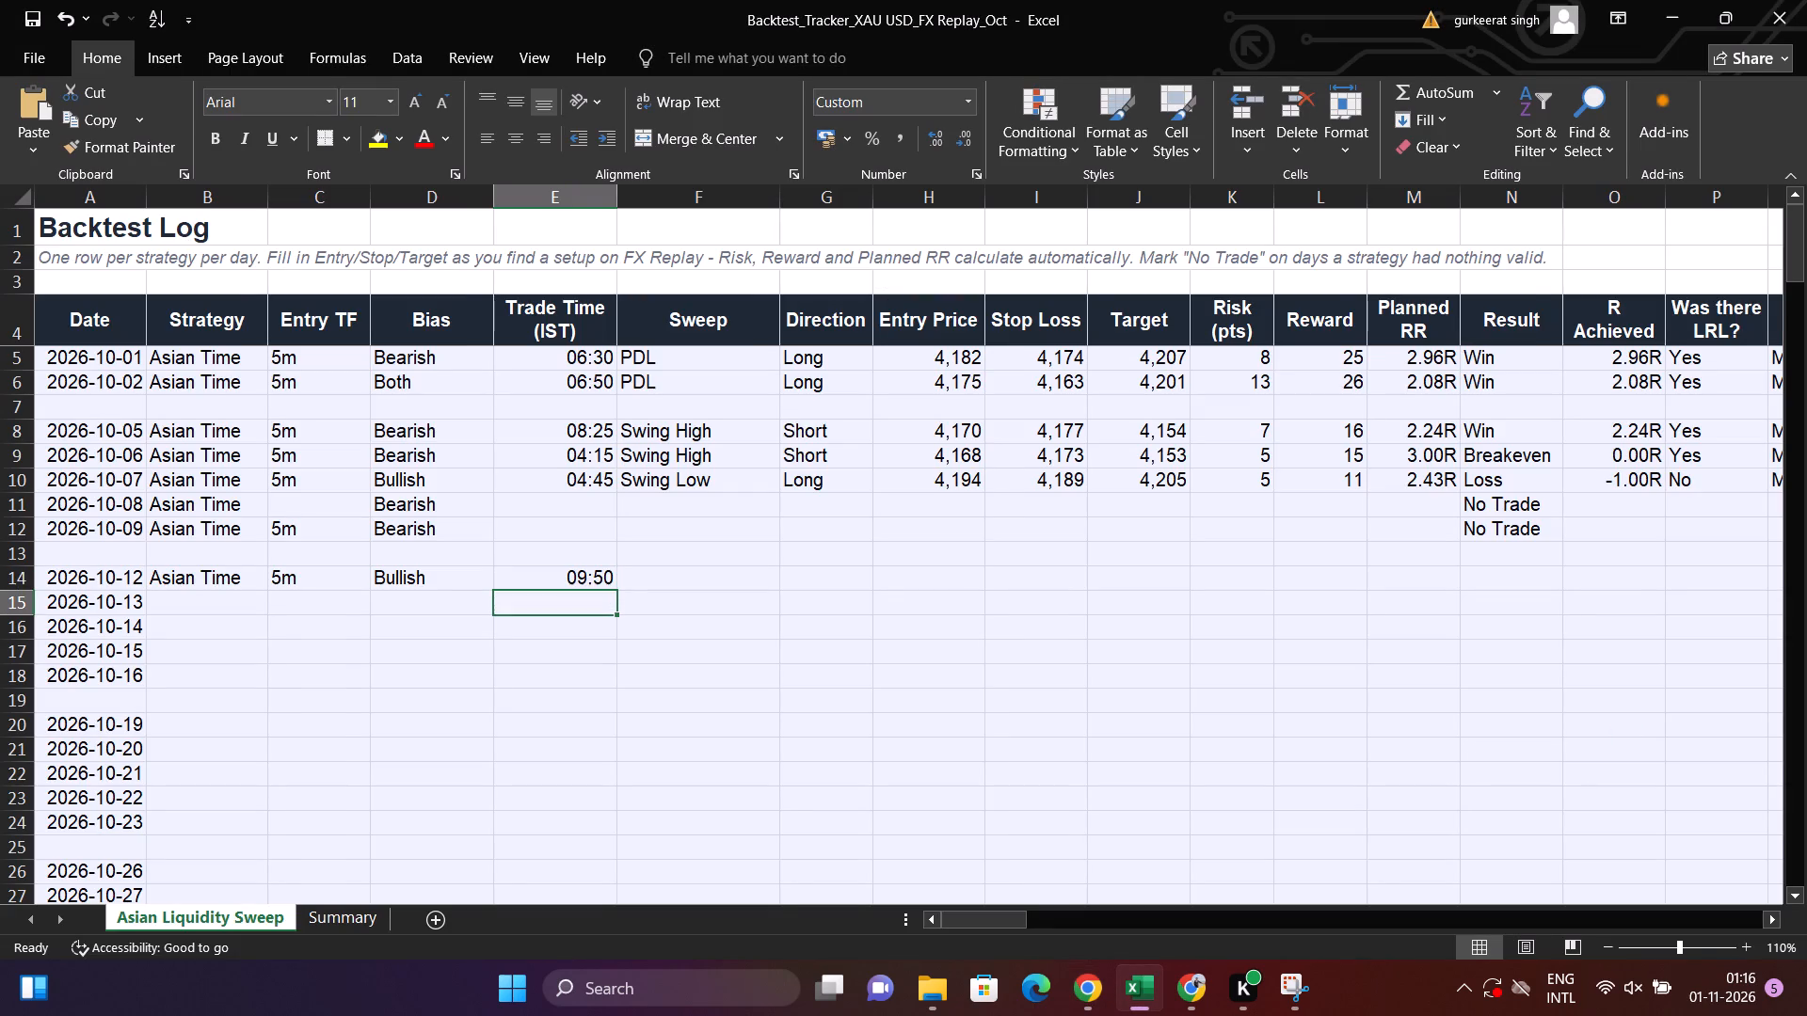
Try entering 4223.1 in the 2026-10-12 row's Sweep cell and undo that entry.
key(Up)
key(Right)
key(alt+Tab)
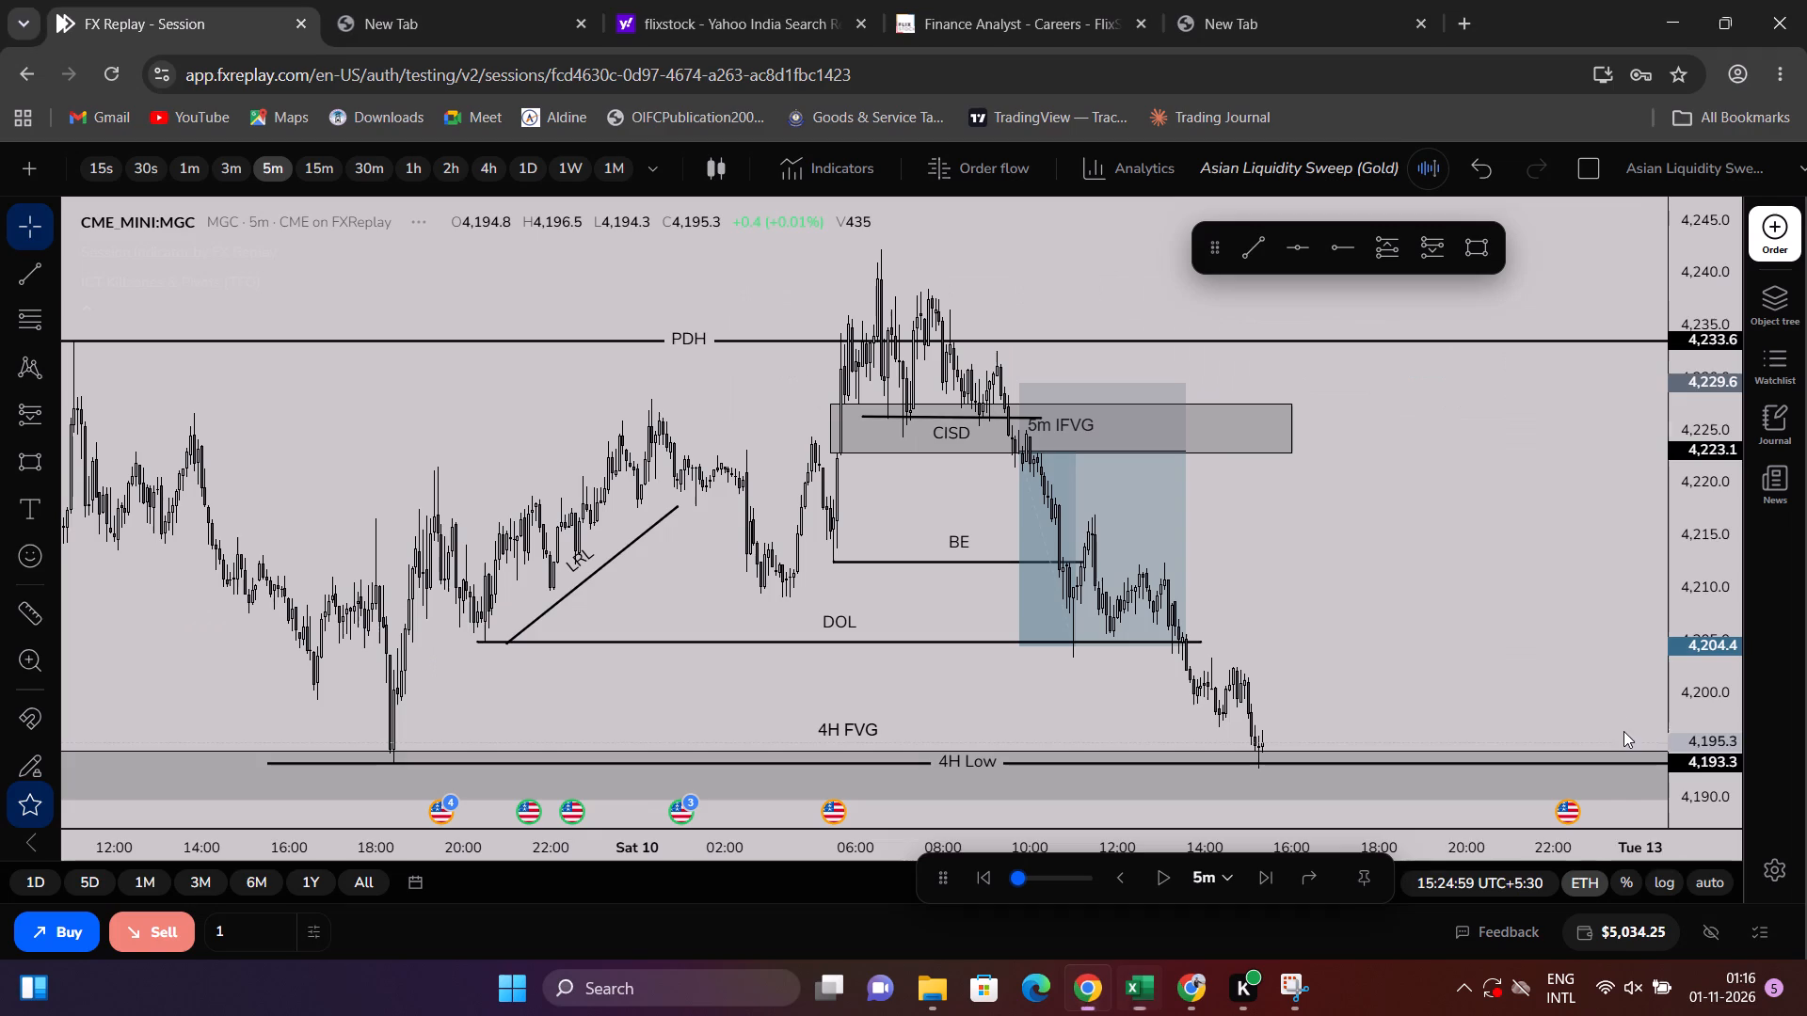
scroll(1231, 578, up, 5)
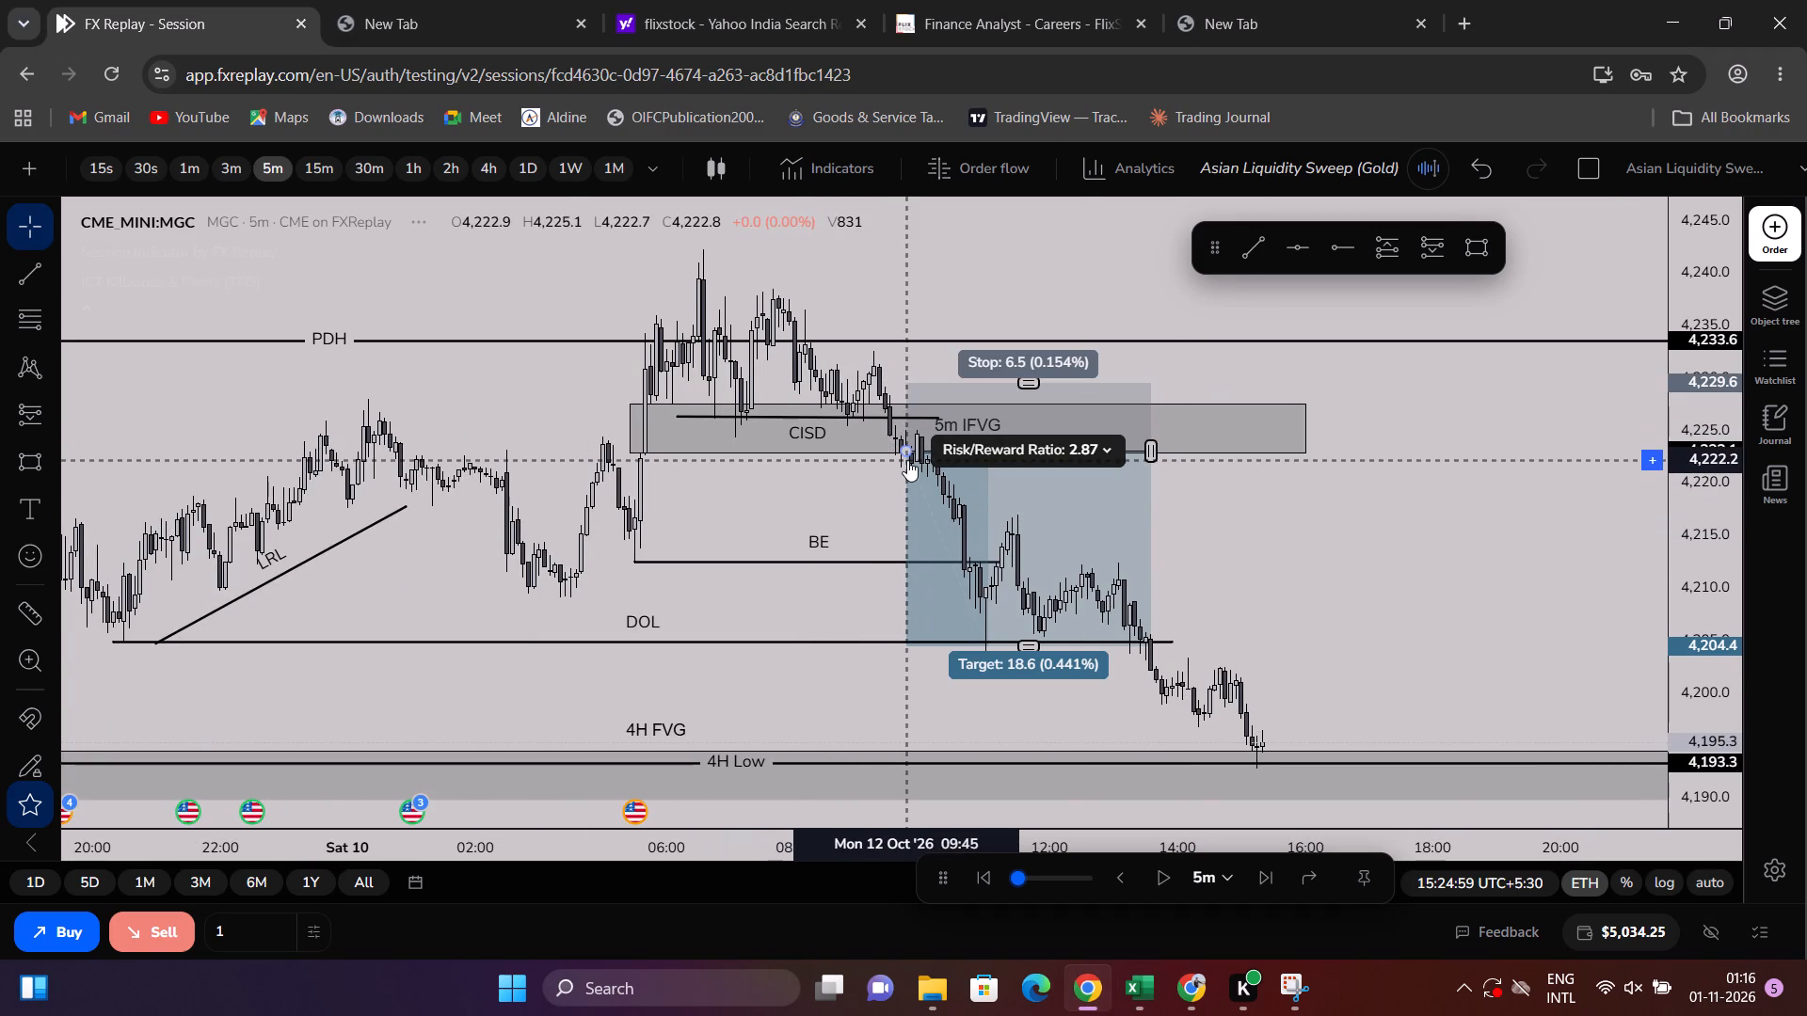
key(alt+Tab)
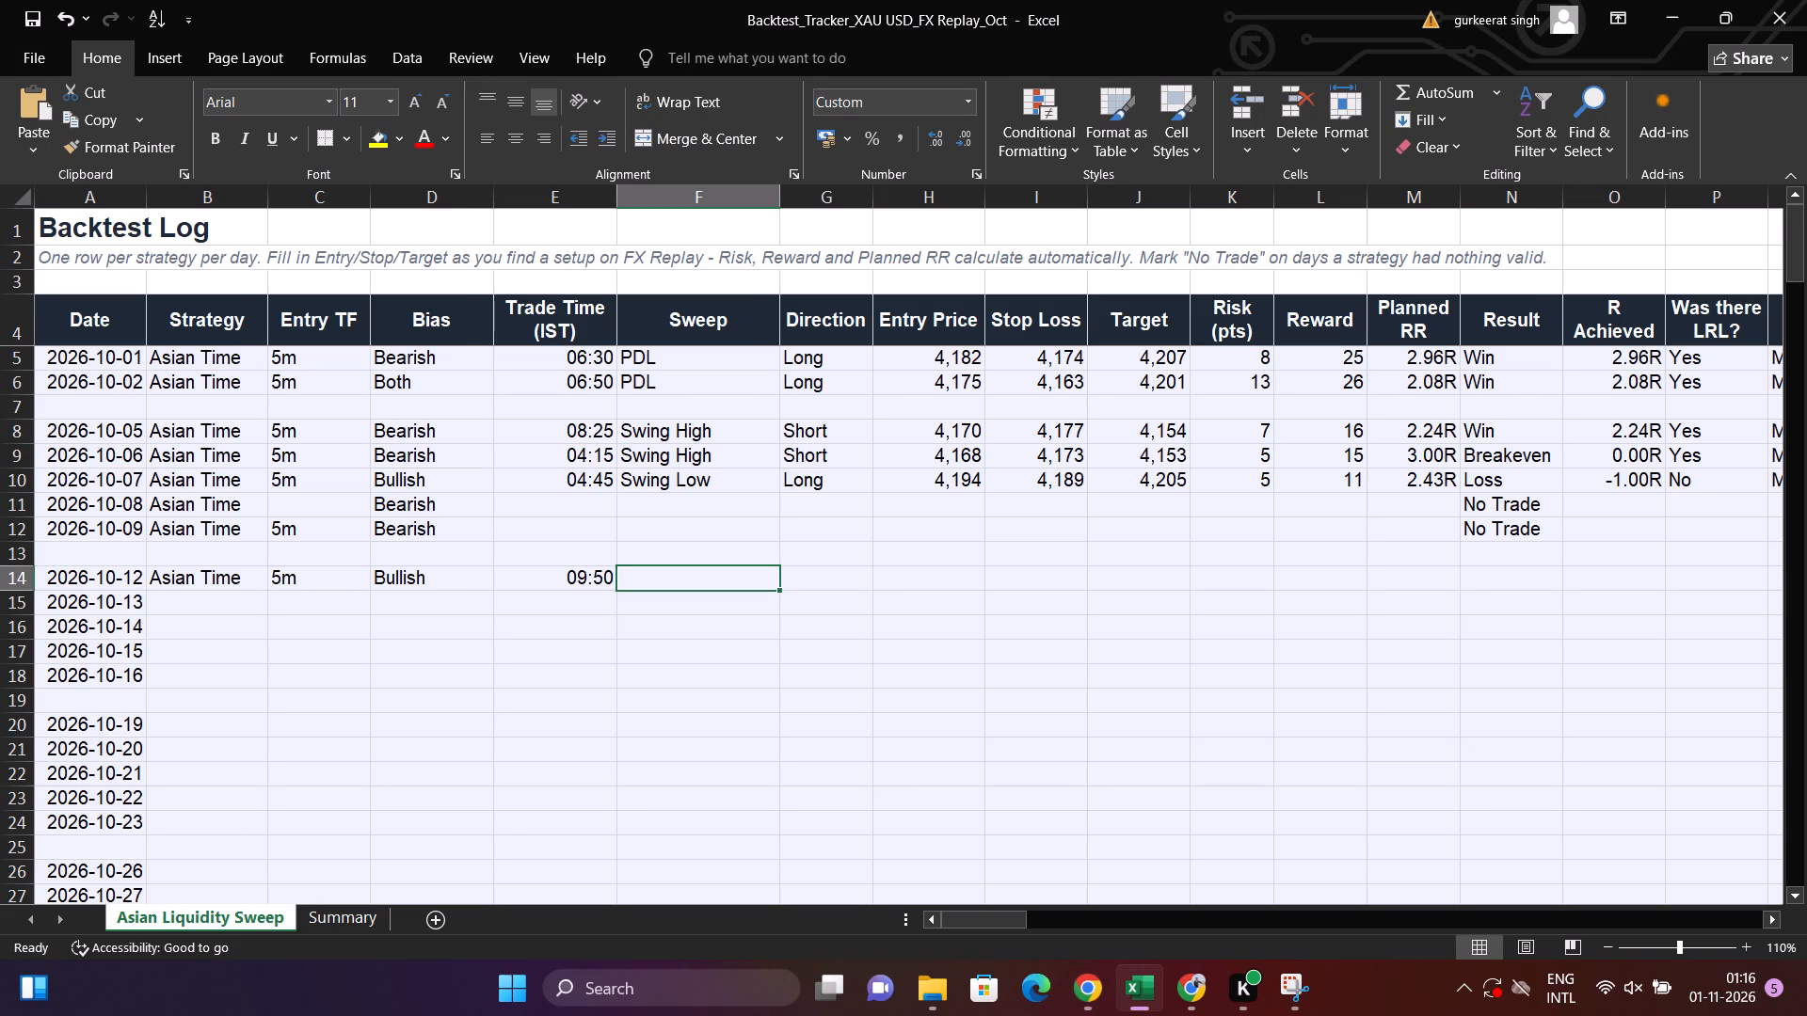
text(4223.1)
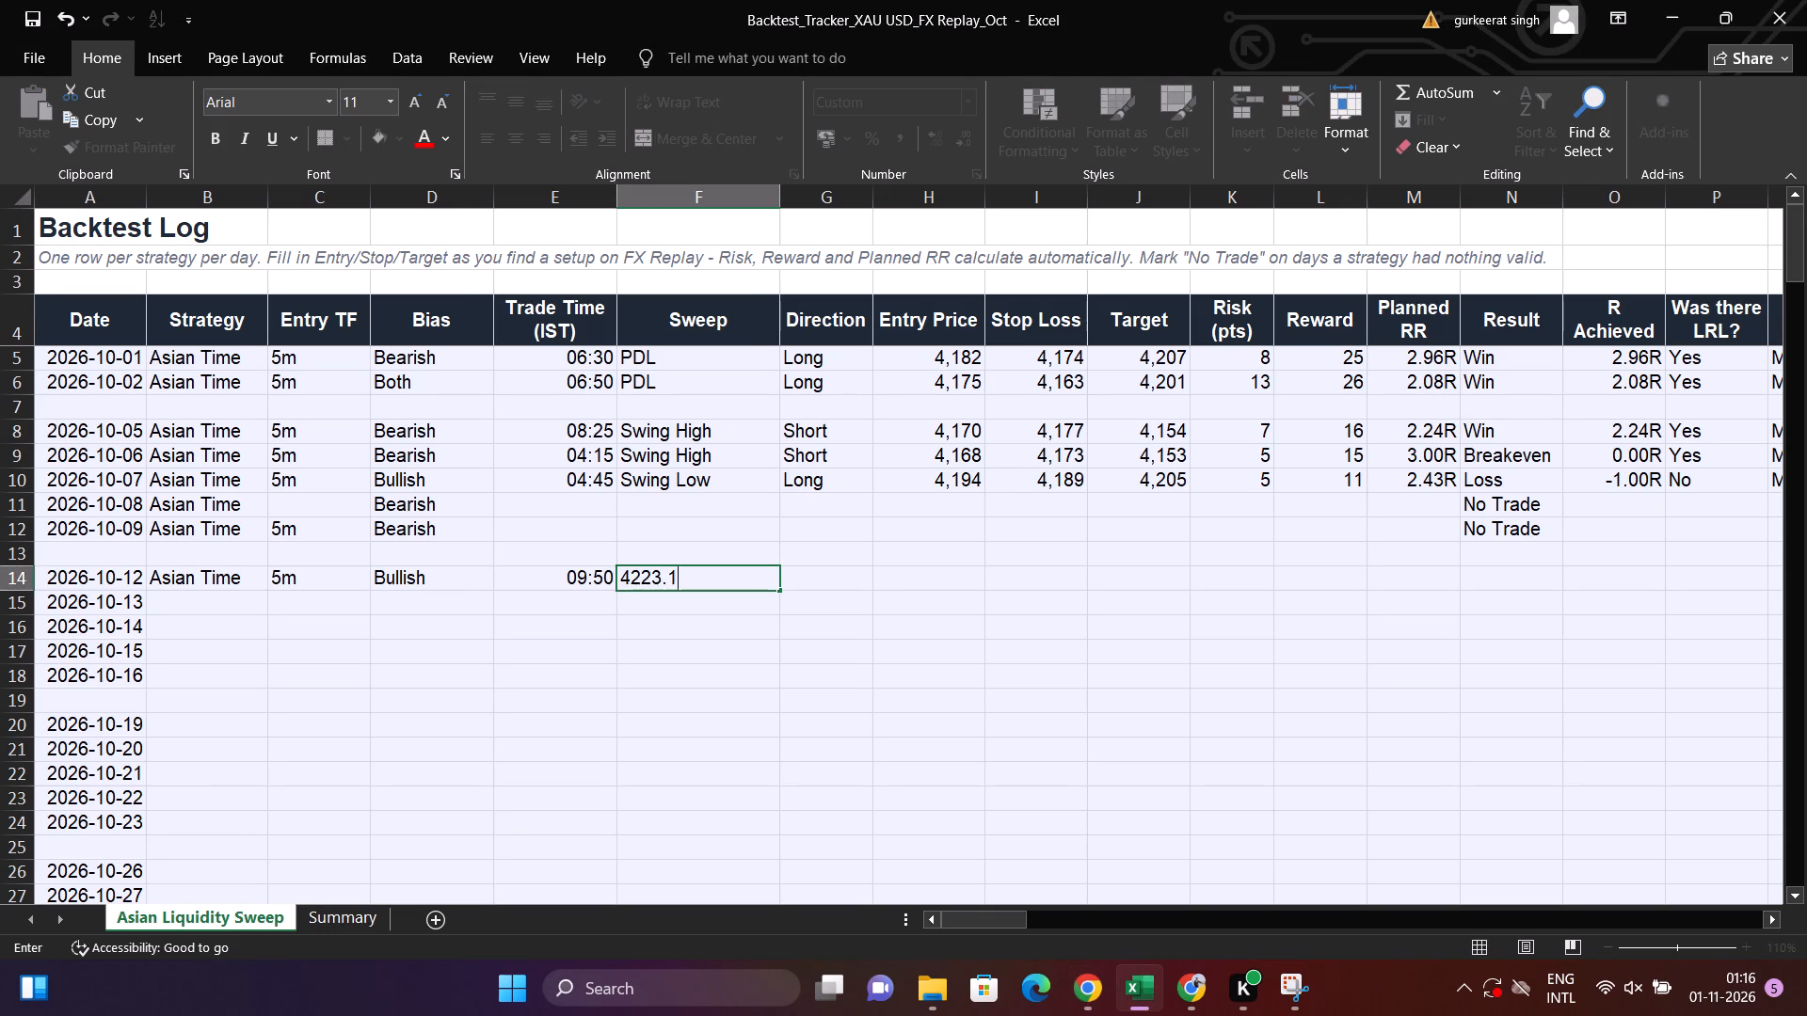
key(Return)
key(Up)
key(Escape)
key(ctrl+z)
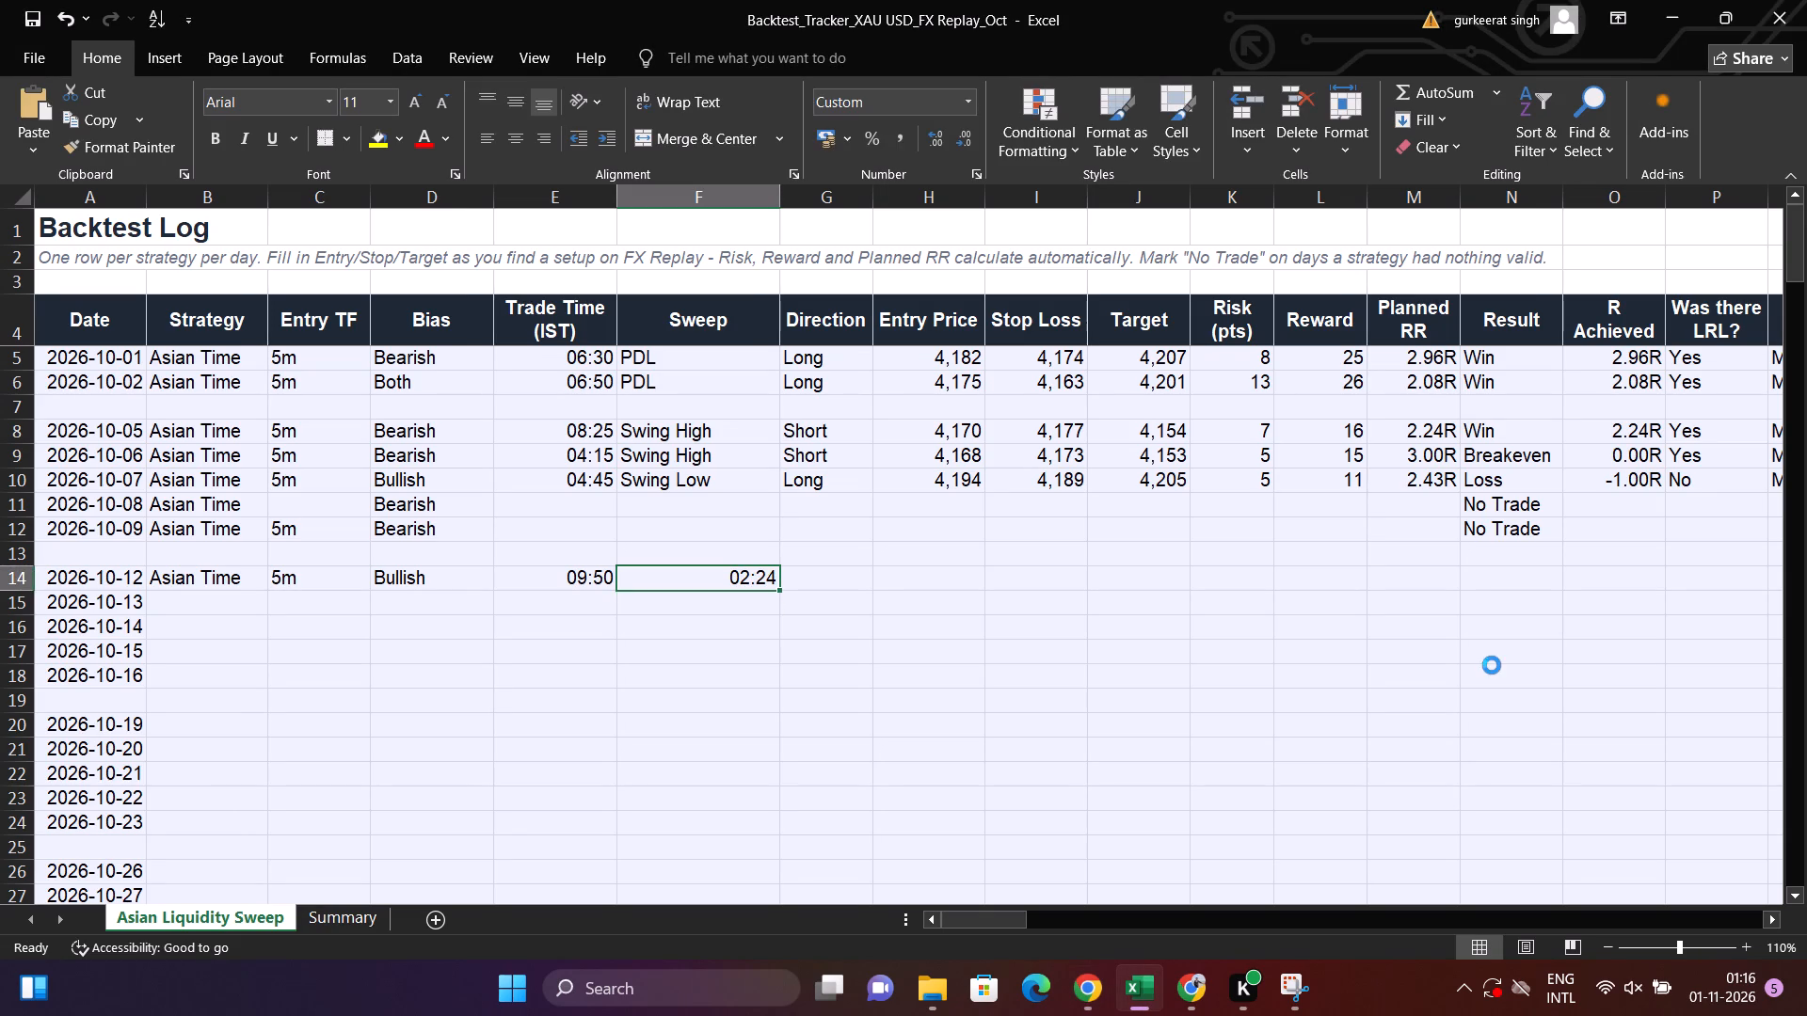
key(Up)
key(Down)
Record PDH as the Sweep and Short as the Direction in the 2026-10-12 row.
key(alt+Tab)
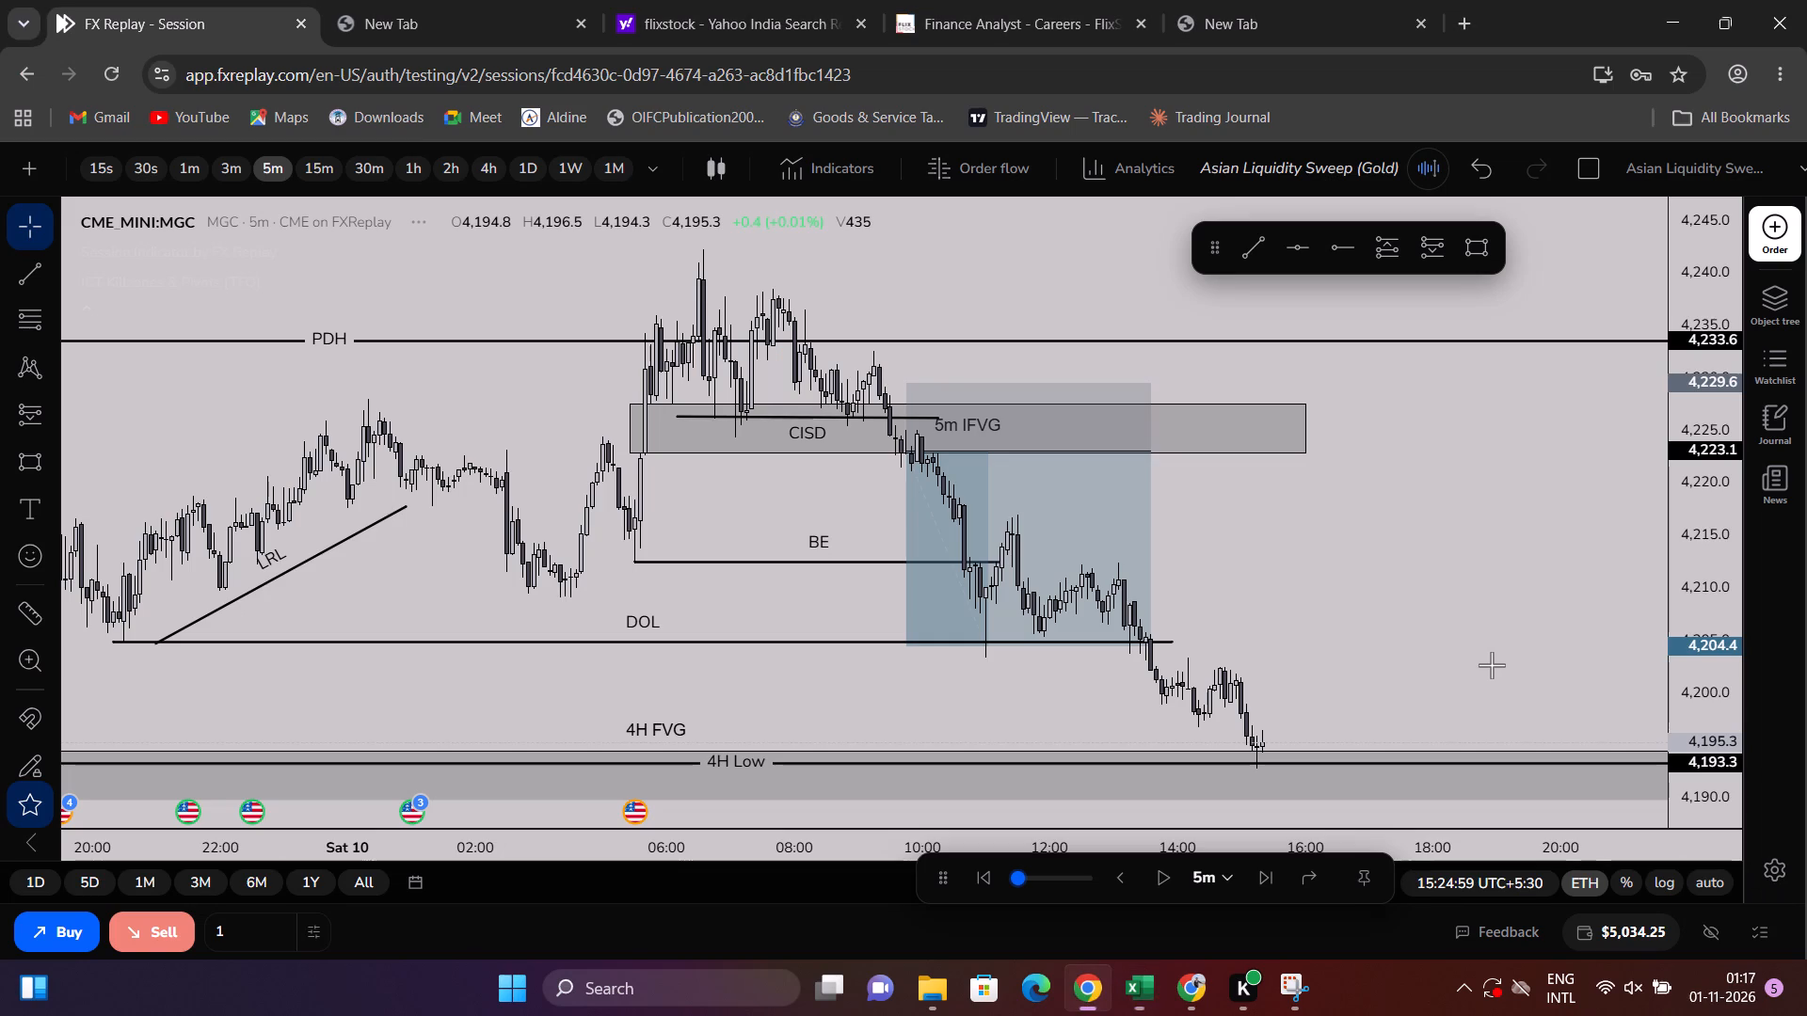
key(alt+Tab)
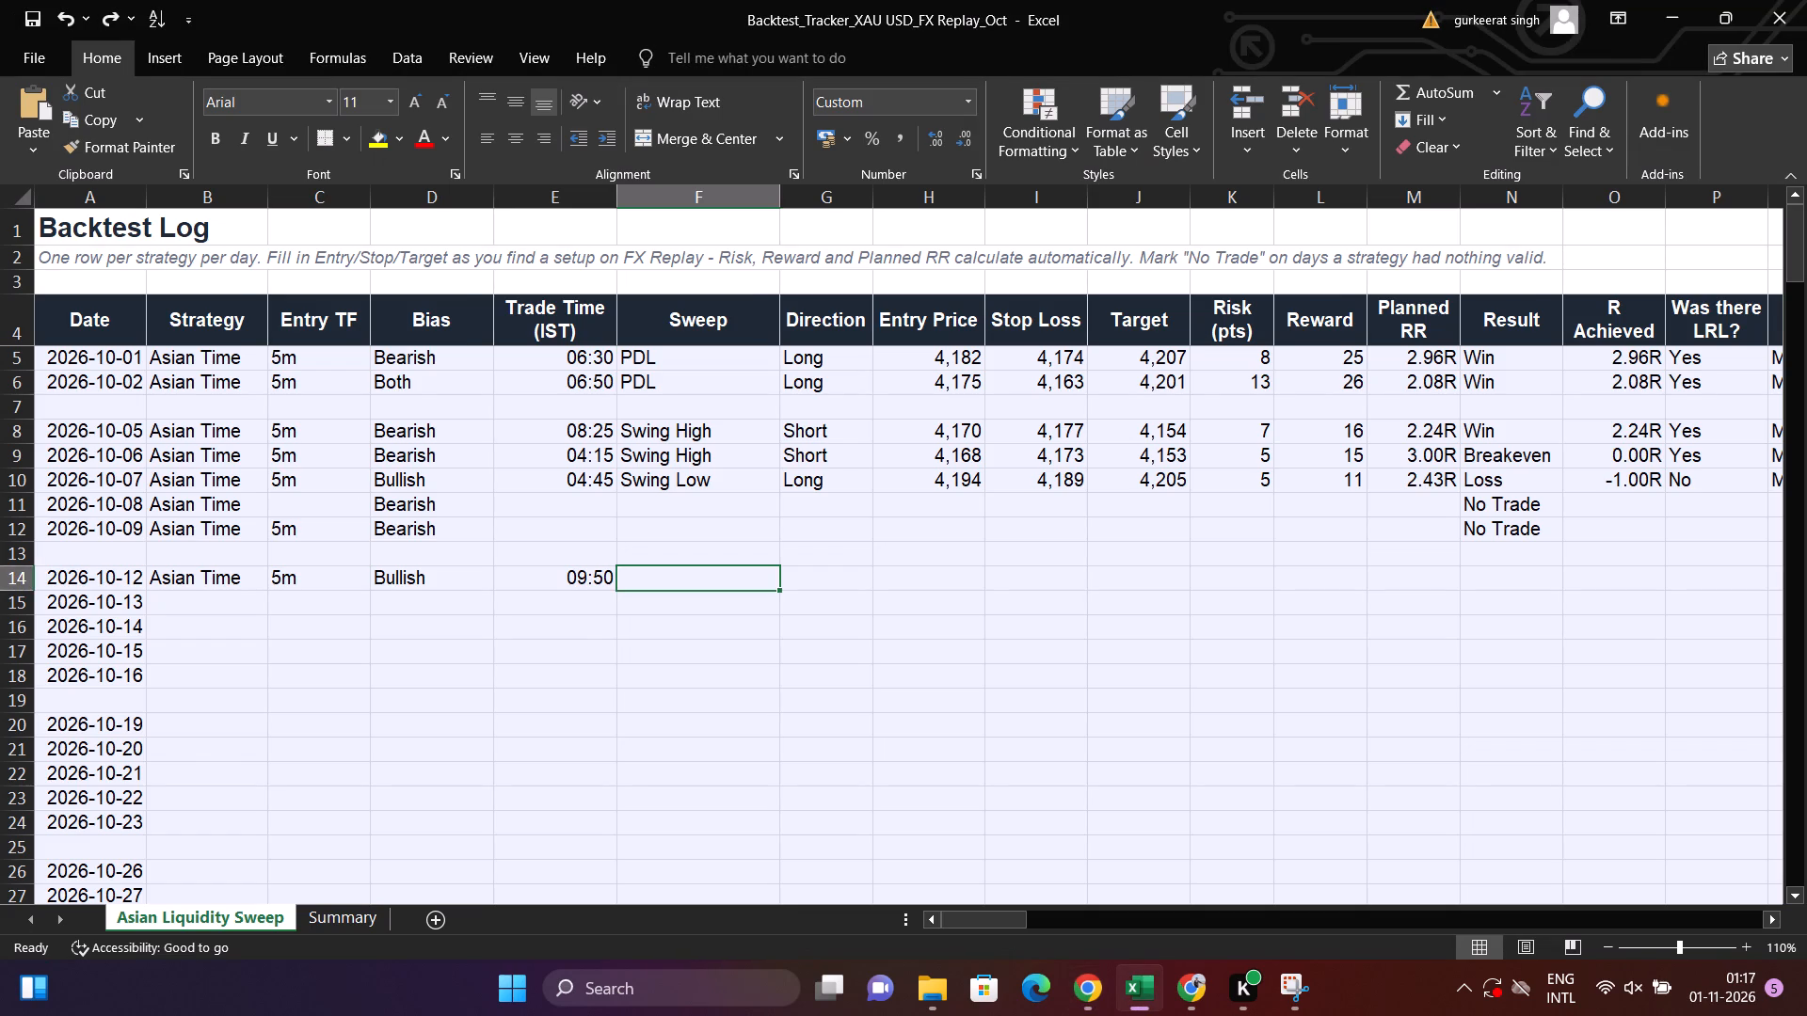
key(Return)
key(Up)
key(Right)
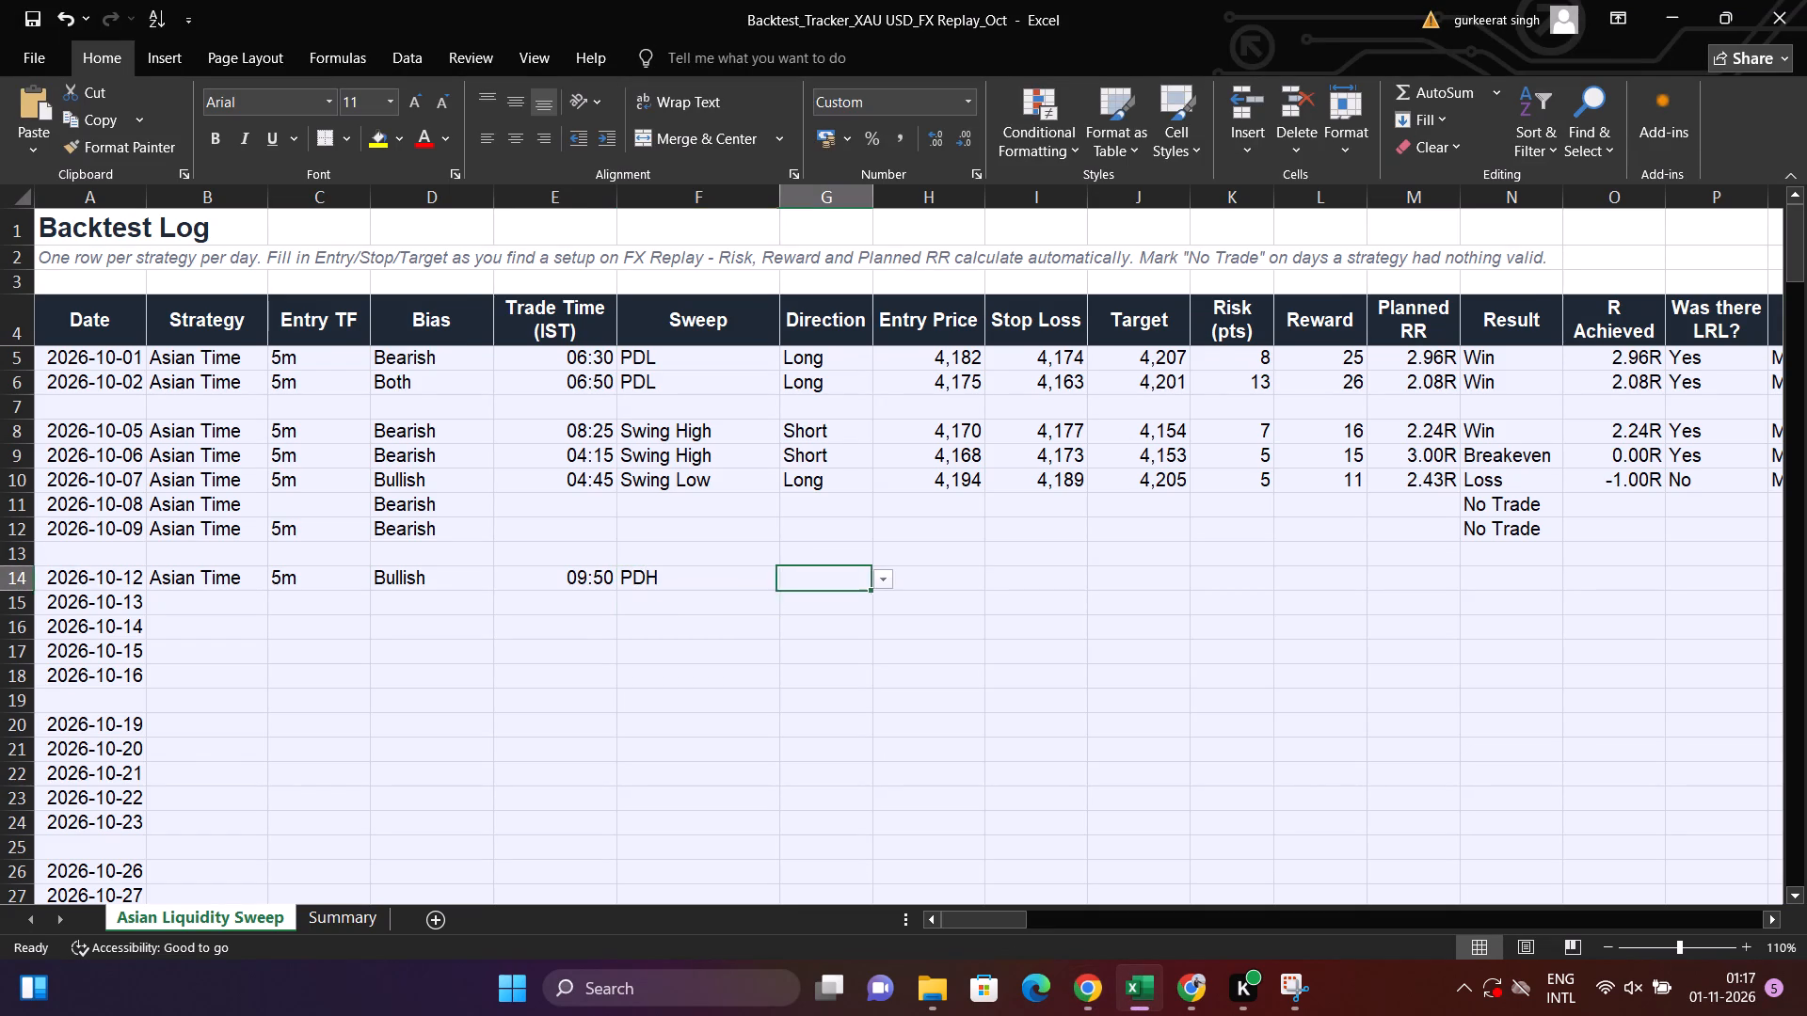
key(alt+Down)
key(Down)
key(Return)
Enter 4223.1 from the FX Replay chart as the Entry Price in the 2026-10-12 row.
key(Right)
key(alt+Tab)
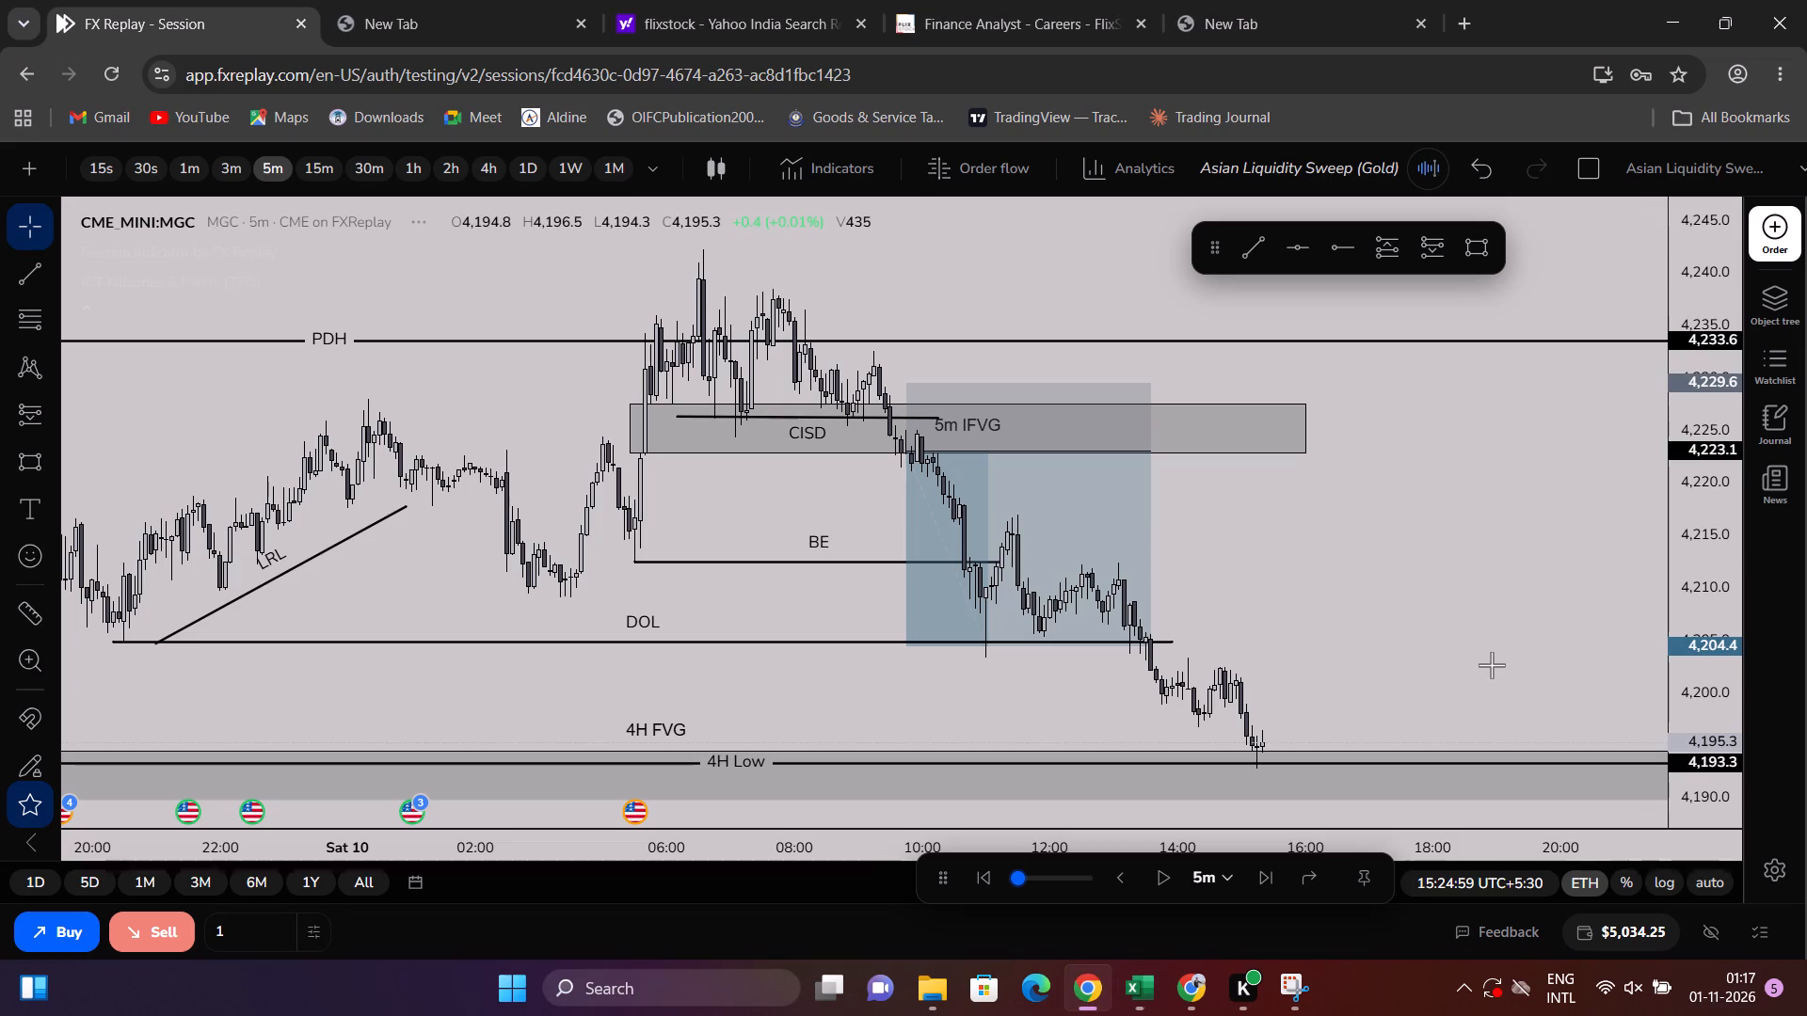
key(alt+Tab)
text(4223.1)
key(Return)
key(Up)
Enter 4229.6 from the FX Replay chart as the Stop Loss in the 2026-10-12 row.
key(Right)
key(alt+Tab)
key(alt+Tab)
text(4229.6)
key(Return)
key(Up)
Check the target level in FX Replay and enter 4204 as the Target in the 2026-10-12 row.
key(Right)
key(alt+Tab)
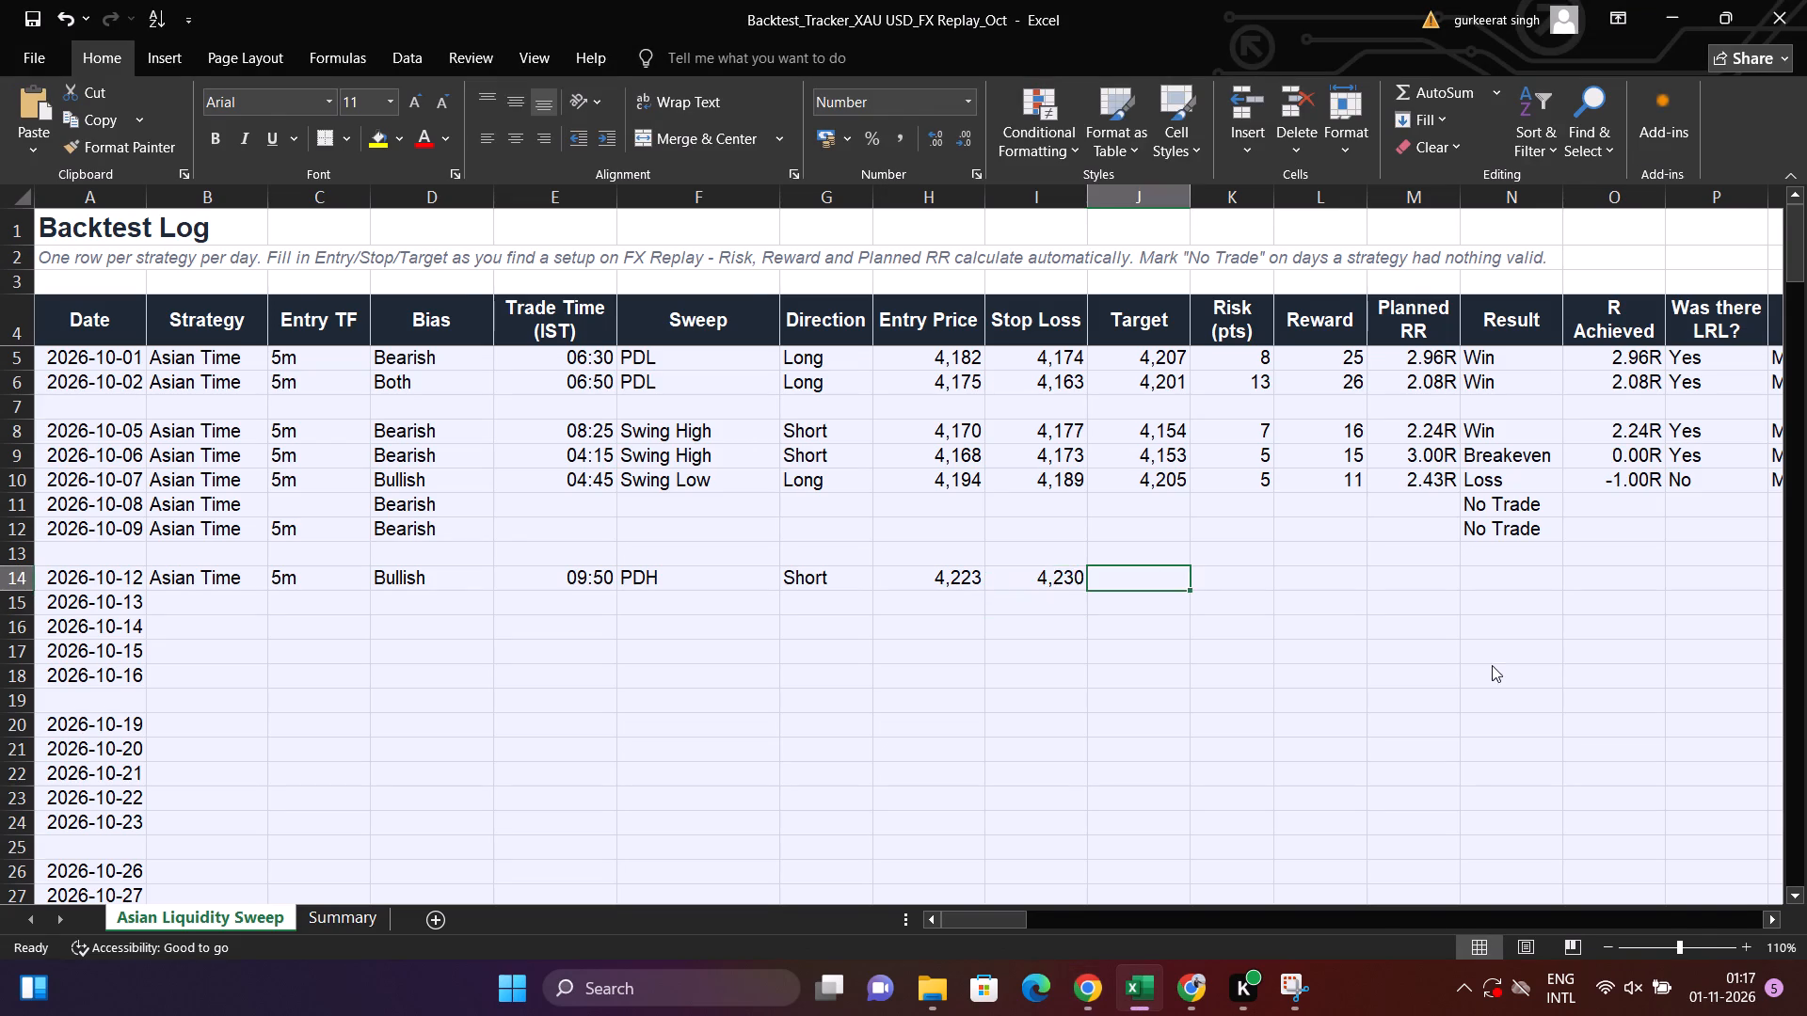
key(alt+Tab)
text(4204)
key(Return)
key(Up)
Copy the 2026-10-05 row's cells from Risk (pts) through Was there LRL? into the same columns of the 2026-10-12 row.
key(Right)
key(Up)
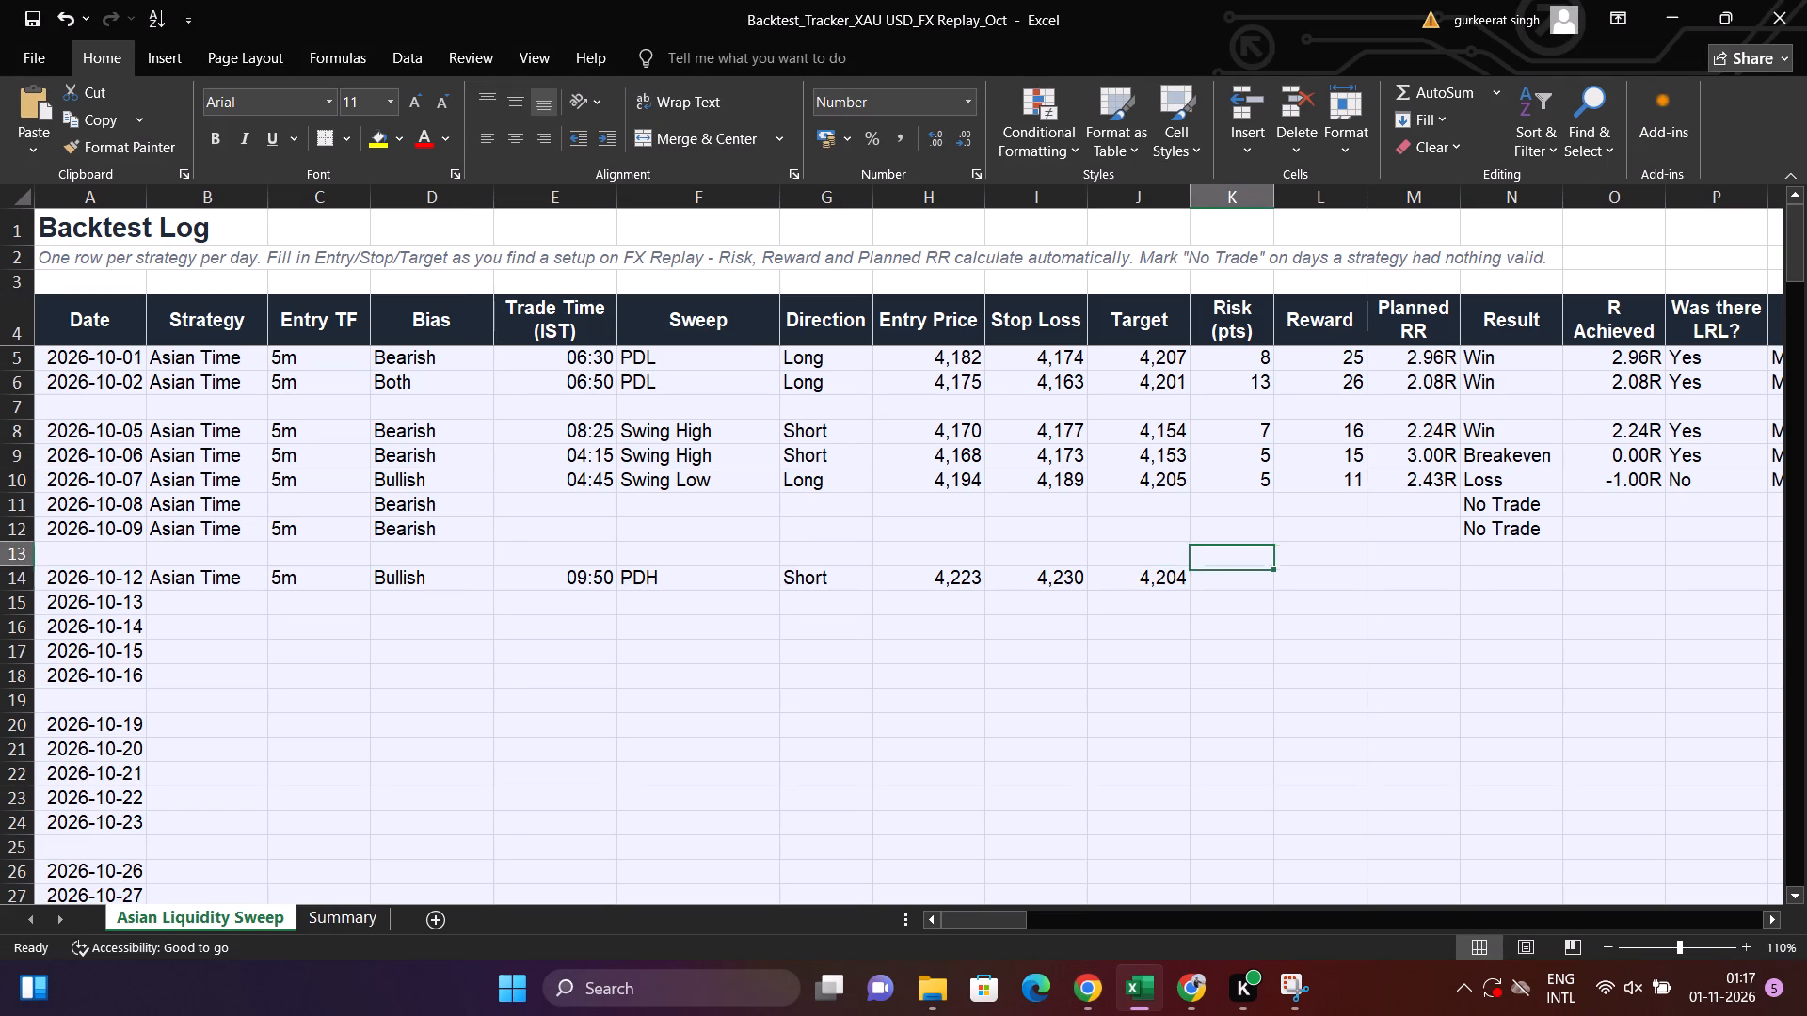
key(Up)
key(Up)
key(Up)
key(shift+Right)
key(shift+Right)
key(shift+Right)
key(shift+Up)
key(Up)
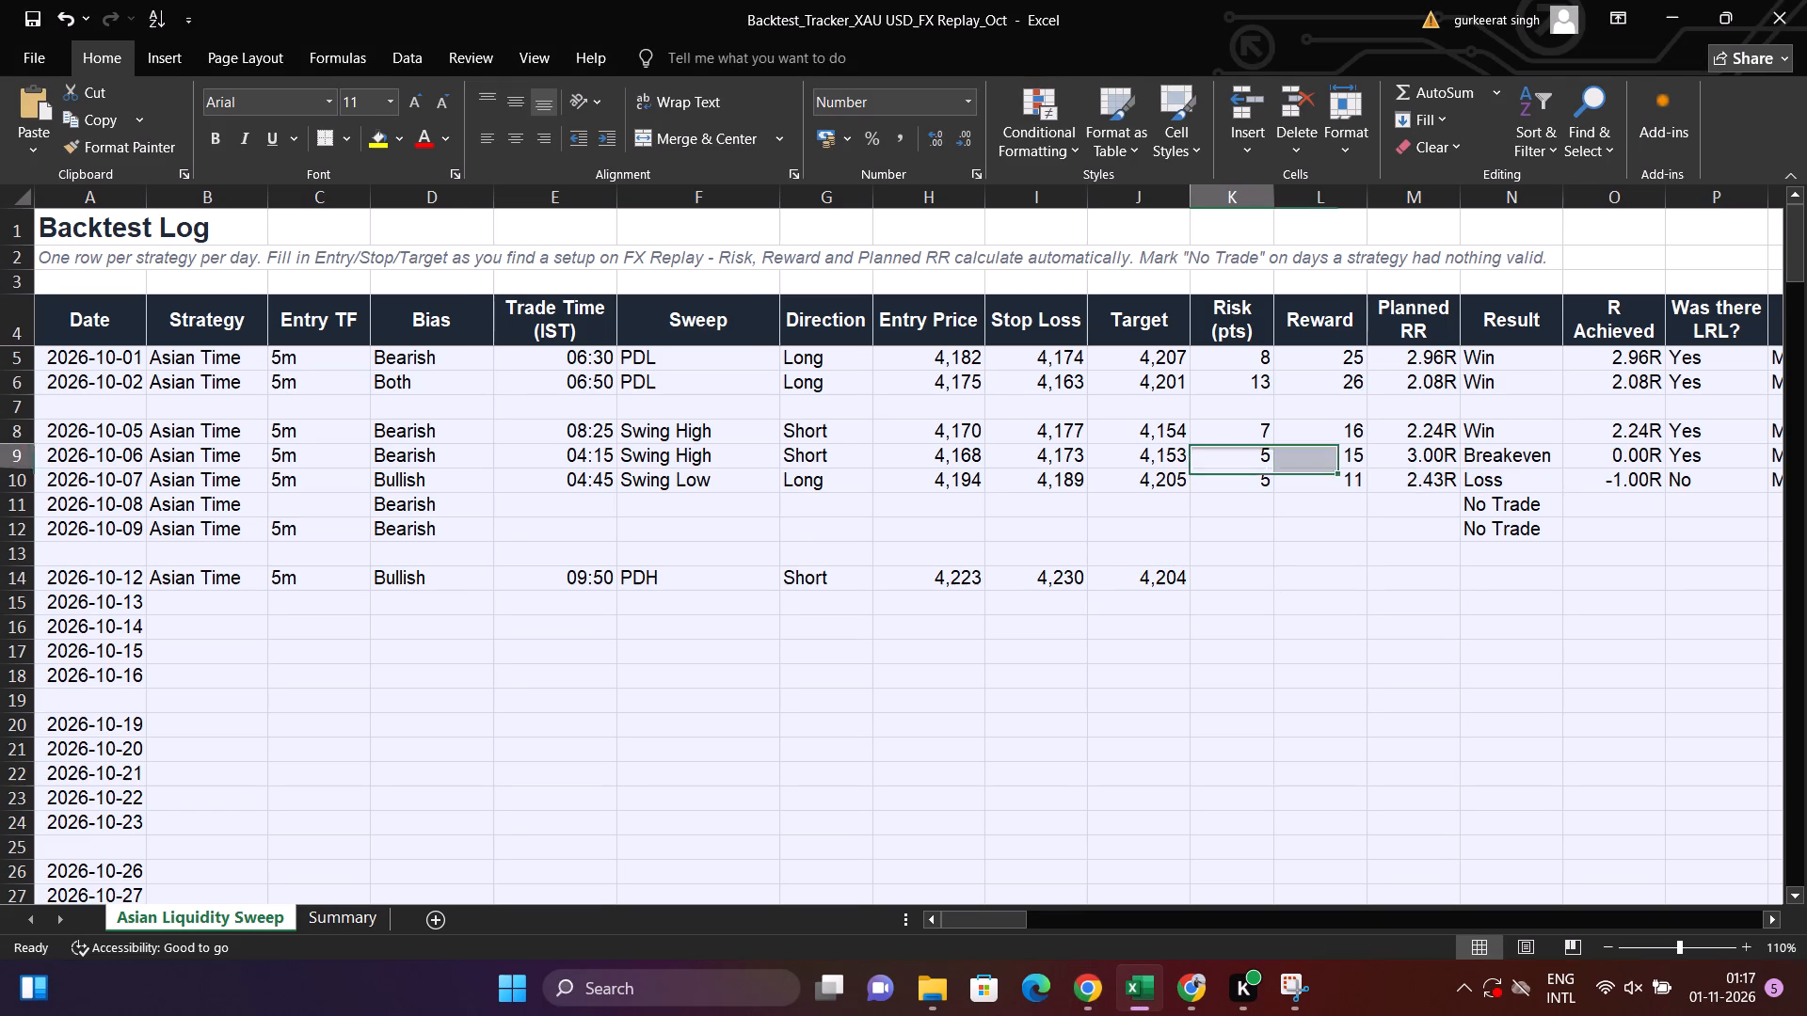
key(Up)
key(Up)
key(Down)
key(shift+Right)
key(shift+Right)
key(shift+Right)
key(shift+Right)
key(shift+Right)
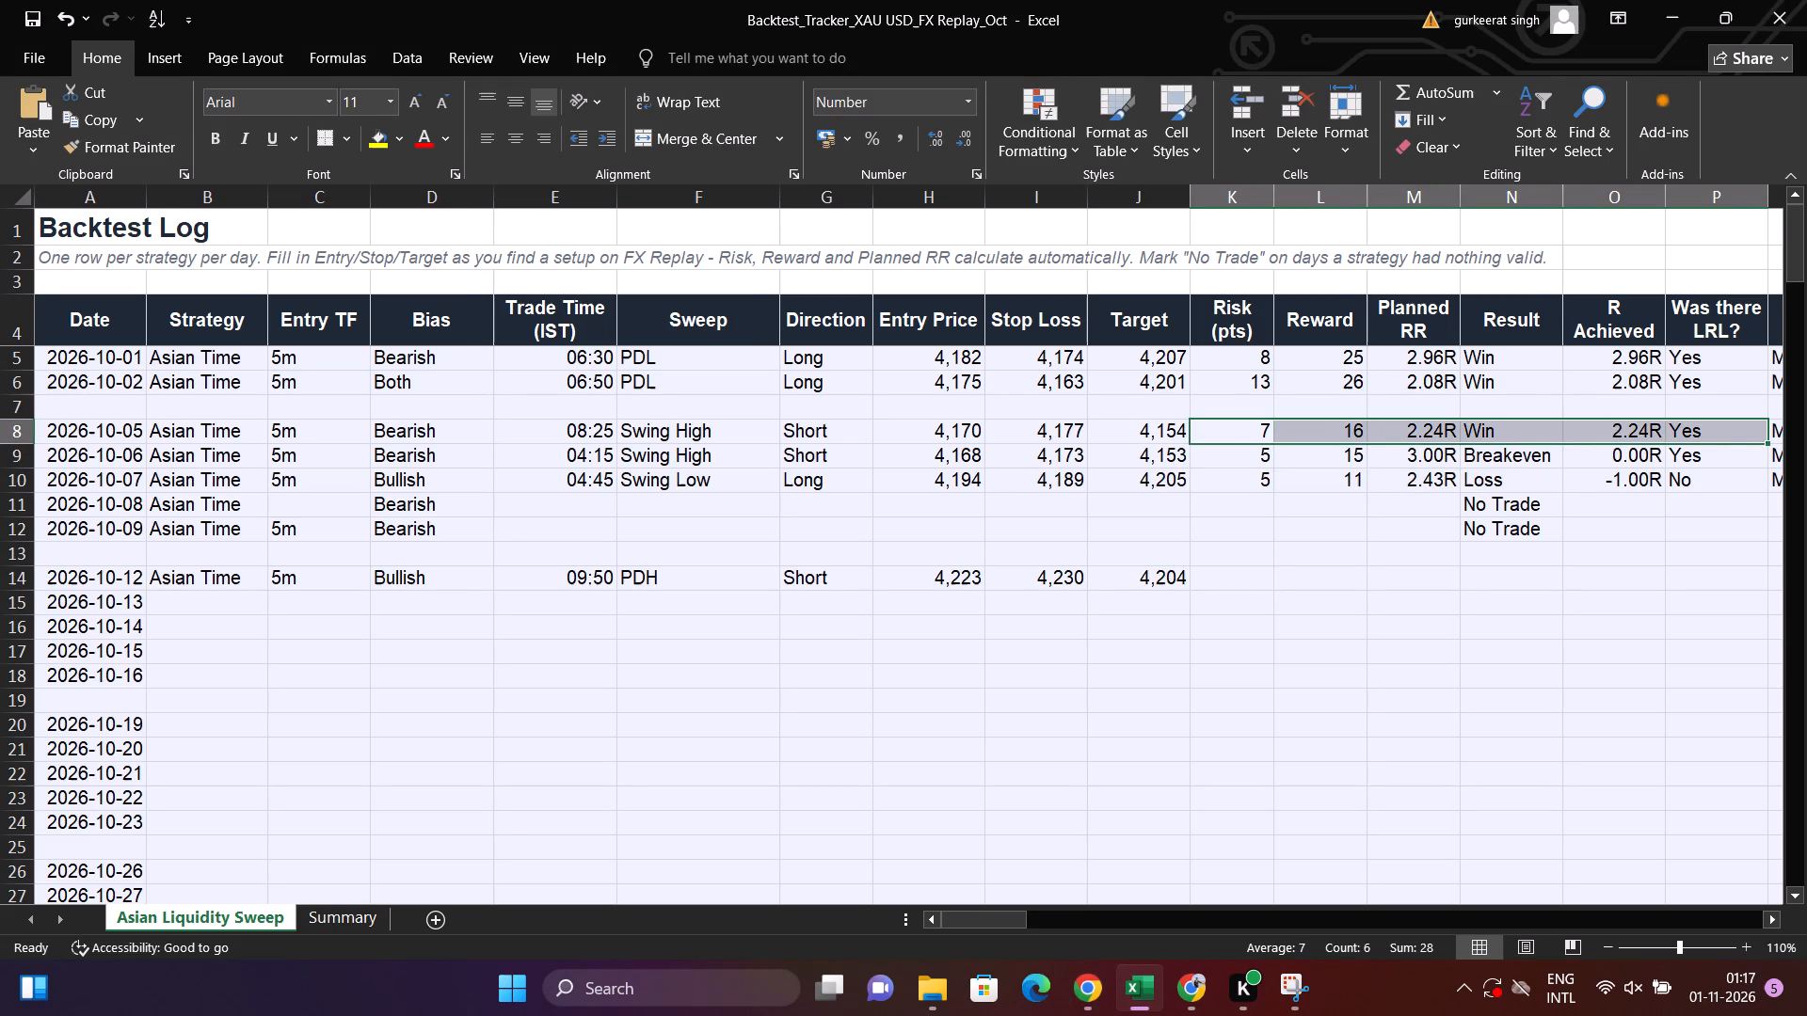
key(ctrl+c)
key(Down)
key(Down)
key(Down)
key(Down)
key(Down)
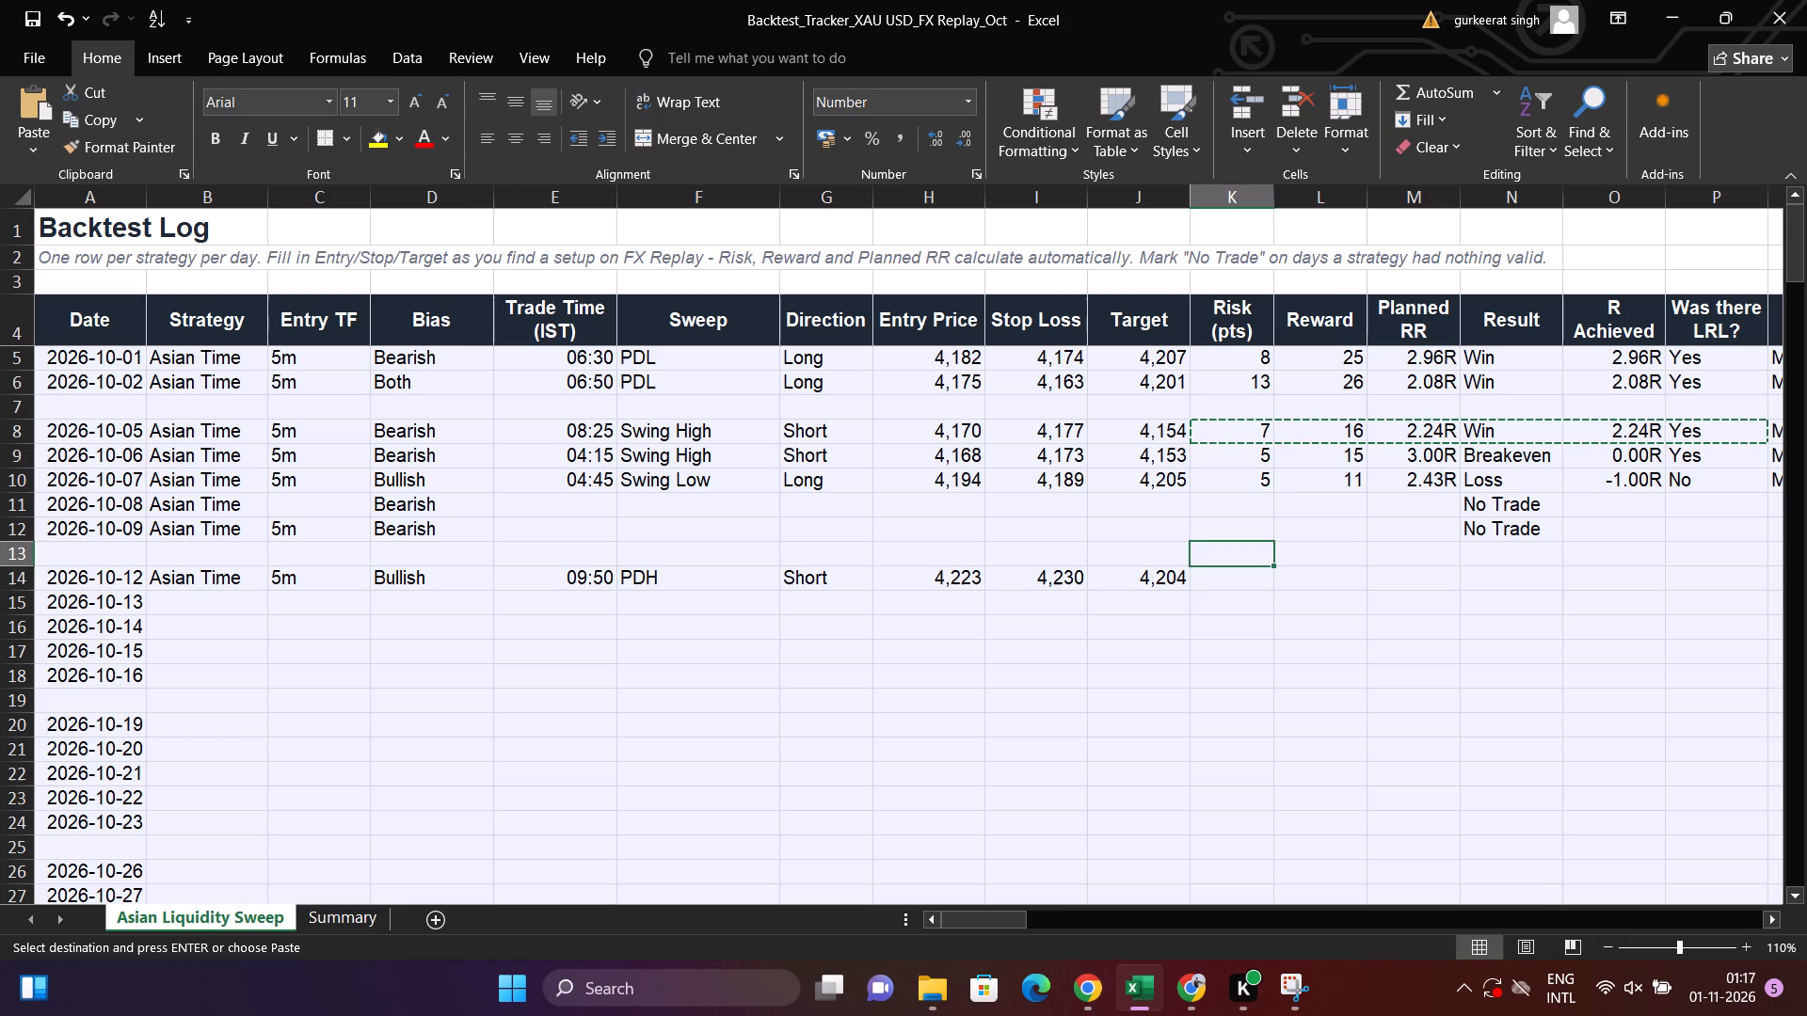
key(Down)
key(ctrl+v)
Check the 2026-10-12 row's pasted Result, R Achieved and Was there LRL? cells up to the Notes column.
key(Right)
key(Right)
key(Right)
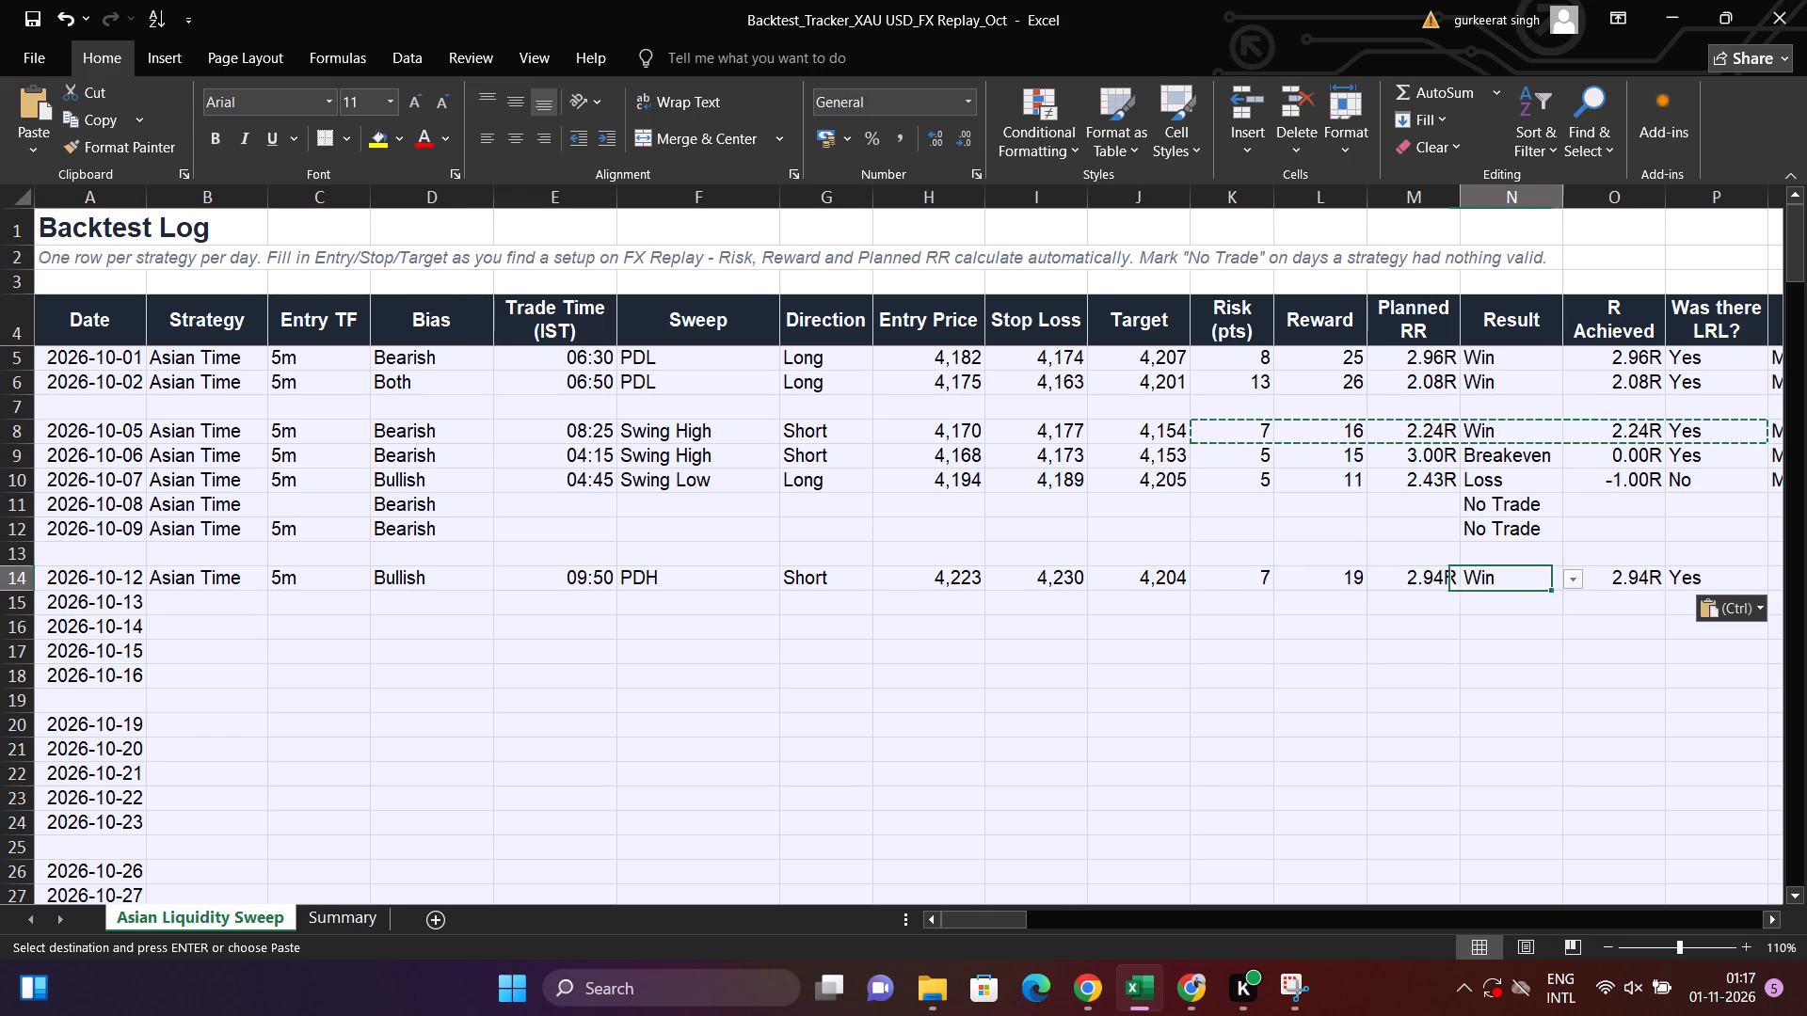
key(Right)
key(Right)
key(Right)
key(Escape)
key(Left)
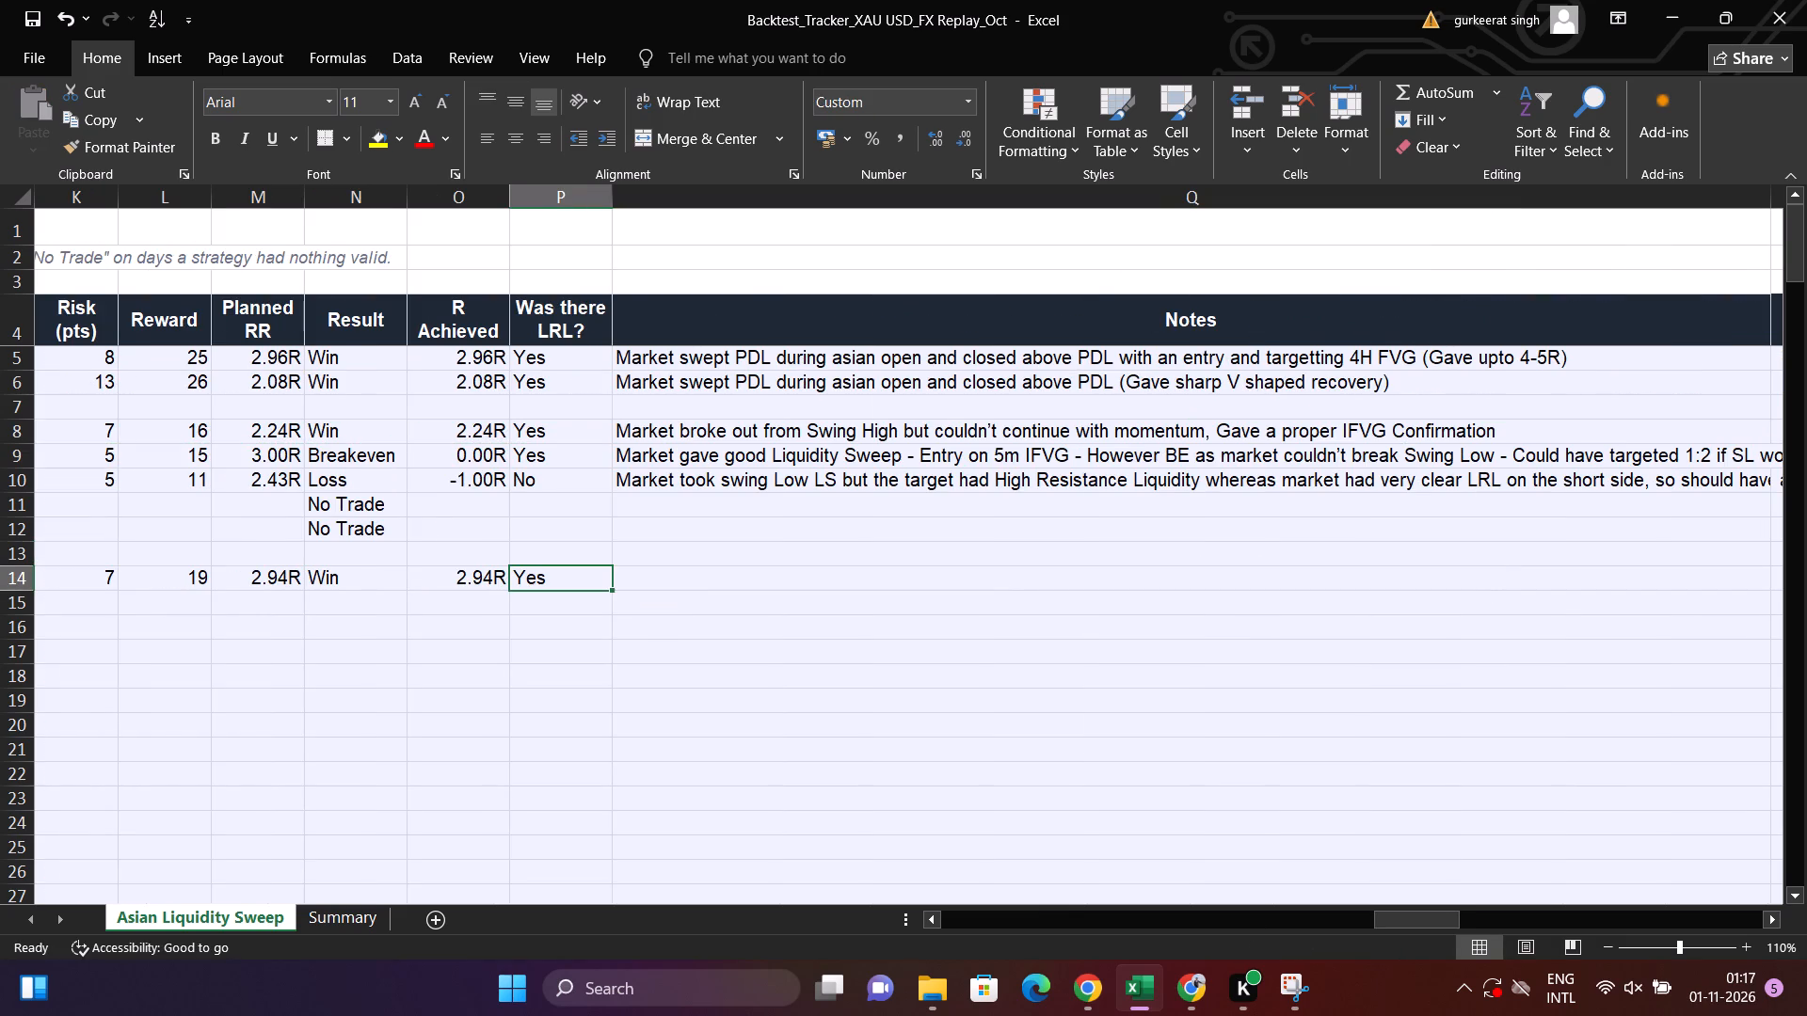
Begin the 2026-10-12 row's note with "Market swept PDH and consolidated for a while before inversing the FVG completely", consulting the FX Replay chart.
key(Right)
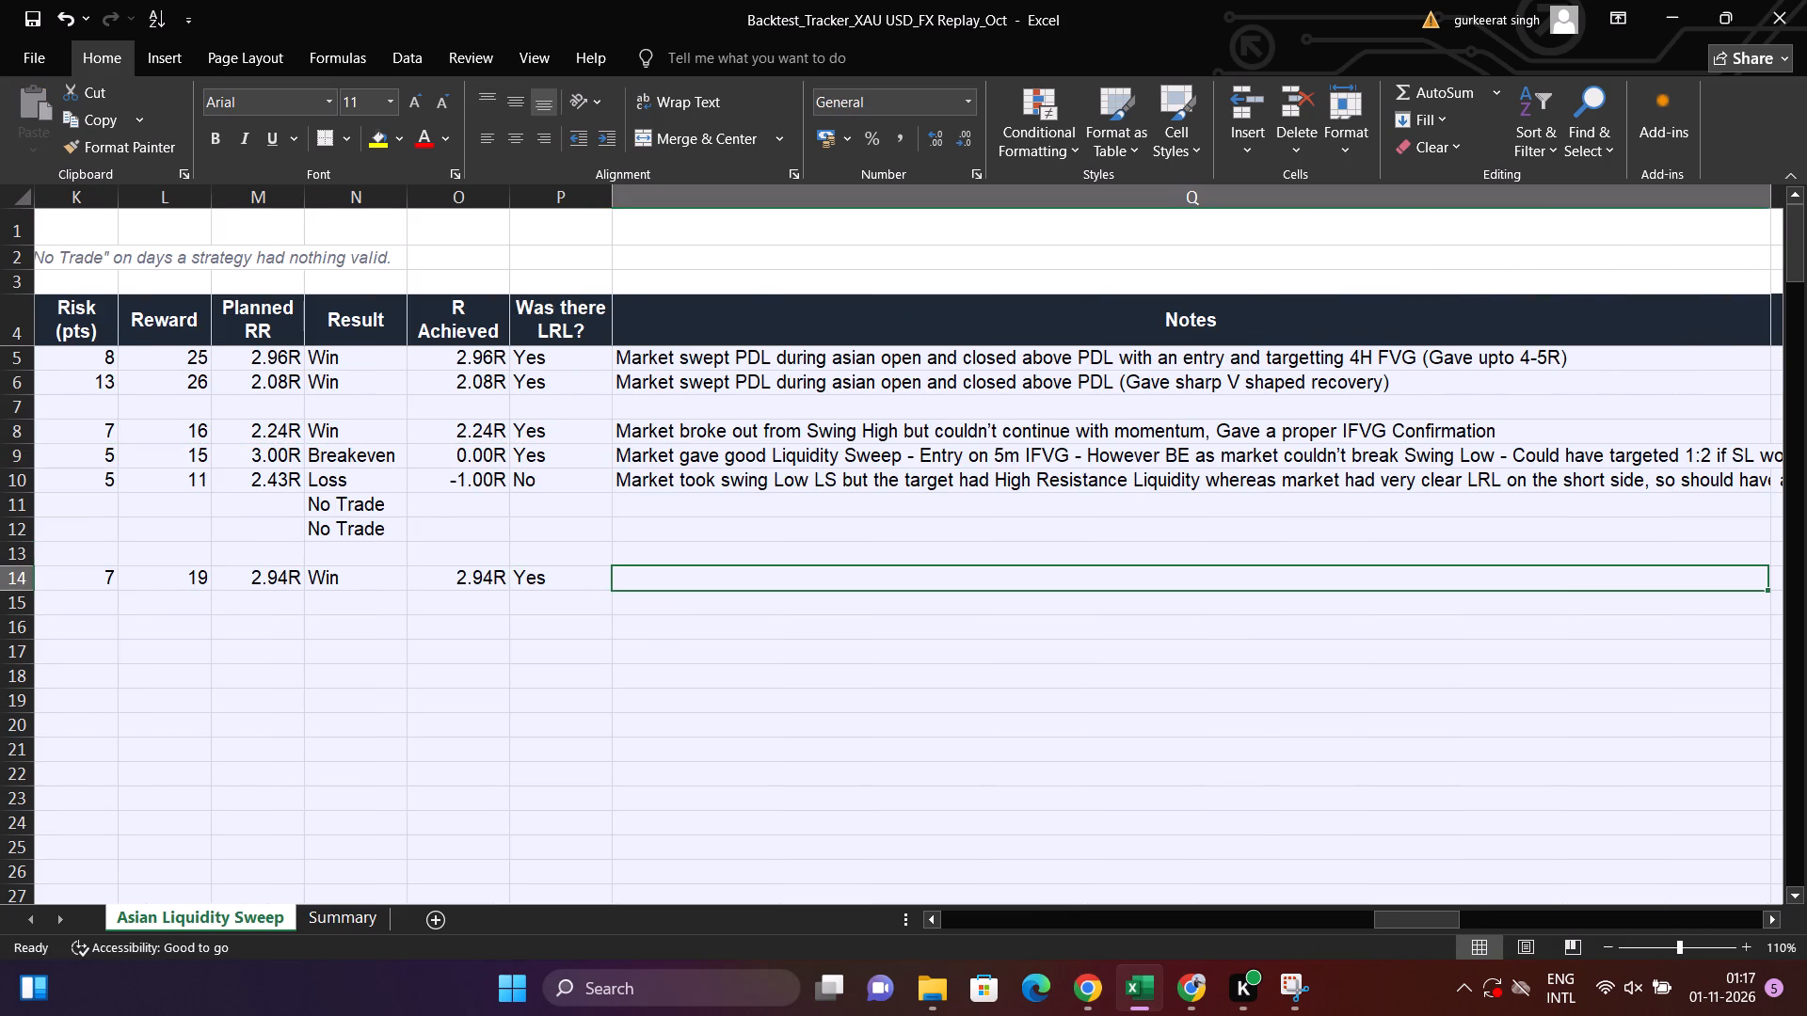
key(alt+Tab)
key(alt+Tab)
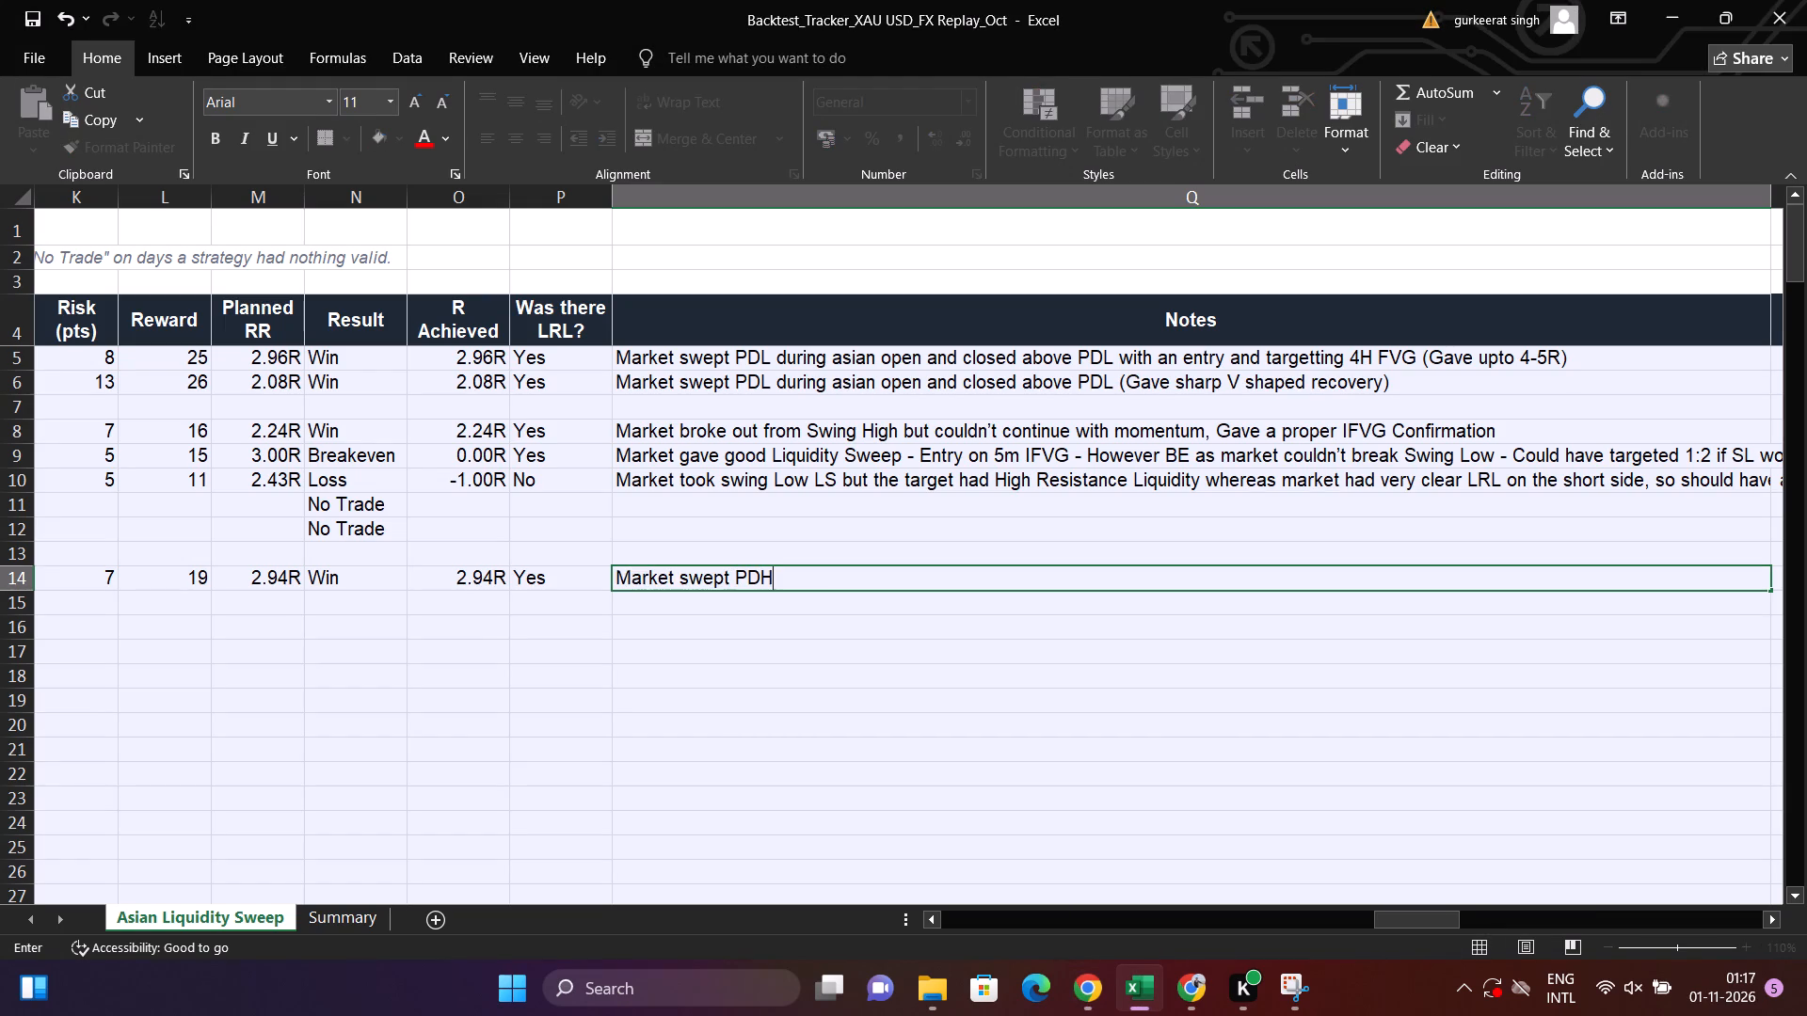
key(alt+Tab)
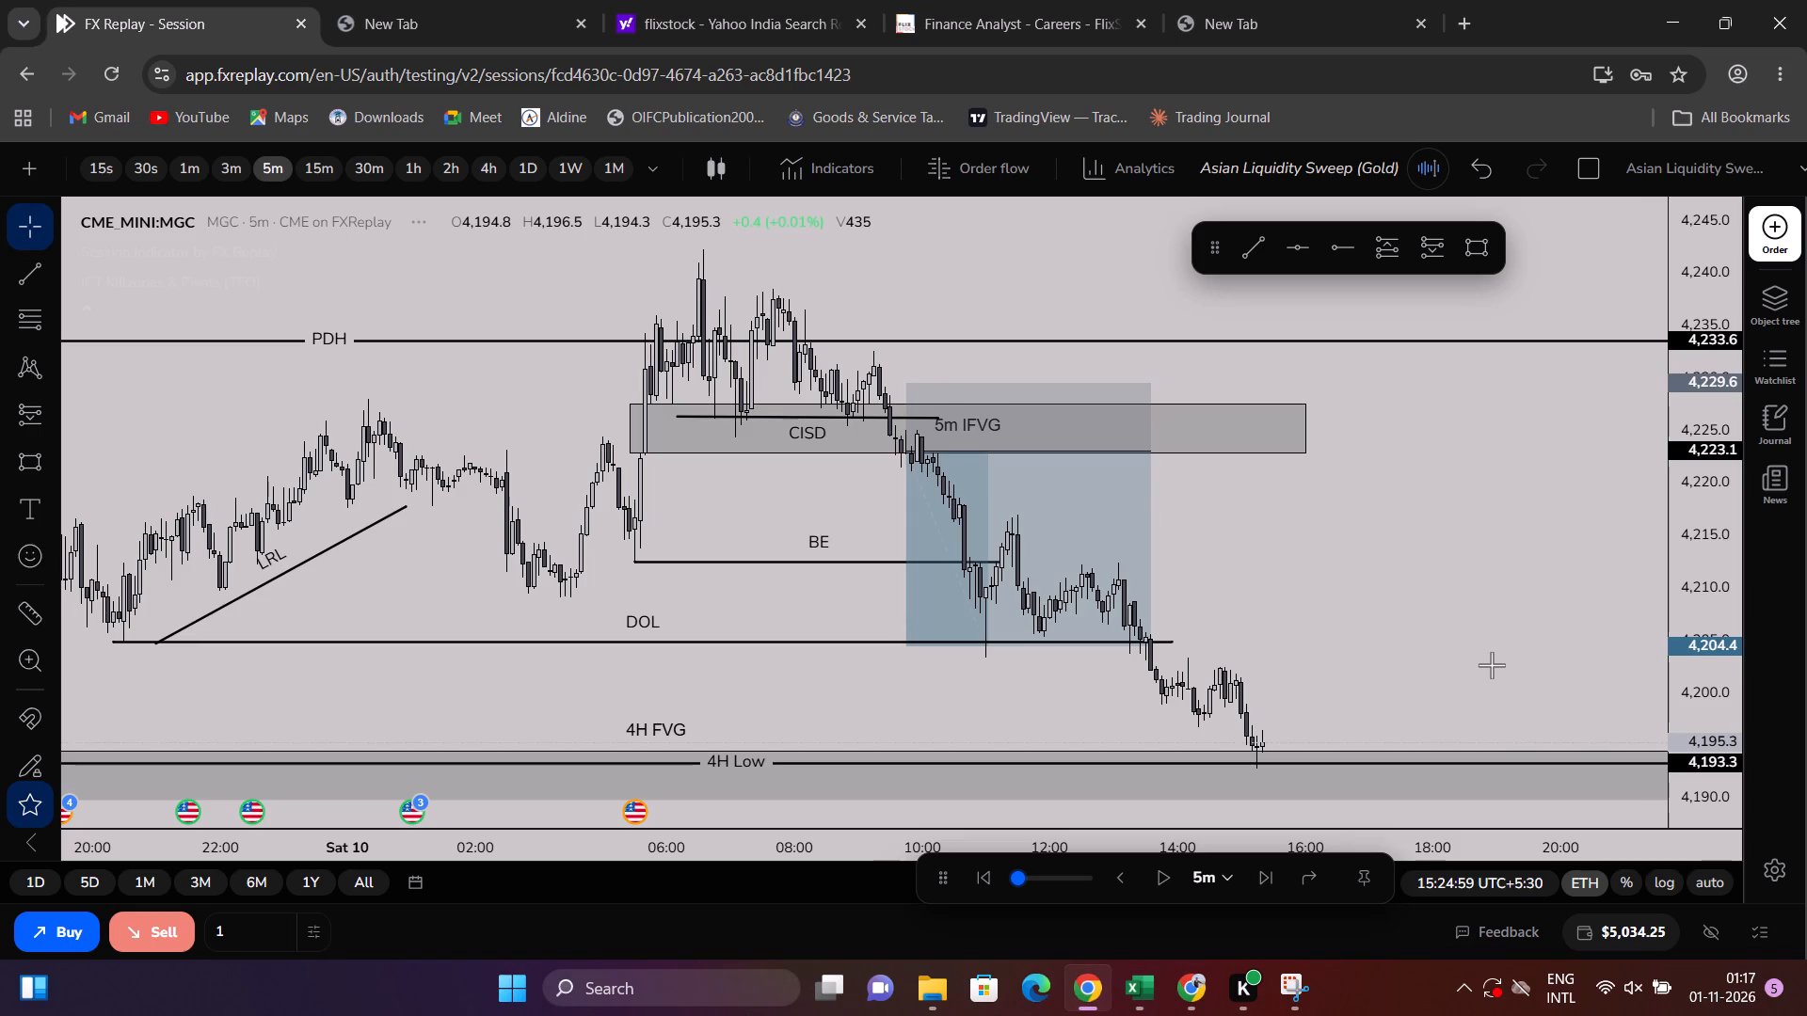
key(alt+Tab)
text(consolidated)
key(space)
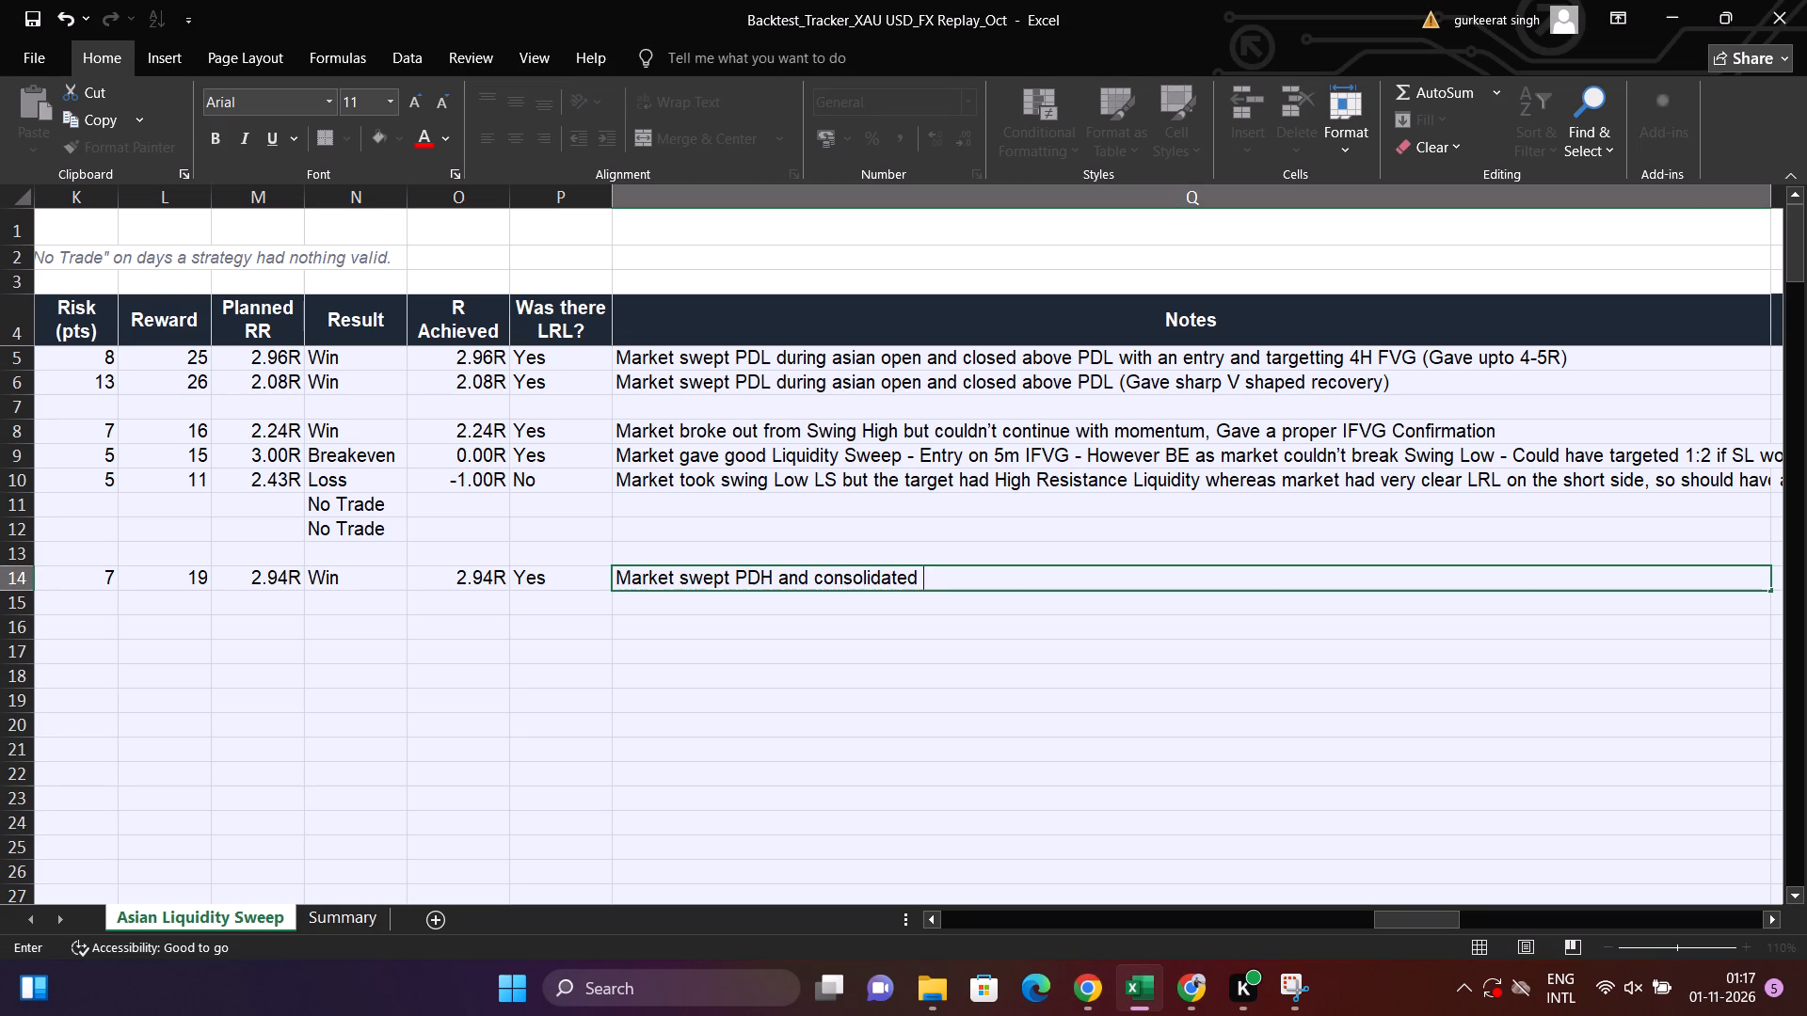
text(for a)
key(space)
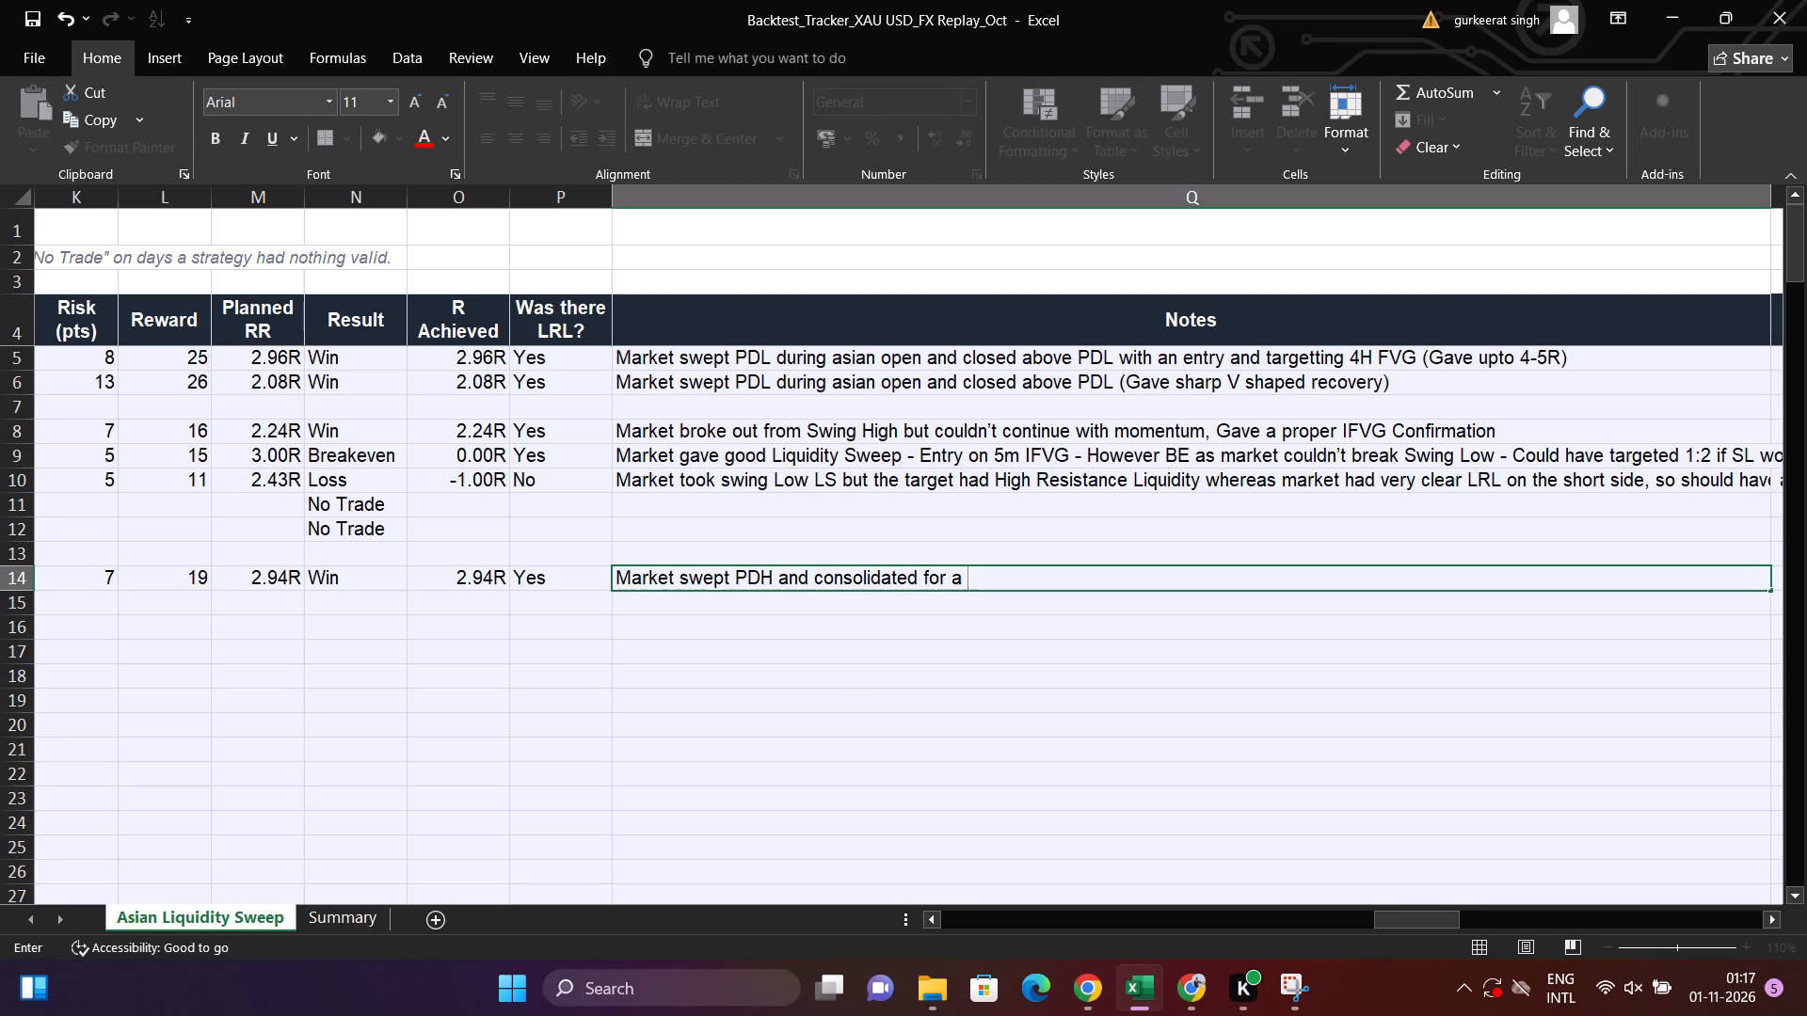
text(while before inversig)
key(BackSpace)
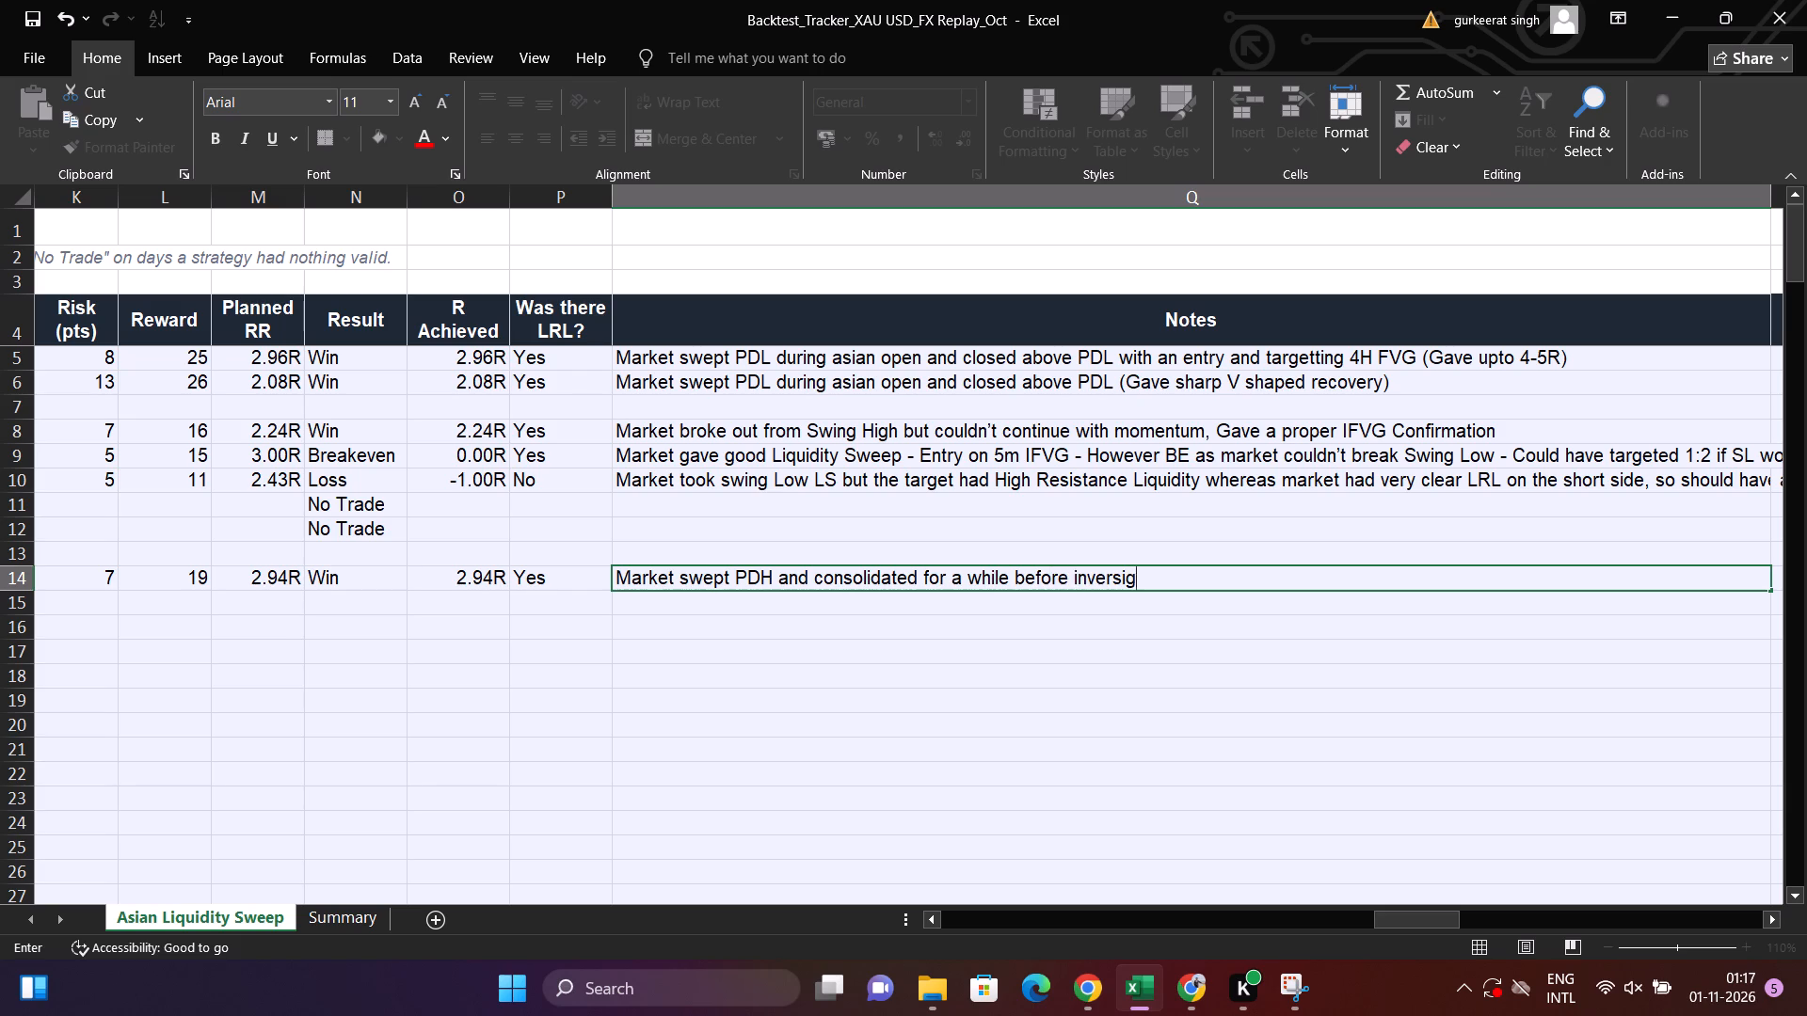
text(ng the)
Finish the note with "- Could have skipped the trade as well as it was very late from the usual time of setups forming".
key(space)
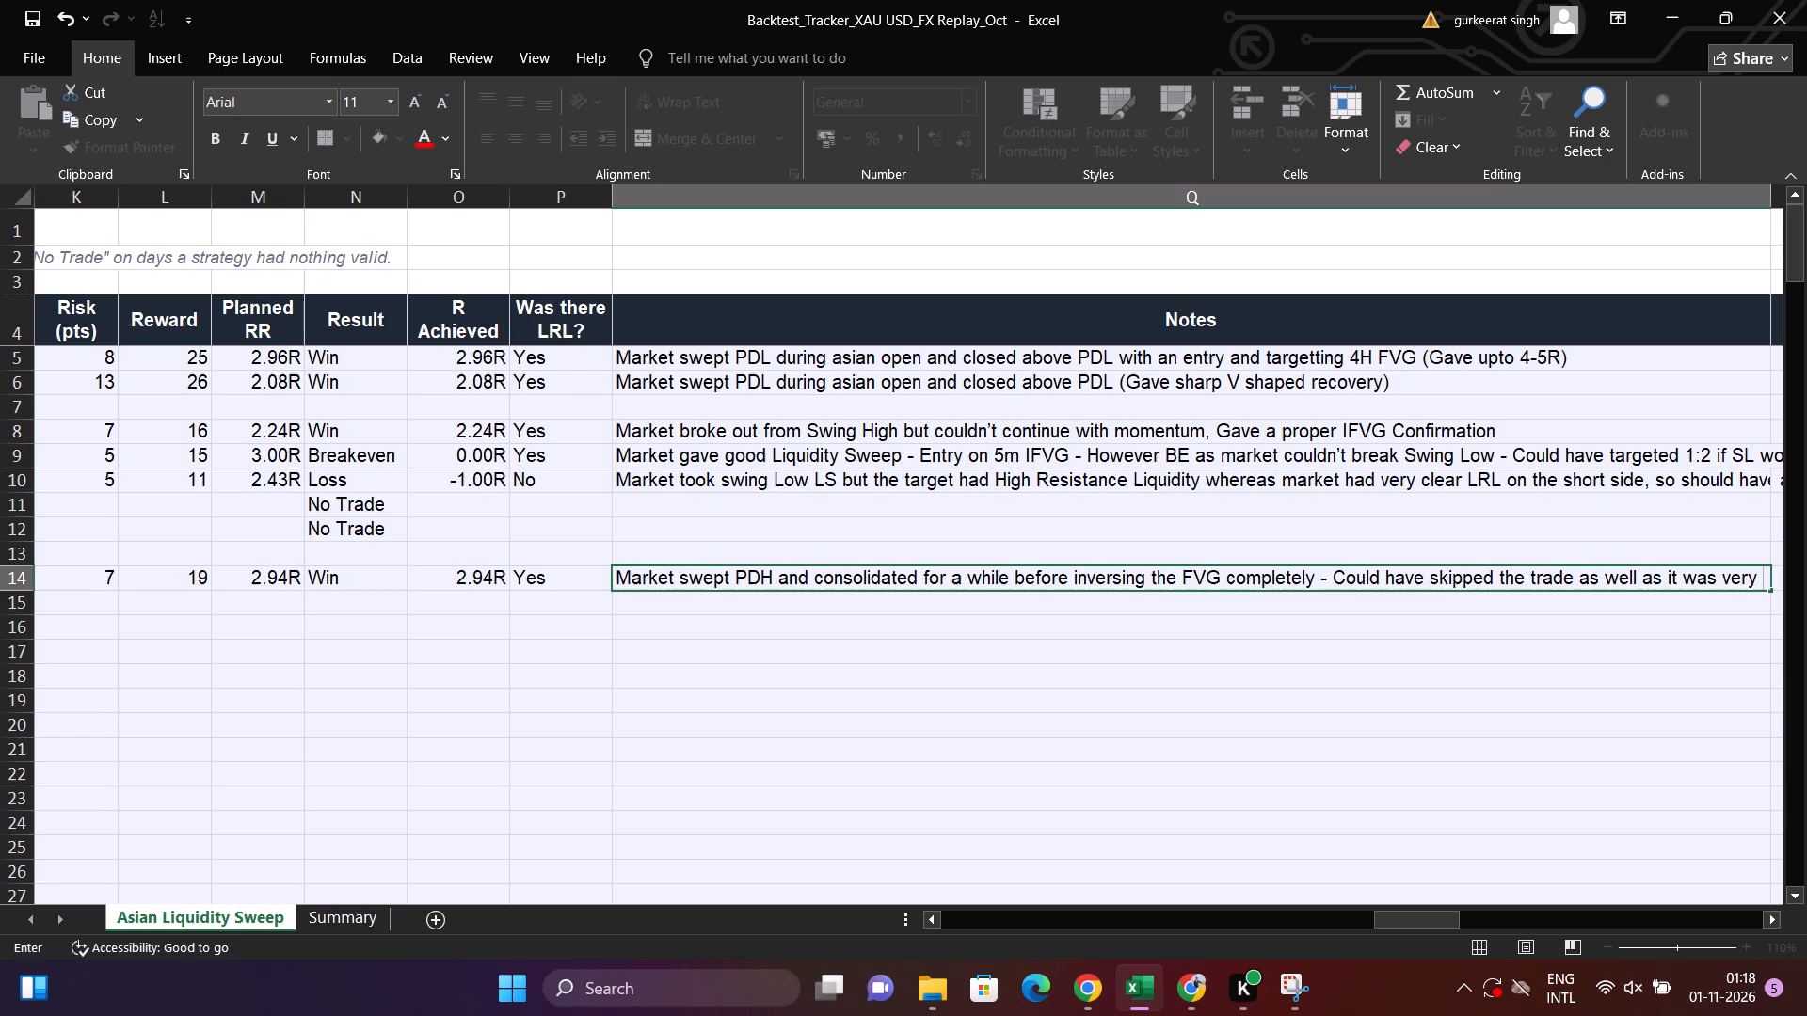
text(late)
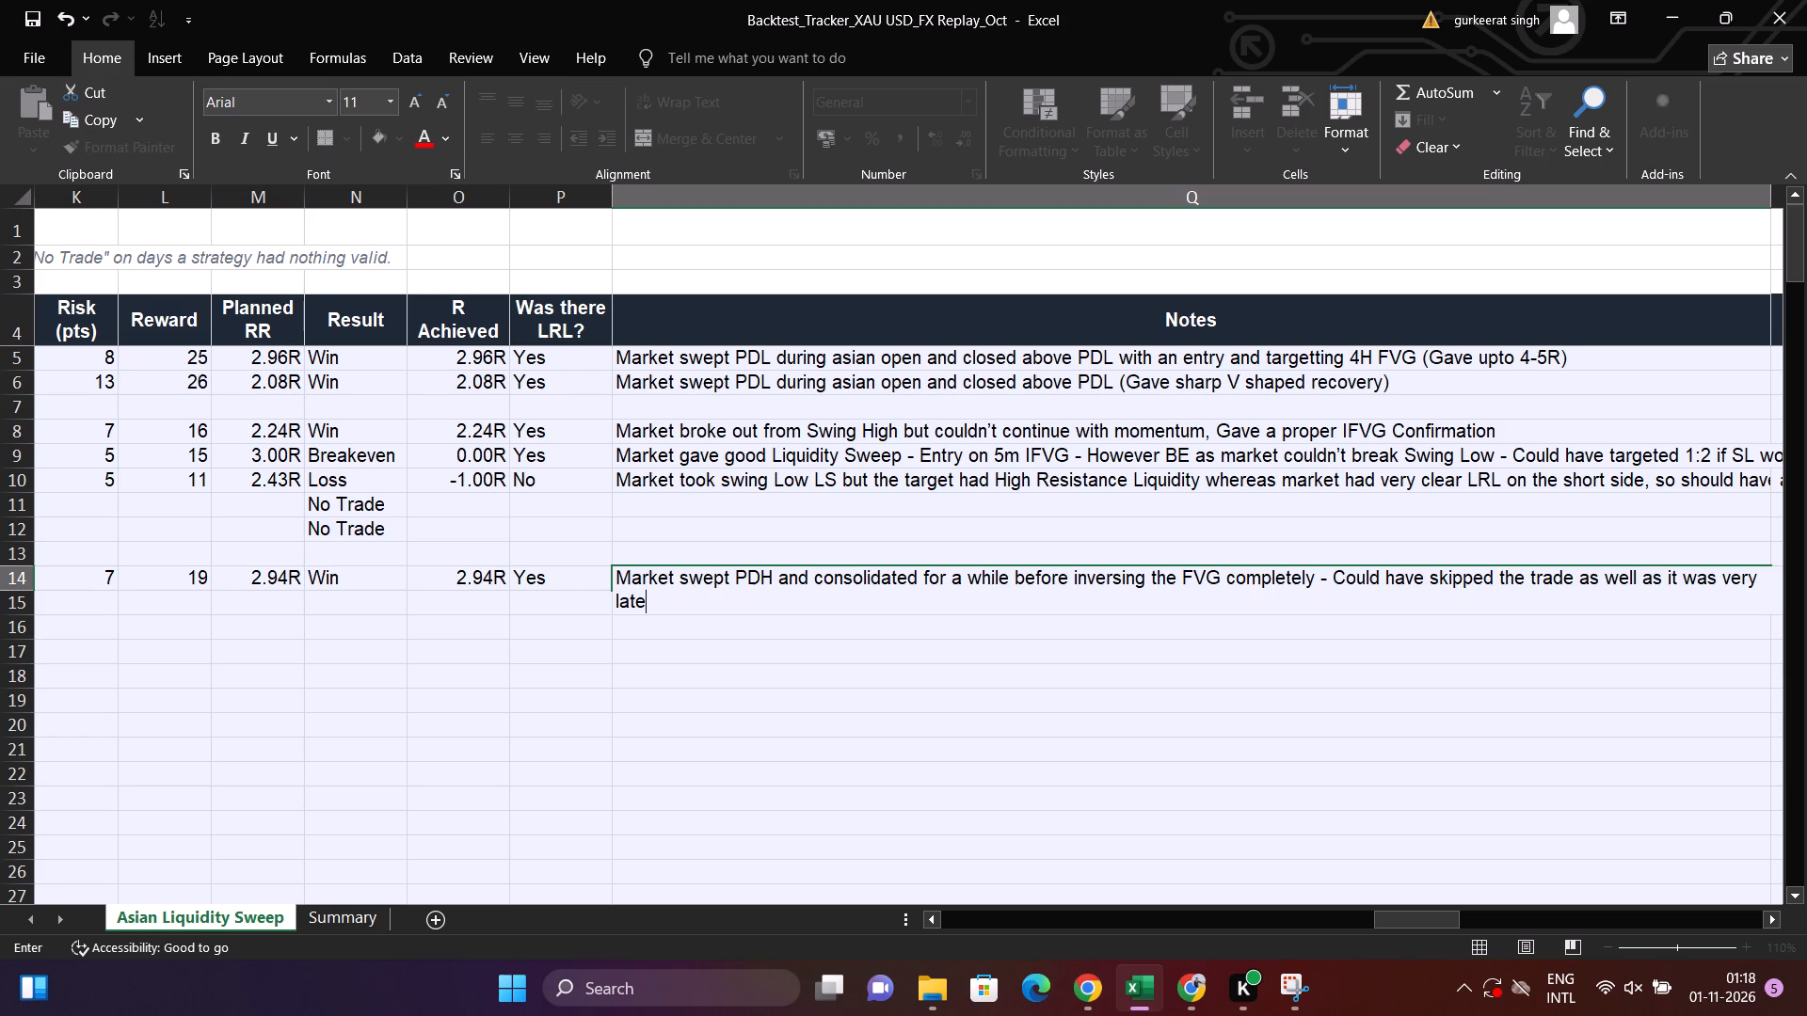
key(space)
text(from the usual time of setups forming)
key(Return)
Review the 2026-10-12 row's entries across the log, from the Notes cell back to the first columns.
key(Up)
key(Left)
key(Left)
key(Left)
key(Left)
key(Left)
key(Left)
key(Left)
key(Left)
key(Left)
key(Left)
key(Left)
key(Left)
key(Left)
key(Left)
key(Left)
key(Left)
key(Left)
key(Left)
key(Left)
key(Left)
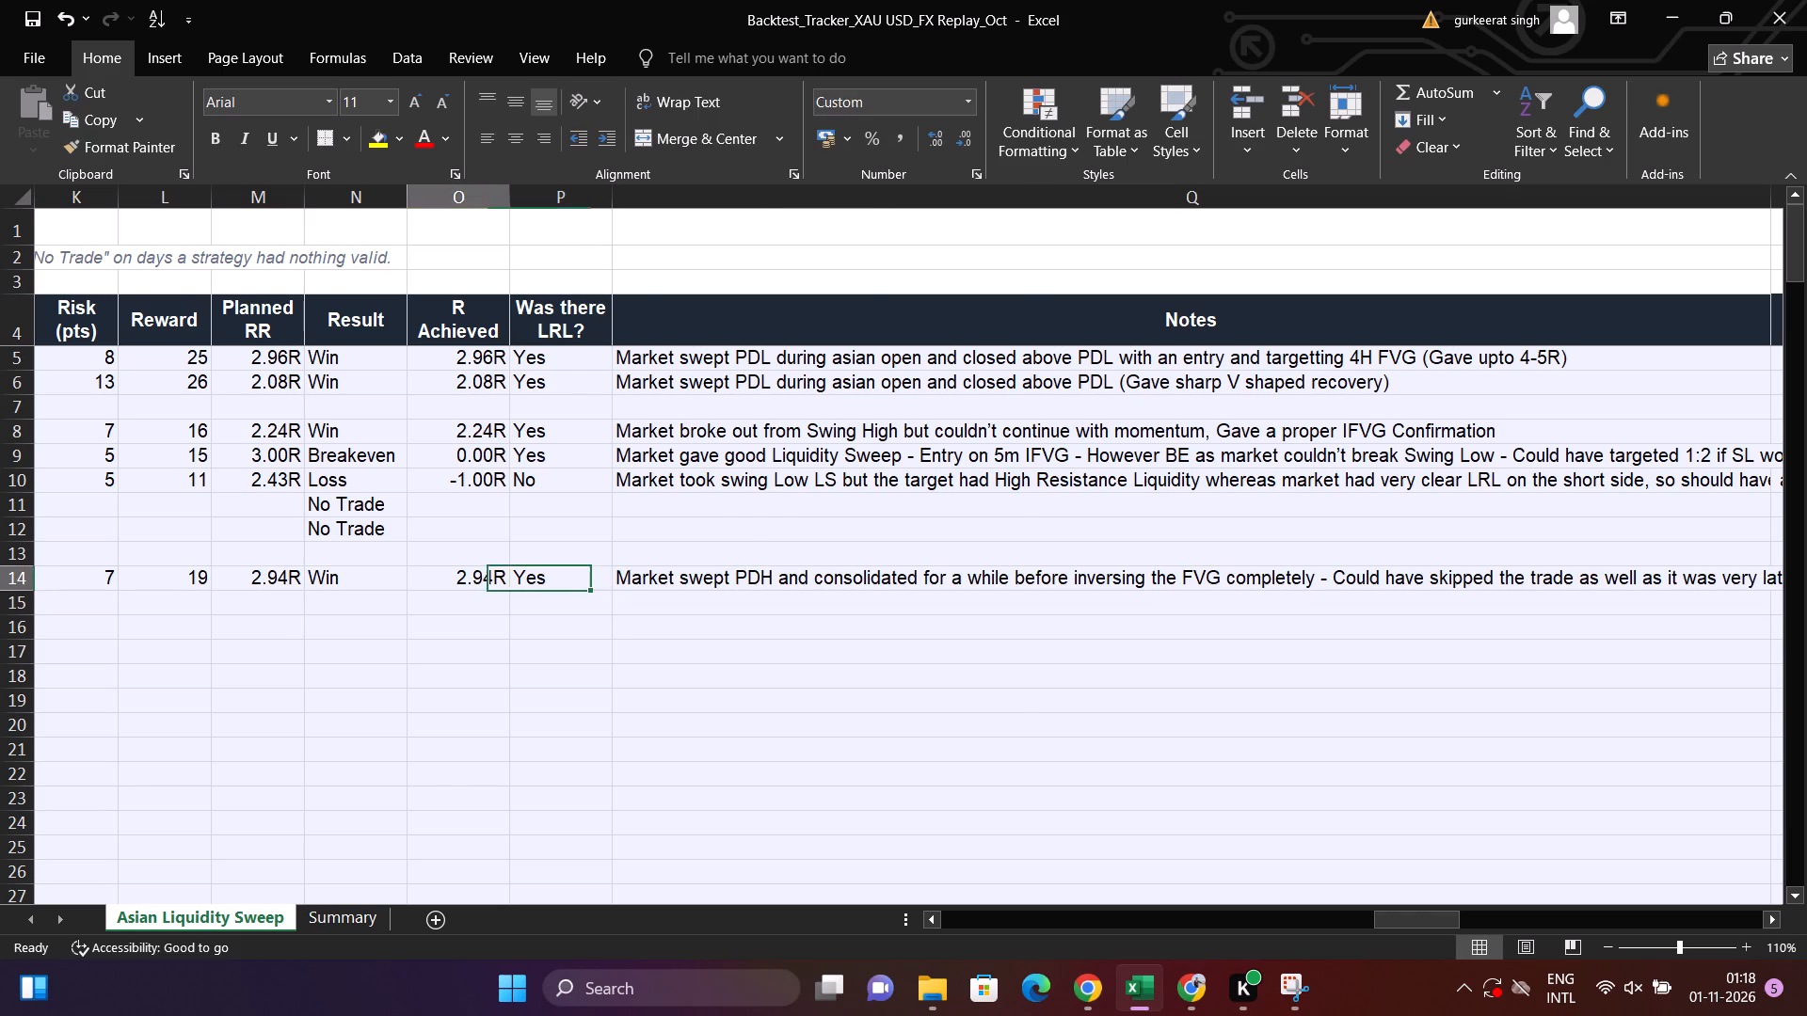
key(Right)
key(Right)
key(Right)
key(Right)
key(Right)
key(Right)
key(Right)
key(Right)
key(Right)
key(Right)
key(Right)
key(Right)
key(Right)
key(Right)
key(Right)
key(Right)
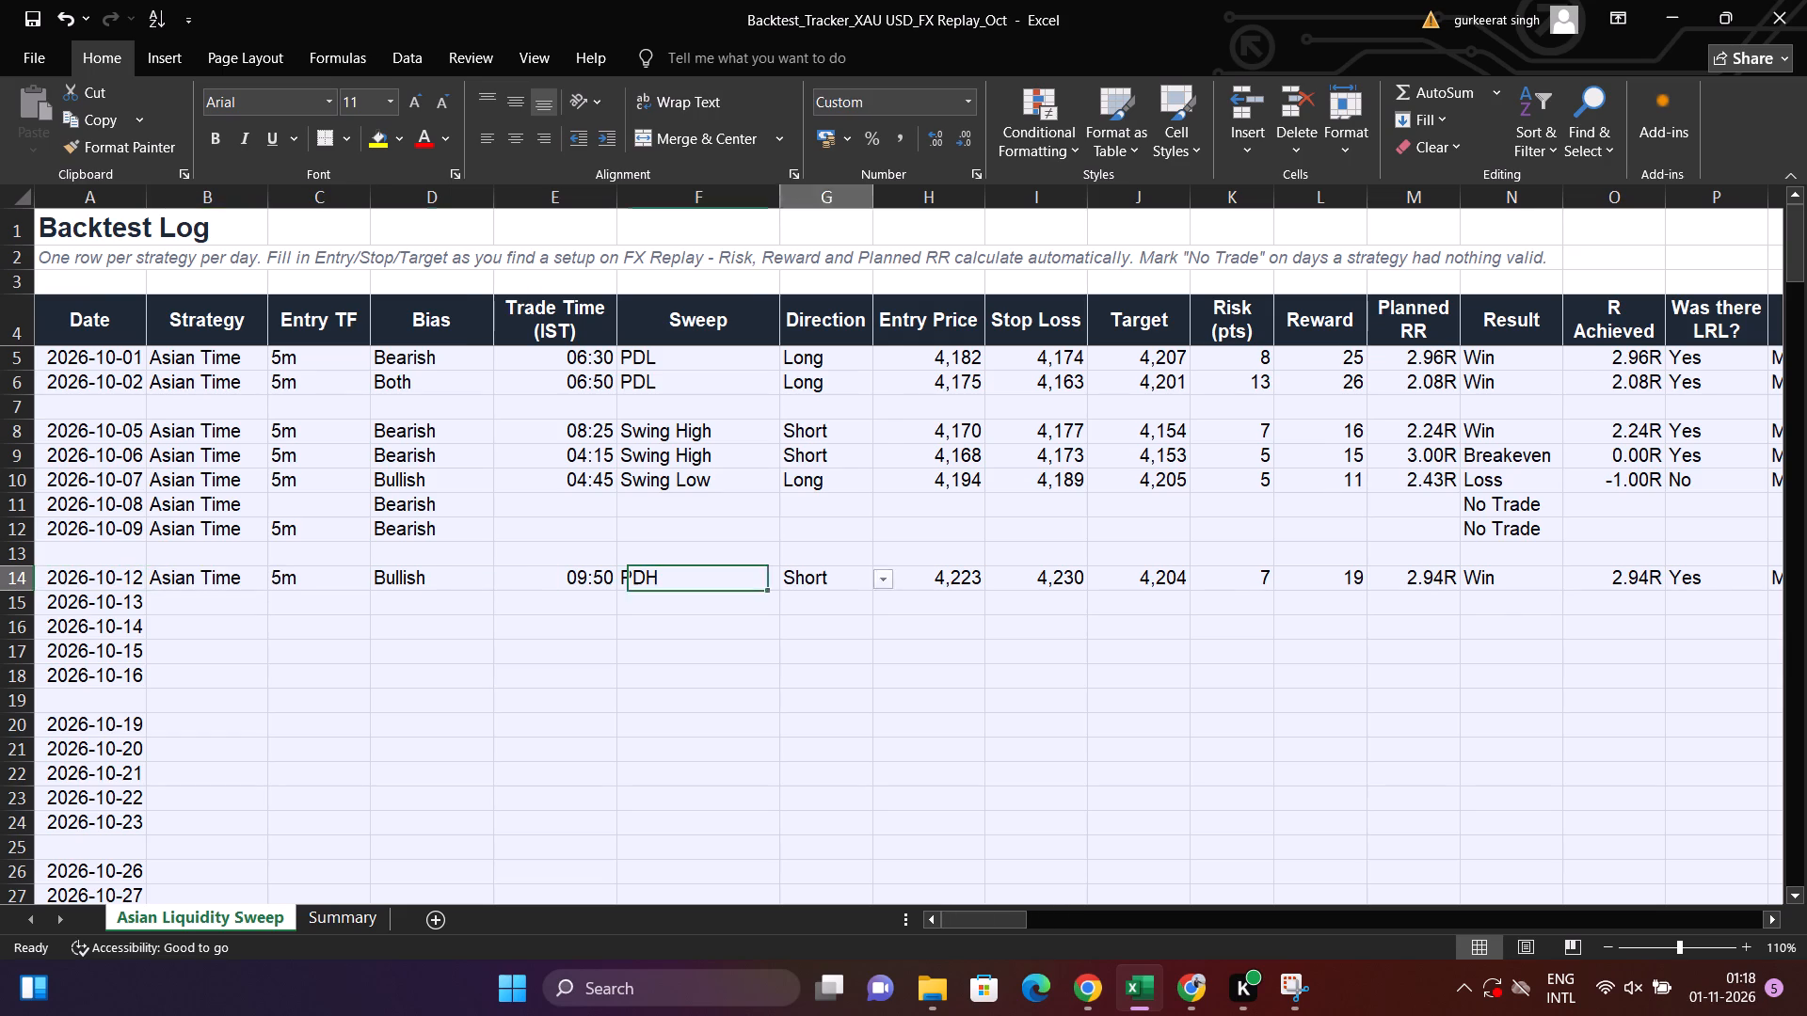
key(Right)
key(Left)
key(Left)
key(Left)
key(Left)
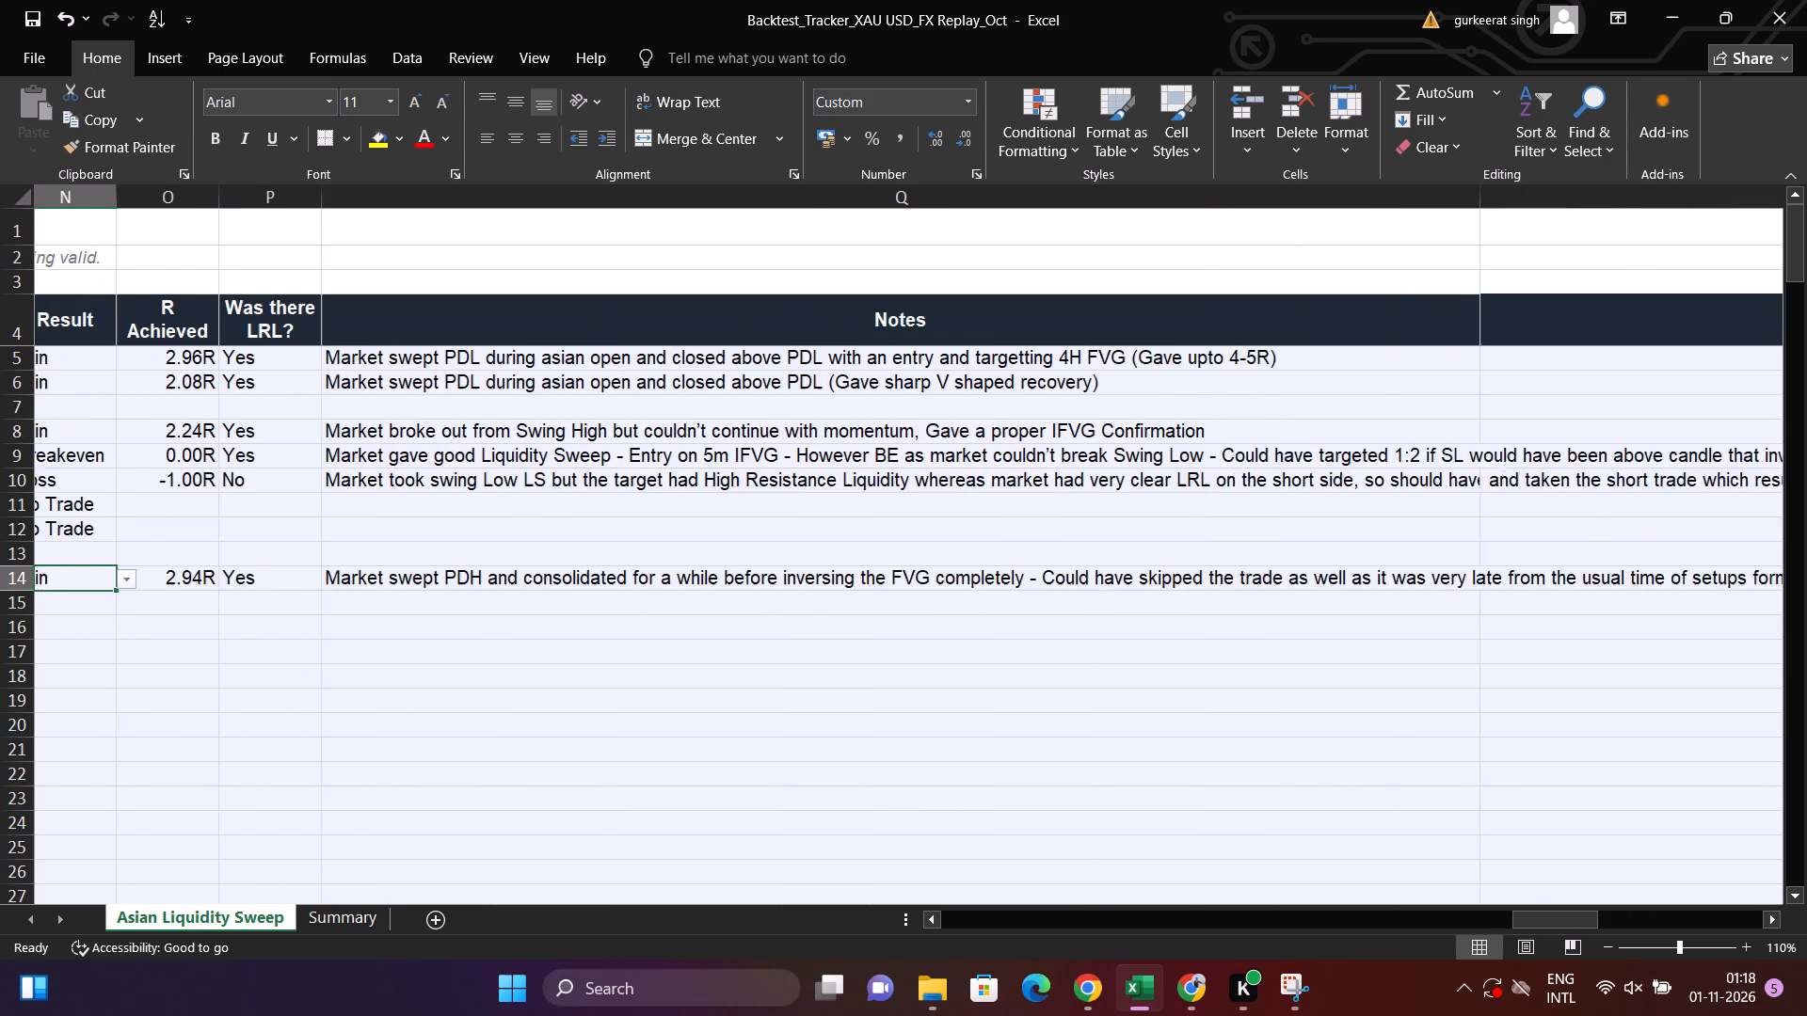
Insert "There was very clear LRL and 4H FVG below for DOLs but" before "could have skipped the trade" in the 2026-10-12 row's note.
key(Right)
key(Right)
key(Right)
key(F2)
key(Left)
key(Left)
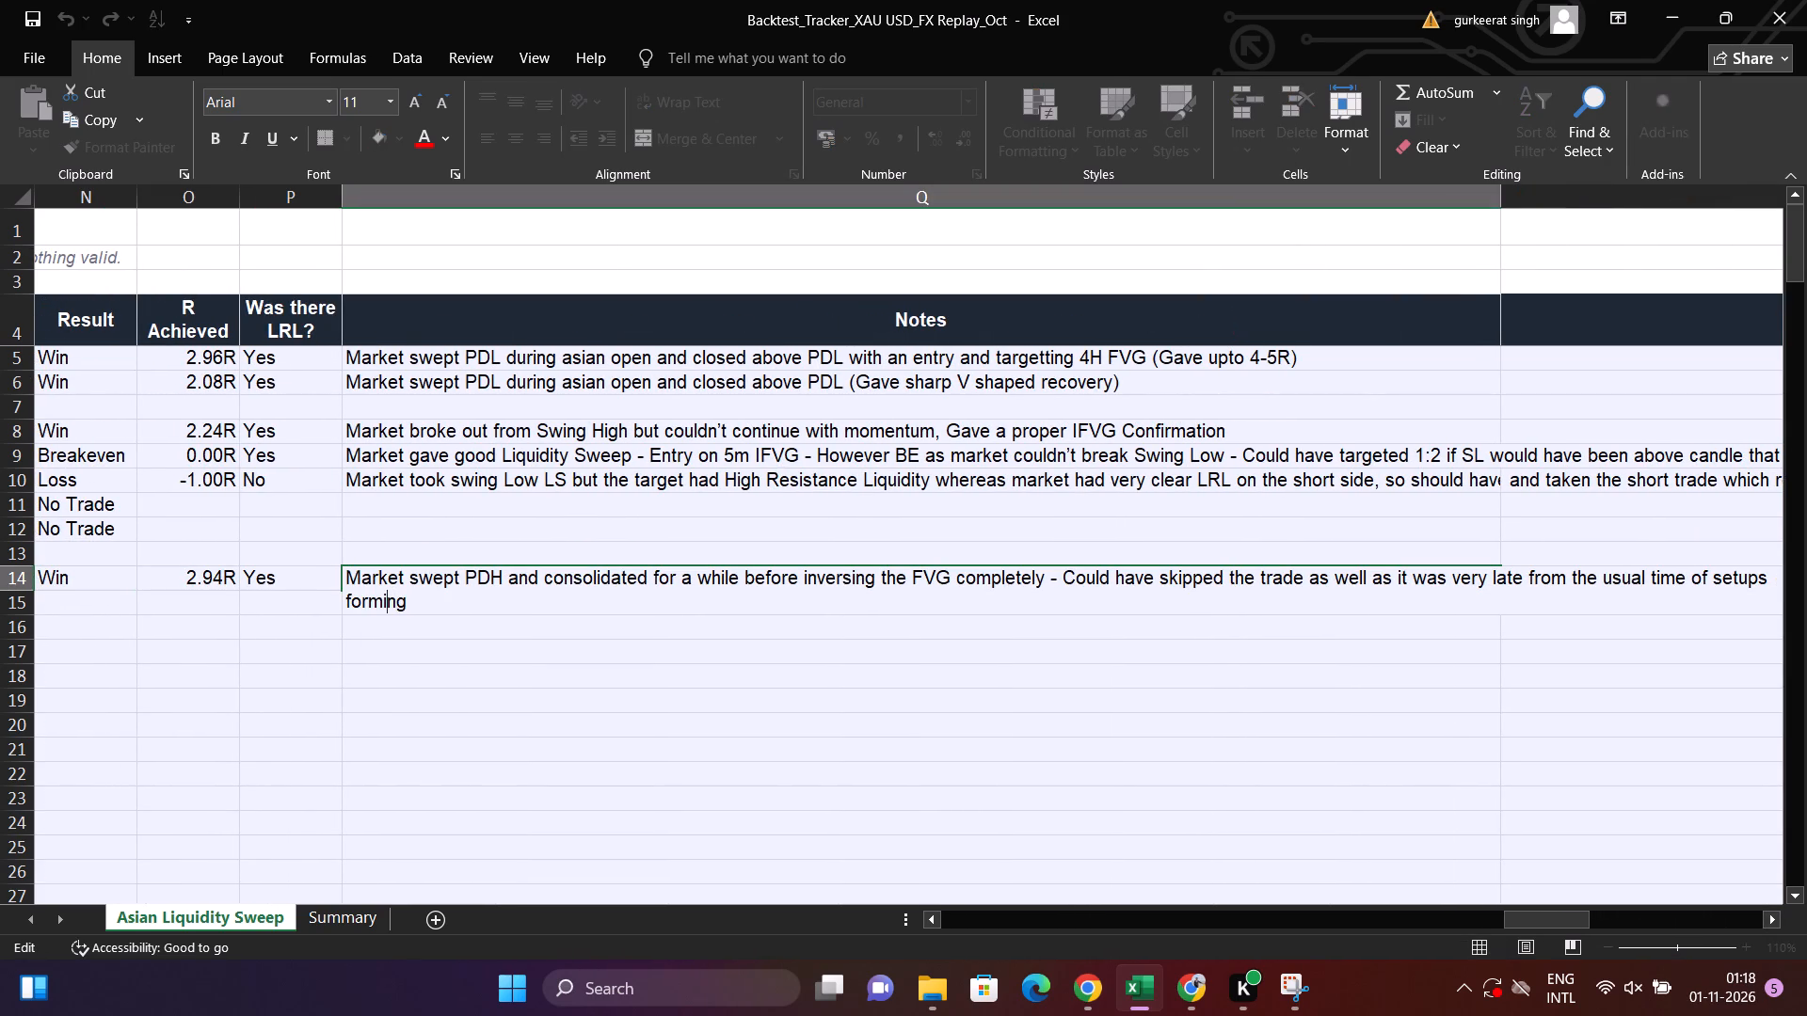
key(Up)
key(Right)
key(Right)
key(Right)
key(Right)
key(Right)
key(Right)
key(Right)
key(Right)
key(Right)
key(Right)
key(Right)
key(Right)
key(Right)
key(Right)
key(Right)
key(Right)
key(Right)
key(Right)
key(Right)
key(Right)
key(Right)
key(Right)
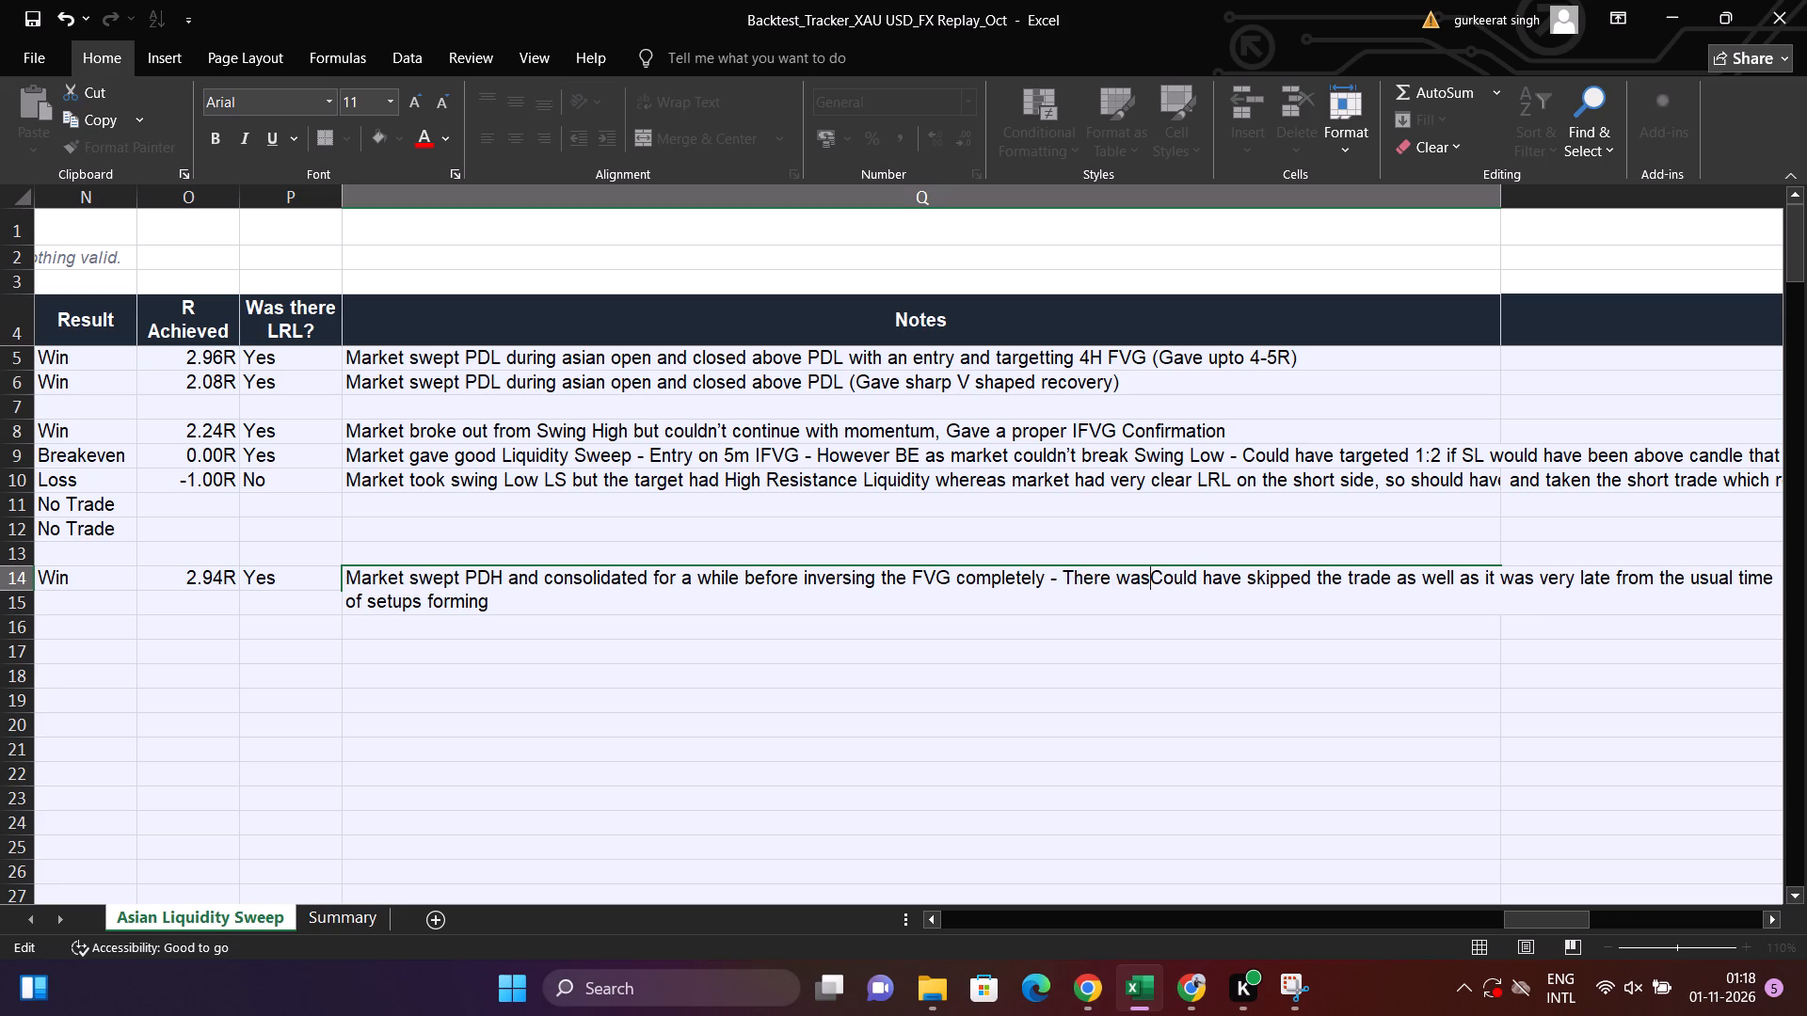
key(Delete)
key(Delete)
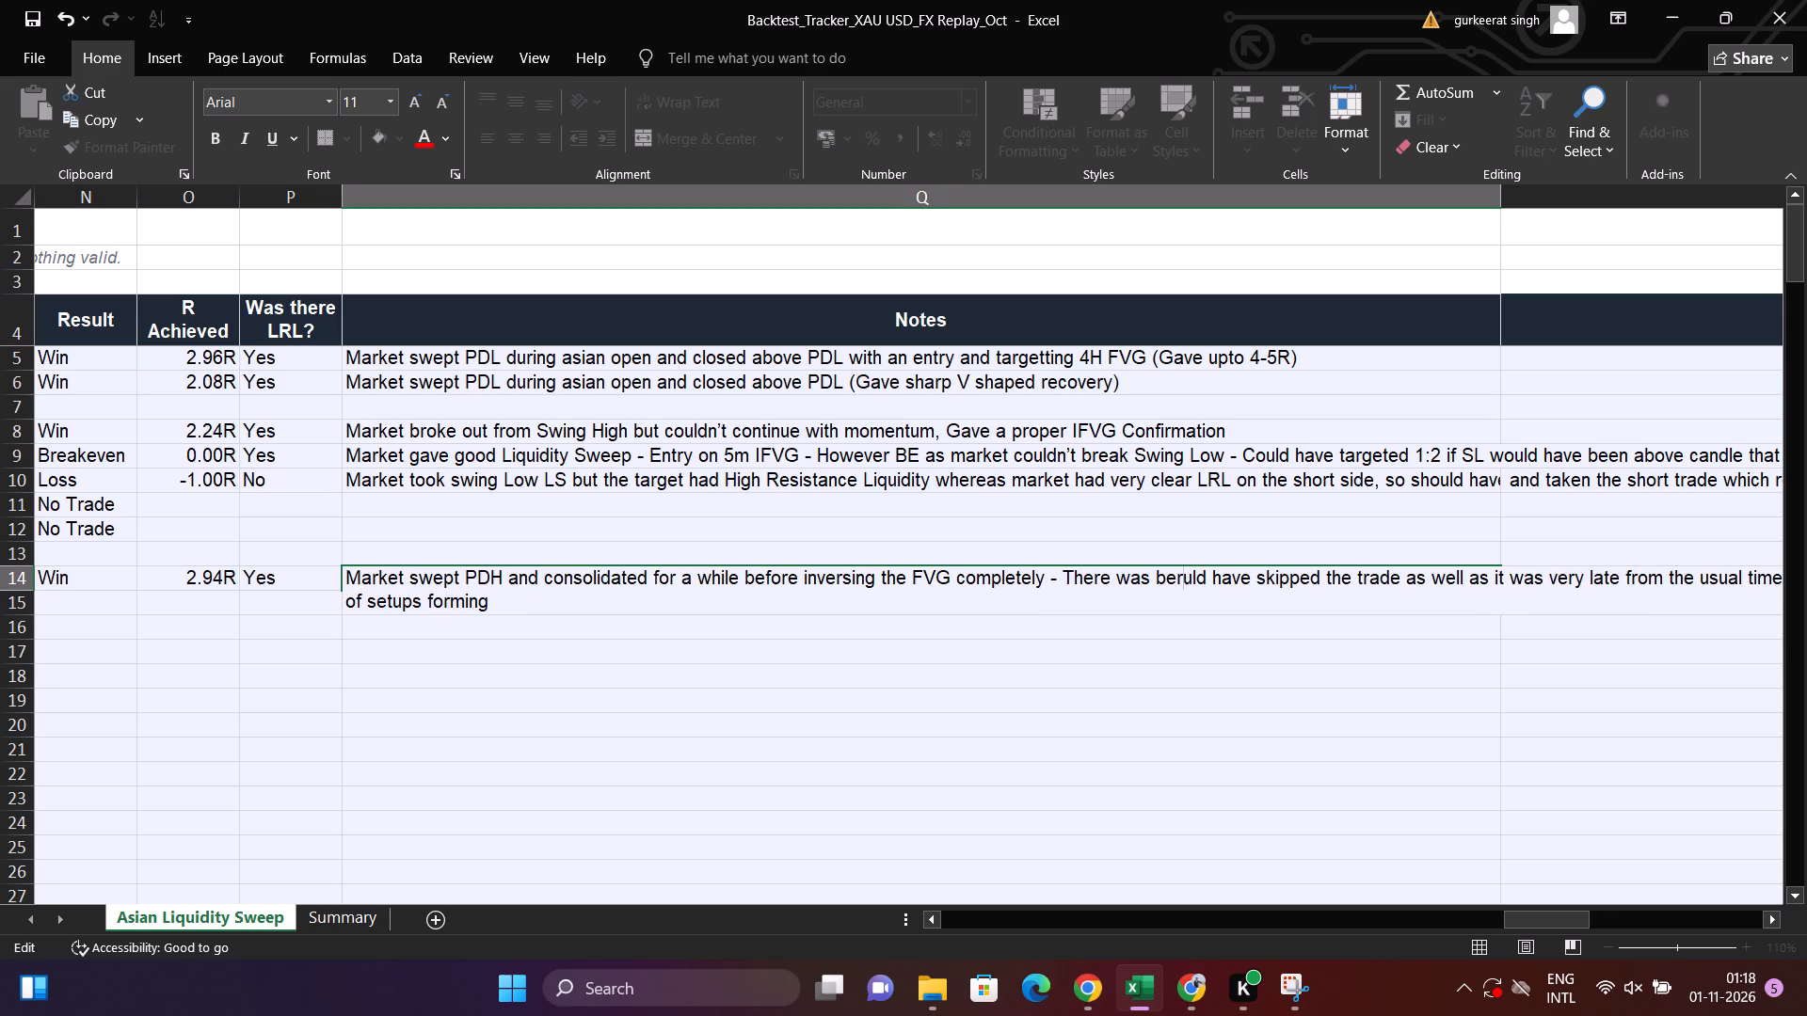
key(BackSpace)
key(BackSpace)
key(BackSpace)
text(very clear)
key(space)
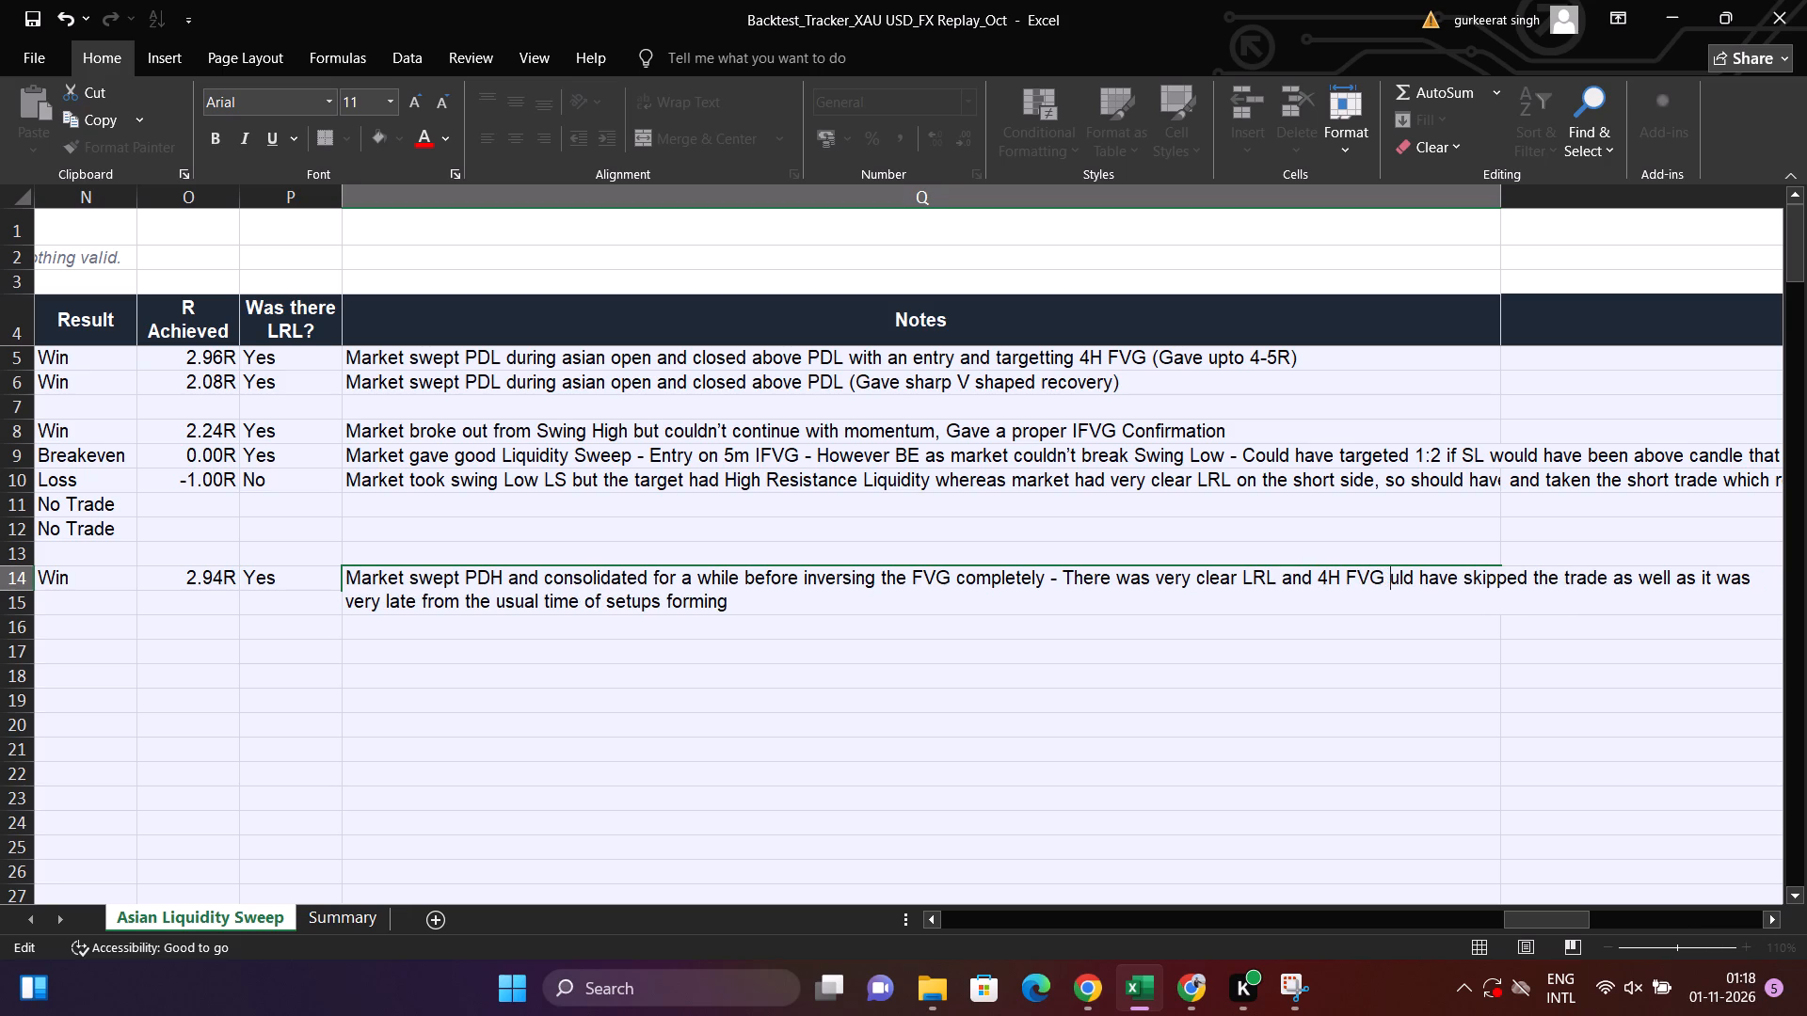
text(below)
key(space)
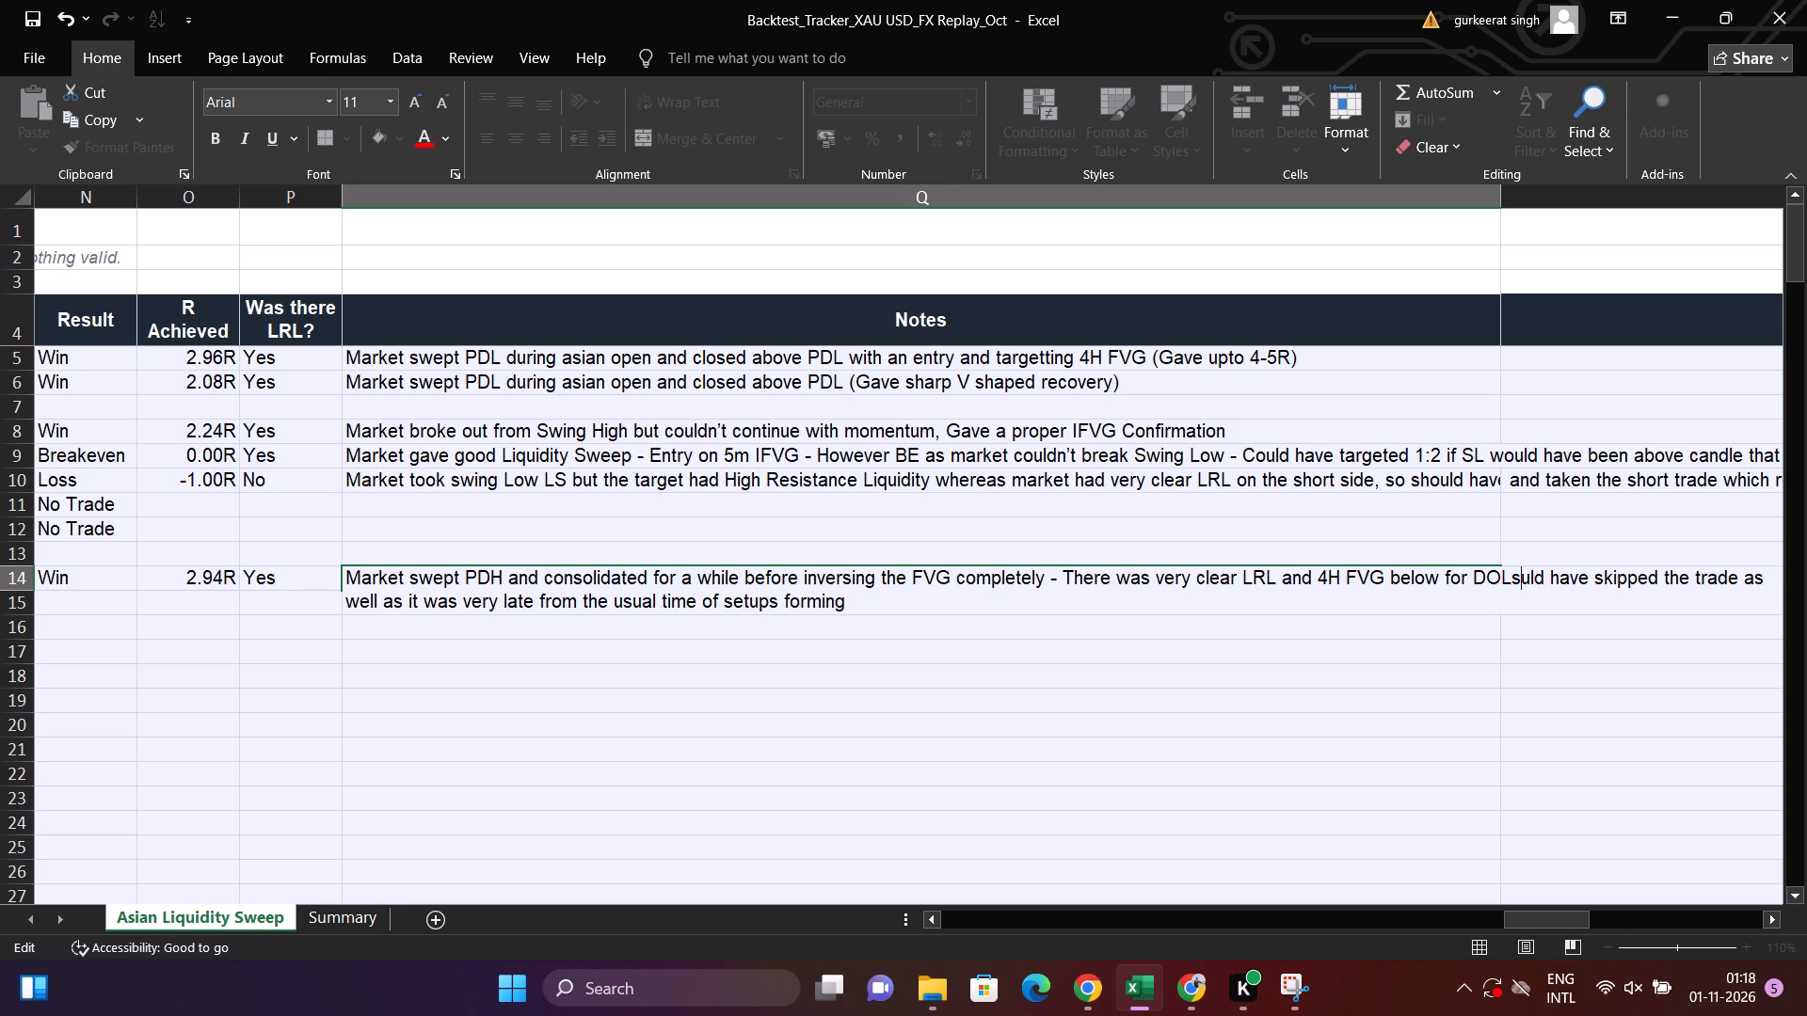
key(space)
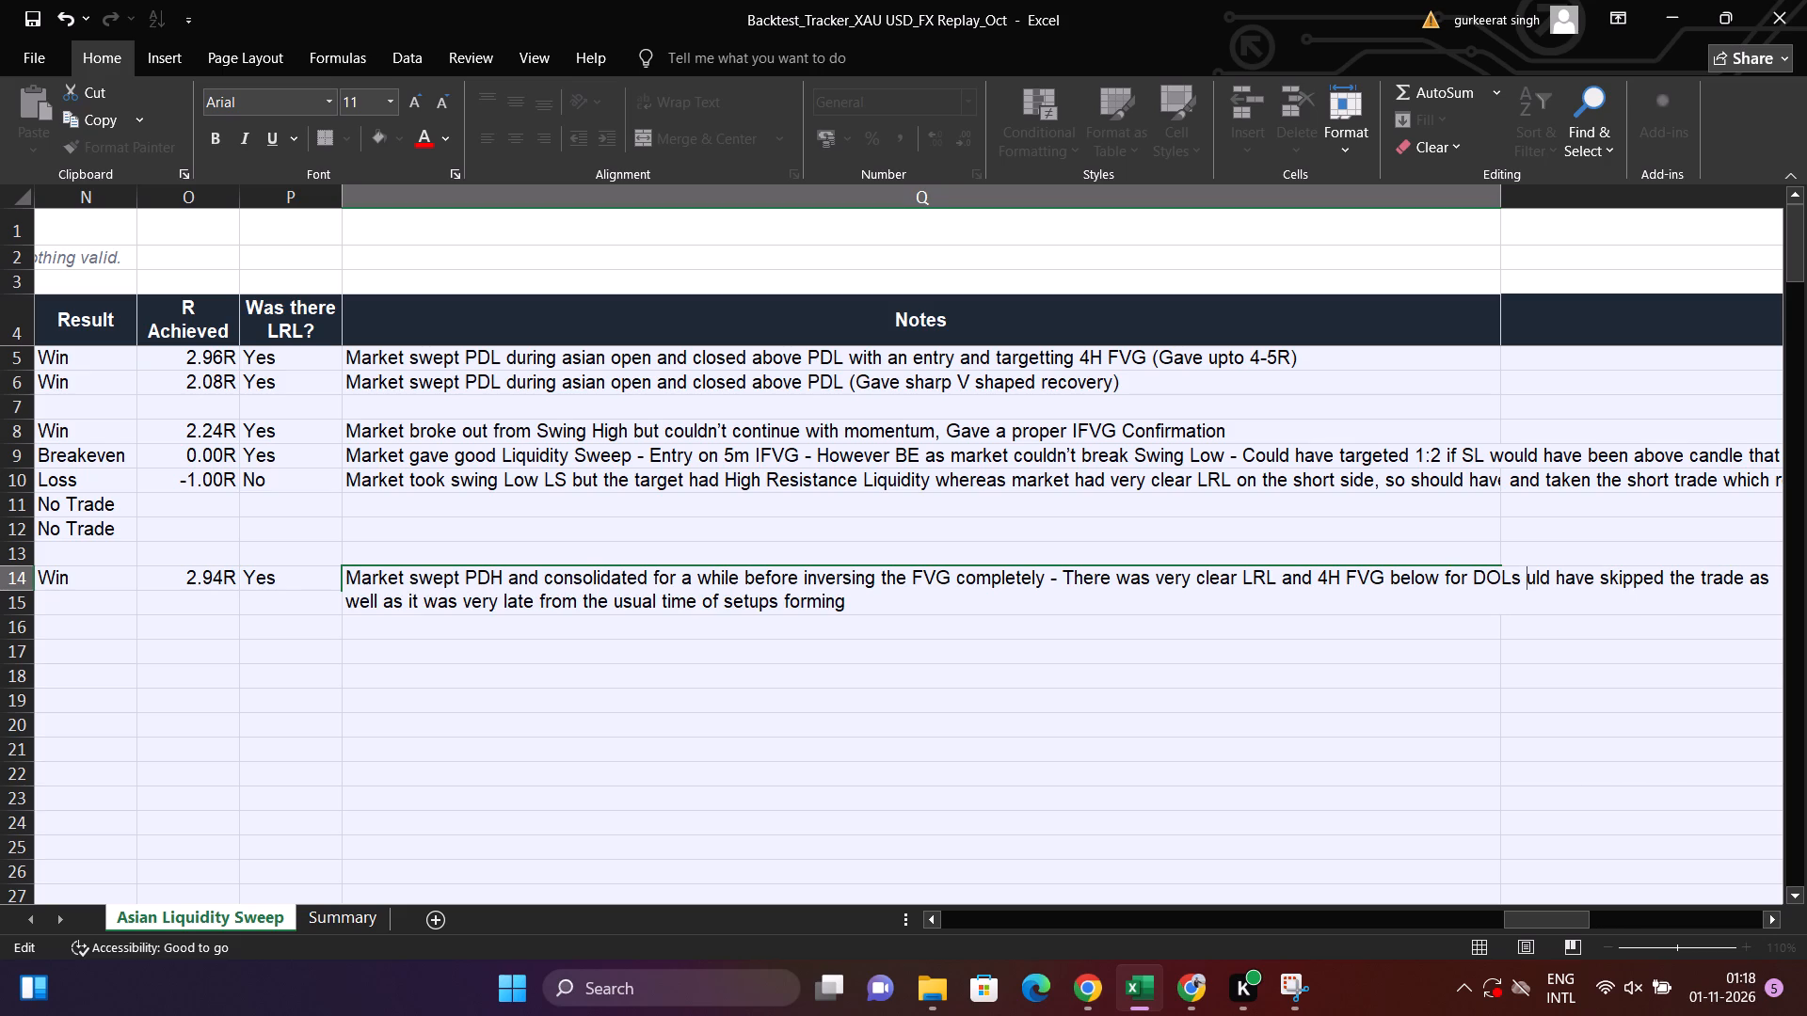
key(minus)
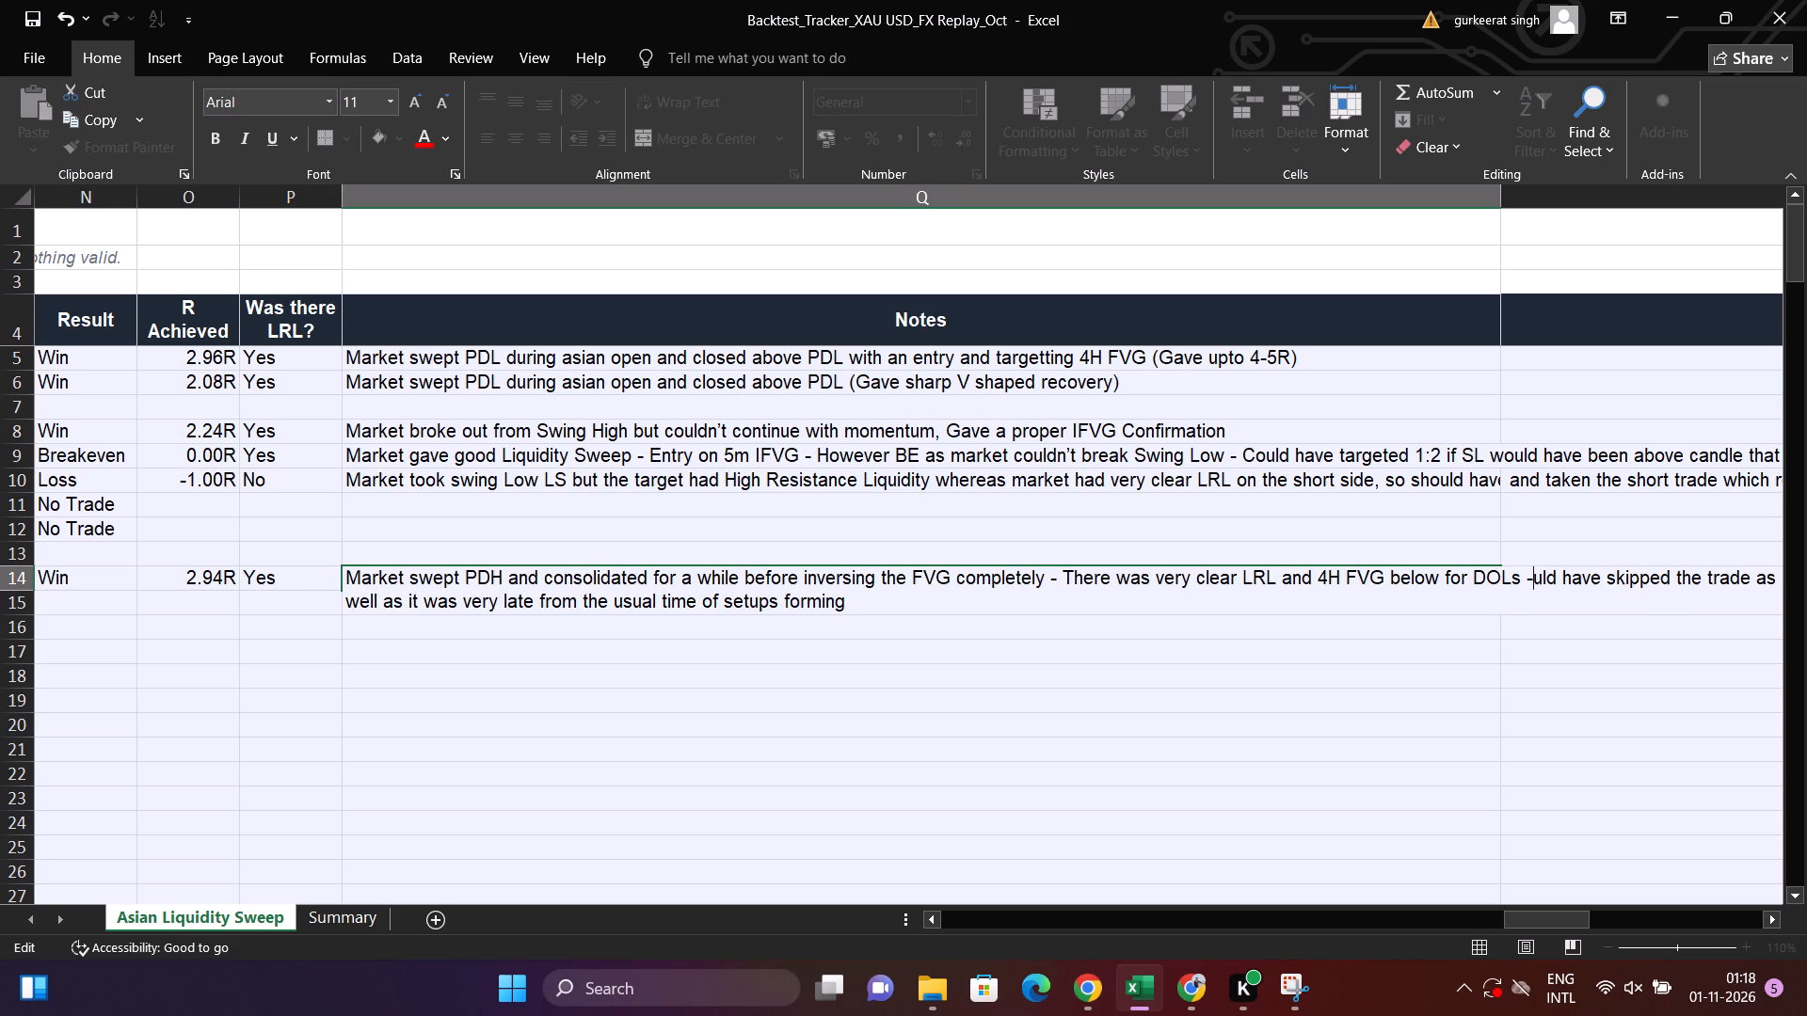
key(BackSpace)
text(but)
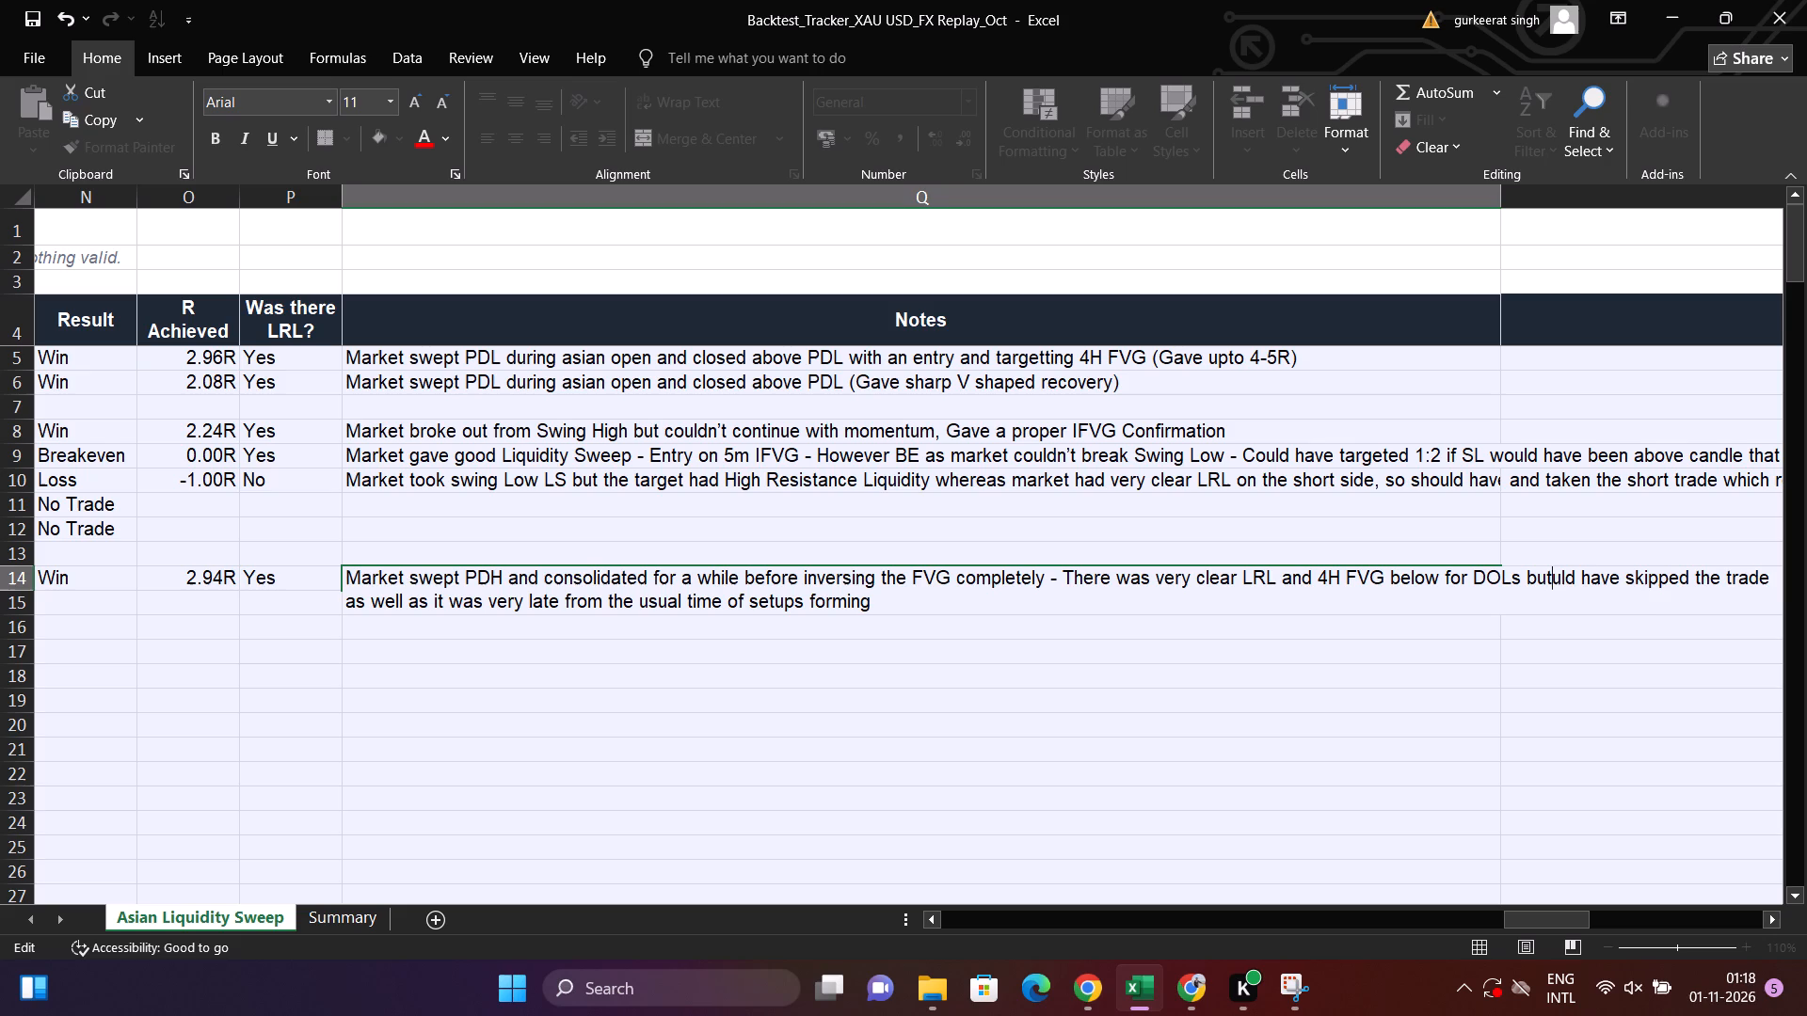
key(space)
text(co)
key(Return)
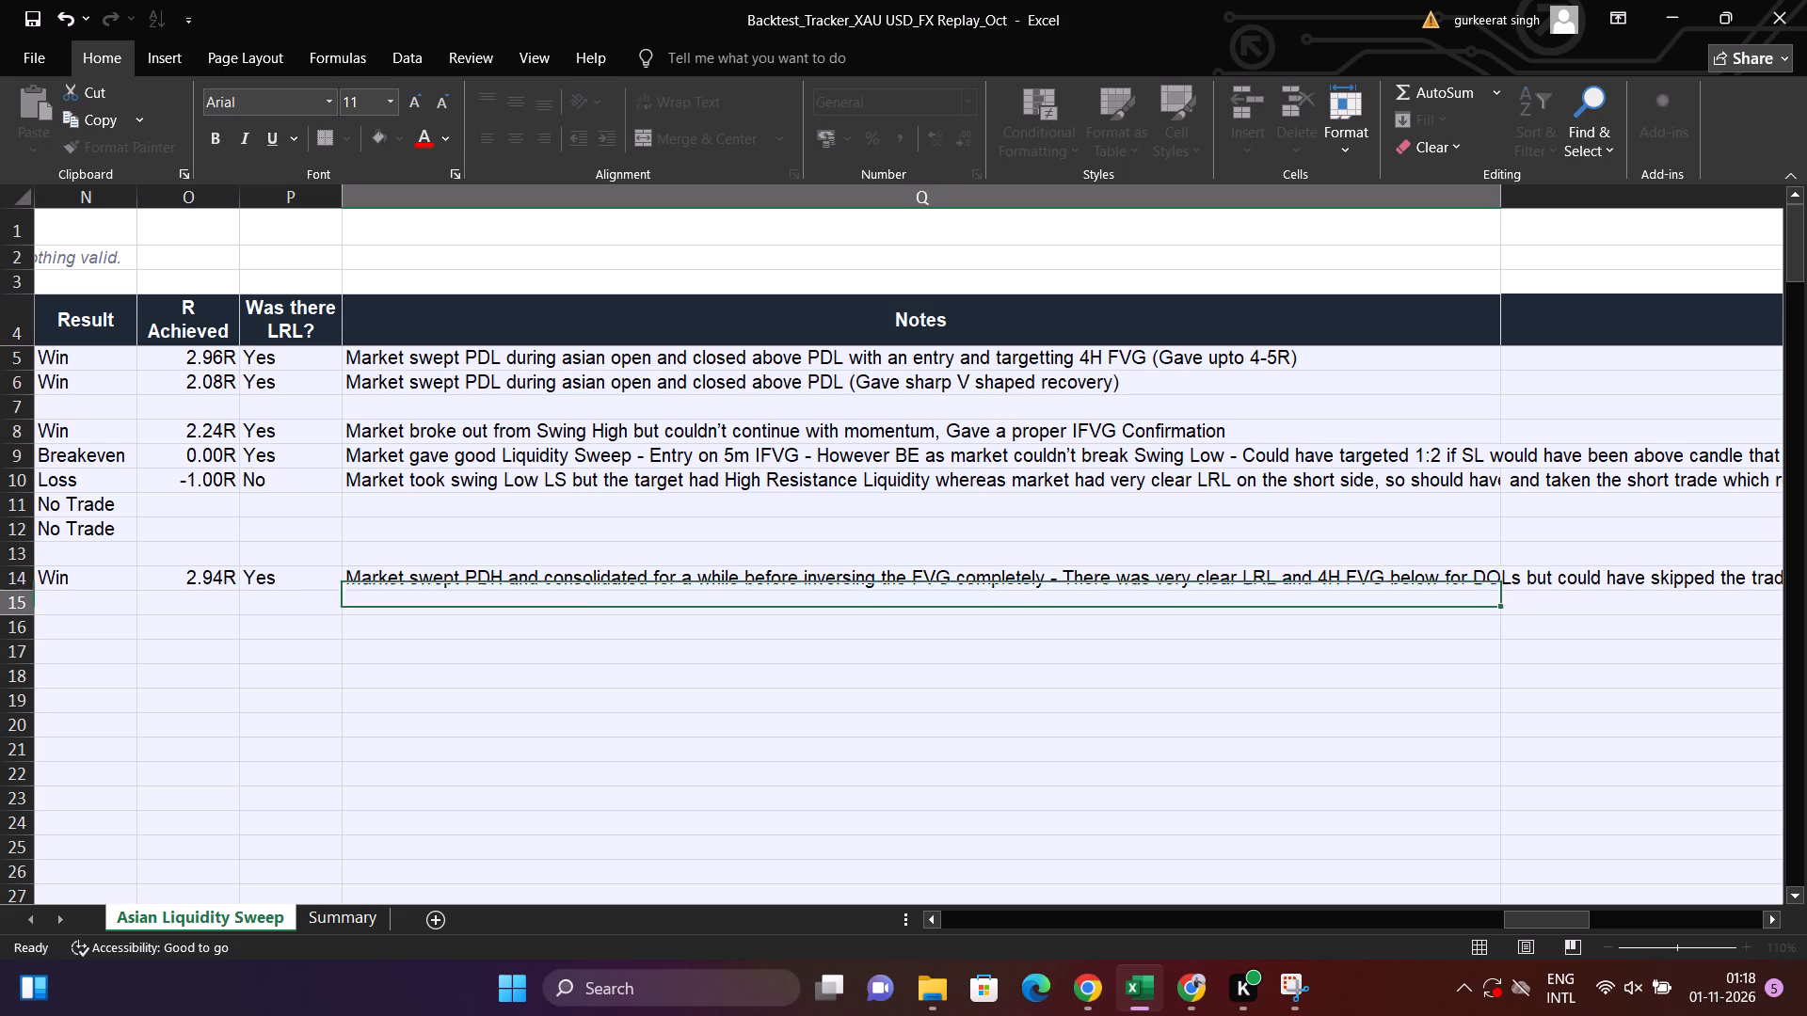
Choose the strategy from the available options in the Strategy cell of the 2026-10-13 row.
key(Up)
key(Right)
key(Left)
key(Left)
key(Left)
key(Left)
key(Left)
key(Left)
key(Left)
key(Left)
key(Left)
key(Left)
key(Left)
key(Left)
key(Left)
key(Left)
key(Left)
key(Left)
key(Left)
key(Left)
key(Left)
key(Left)
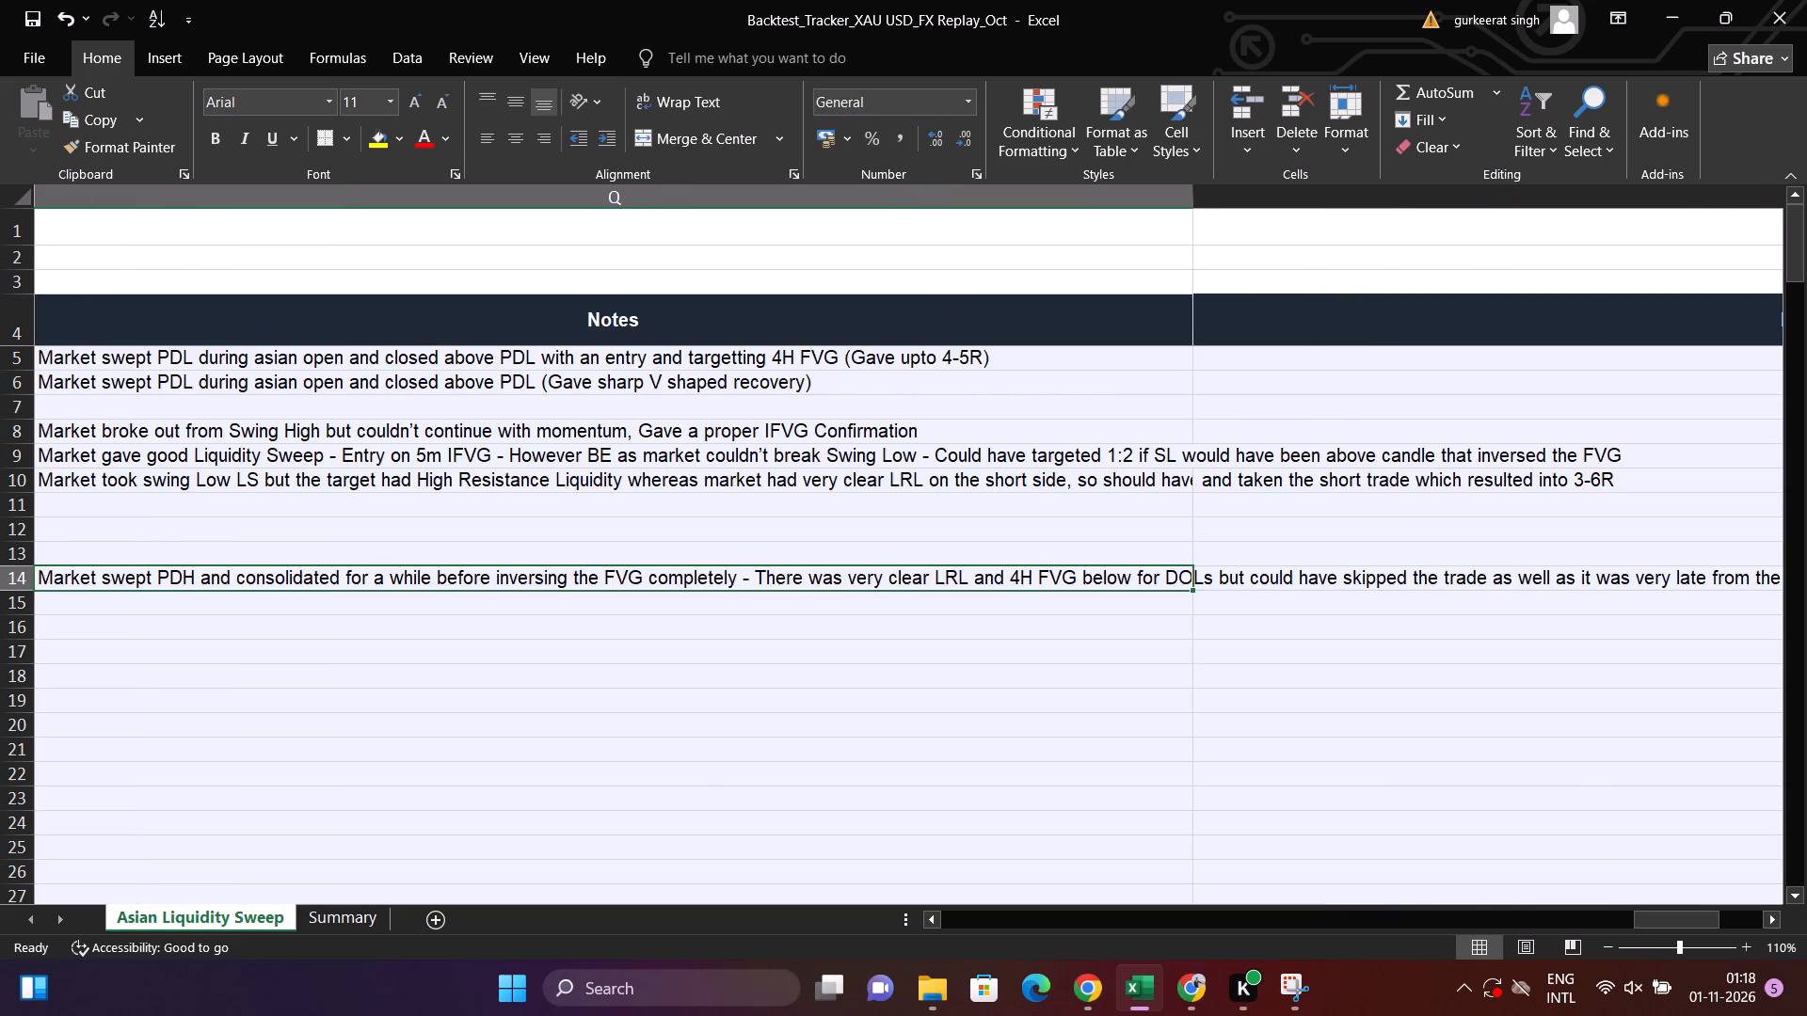
key(Down)
key(Right)
key(Right)
key(Right)
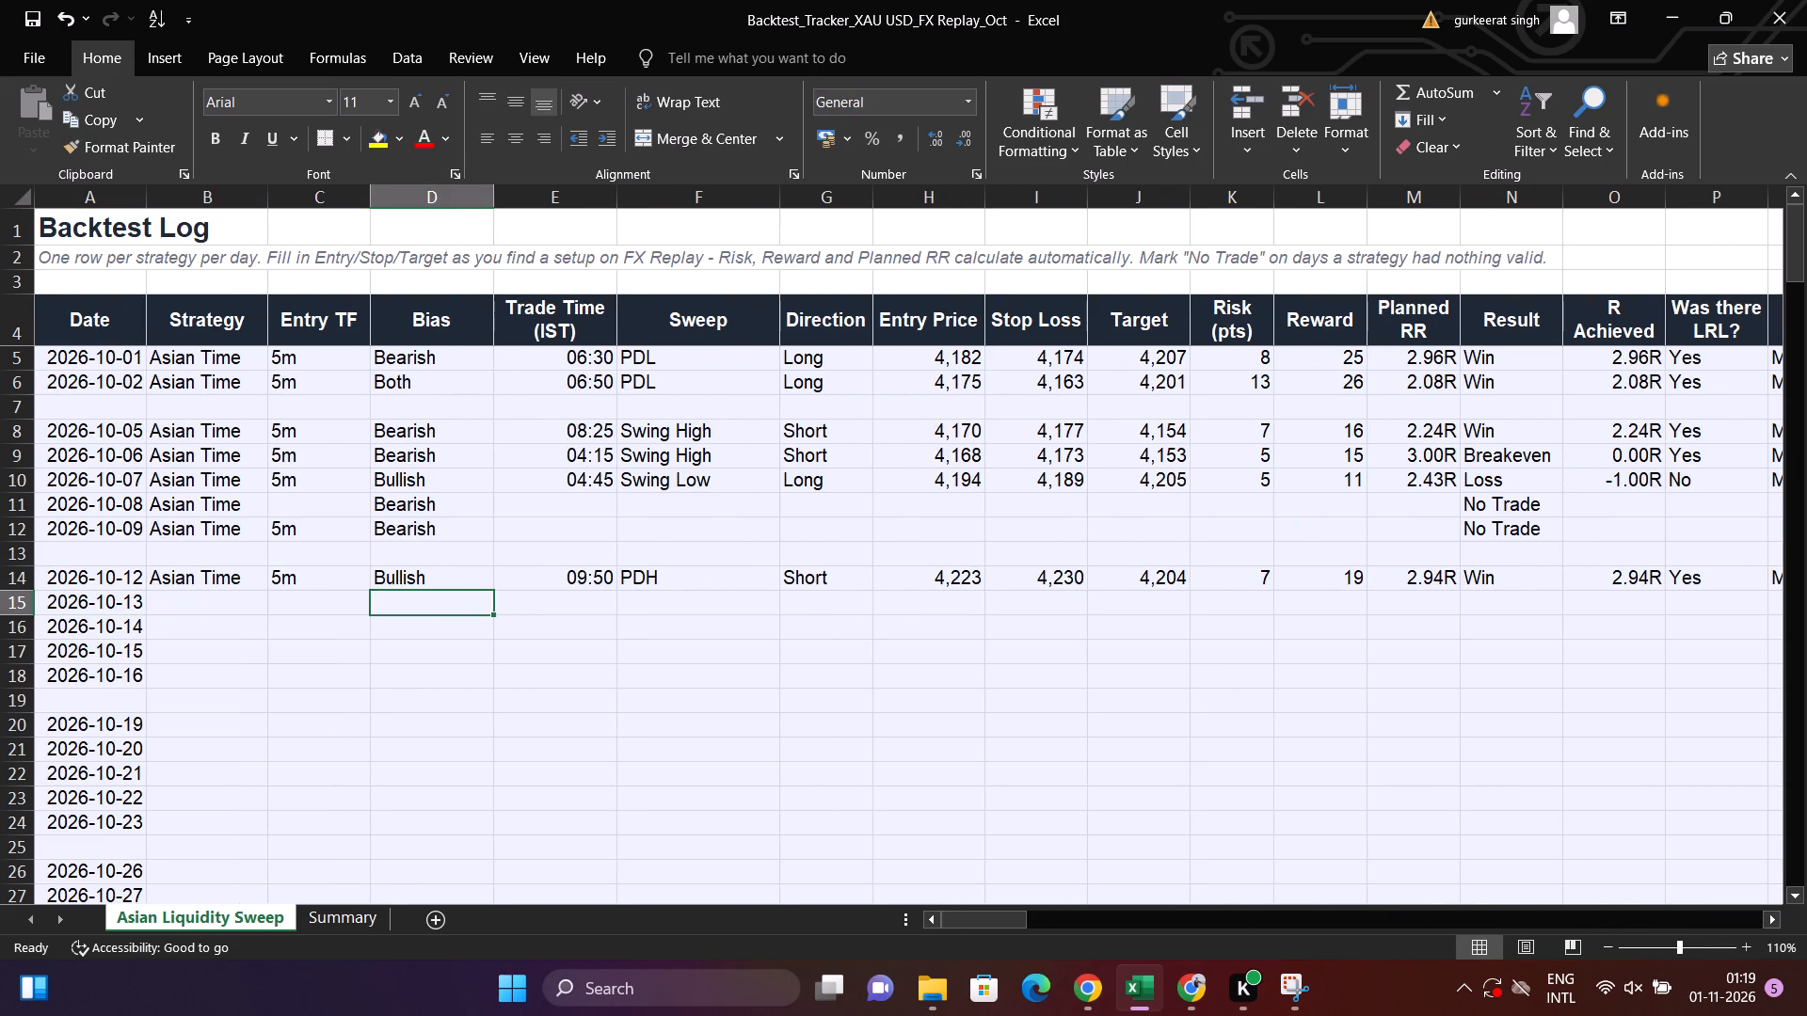
key(Left)
key(Left)
key(alt+Down)
key(Down)
key(Up)
key(Return)
key(Right)
Switch to FX Replay and examine the 12 October short trade on the 5-minute and 15-minute gold charts.
key(alt+Tab)
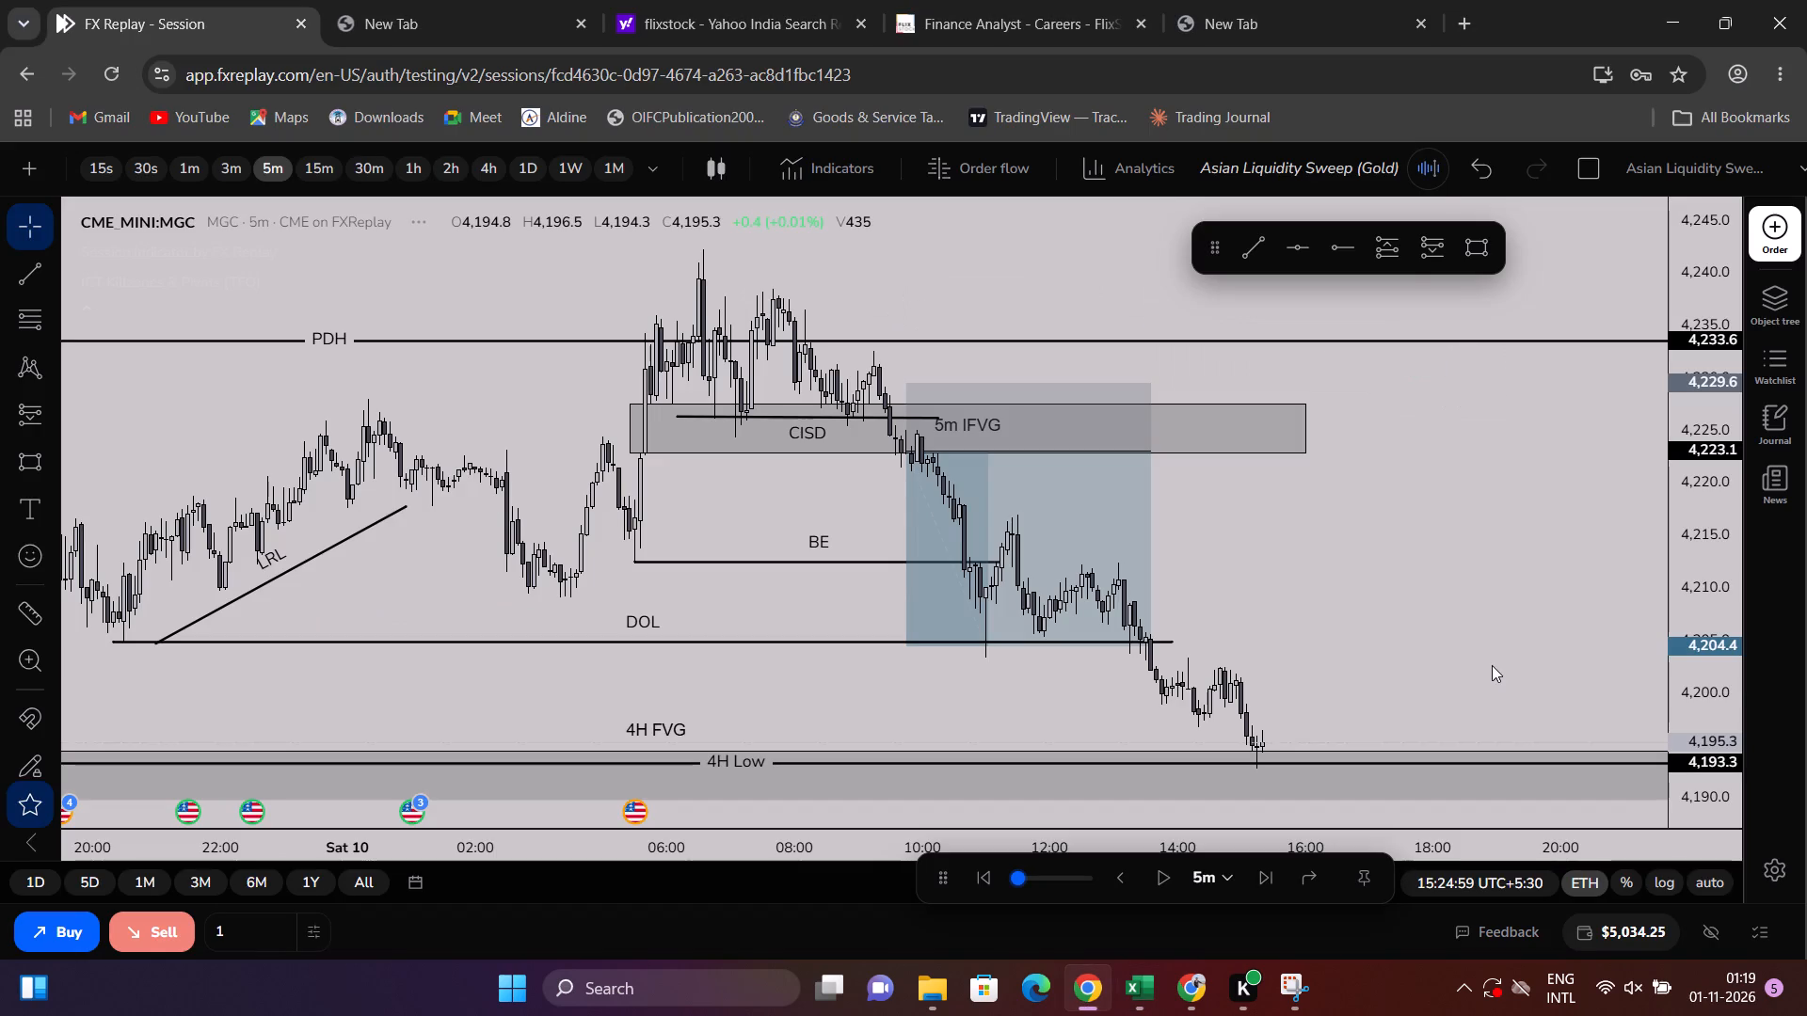
scroll(760, 475, down, 3)
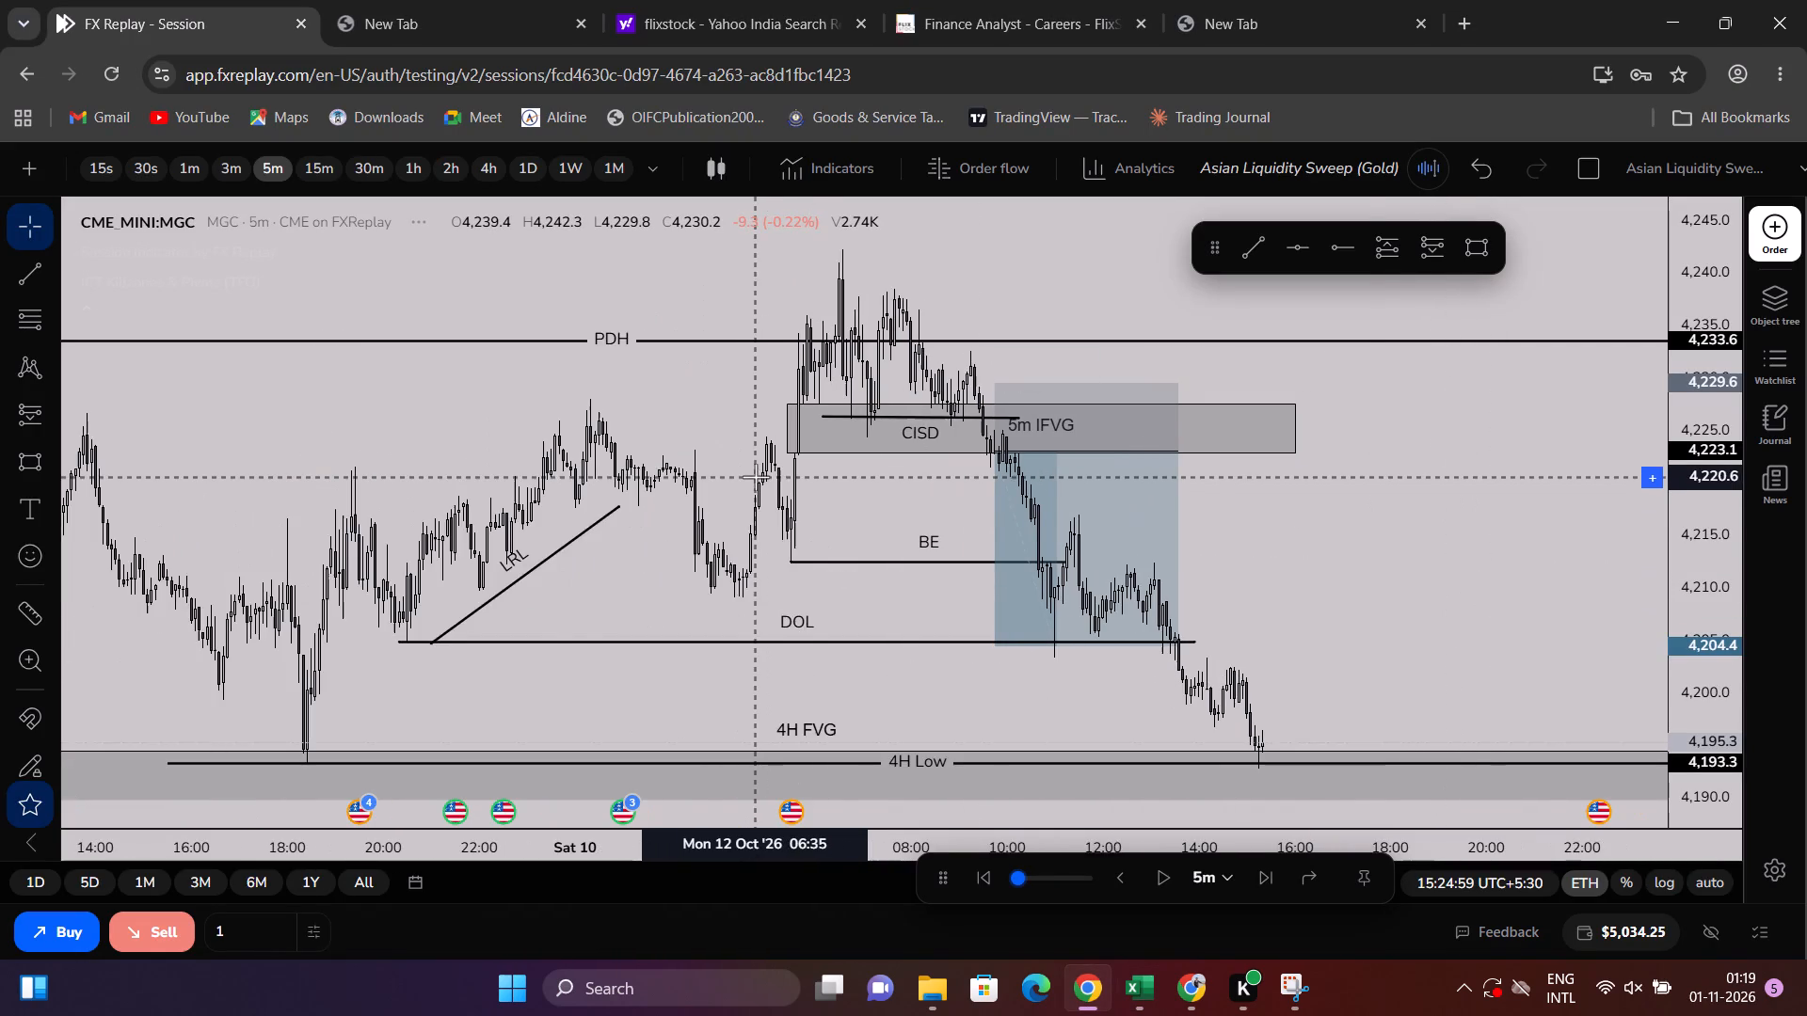
scroll(757, 478, down, 2)
scroll(758, 478, up, 2)
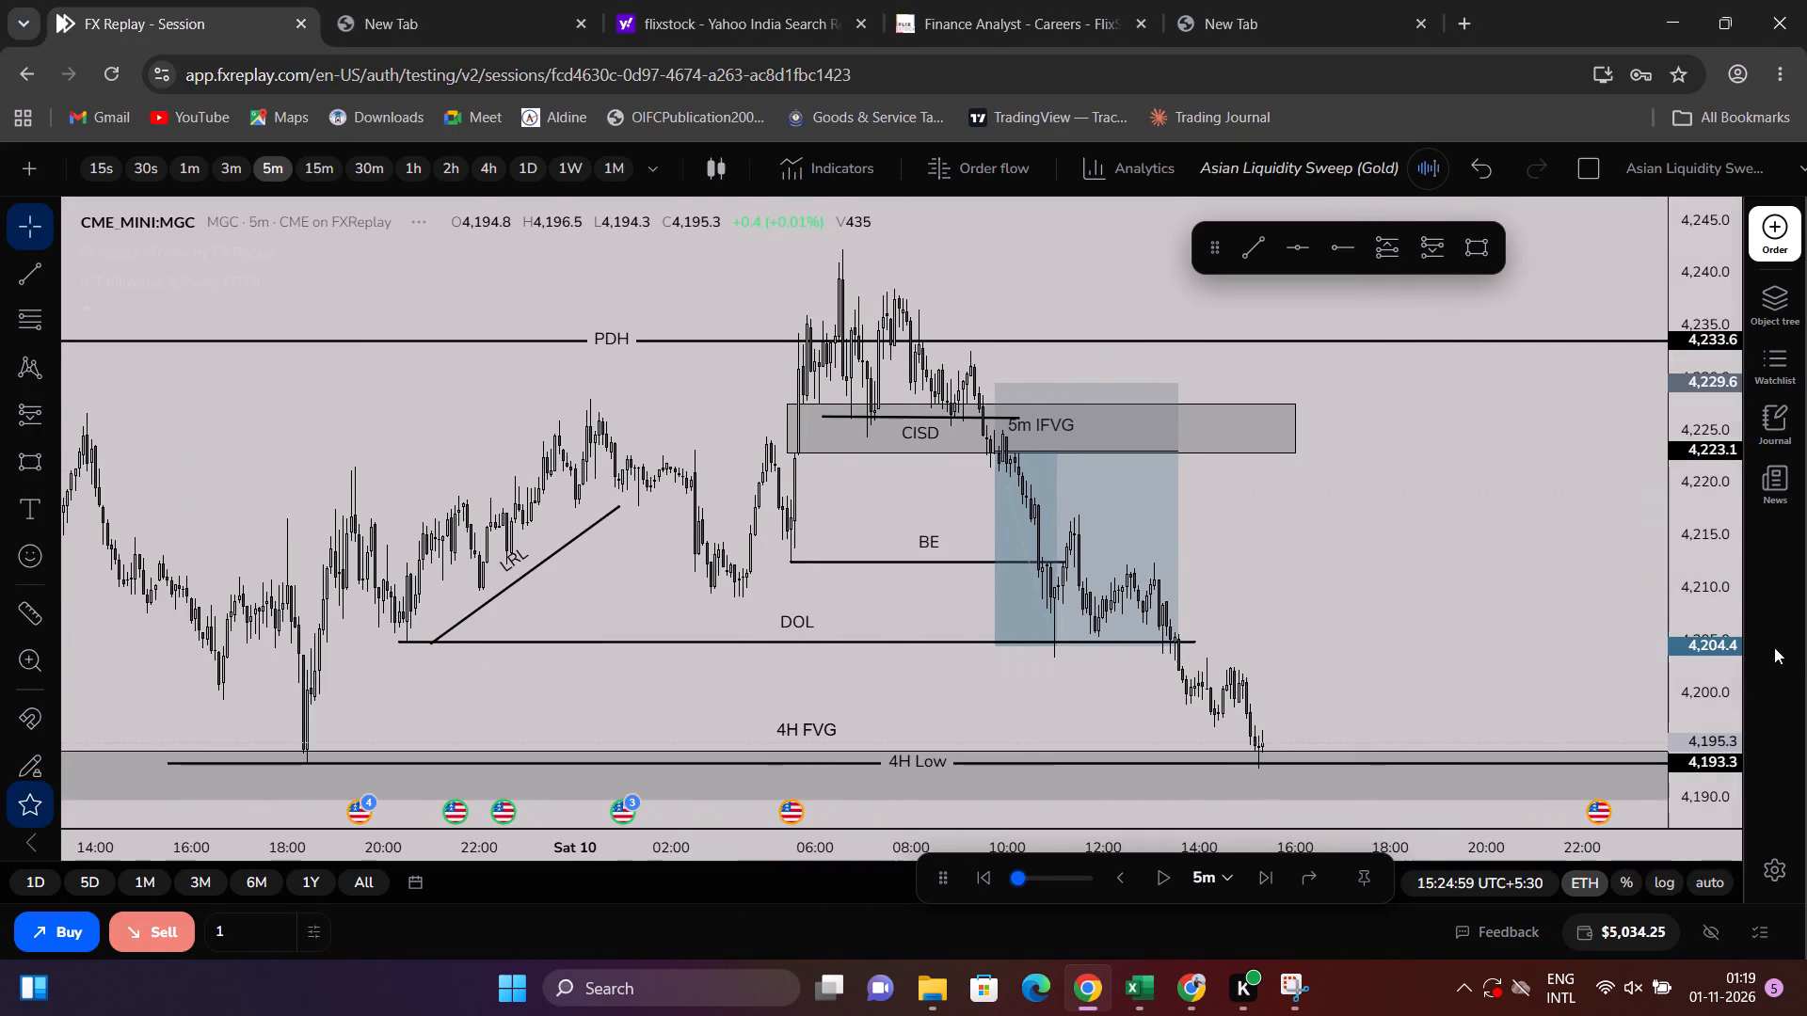
drag(1733, 641, 1663, 486)
scroll(1552, 500, up, 4)
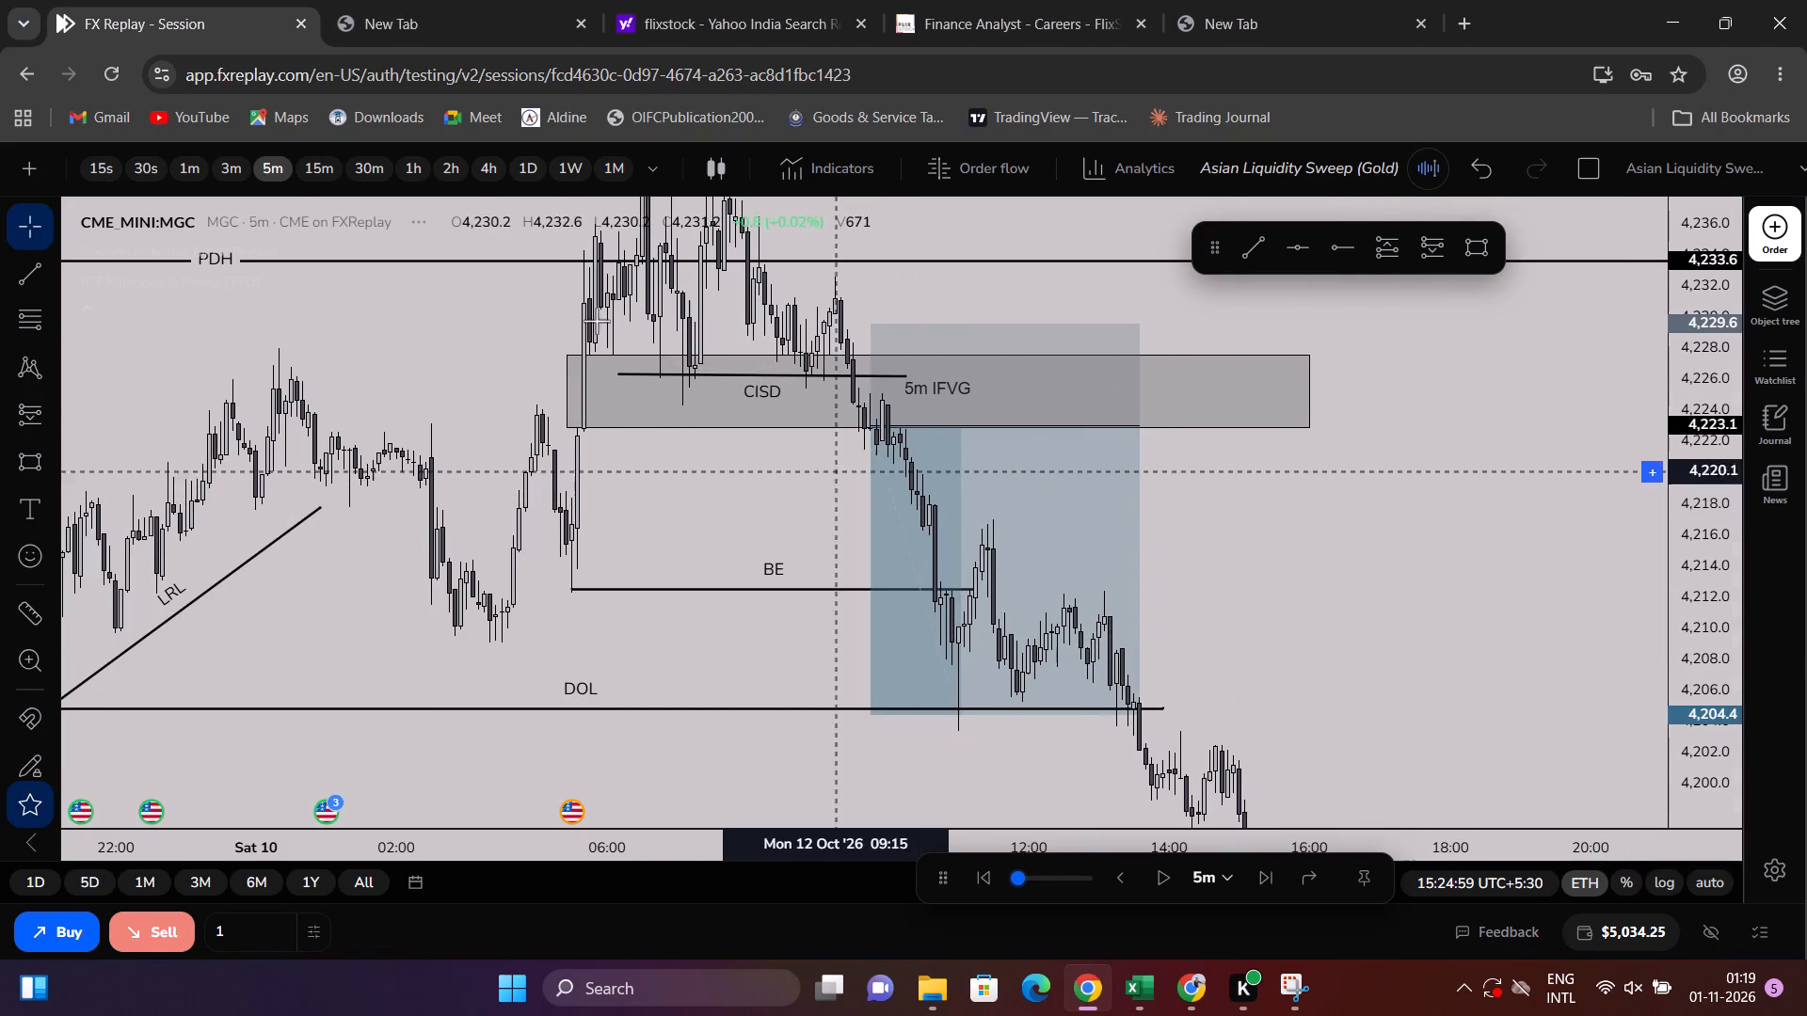
click(305, 159)
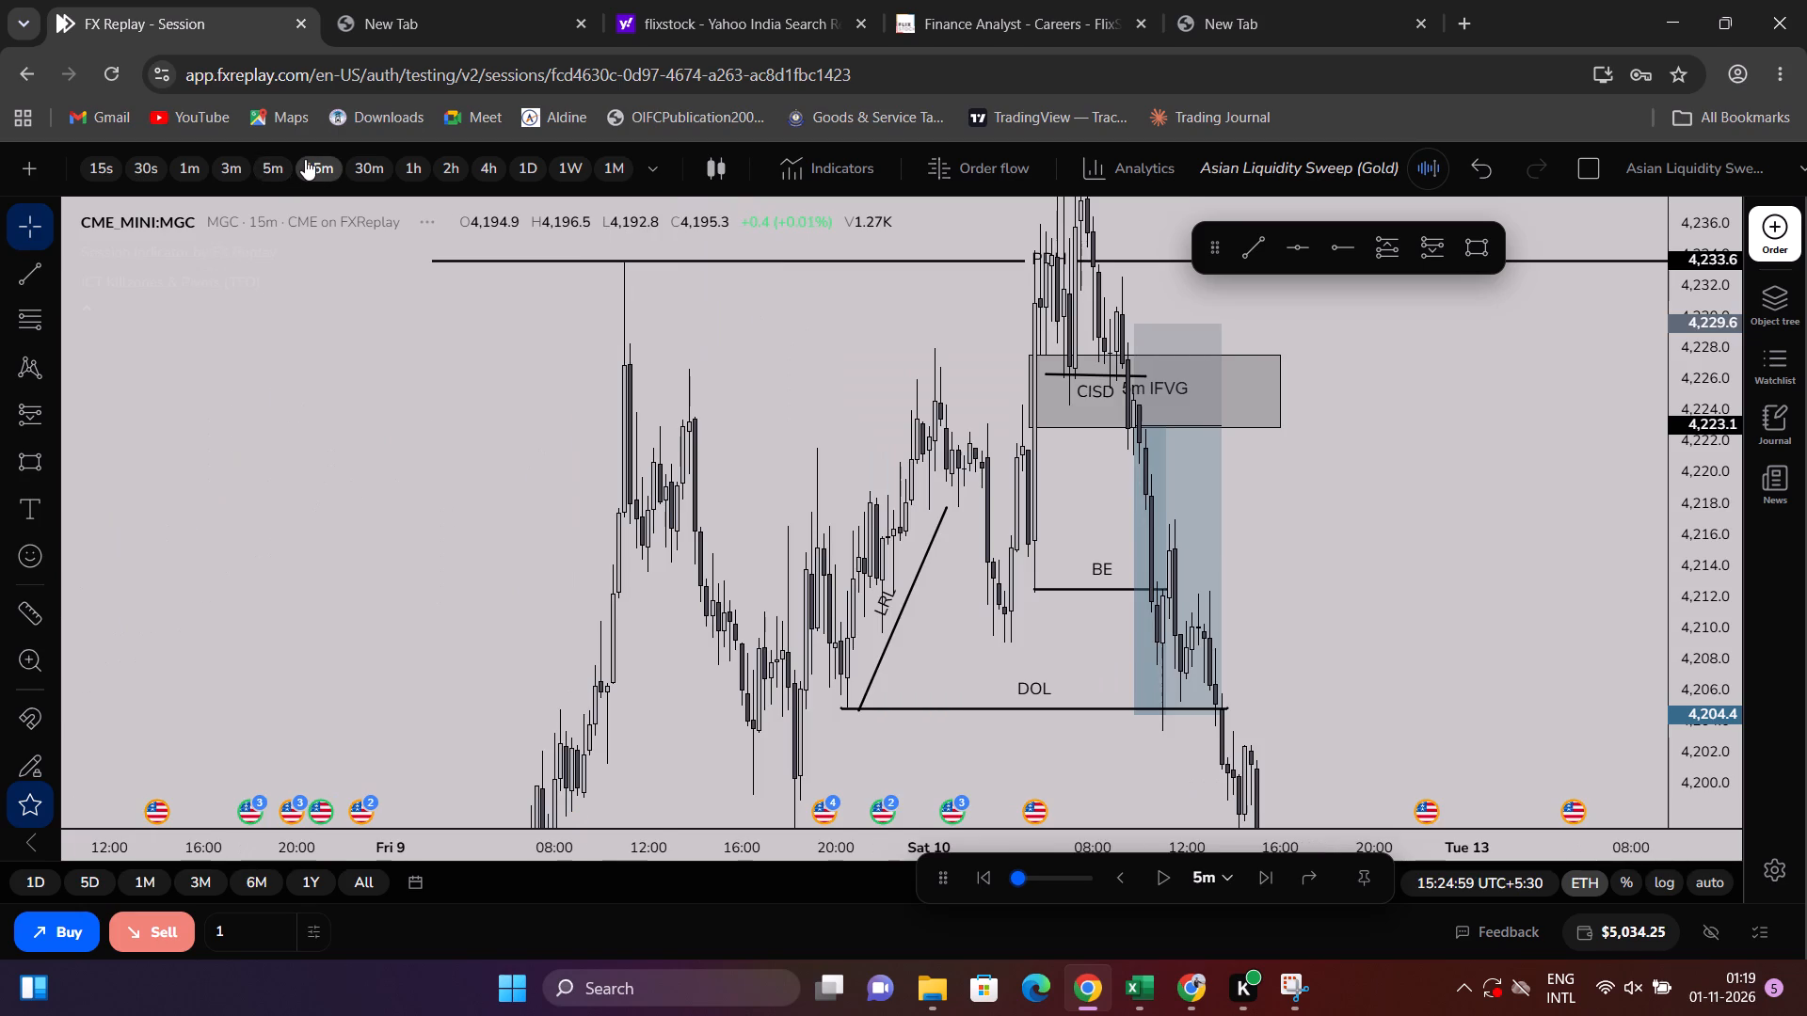
scroll(1133, 379, up, 3)
click(1453, 483)
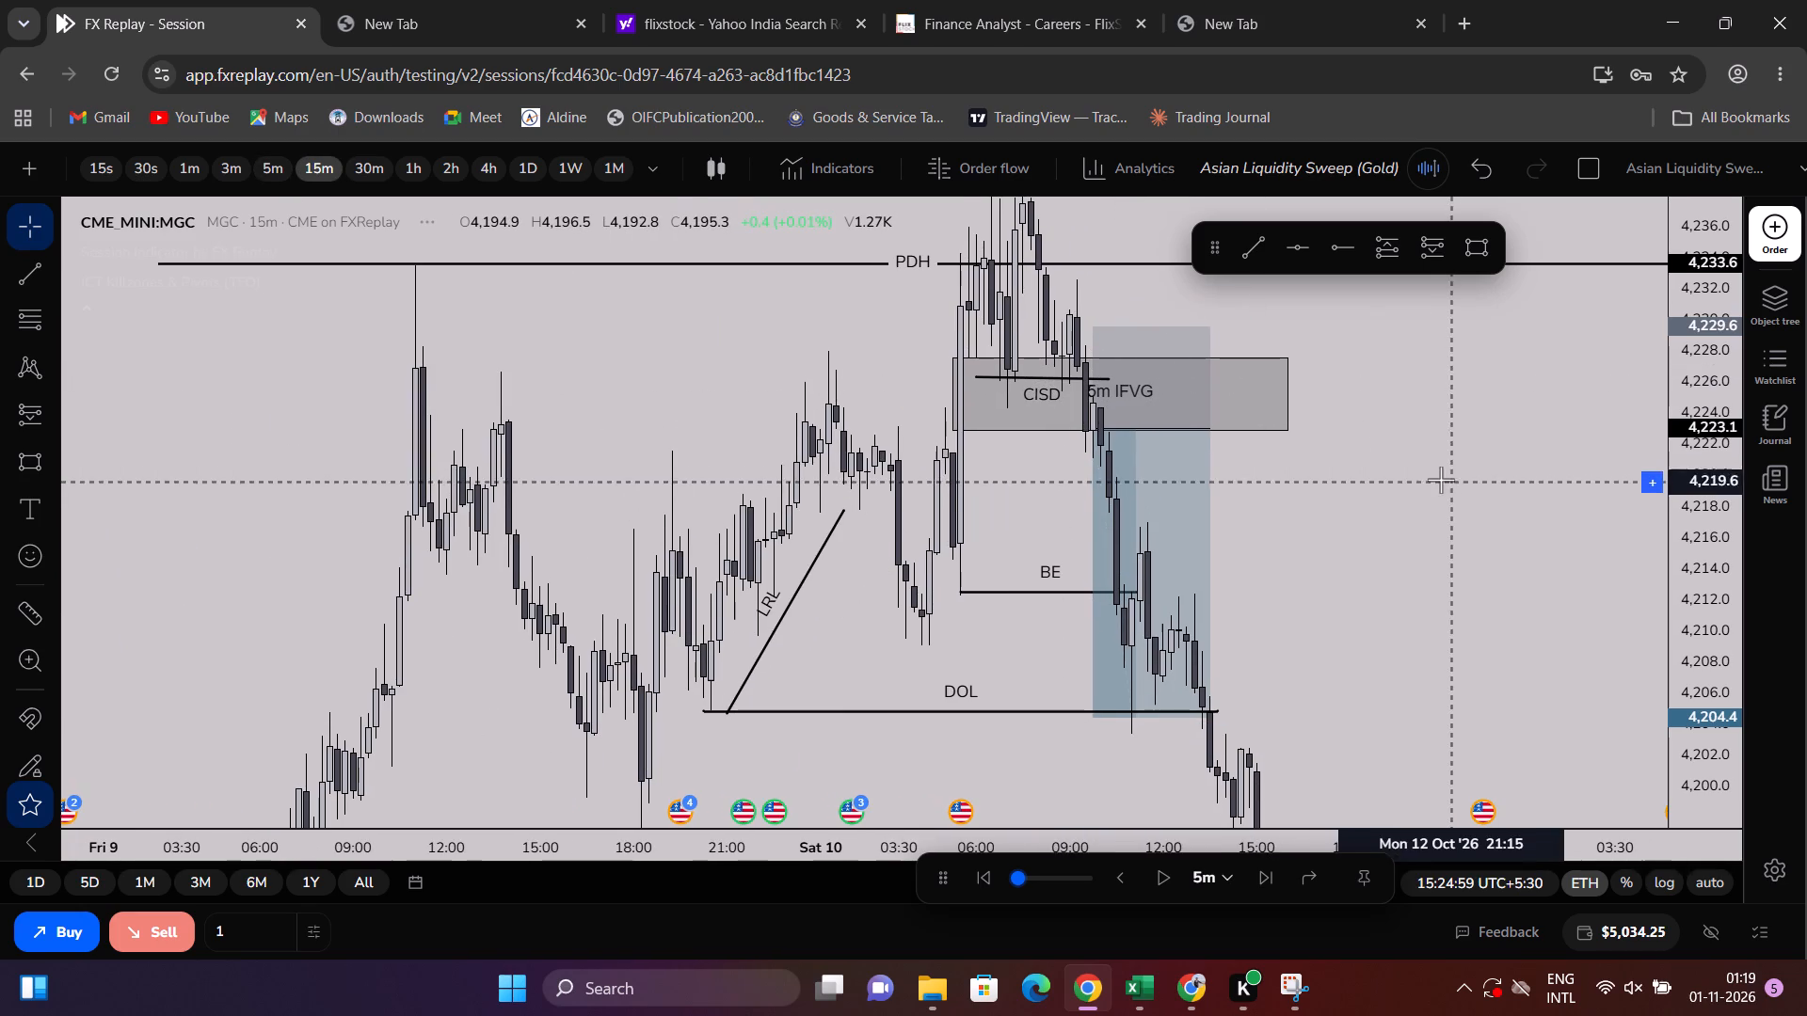
Move the short position's stop level to 4229.4 and return the chart to the 5-minute timeframe.
click(1091, 328)
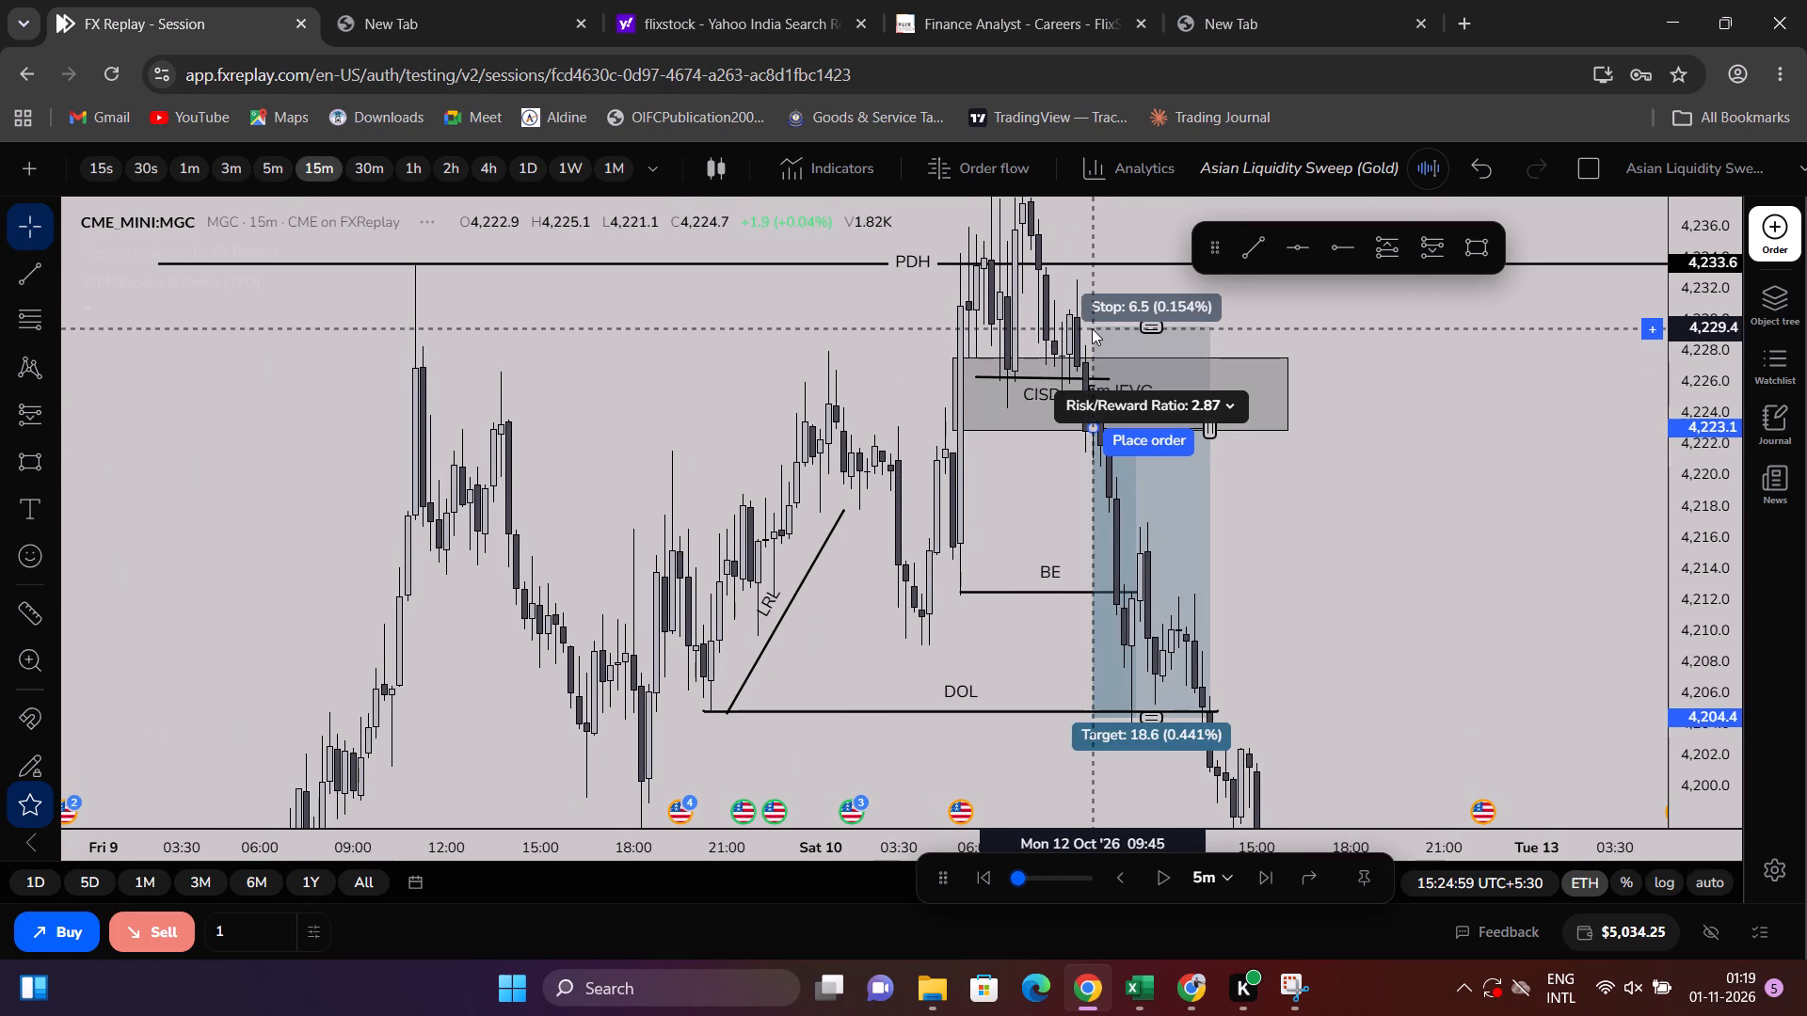
click(275, 165)
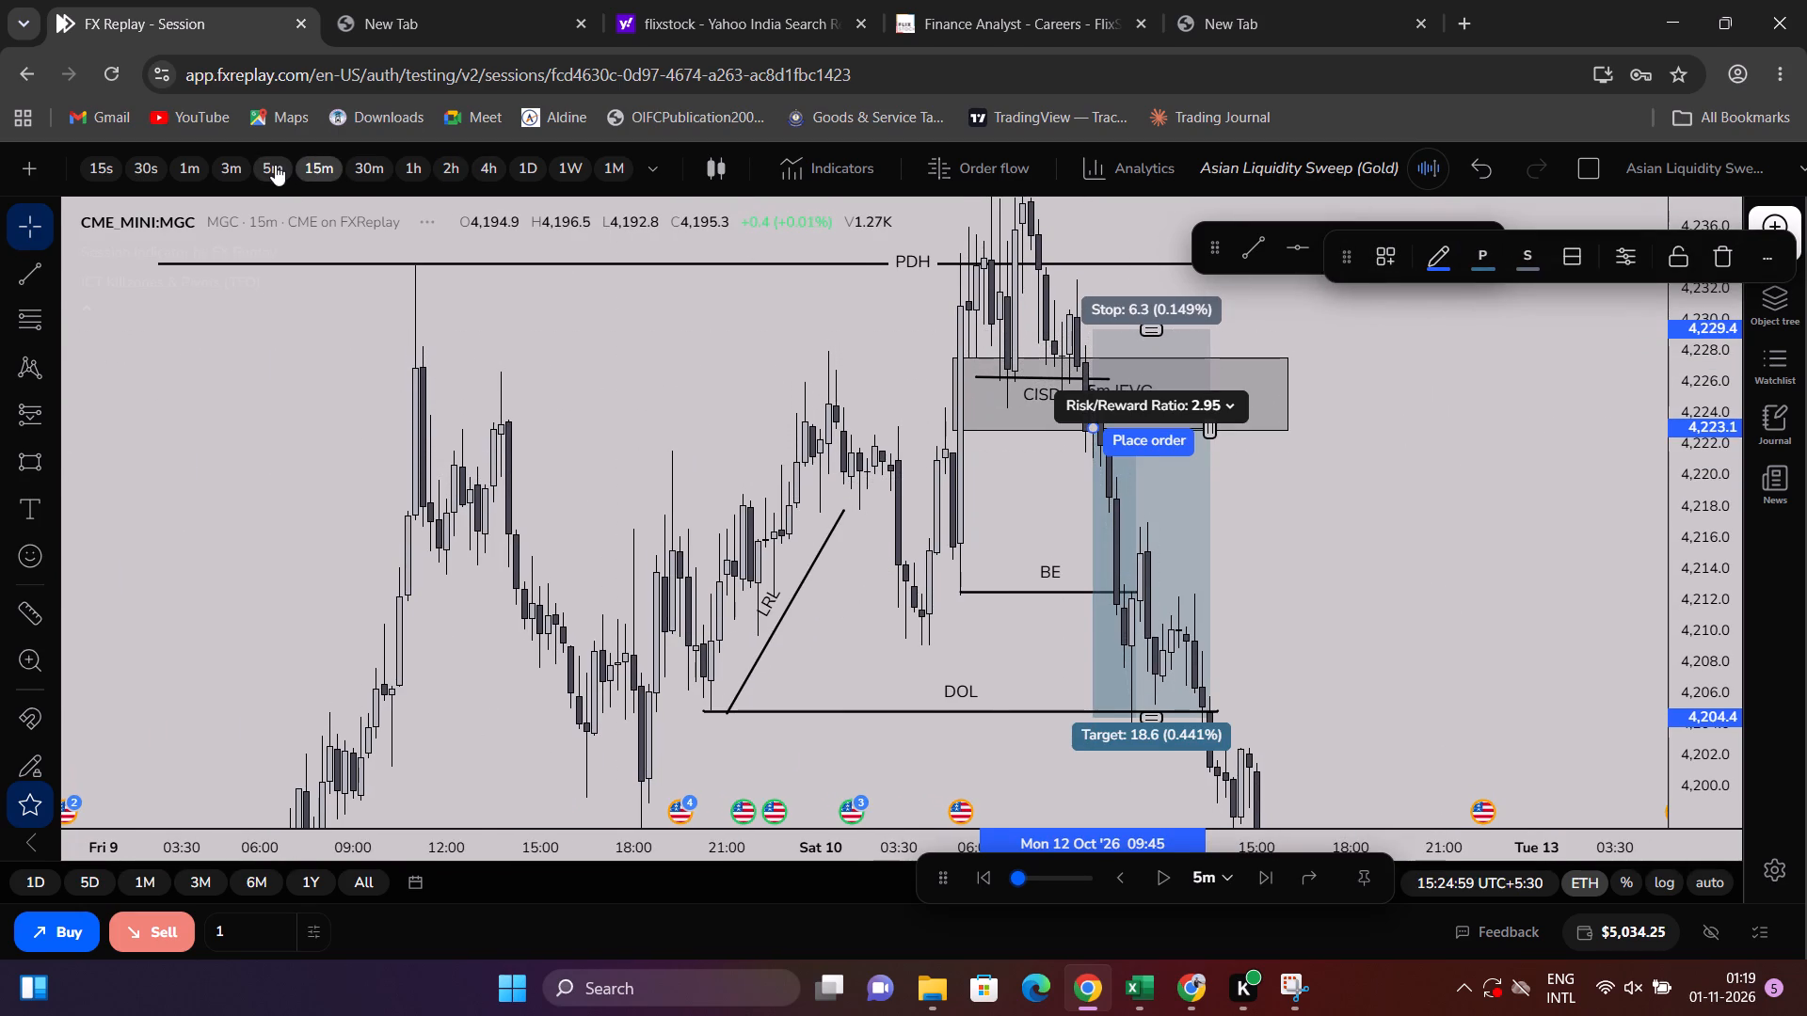
click(1364, 598)
Examine the 5-minute price action from the 5m IFVG down to the DOL, 4H FVG and 4H Low levels.
scroll(1377, 588, down, 3)
drag(1392, 558, 1396, 480)
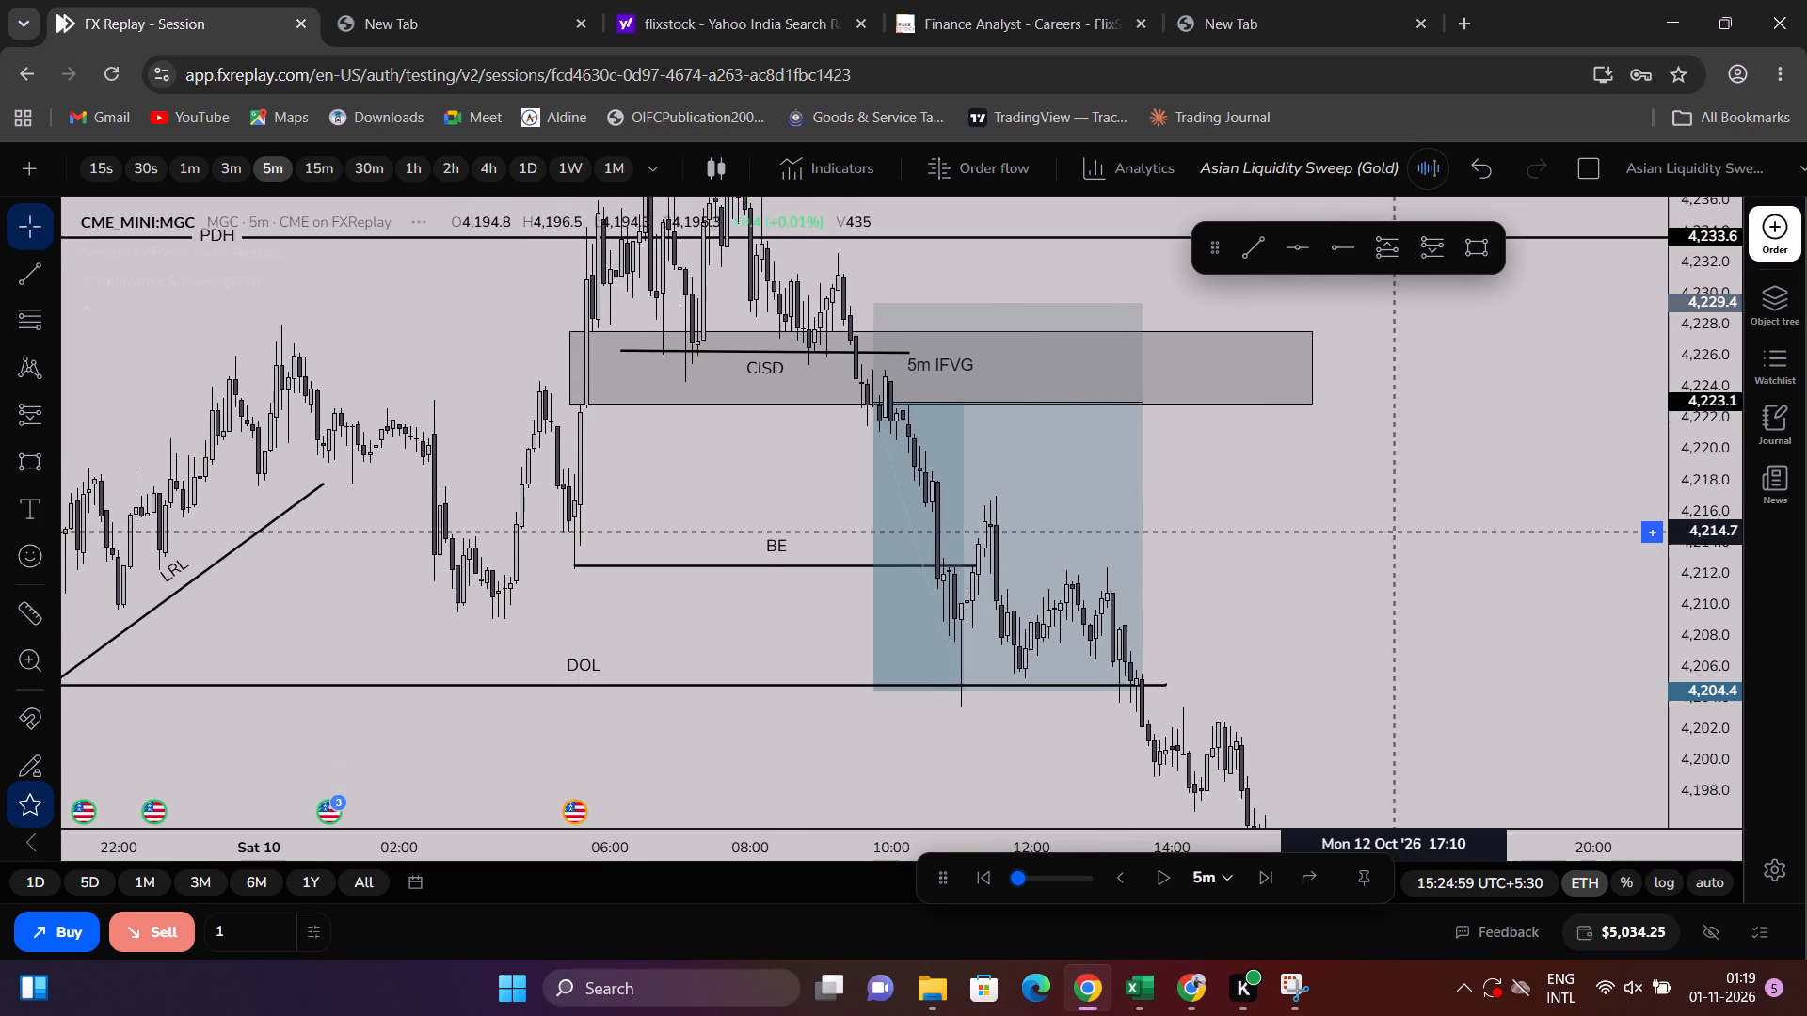
drag(1396, 480, 1390, 403)
scroll(1415, 464, down, 4)
drag(1704, 523, 1679, 595)
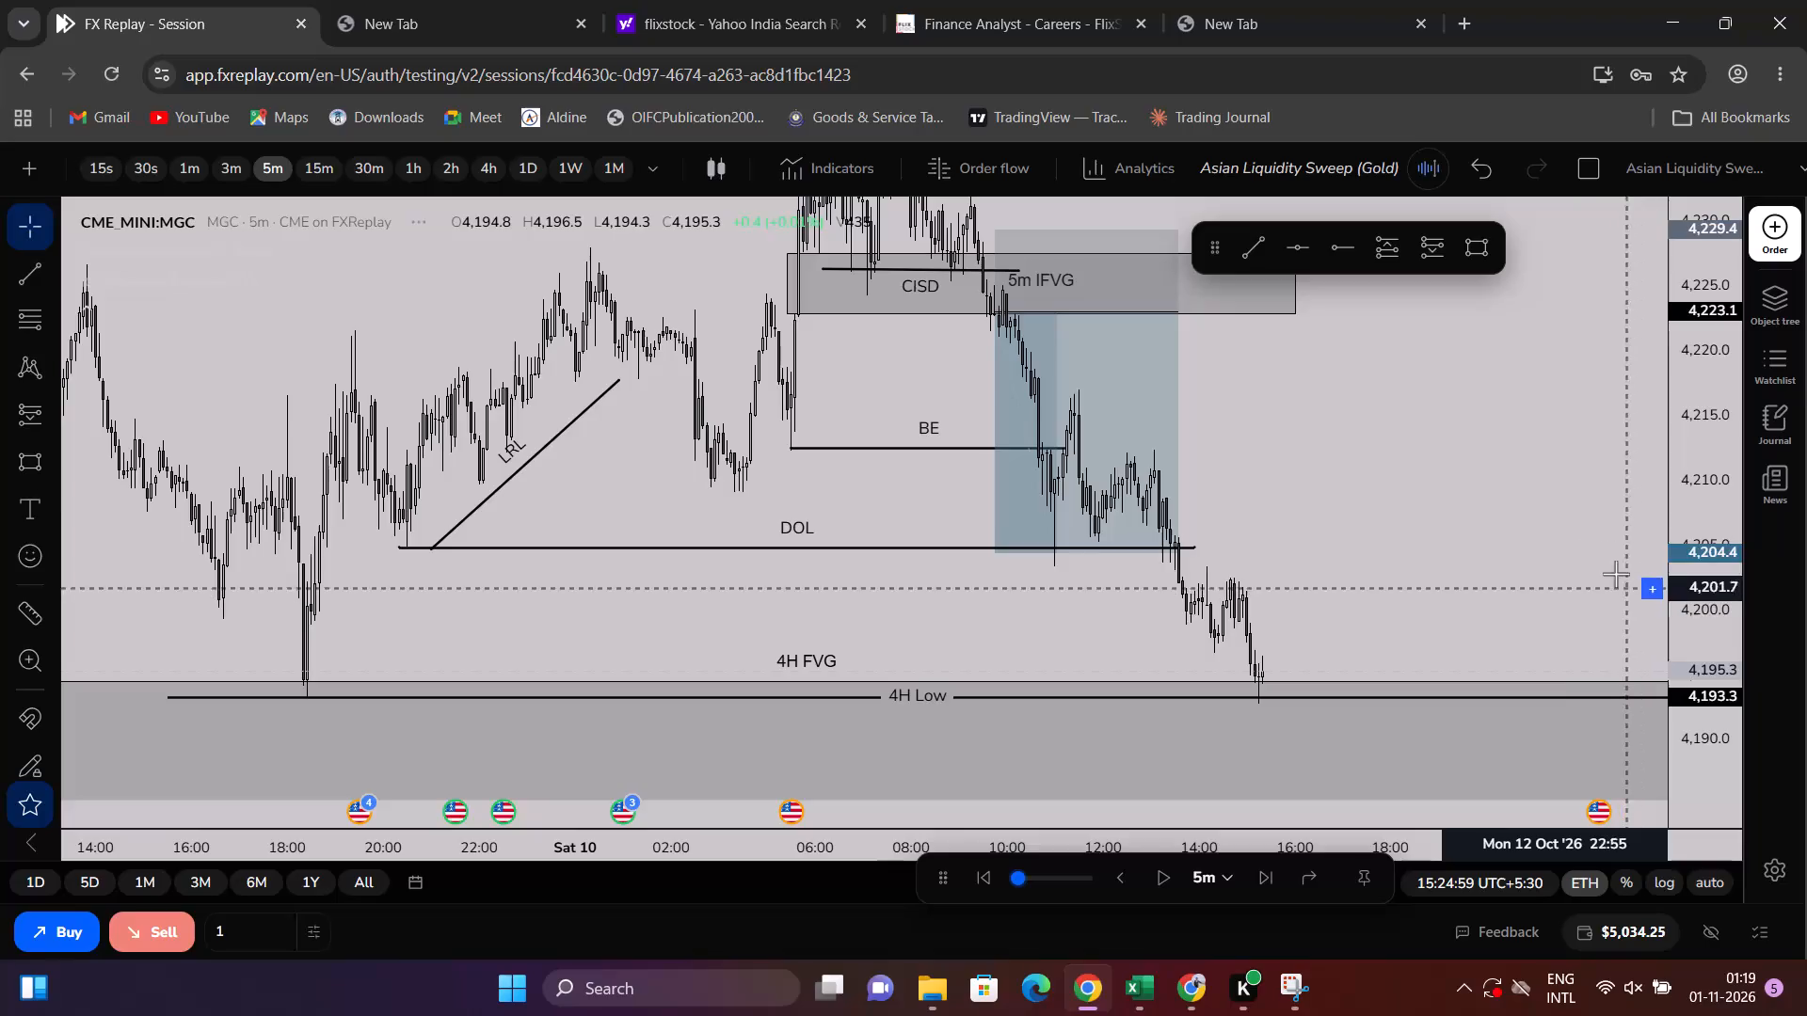
scroll(1576, 499, down, 4)
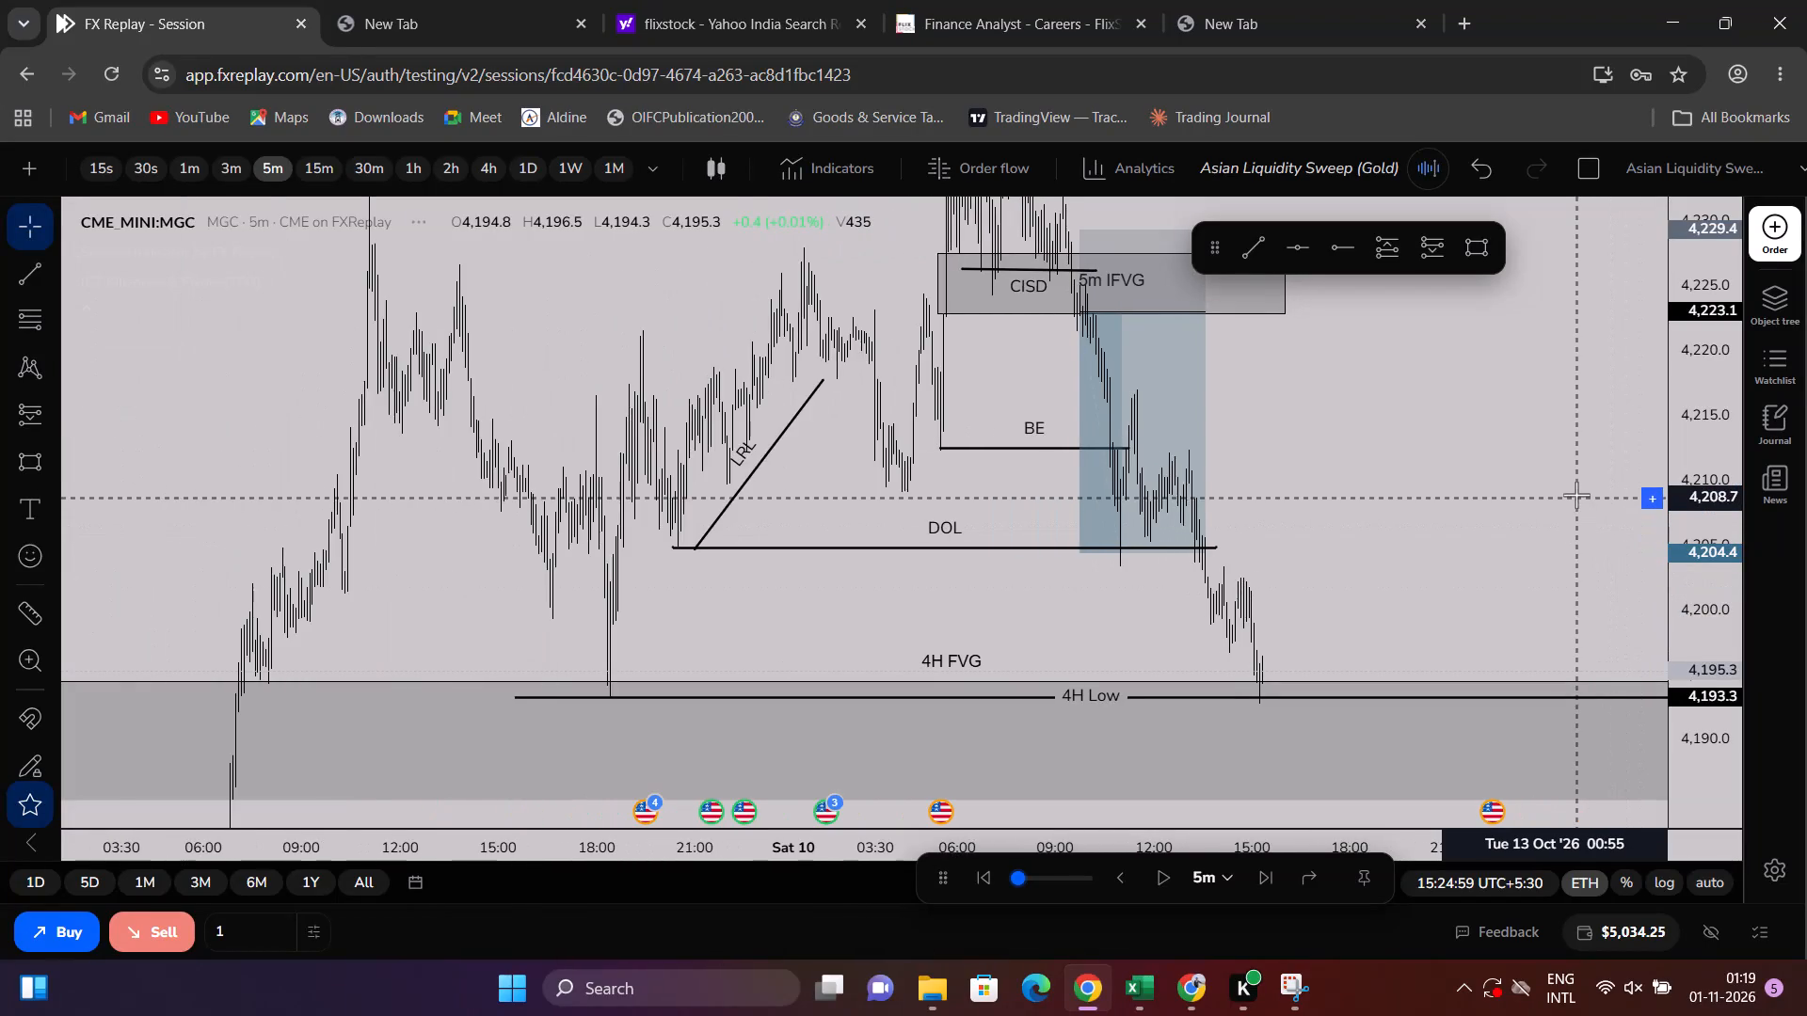
scroll(1576, 495, up, 2)
scroll(1576, 495, down, 1)
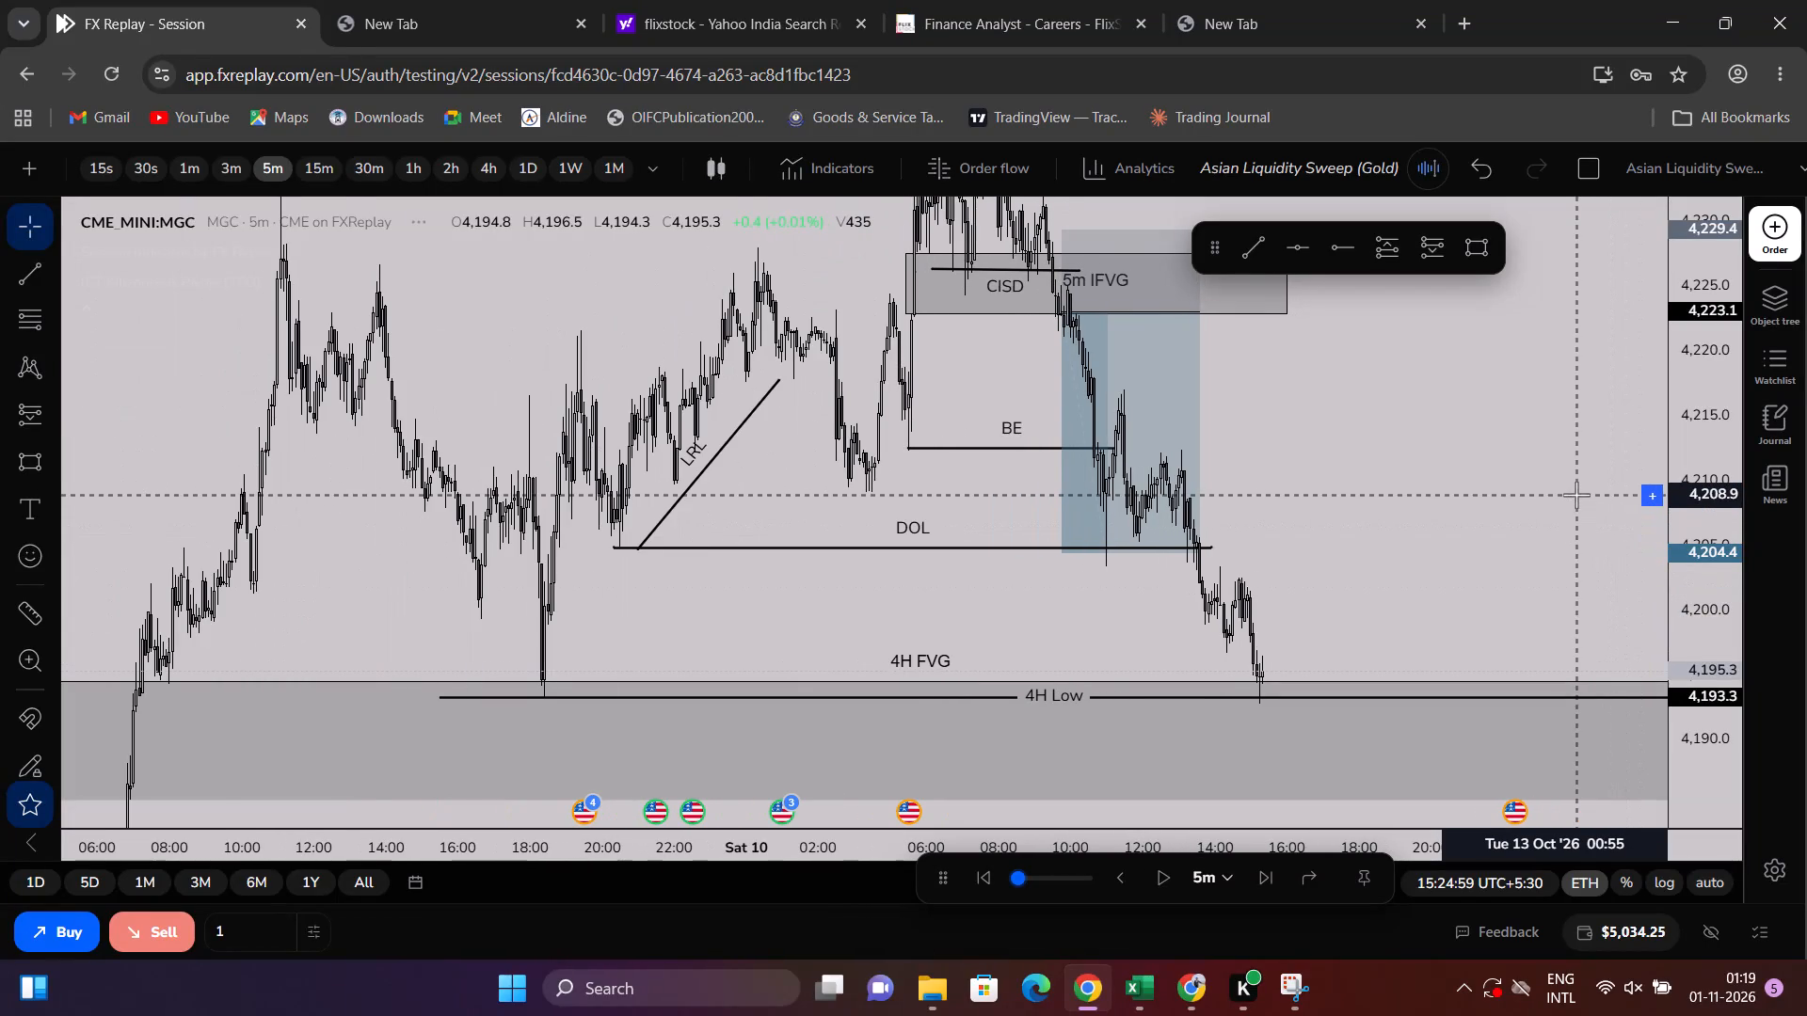
Move the 4H Low line to 4,193.1, with its start close to the swing low just after 18:00.
scroll(1576, 495, up, 2)
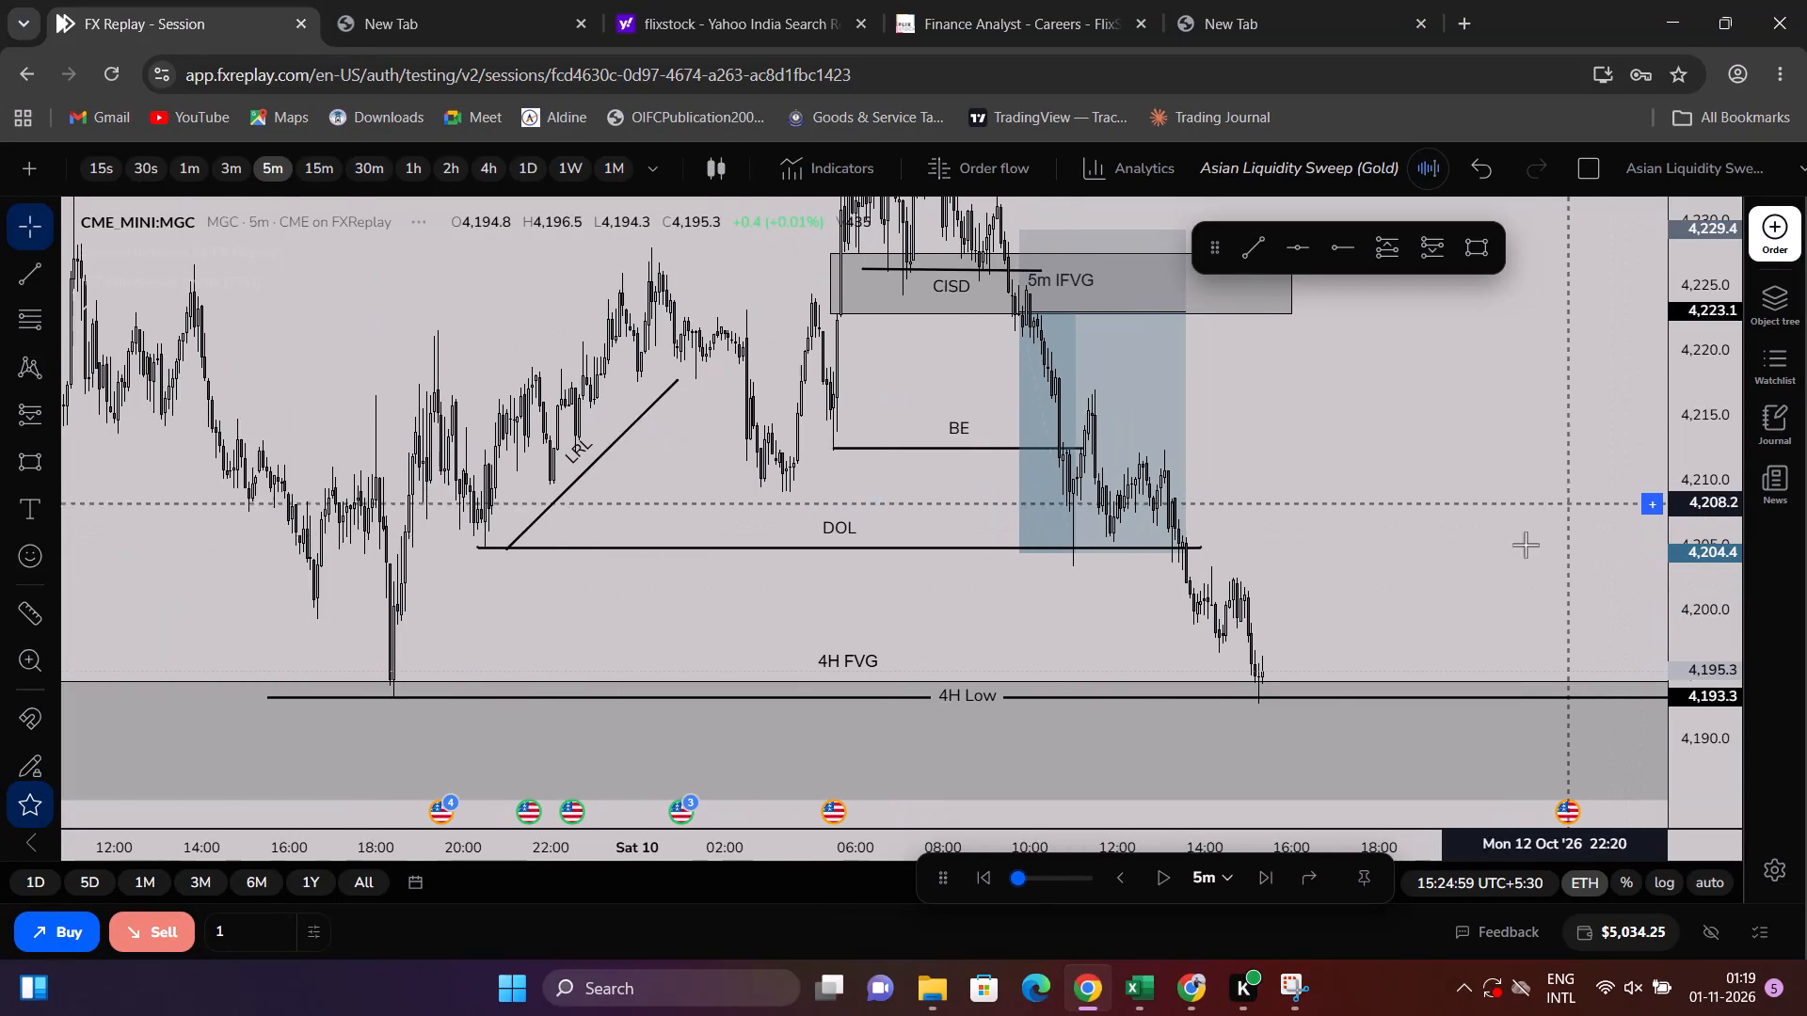
drag(732, 695, 797, 698)
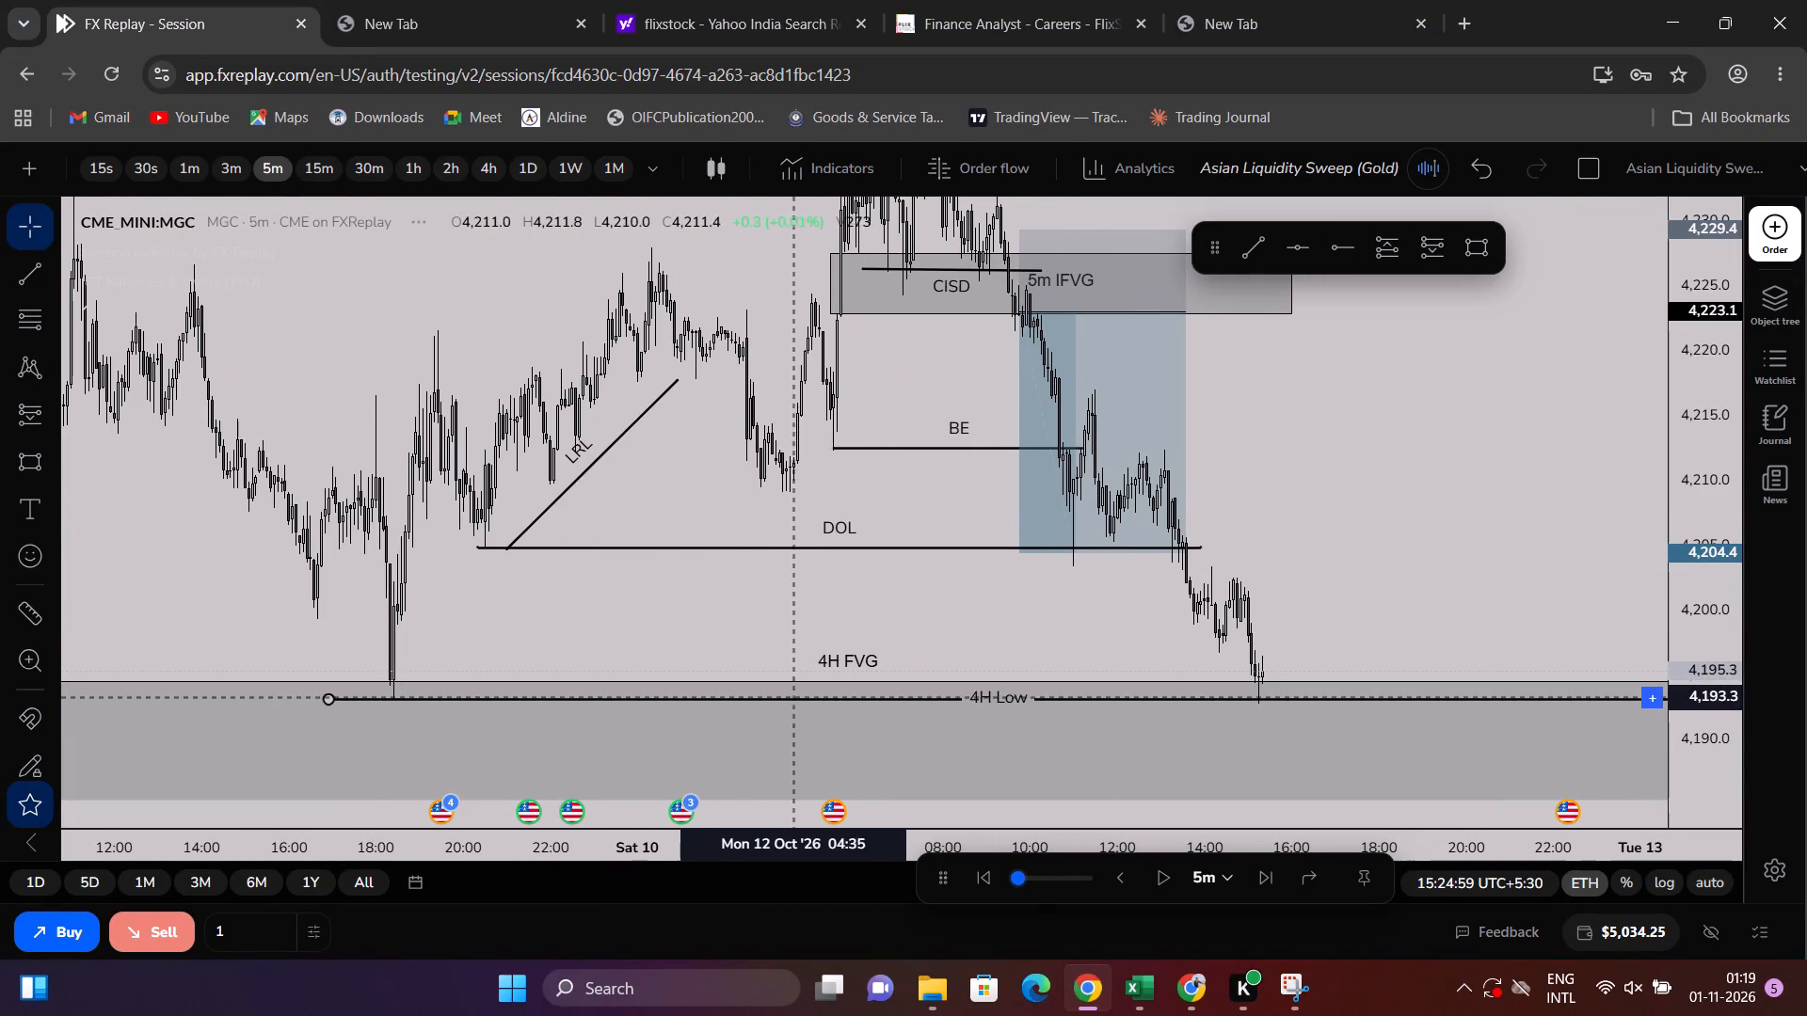
drag(797, 698, 837, 697)
click(1287, 555)
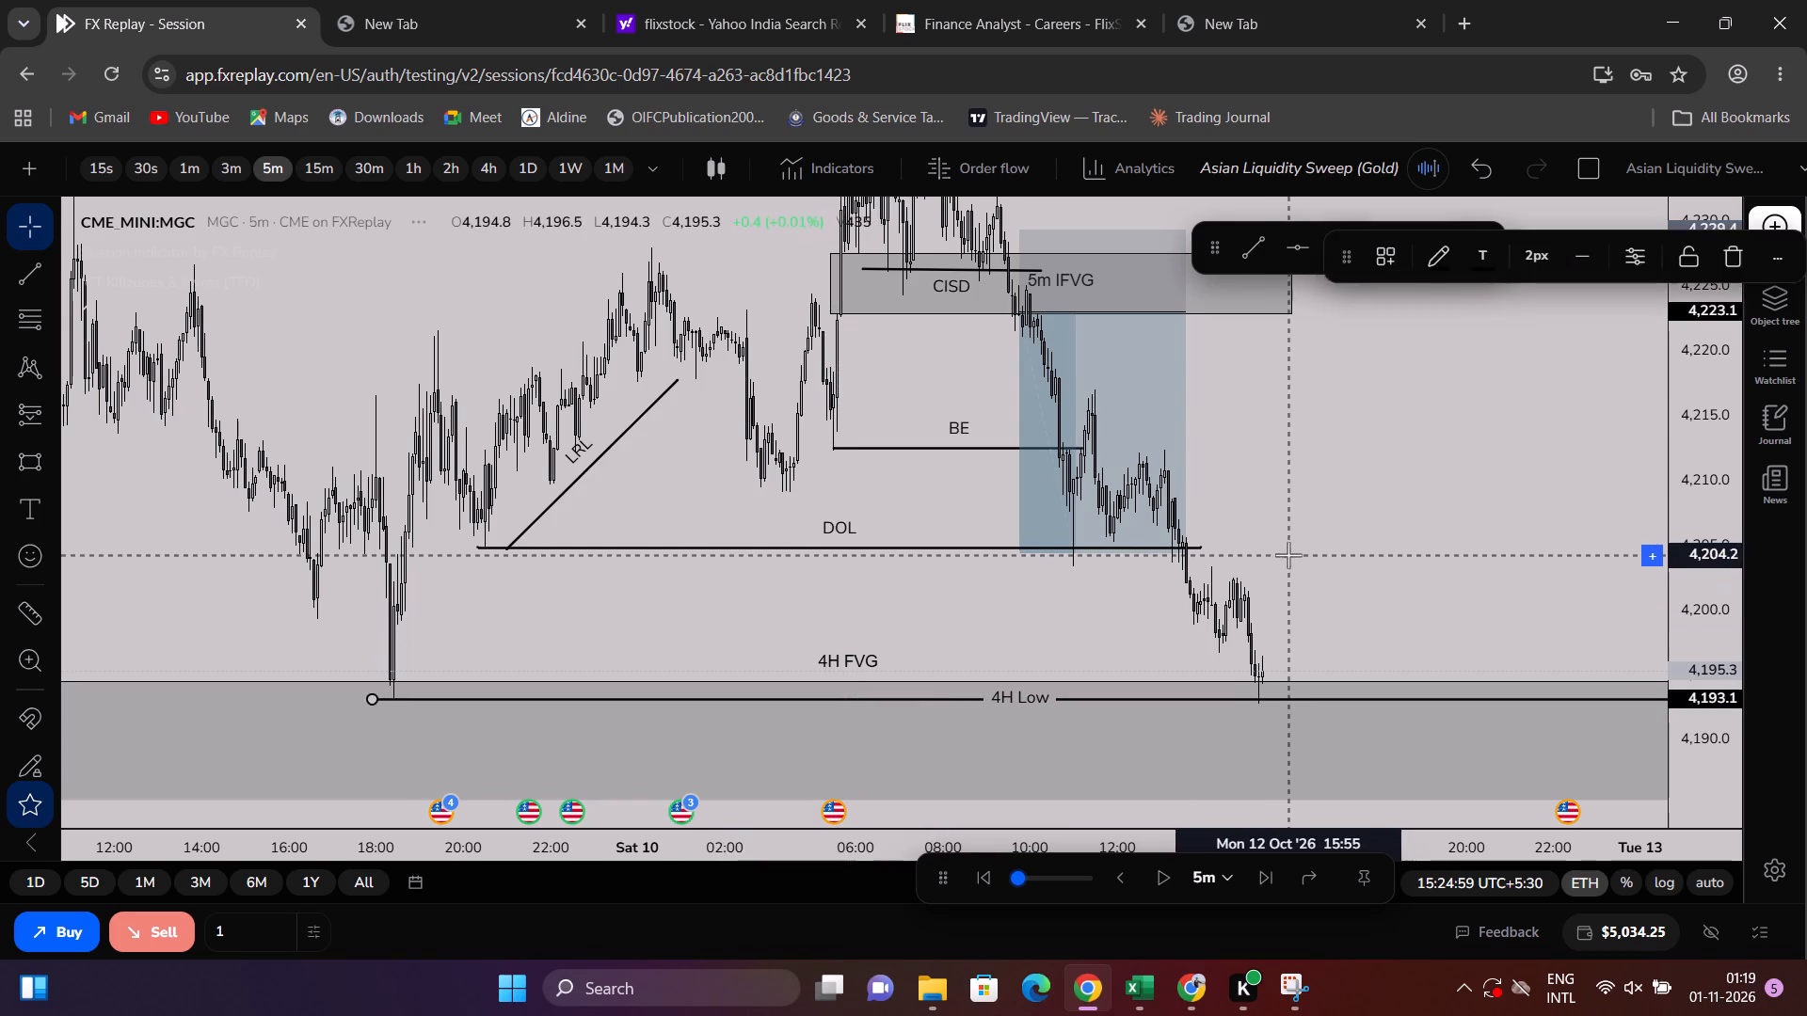
Save the chart with the adjusted 4H Low line.
scroll(1296, 551, up, 3)
scroll(1328, 530, down, 2)
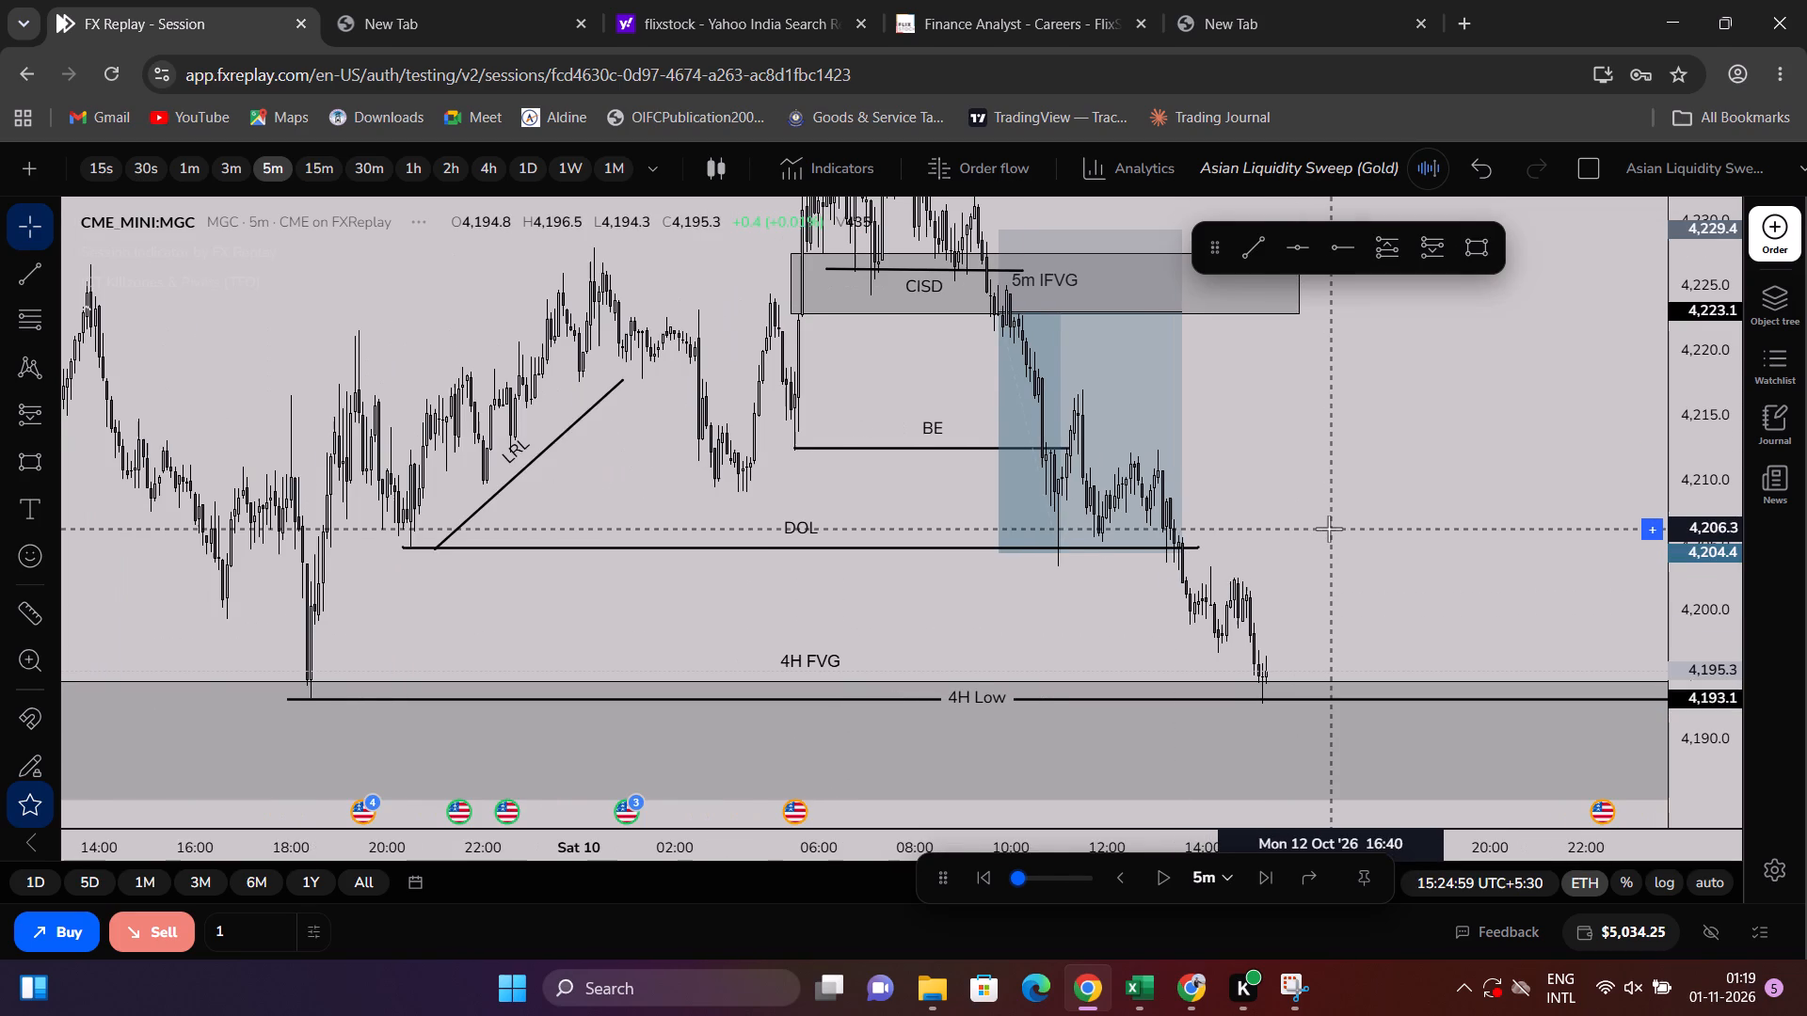
scroll(1329, 529, down, 1)
scroll(1329, 529, up, 2)
drag(1328, 526, 1324, 583)
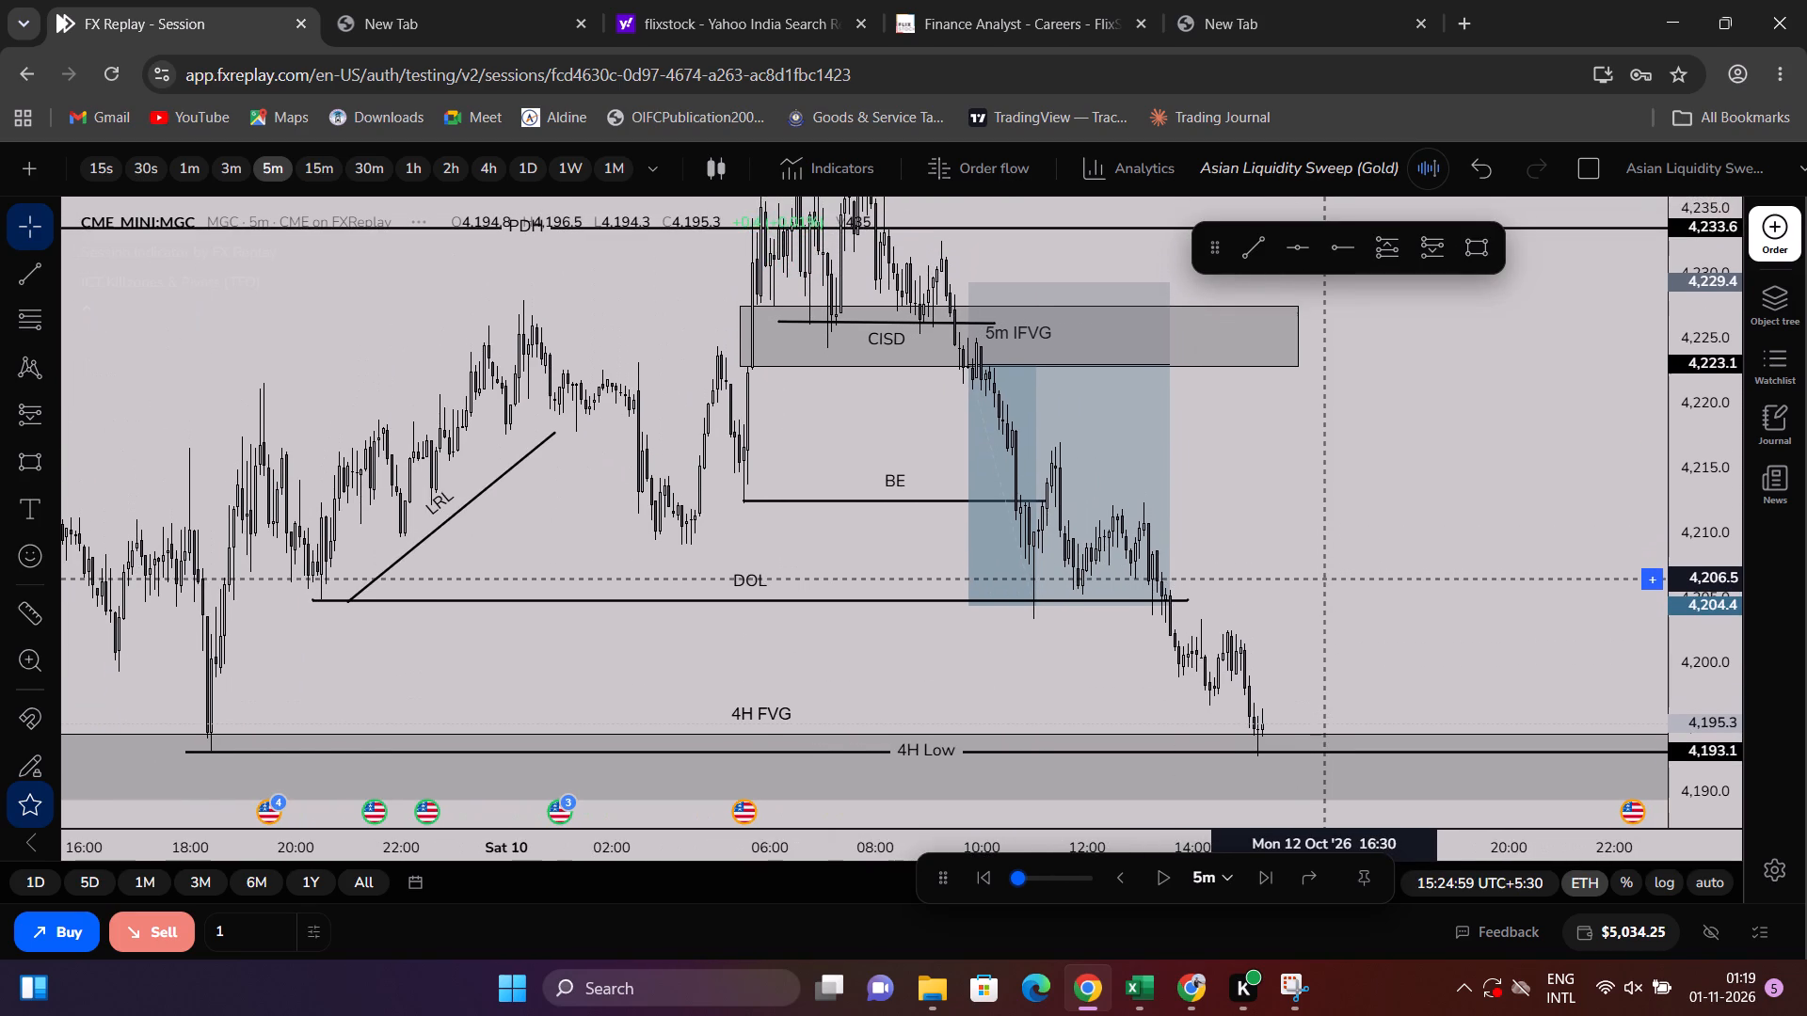
drag(1324, 583, 1324, 586)
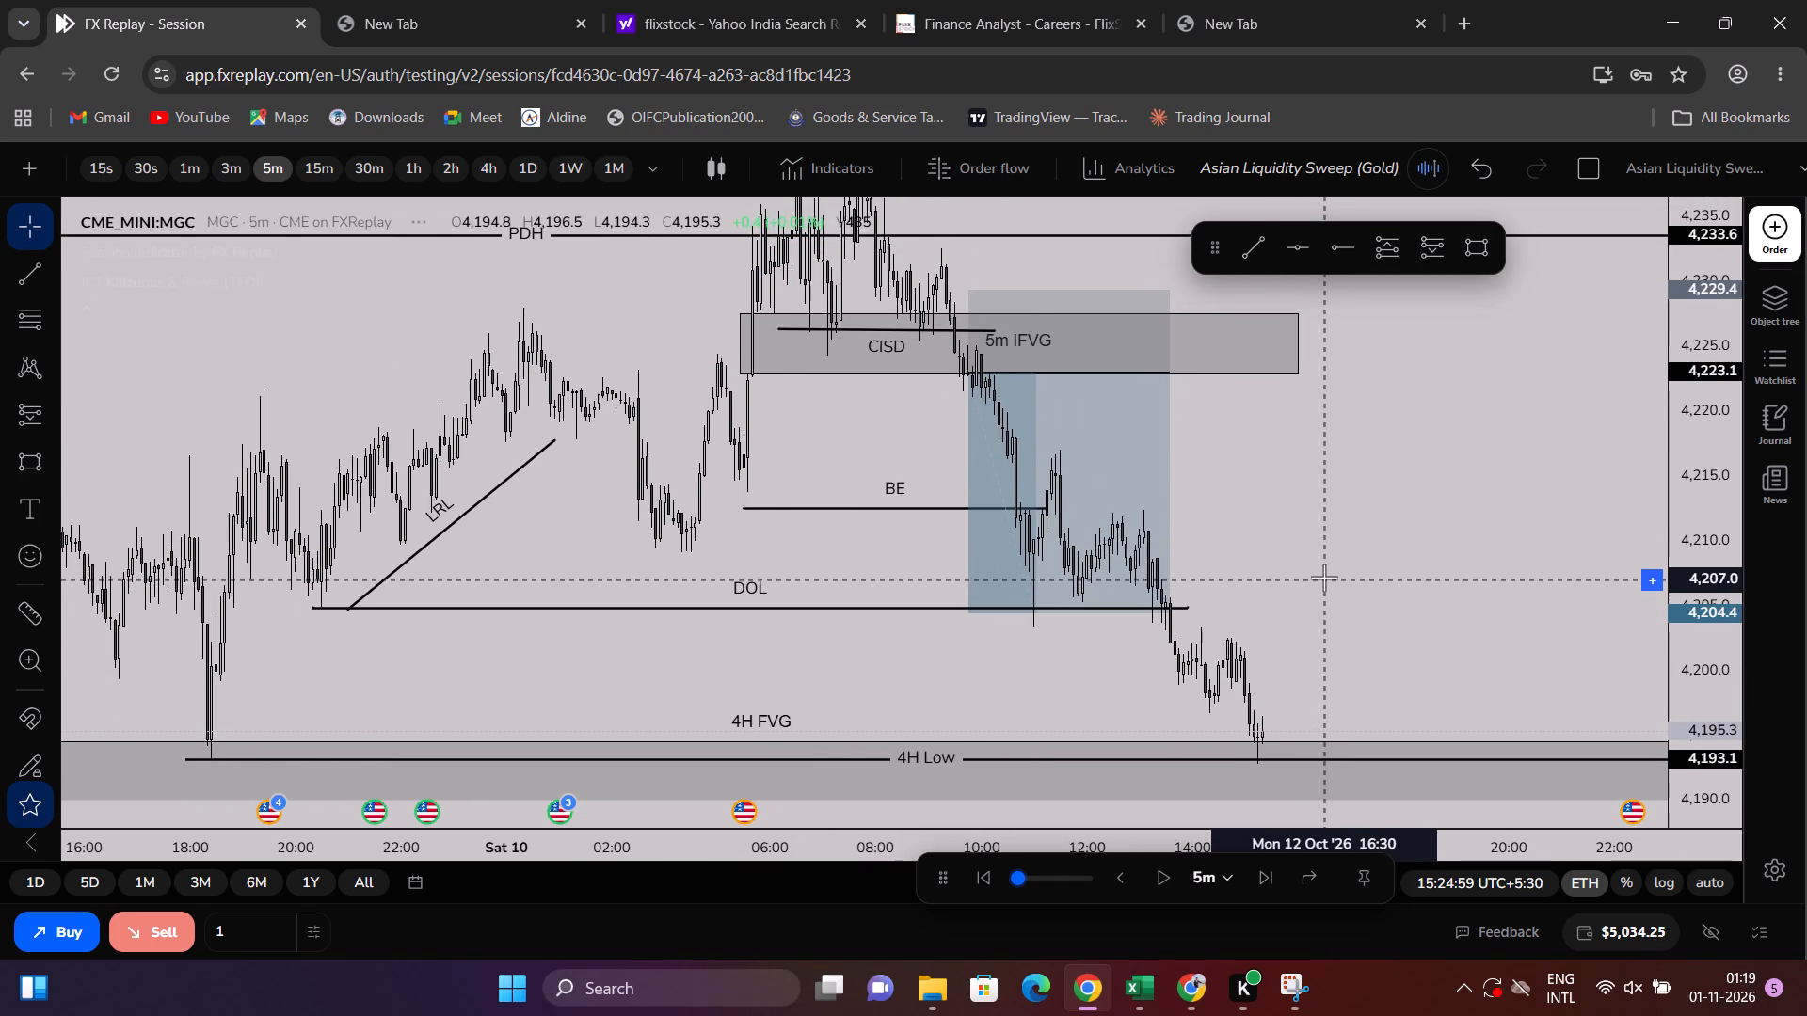
drag(1313, 551, 1308, 532)
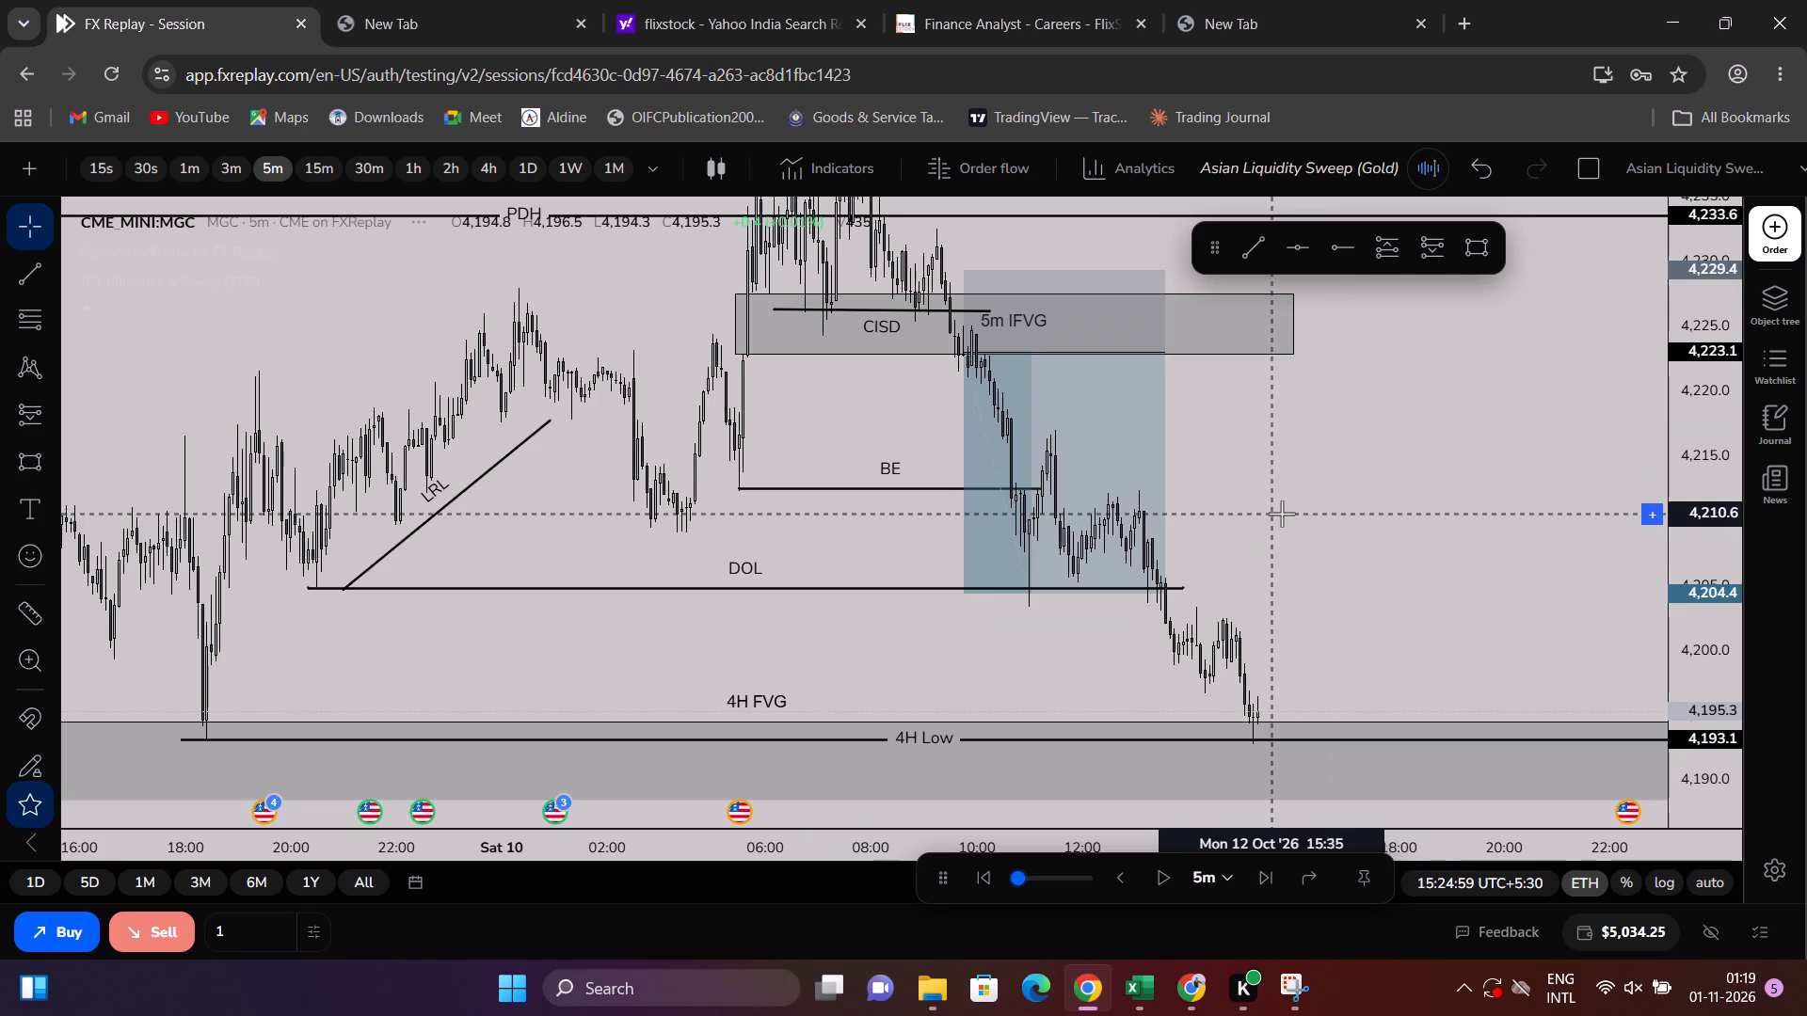
key(ctrl+s)
Switch to the October Backtesting page in Notion and change the October 2 entry's title result to +2.08R.
key(alt+Tab)
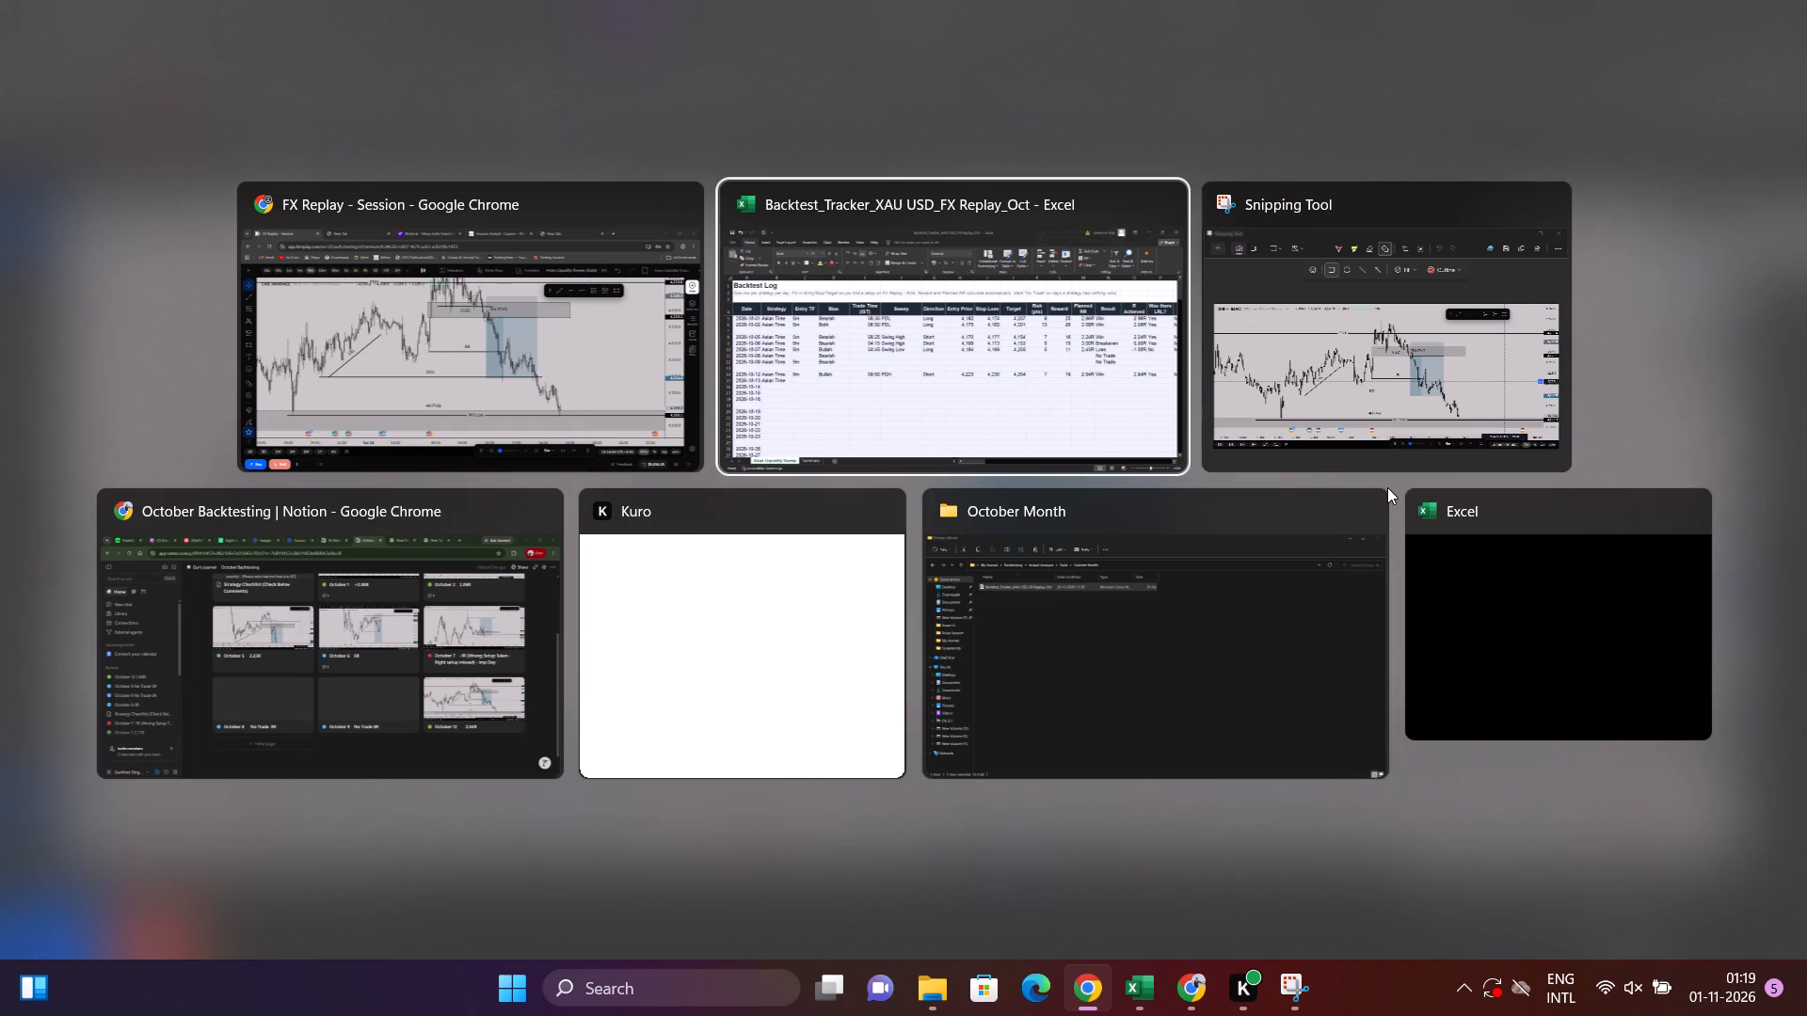
key(alt+Tab)
key(alt+Tab)
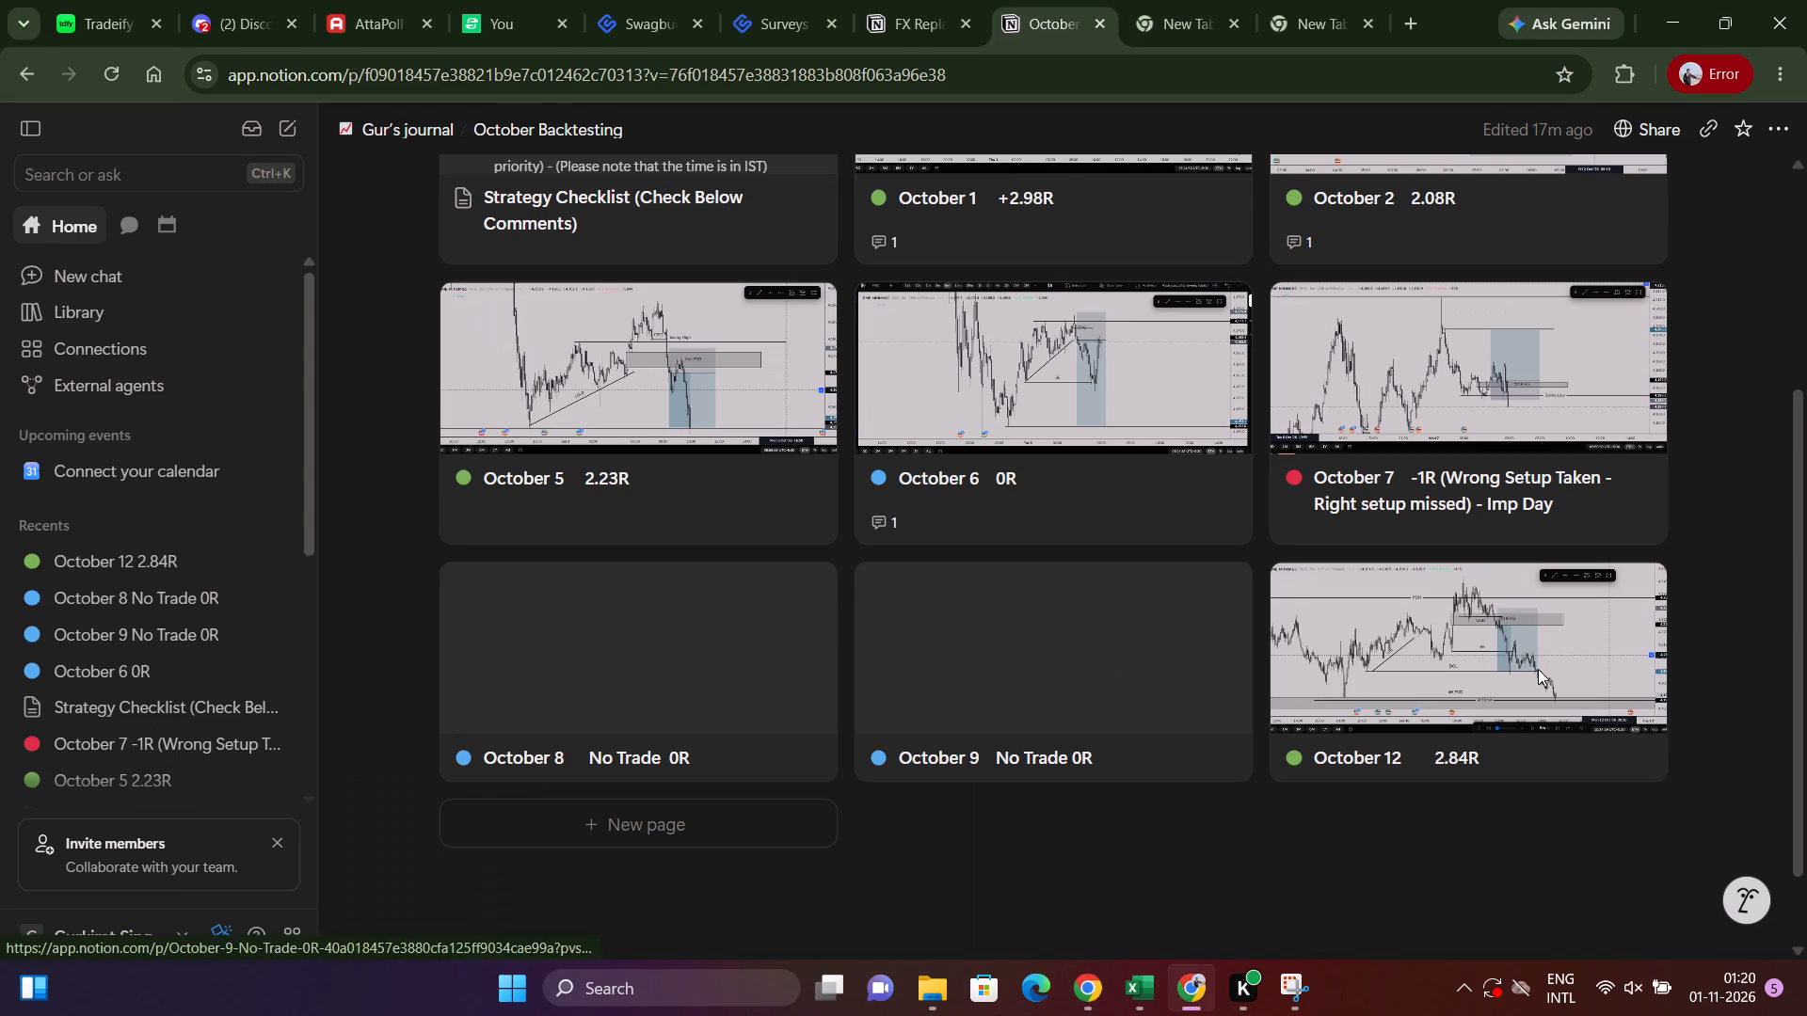
scroll(1166, 679, up, 1)
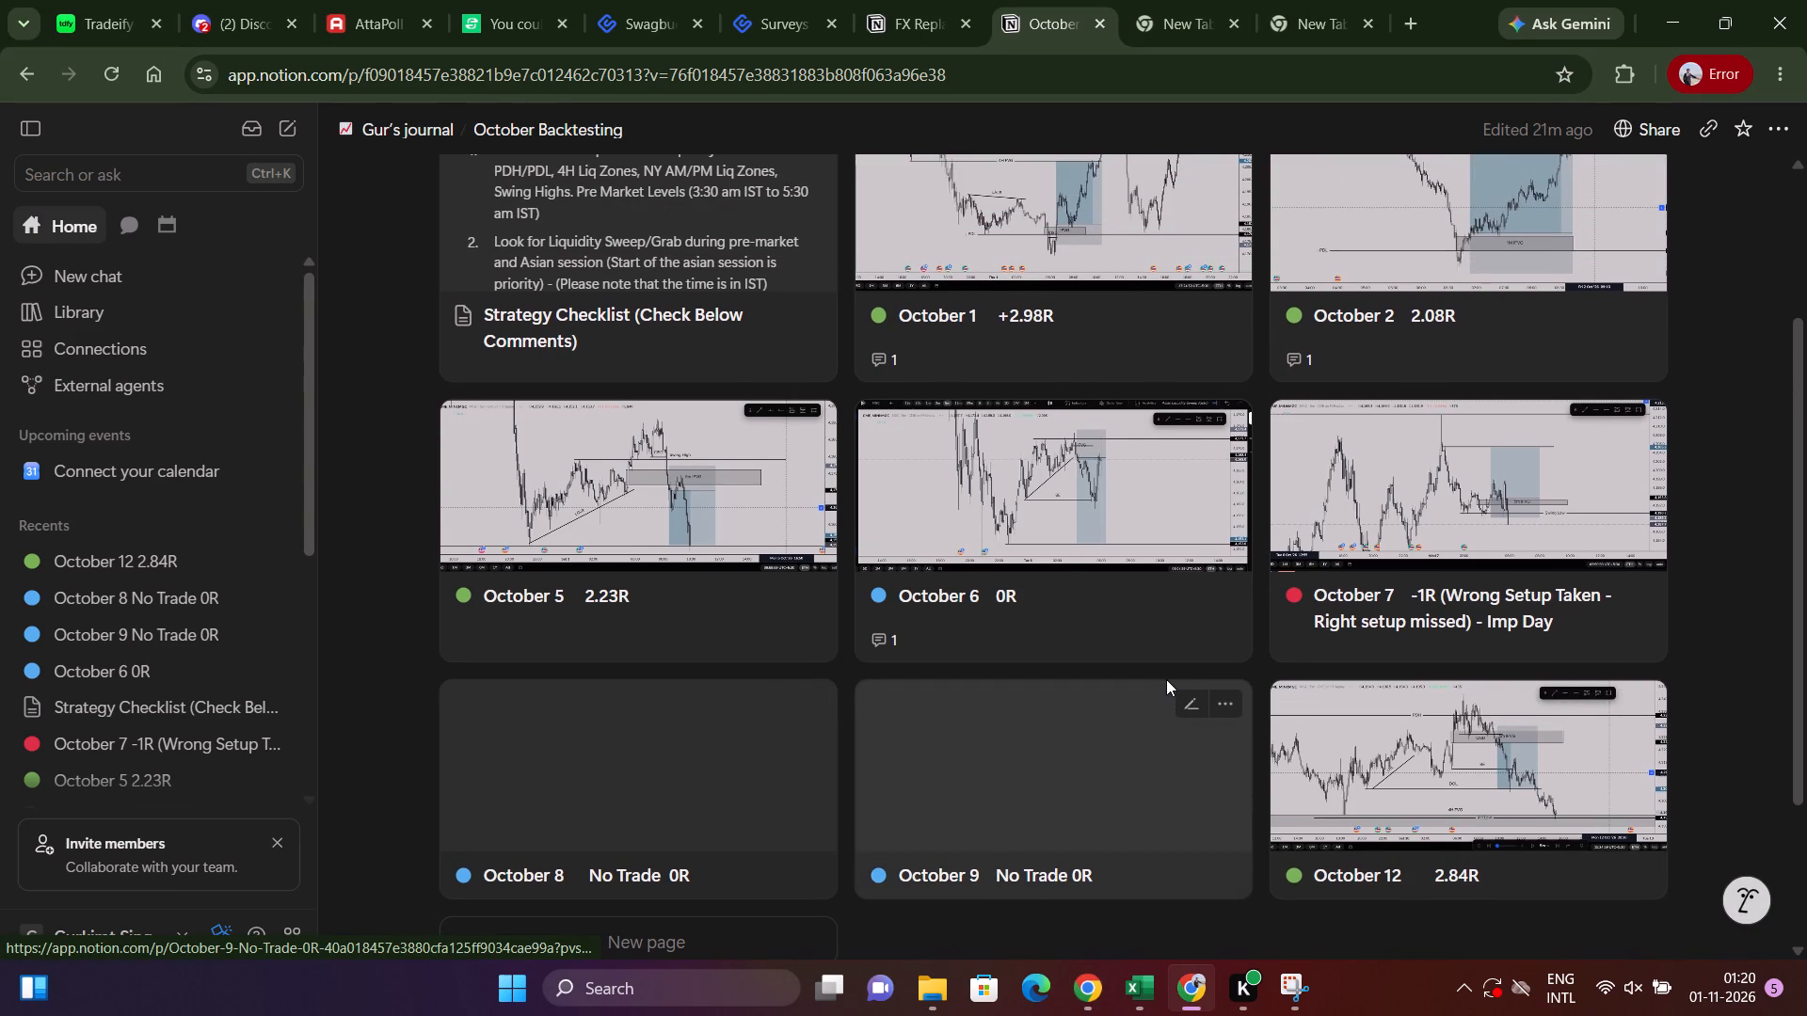
double_click(1444, 328)
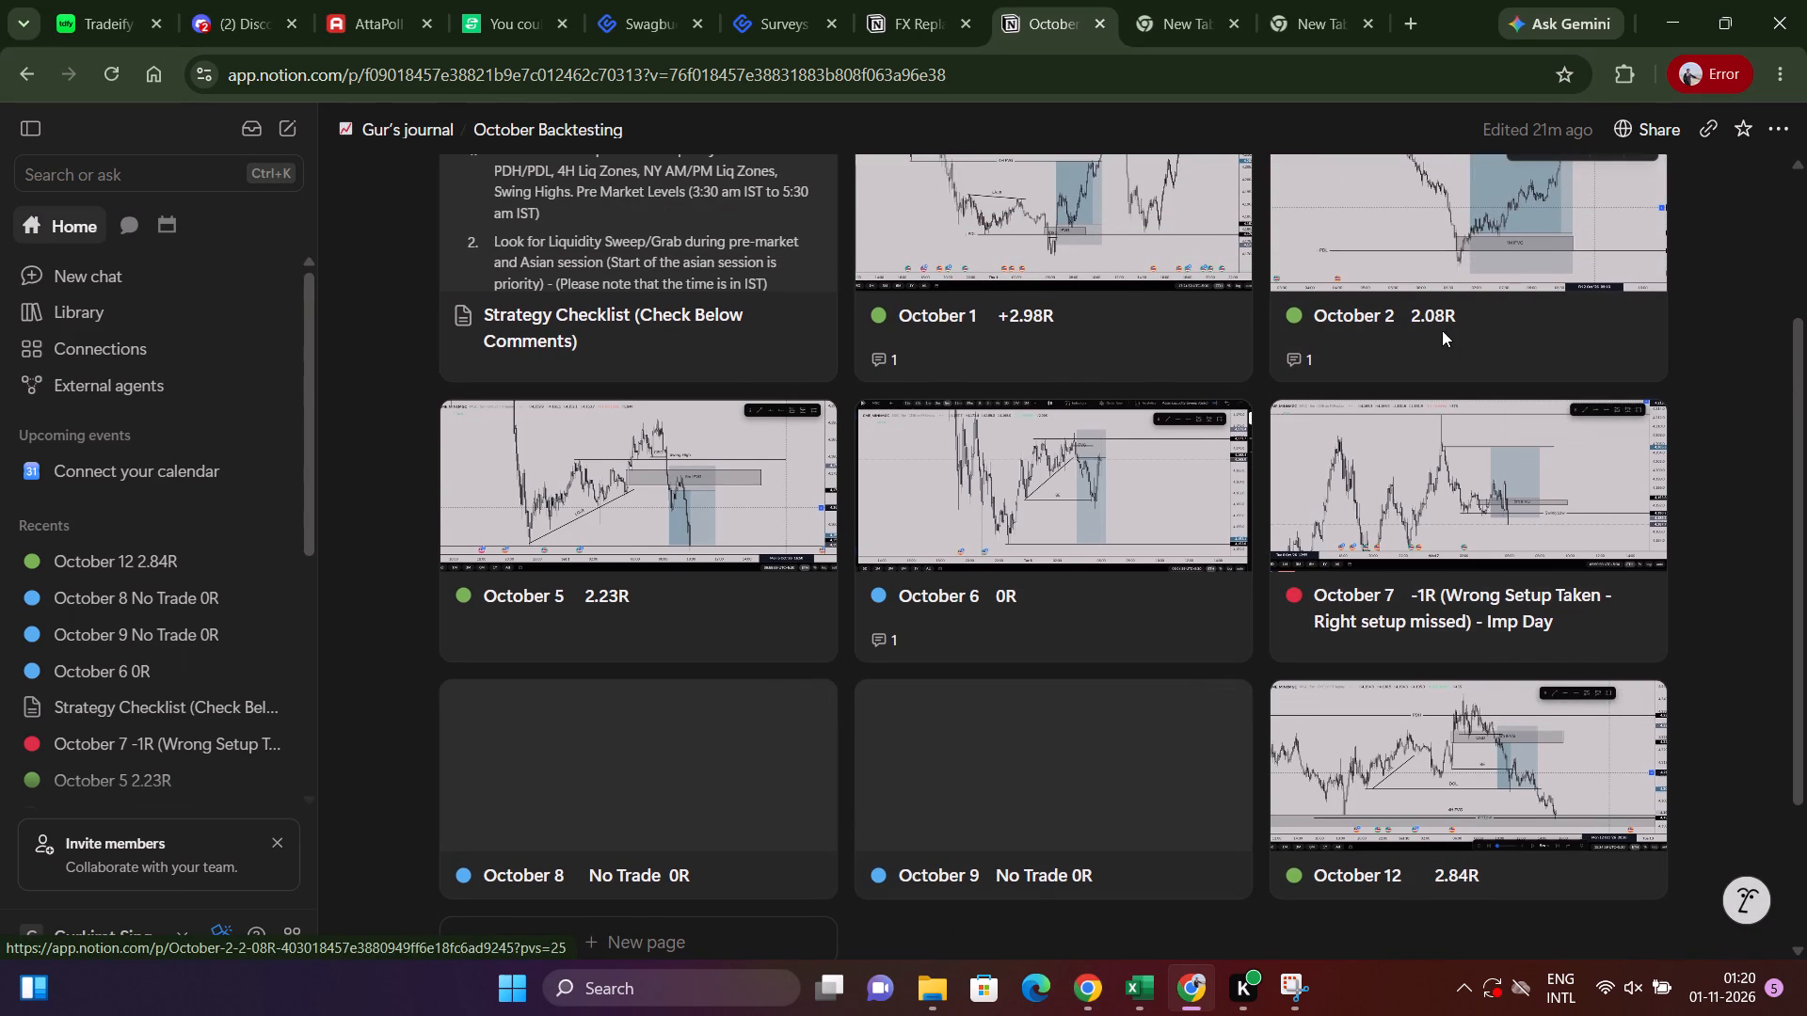
click(755, 512)
click(755, 512)
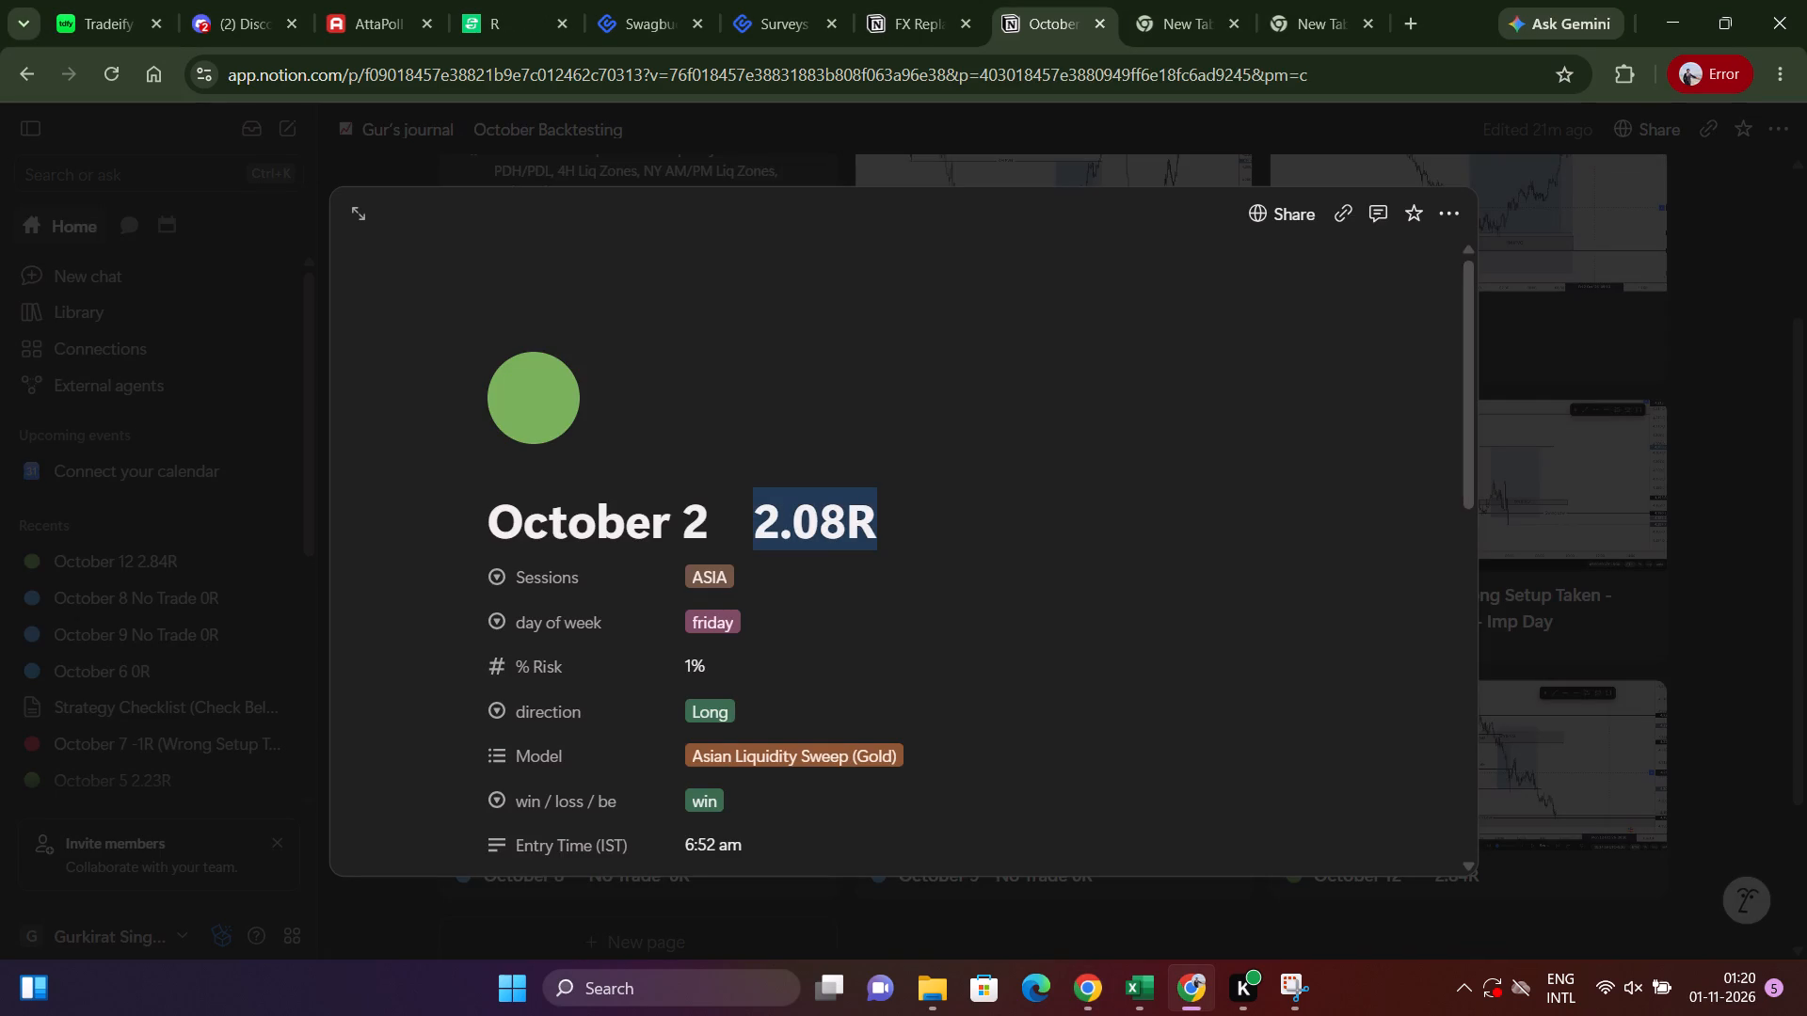
click(776, 540)
click(751, 516)
key(shift+plus)
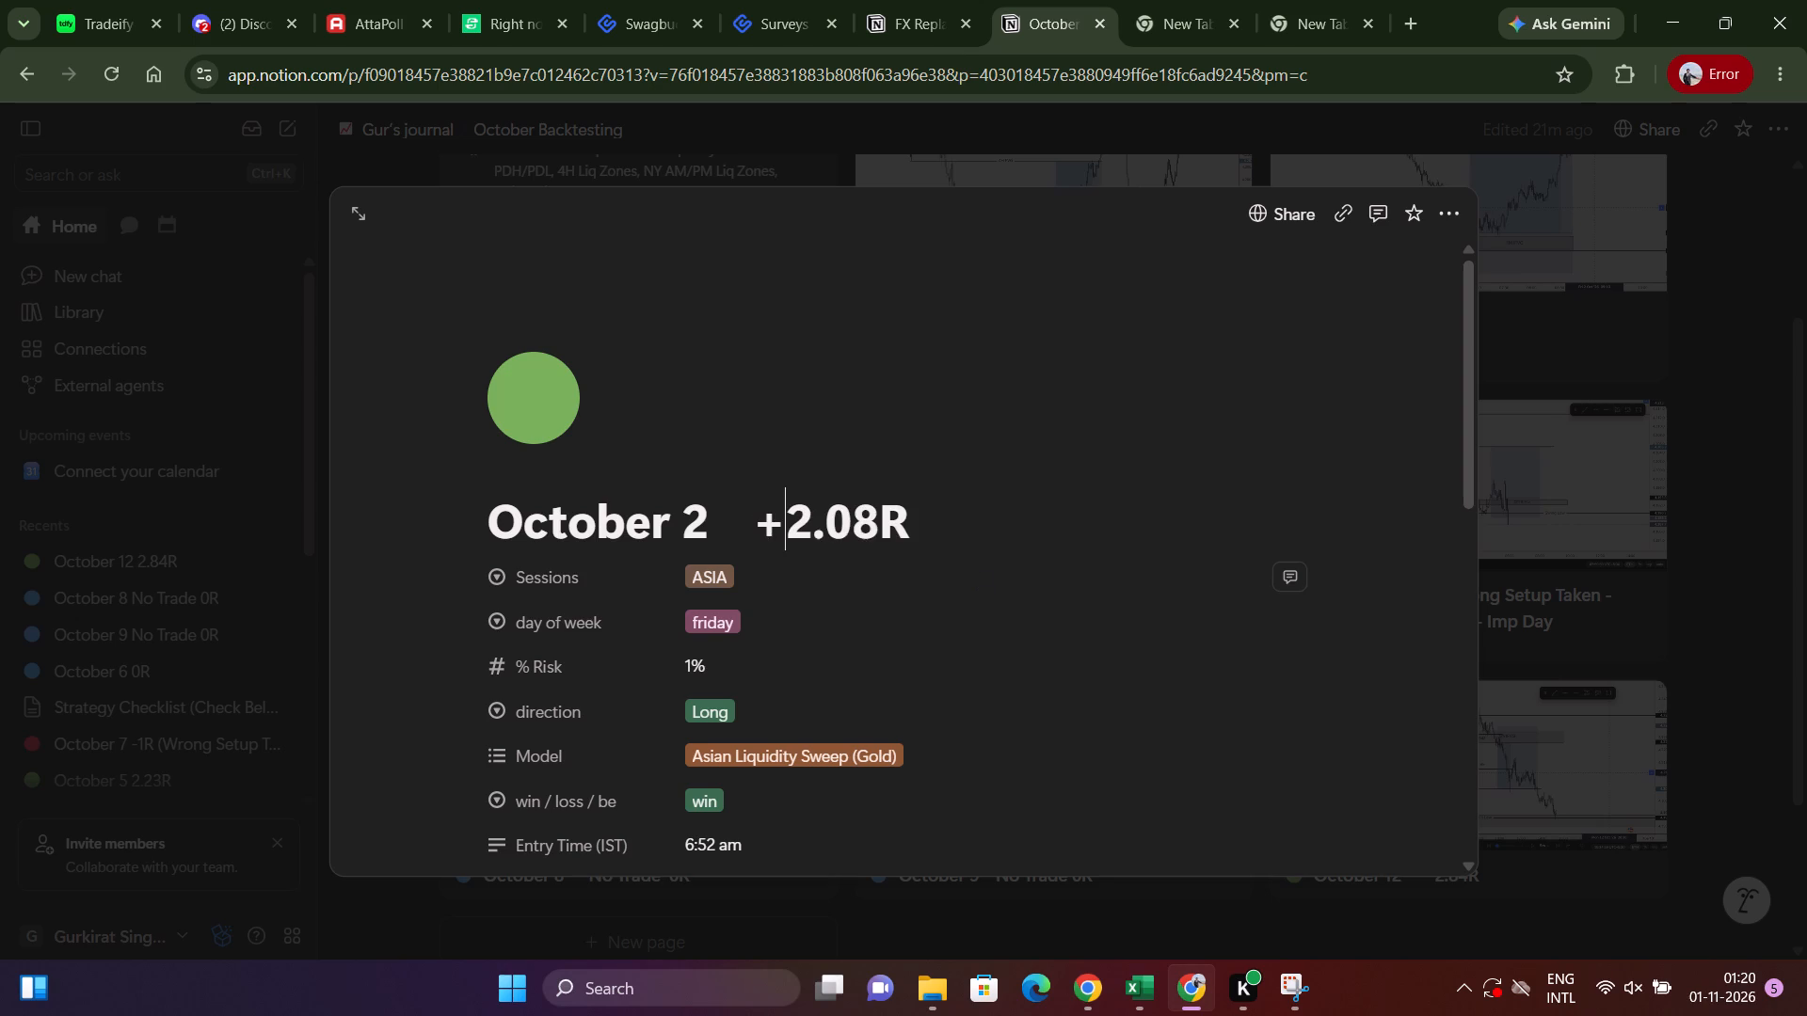
click(1572, 469)
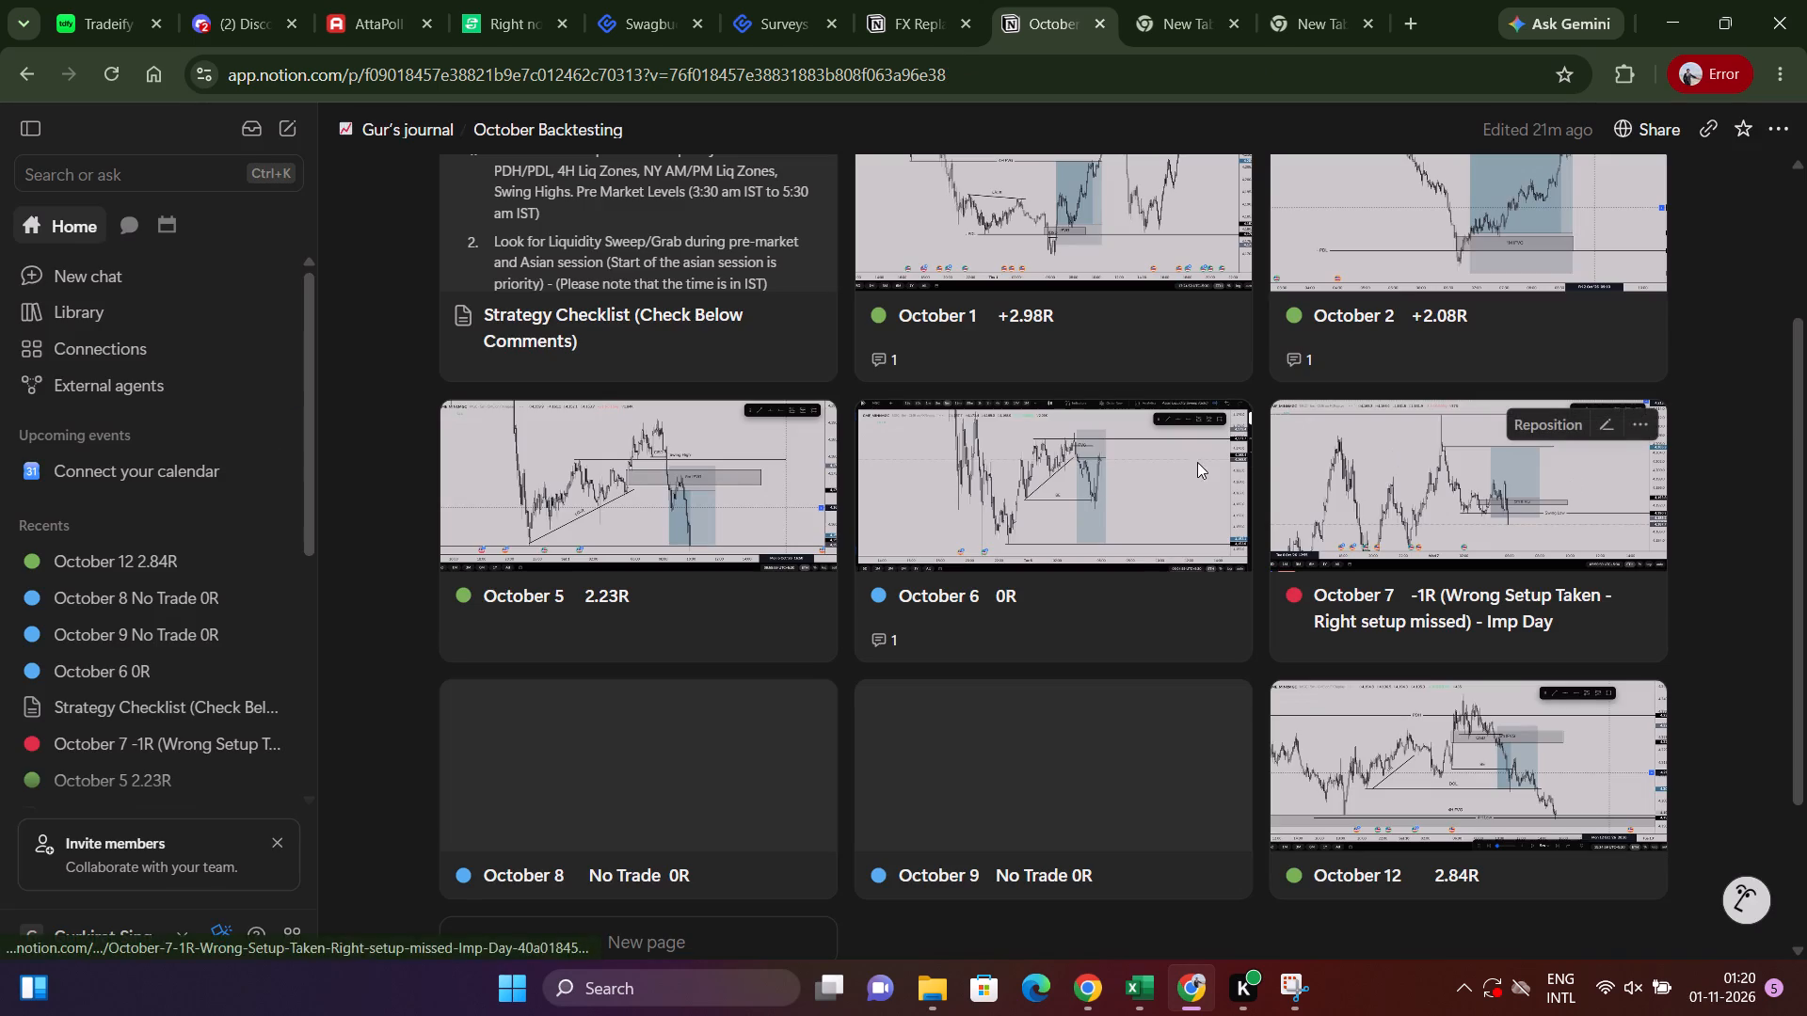
Change the result in the October 5 entry's title to +2.23R.
click(726, 480)
click(778, 516)
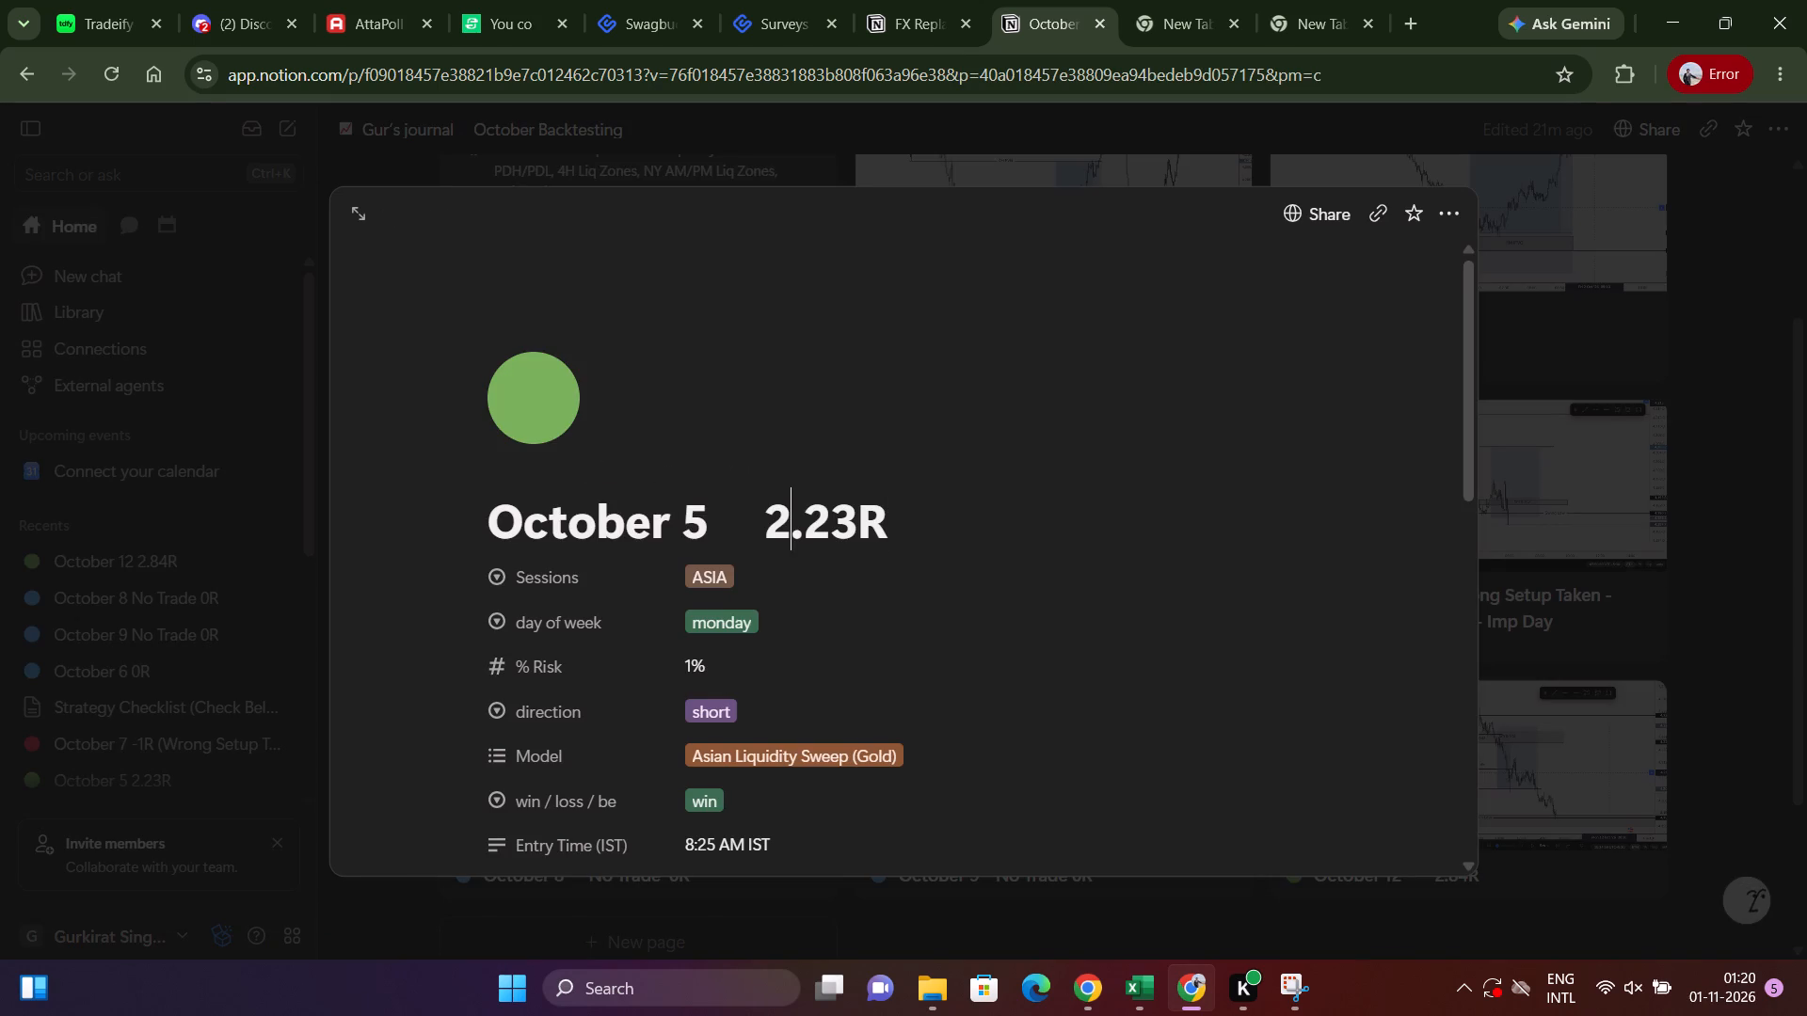
click(761, 516)
key(shift+plus)
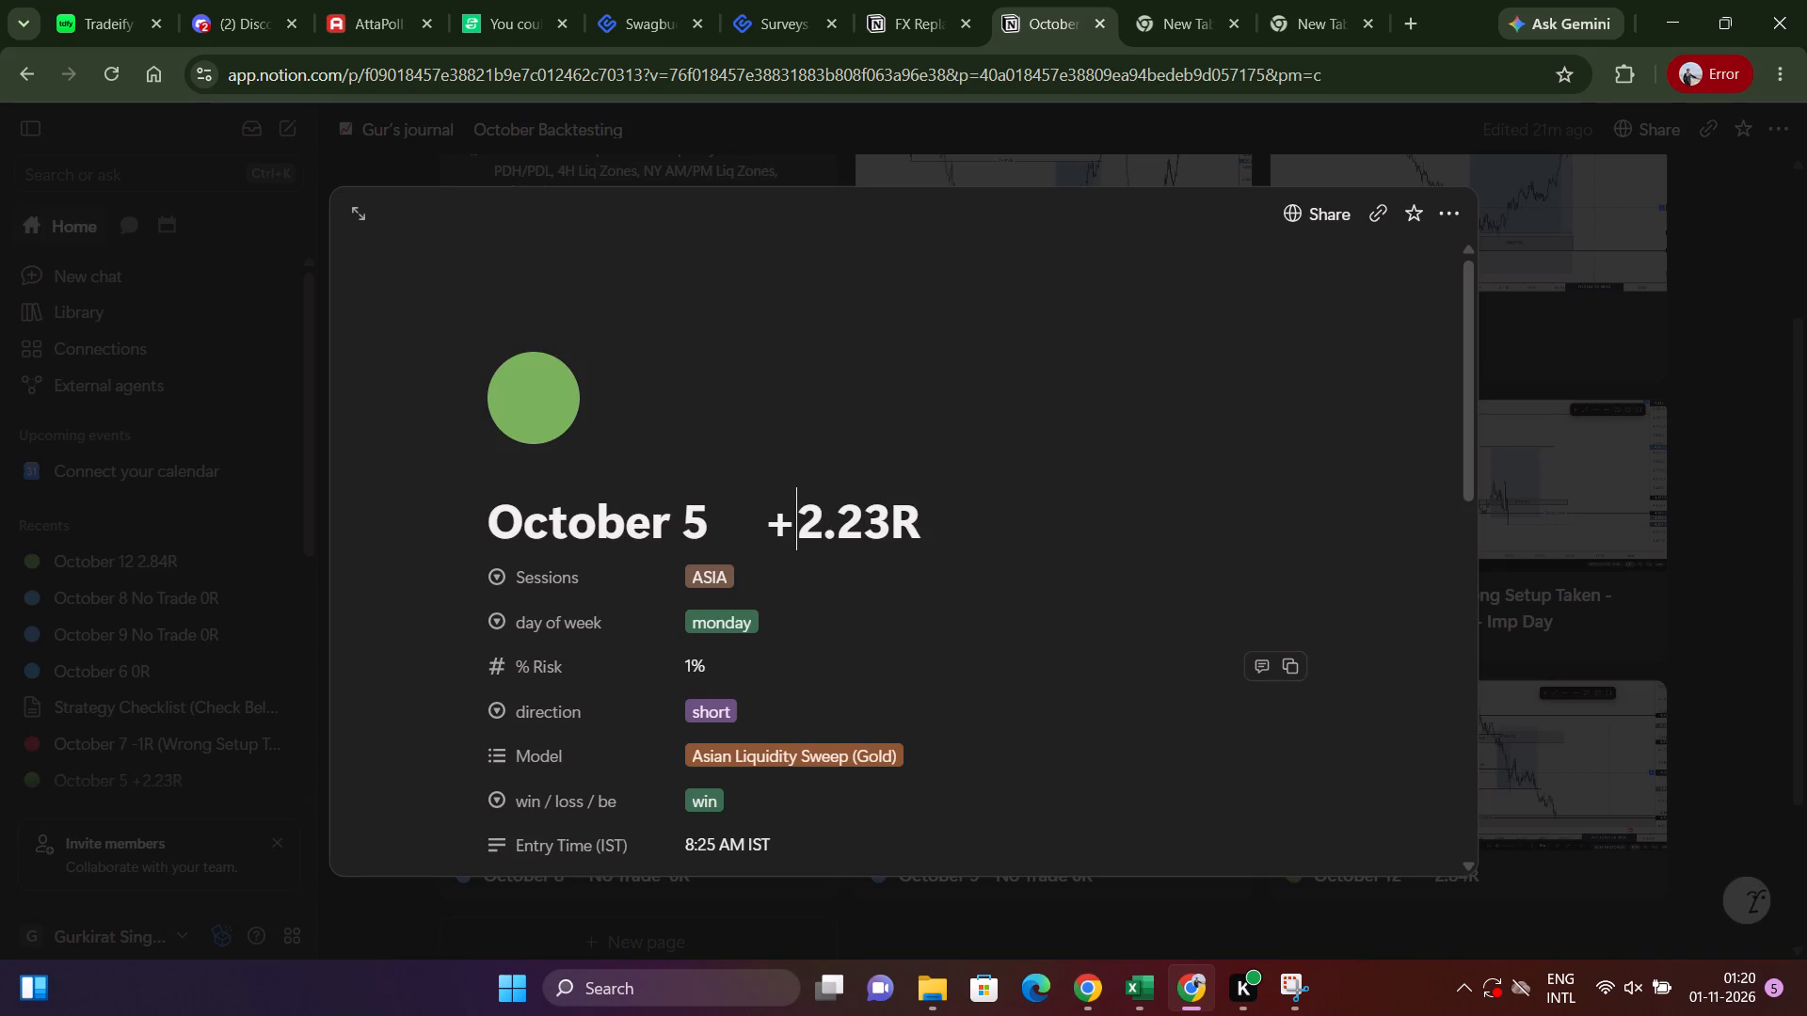
click(1757, 770)
click(1047, 593)
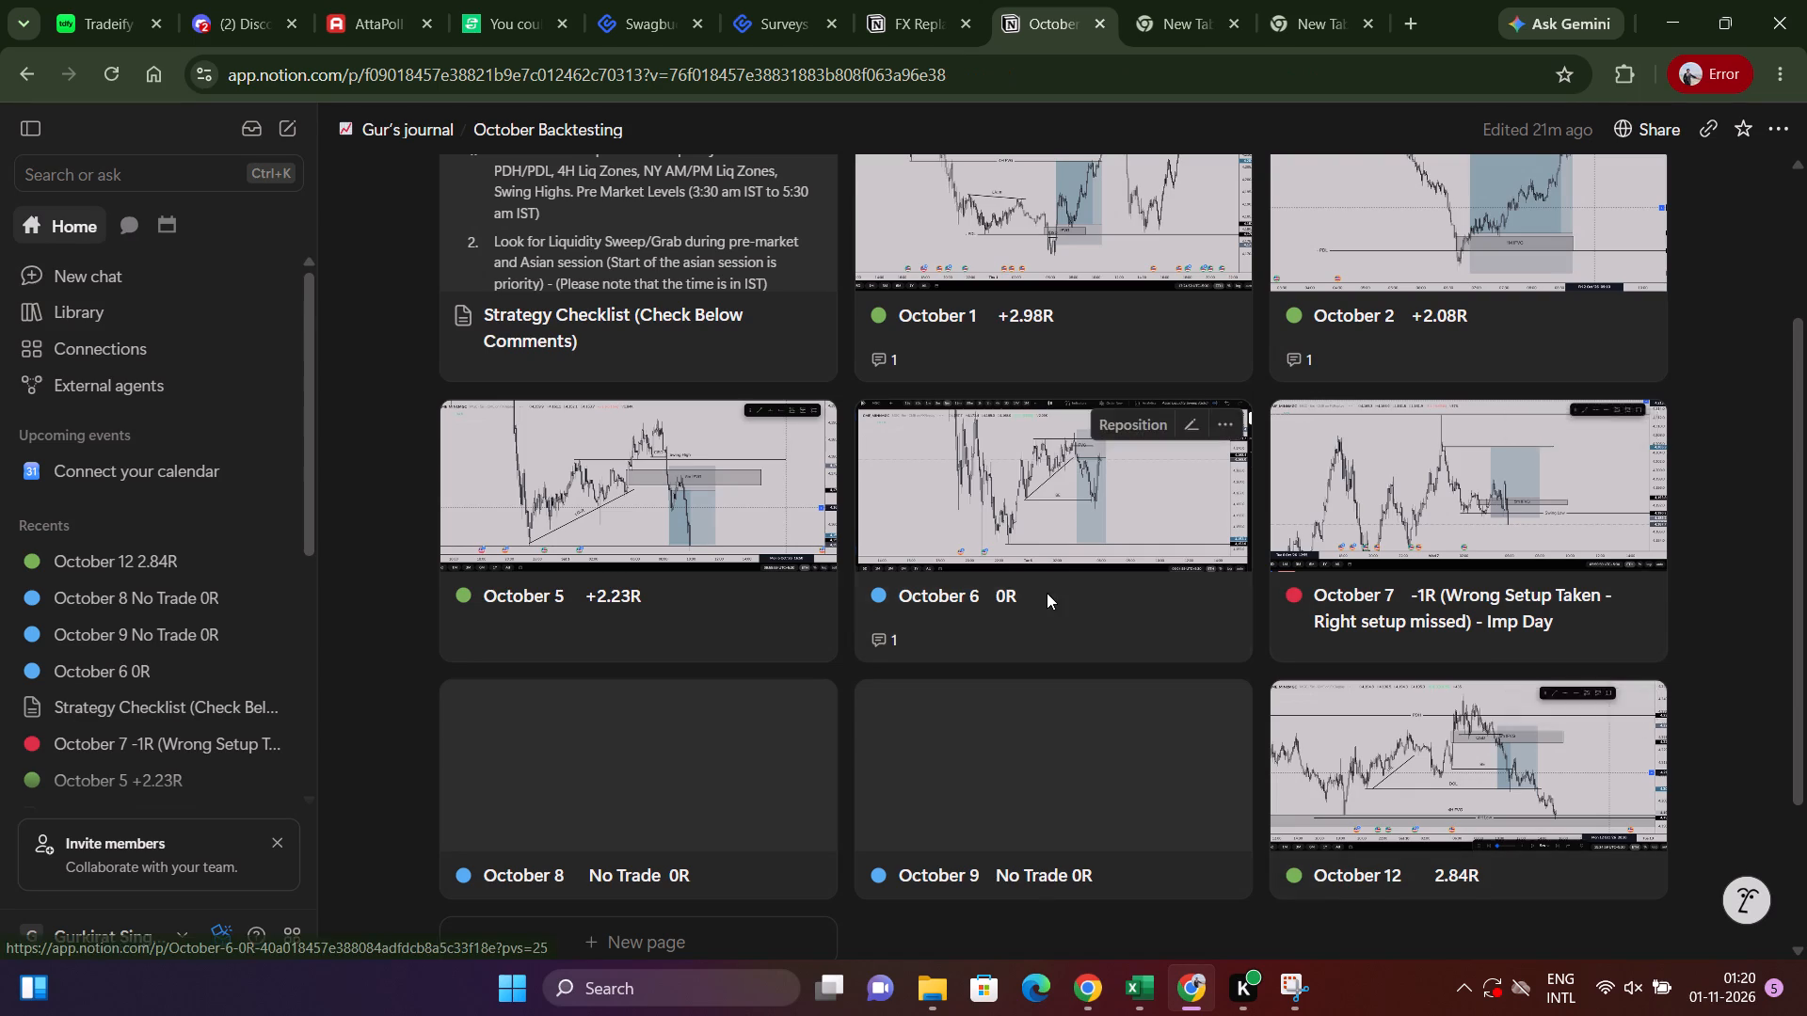
click(1699, 598)
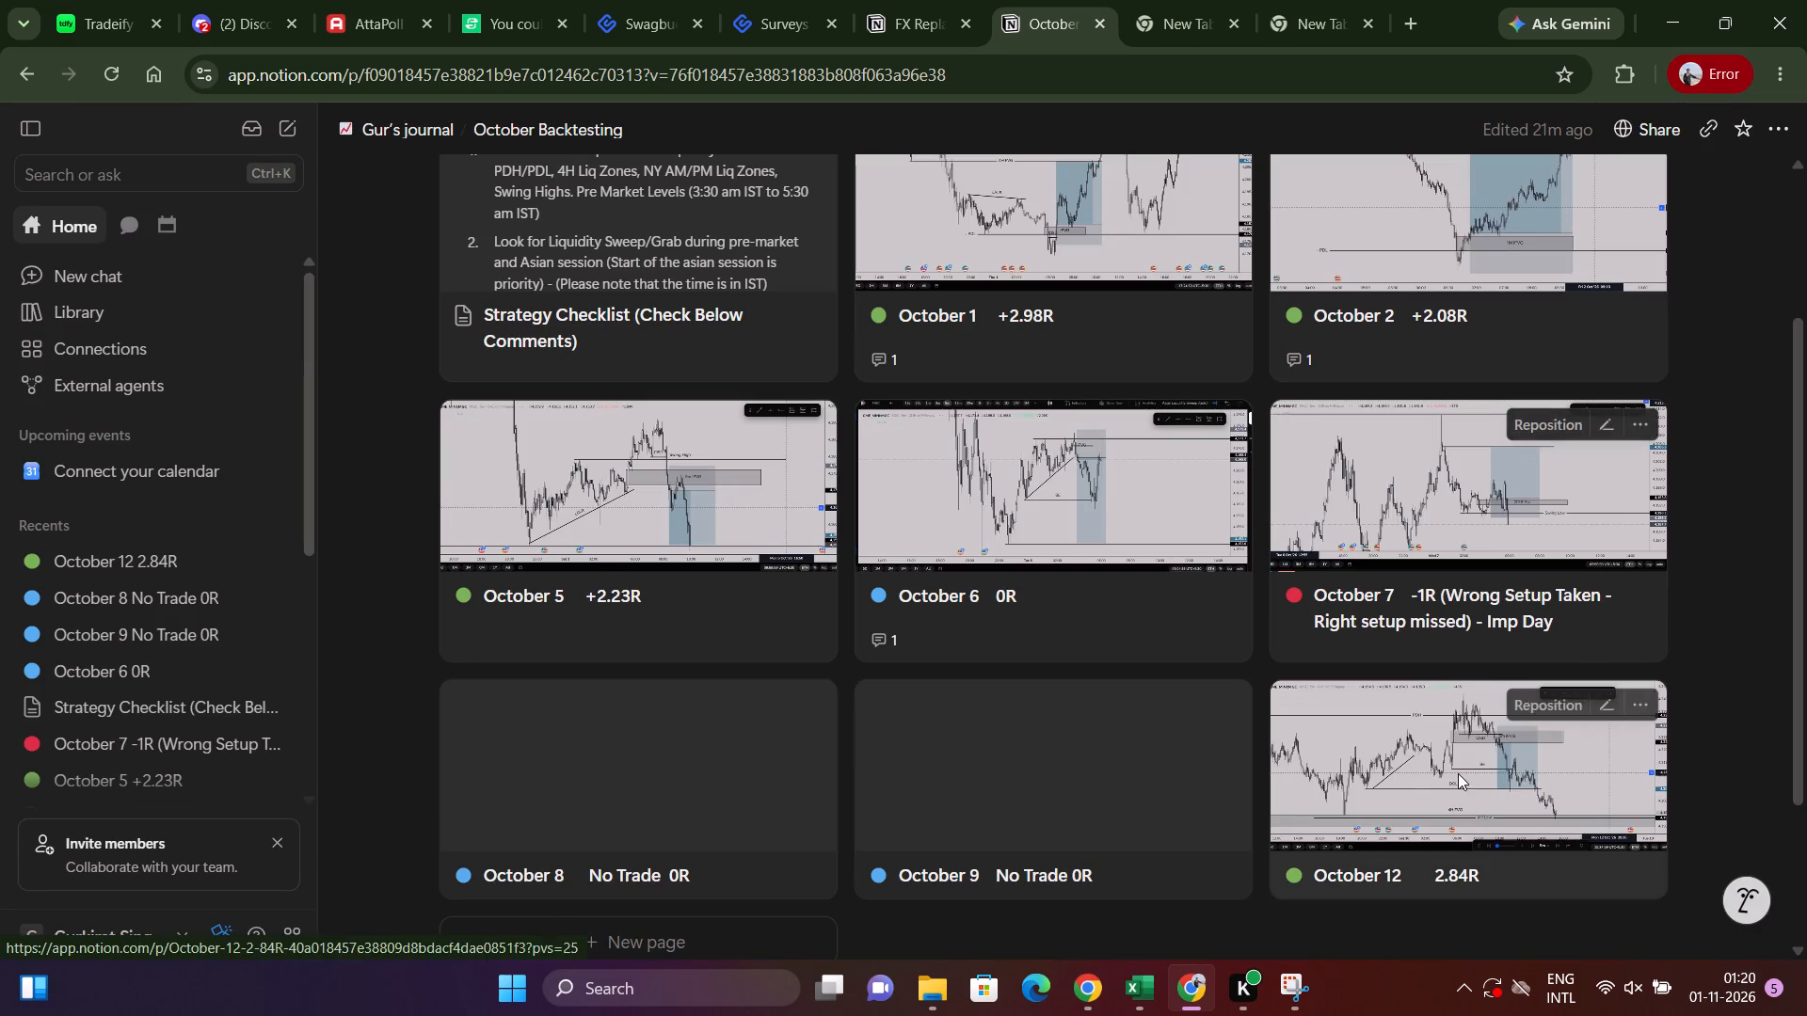
Change the result in the October 12 entry's title to +2.84R.
click(1470, 832)
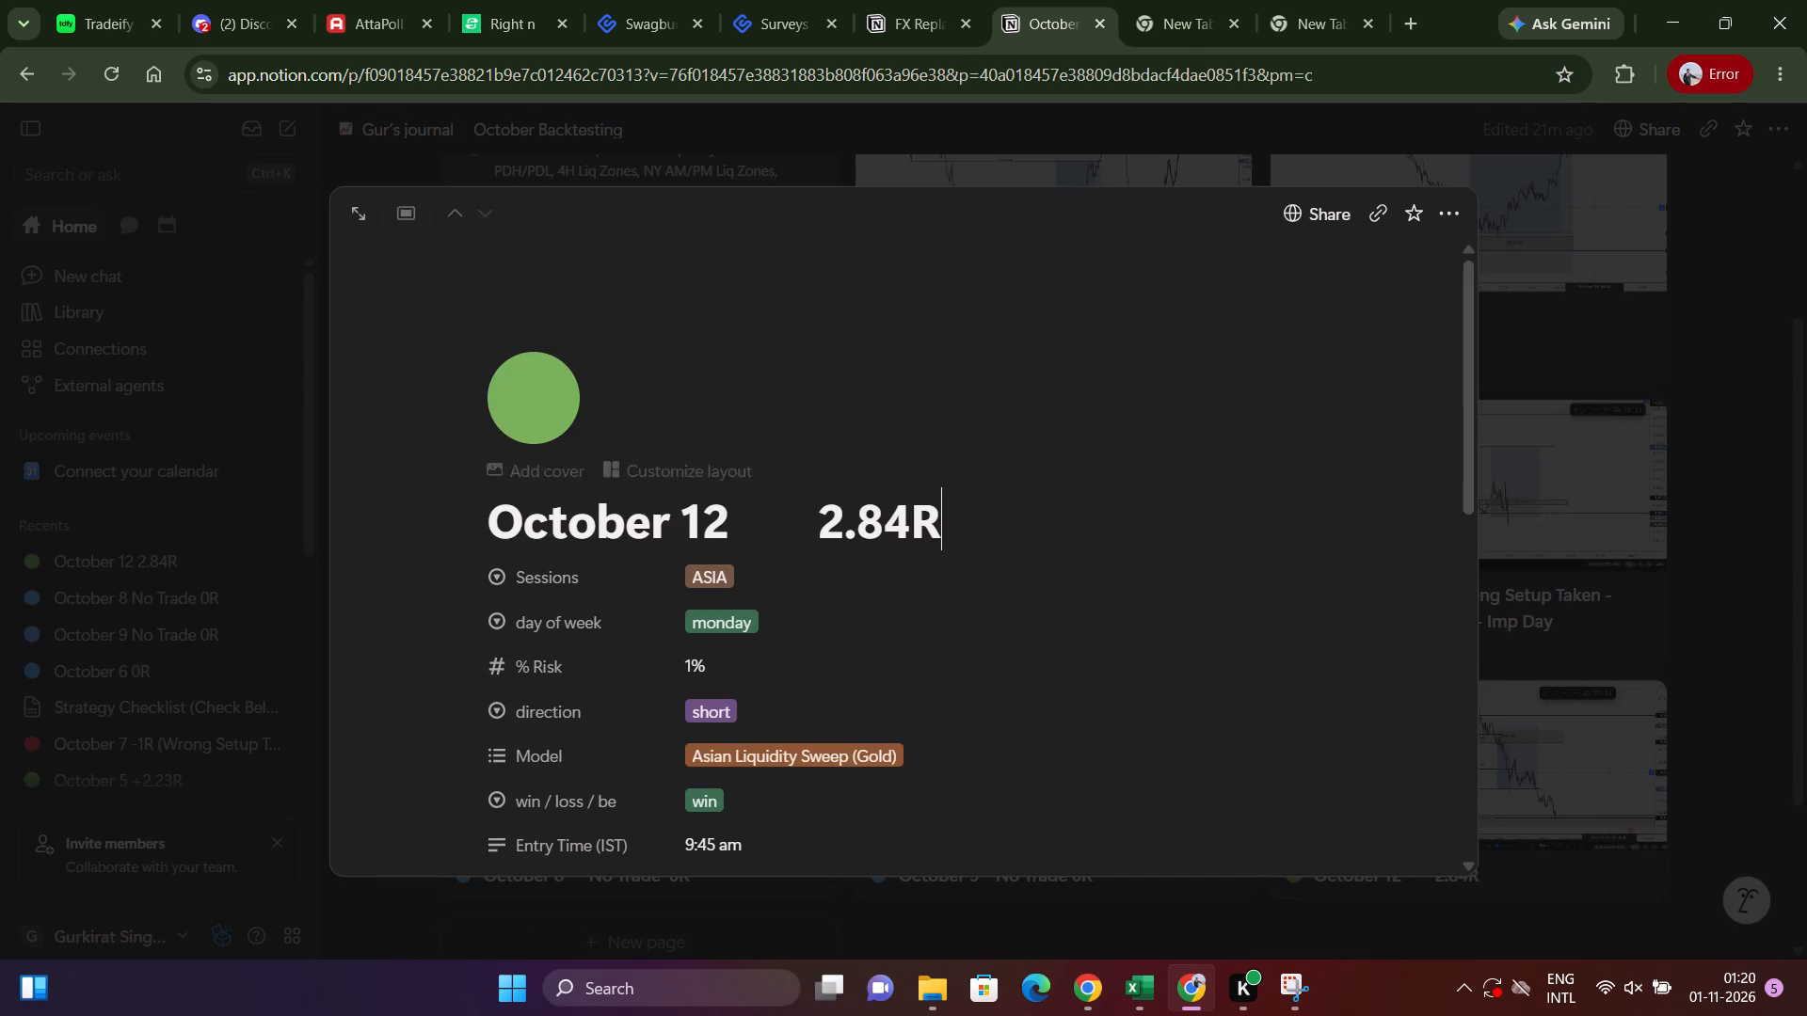
click(806, 531)
click(833, 531)
click(825, 531)
click(824, 519)
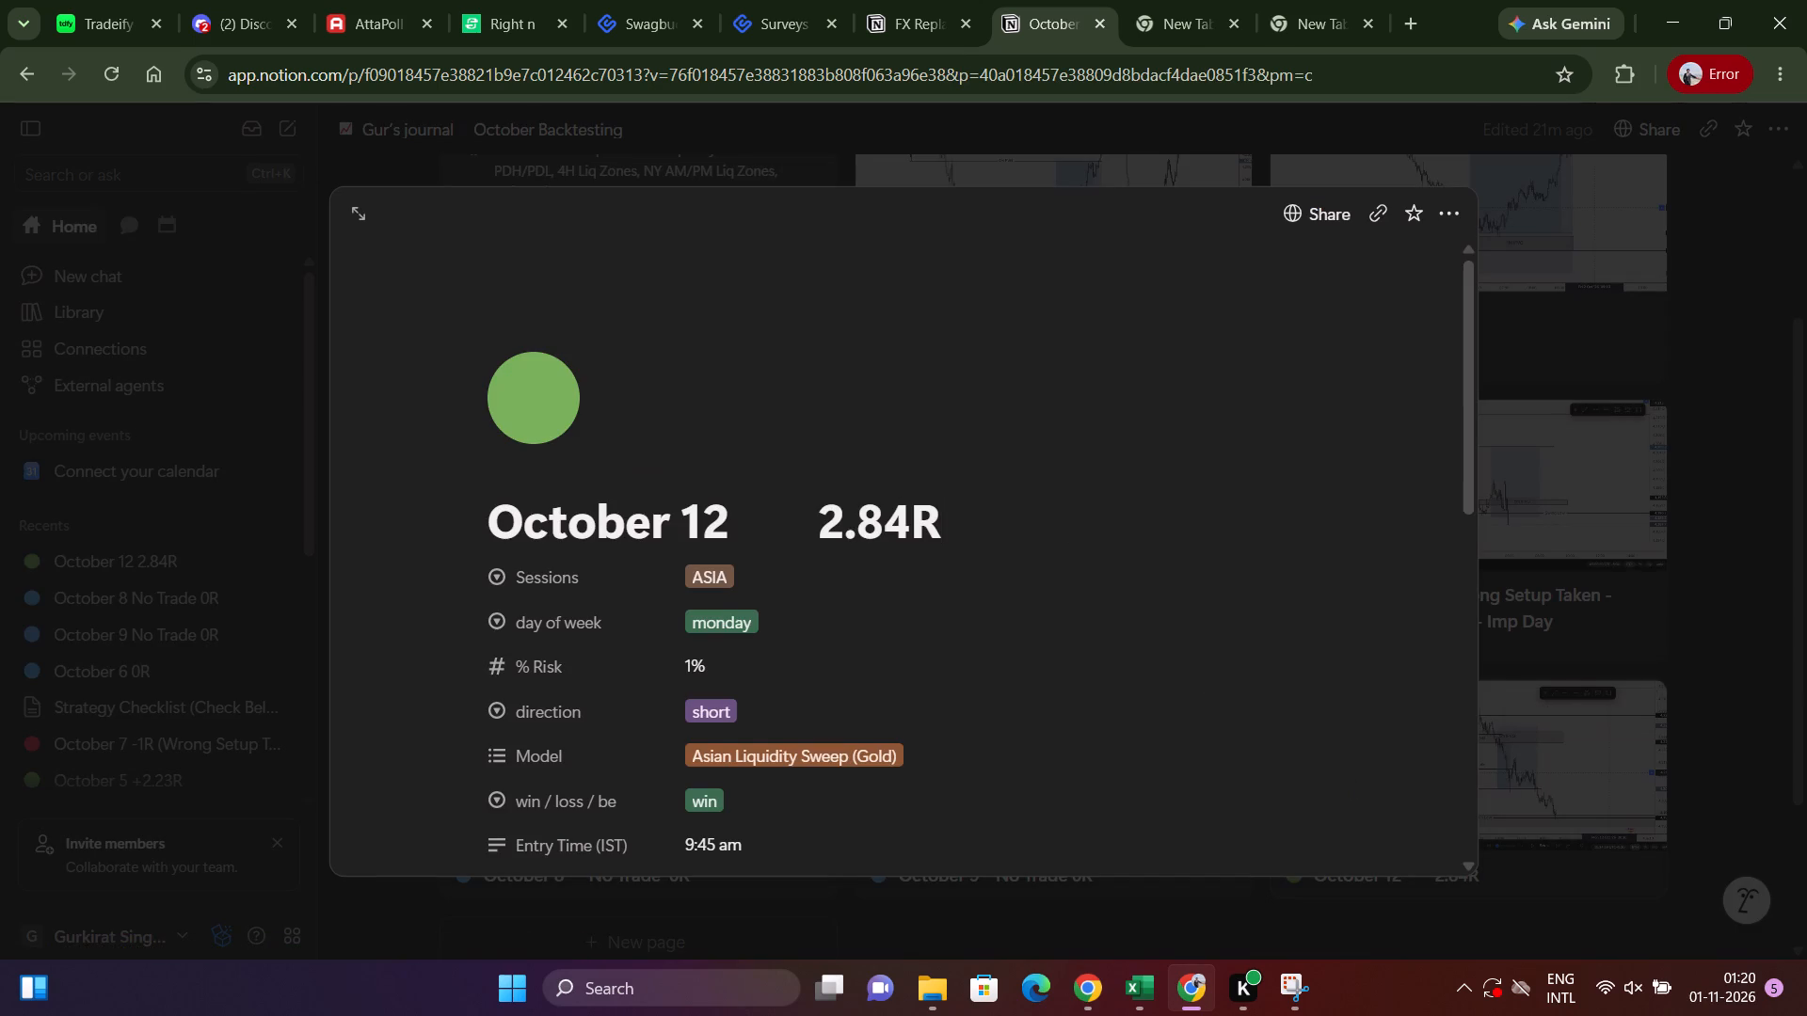
click(824, 517)
click(812, 520)
click(818, 516)
click(826, 528)
key(shift+plus)
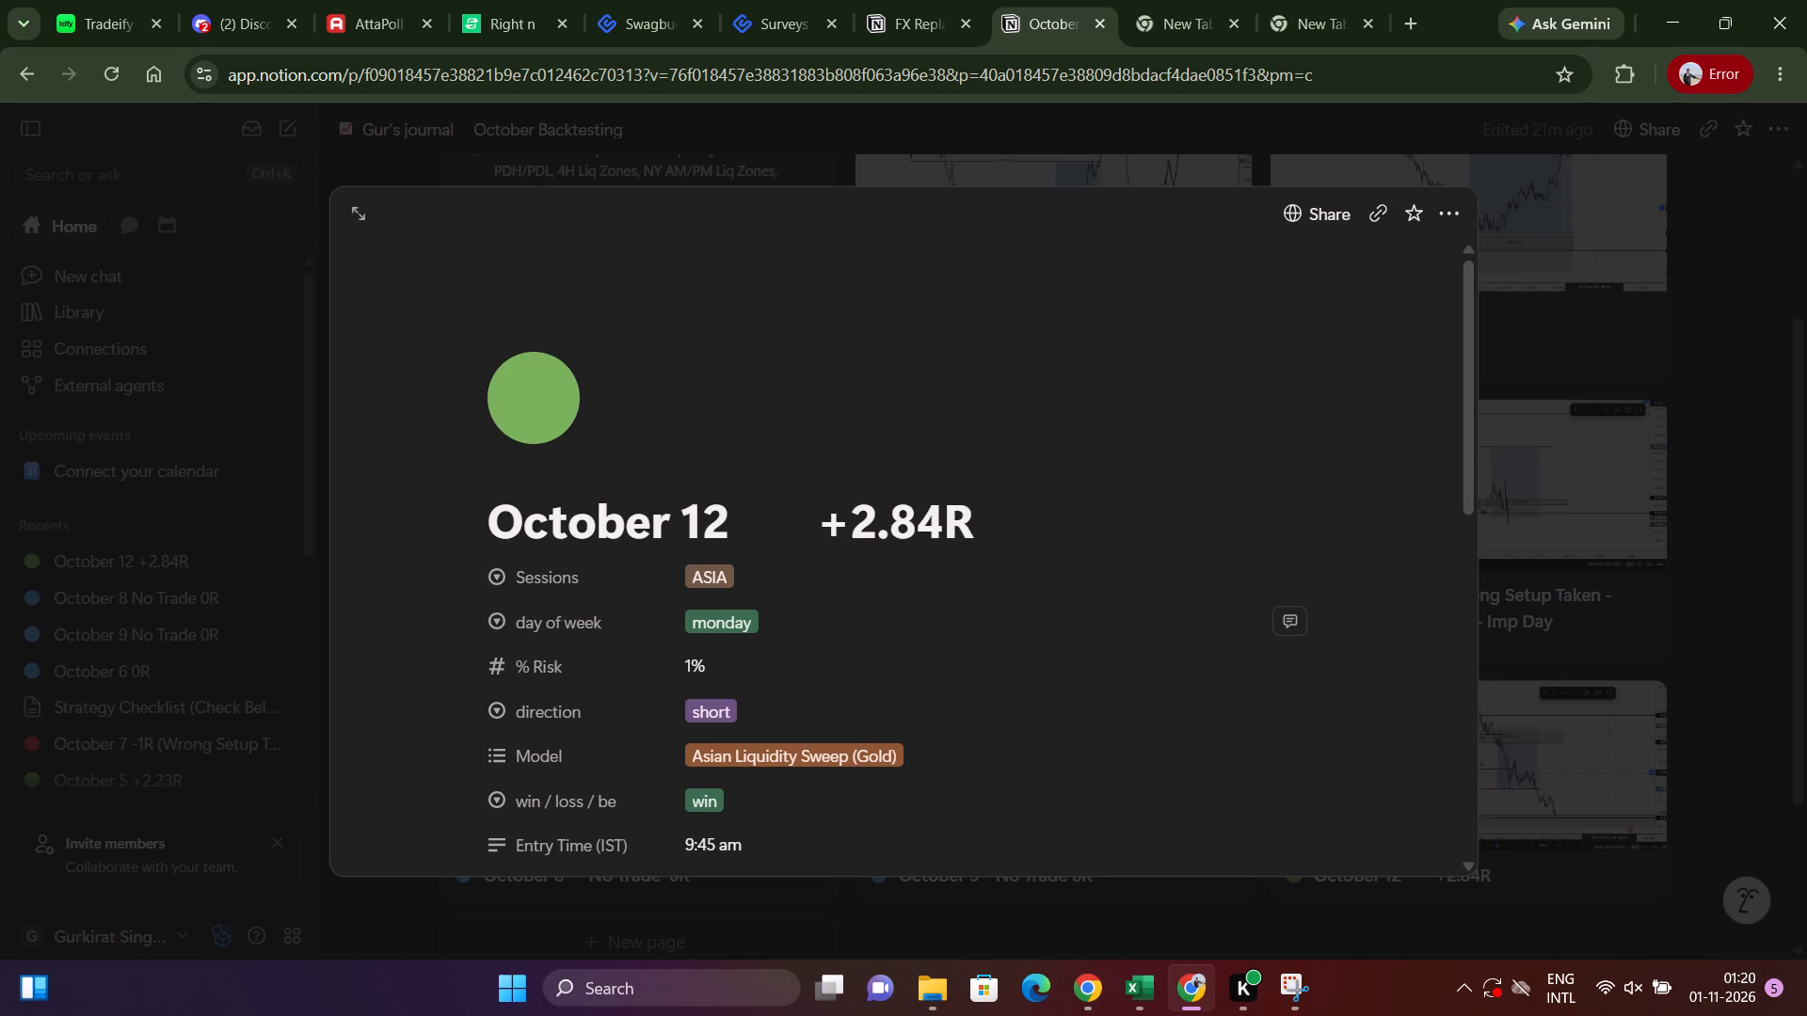
click(1631, 545)
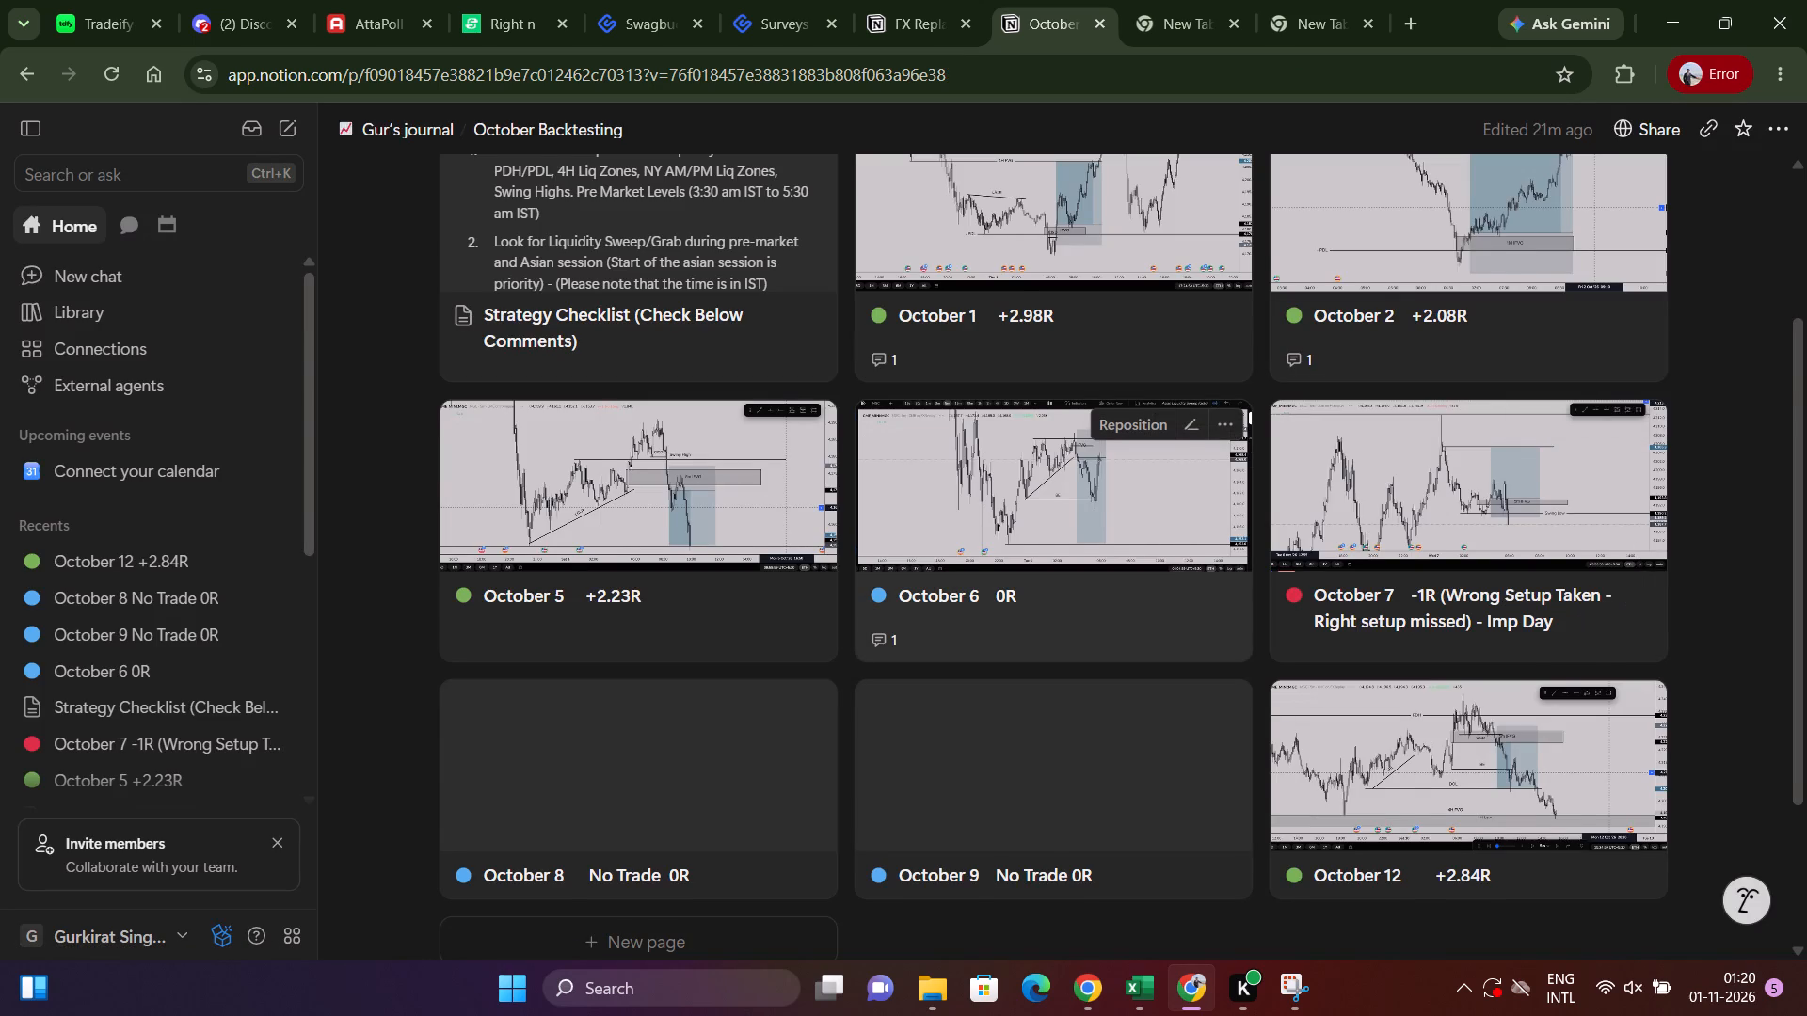
Create a new page at the end of the October Backtesting gallery, after the October 12 entry.
scroll(1165, 634, down, 1)
scroll(1165, 634, up, 2)
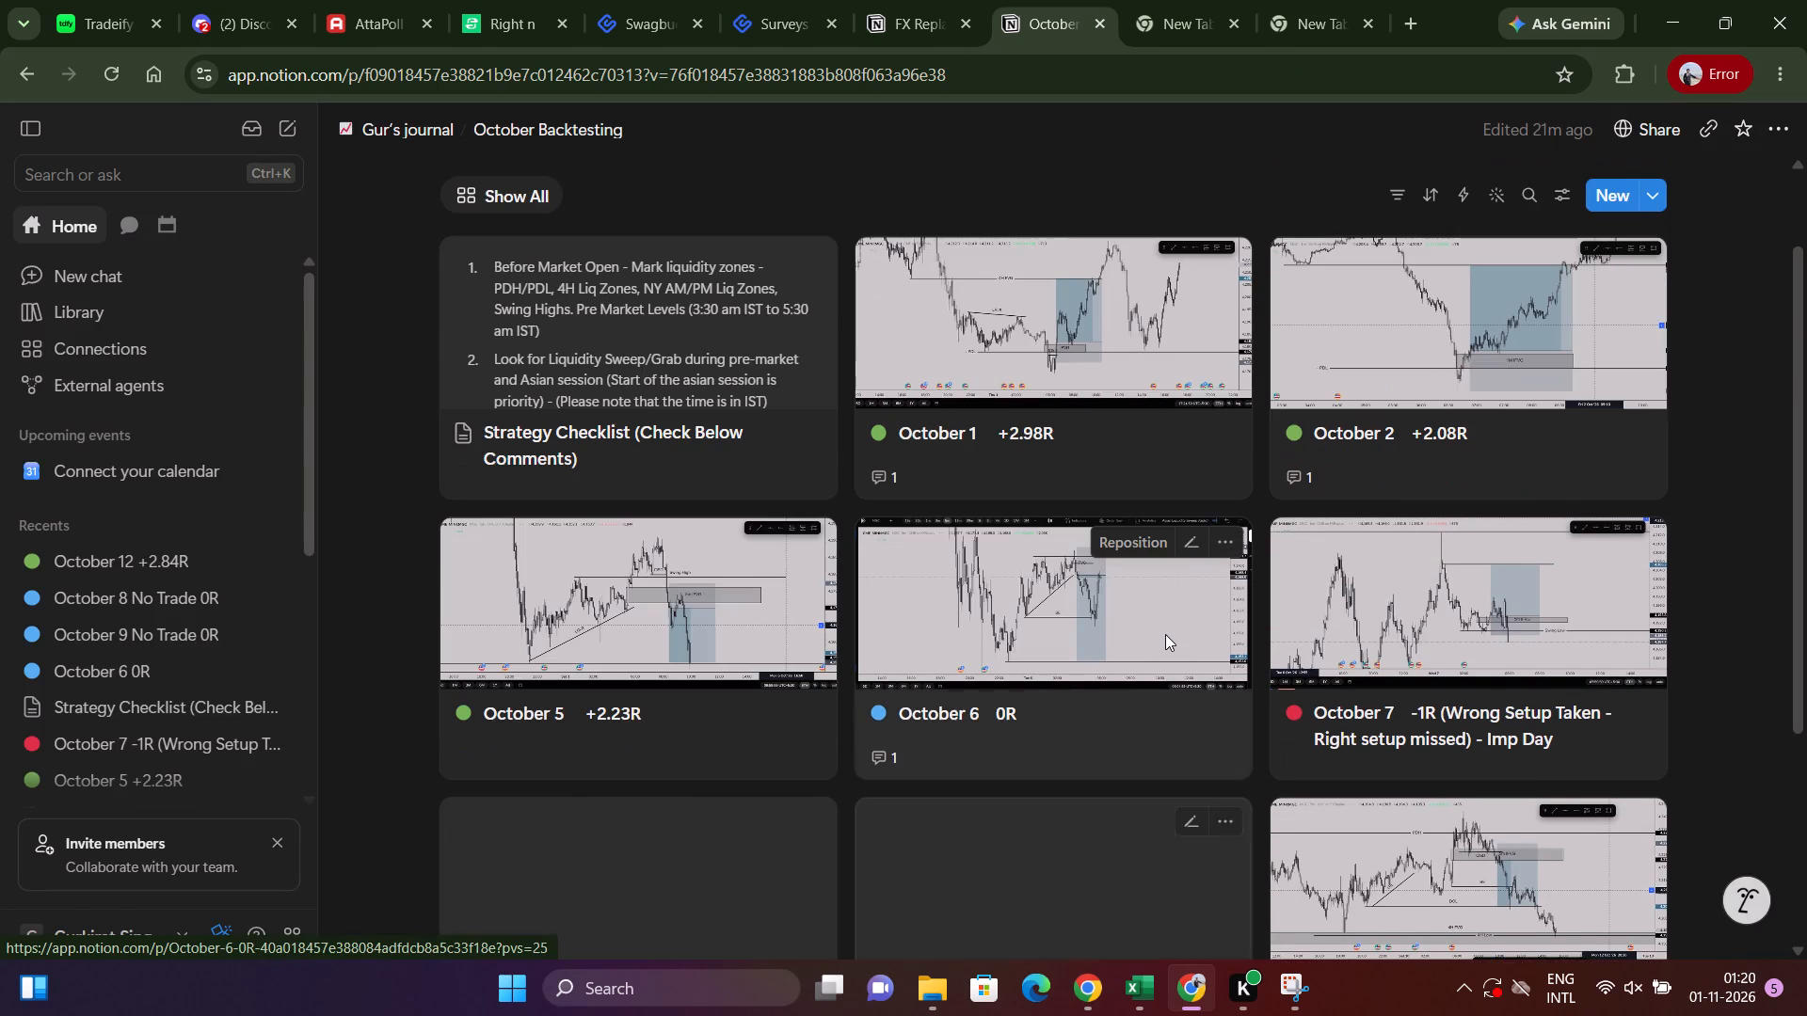
scroll(1165, 634, down, 2)
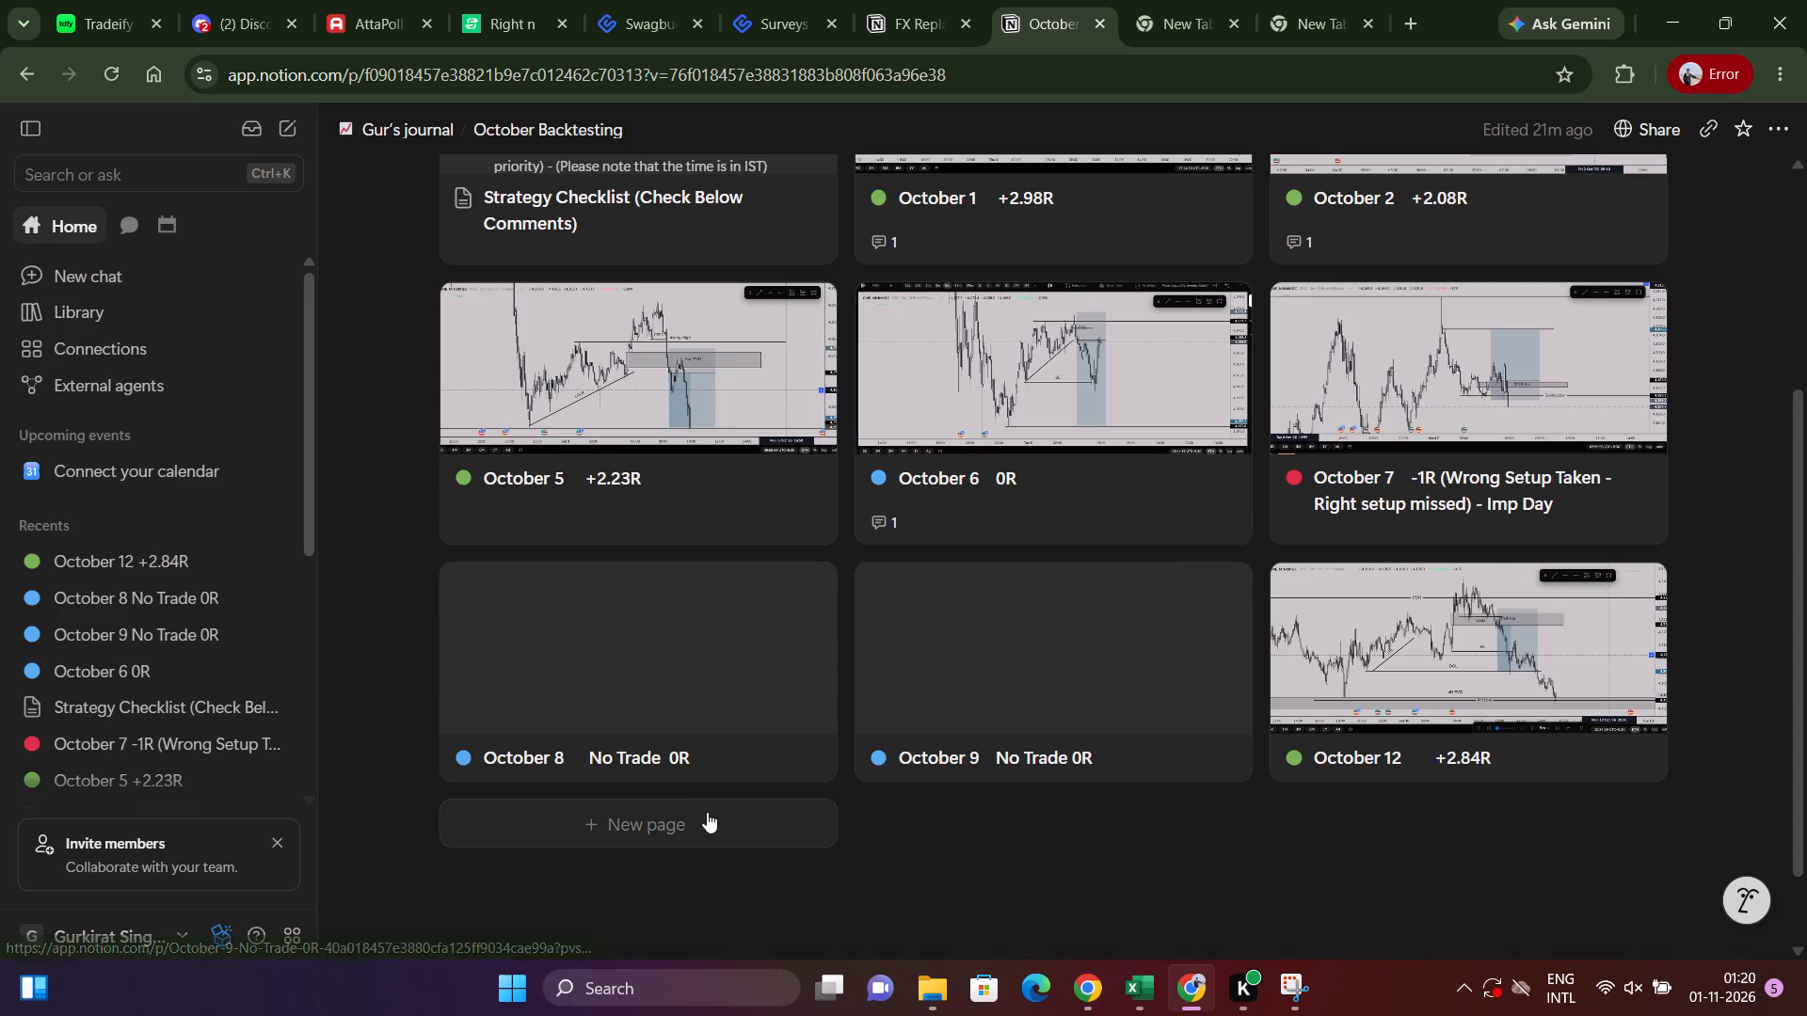
click(707, 812)
Switch back to the gold chart in FX Replay.
key(alt+Tab)
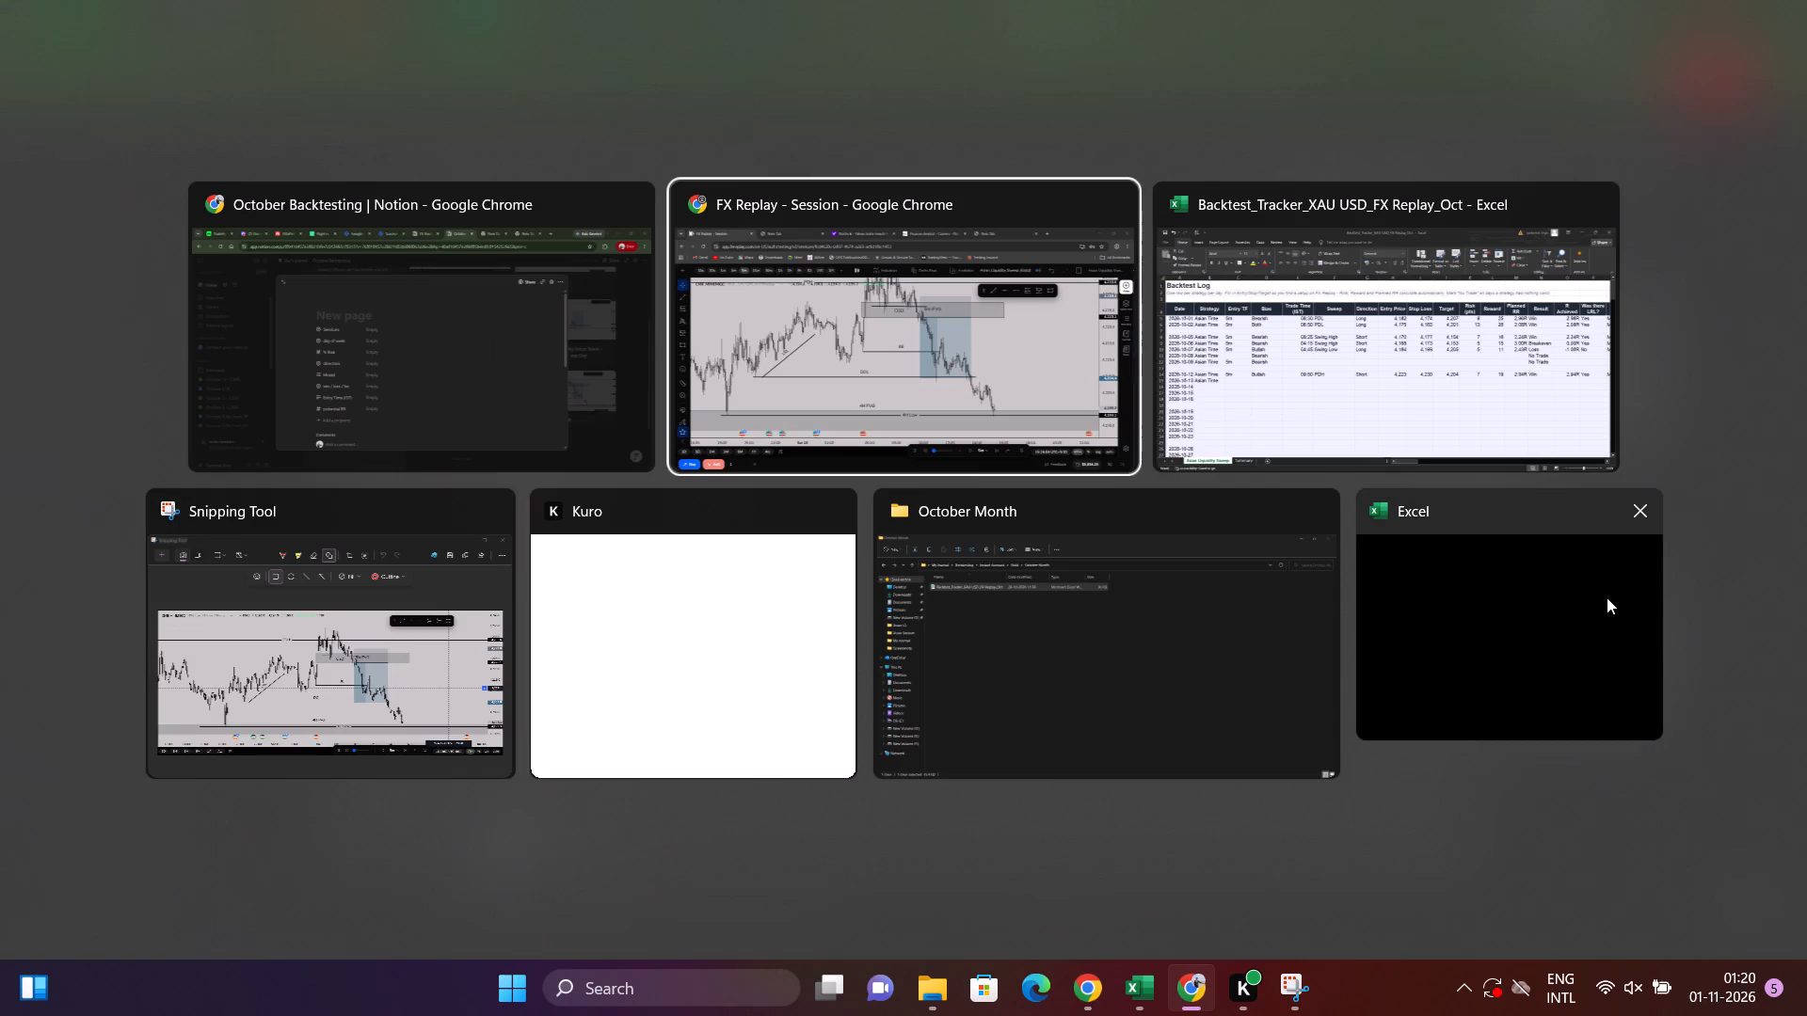
key(alt+Tab)
key(alt+Left)
key(Down)
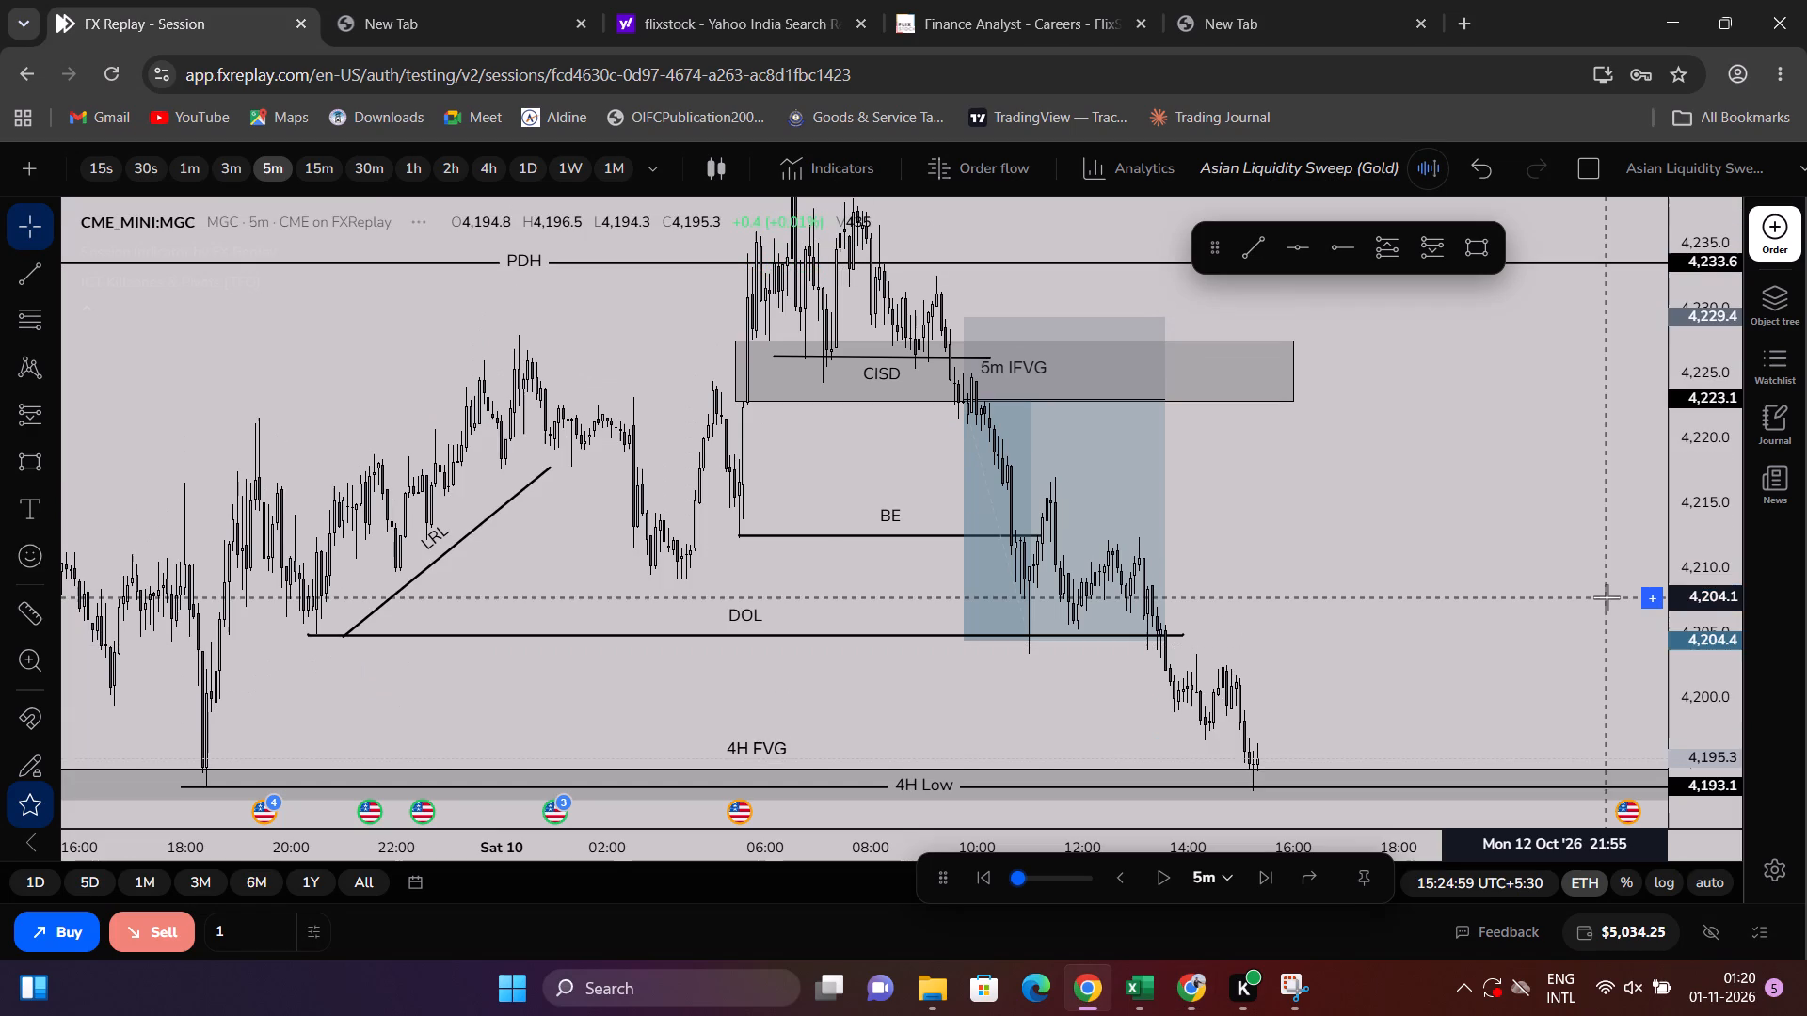
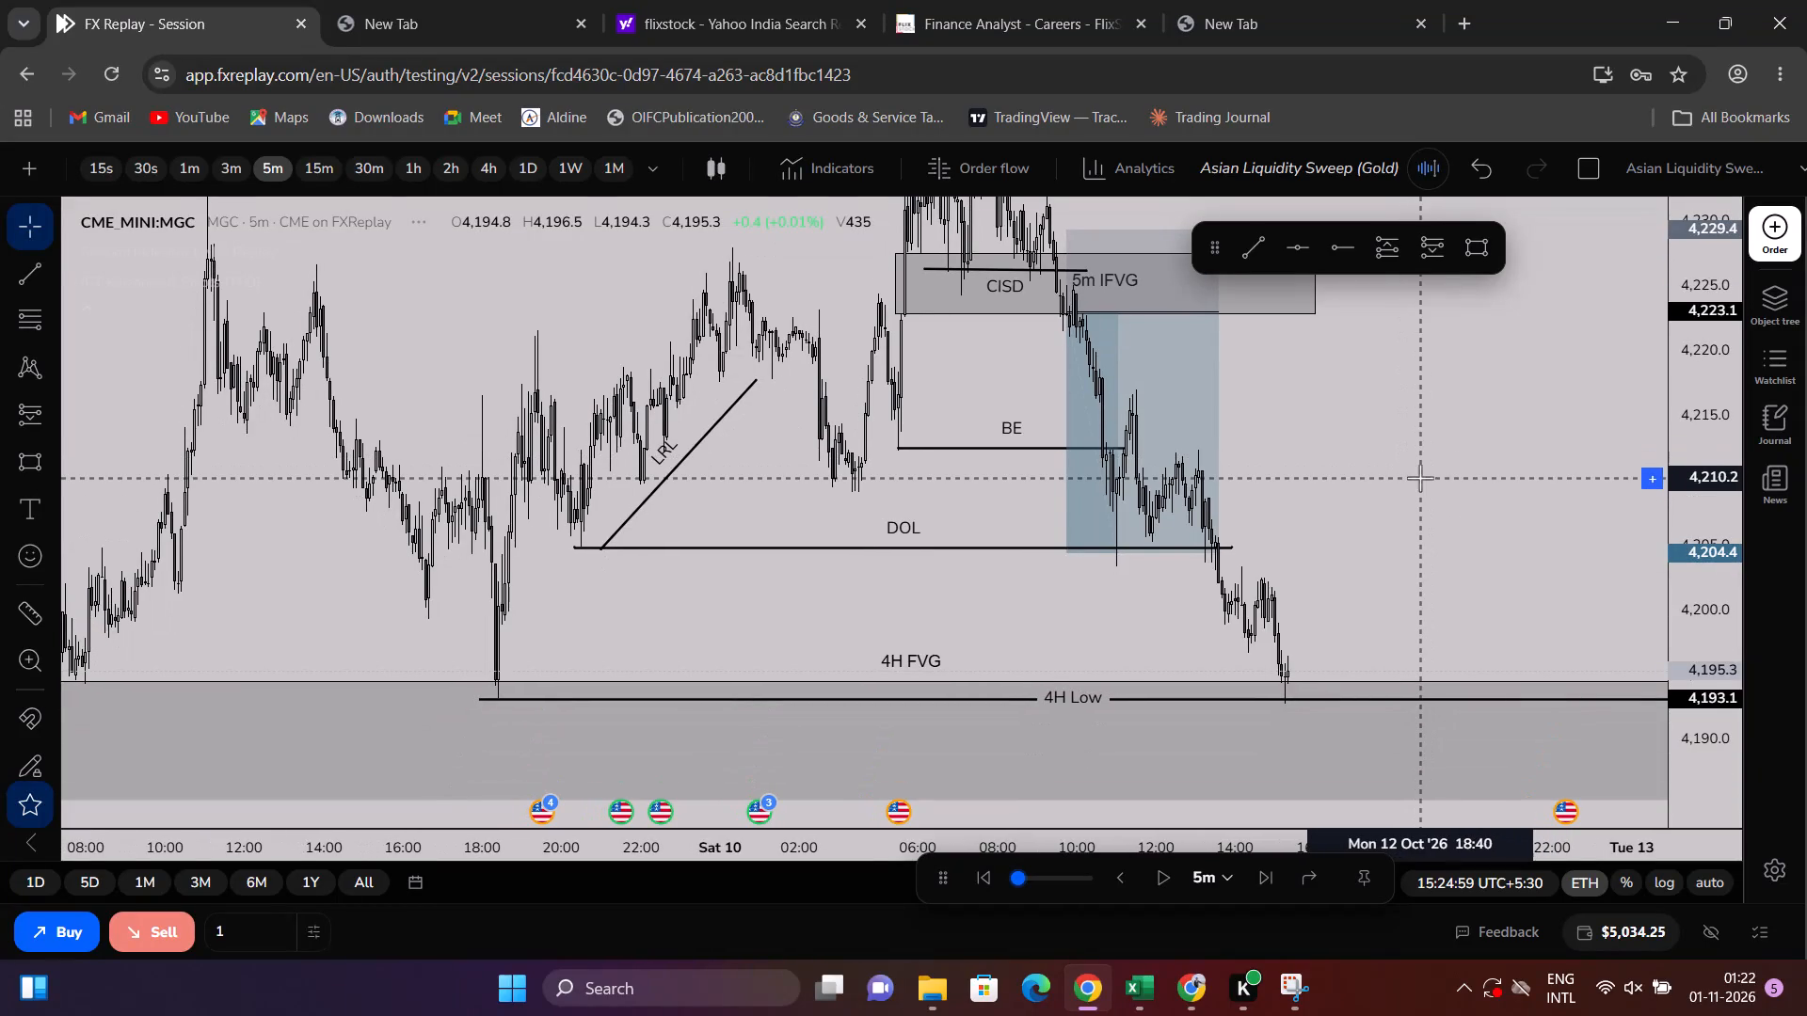
Switch to the October Backtesting gallery in Notion and close the open blank page.
key(alt+Tab)
key(alt+Right)
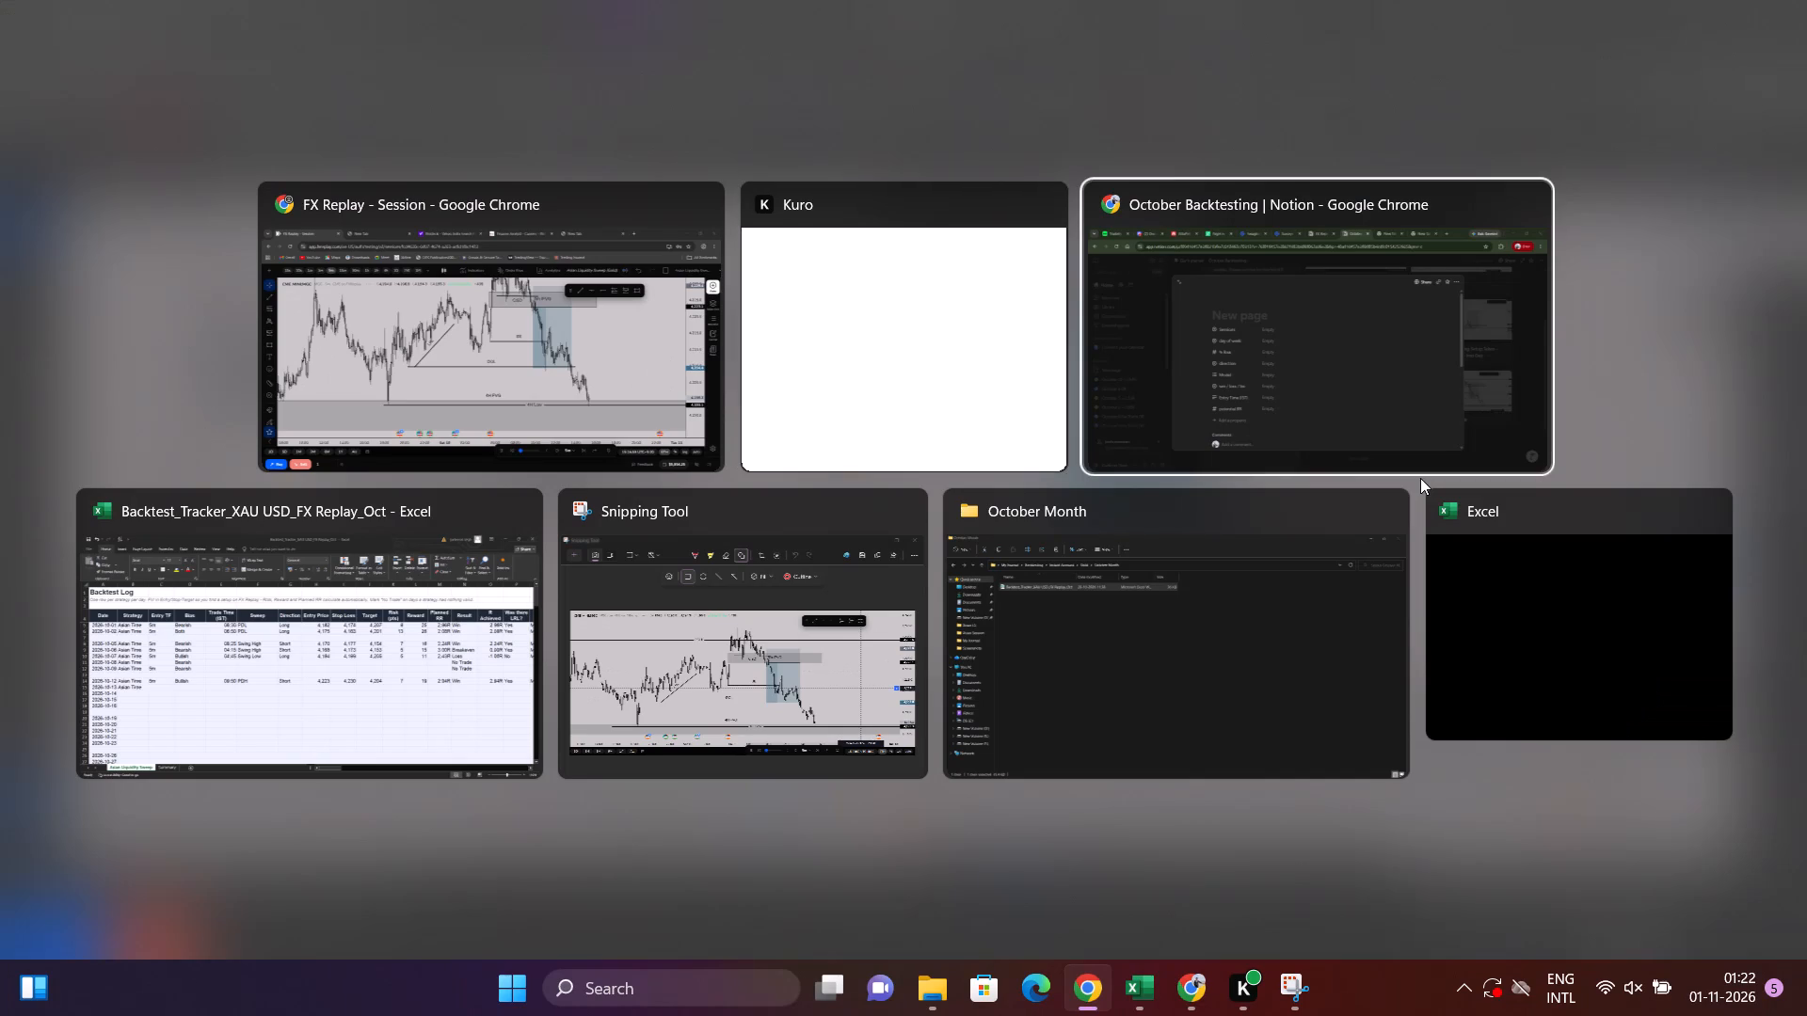
key(alt+Left)
key(alt+Down)
key(alt+Left)
key(alt+Up)
key(alt+Right)
key(alt+Right)
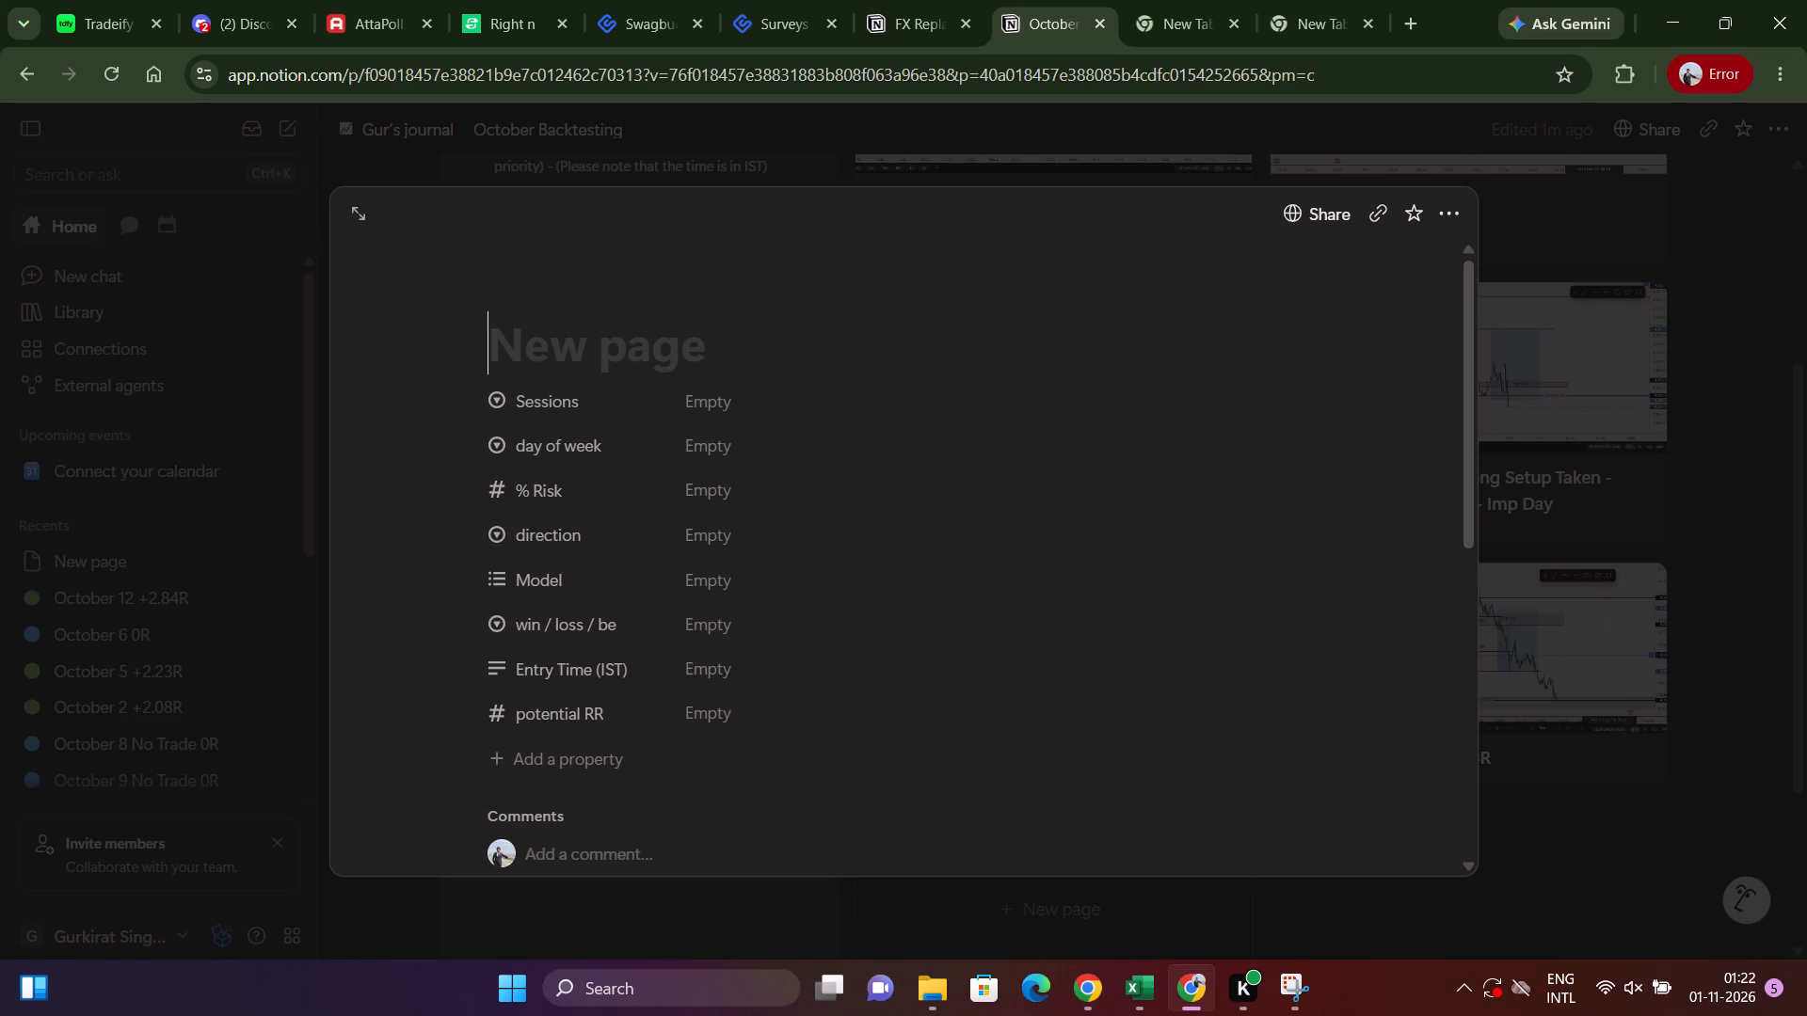
key(Escape)
Copy the three-line comment covering liquidity sweep, confirmation and LRLR from the October 1 journal entry.
scroll(1556, 714, down, 2)
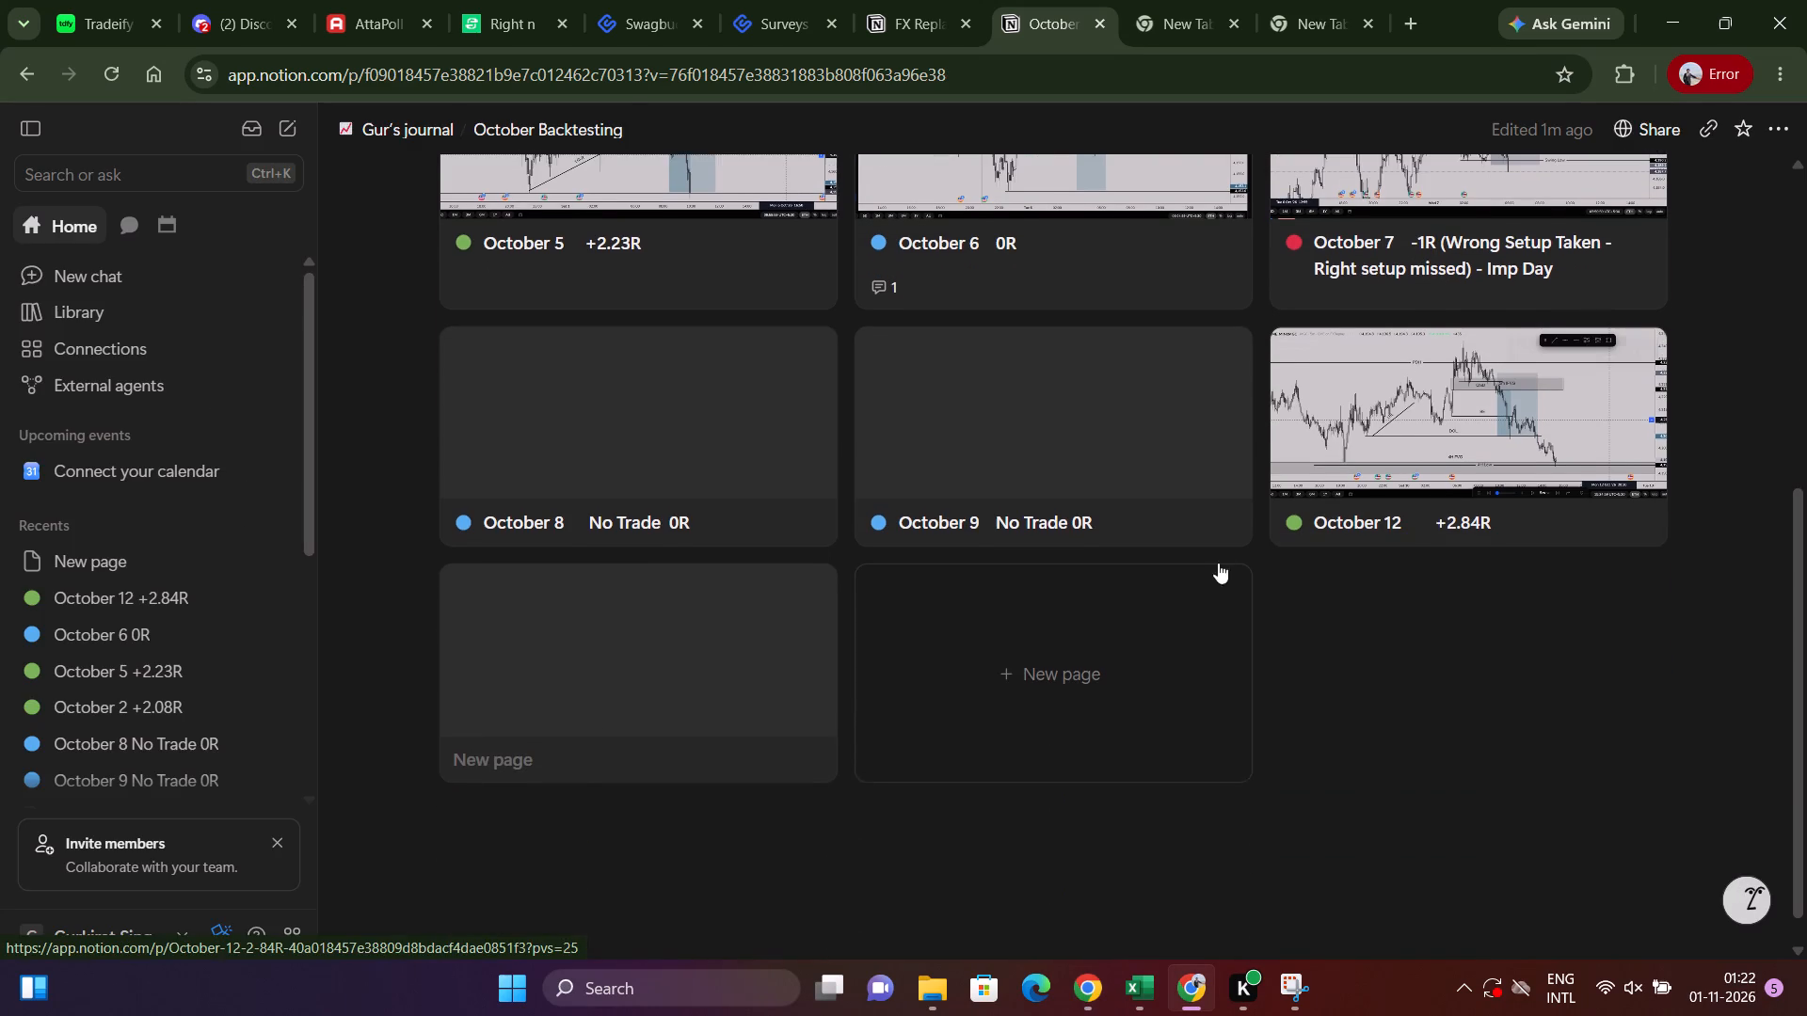
scroll(1140, 424, up, 1)
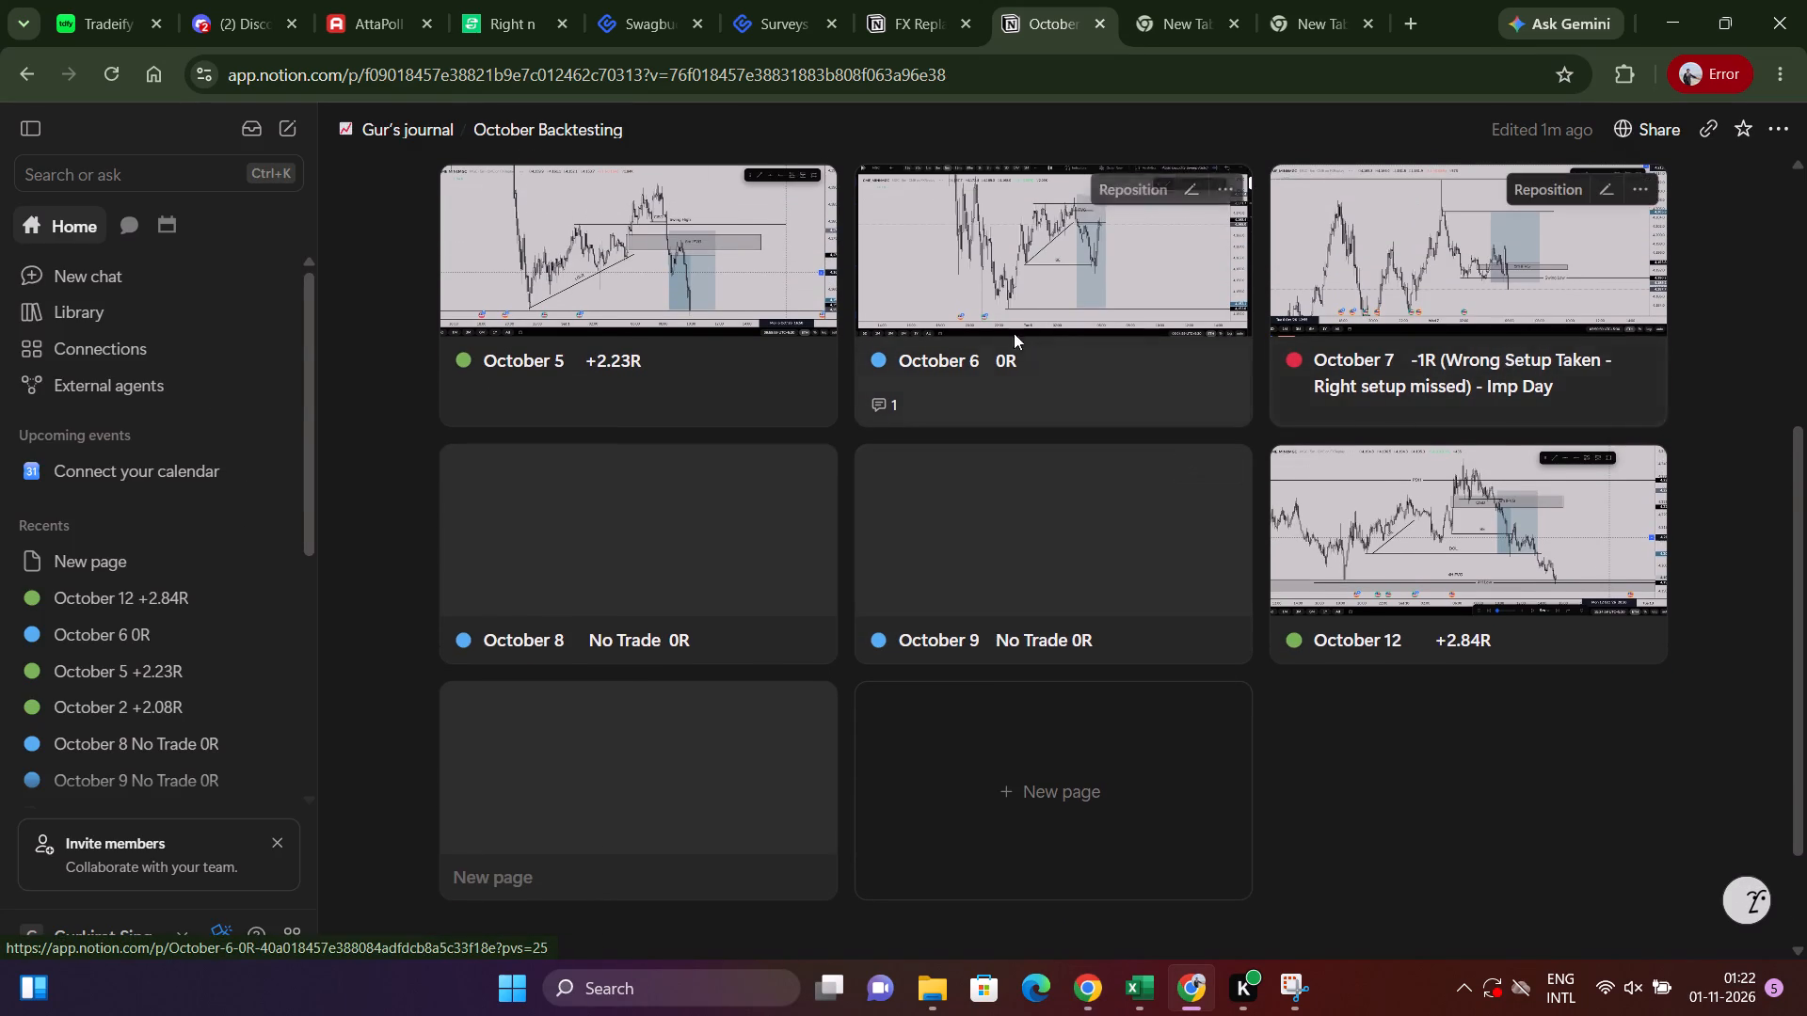
scroll(1018, 357, up, 2)
click(638, 516)
scroll(863, 558, down, 3)
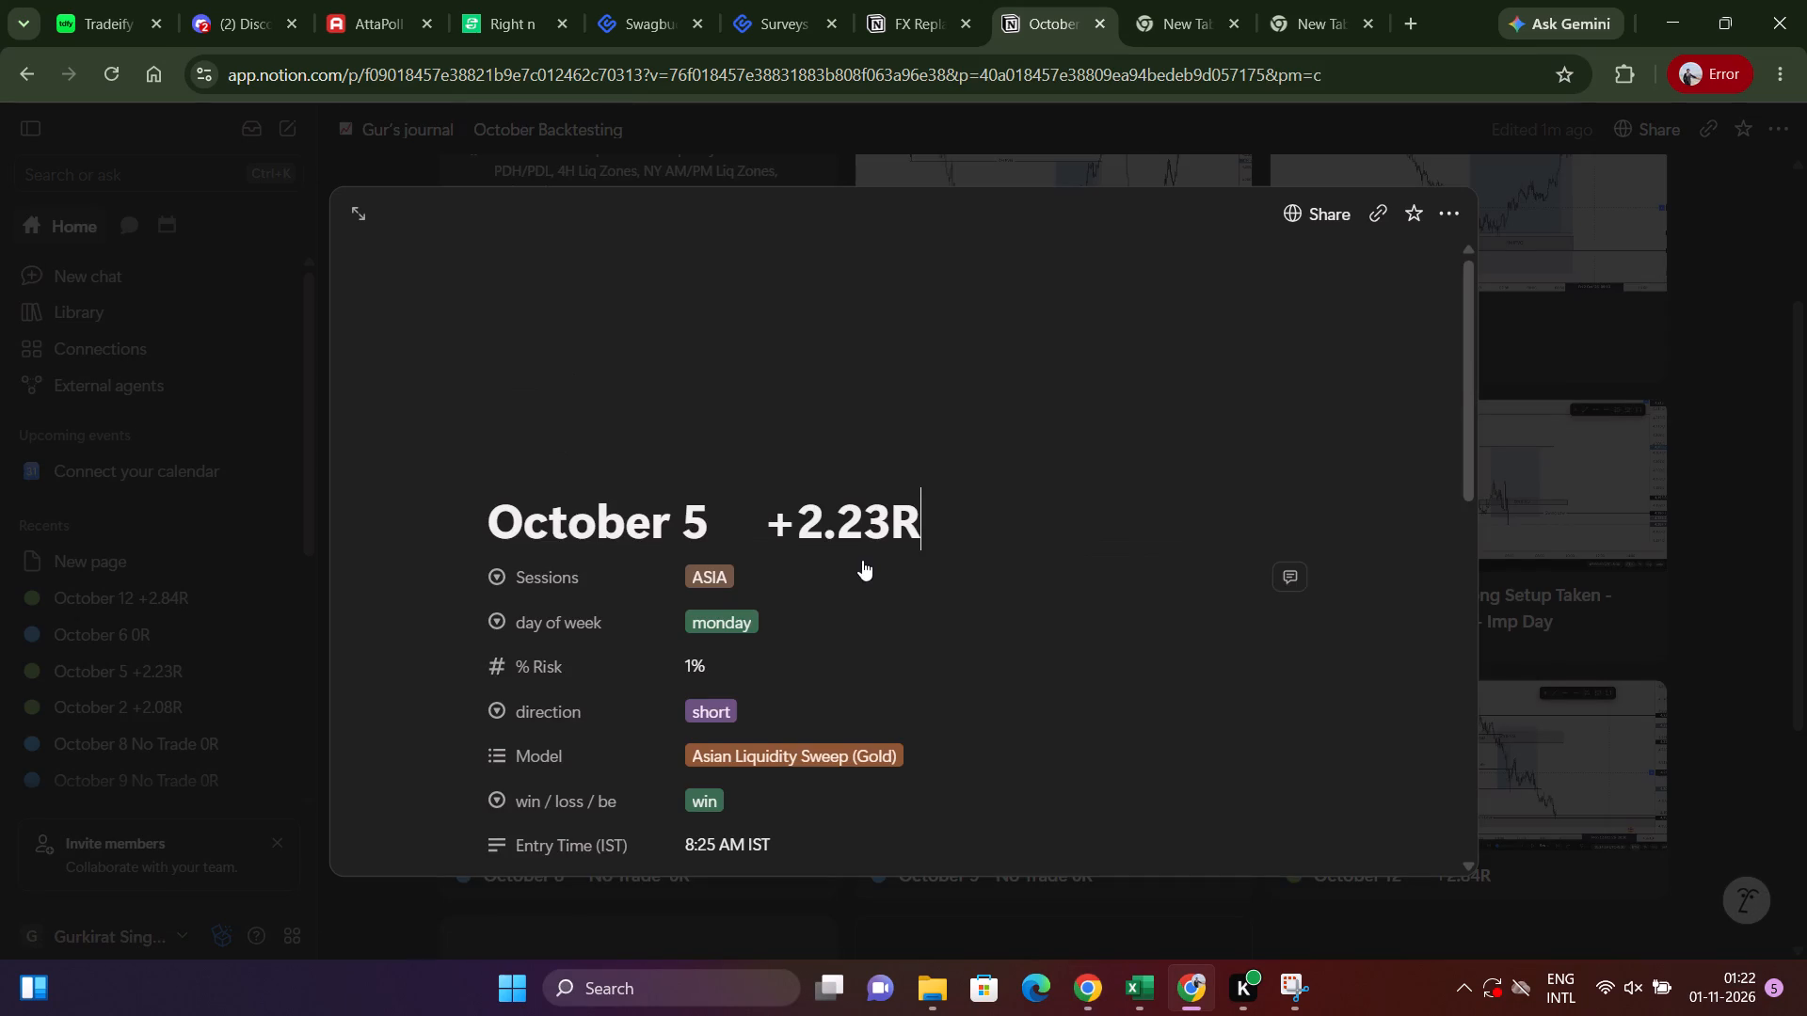
scroll(818, 585, down, 3)
key(Escape)
click(1182, 302)
scroll(655, 706, down, 3)
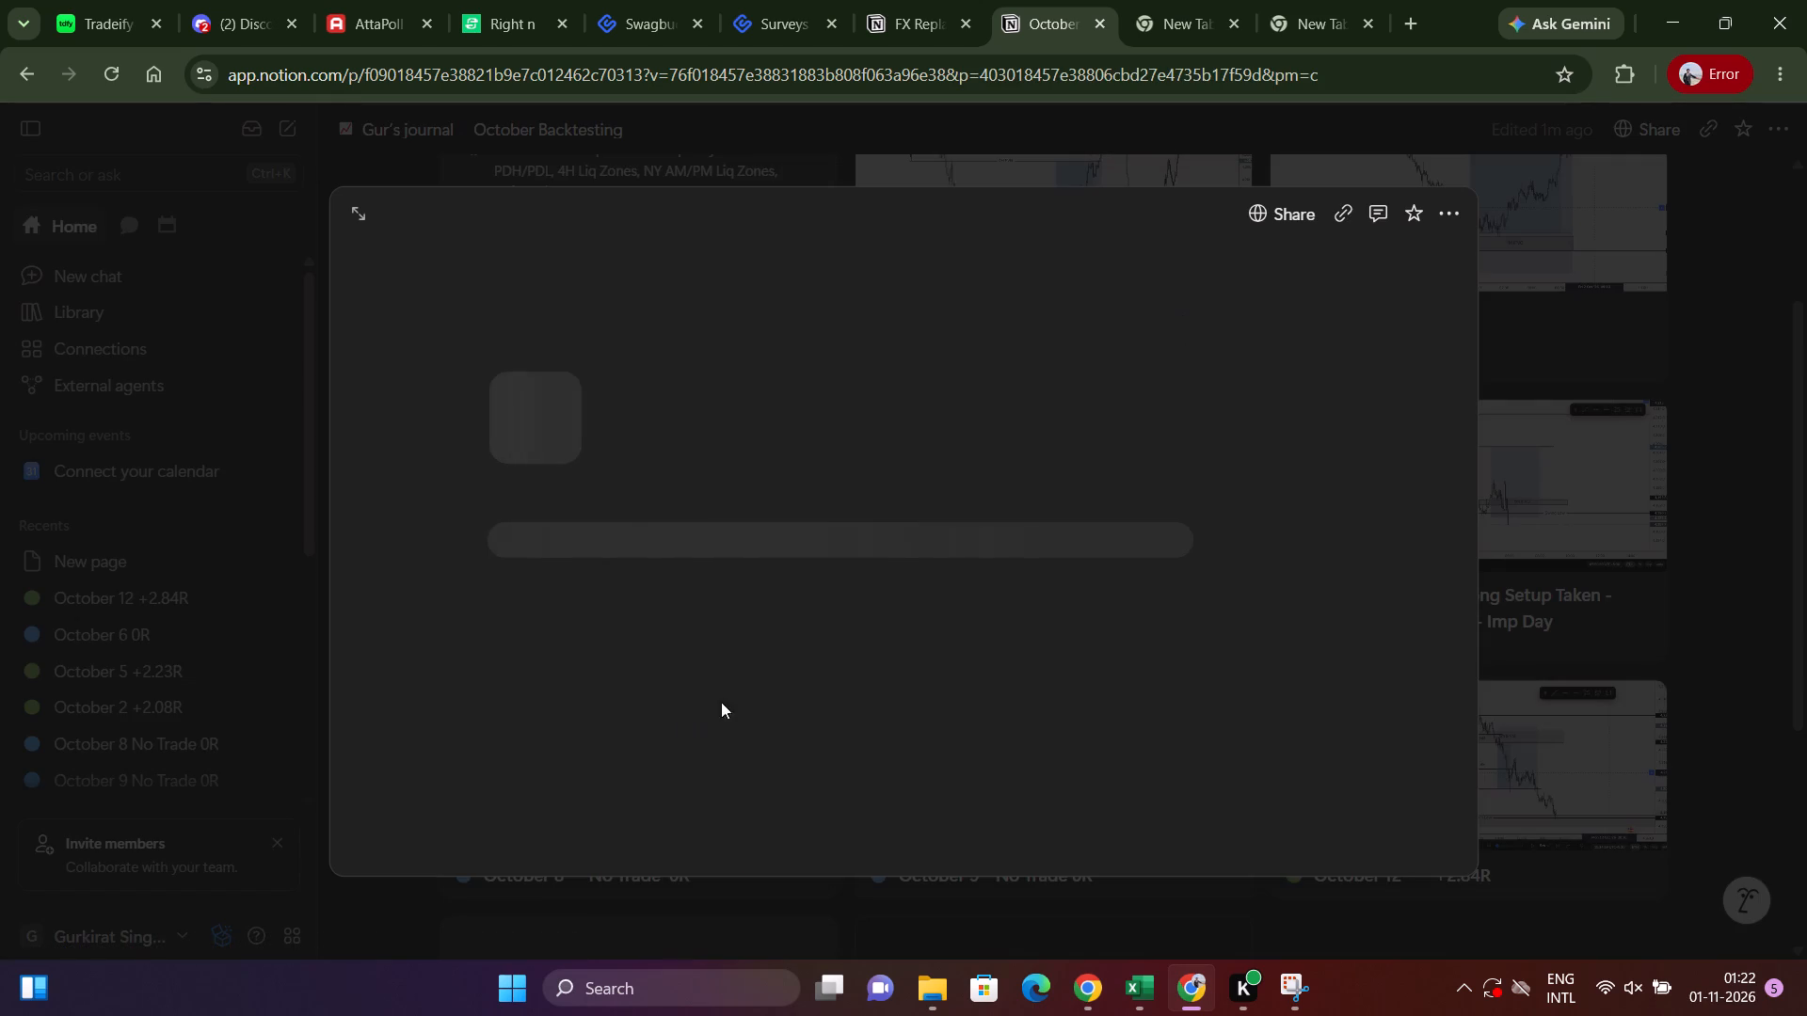
scroll(769, 677, down, 6)
drag(876, 423, 551, 386)
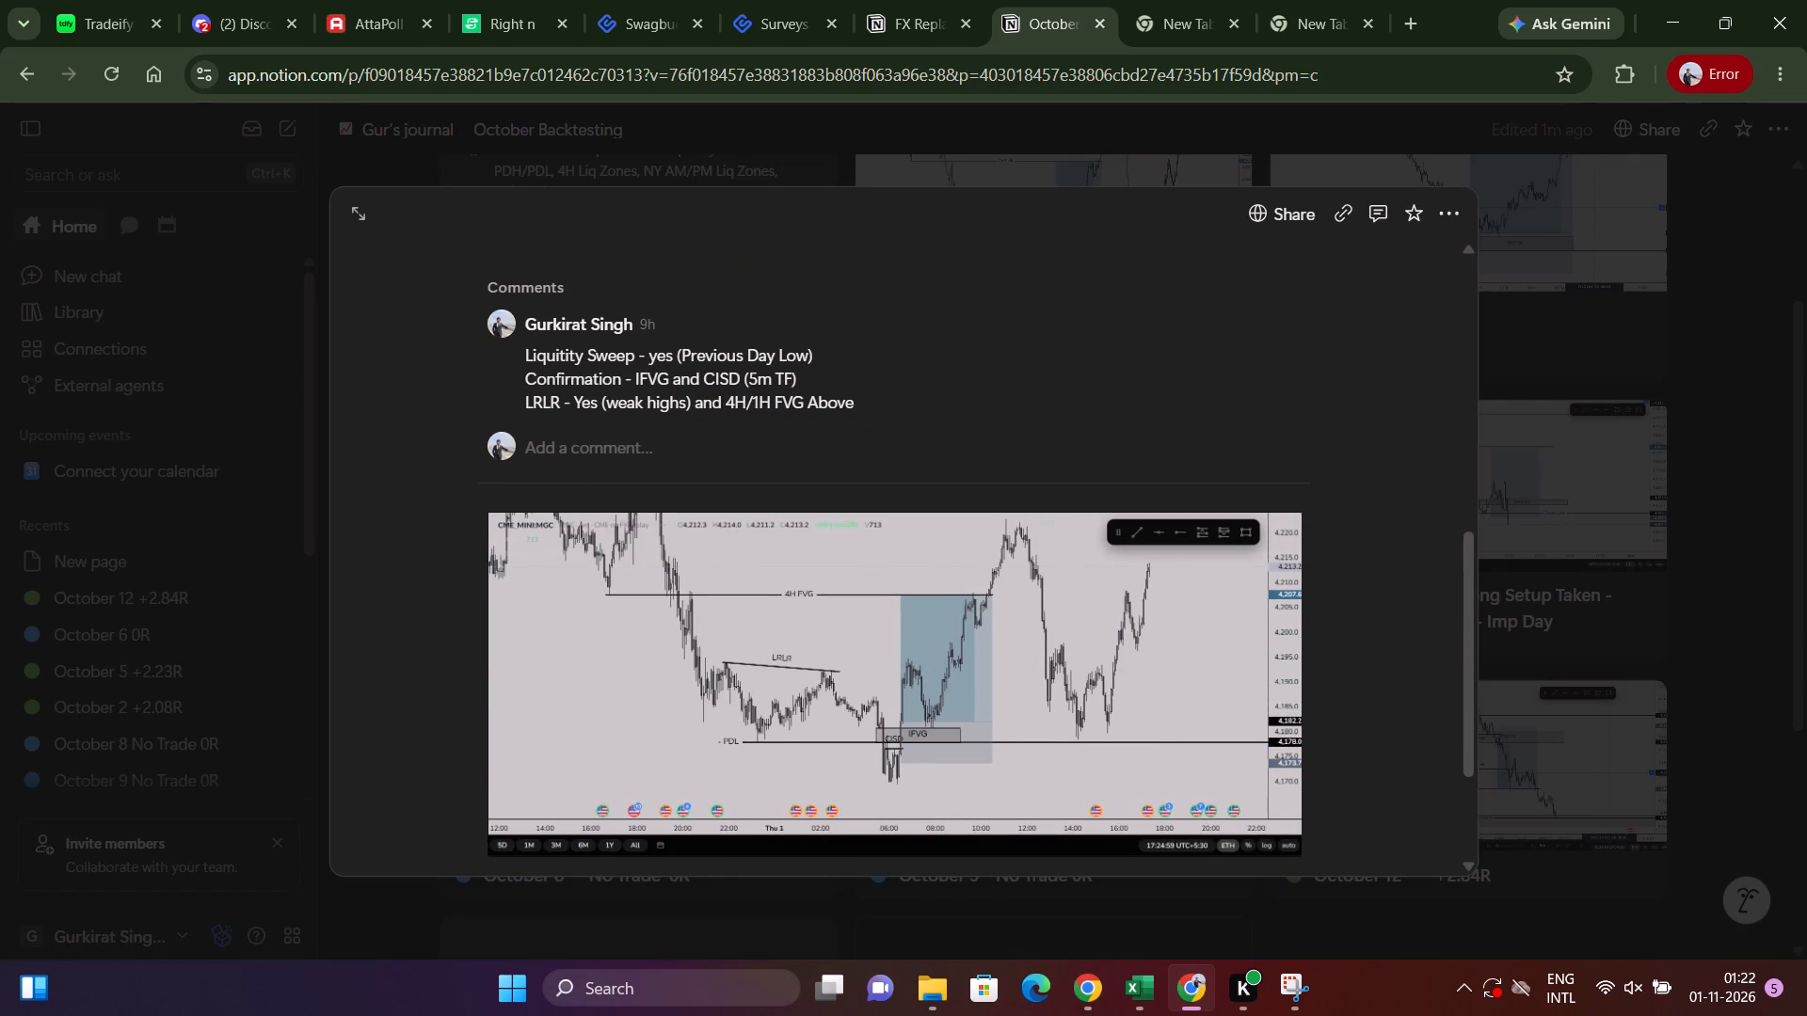
drag(551, 386, 491, 365)
click(525, 353)
drag(879, 399, 516, 356)
key(ctrl+c)
Paste the copied trade notes into the comment box of the October 12 entry.
click(1575, 482)
scroll(1496, 693, down, 2)
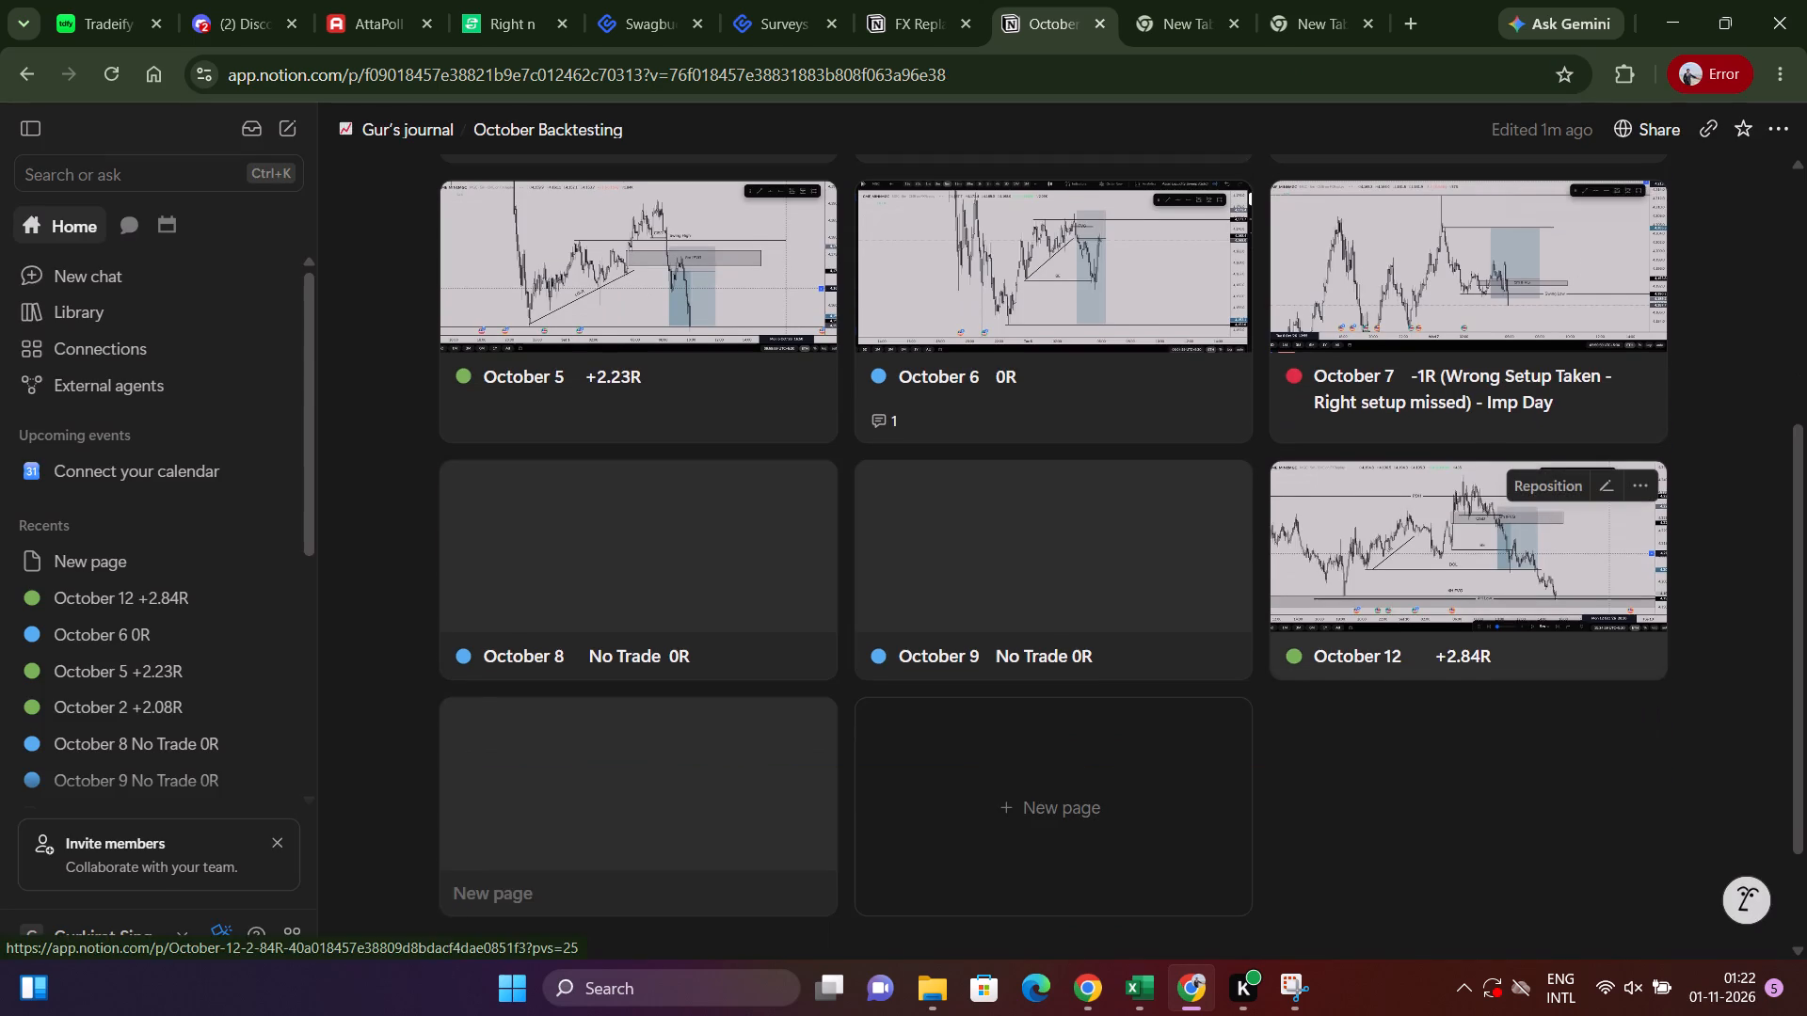
click(1428, 528)
scroll(896, 616, down, 3)
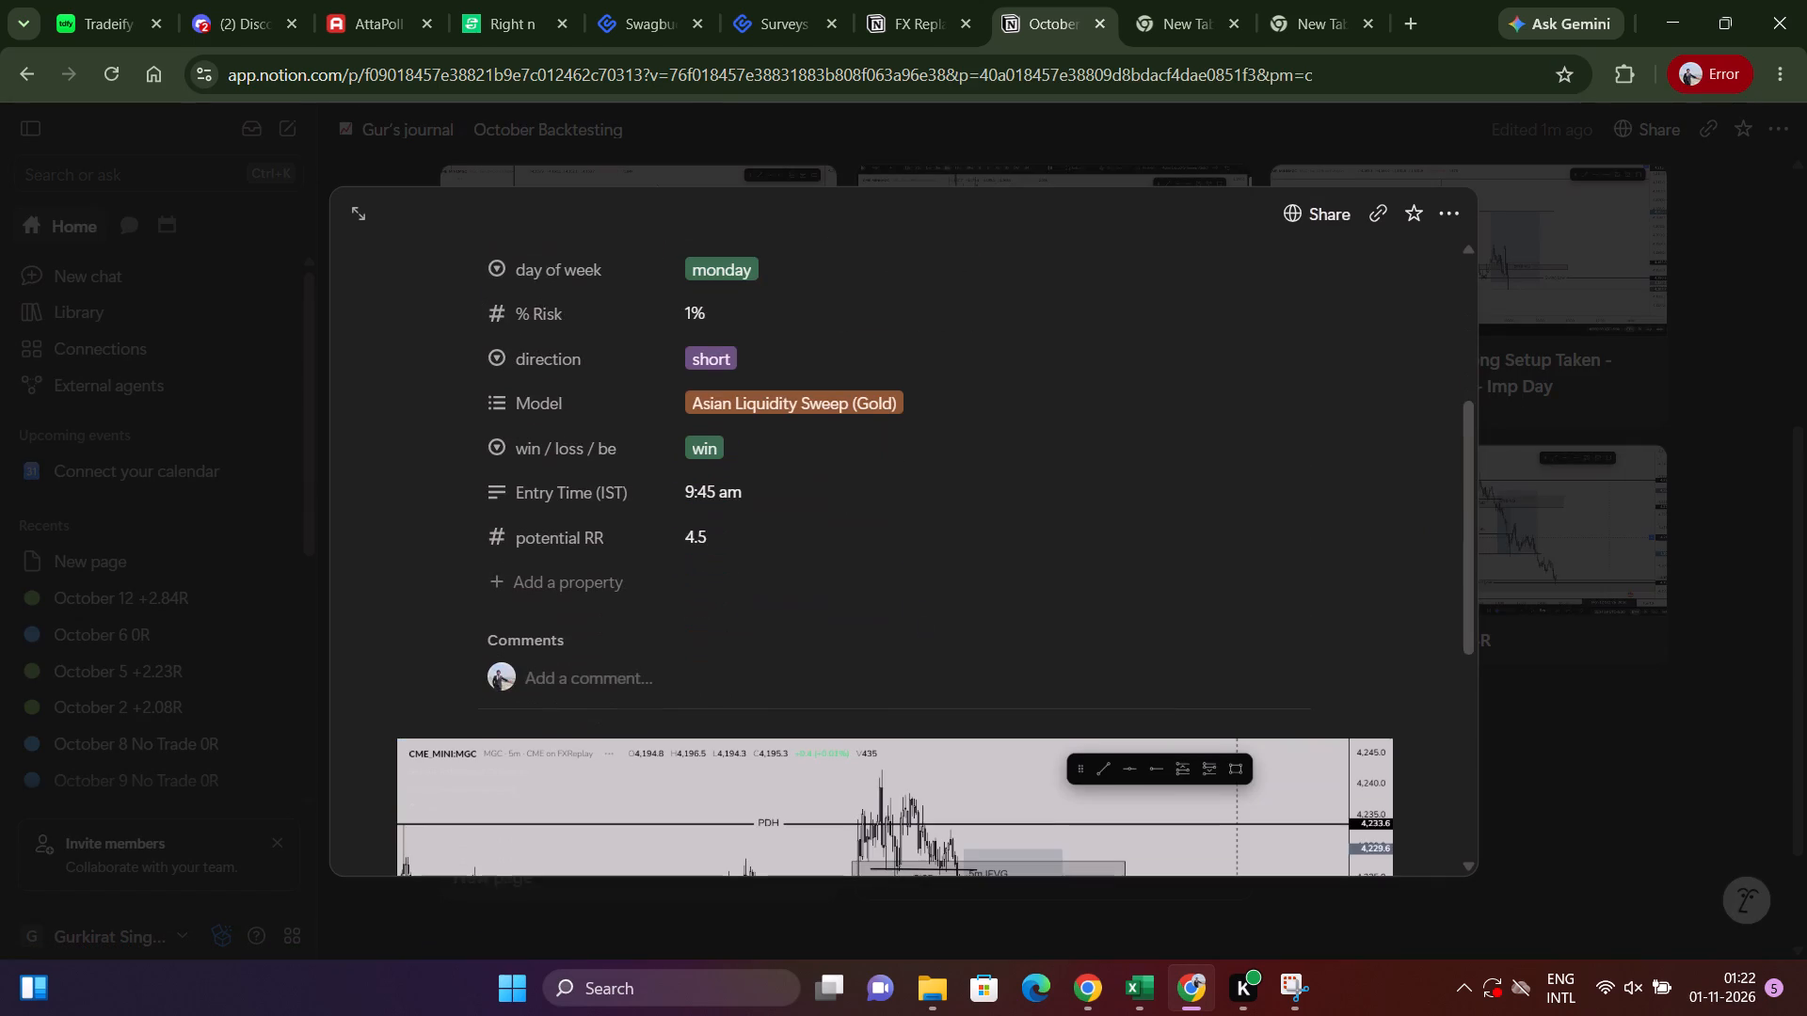
scroll(933, 609, down, 1)
click(685, 561)
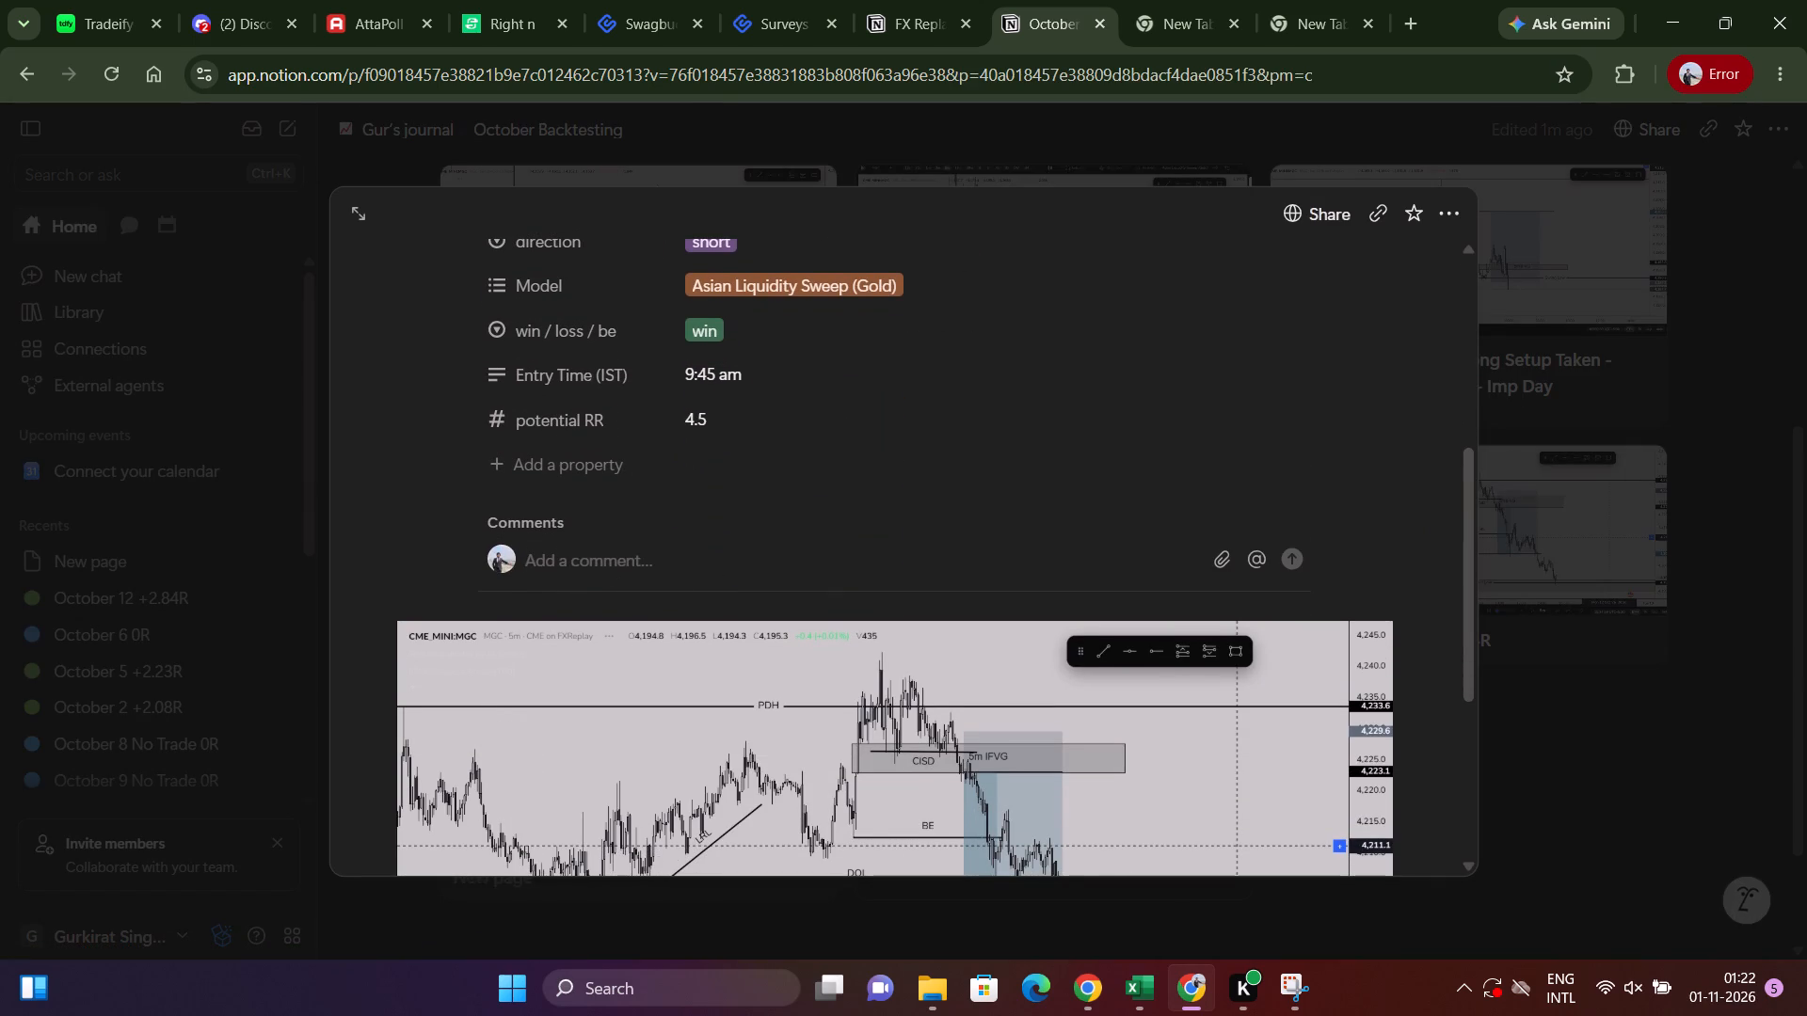
key(ctrl+v)
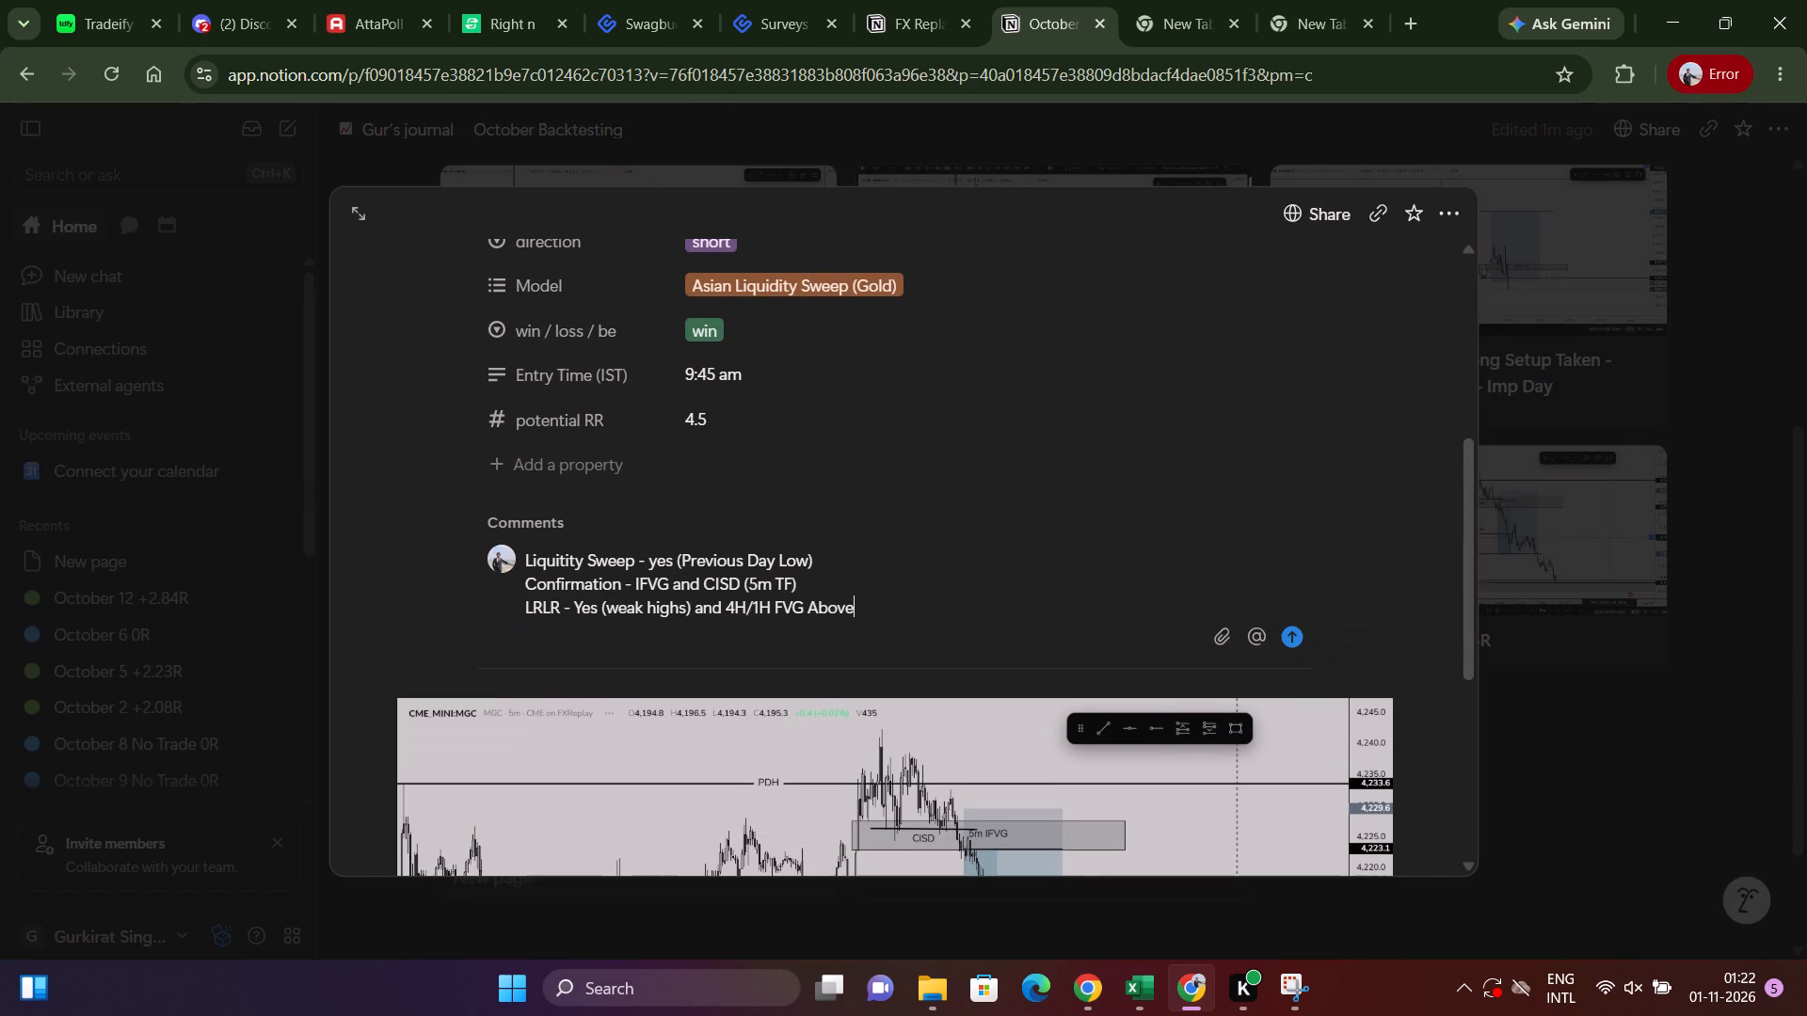
Change the sweep line of the October 12 comment to read "Yes (Previous Day High)".
scroll(978, 505, down, 1)
click(670, 442)
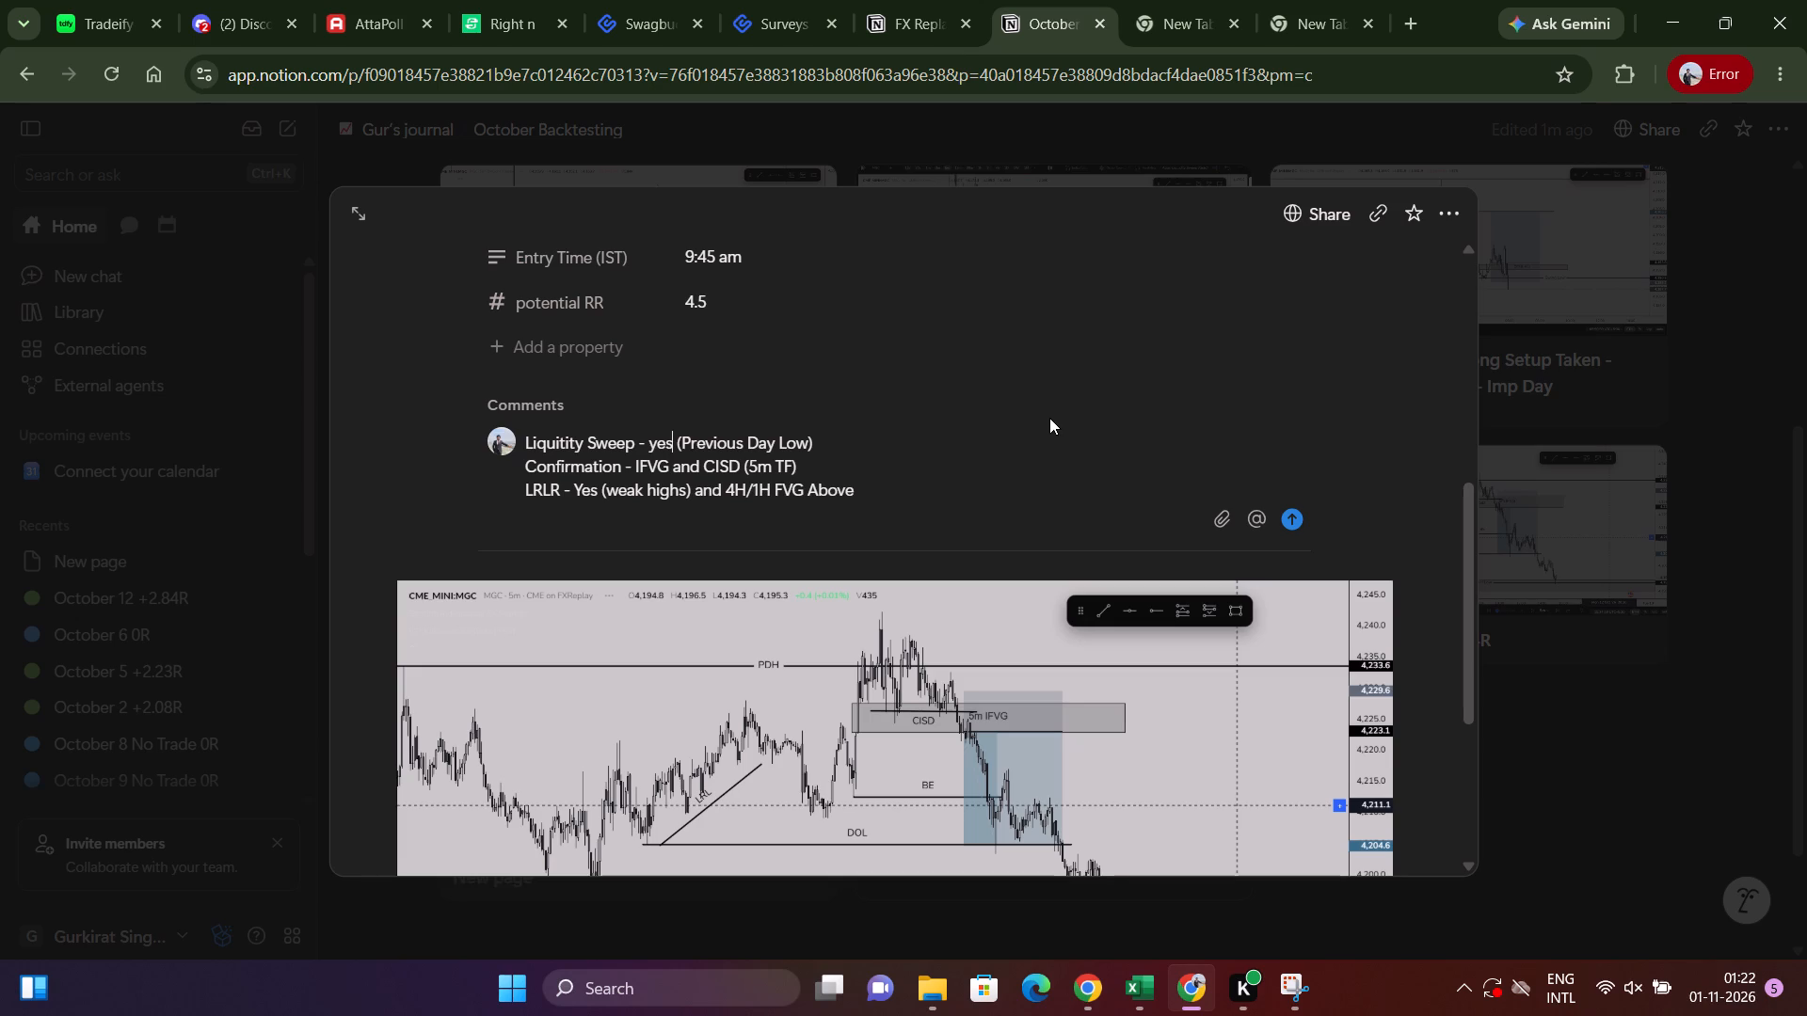
scroll(1005, 464, down, 2)
scroll(902, 438, up, 2)
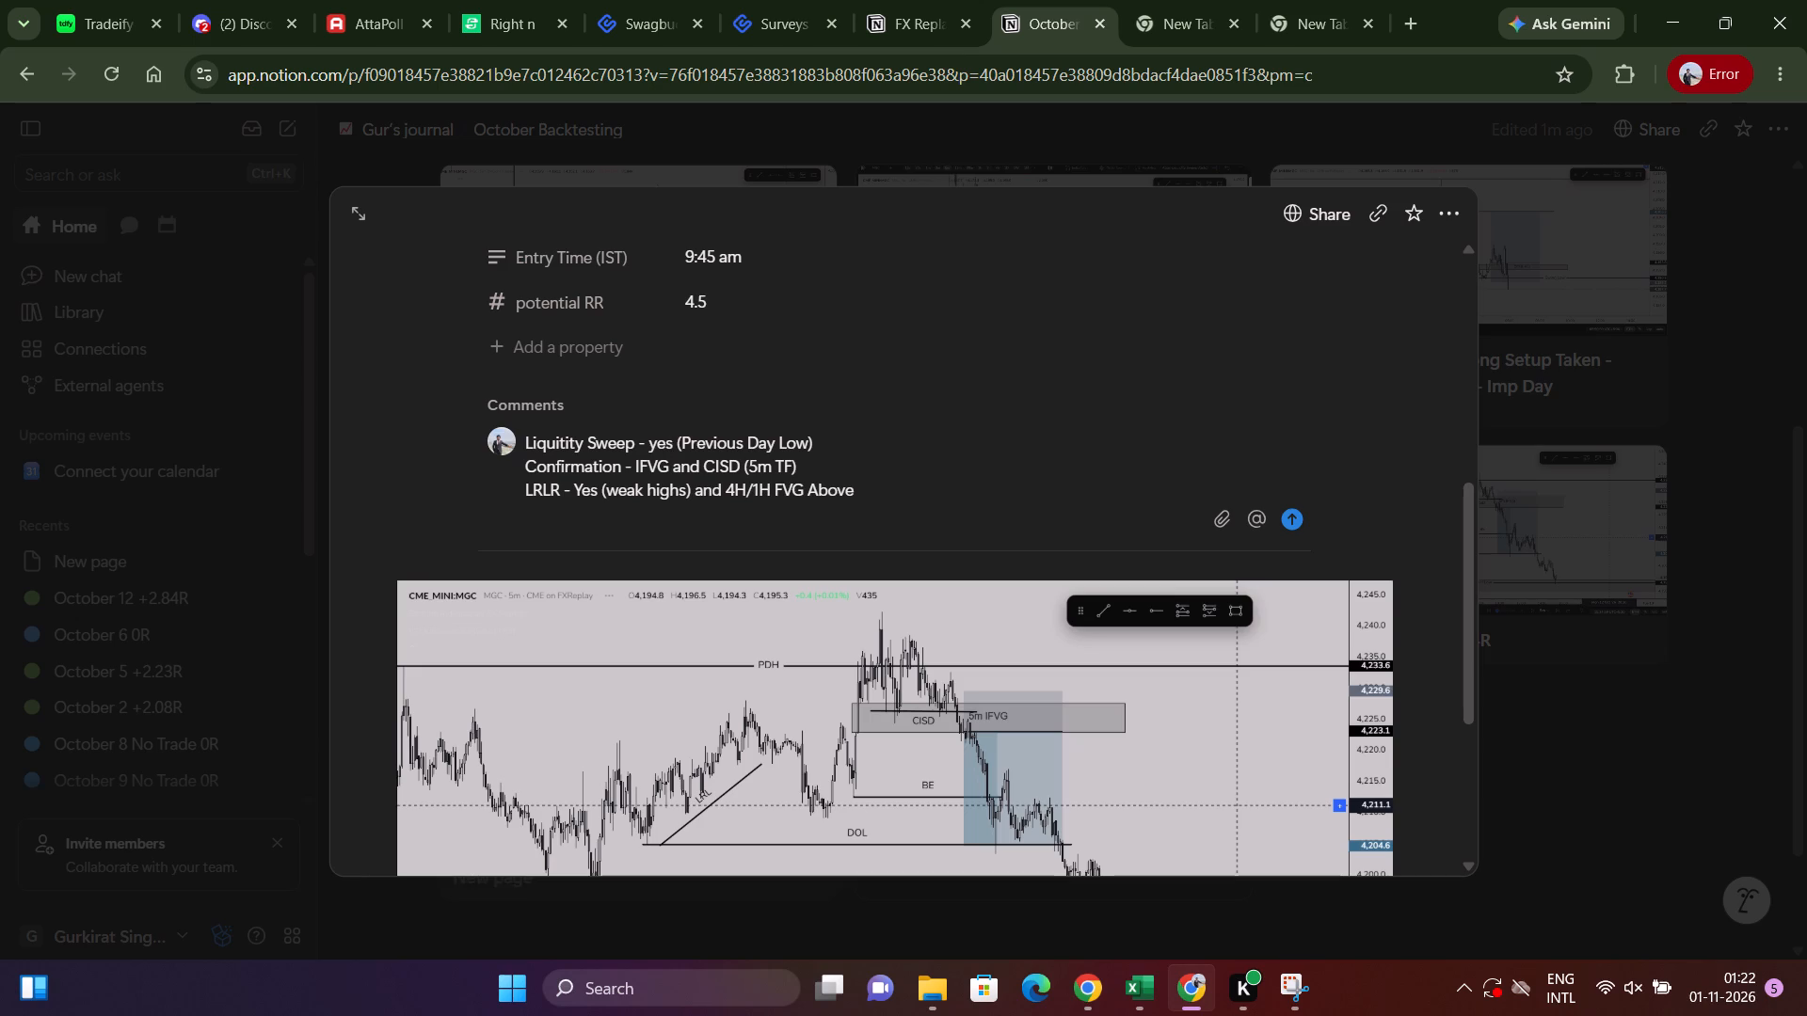
click(665, 442)
key(Left)
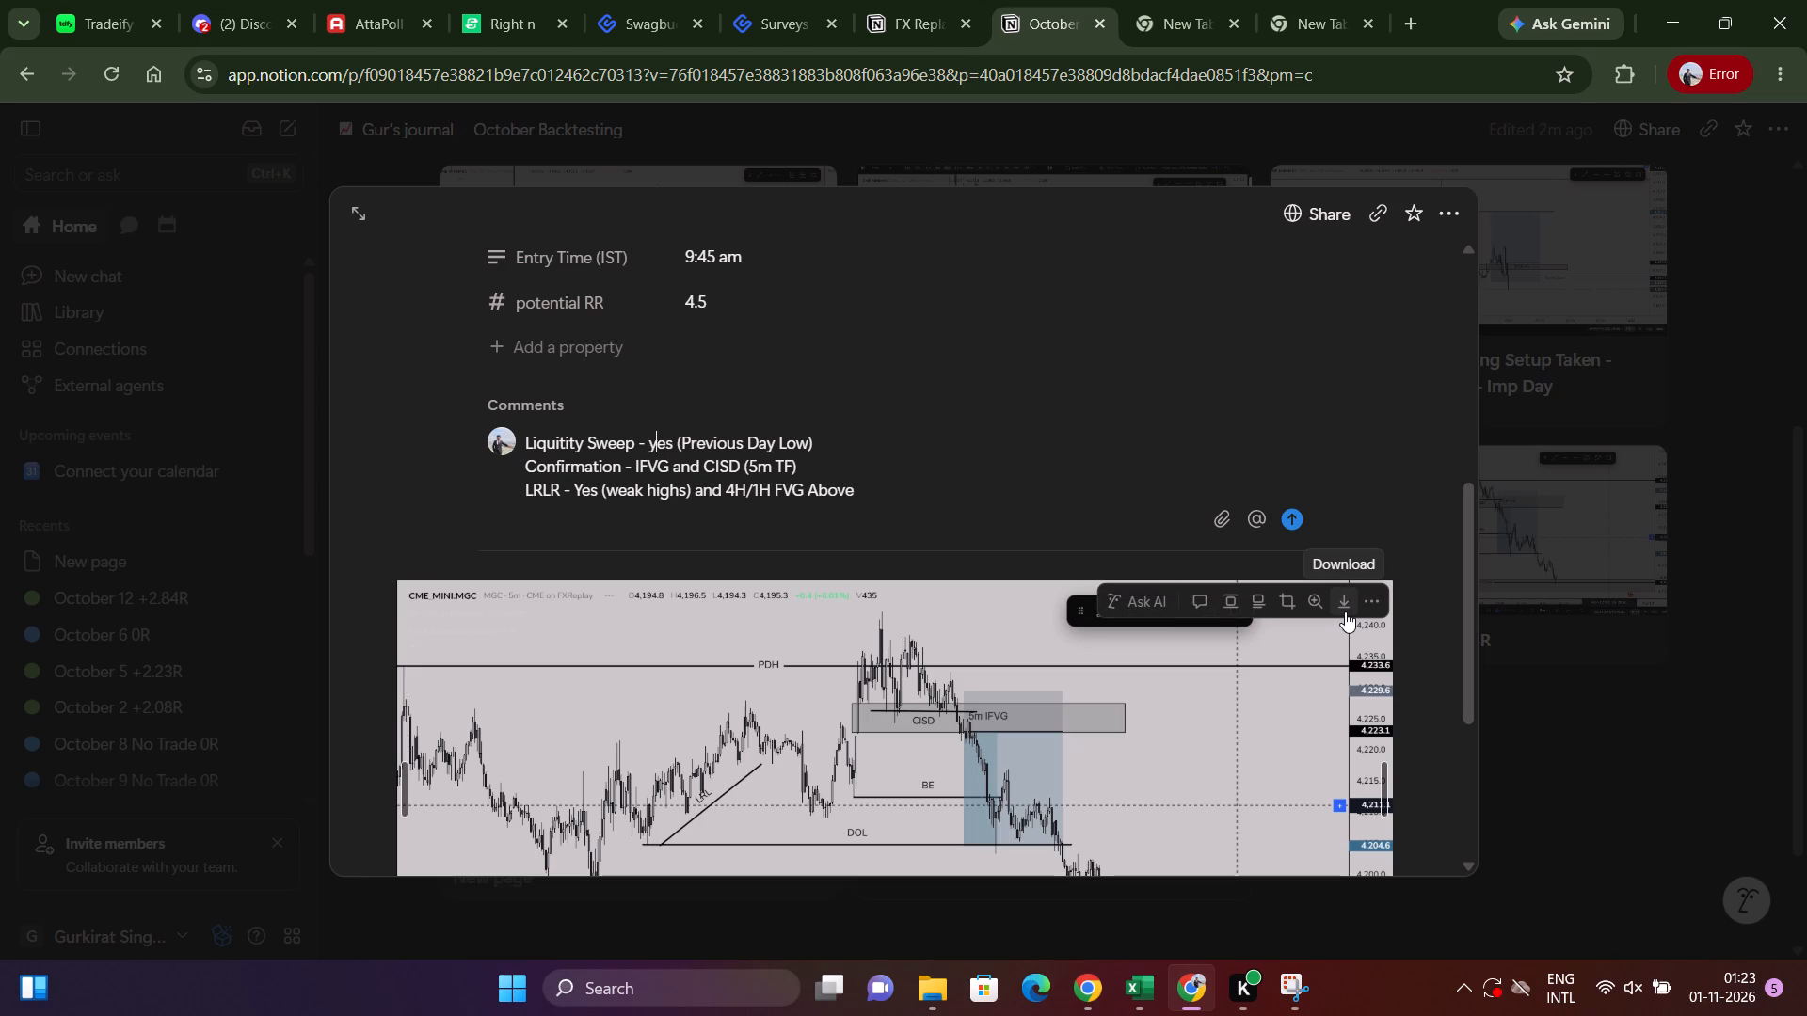
key(Left)
key(Right)
key(BackSpace)
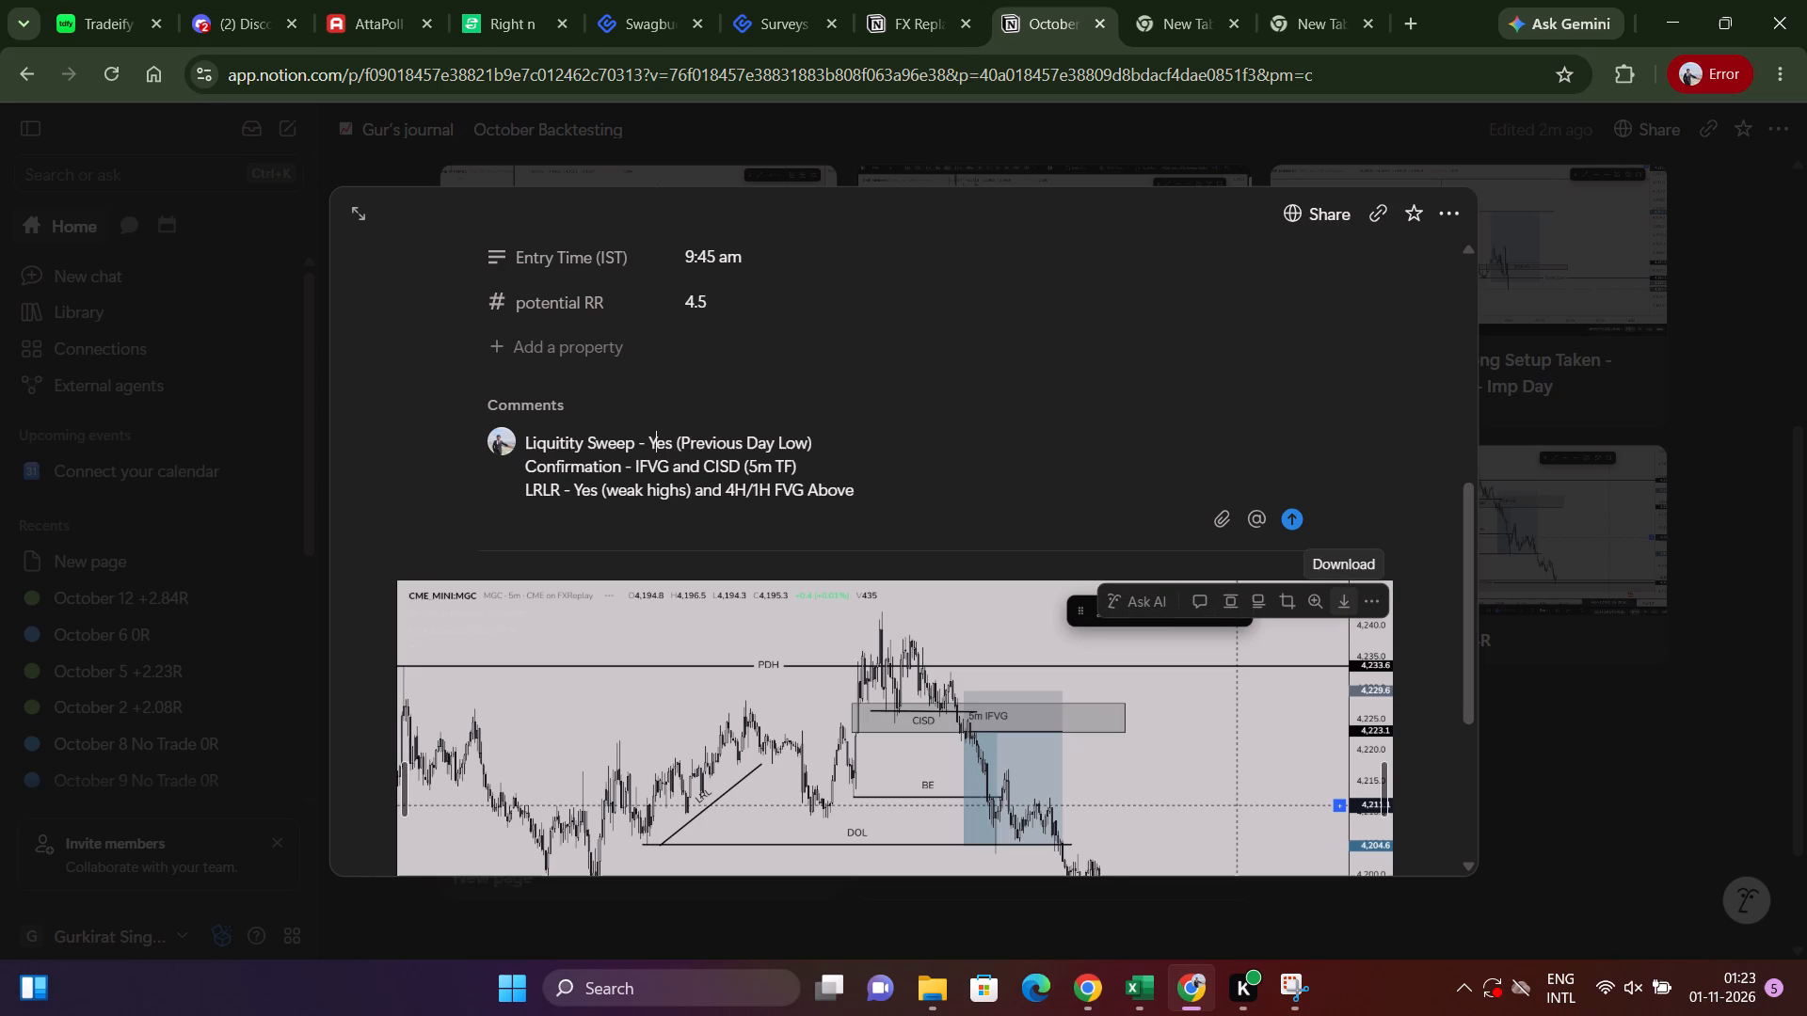
key(Right)
key(Right)
key(Right)
key(Right)
key(Right)
key(Right)
key(Right)
key(Right)
key(Right)
key(Right)
key(Right)
key(Right)
key(Right)
key(Right)
key(Right)
key(Right)
key(Right)
key(Right)
key(Right)
key(Right)
key(Right)
key(BackSpace)
key(BackSpace)
key(BackSpace)
Change the bracketed text in the October 12 comment's LRLR line to "weak lows".
click(685, 496)
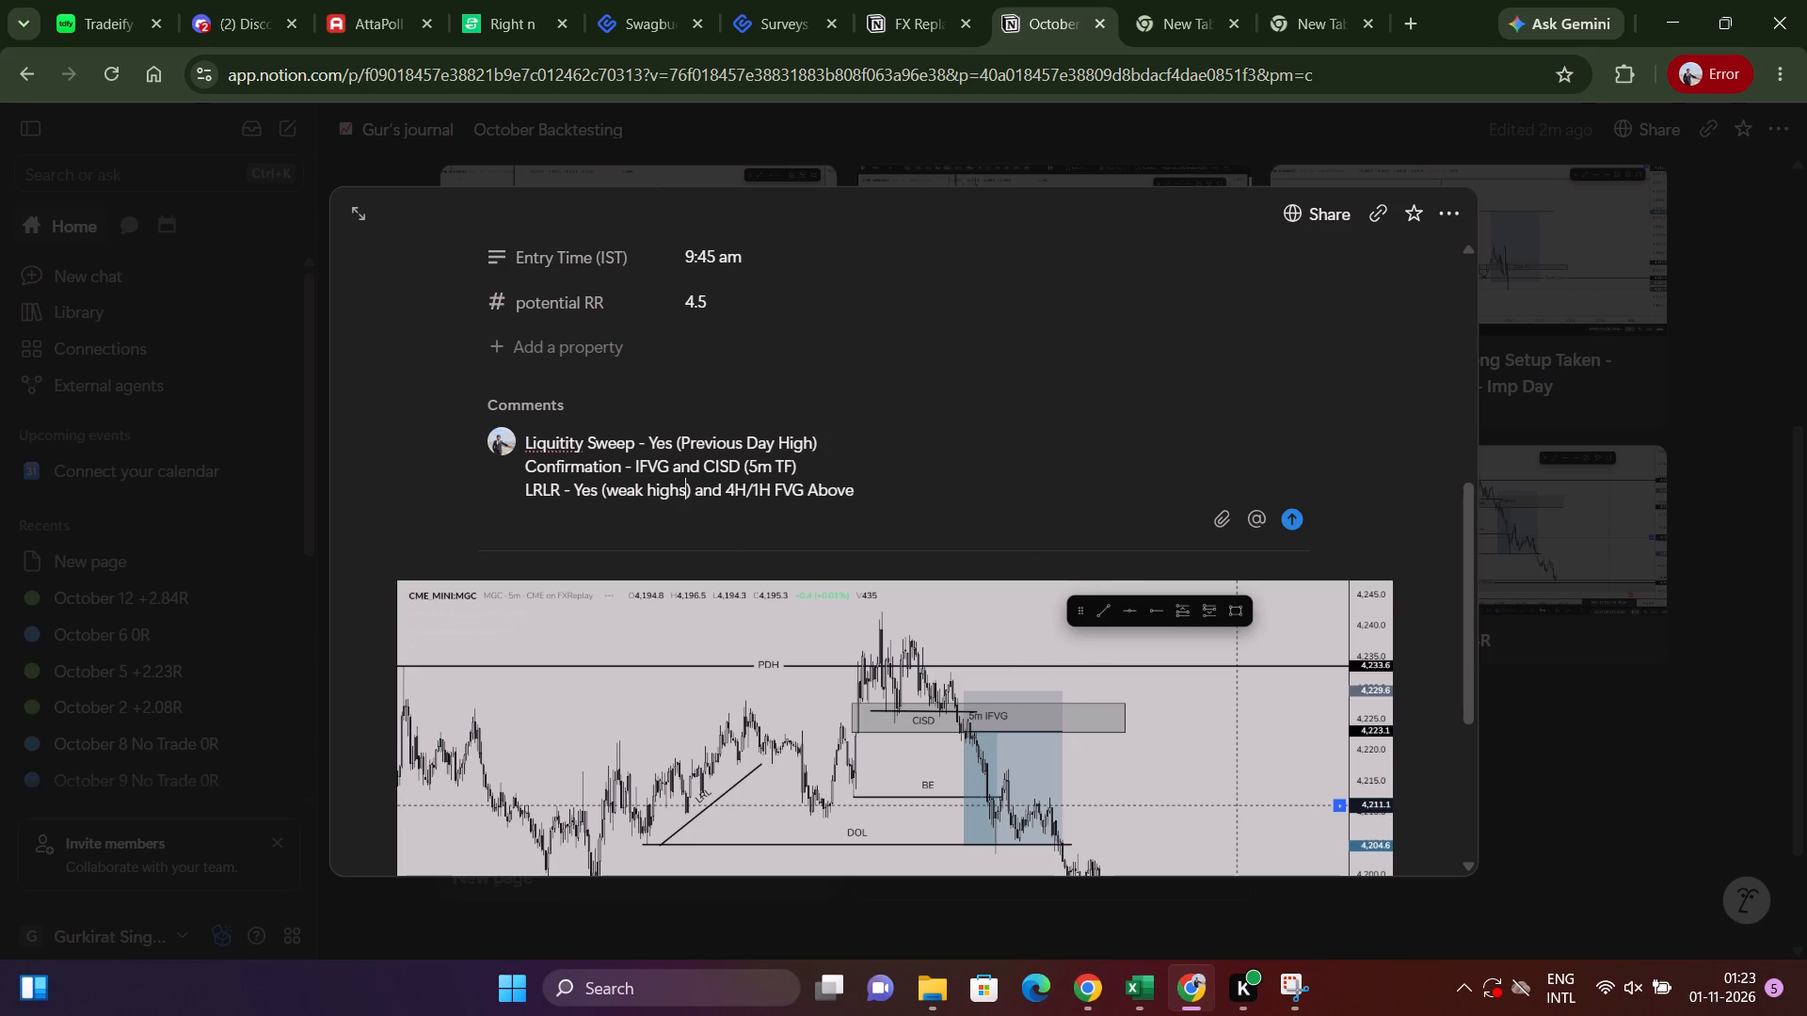
key(Left)
key(Right)
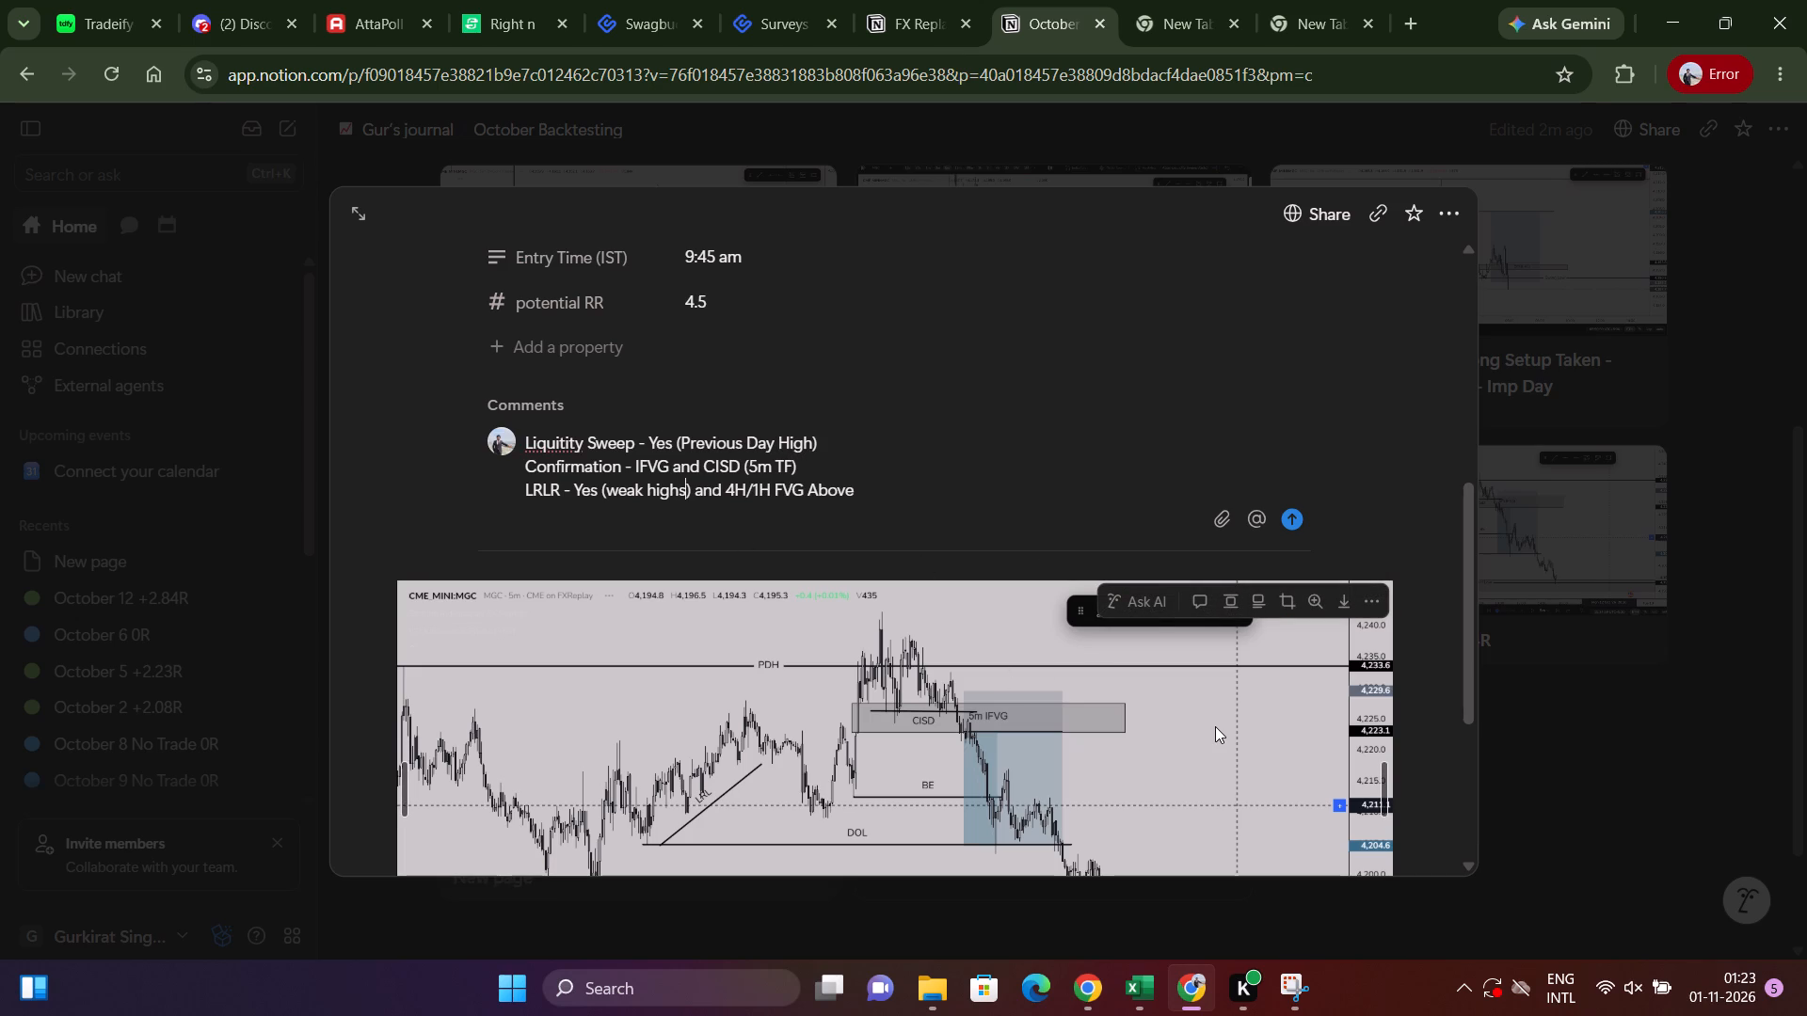
key(Right)
key(Left)
key(BackSpace)
key(BackSpace)
key(BackSpace)
key(BackSpace)
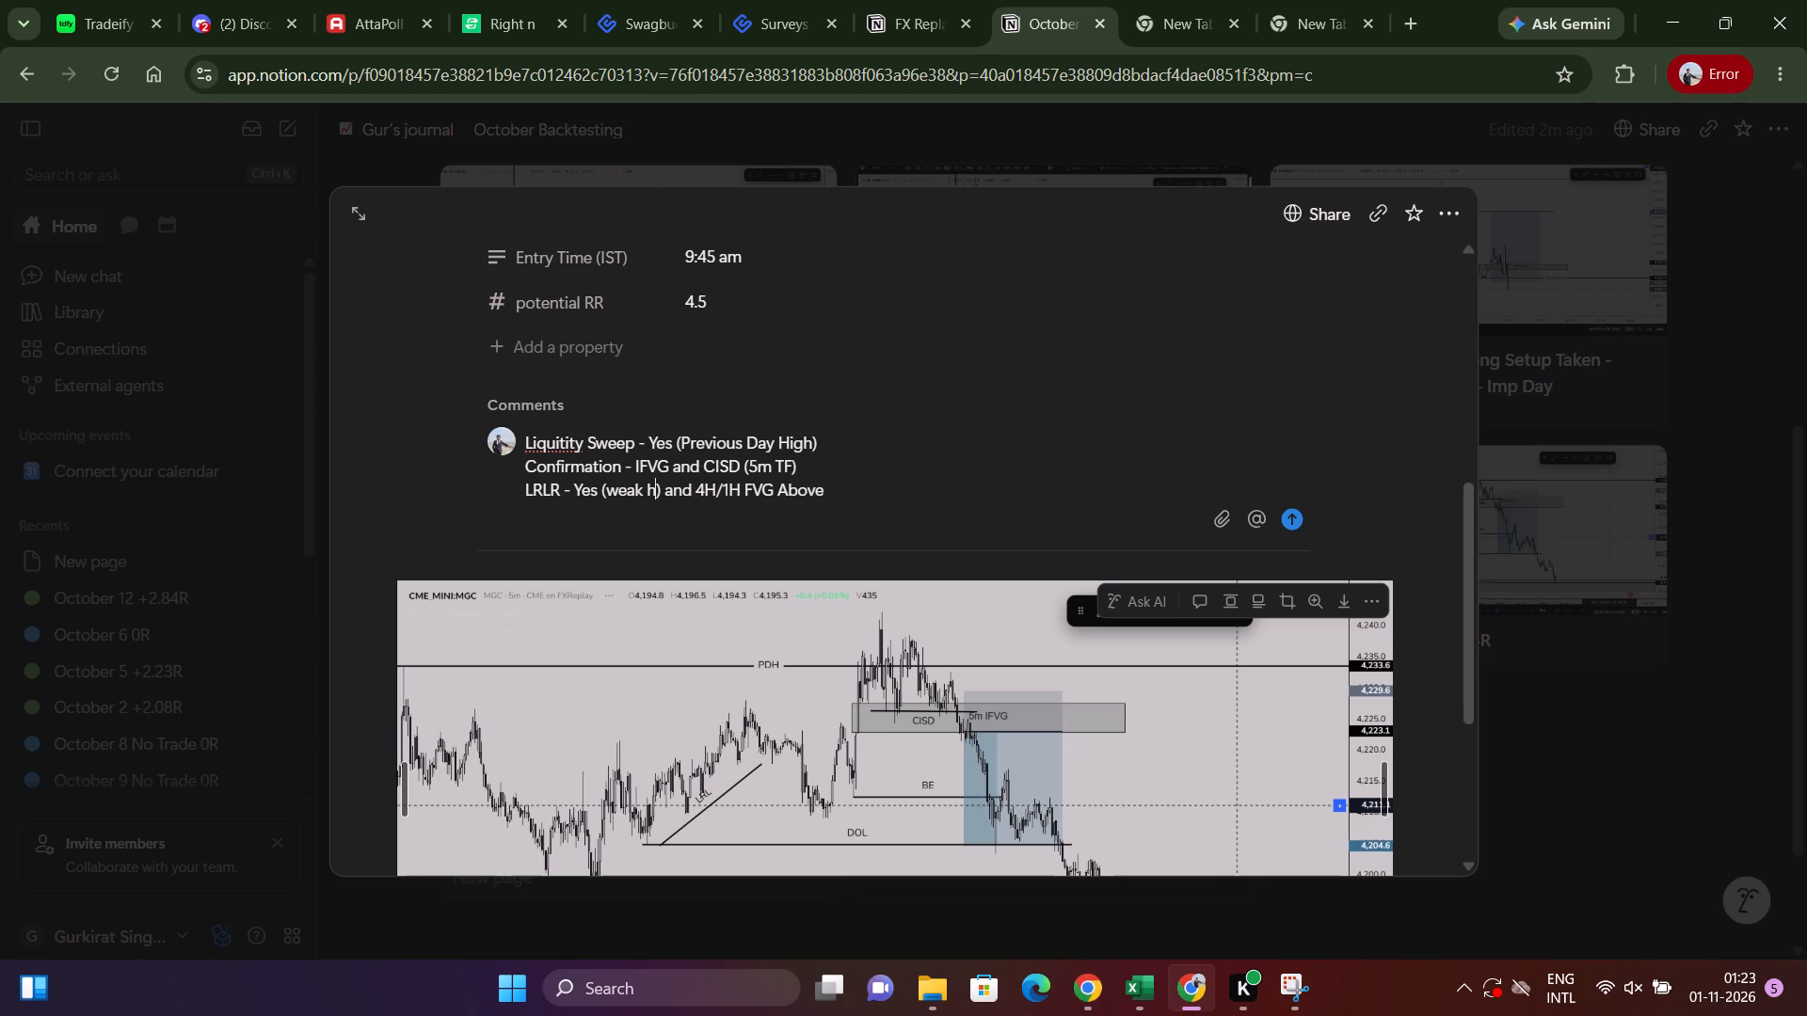
key(BackSpace)
key(BackSpace)
key(BackSpace)
key(BackSpace)
key(BackSpace)
key(BackSpace)
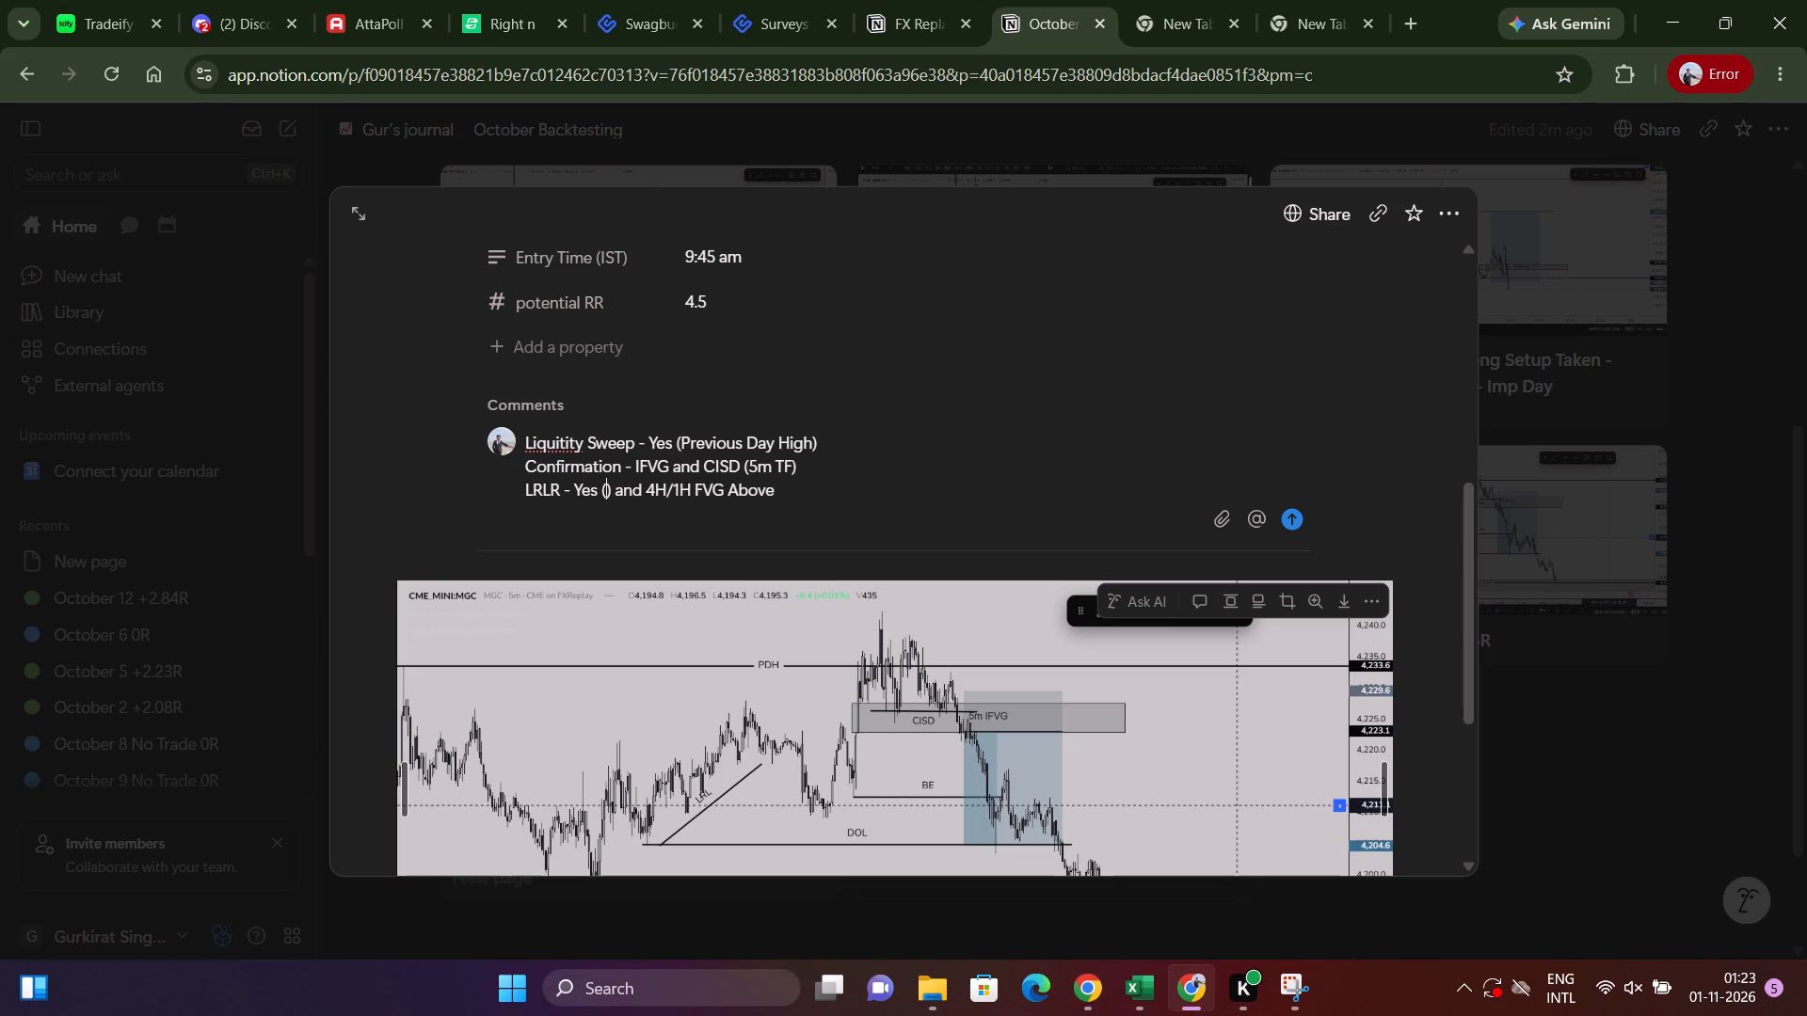
text(weak lows)
scroll(1217, 754, down, 2)
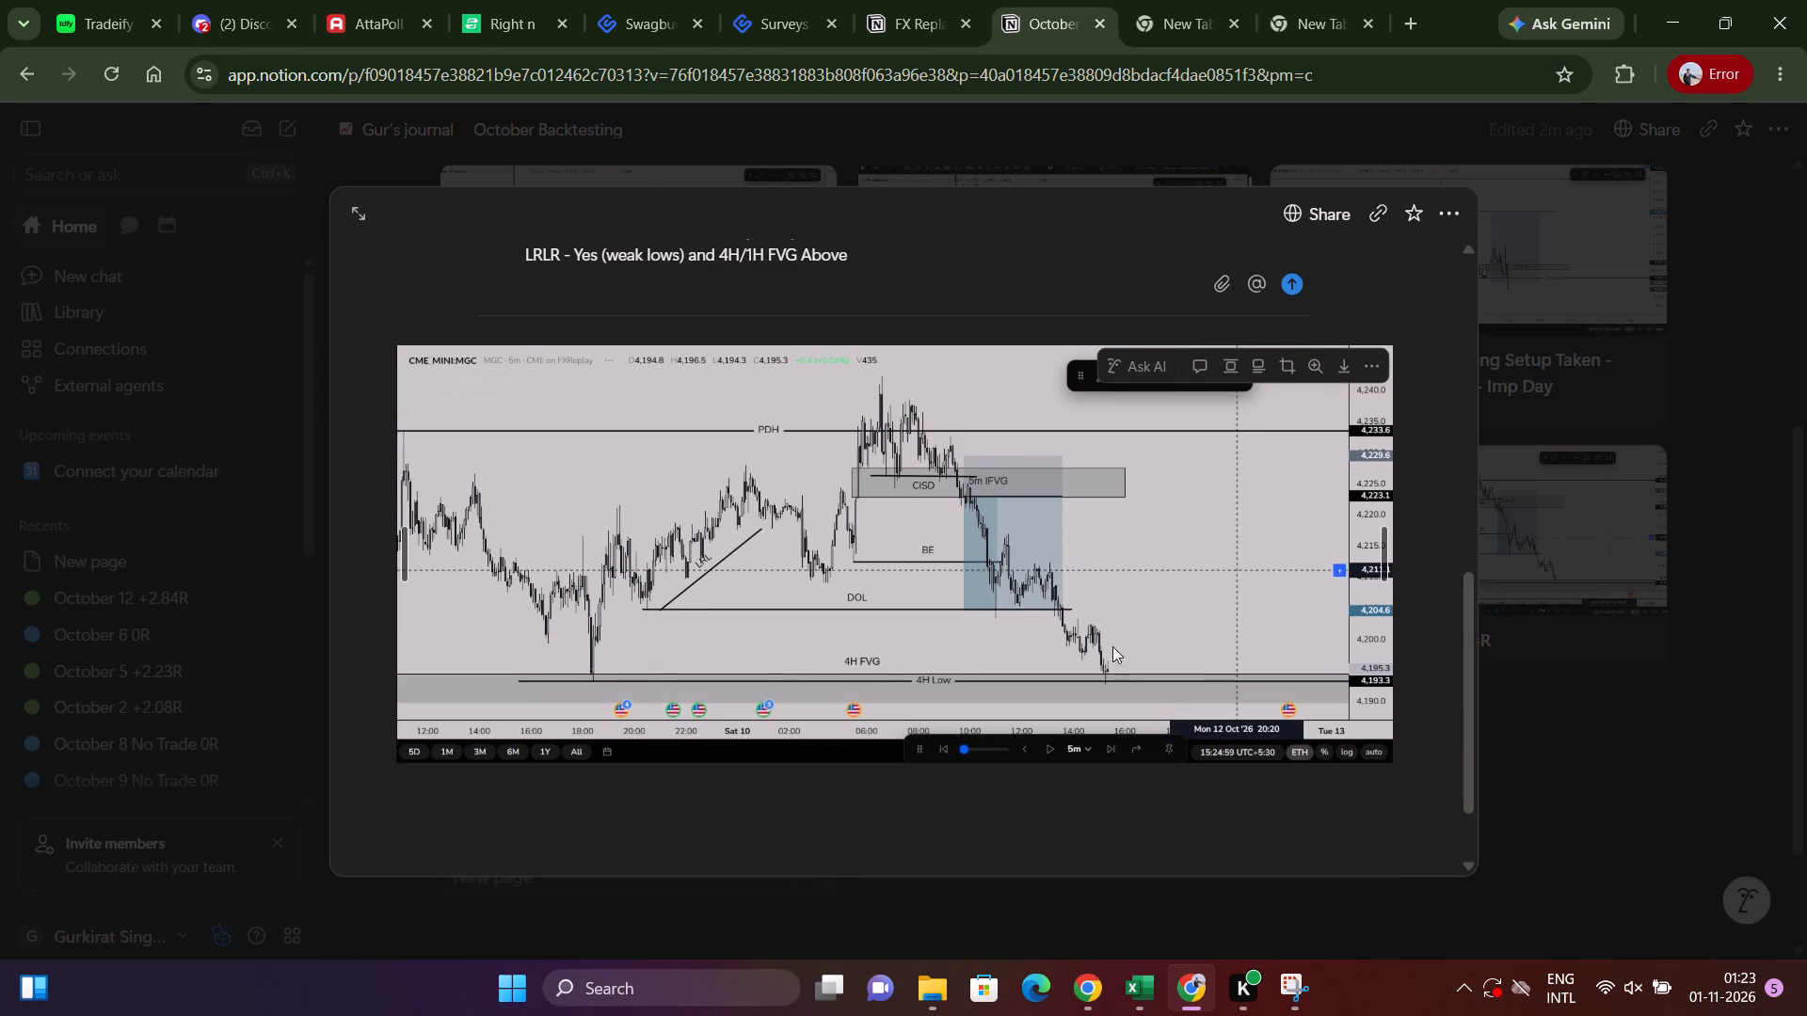
scroll(853, 303, up, 1)
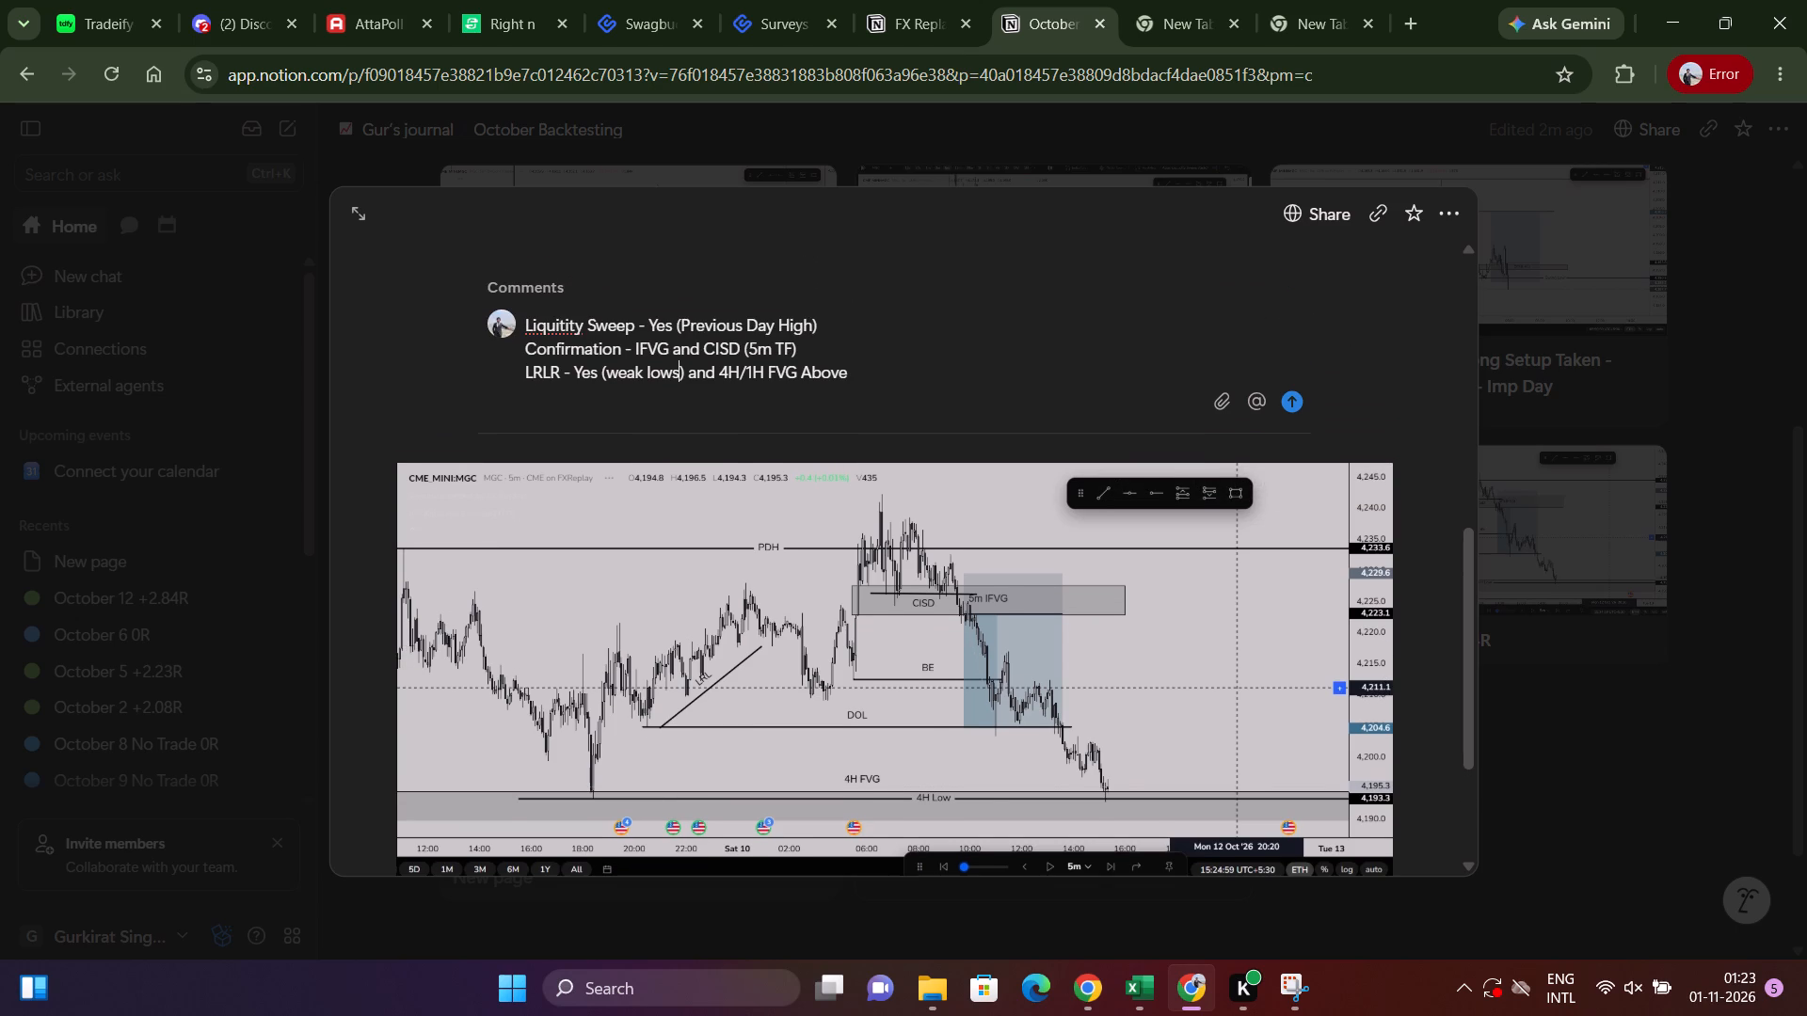
Make the October 12 comment's LRLR line end with "4H FVG and unswept 4H Low as DOLs", then close the entry.
click(747, 371)
click(768, 375)
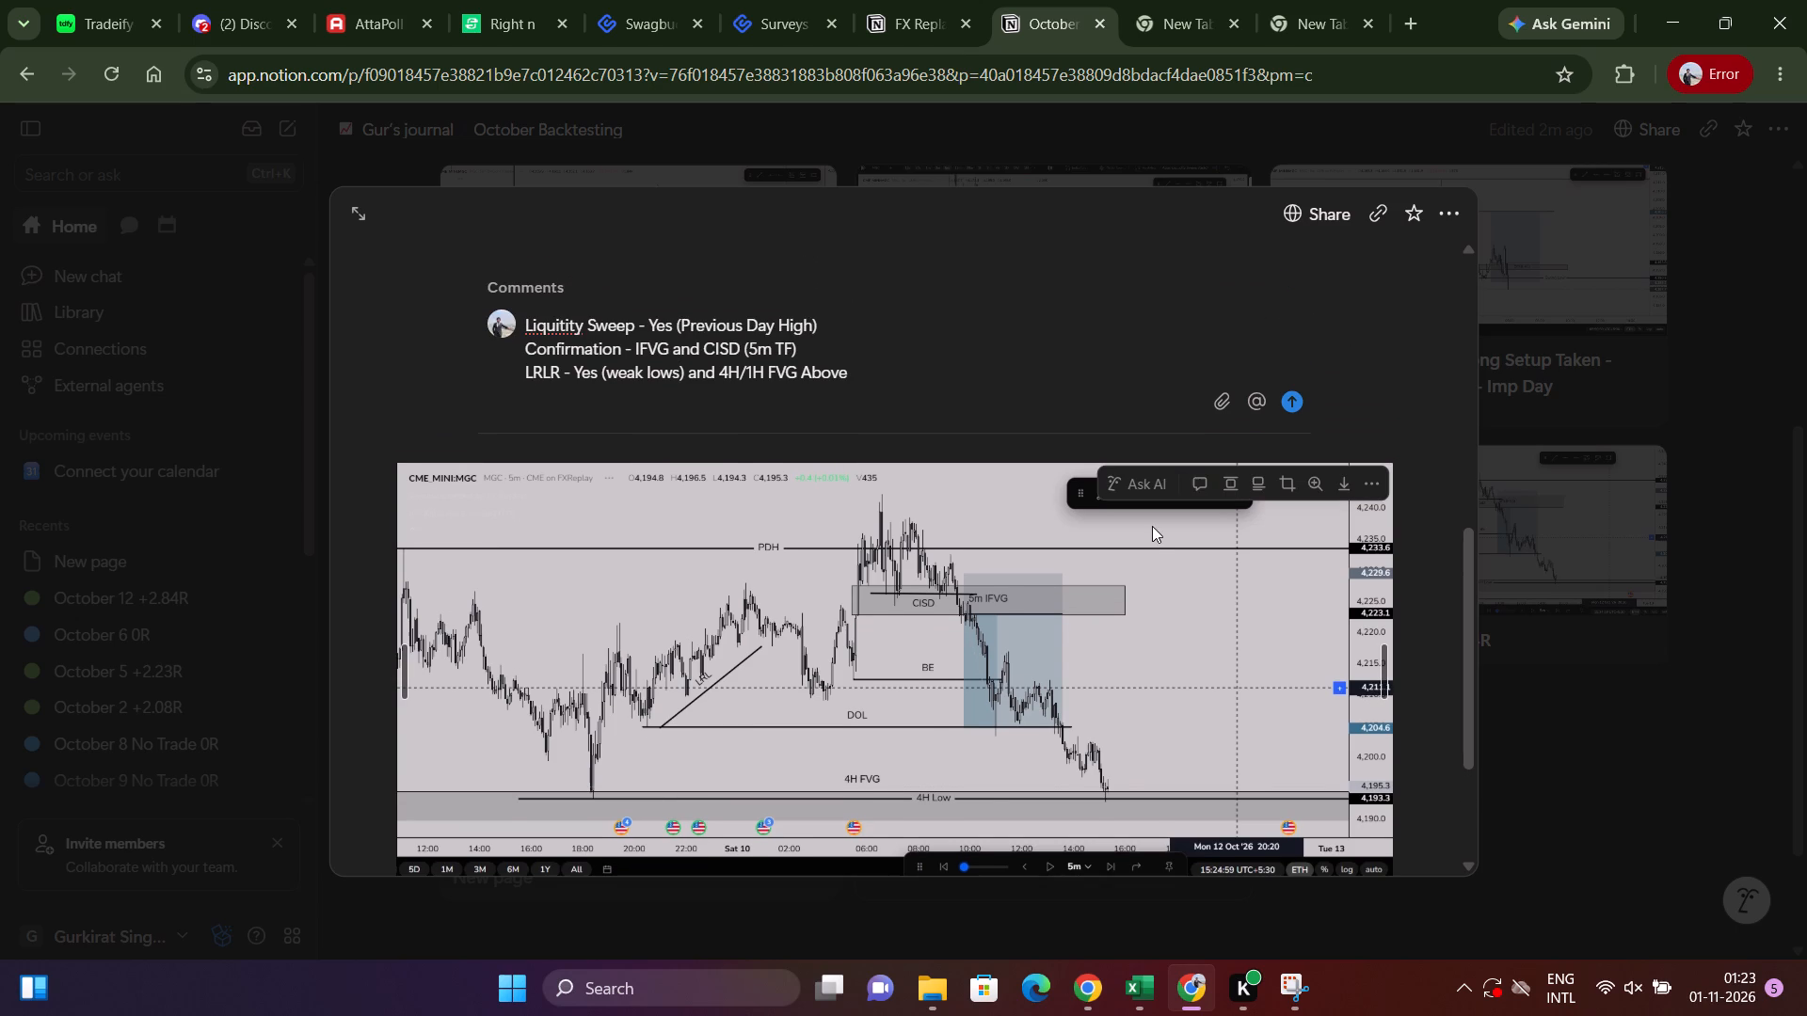
key(BackSpace)
key(BackSpace)
key(BackSpace)
key(BackSpace)
key(space)
key(Right)
key(Right)
key(Right)
key(Right)
key(Right)
key(Right)
key(Right)
key(Right)
key(Right)
key(BackSpace)
key(BackSpace)
key(BackSpace)
key(BackSpace)
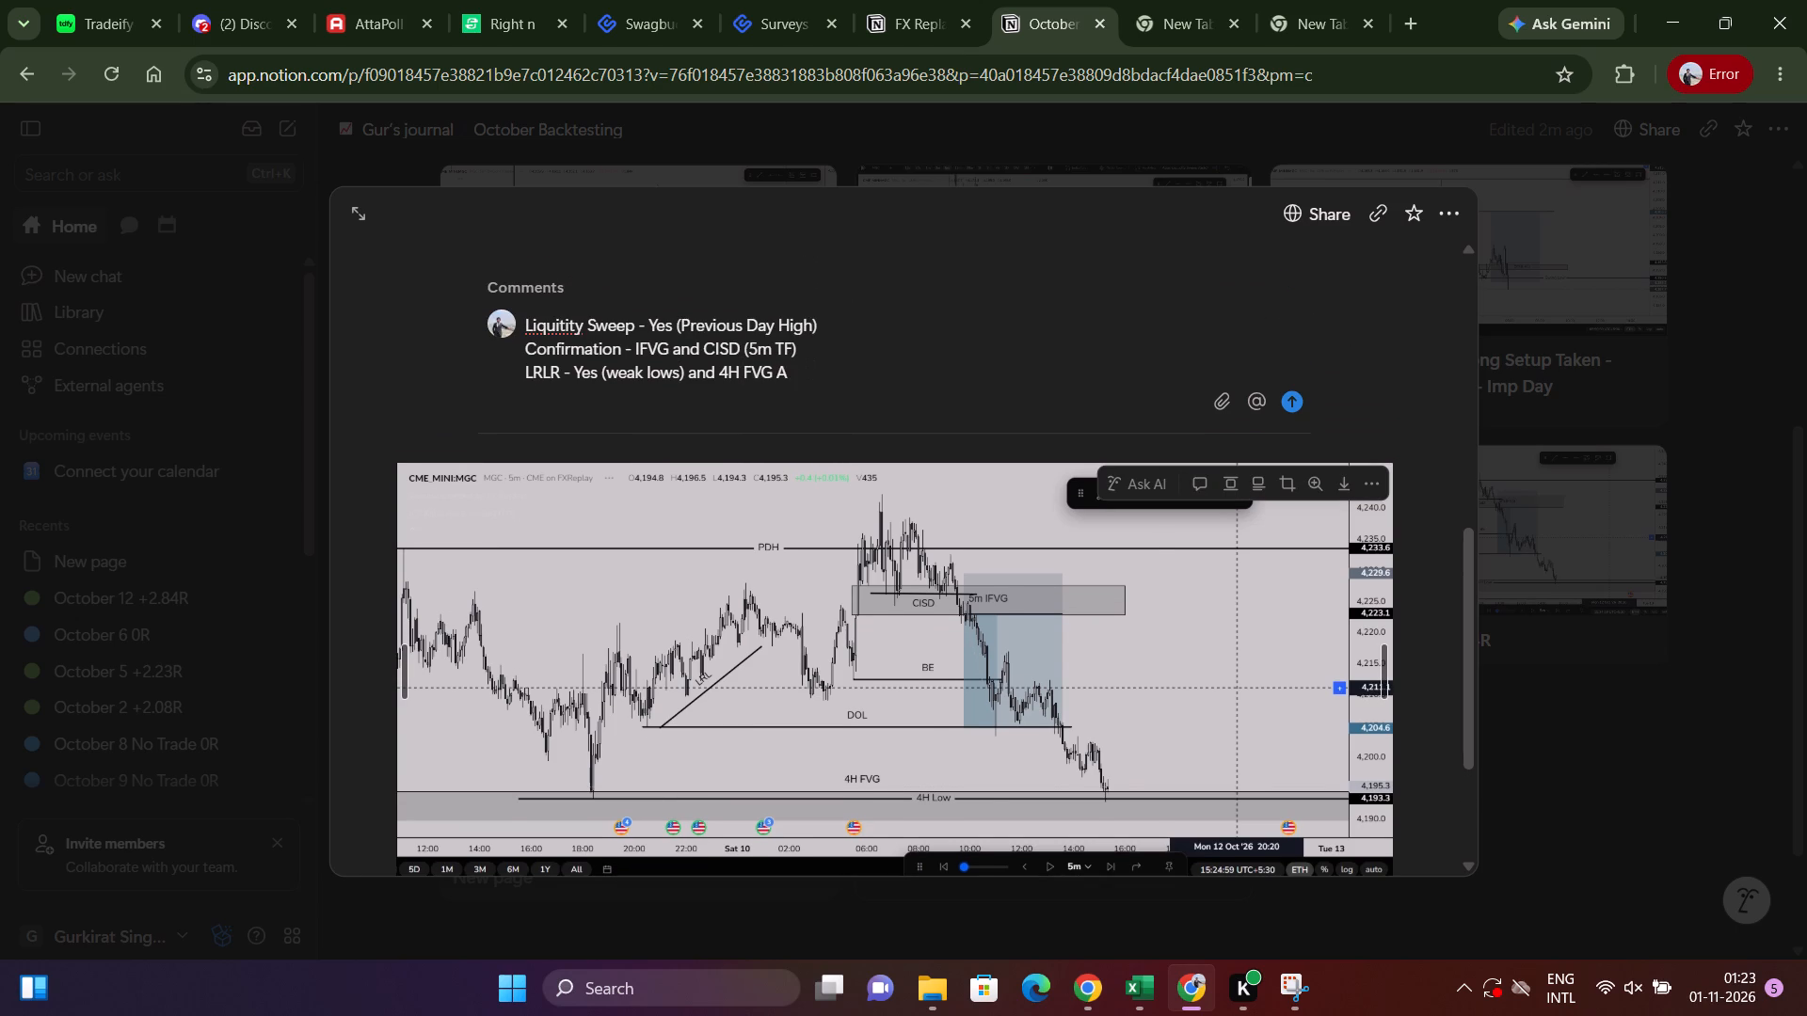
key(BackSpace)
text(zn)
key(BackSpace)
key(BackSpace)
text(and unswept)
key(space)
text(4H)
key(space)
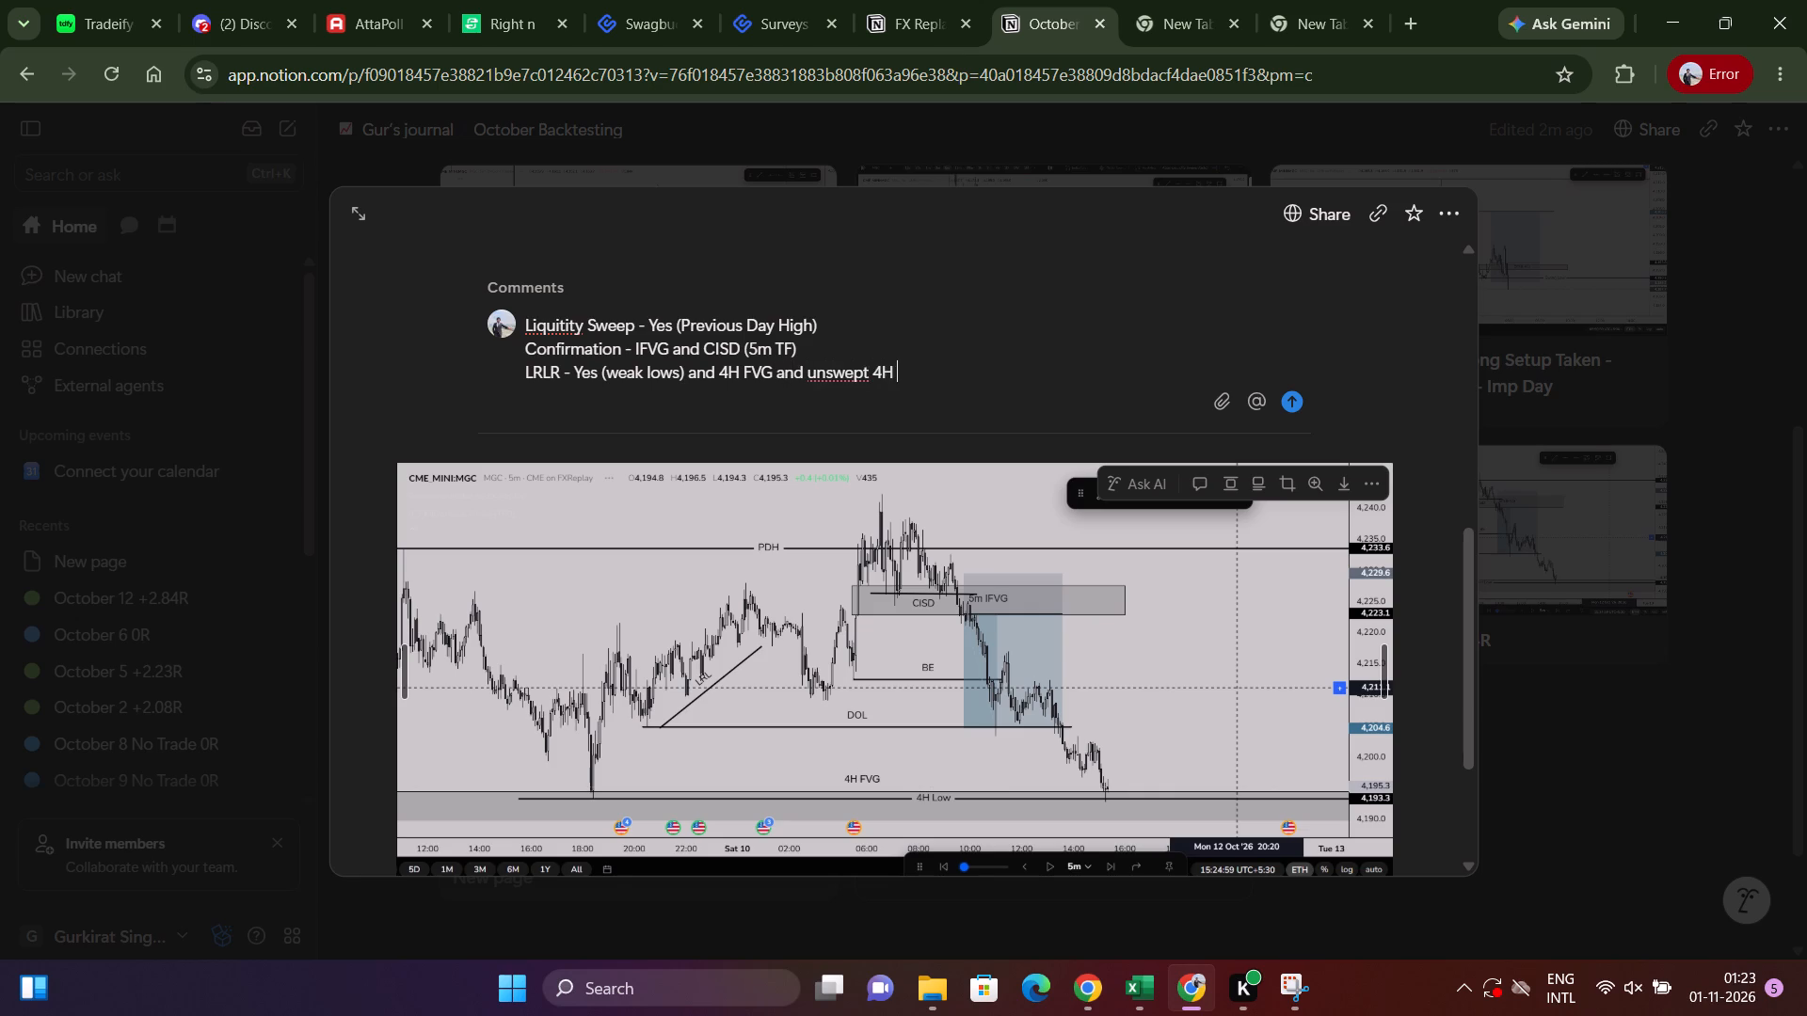
key(d)
scroll(1169, 539, down, 2)
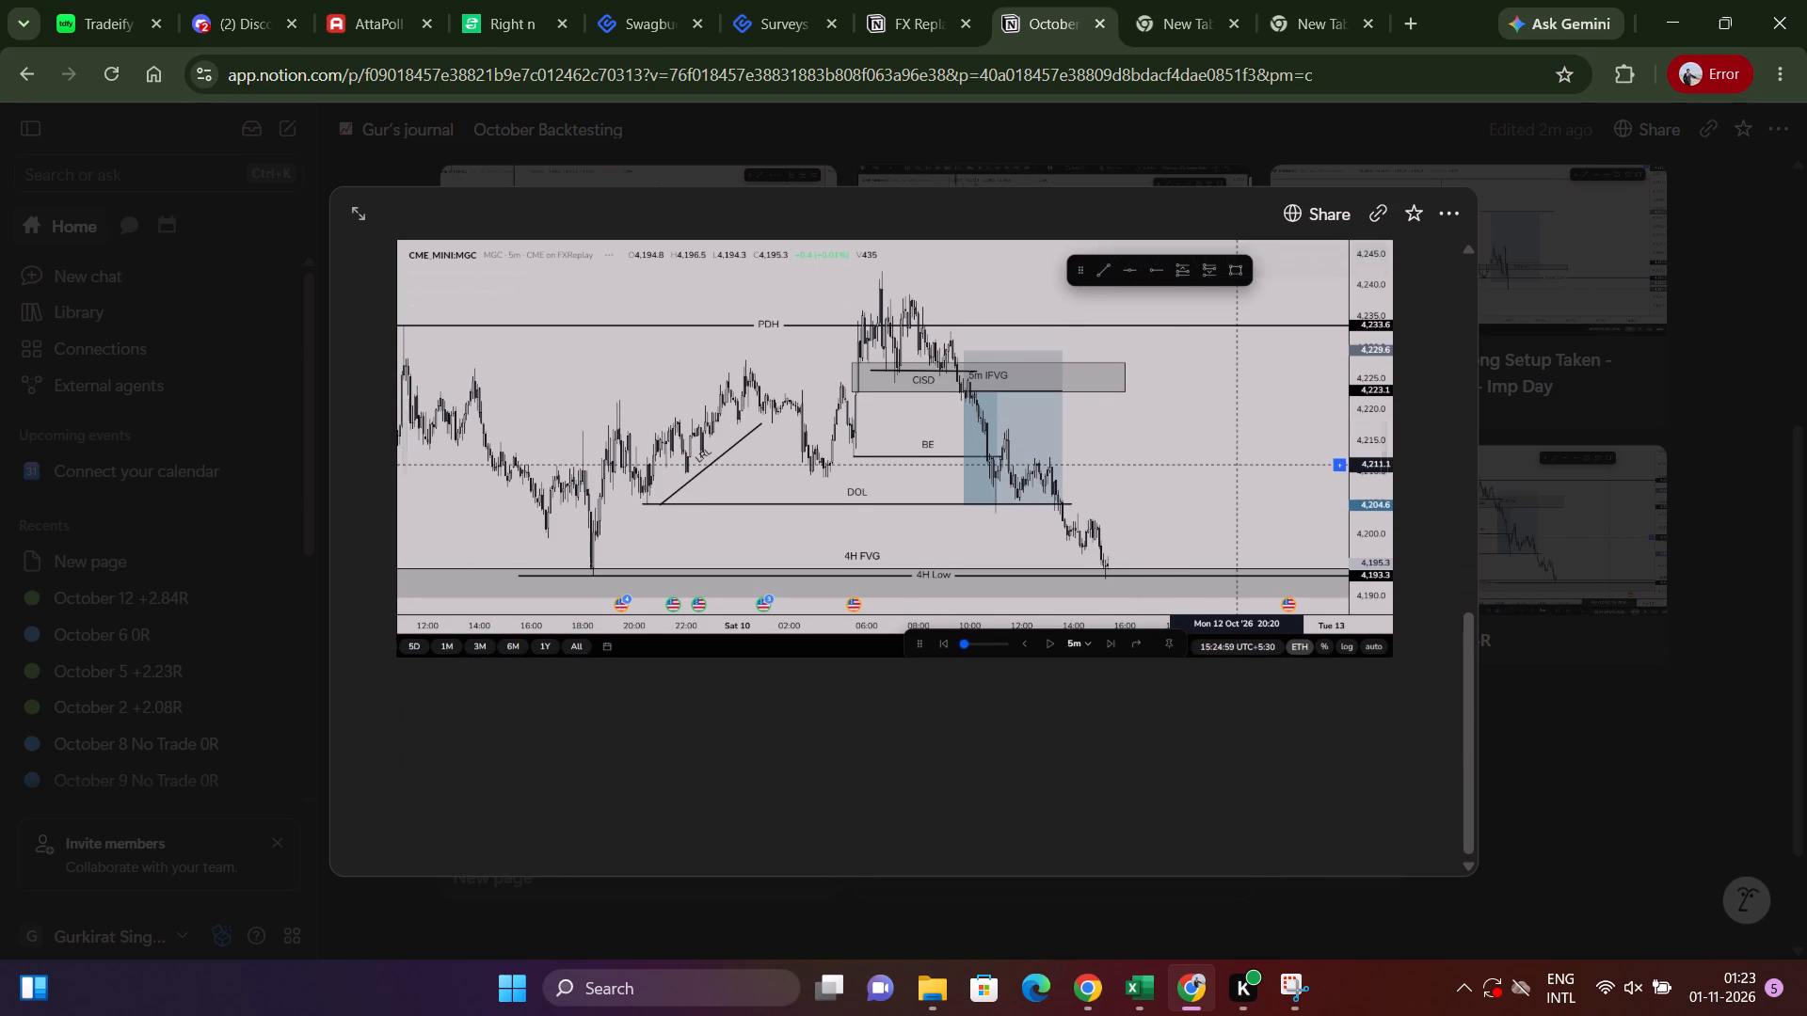
click(1654, 663)
Title the blank page after the October 12 entry "October 13".
scroll(1553, 722, down, 3)
scroll(1498, 729, up, 1)
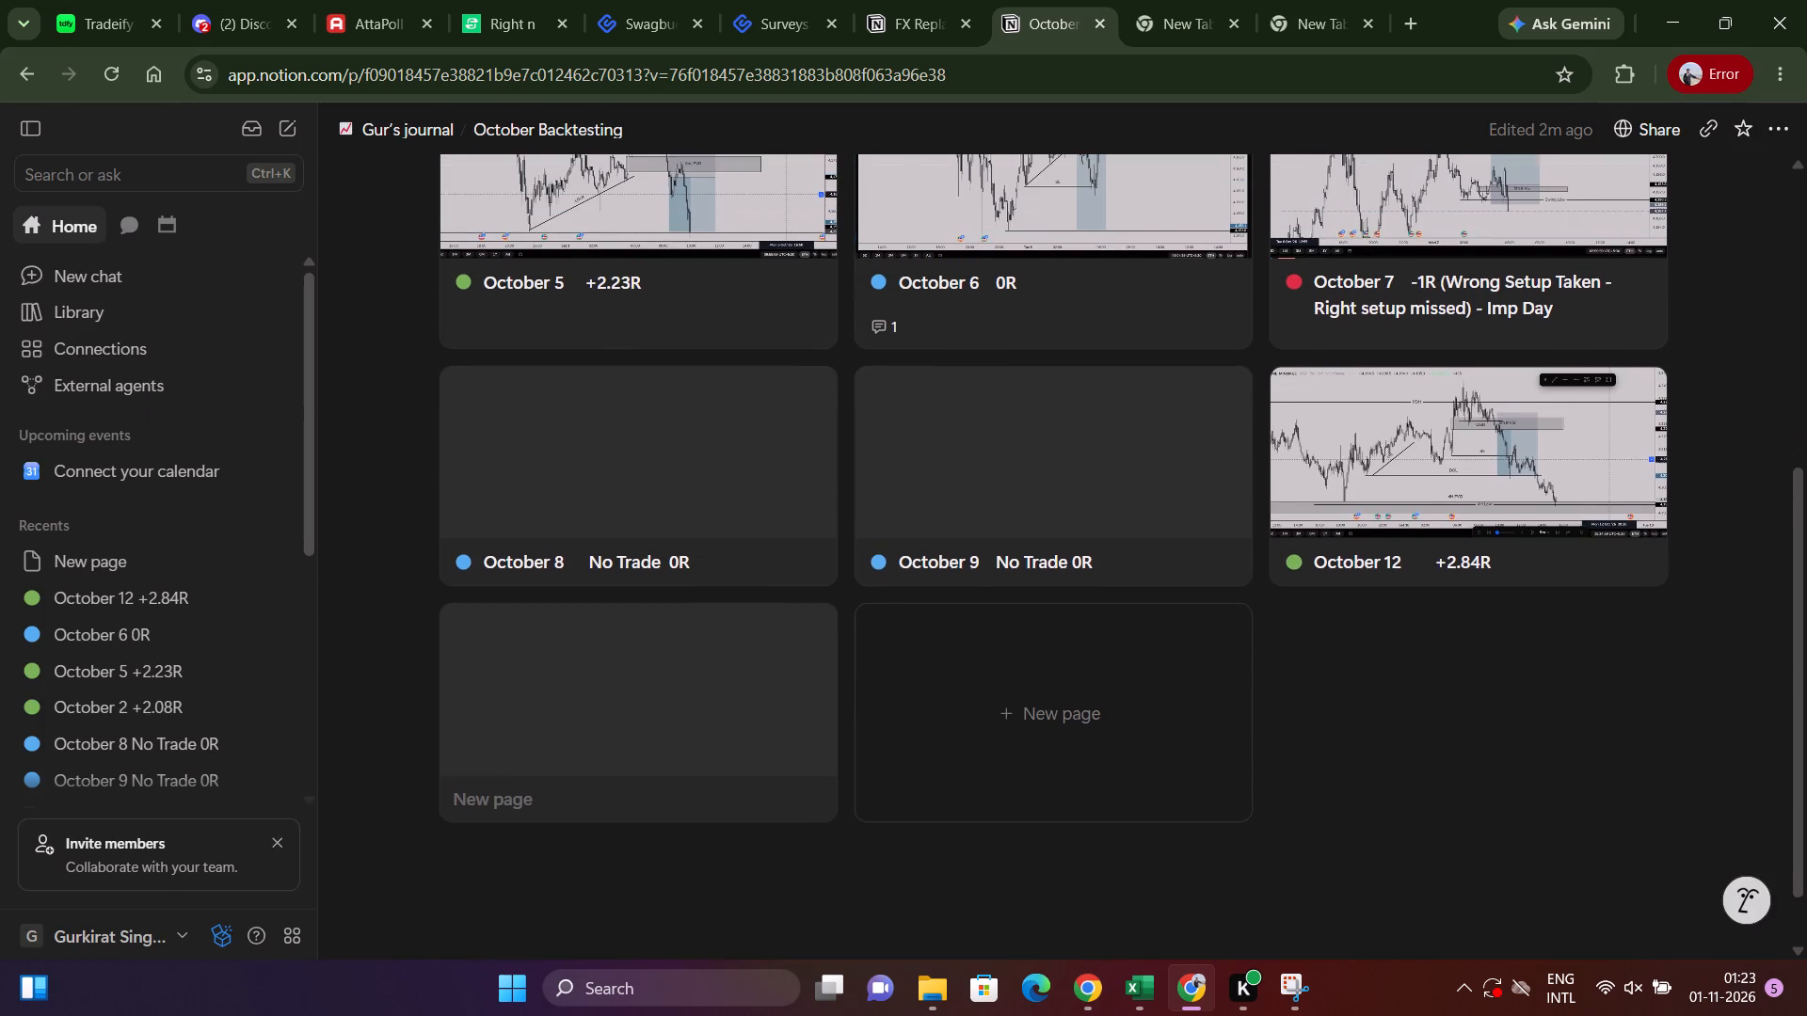
click(749, 737)
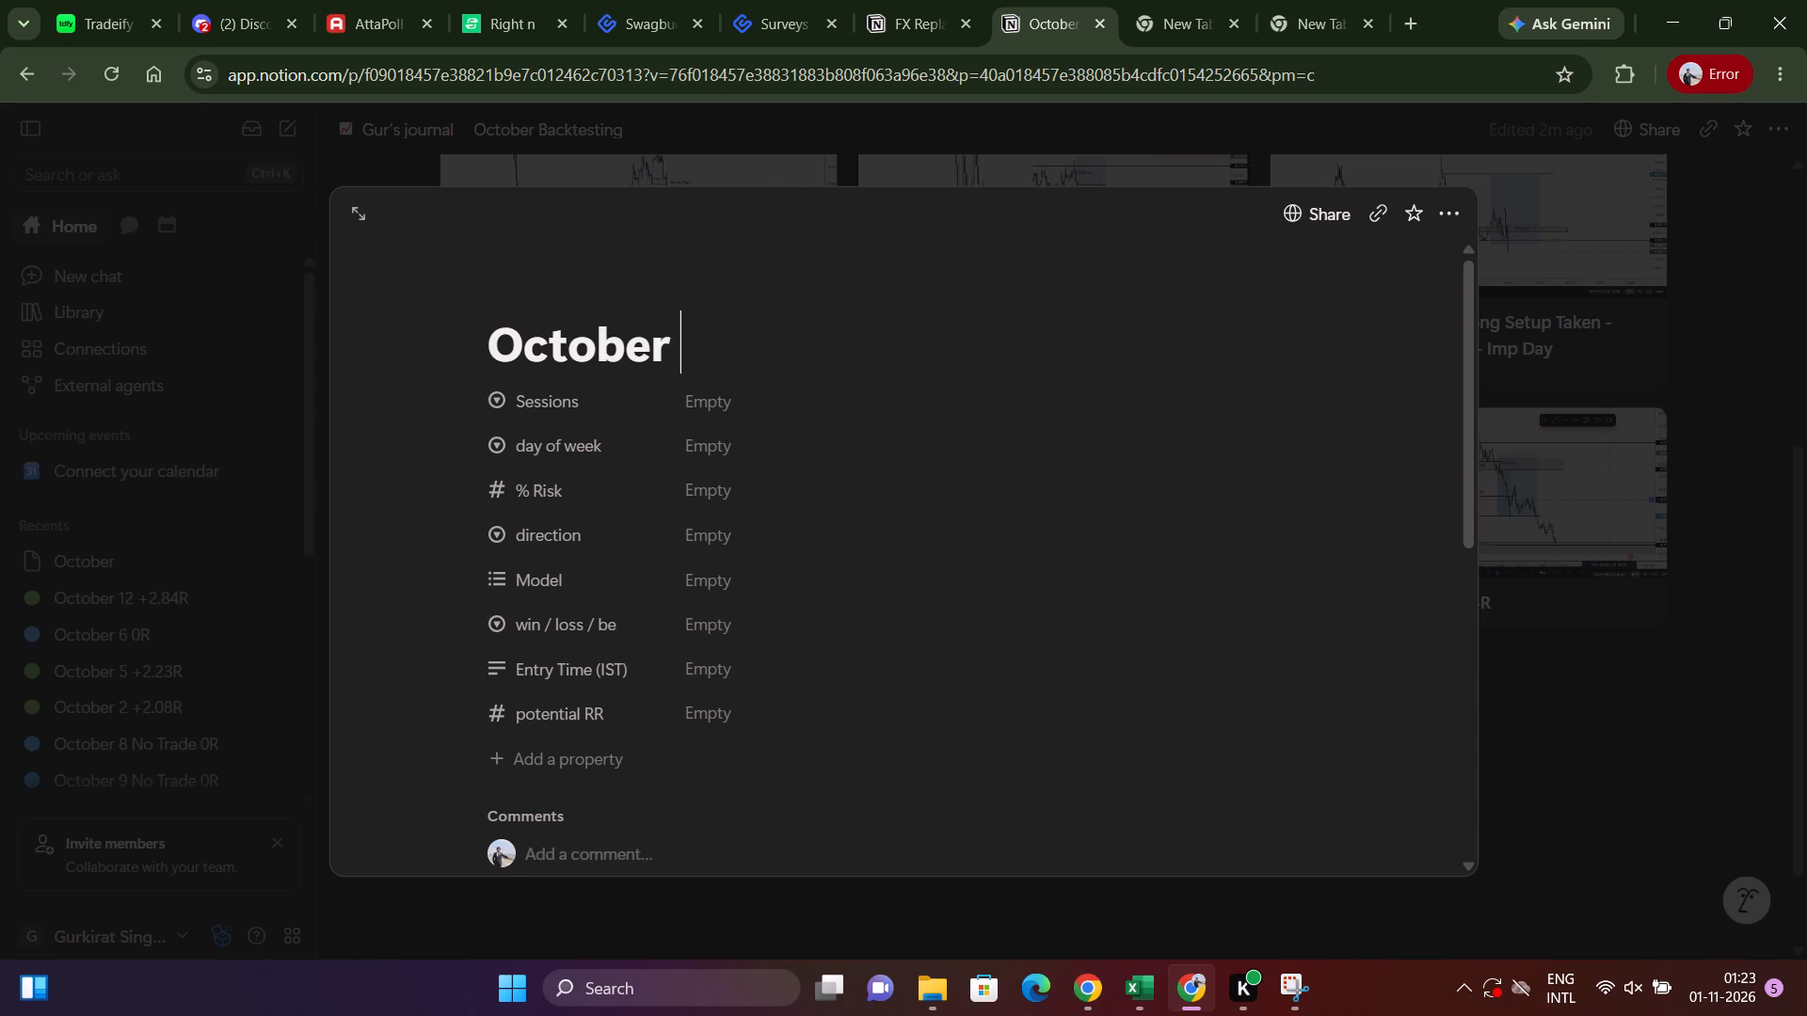
key(space)
key(space)
Switch to the FX Replay gold chart and remove all drawings left from the October 12 trade.
key(alt+Tab)
scroll(1173, 484, up, 3)
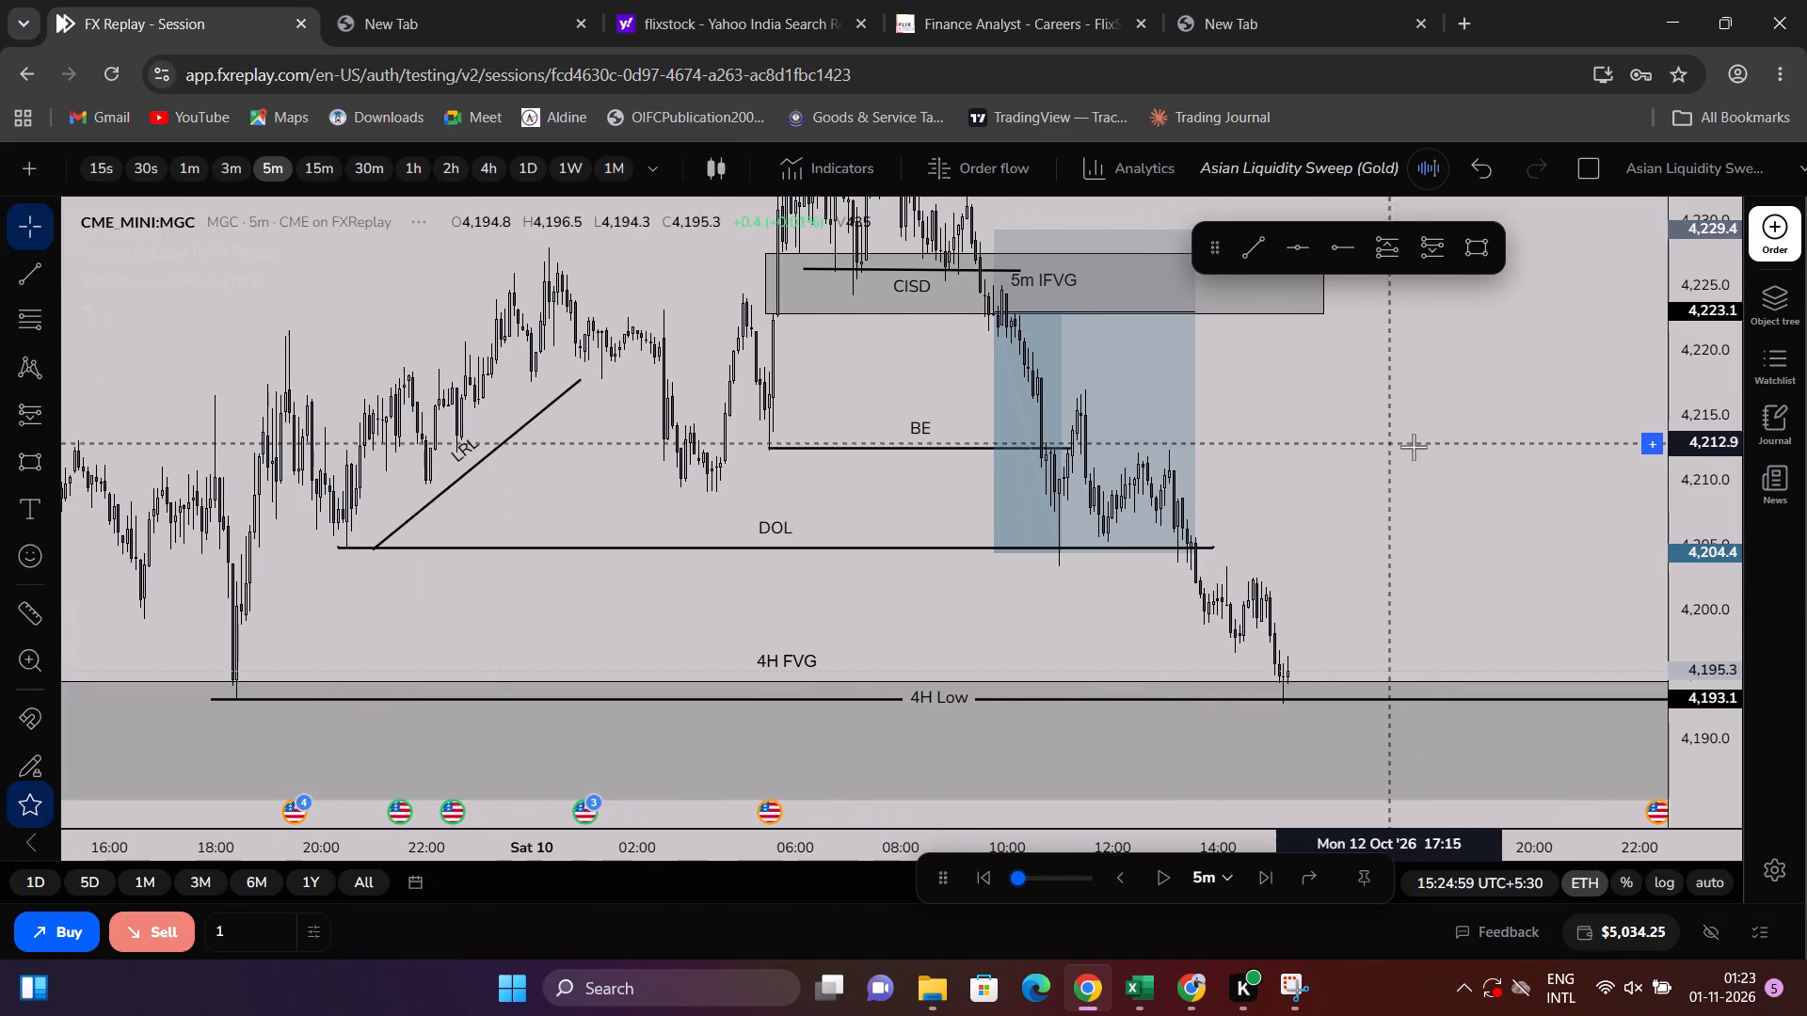
drag(1495, 452, 1355, 484)
right_click(1355, 484)
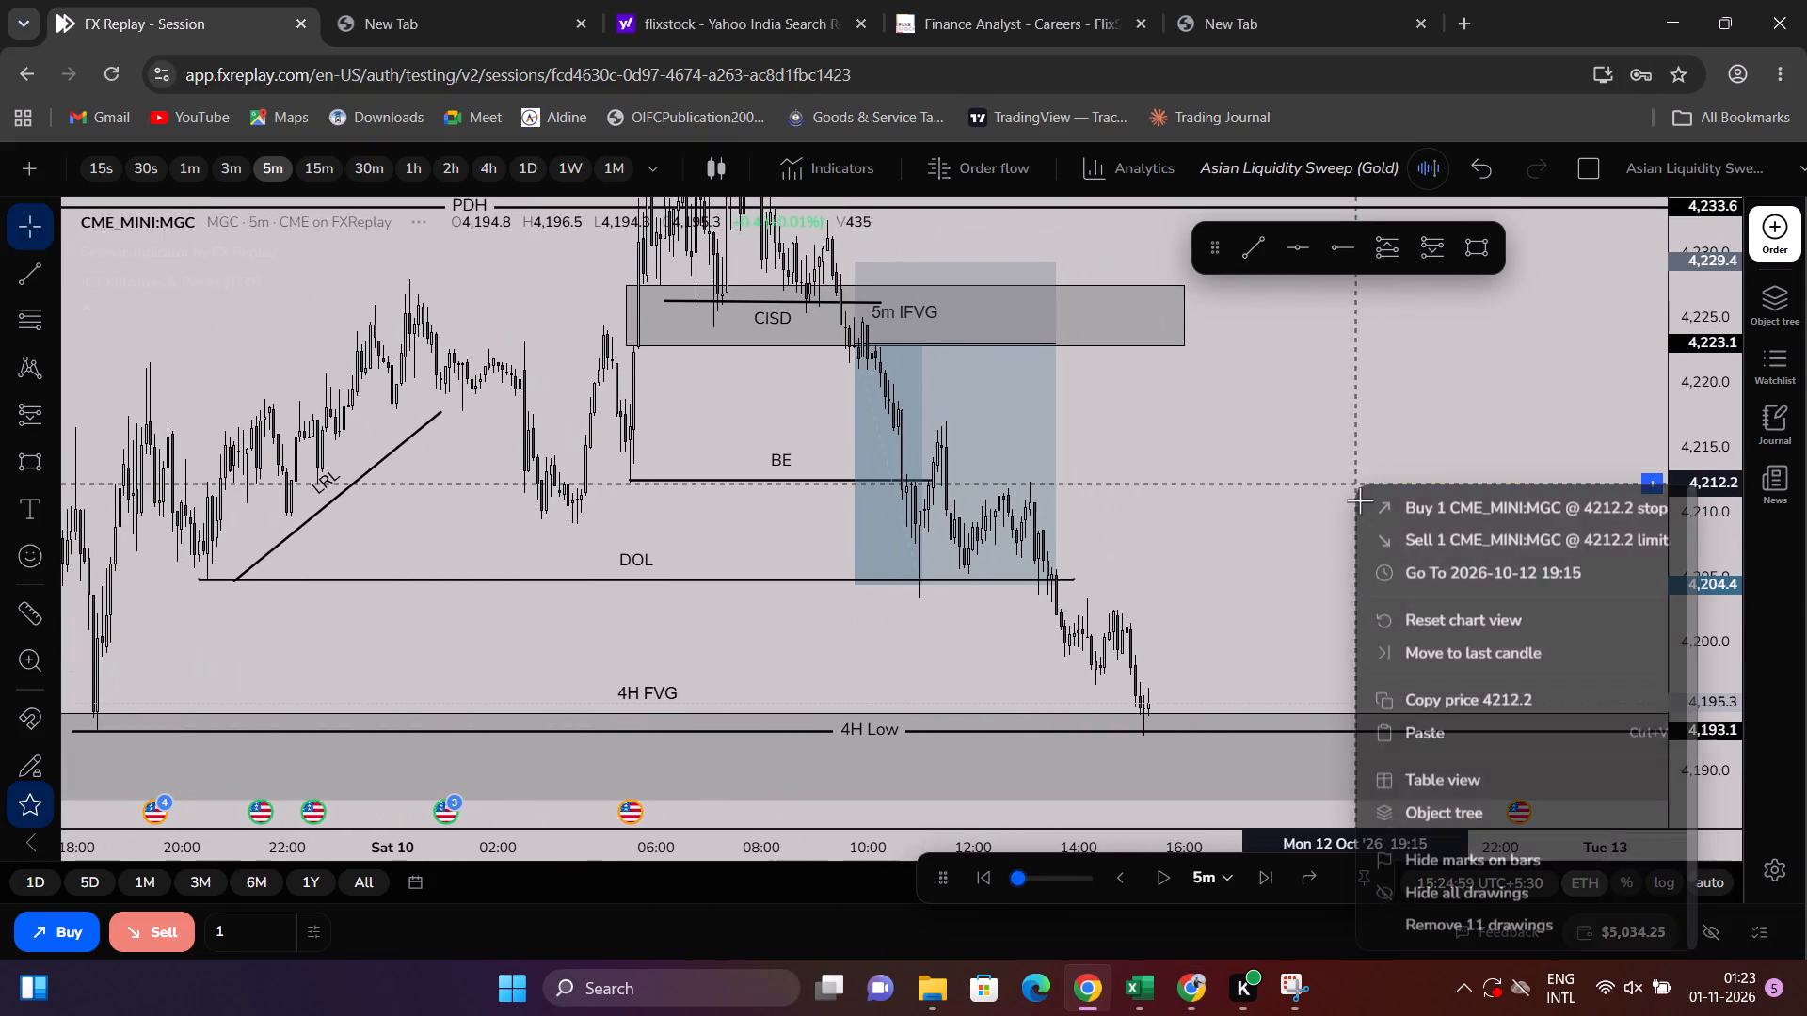
click(1488, 922)
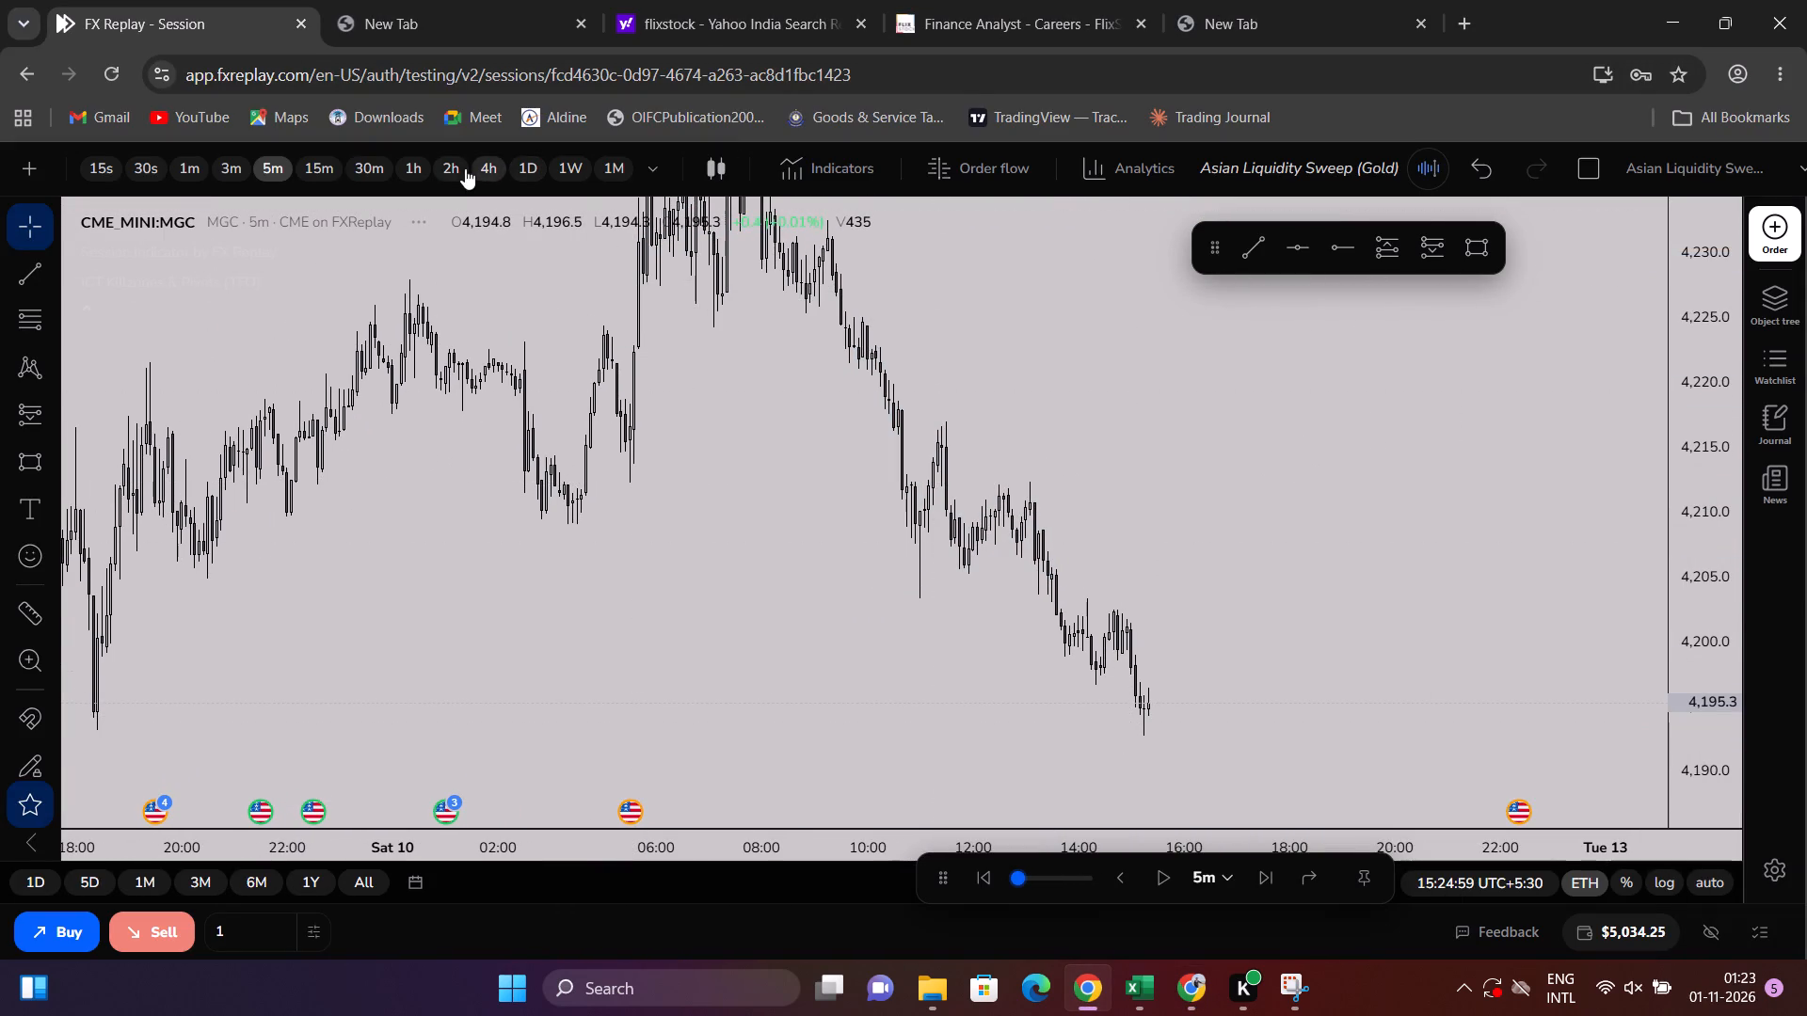
Set the chart and the replay interval to 1h, and advance the replay to about 03:30 on 13 October.
click(410, 172)
scroll(1258, 686, up, 9)
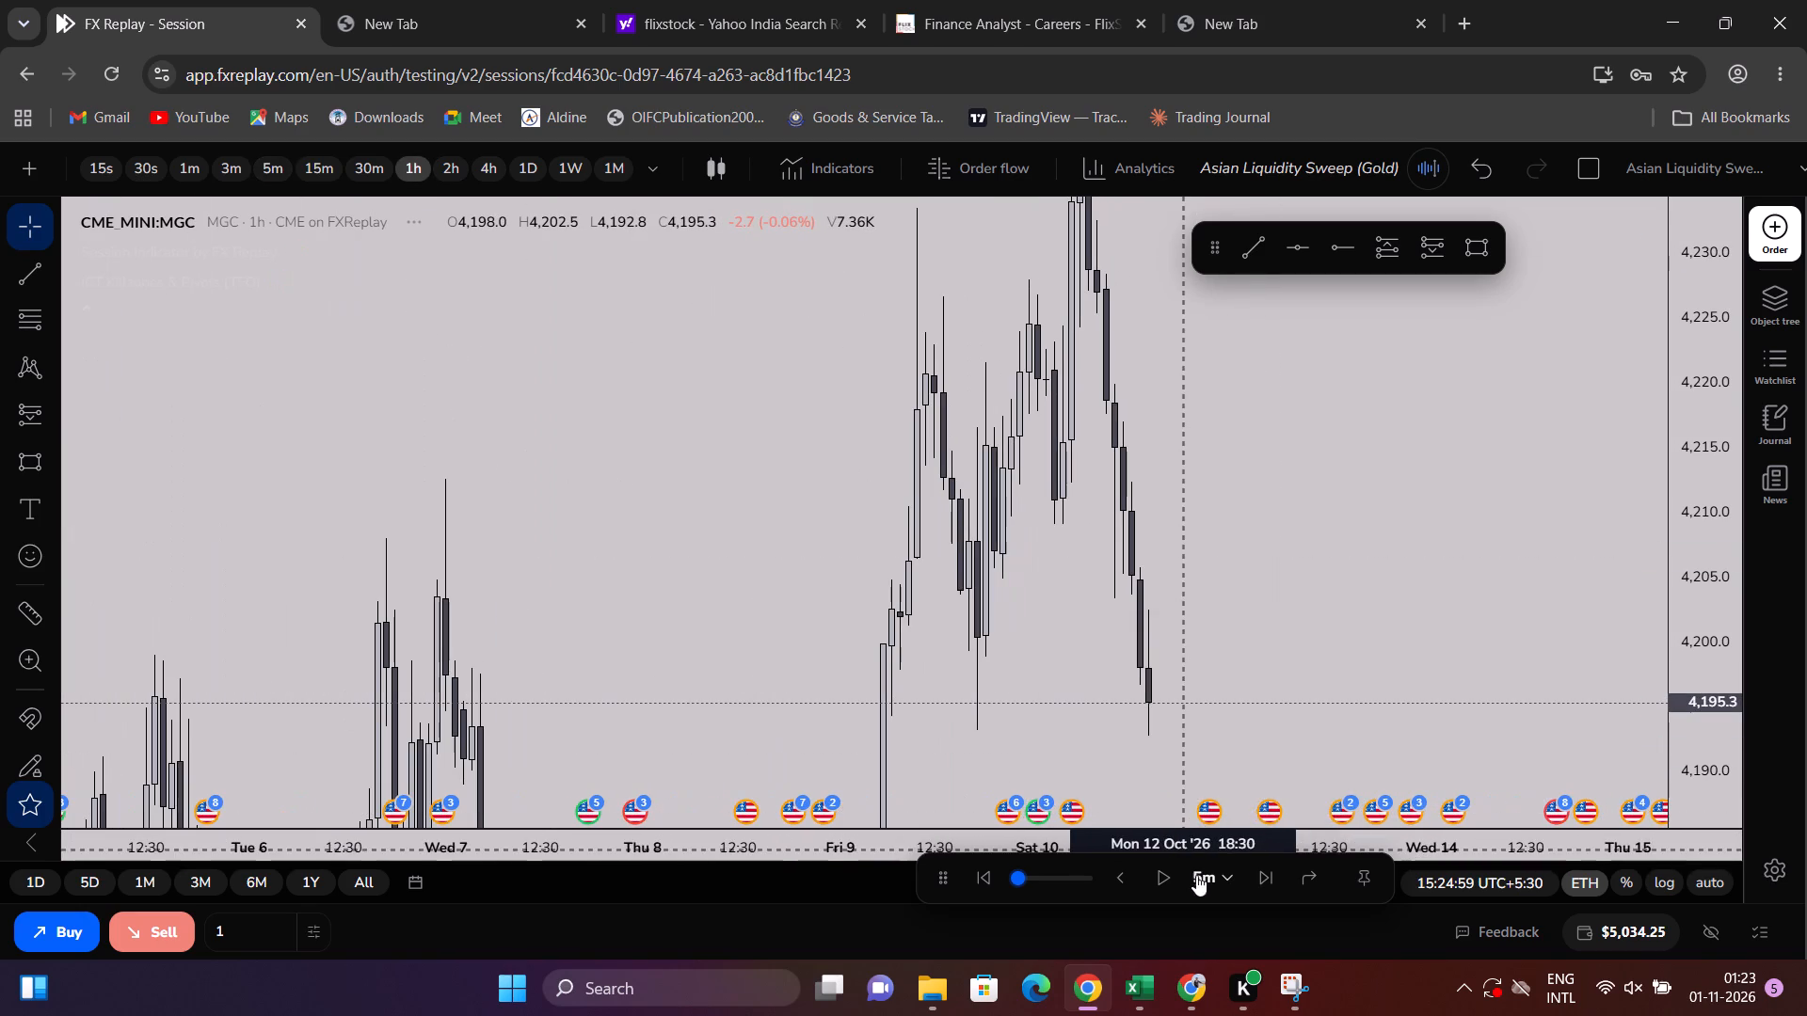
click(1197, 873)
scroll(1151, 760, down, 5)
click(1159, 786)
scroll(1335, 798, up, 5)
drag(1714, 615, 1712, 818)
click(1257, 880)
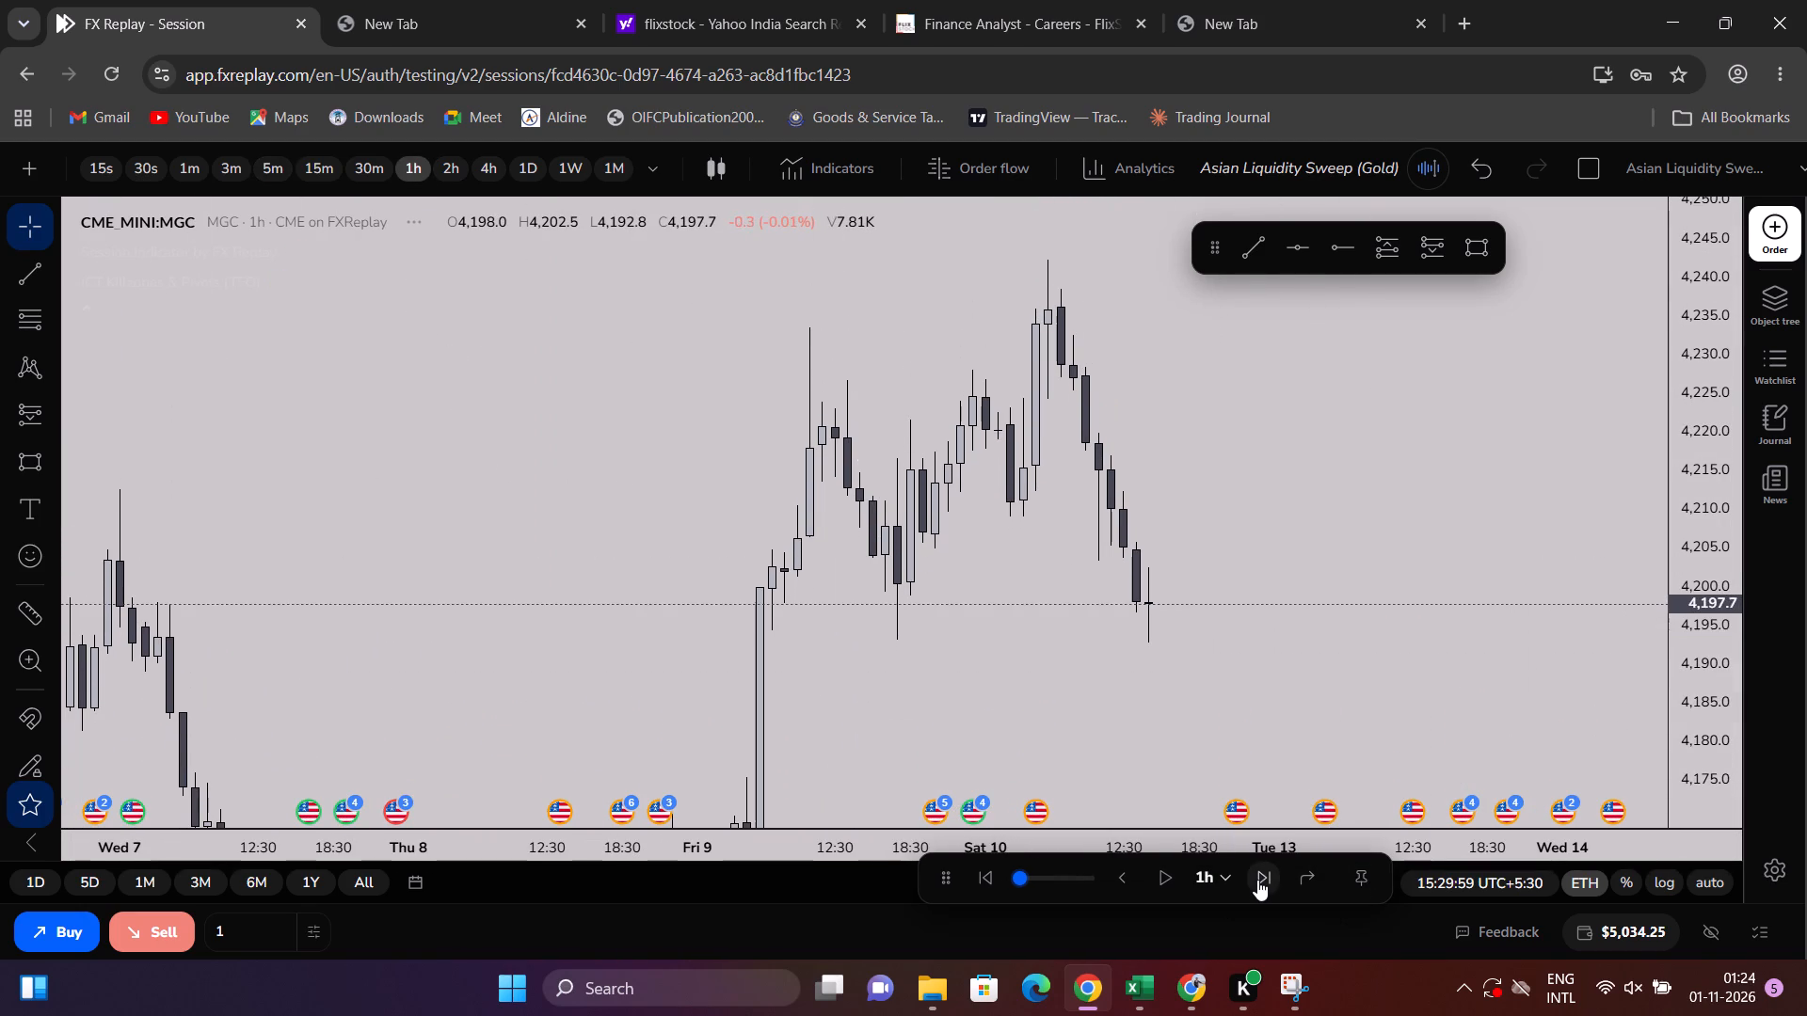
click(1257, 880)
click(1257, 880)
triple_click(1257, 880)
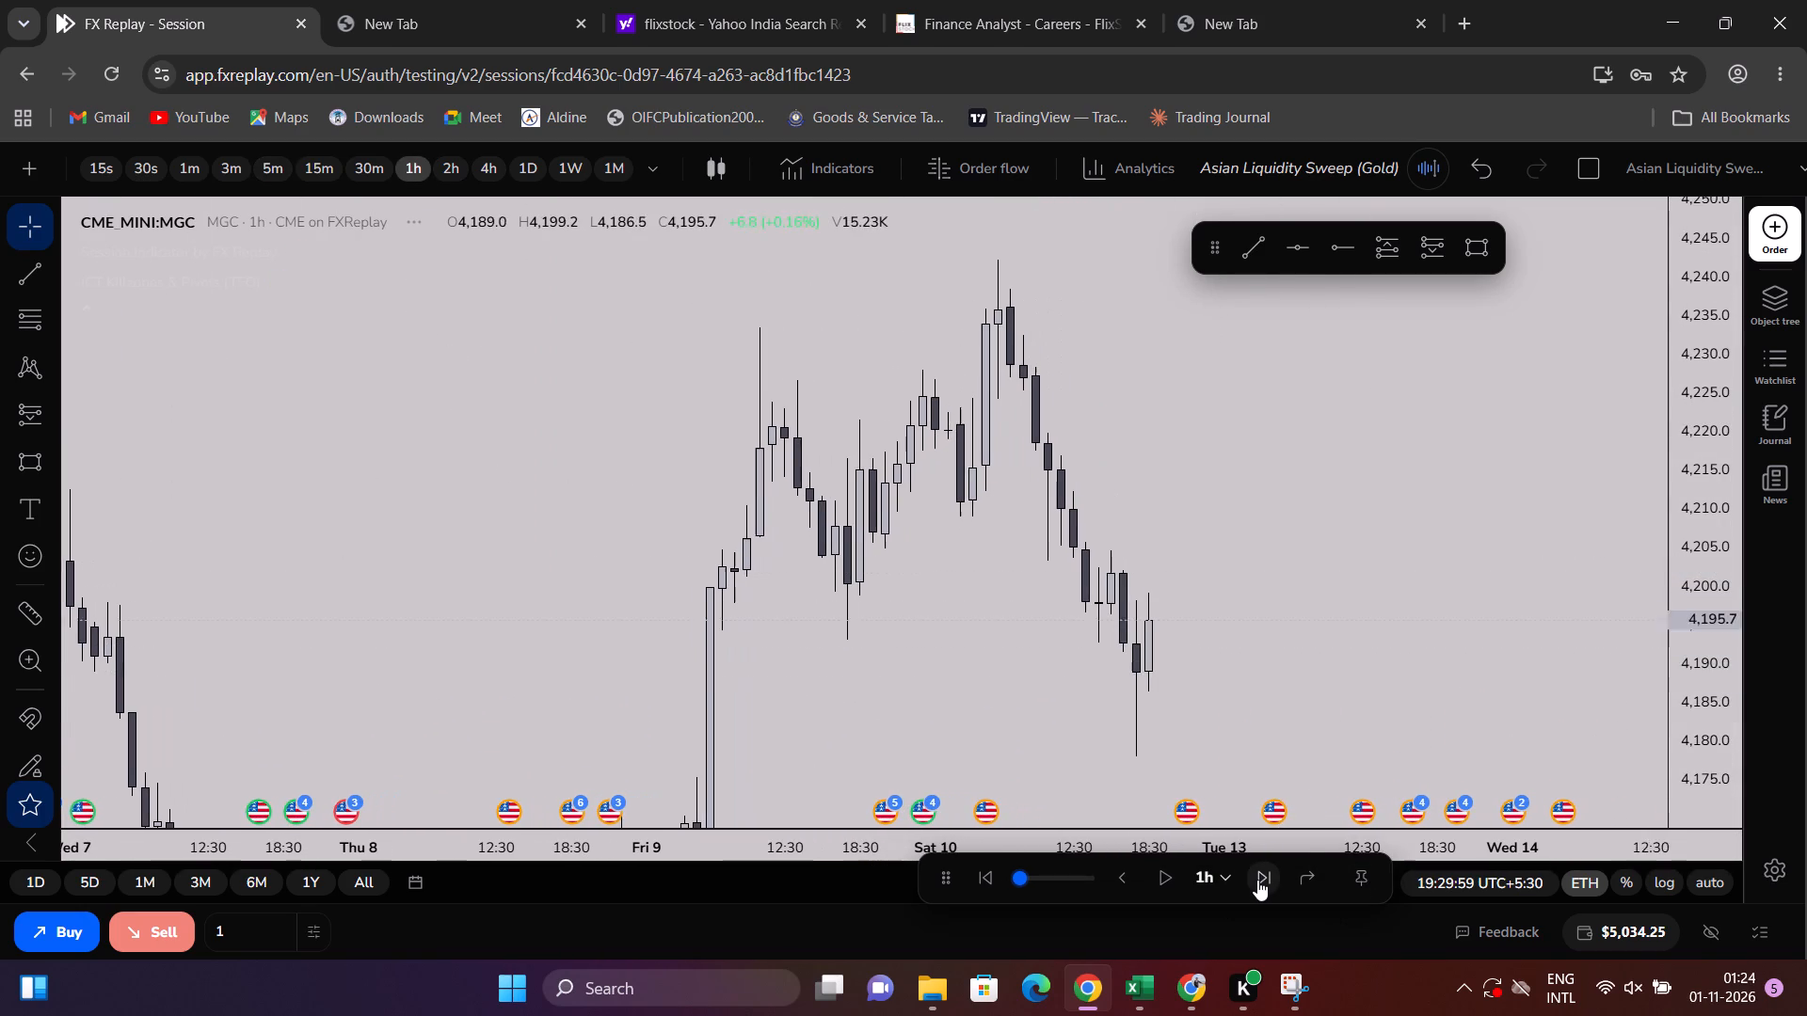
double_click(1257, 880)
click(1257, 880)
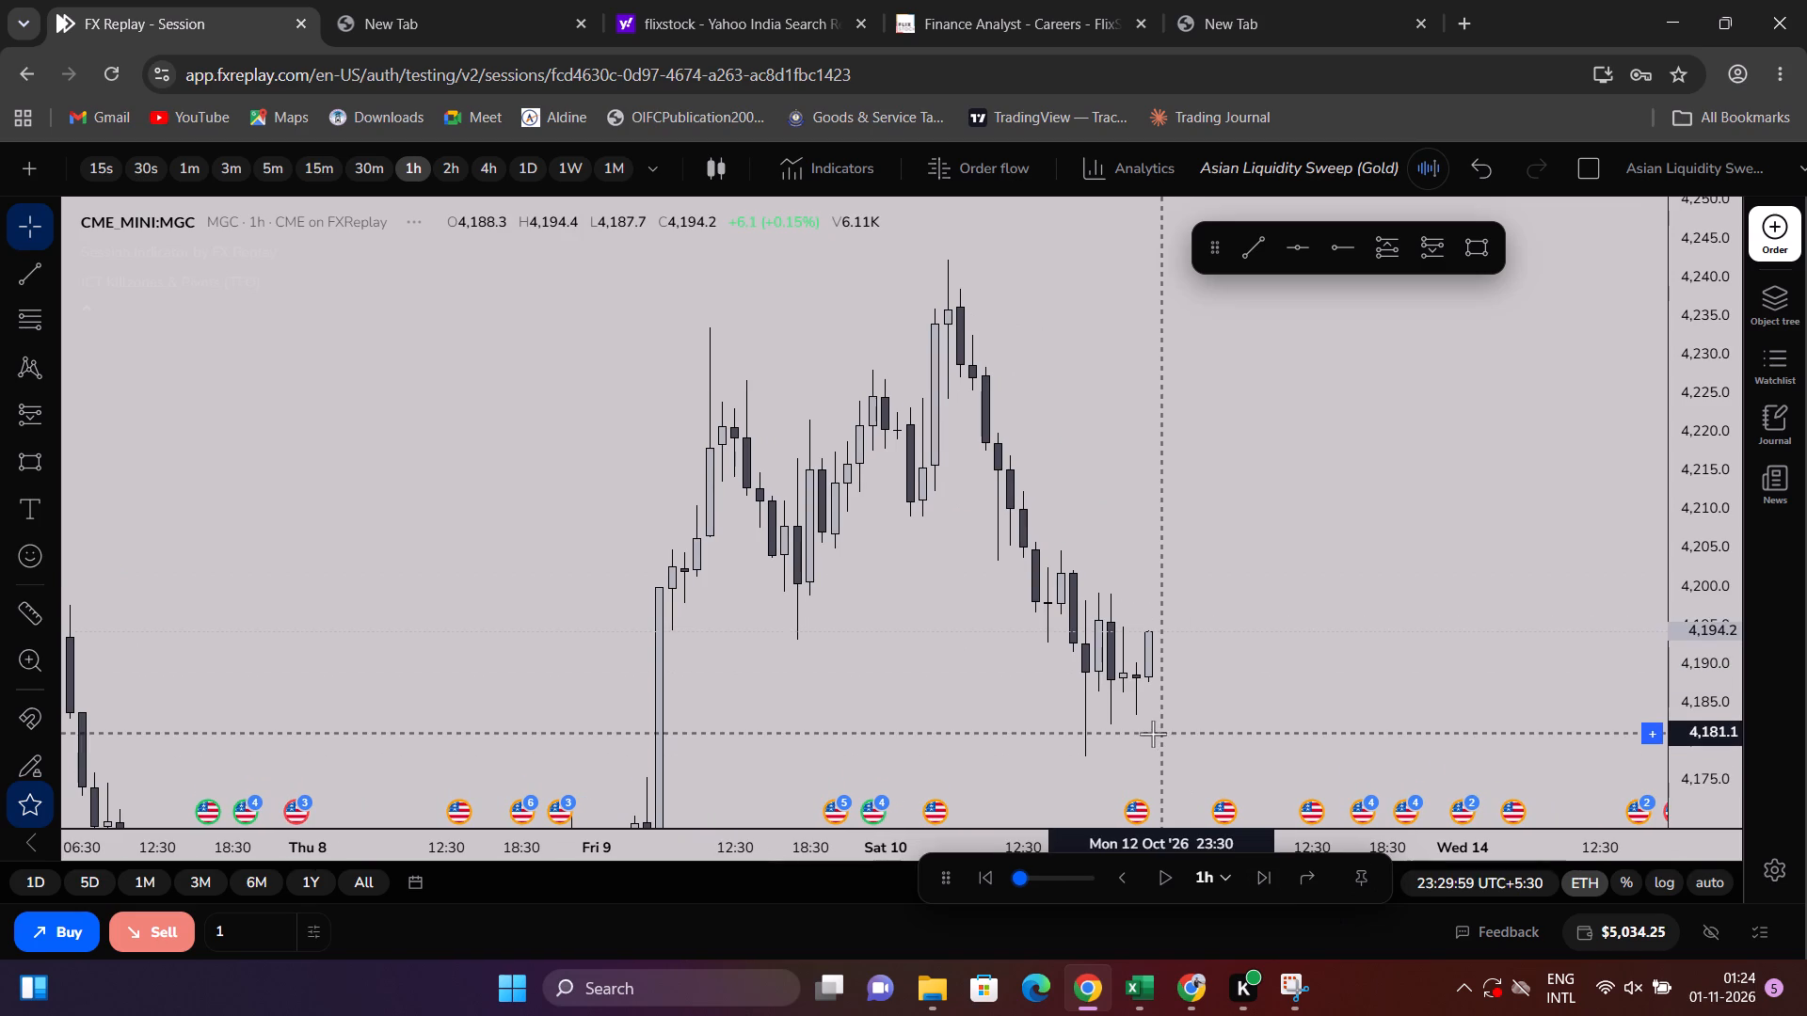
triple_click(1256, 872)
click(1257, 872)
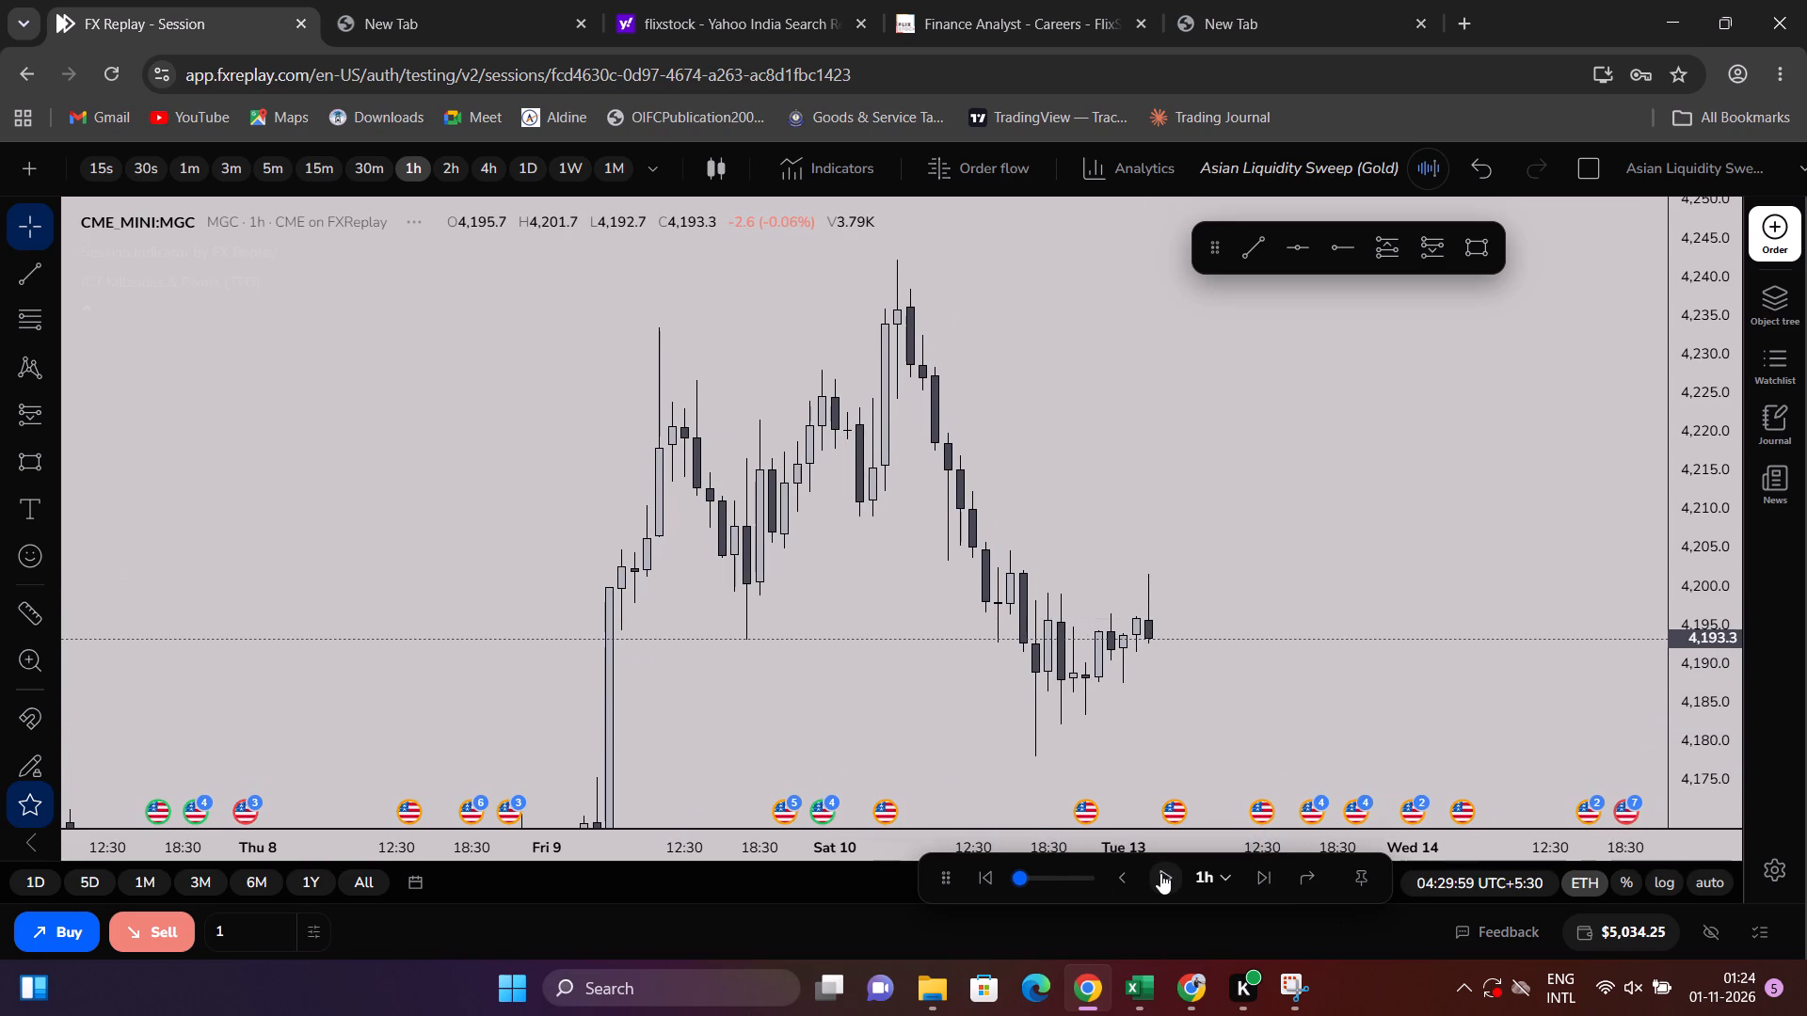
click(1127, 876)
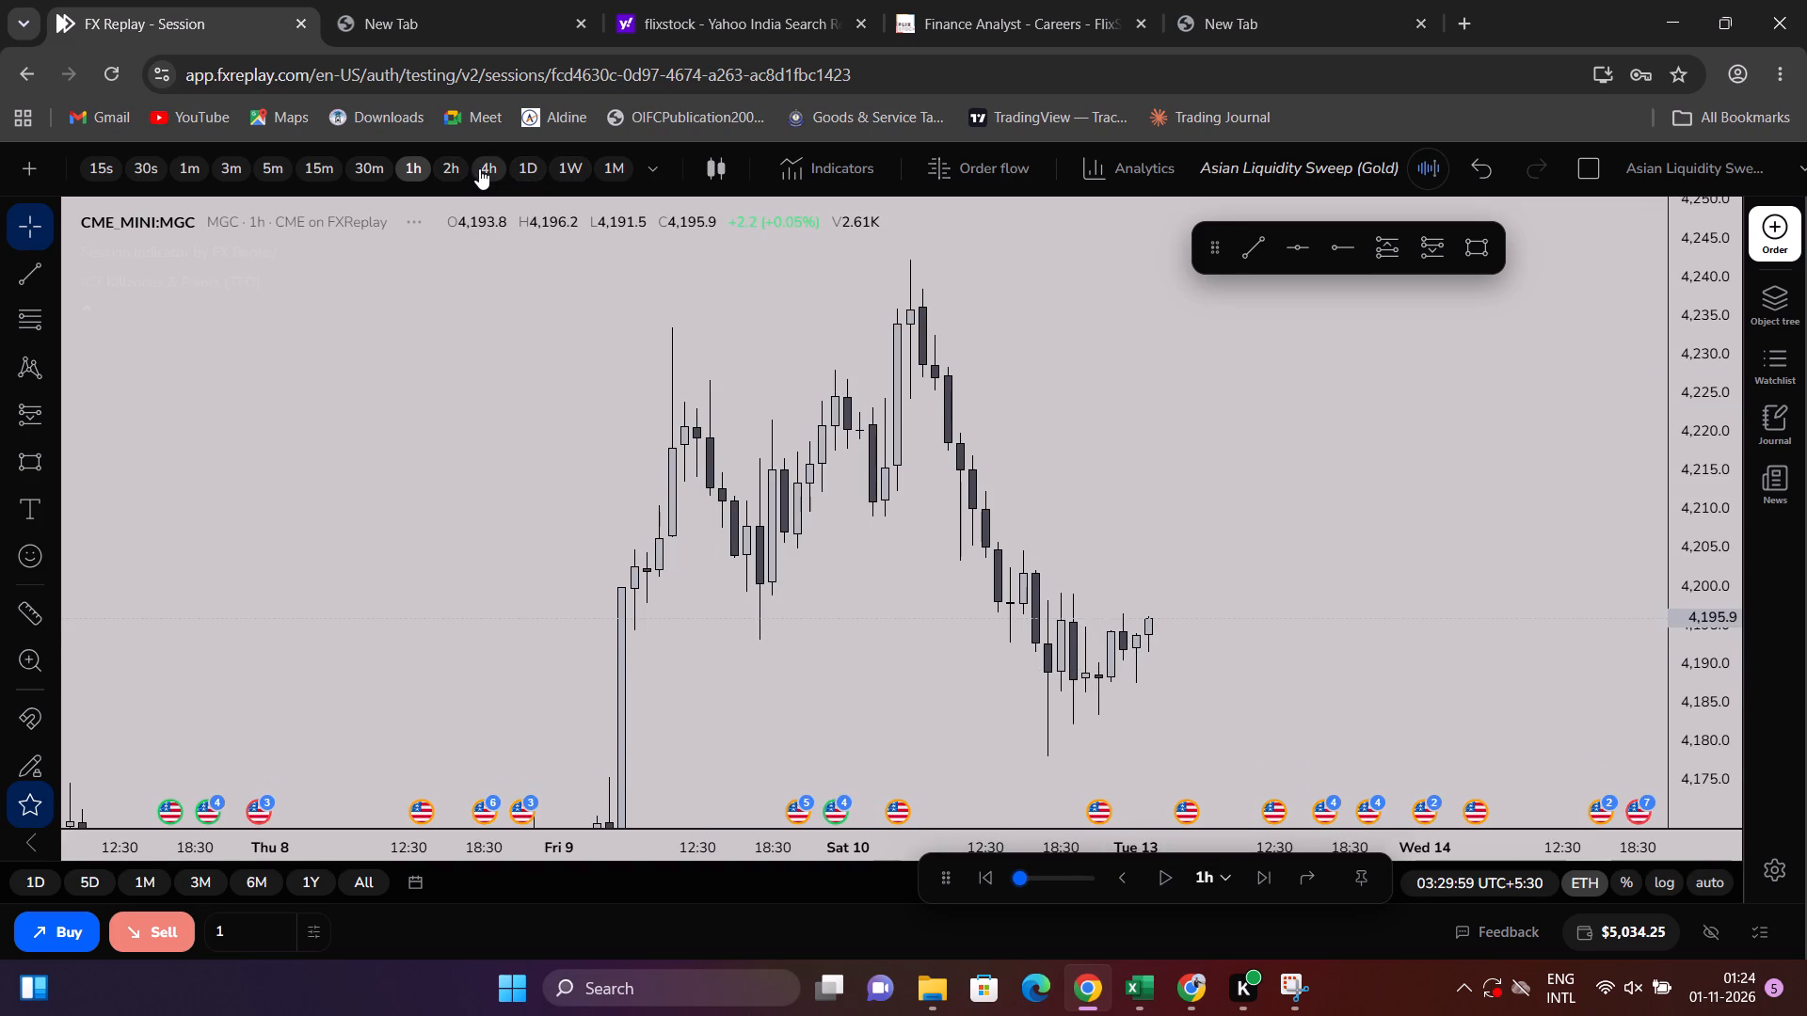
On the 1D chart, draw a horizontal ray from the 12 October candle's high at about 4,242.0.
click(275, 164)
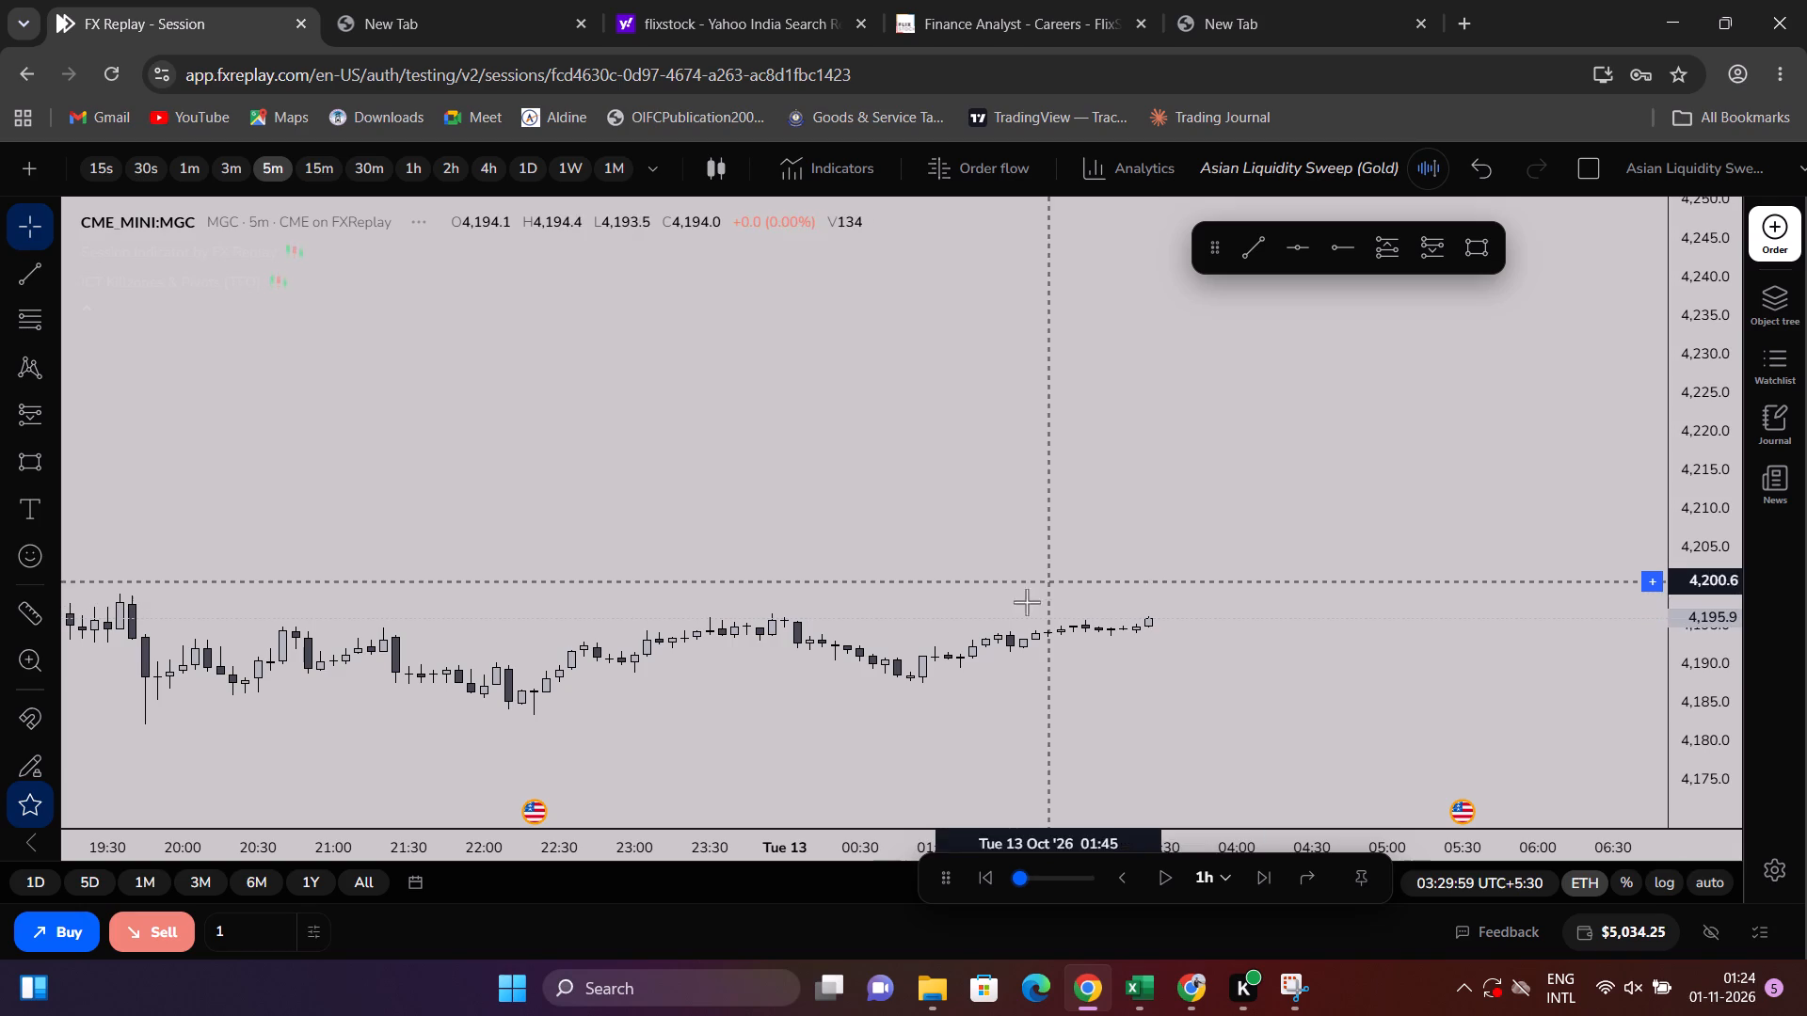
click(532, 171)
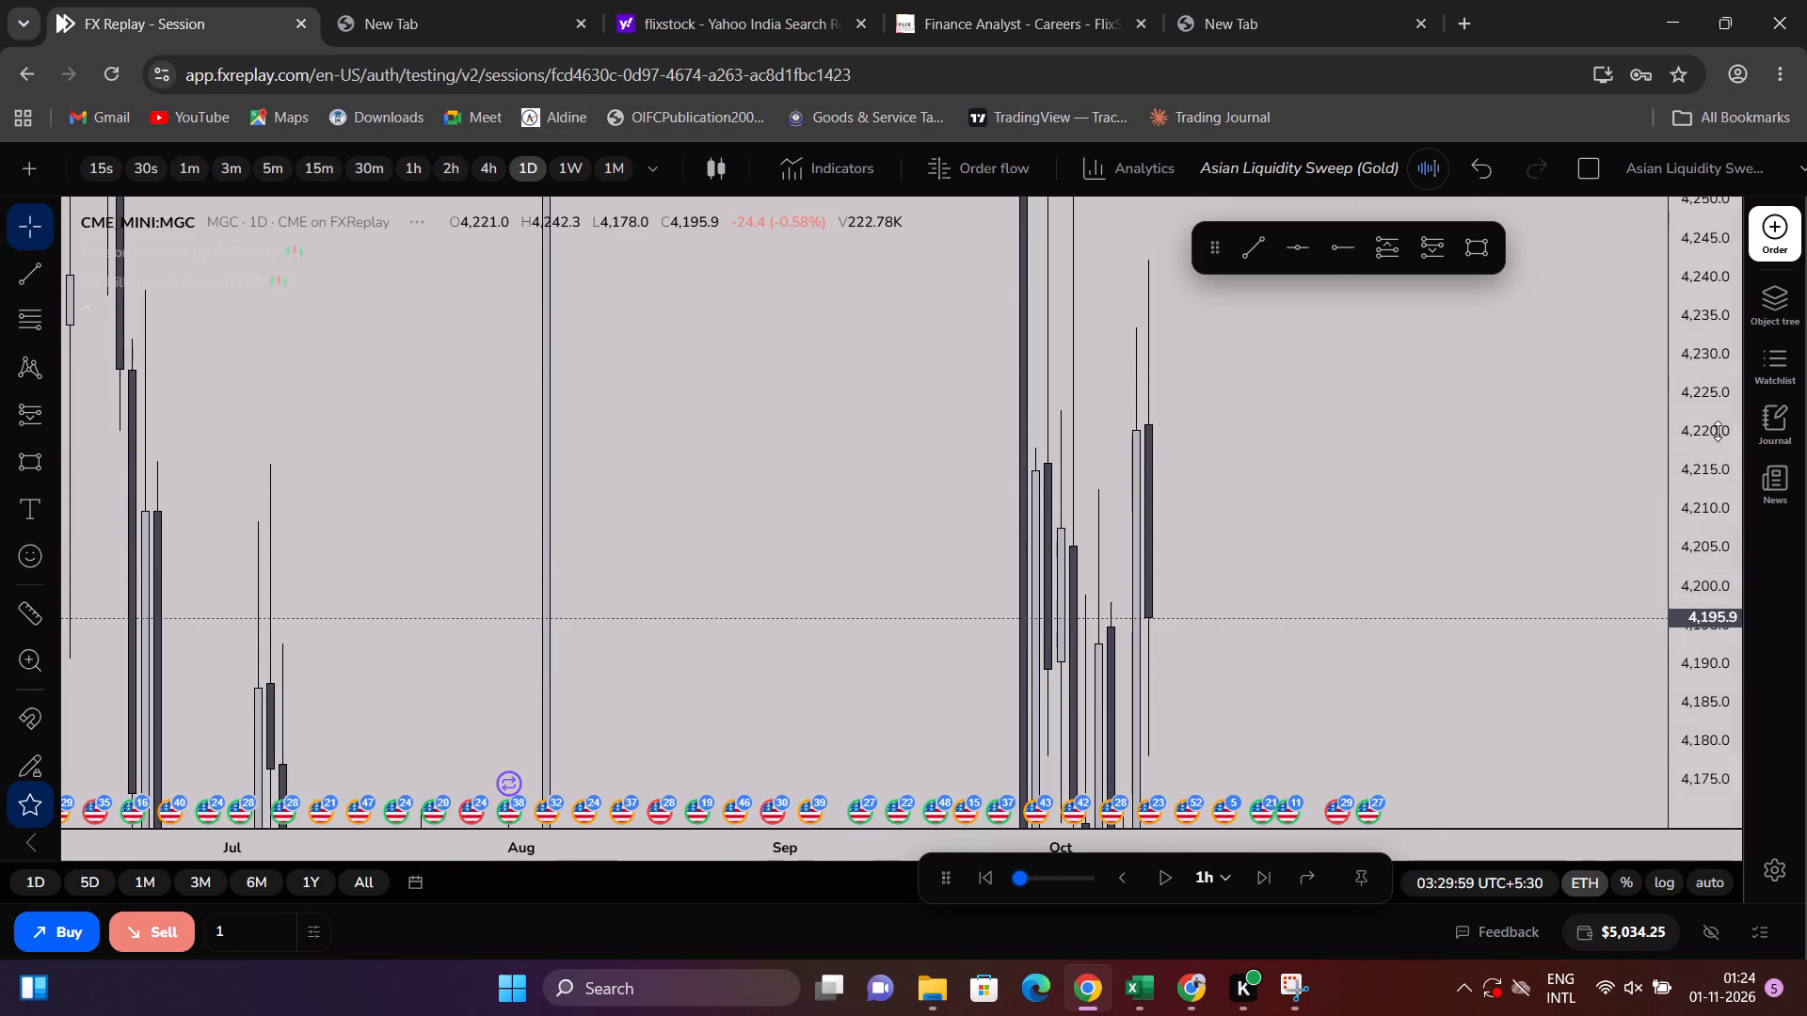
drag(1724, 427, 1579, 933)
scroll(1337, 638, up, 3)
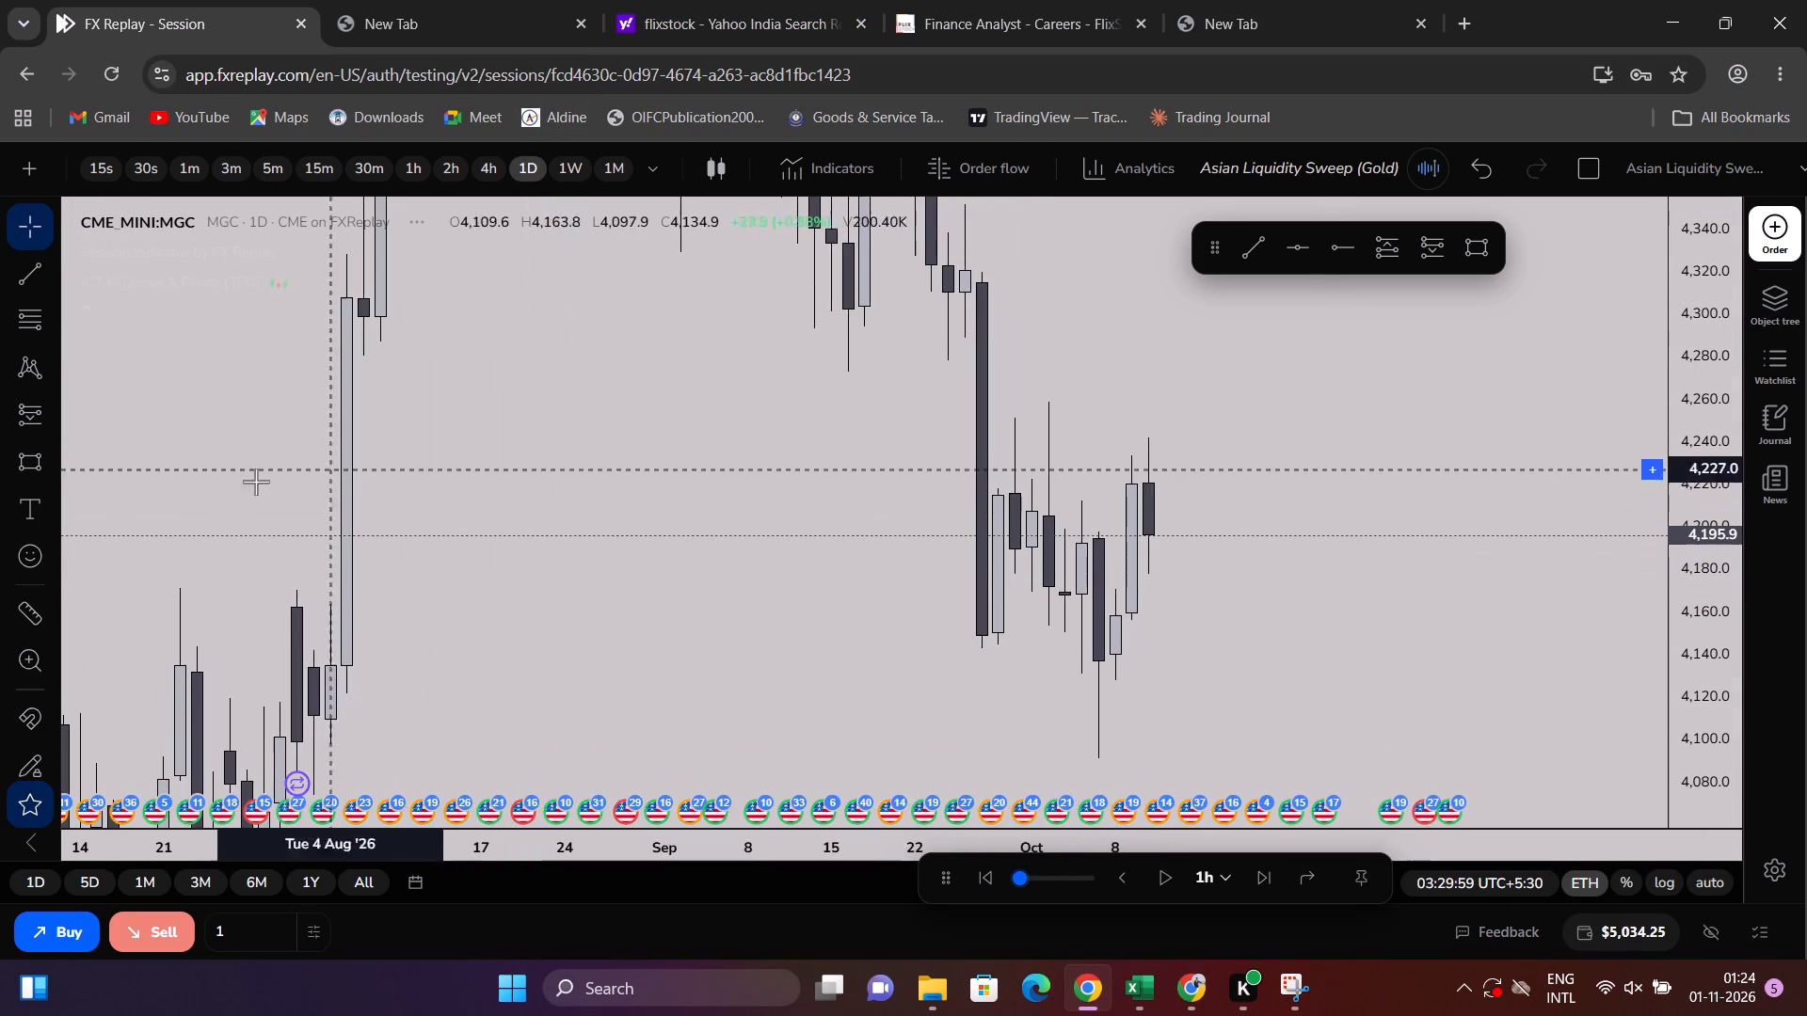
scroll(251, 506, down, 3)
click(54, 264)
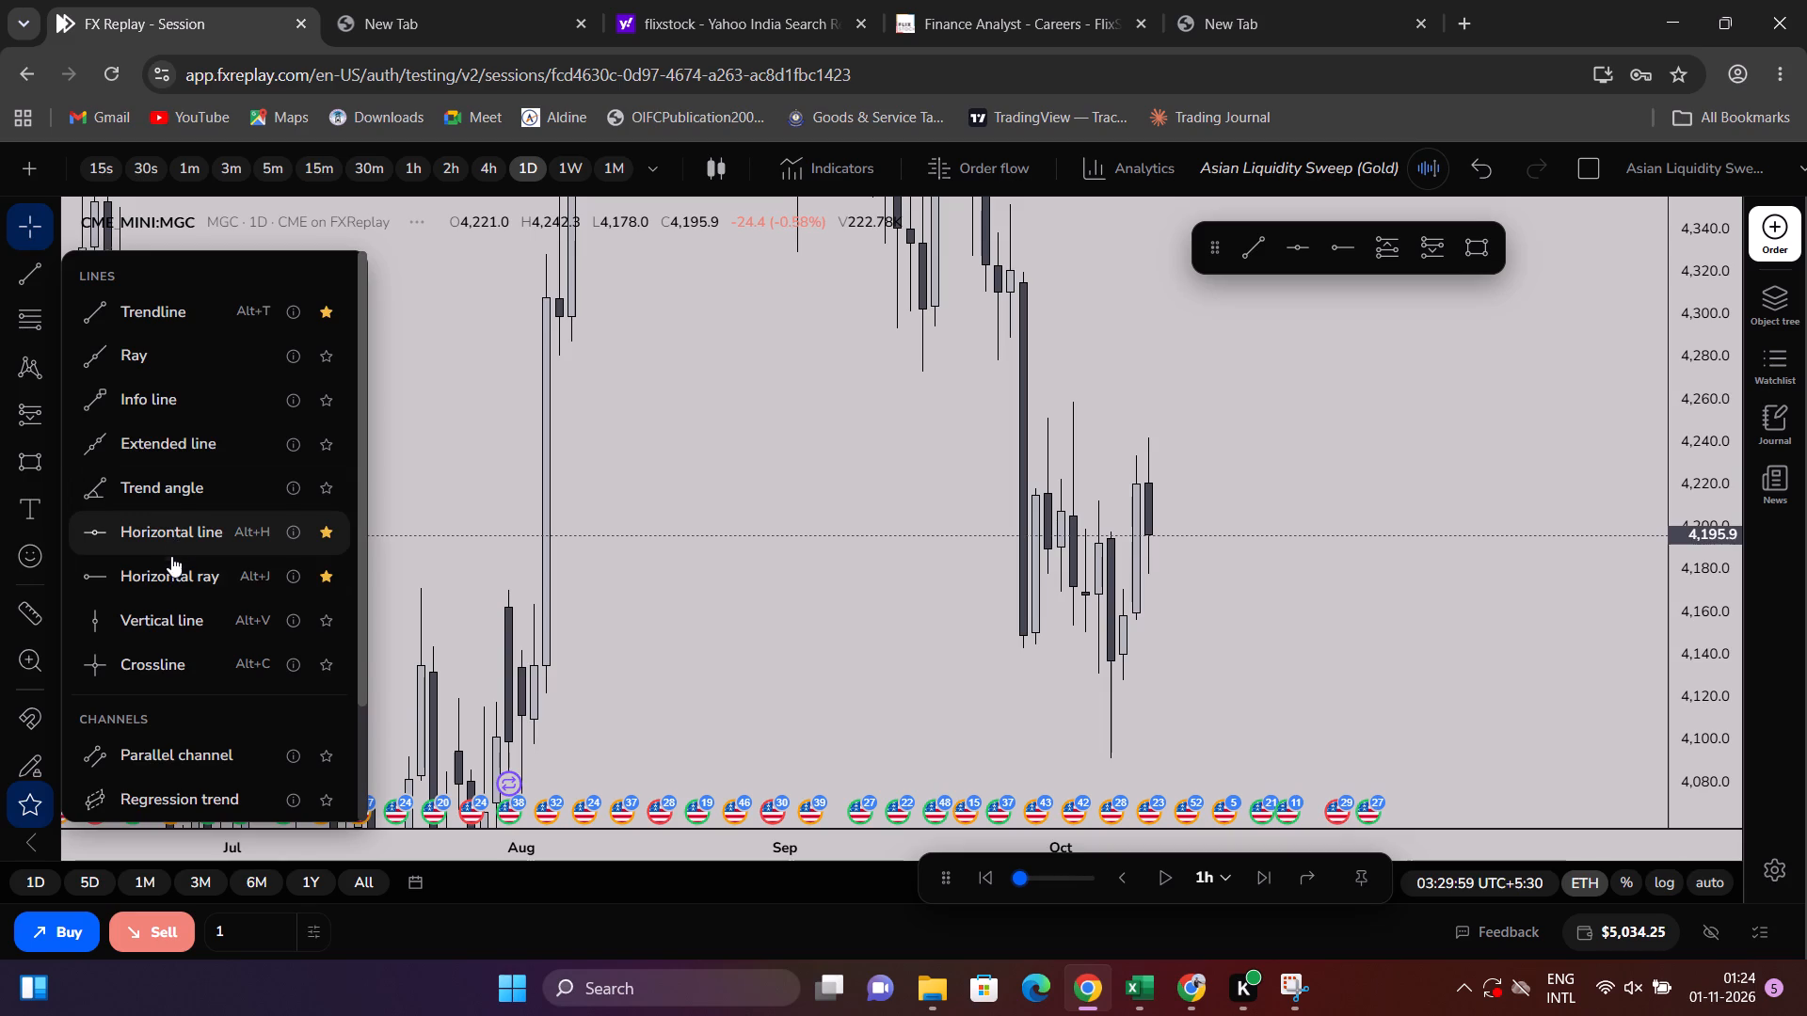
click(168, 563)
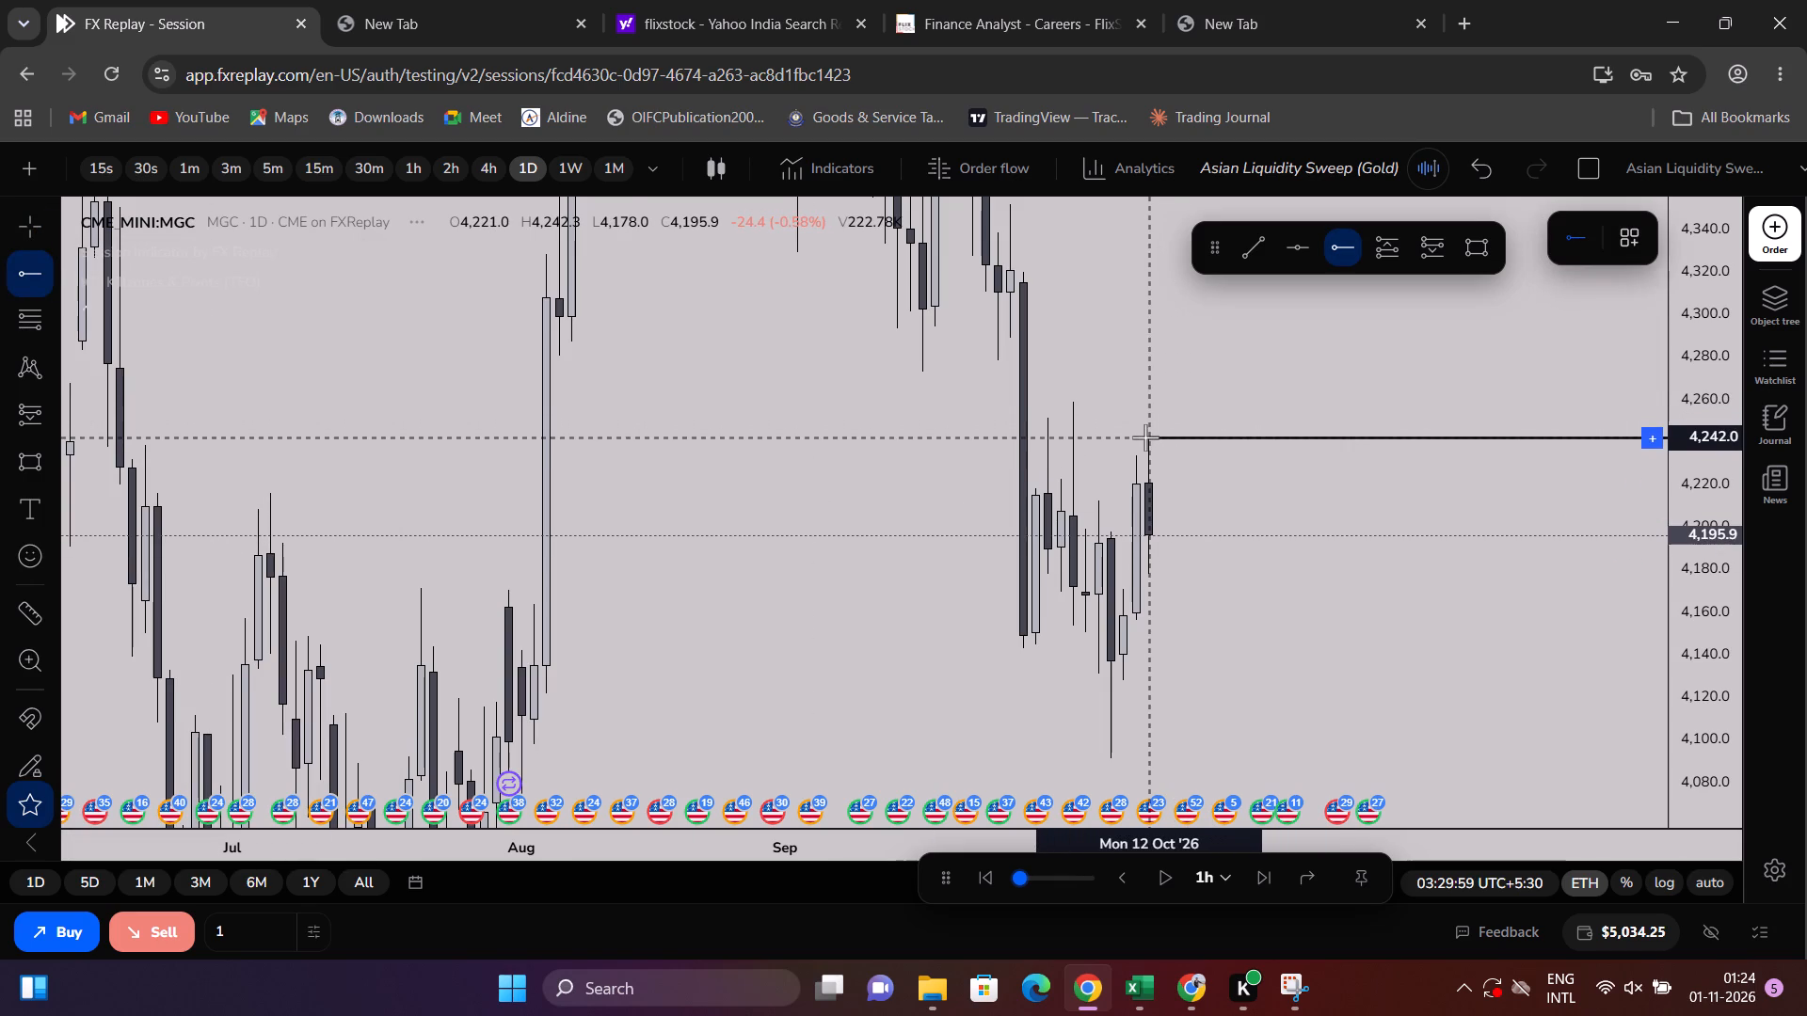
click(1143, 437)
click(1185, 469)
drag(1142, 437, 1119, 433)
click(1120, 435)
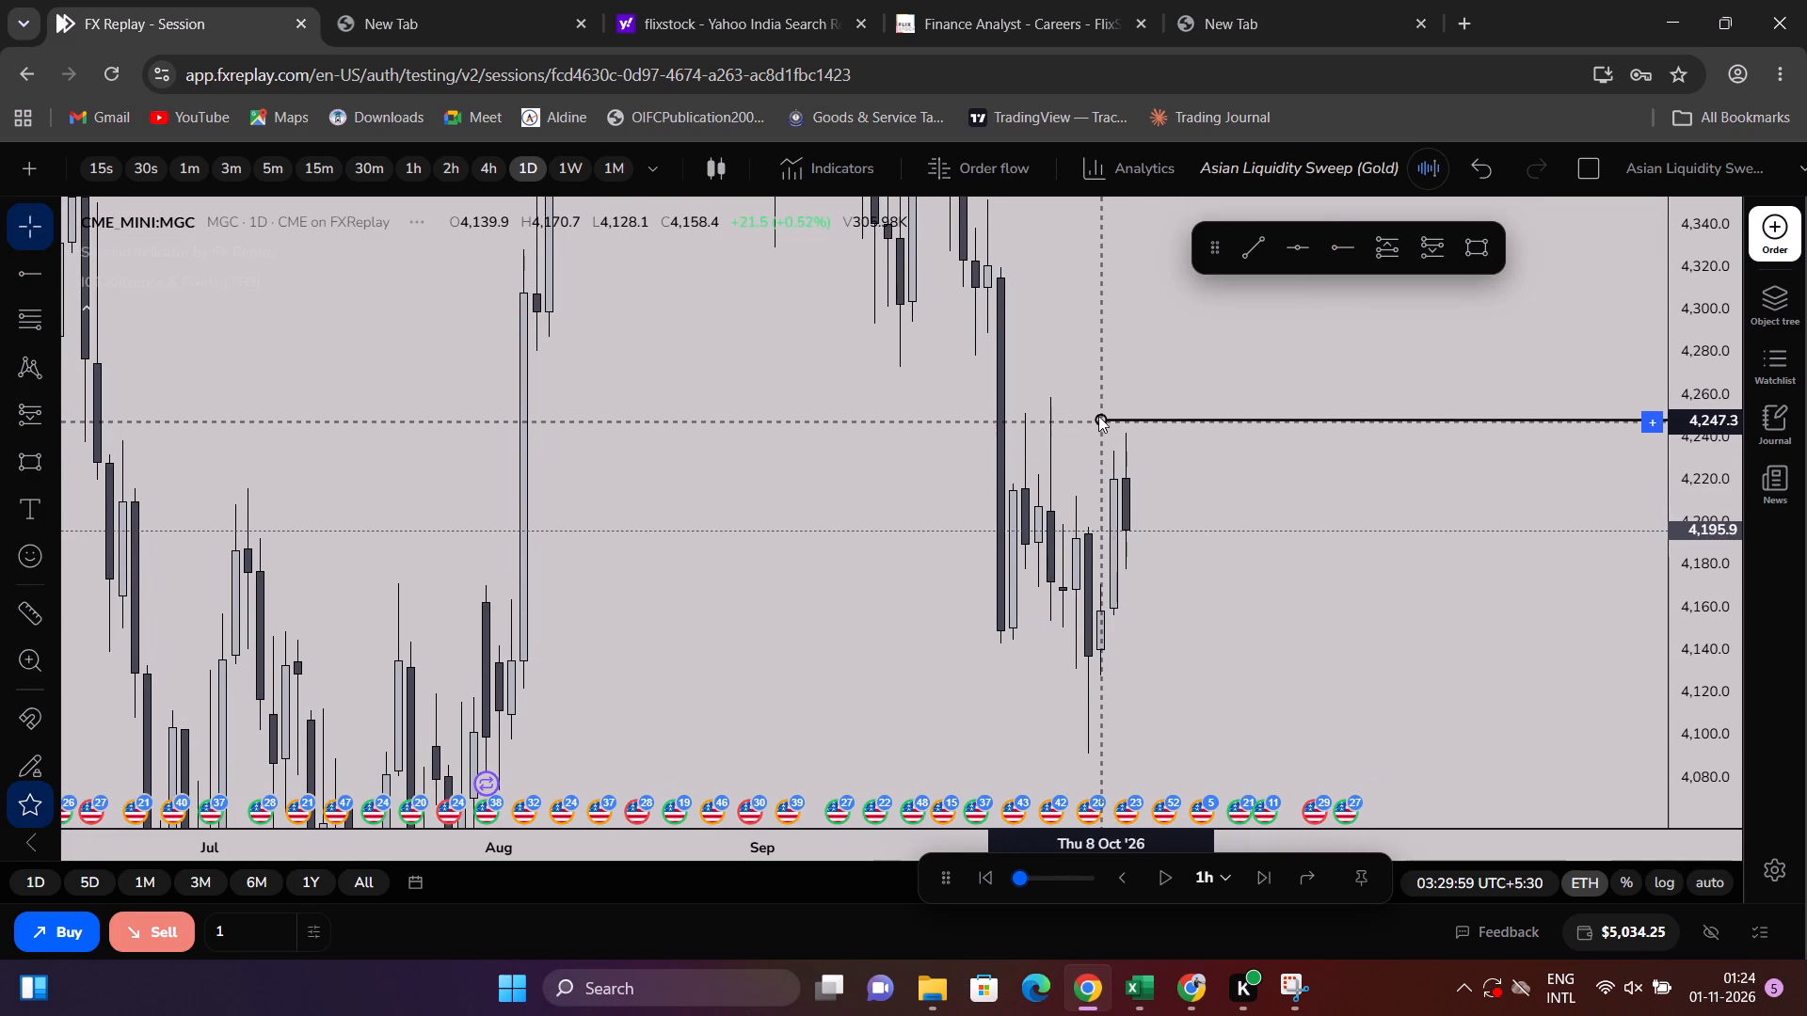
click(1125, 451)
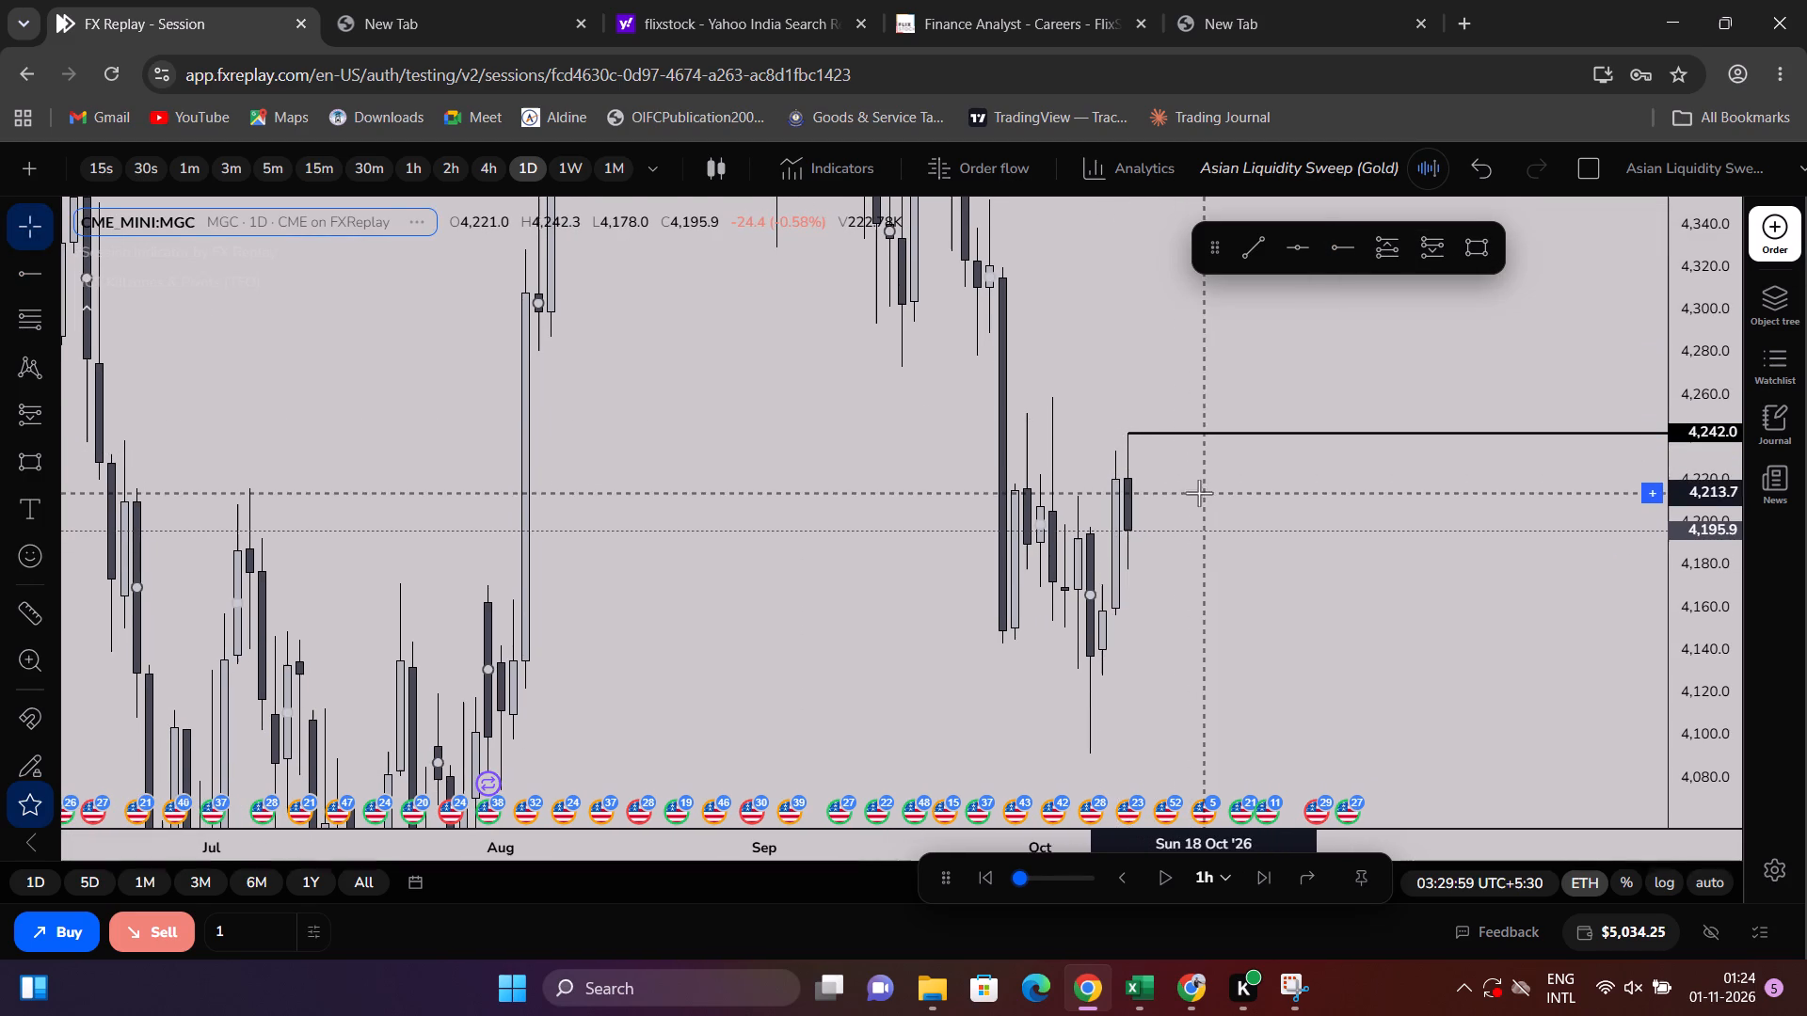
Draw a horizontal ray from the 12 October daily candle's low at about 4,178.5.
click(29, 266)
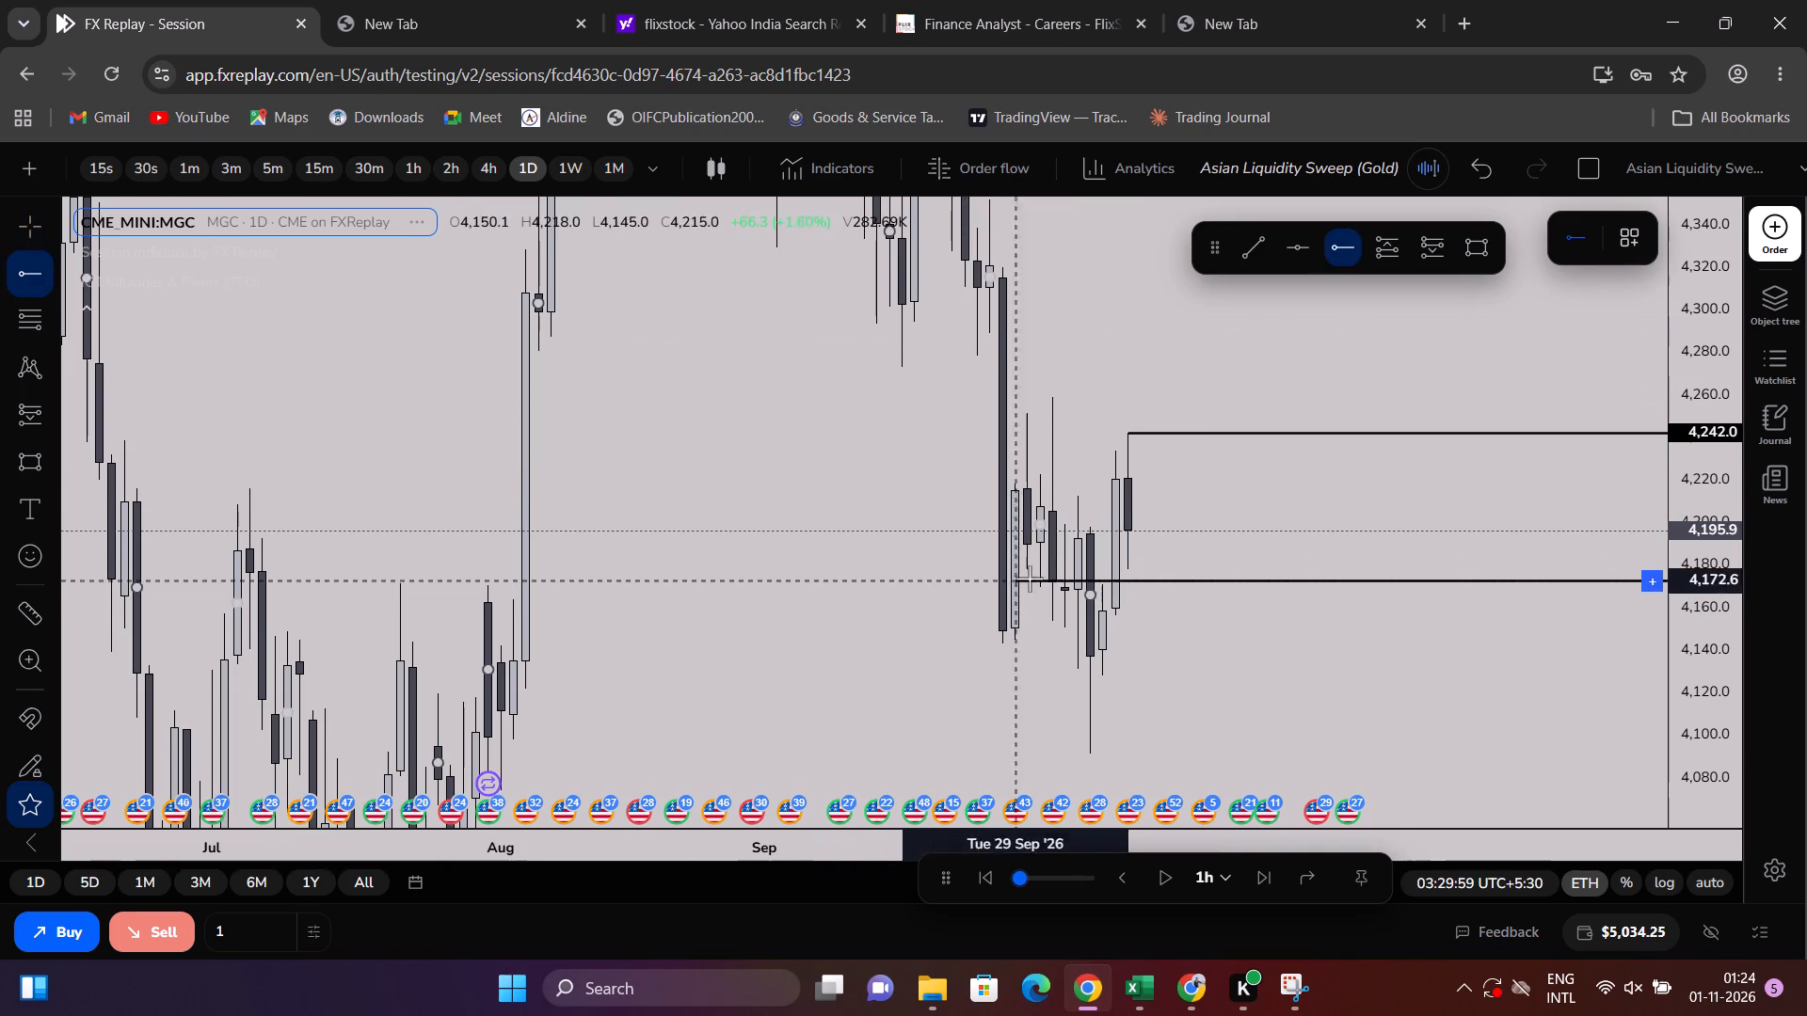
click(1125, 567)
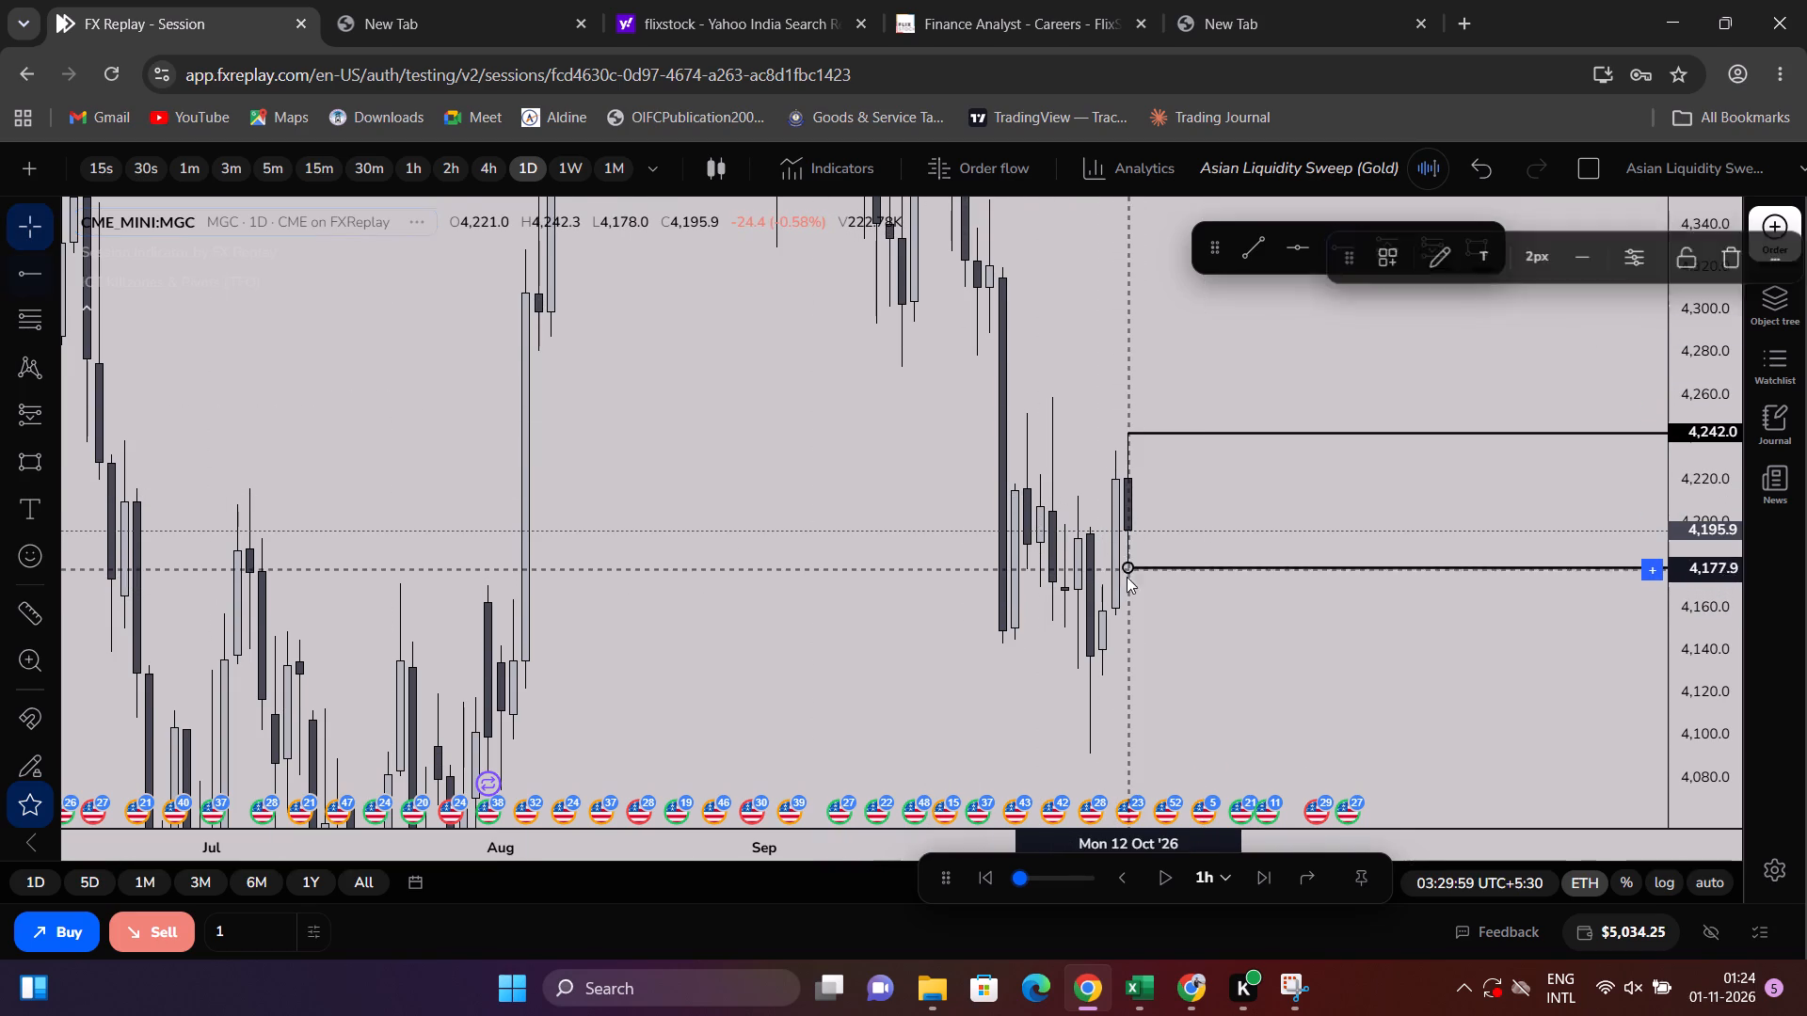
click(1127, 579)
click(1628, 719)
drag(1717, 735, 1639, 481)
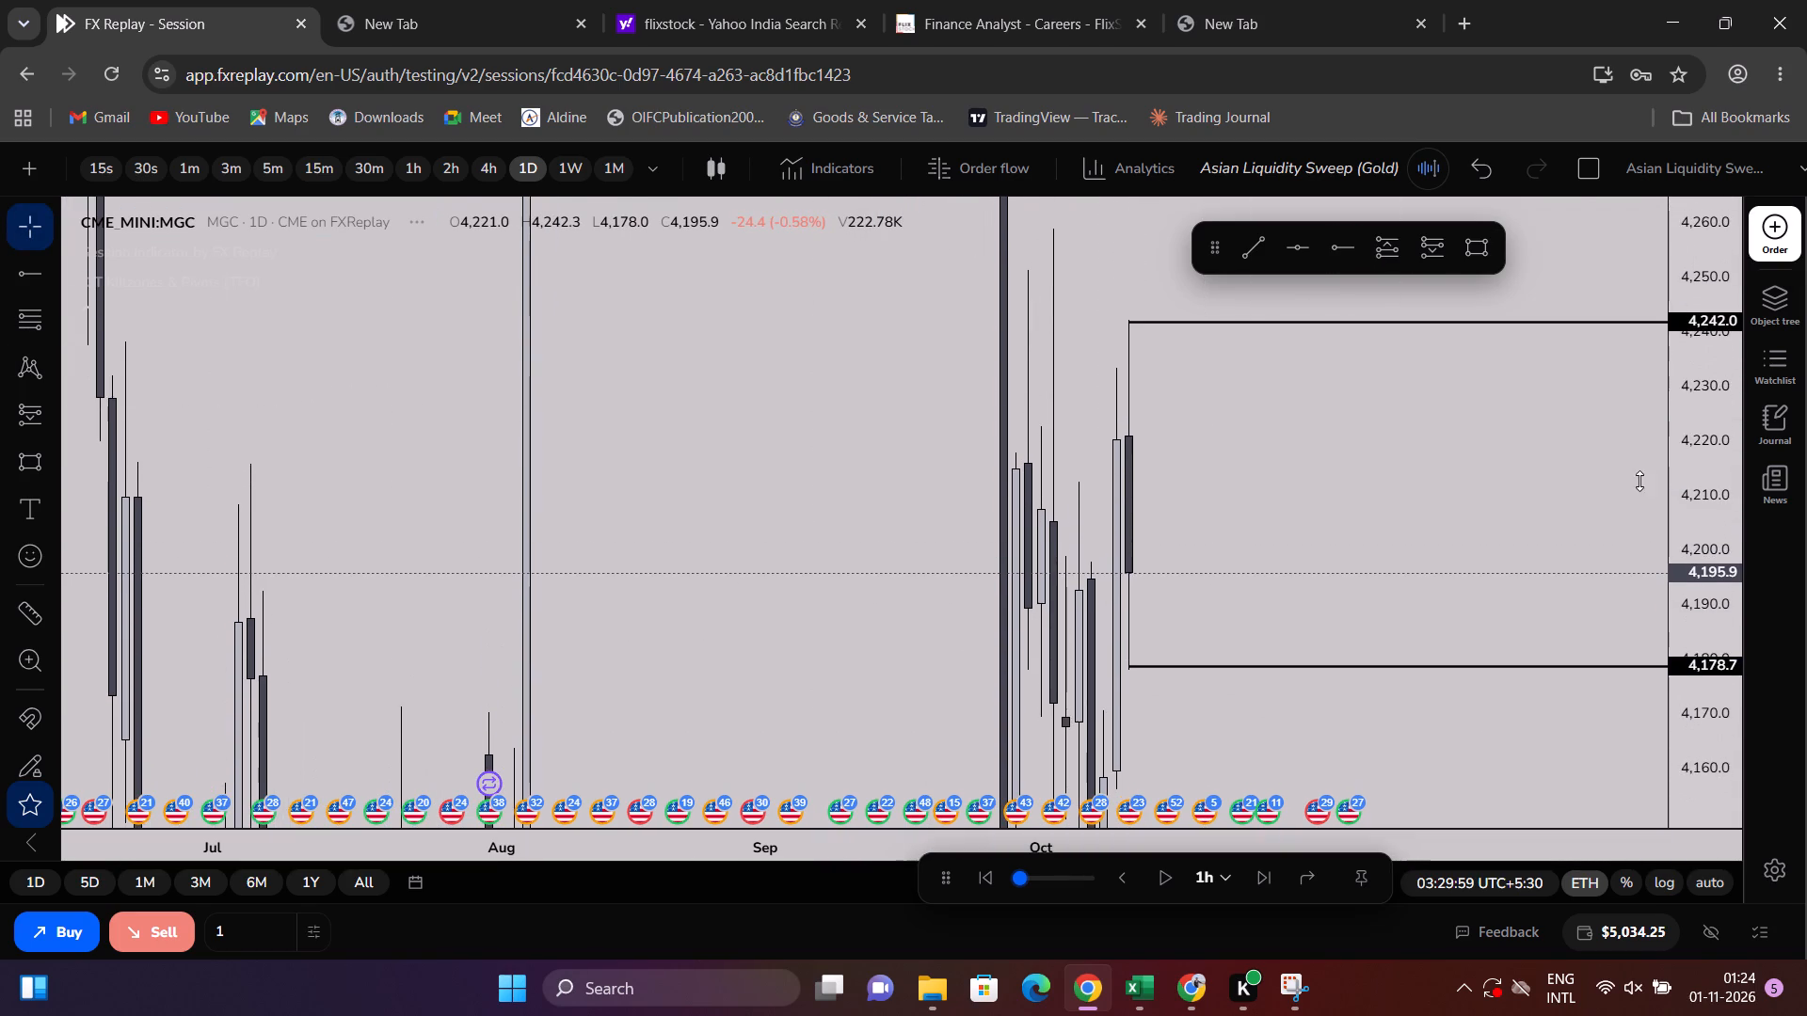
drag(1639, 481, 1606, 524)
click(1166, 612)
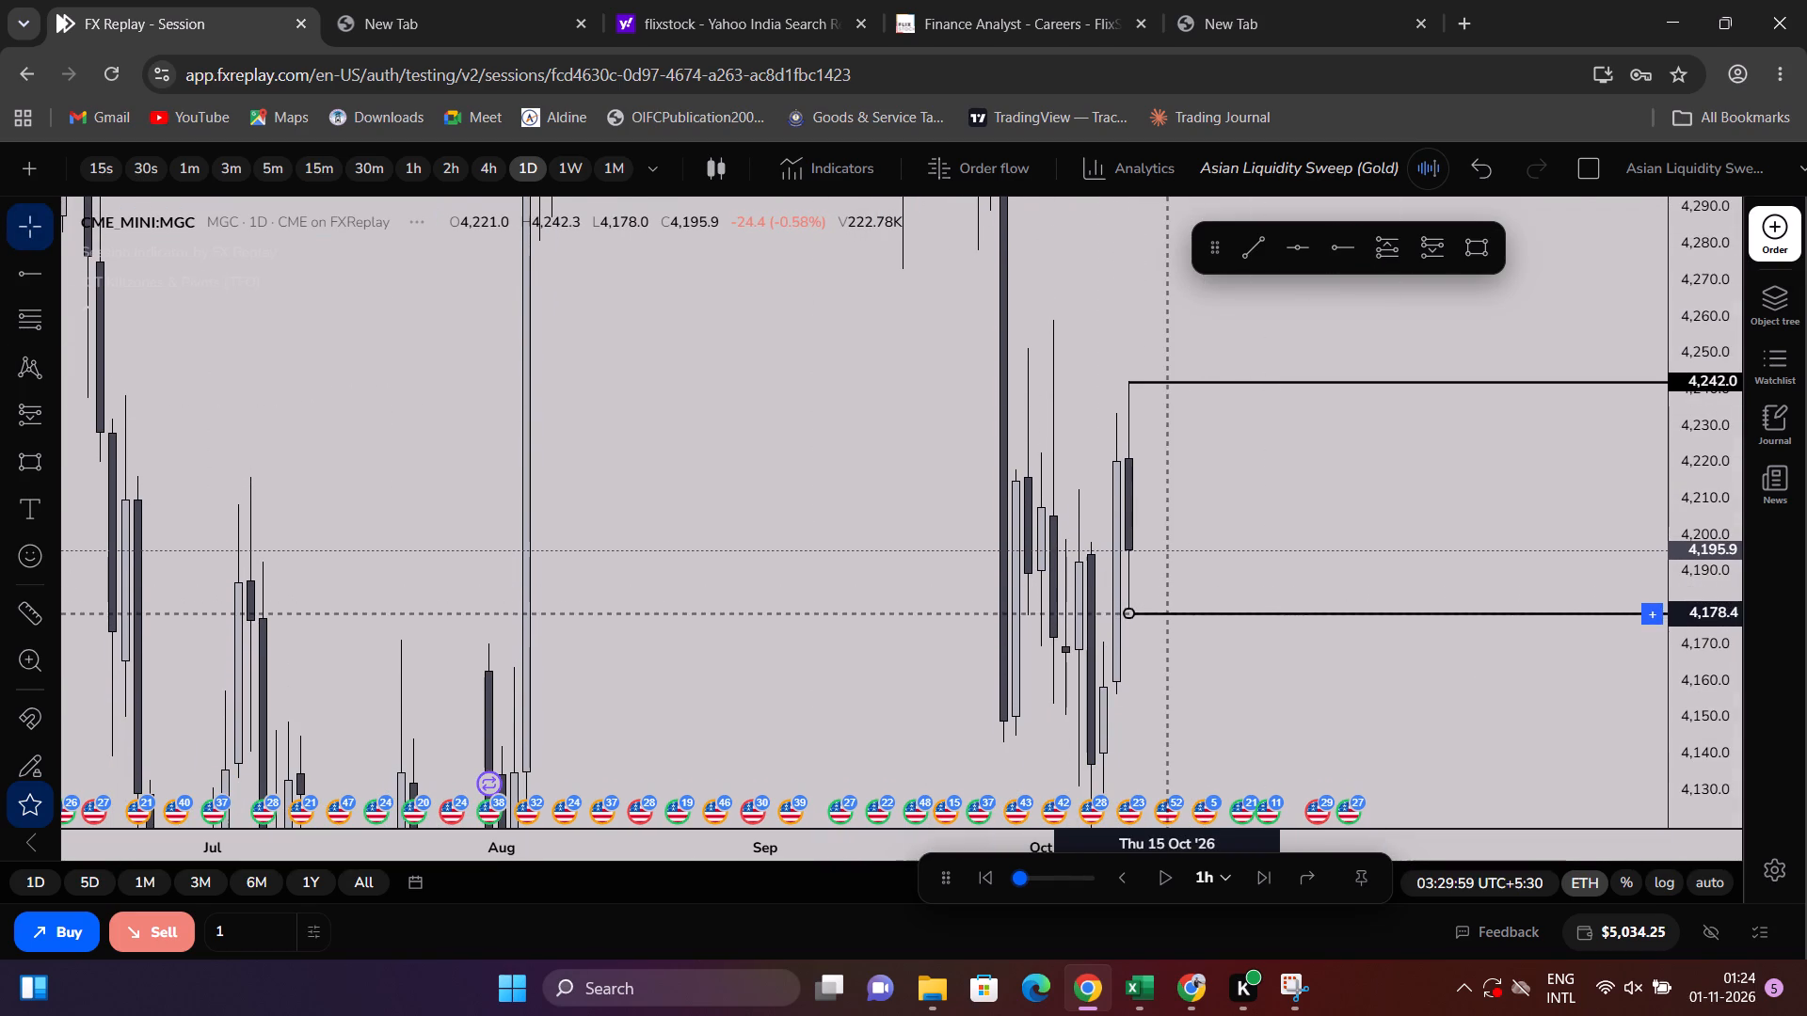
click(1178, 579)
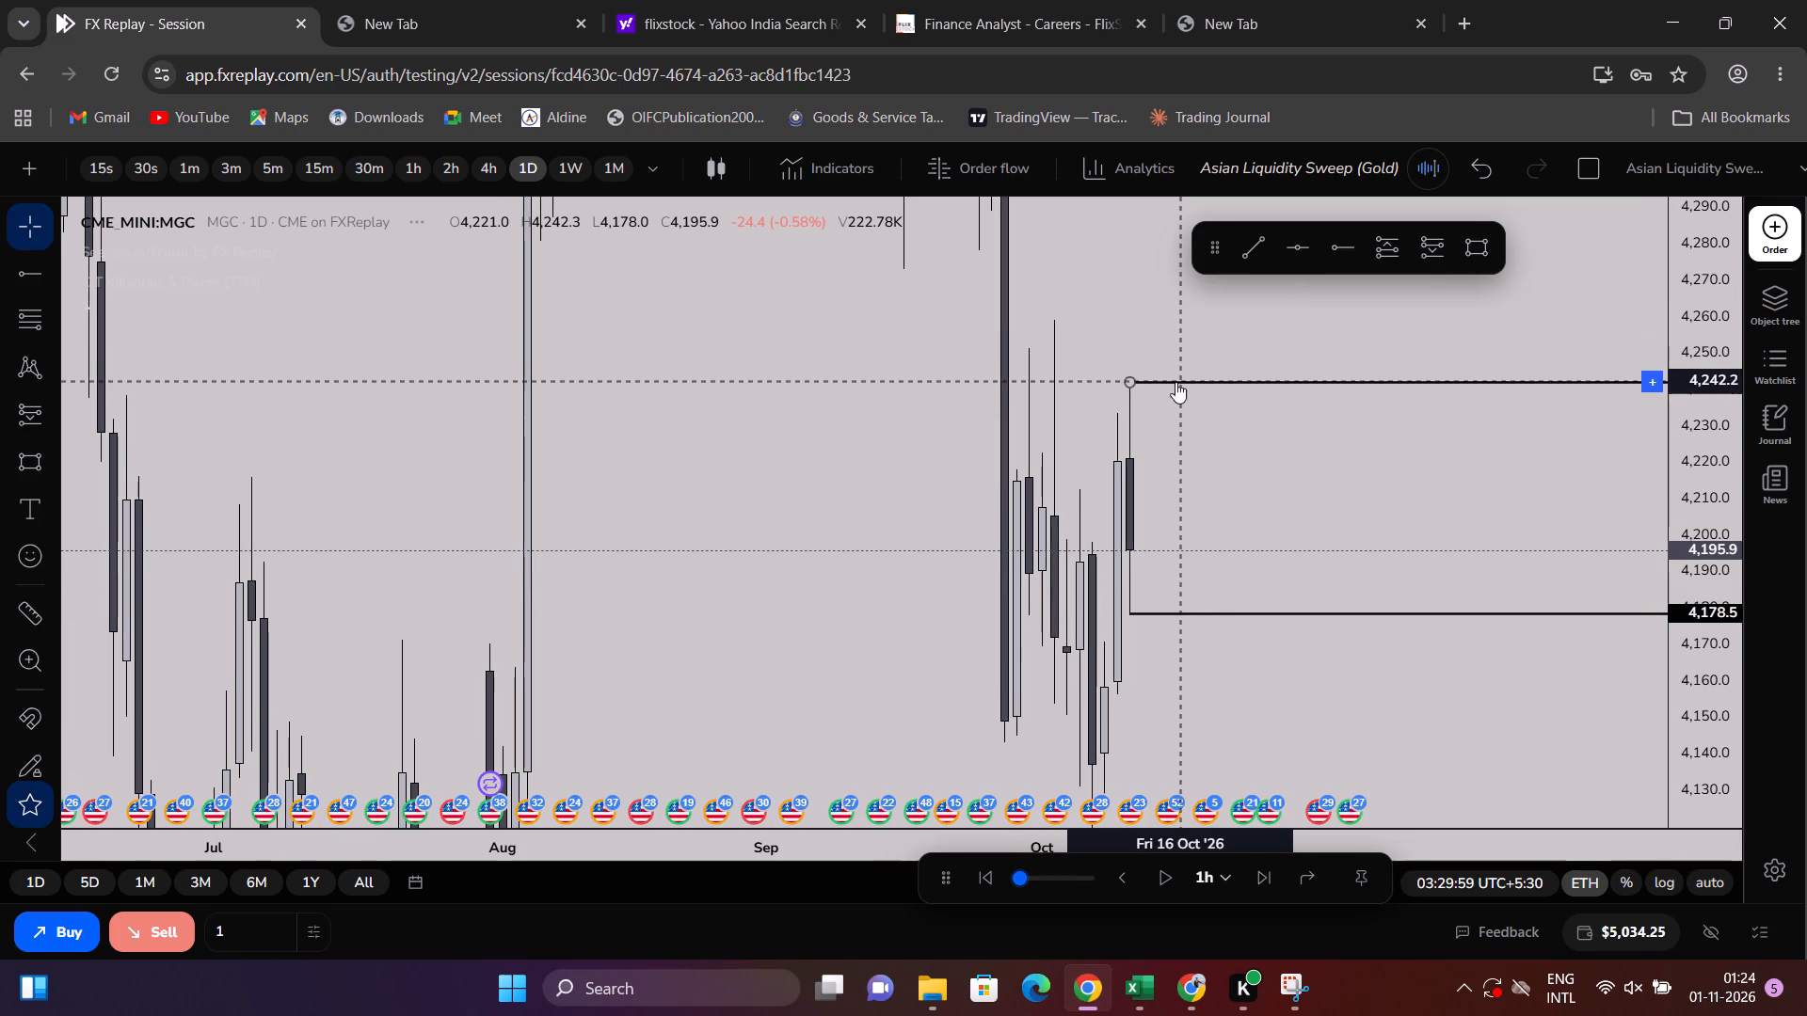
Label the ray at the 12 October high "PDH".
double_click(1175, 382)
click(867, 432)
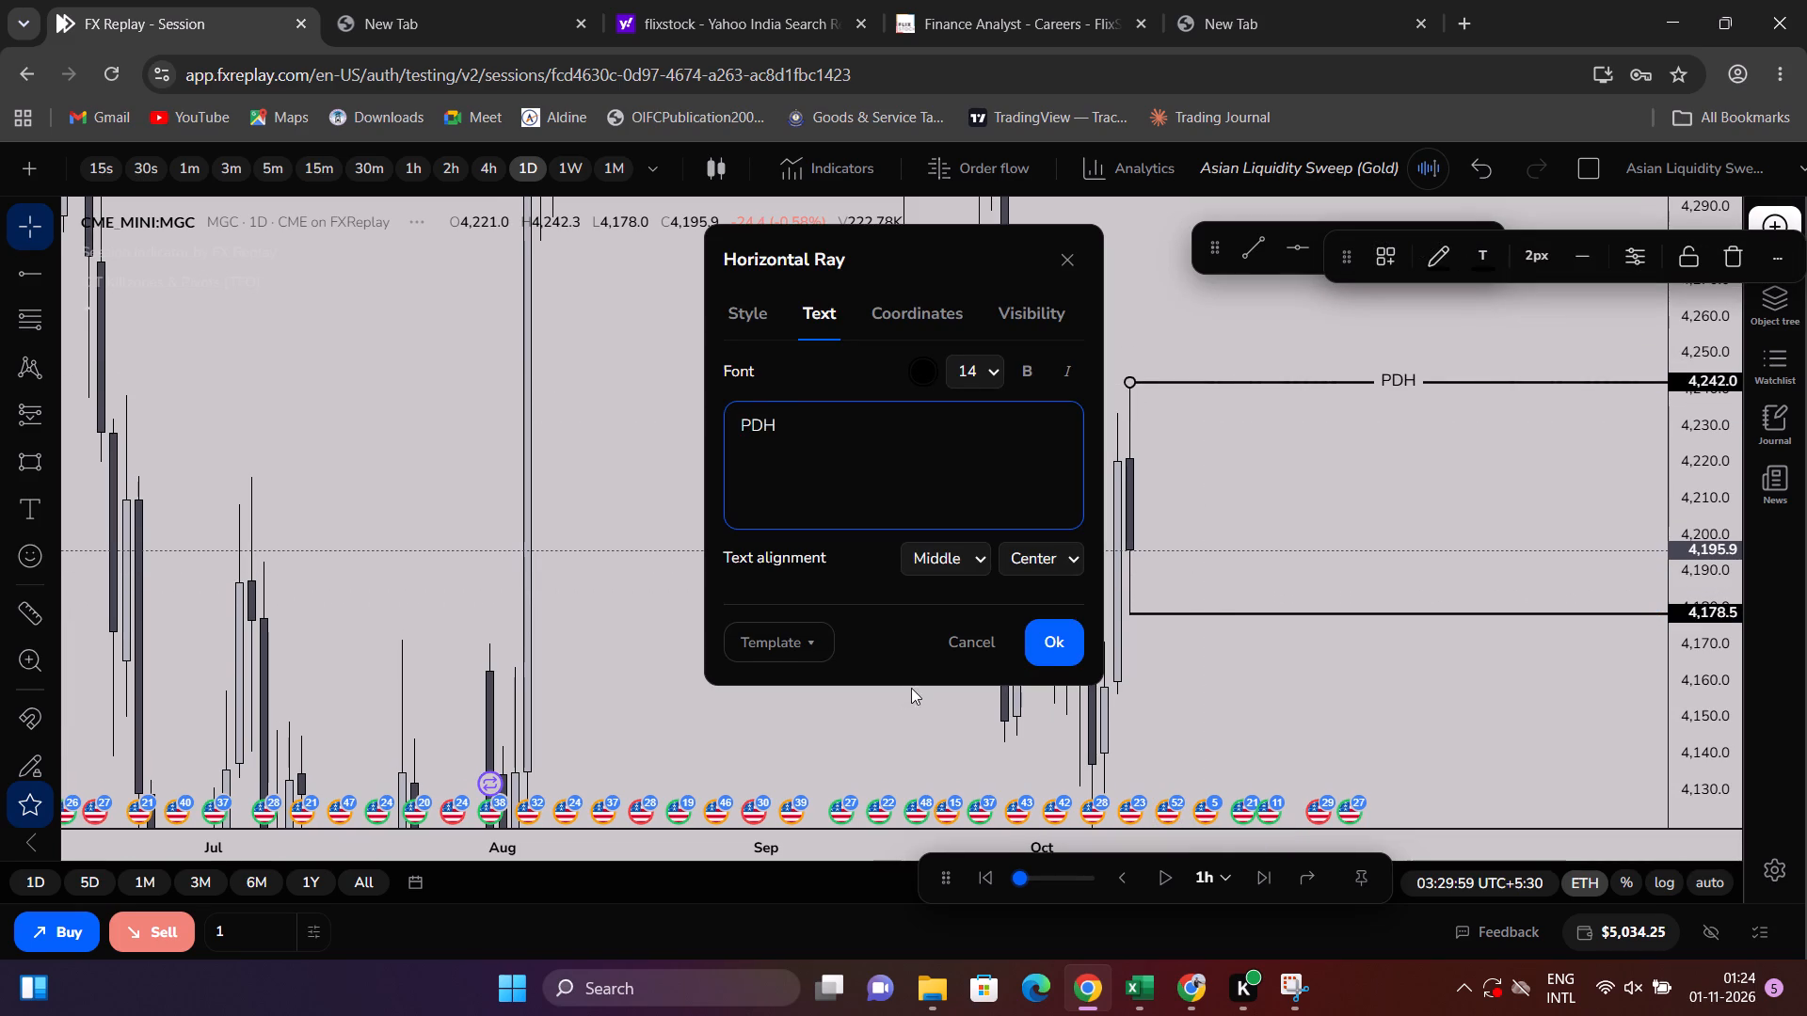
click(1048, 629)
Label the ray at the 12 October low "PDL".
double_click(1127, 619)
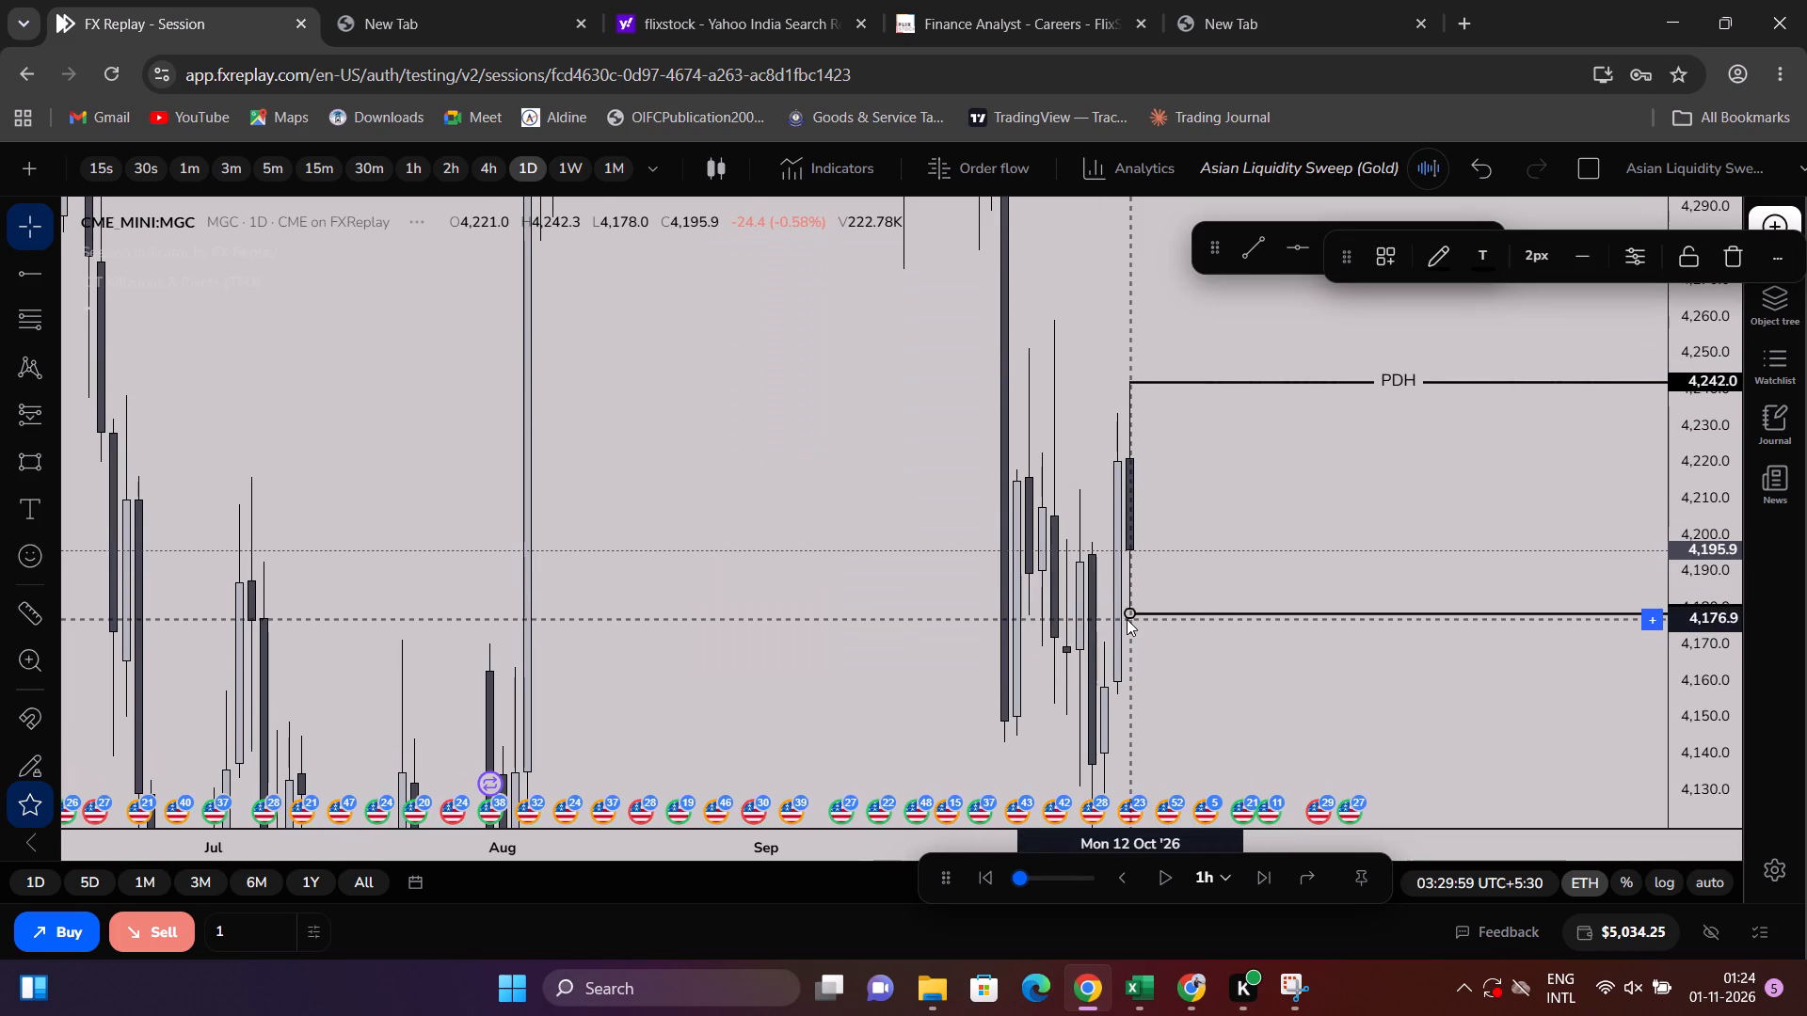
click(920, 479)
text(PDL)
click(1030, 631)
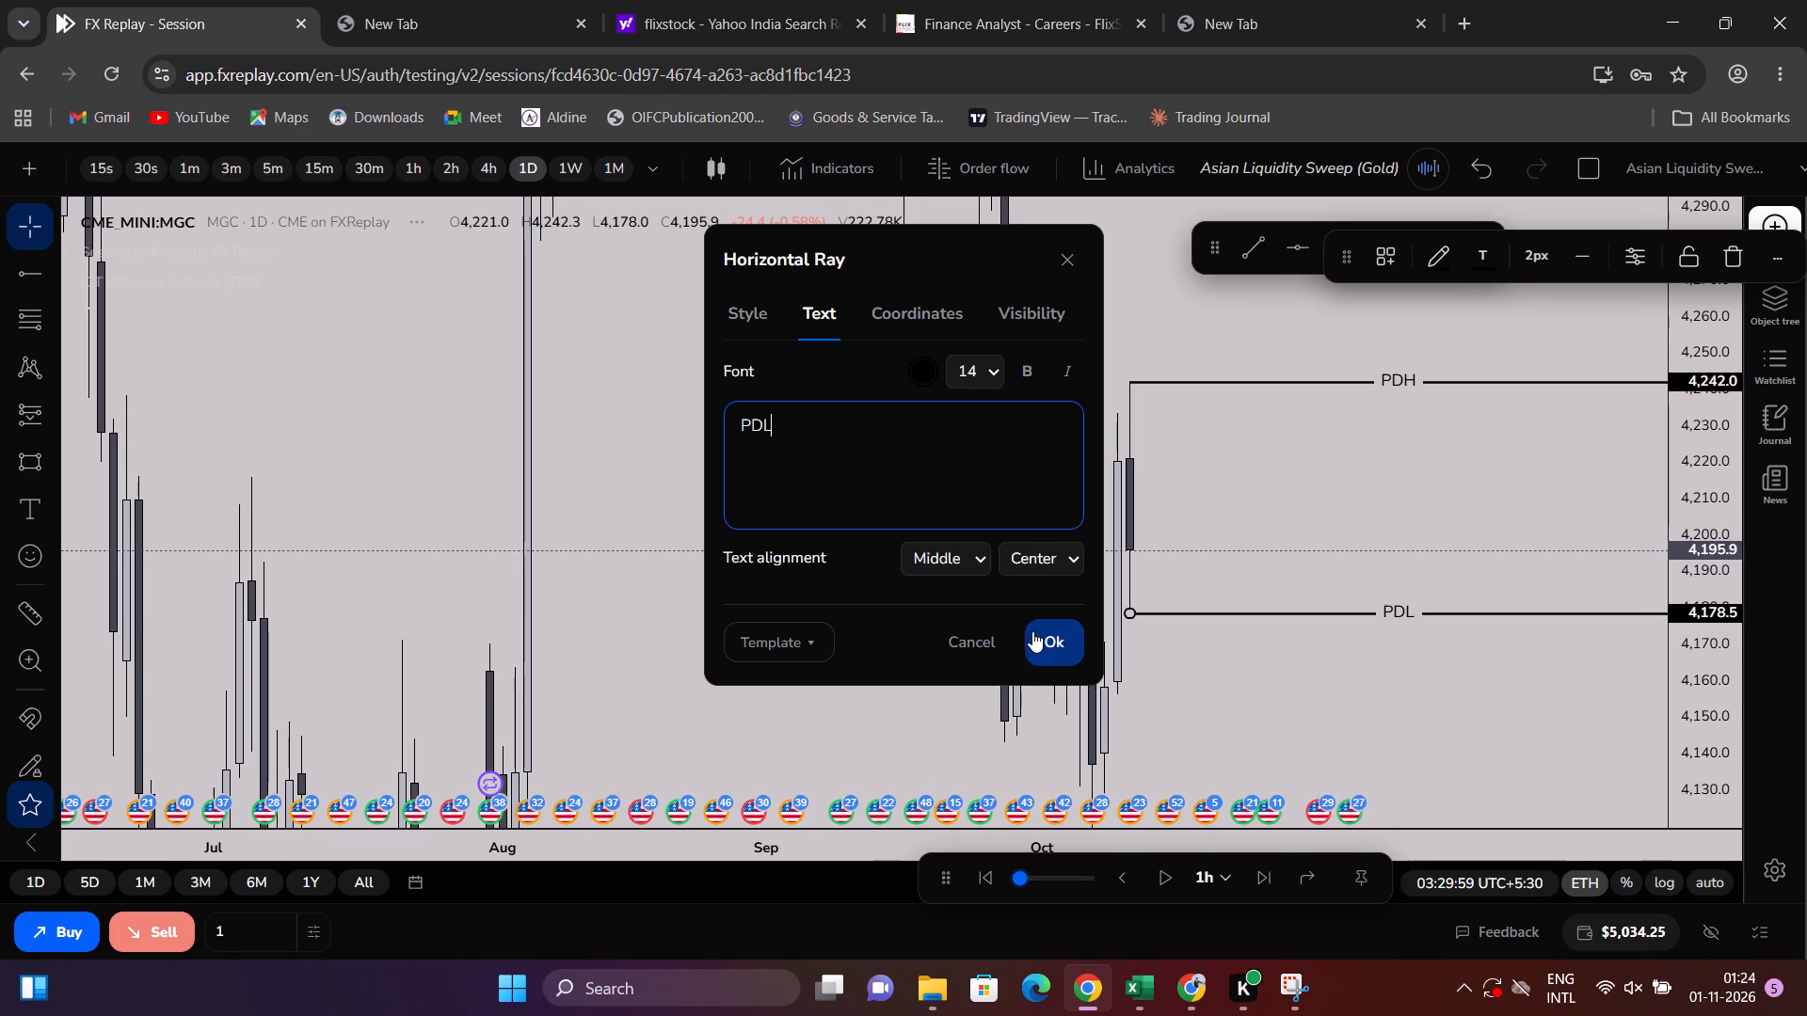
click(1251, 699)
Draw a horizontal ray from the 9 October daily candle's low at about 4,156.0.
drag(1703, 483, 1661, 693)
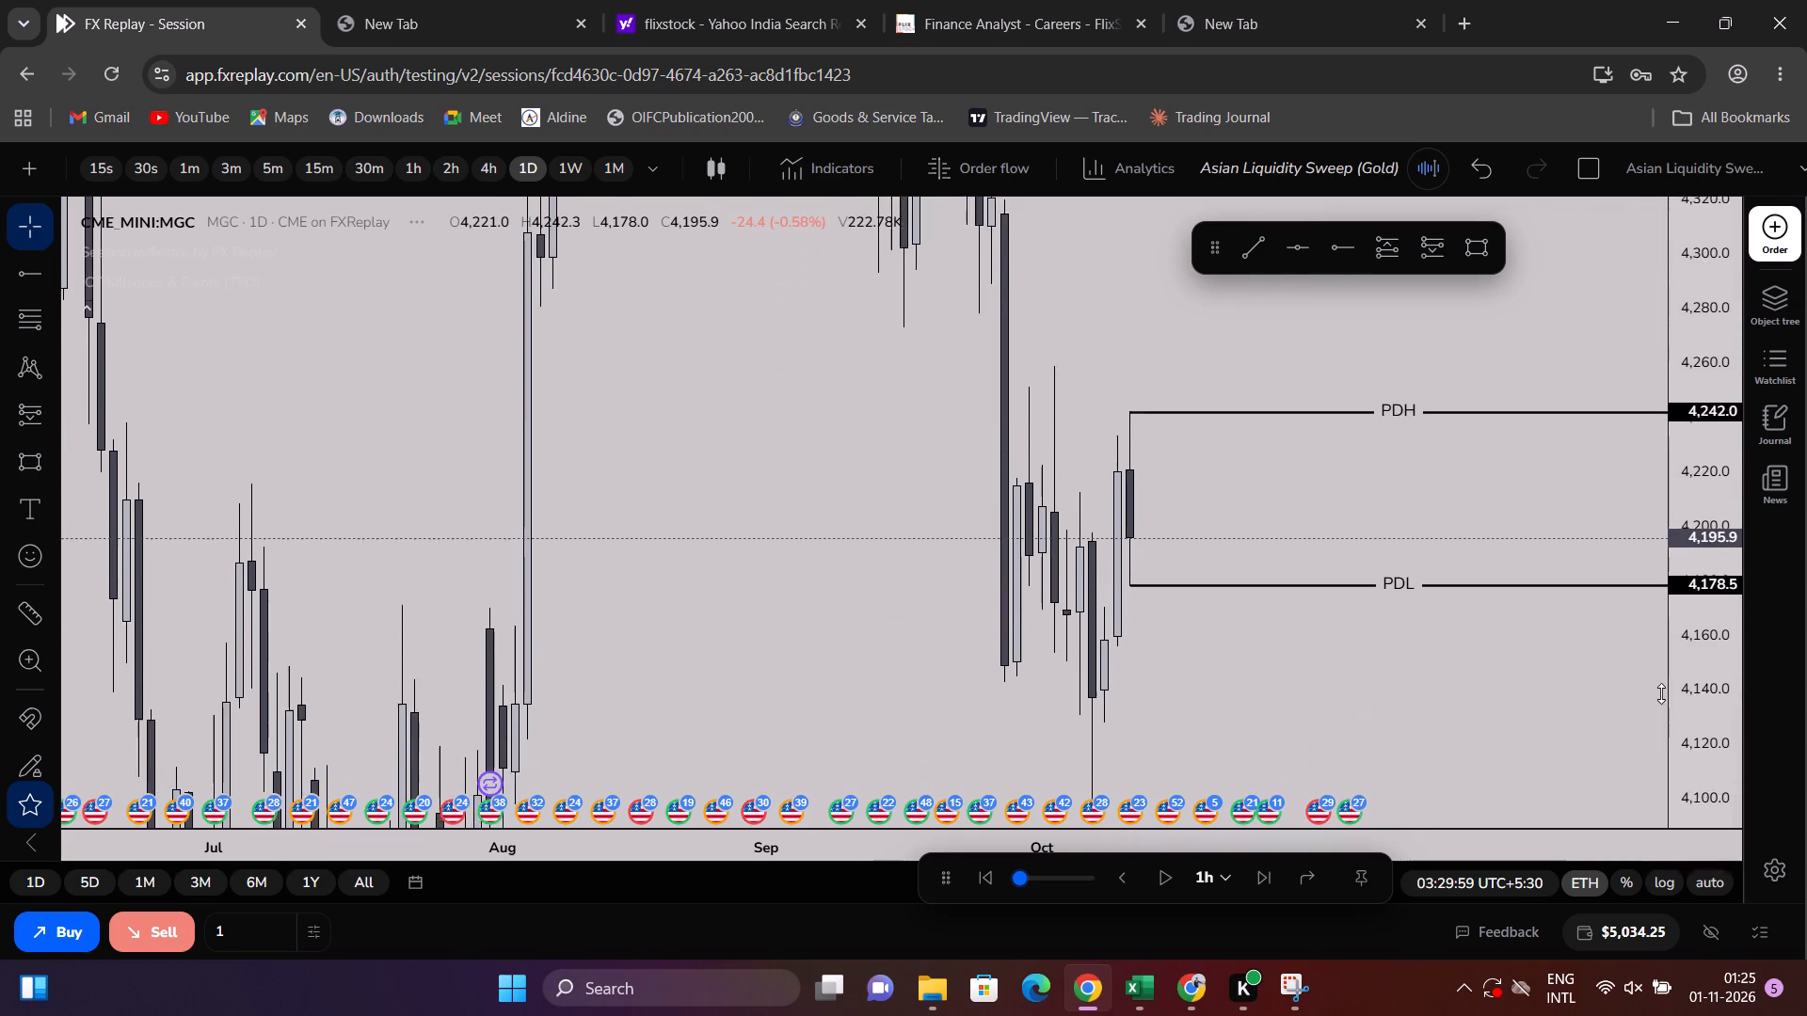
drag(1661, 693, 1614, 742)
scroll(1391, 604, down, 3)
scroll(1473, 612, up, 3)
drag(1740, 695, 1743, 445)
scroll(1456, 436, up, 3)
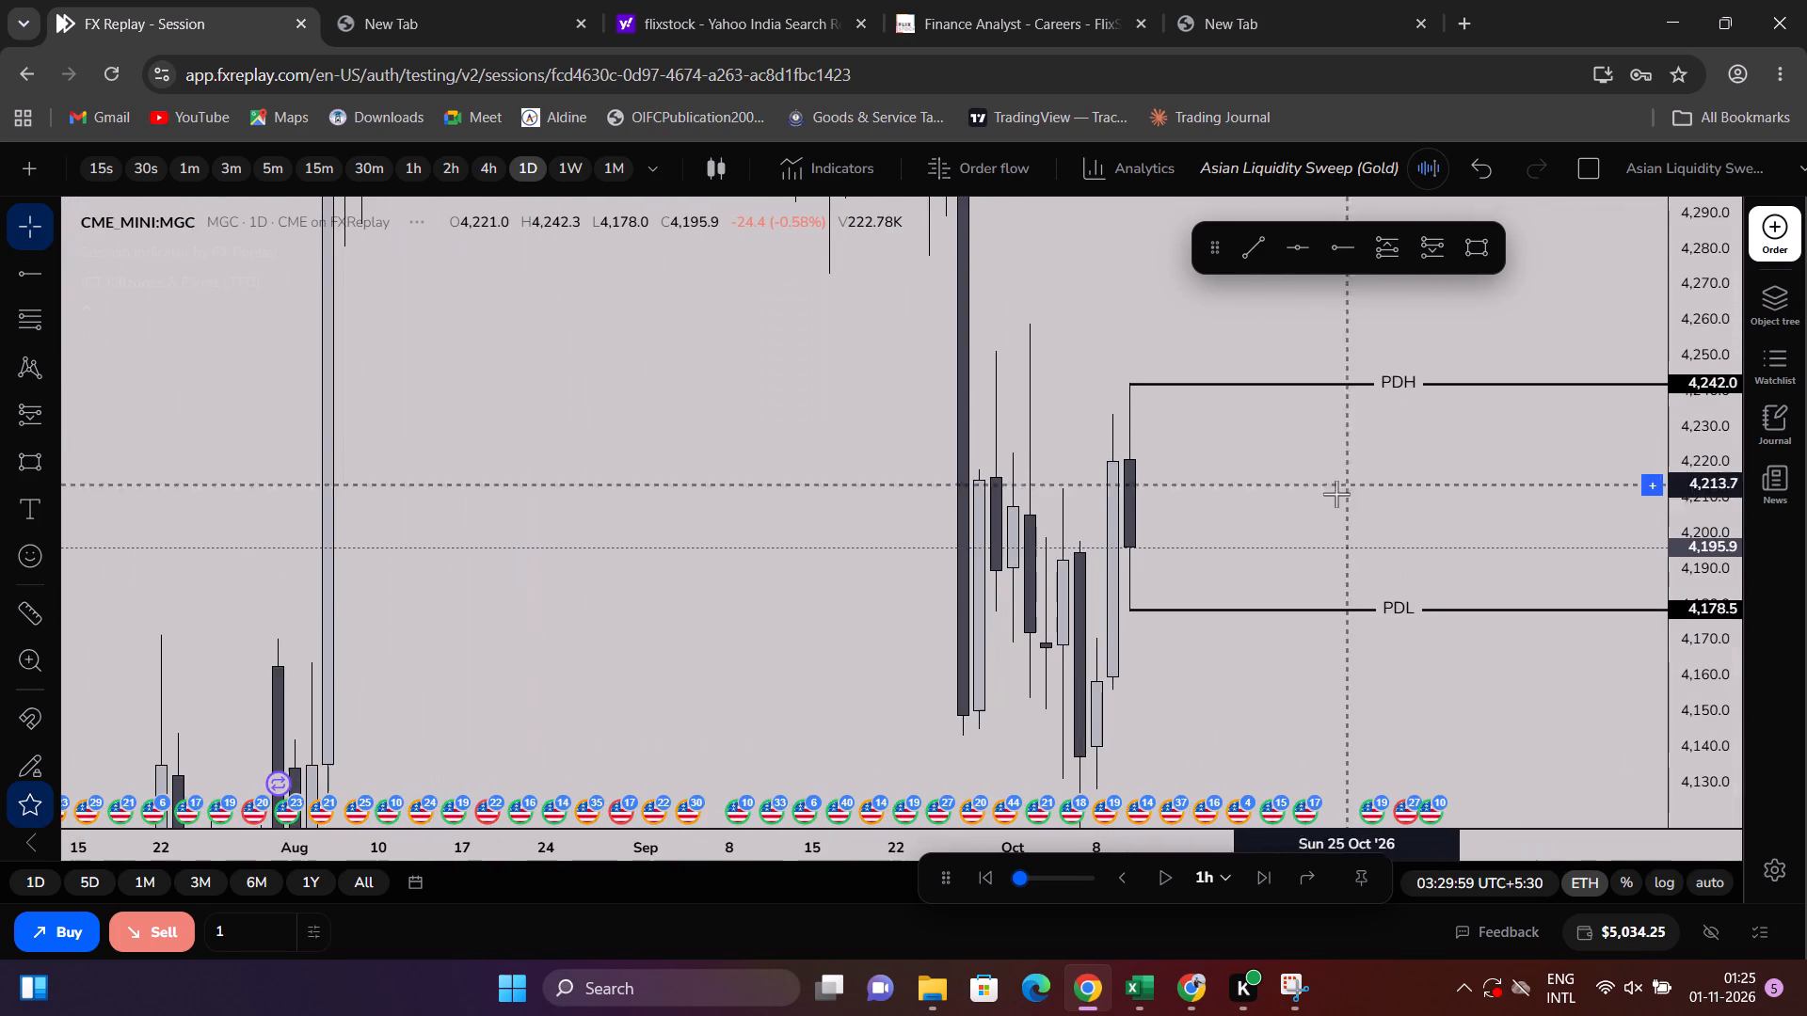
drag(1328, 495, 1292, 334)
click(32, 268)
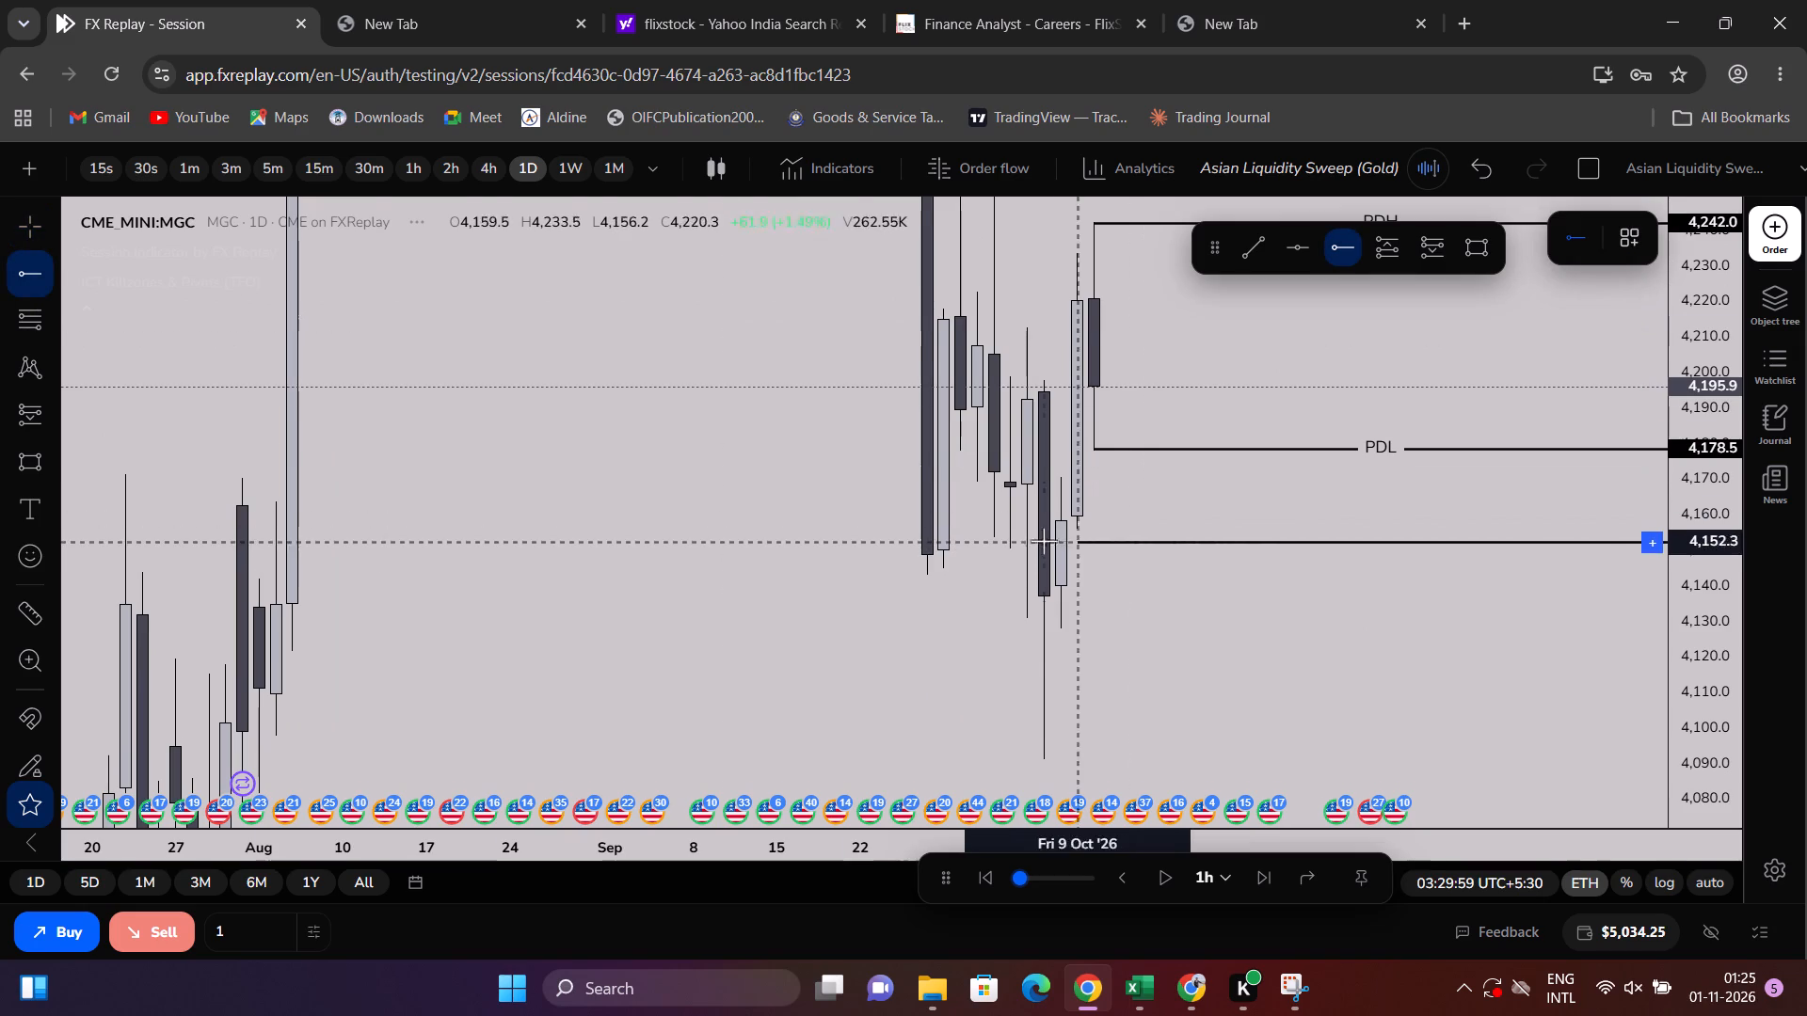
click(1072, 532)
click(1094, 563)
click(1081, 535)
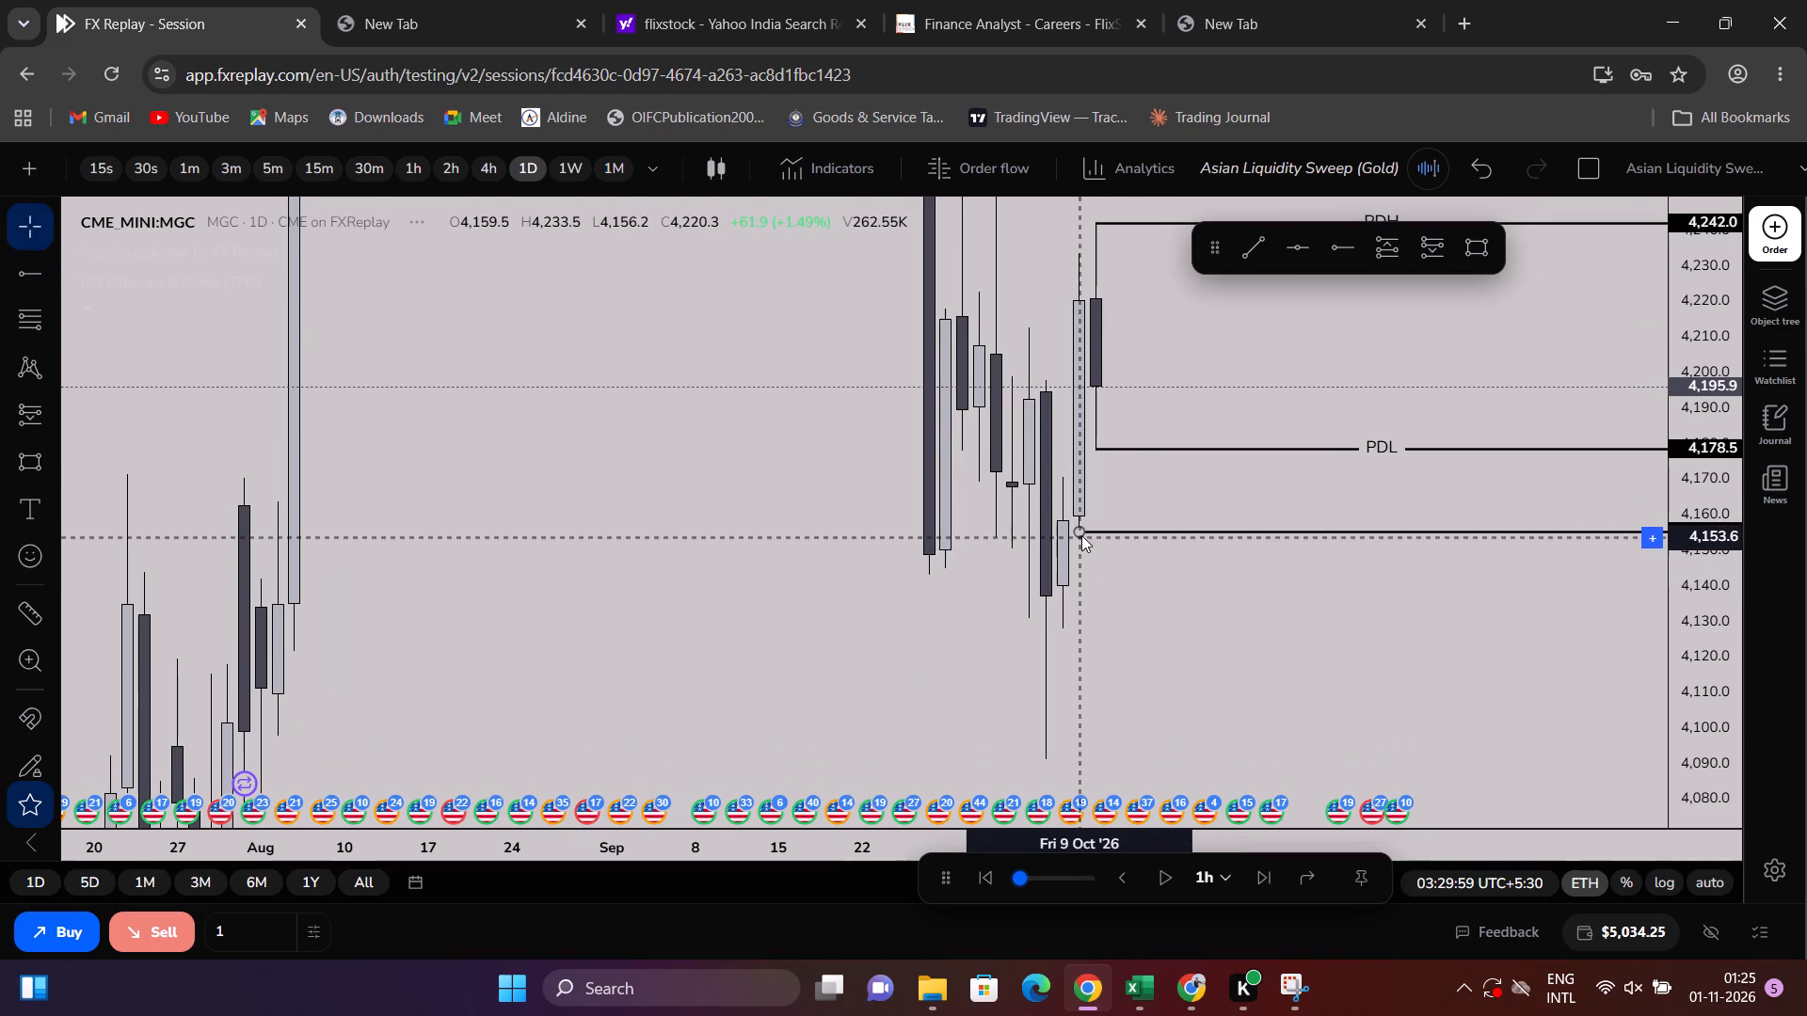
click(1093, 562)
click(1084, 535)
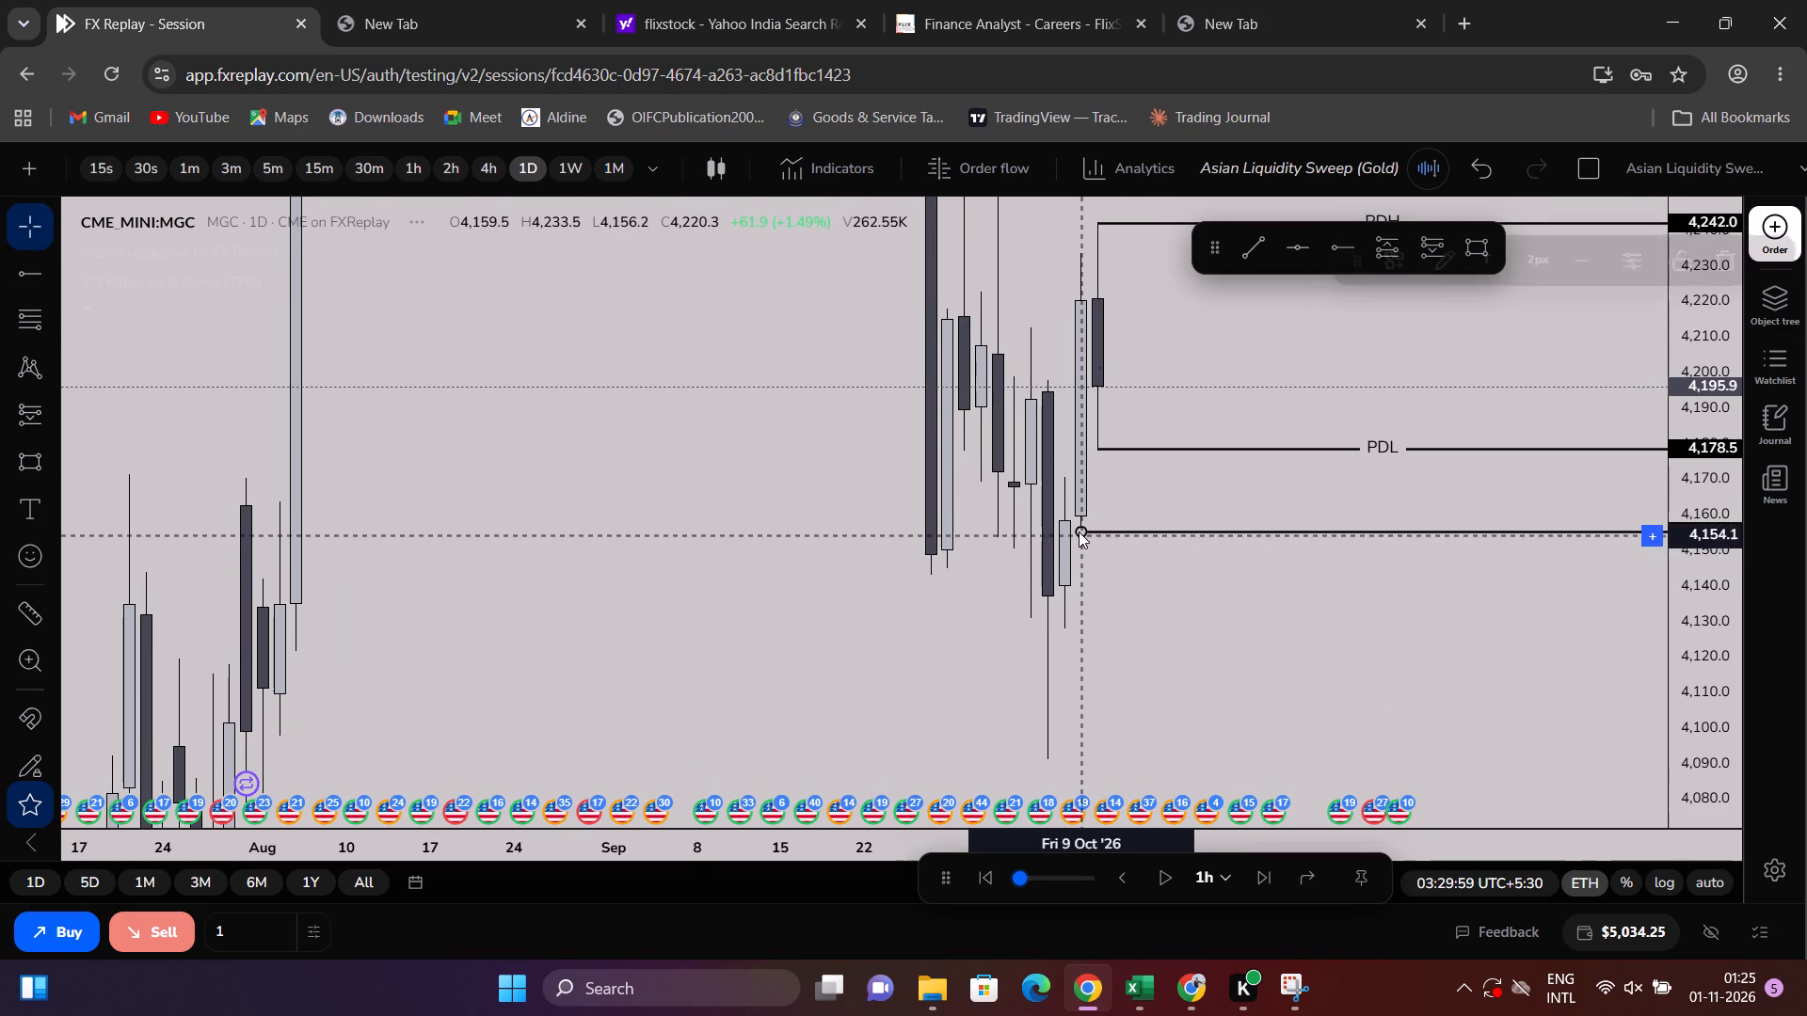
click(1085, 547)
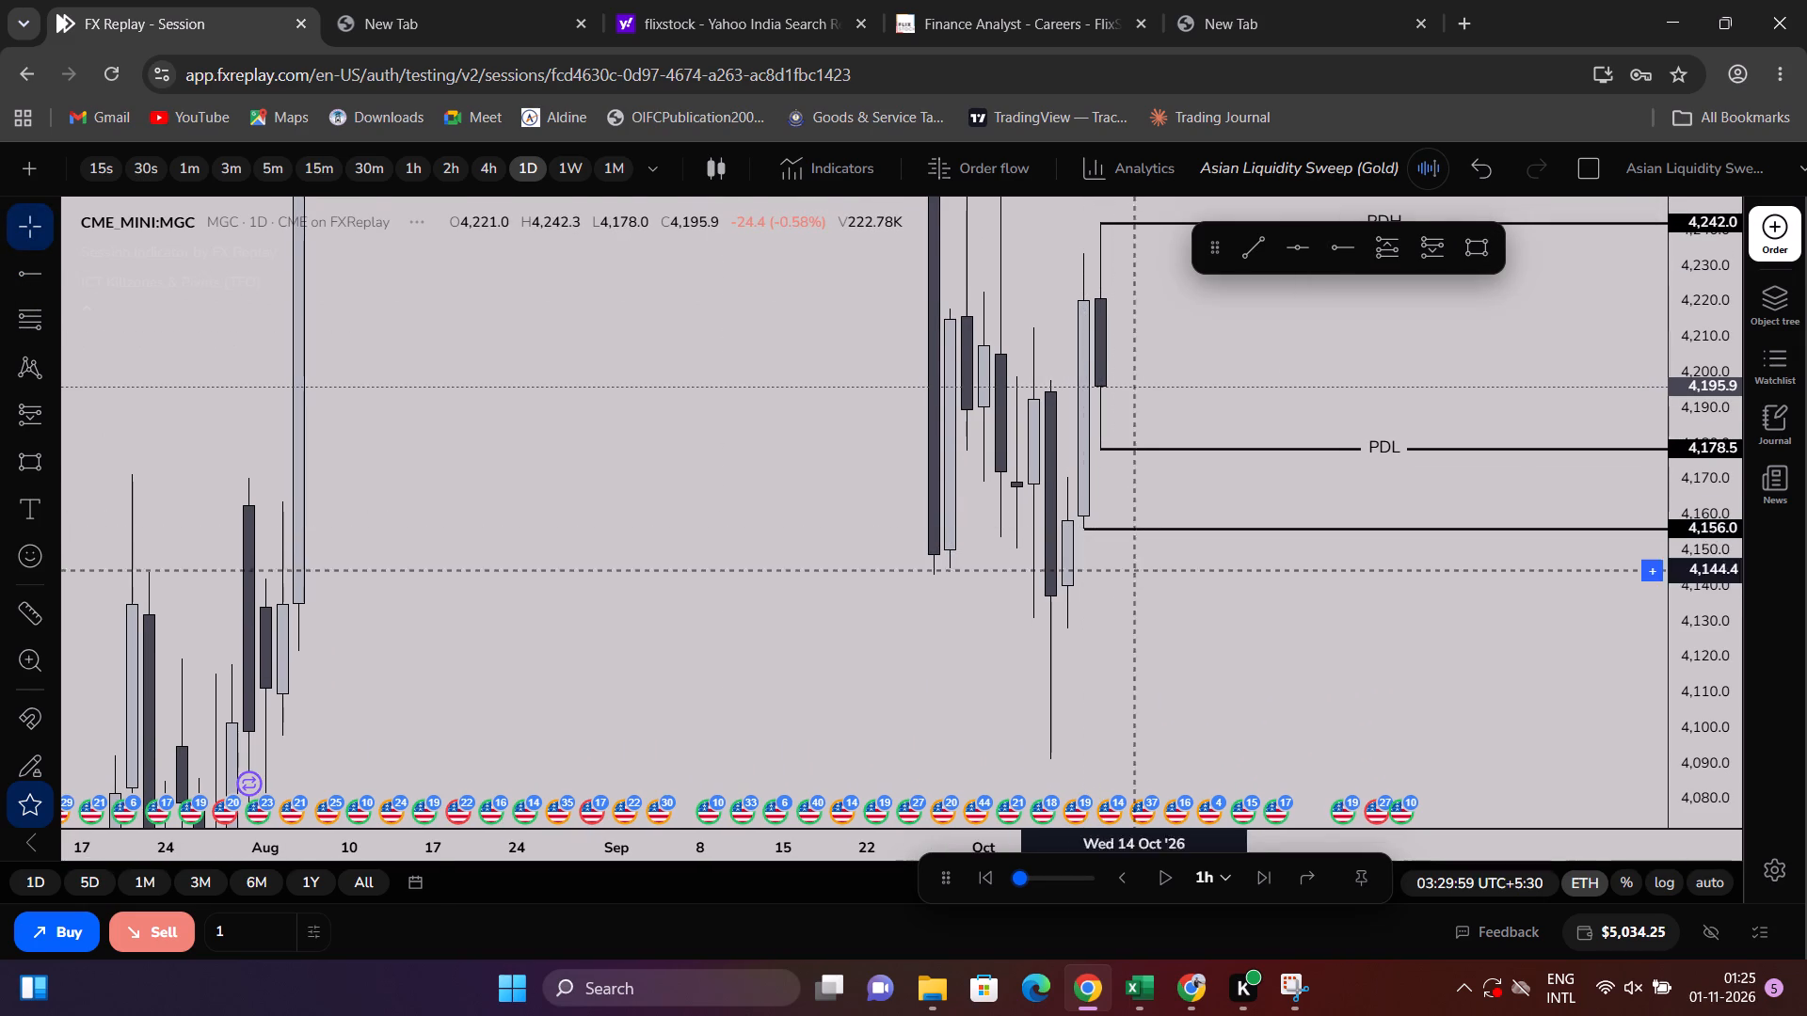
click(1146, 578)
Fine-tune the ray at the 9 October low to the wick's tip, at about 4,156.3.
drag(1704, 694, 1694, 287)
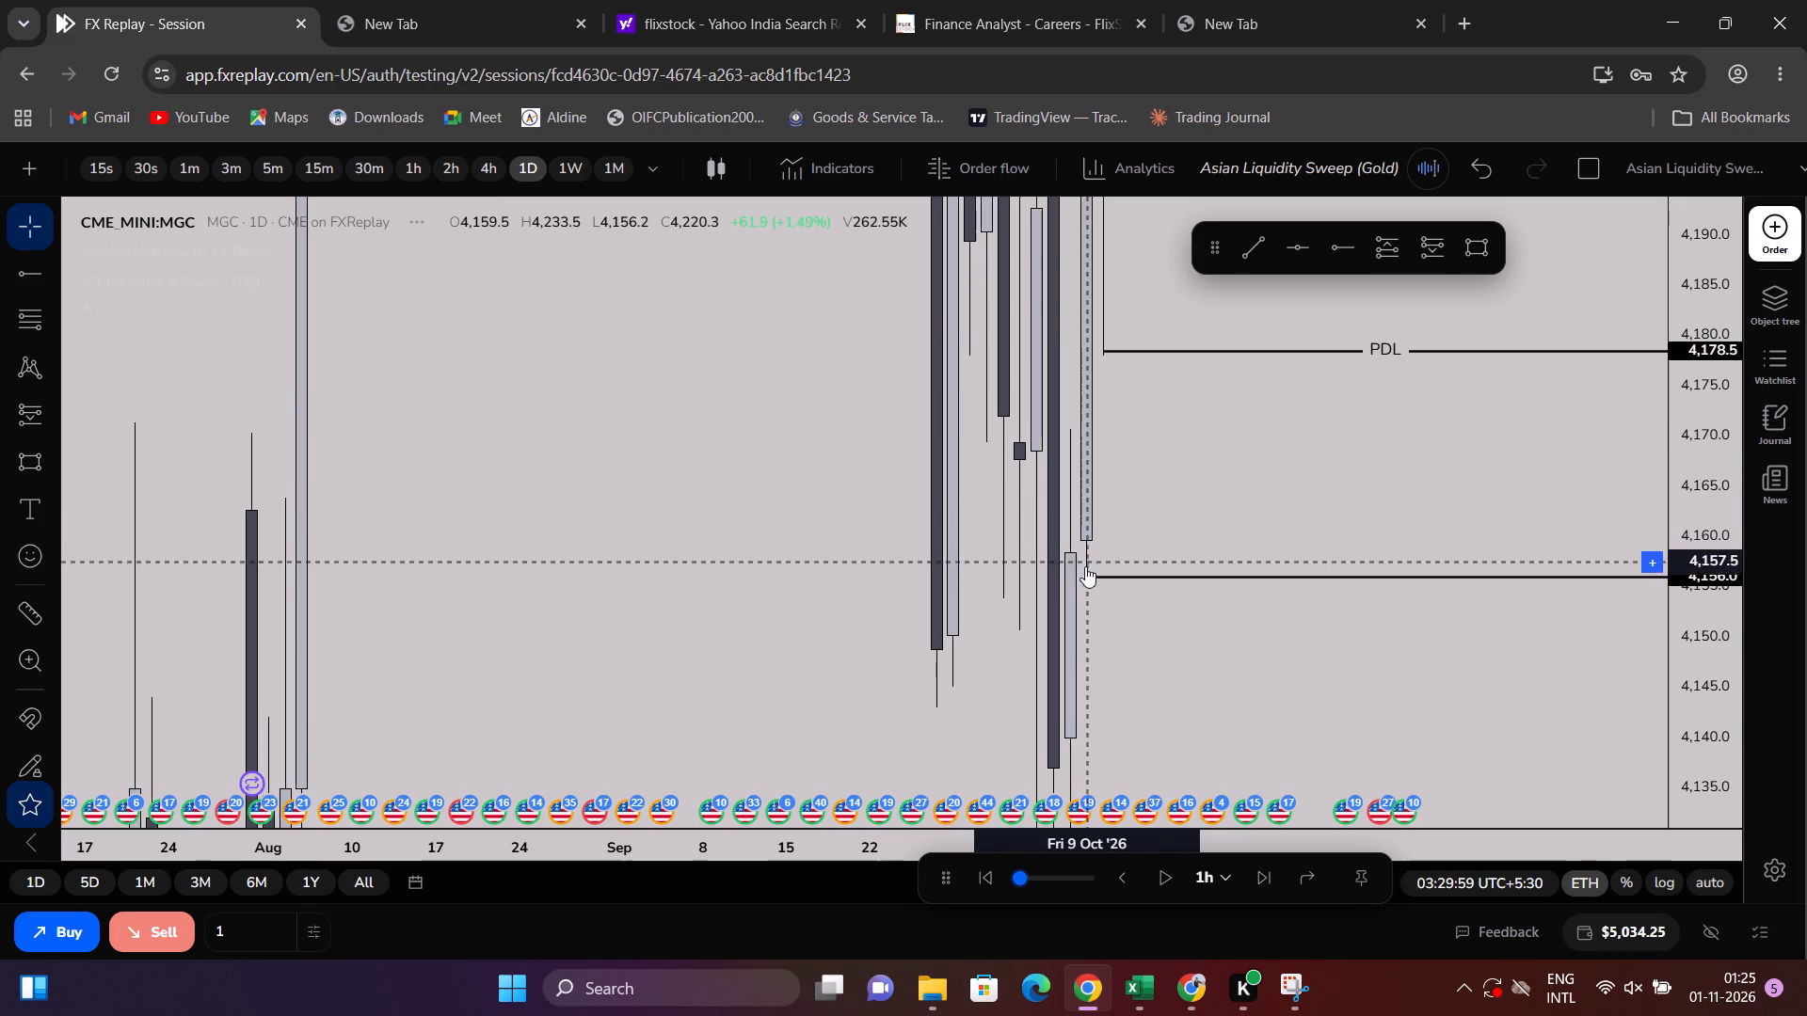
click(1087, 583)
click(1085, 579)
click(1083, 579)
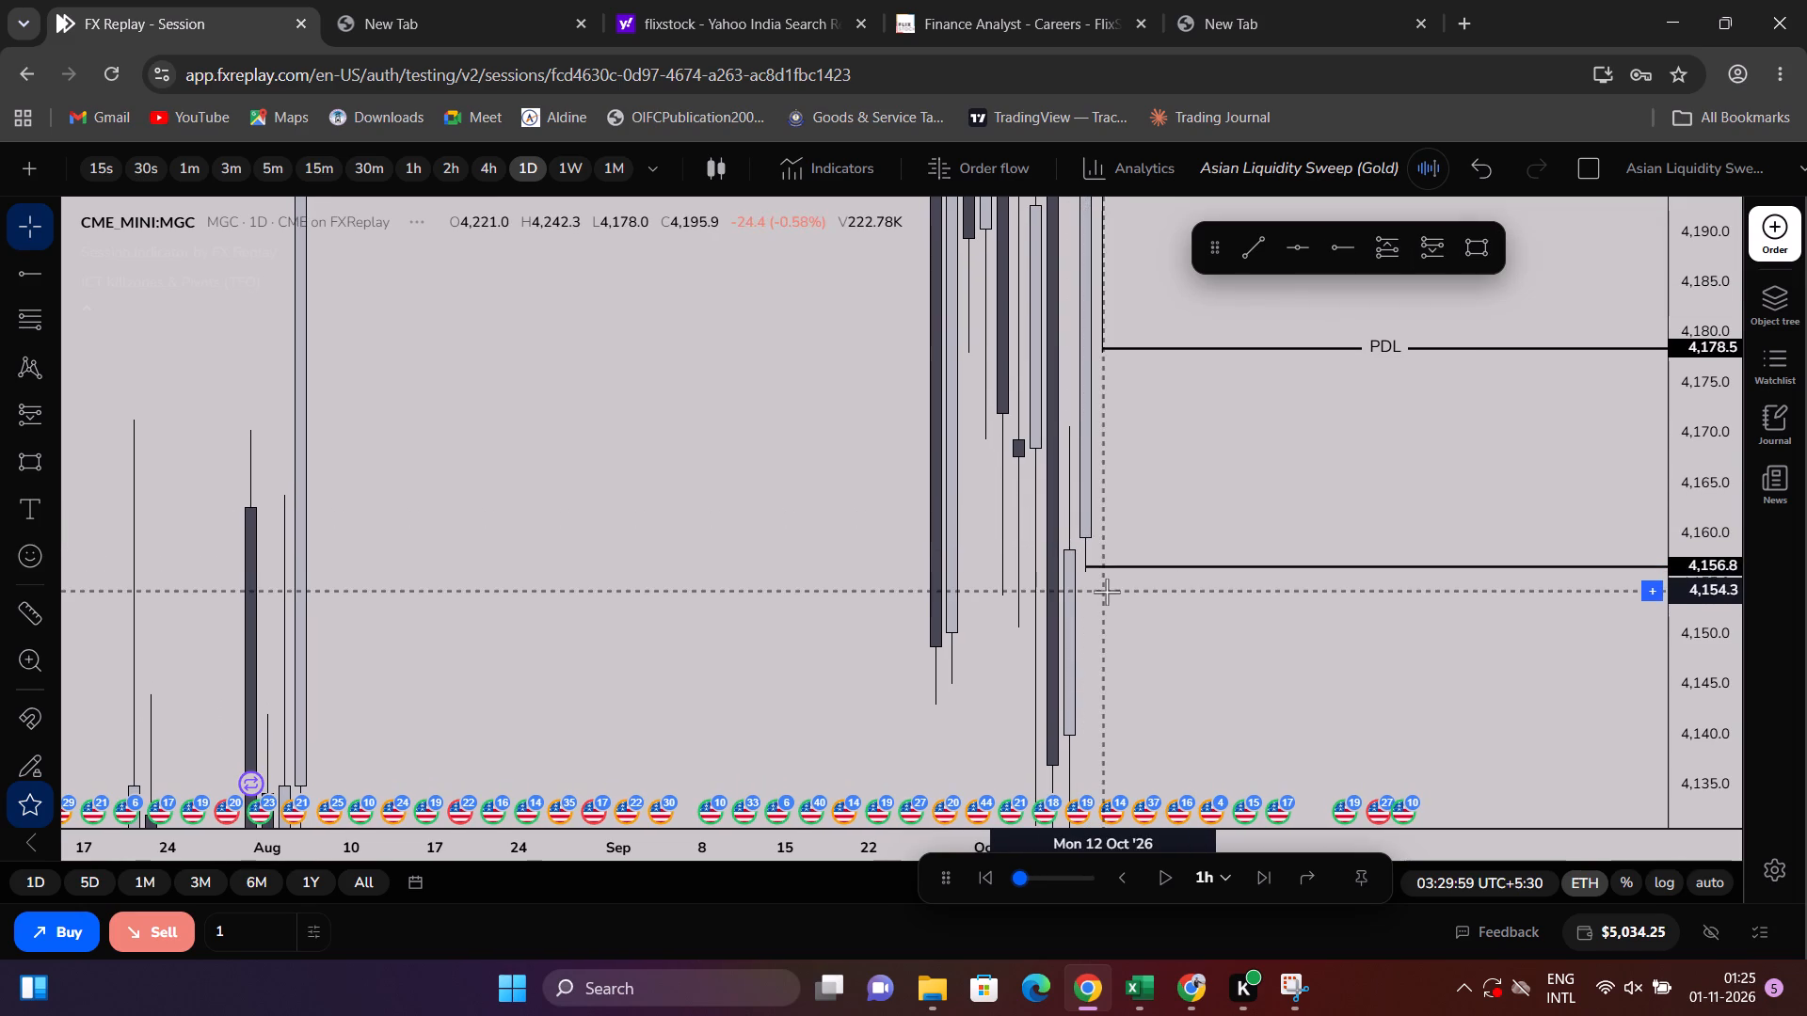
click(1088, 570)
click(1100, 595)
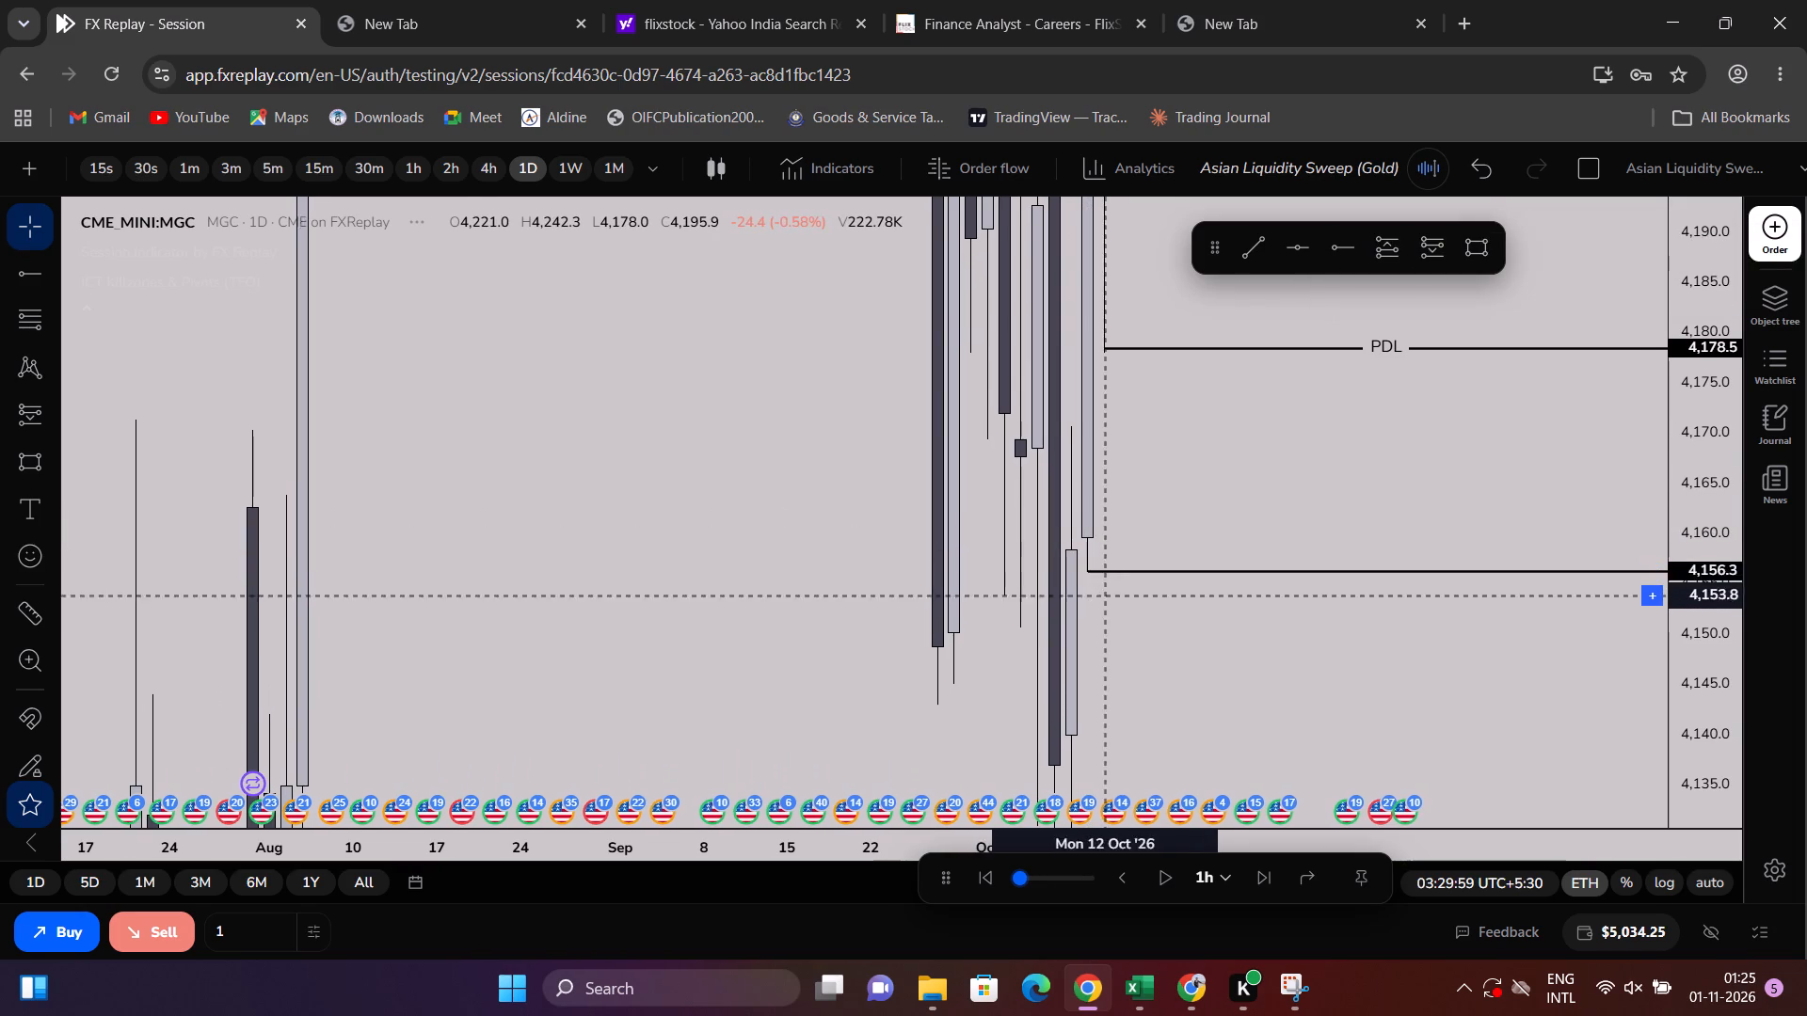
drag(1685, 530, 1626, 872)
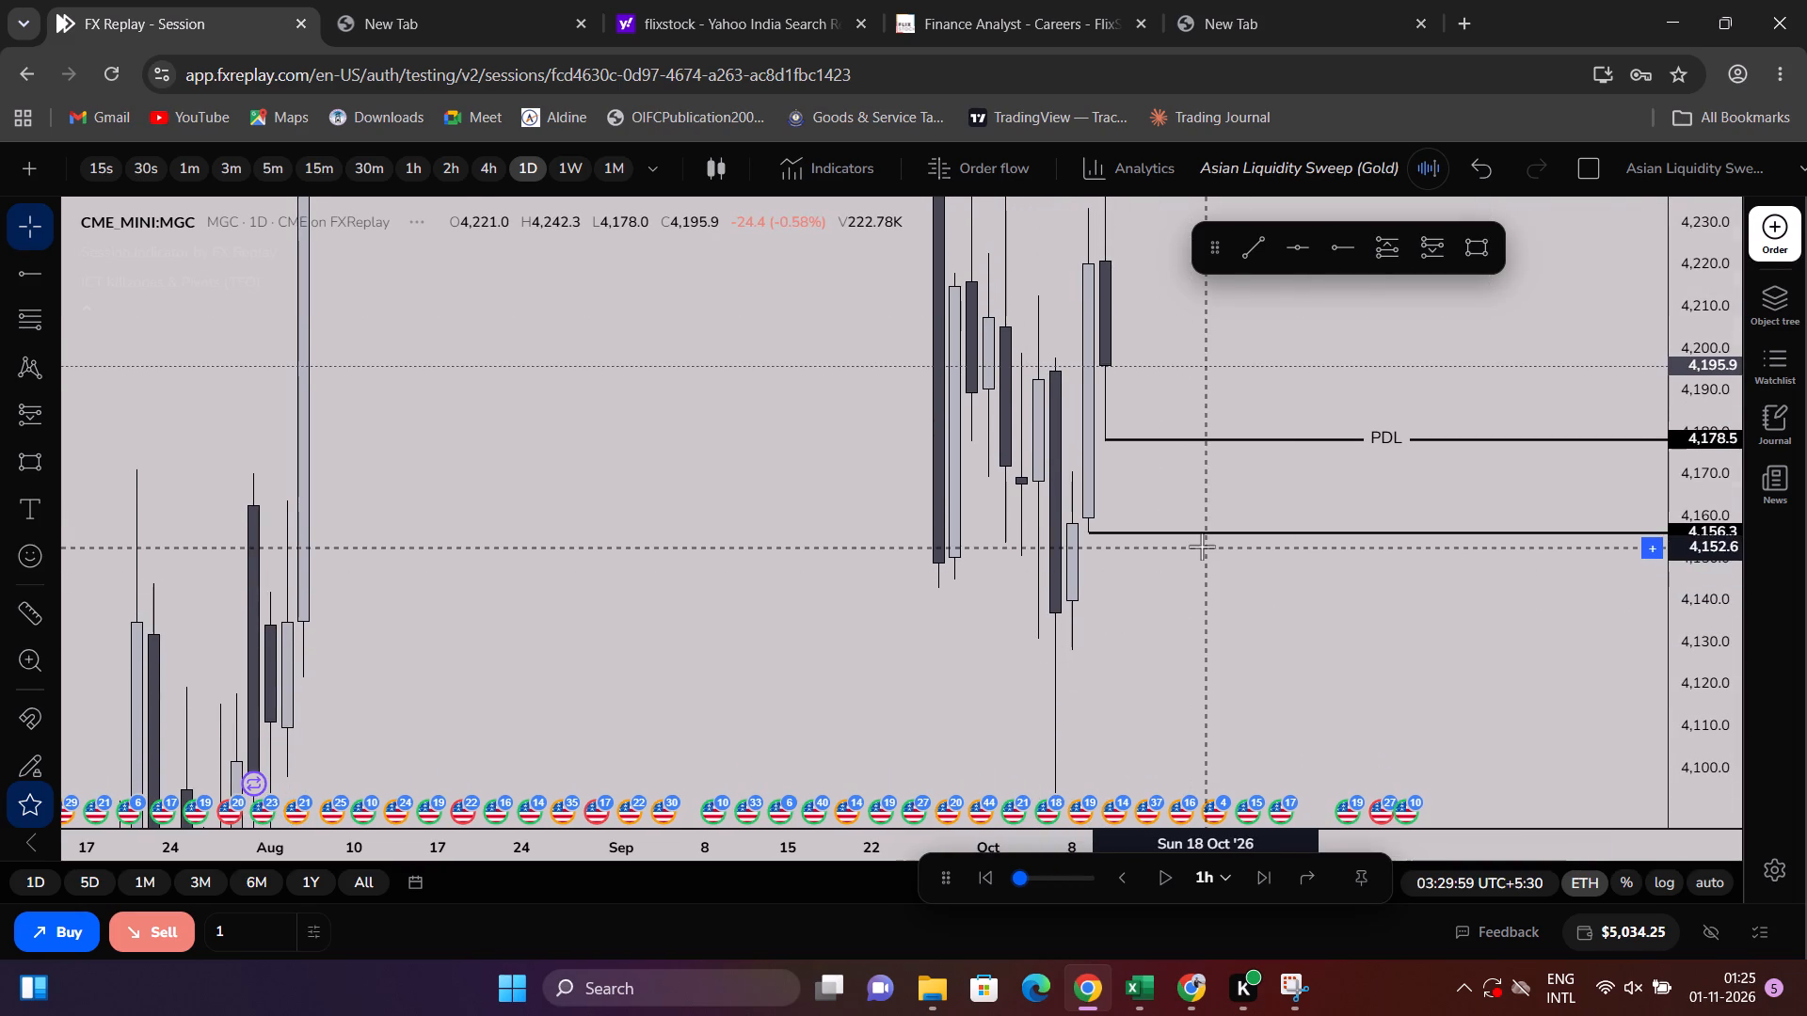
Label the ray at the 9 October low "Swing Low".
double_click(1200, 533)
click(983, 456)
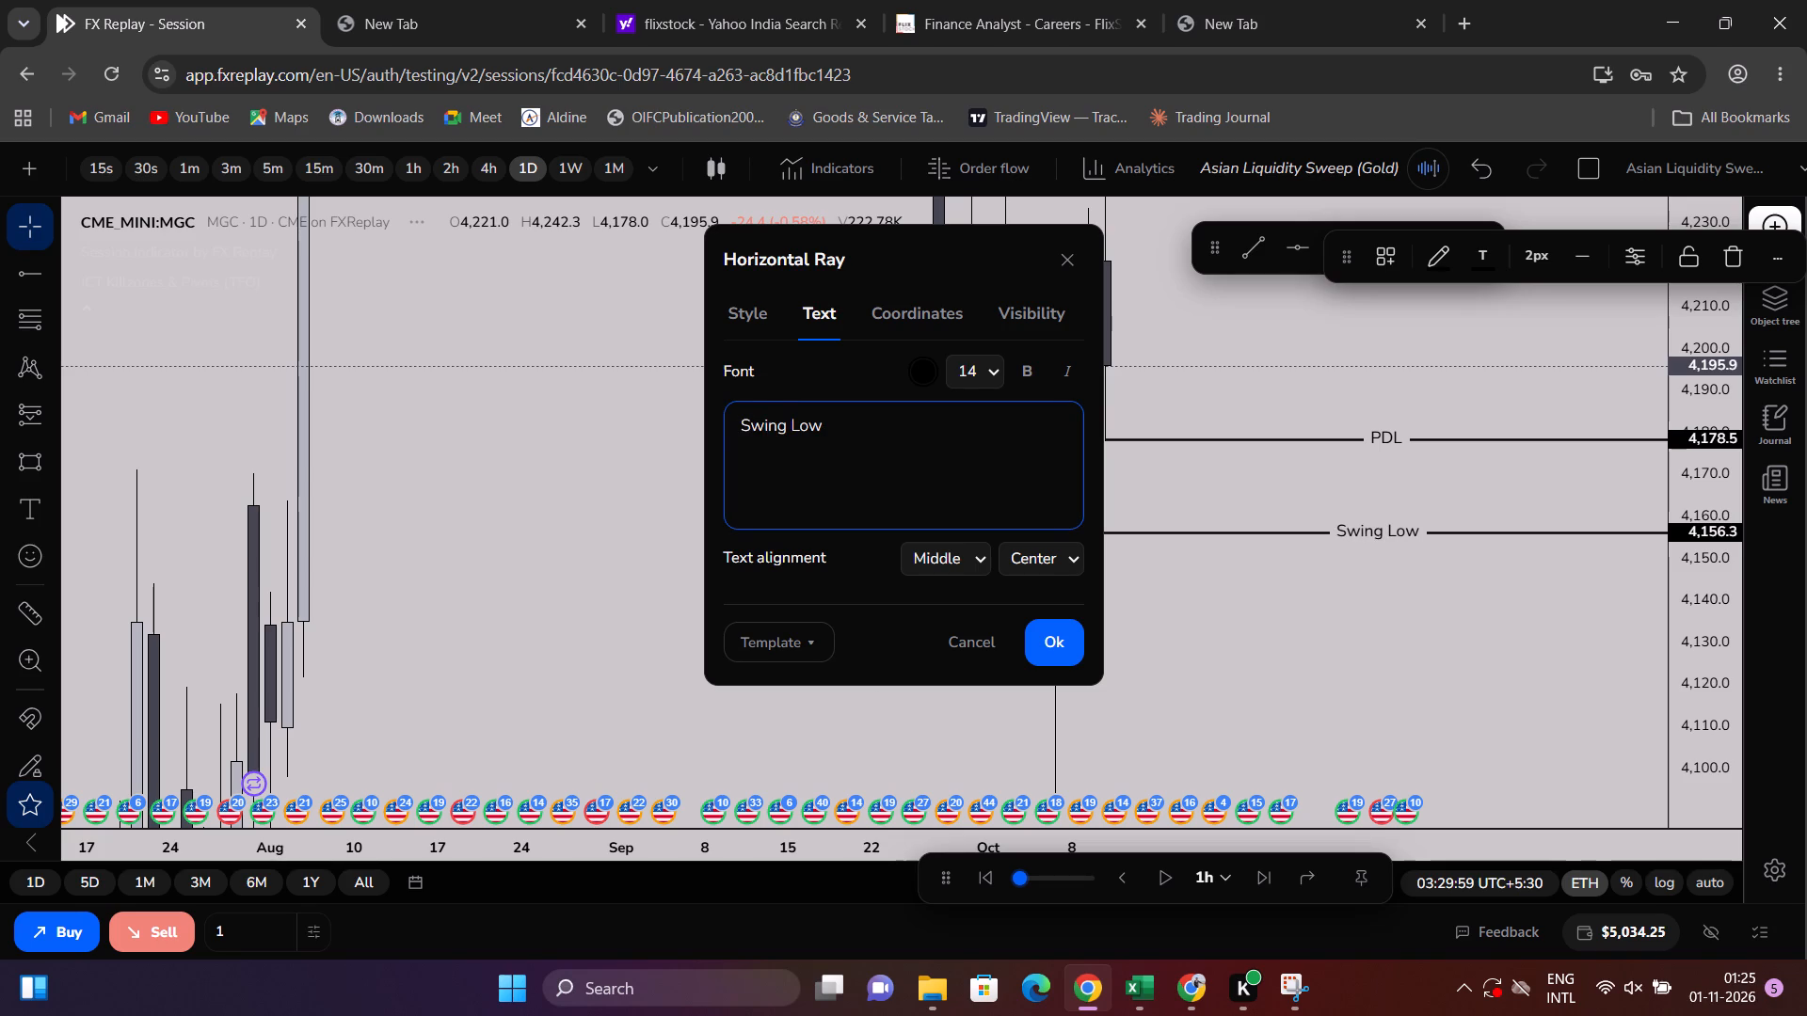
click(1058, 664)
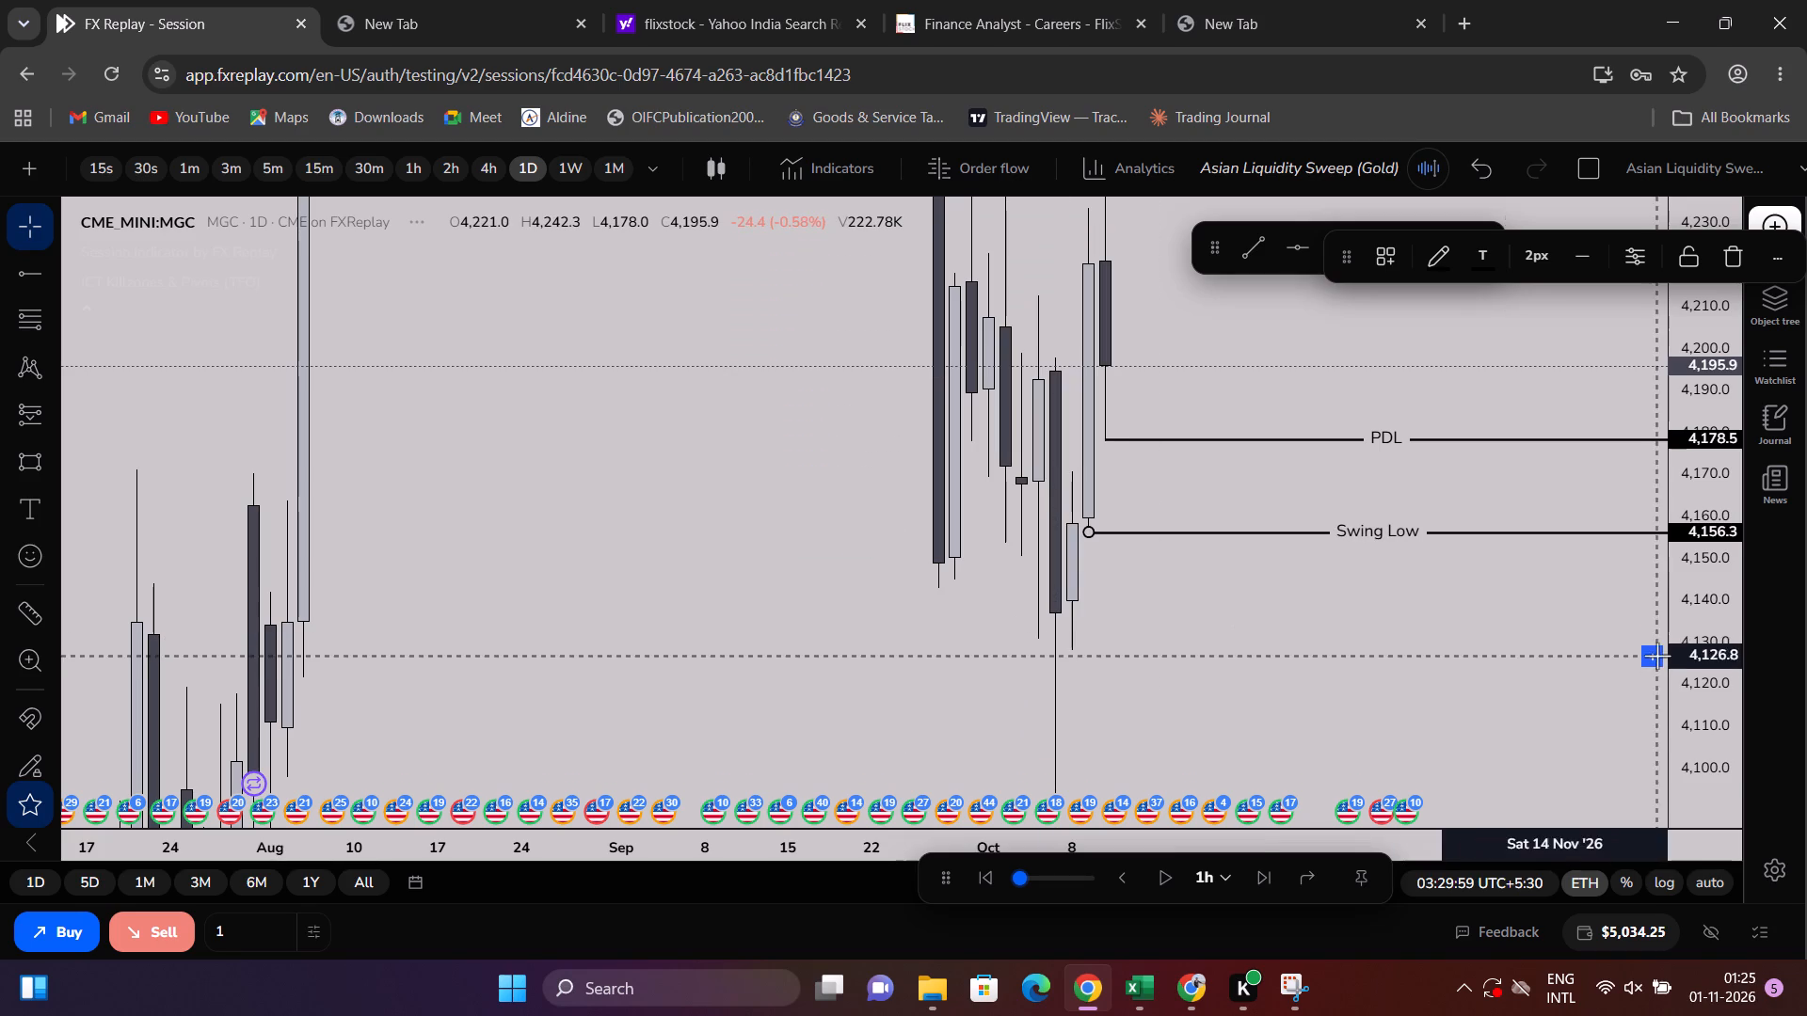
click(1657, 656)
Examine the daily chart around the PDH, PDL and Swing Low levels to judge the bias for 13 October.
drag(1730, 575, 1683, 699)
click(1292, 698)
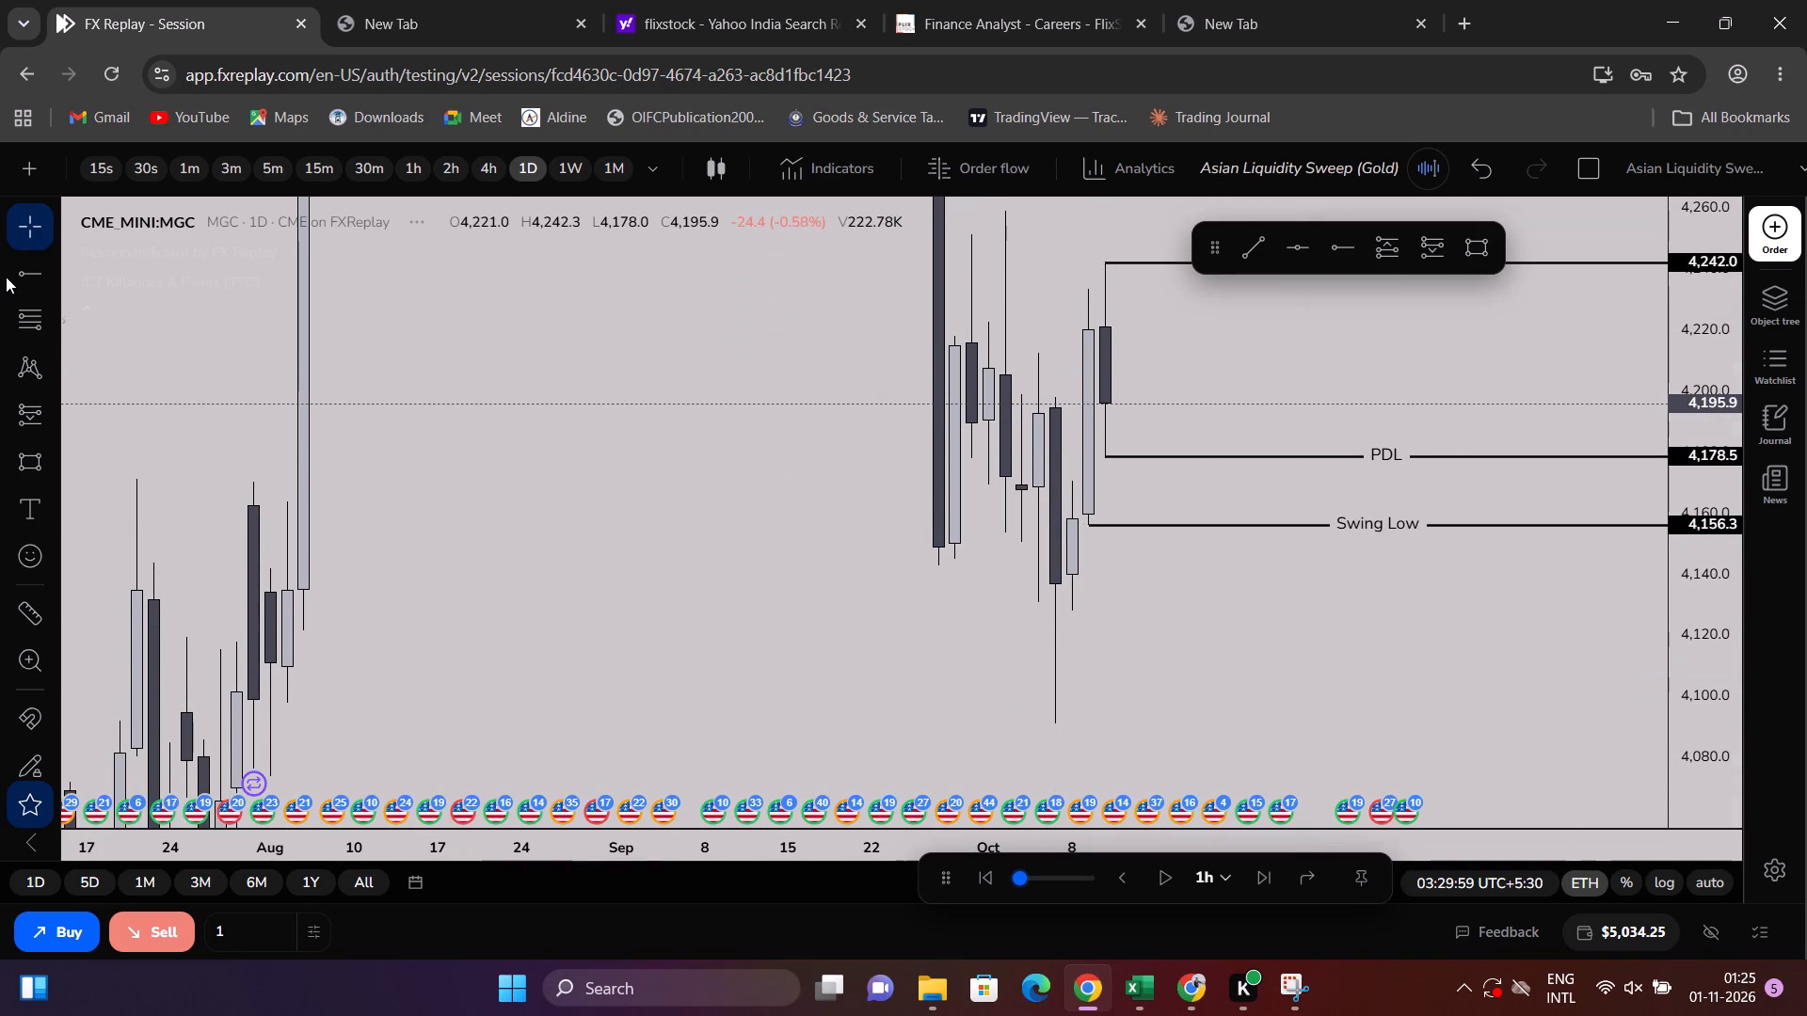
click(6, 276)
drag(1497, 656, 1499, 822)
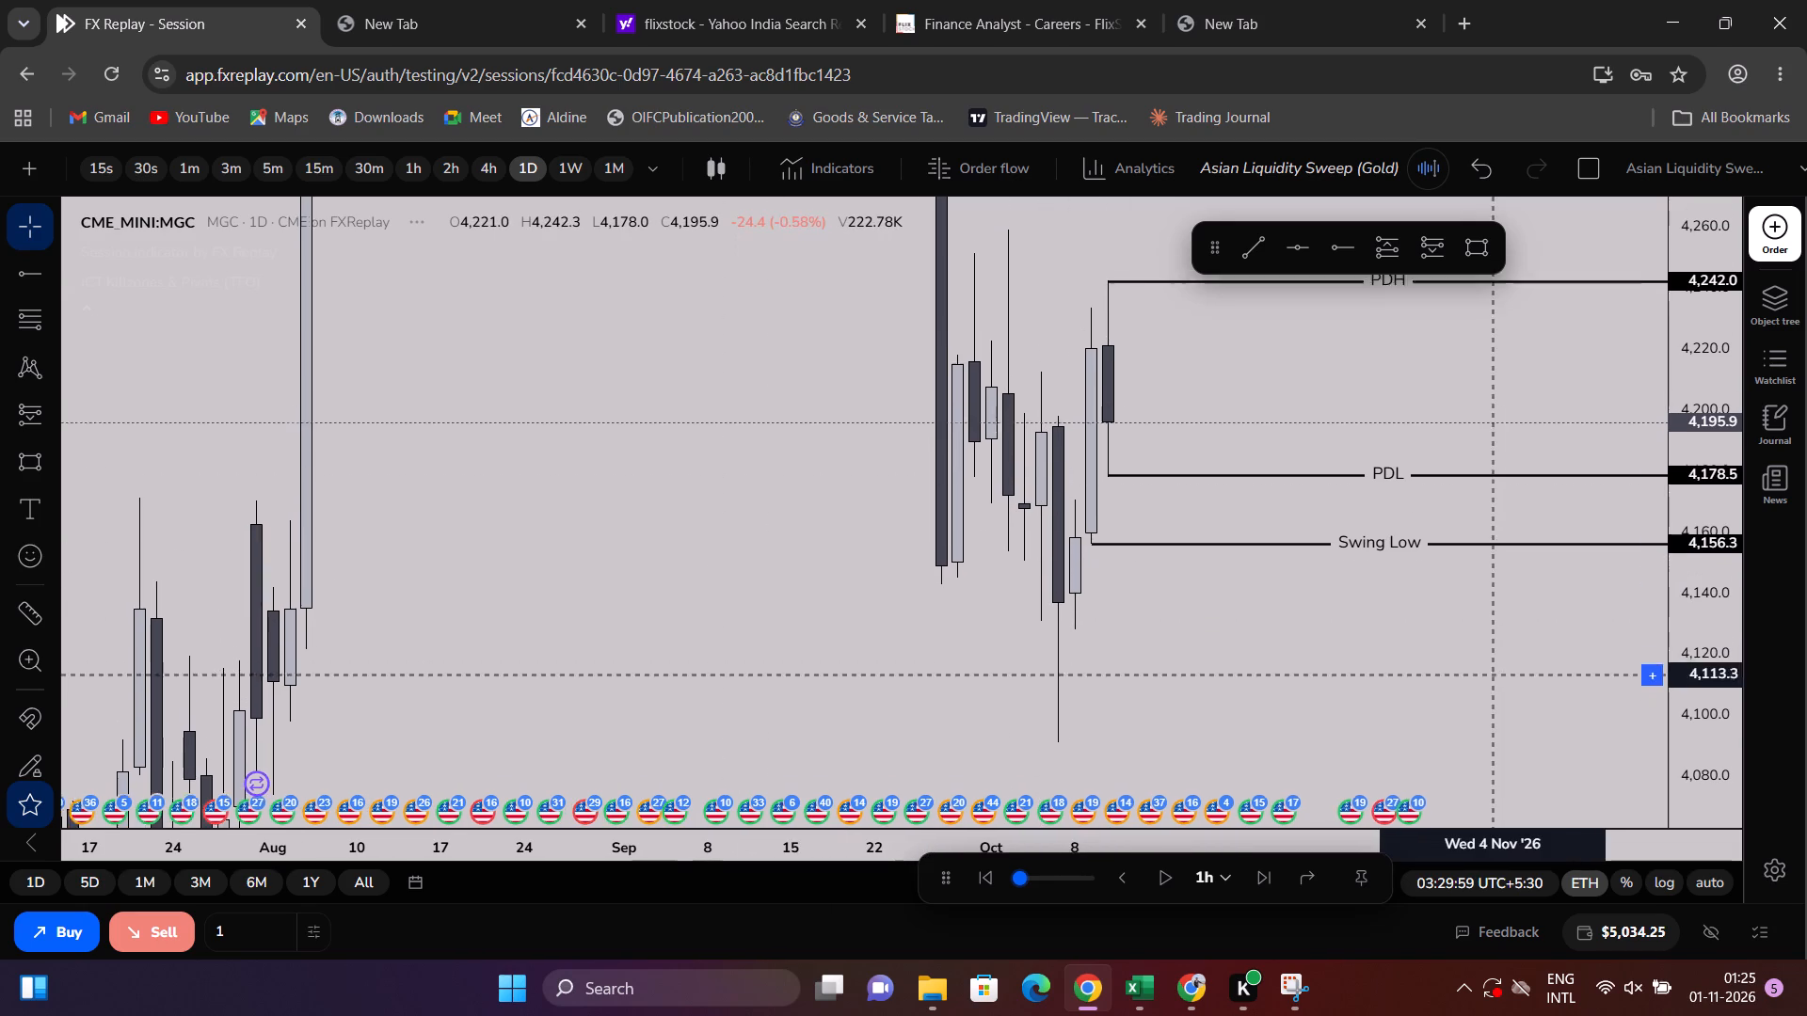
drag(1499, 822, 1491, 830)
scroll(1350, 528, up, 3)
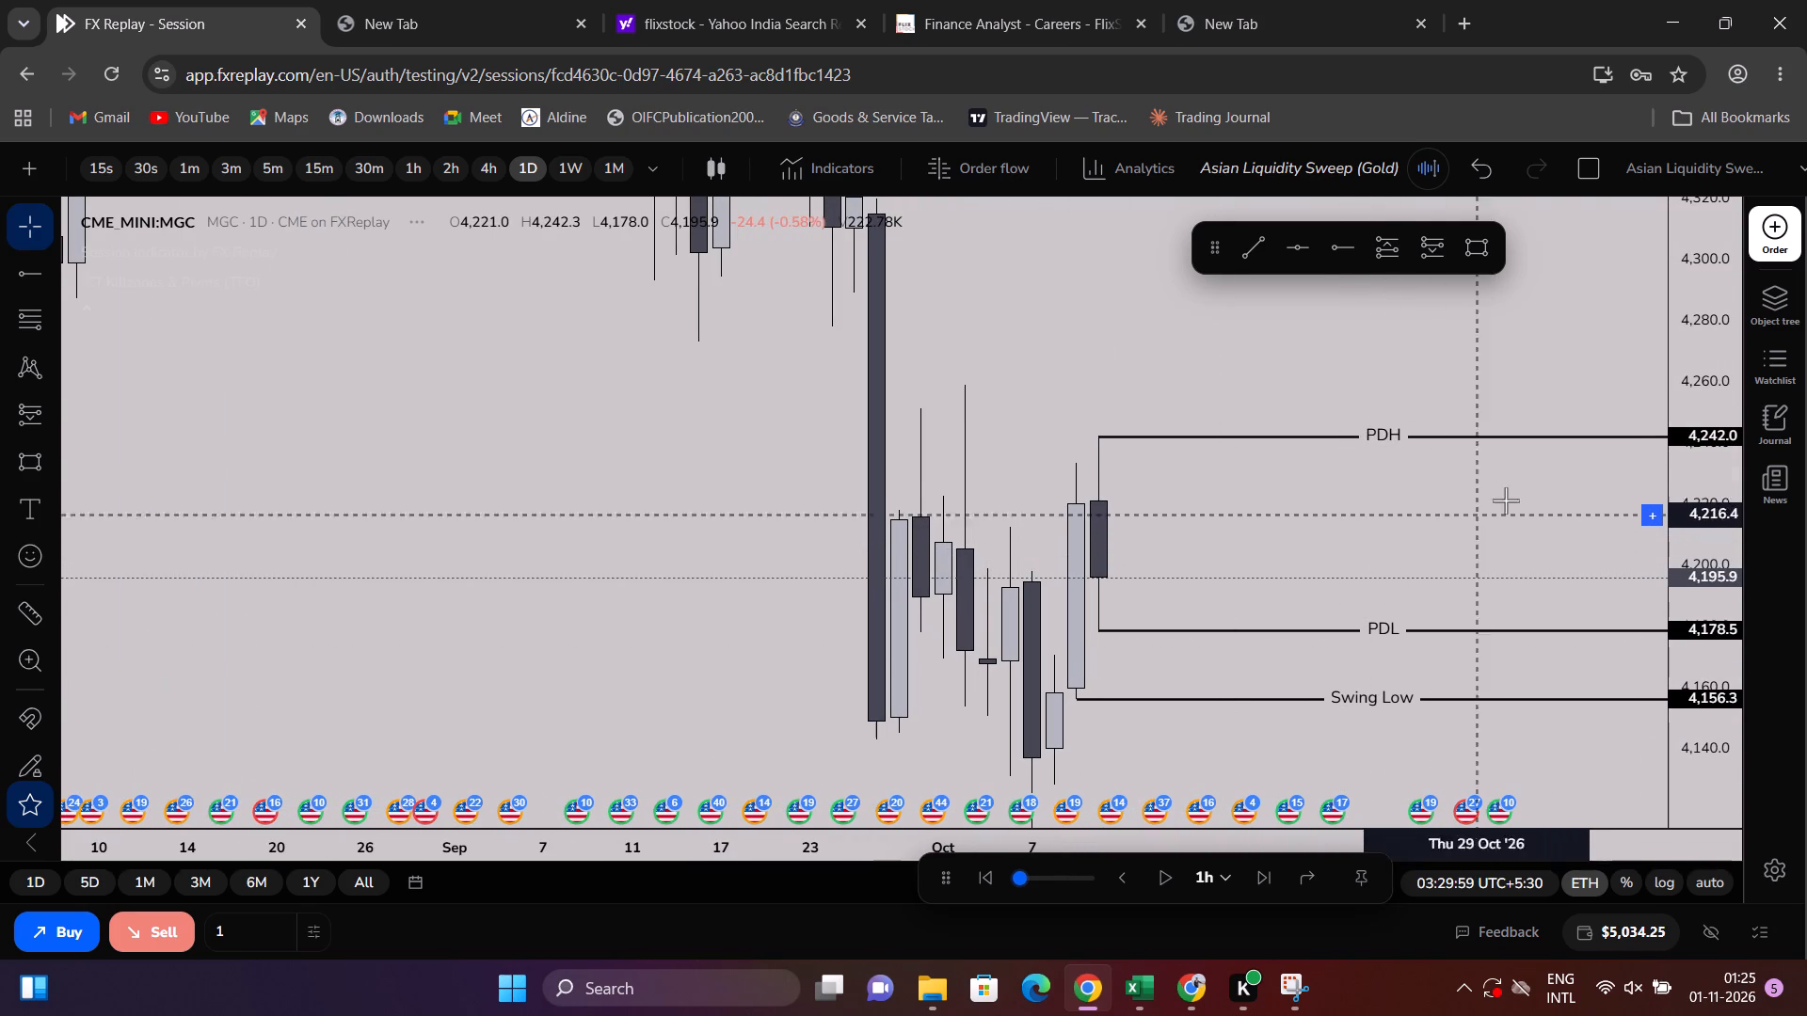
scroll(1571, 500, down, 3)
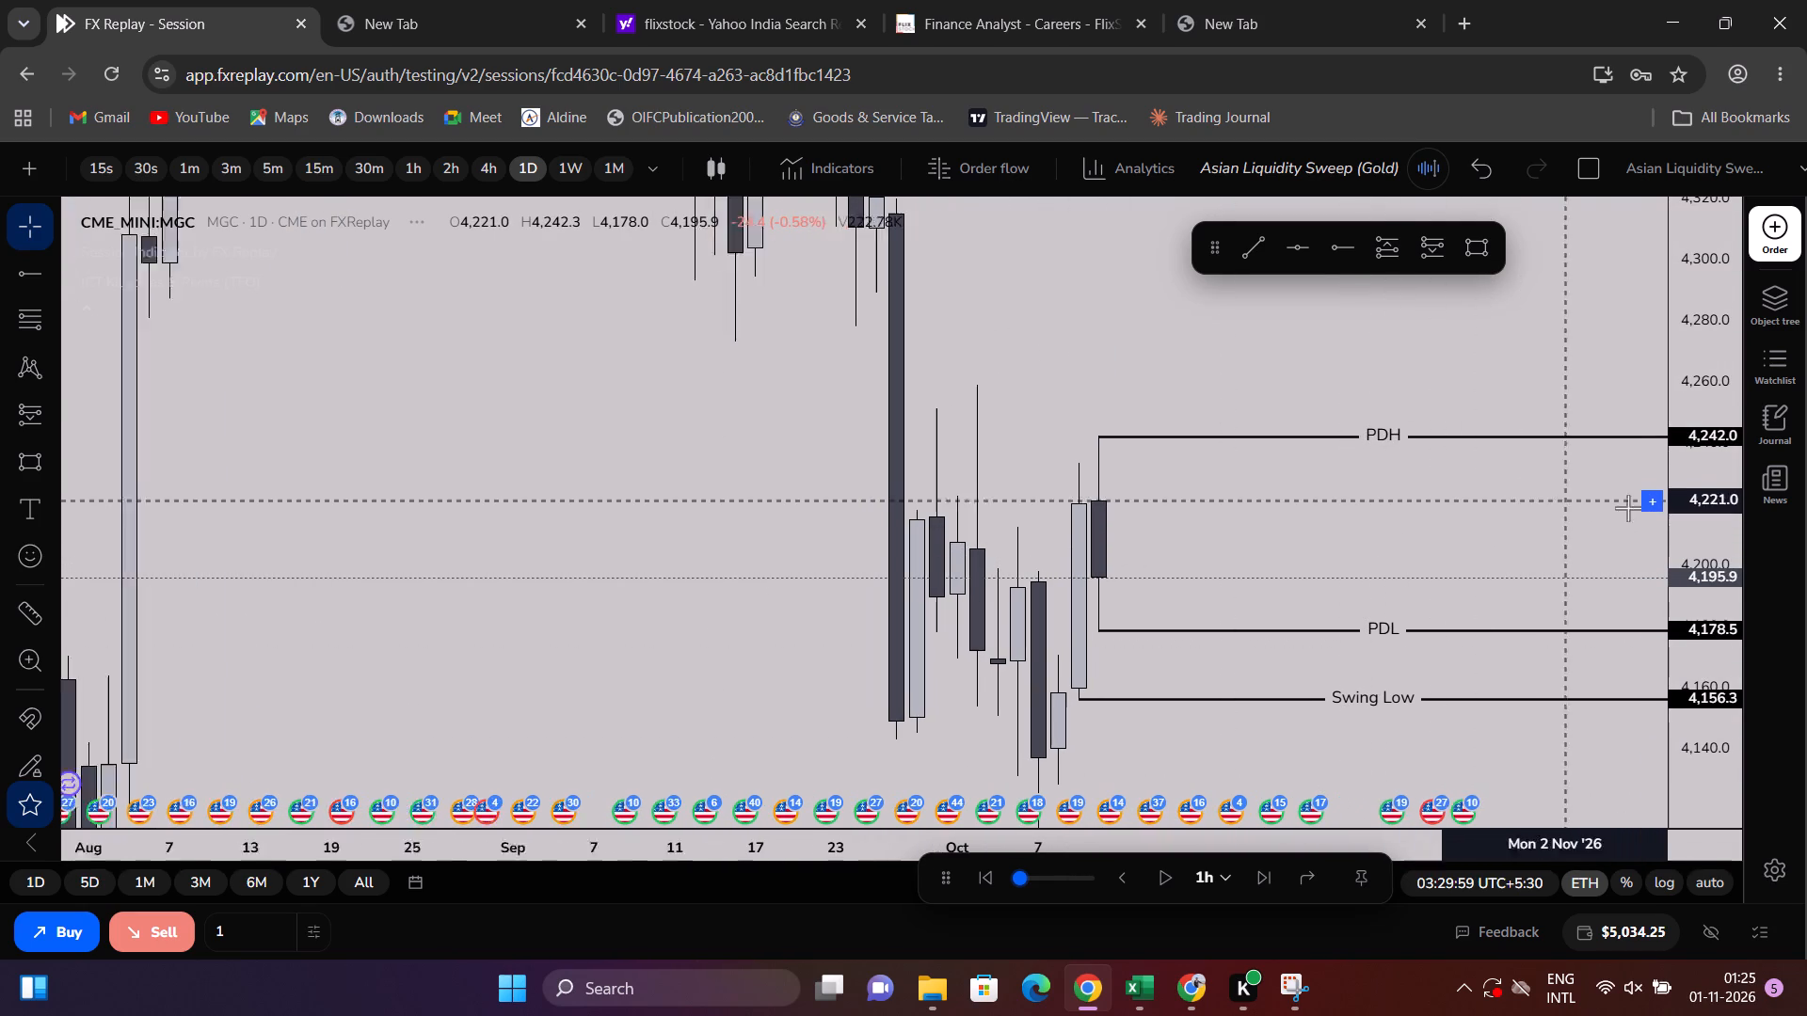
scroll(1628, 508, down, 1)
drag(1719, 492, 1623, 769)
scroll(1445, 729, down, 8)
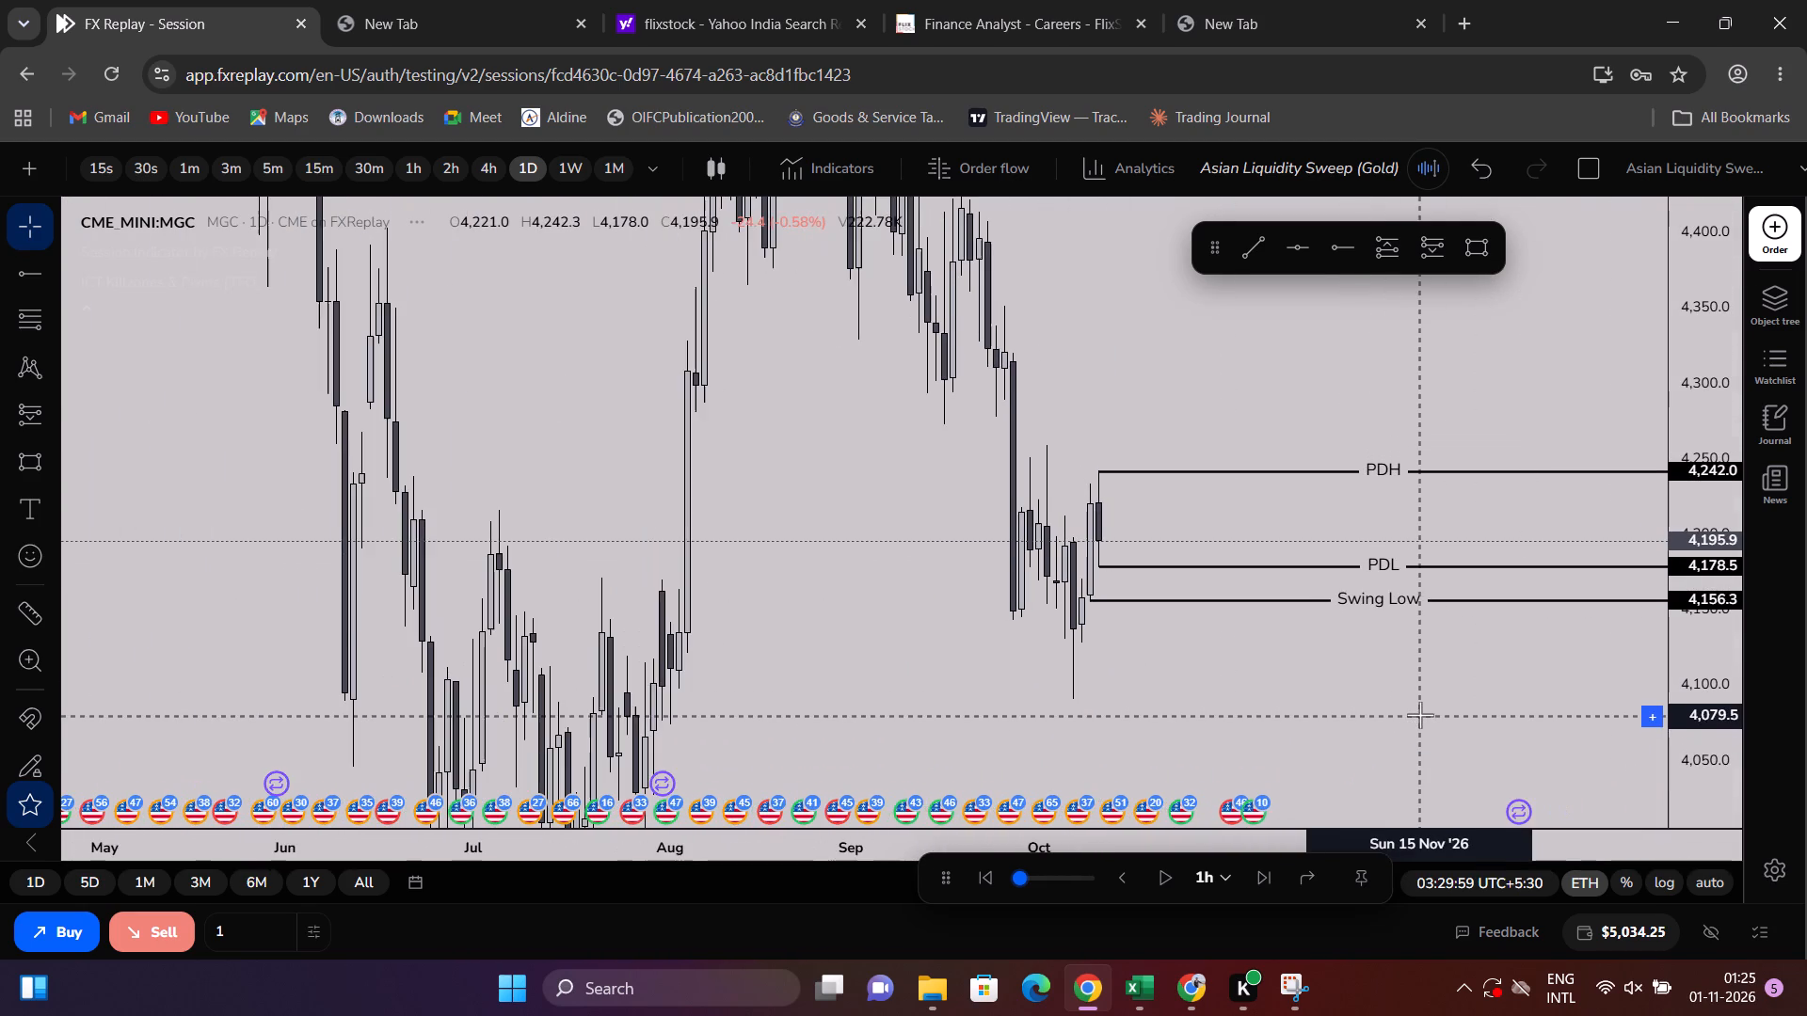
scroll(1420, 715, up, 3)
Switch to the Excel backtest log and enter 5m as the entry timeframe for 2026-10-13.
key(alt+Tab)
key(alt+Tab)
key(alt+Tab)
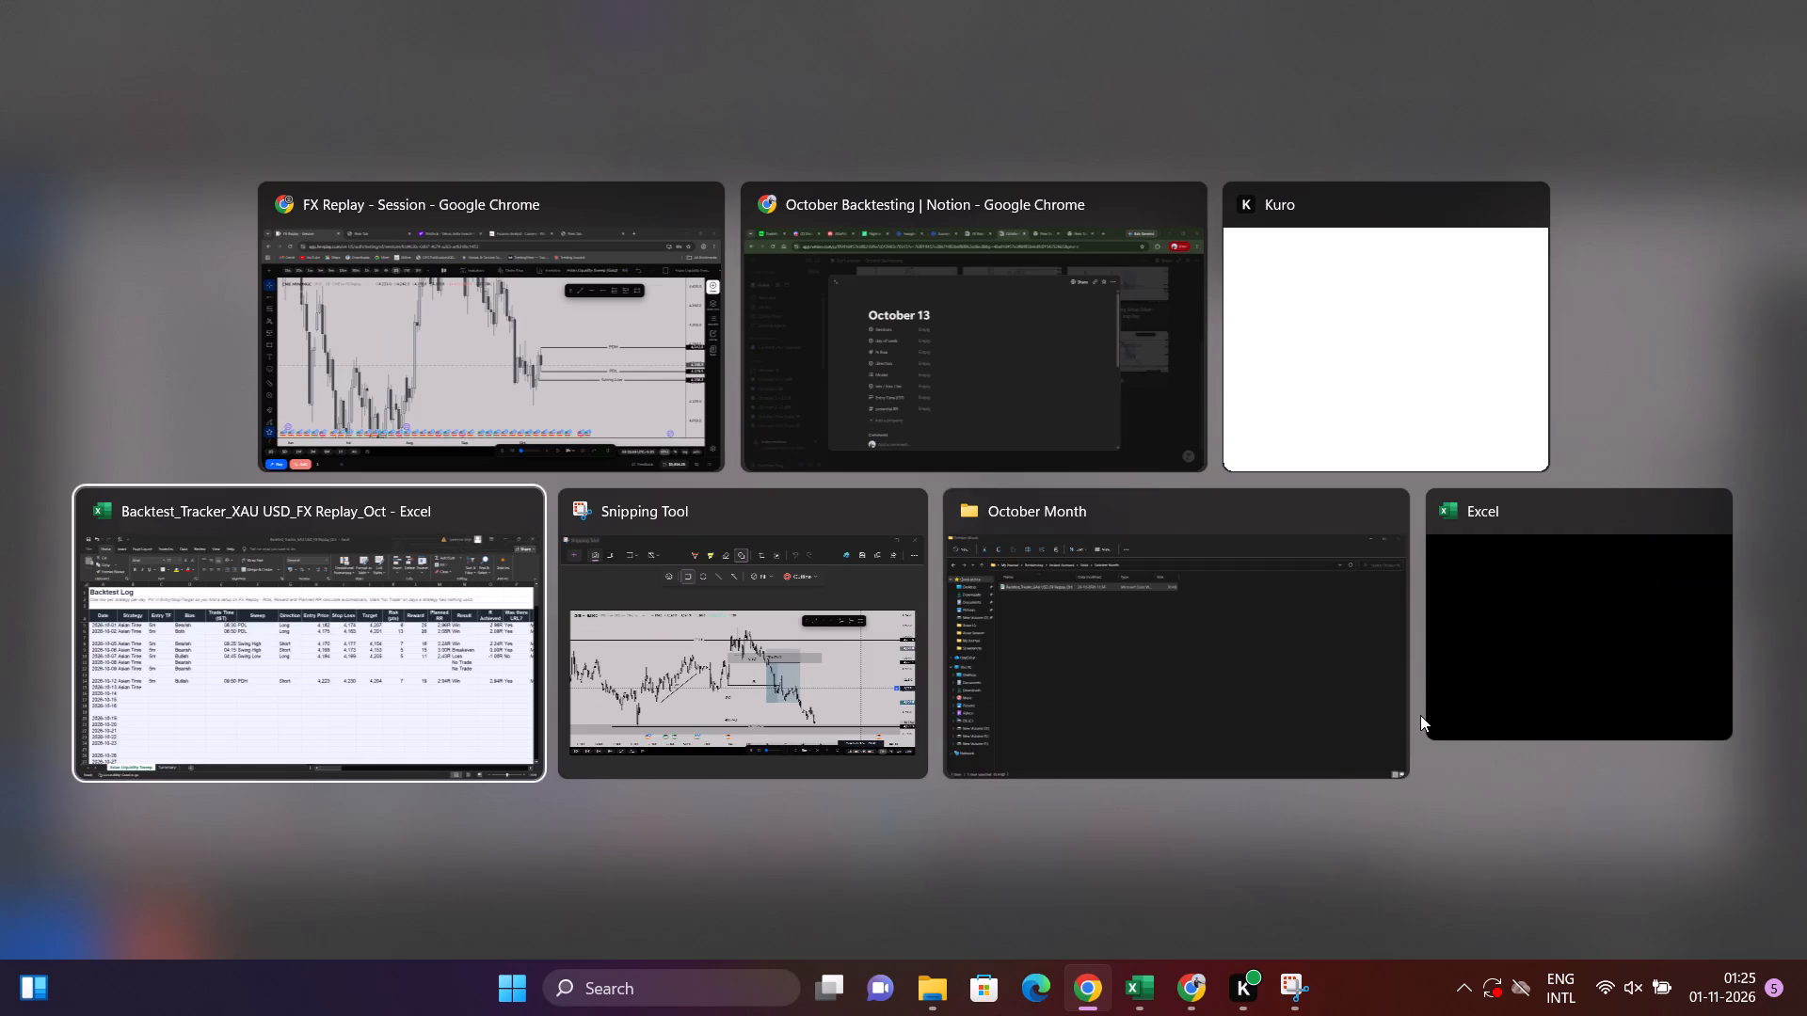
key(Right)
key(Left)
text(5m)
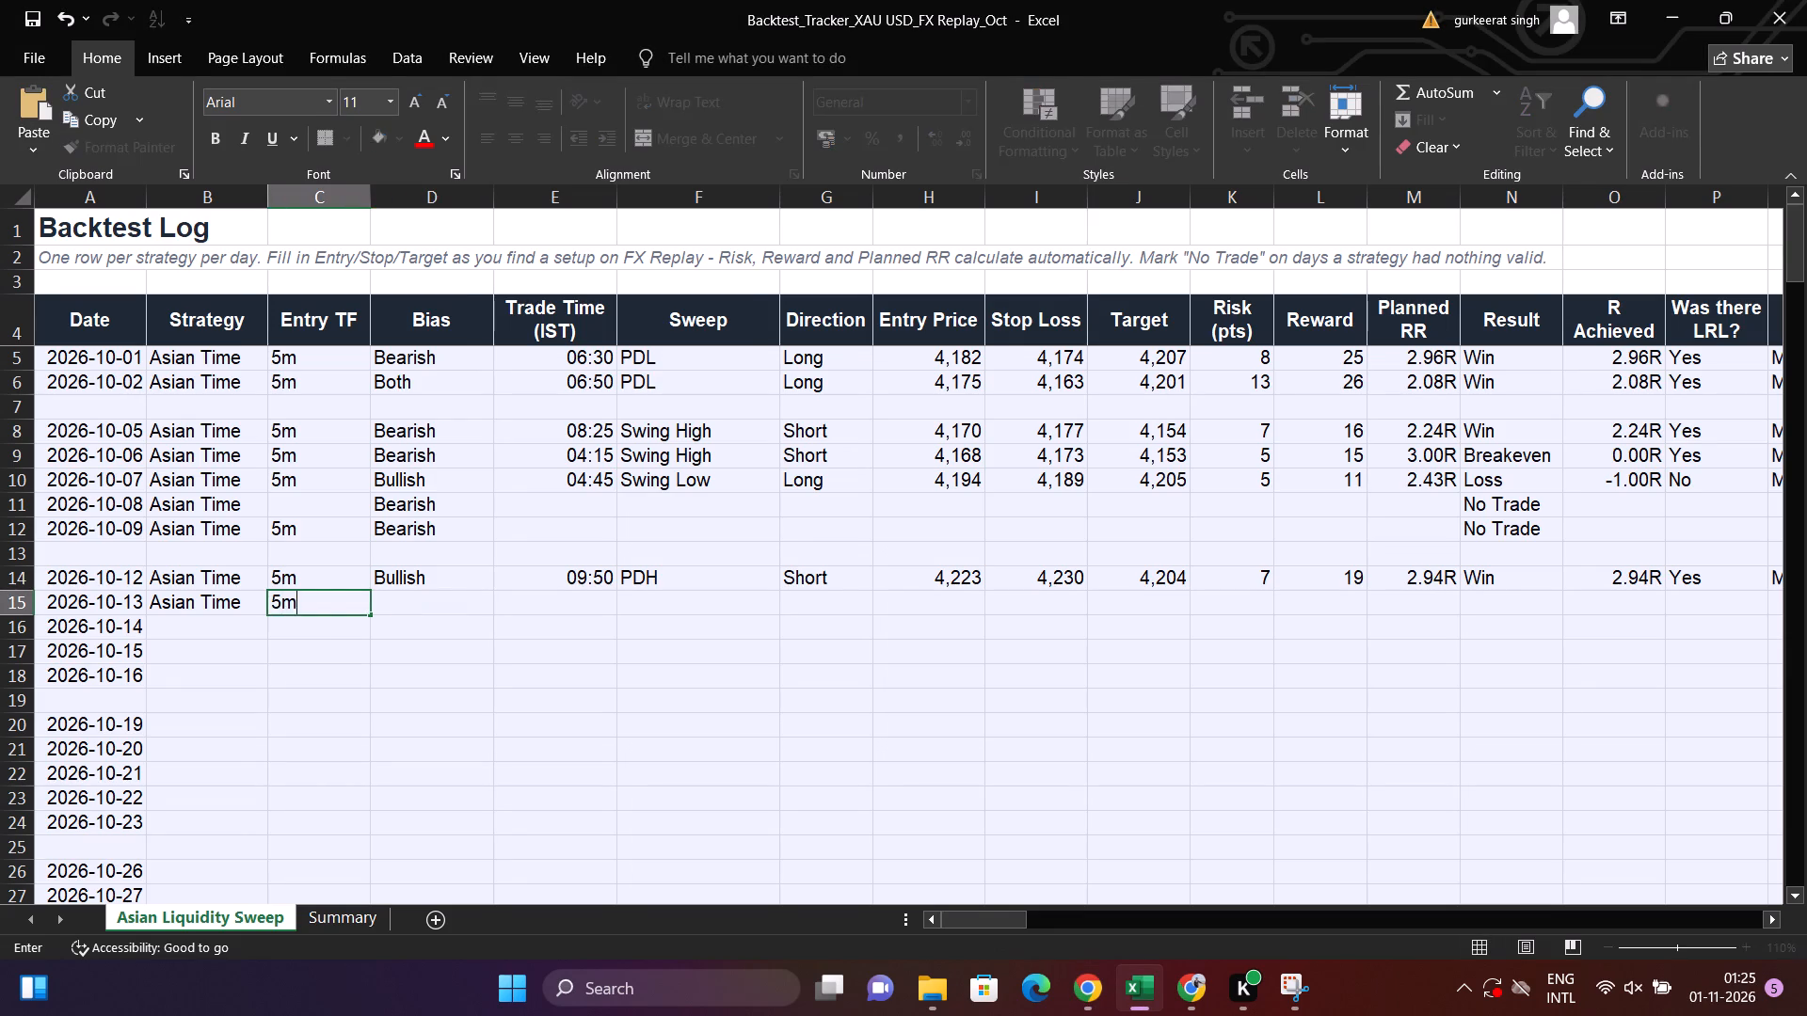
key(Return)
Enter Bearish as the bias for 2026-10-13.
key(Up)
key(Right)
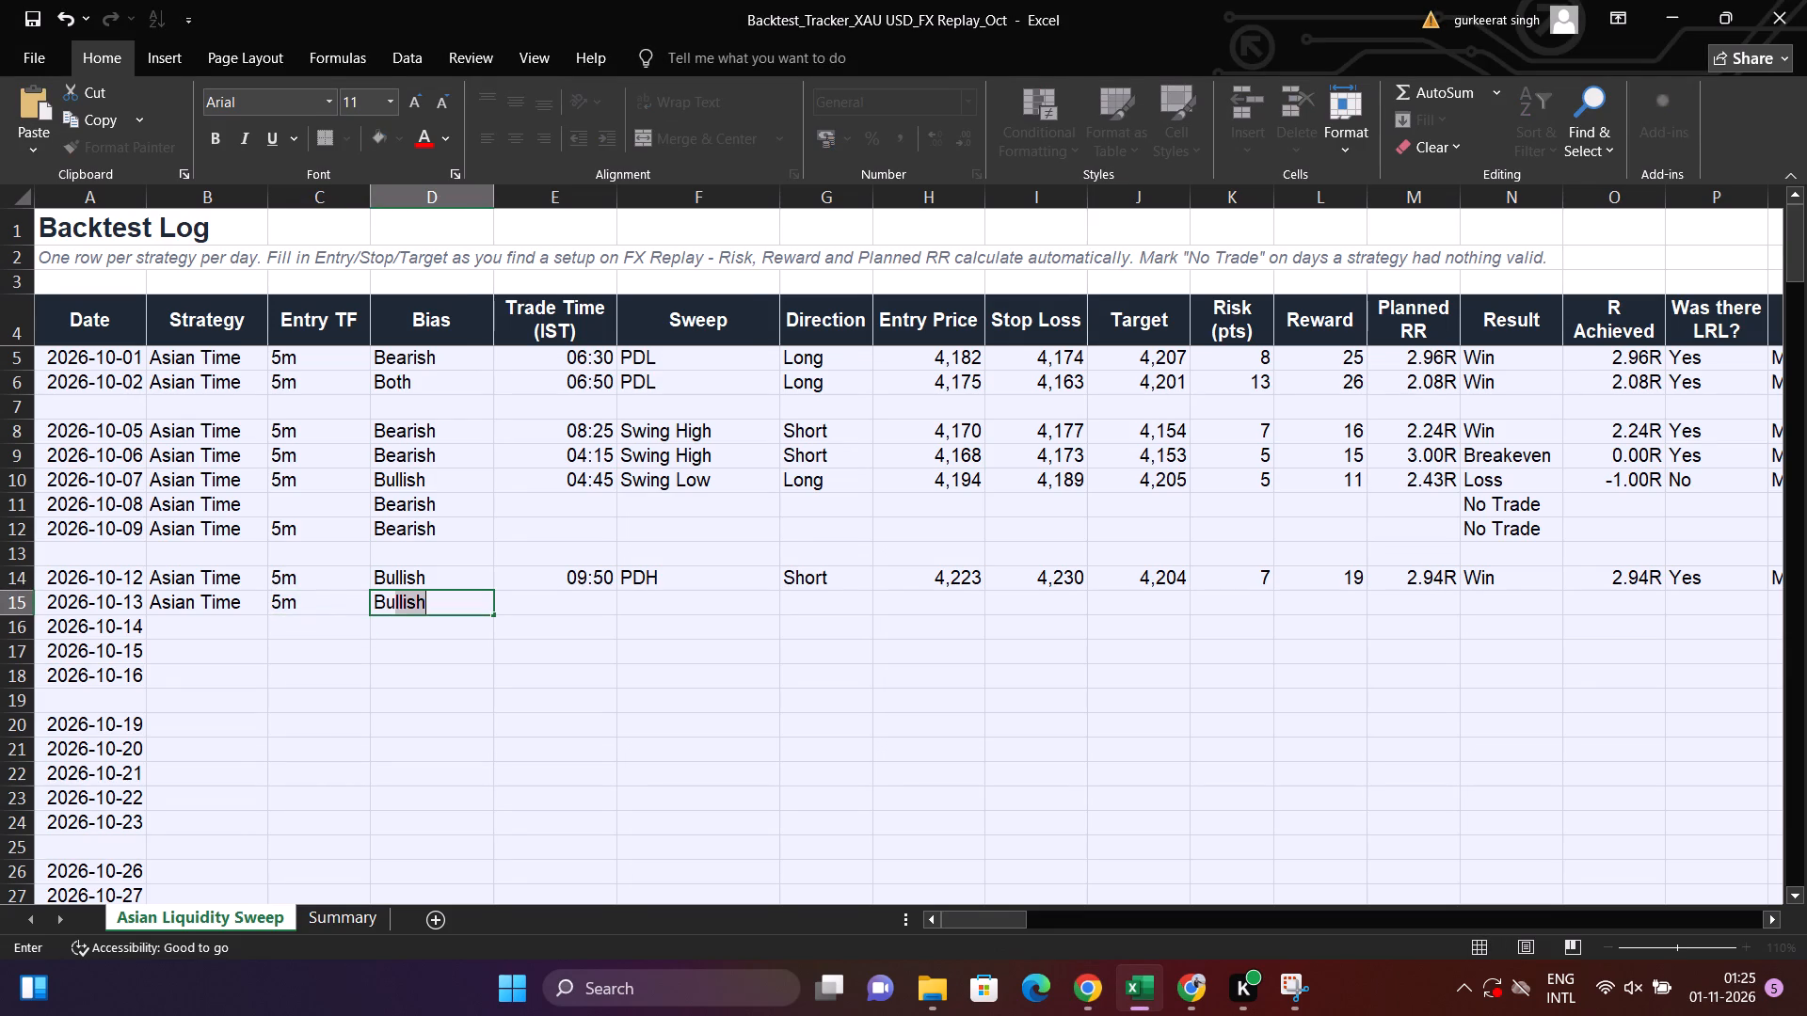
key(BackSpace)
key(BackSpace)
key(BackSpace)
key(BackSpace)
key(BackSpace)
key(BackSpace)
key(BackSpace)
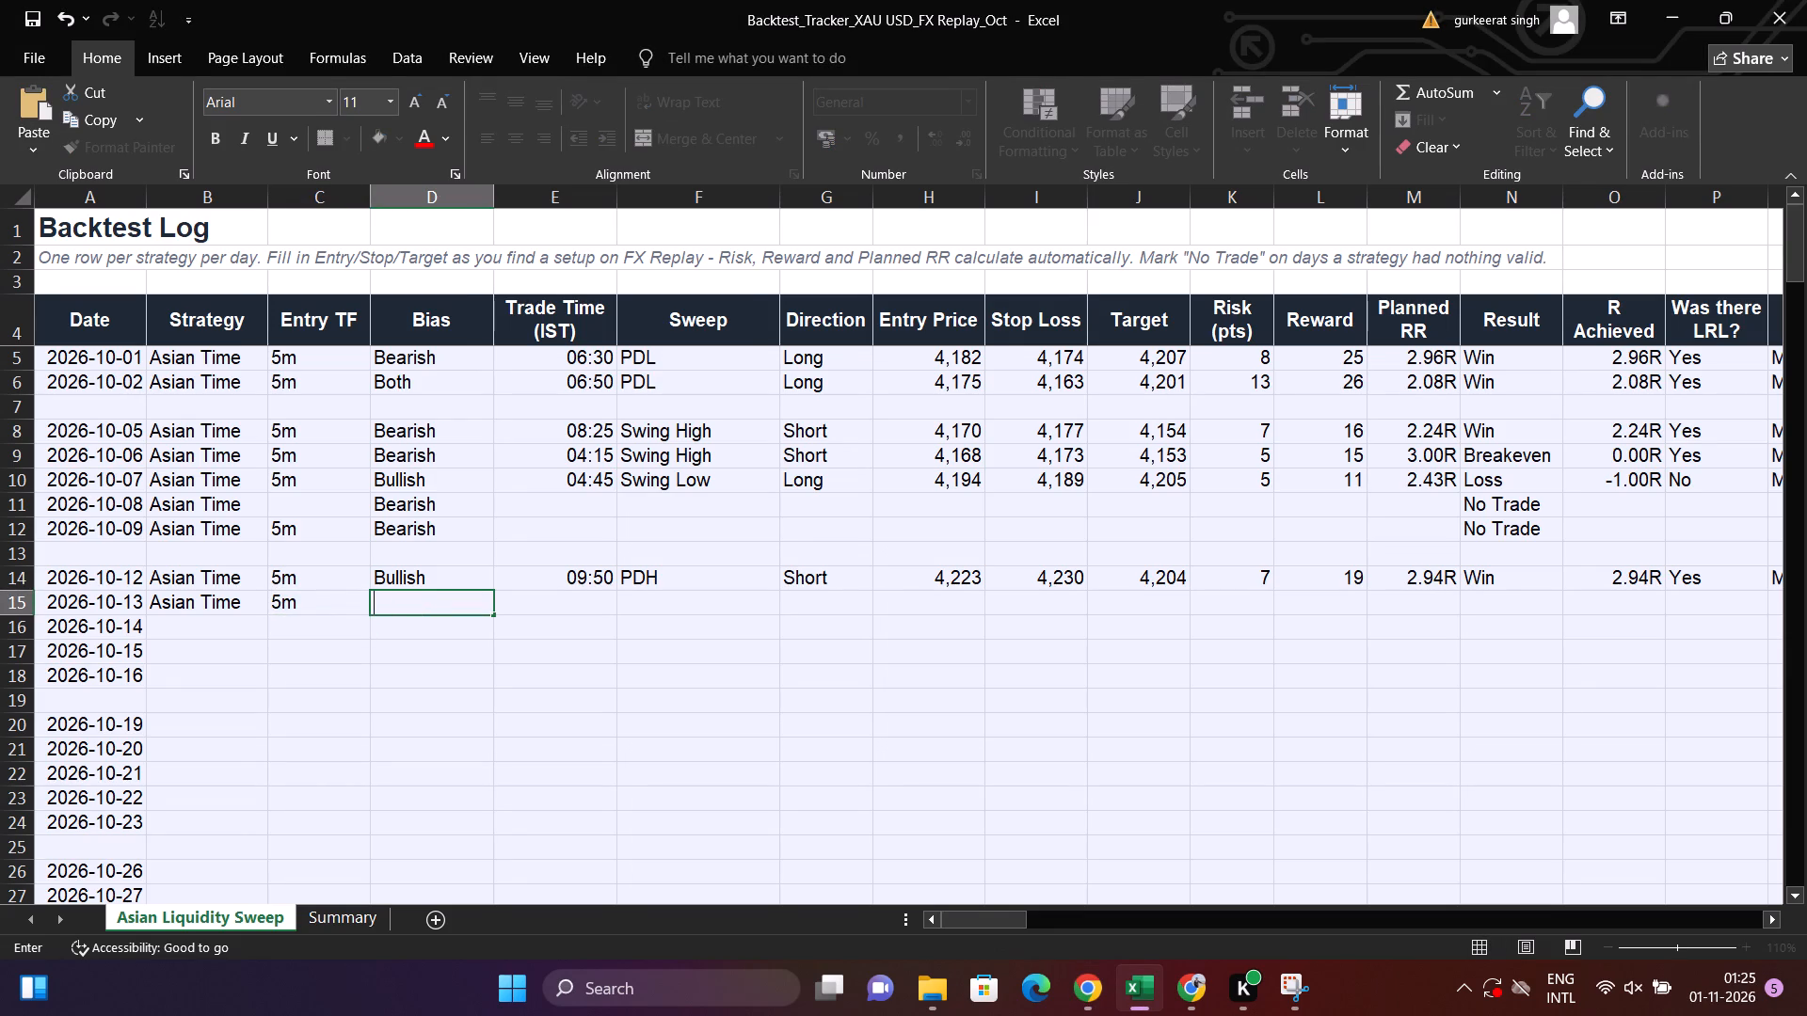
key(Return)
key(Up)
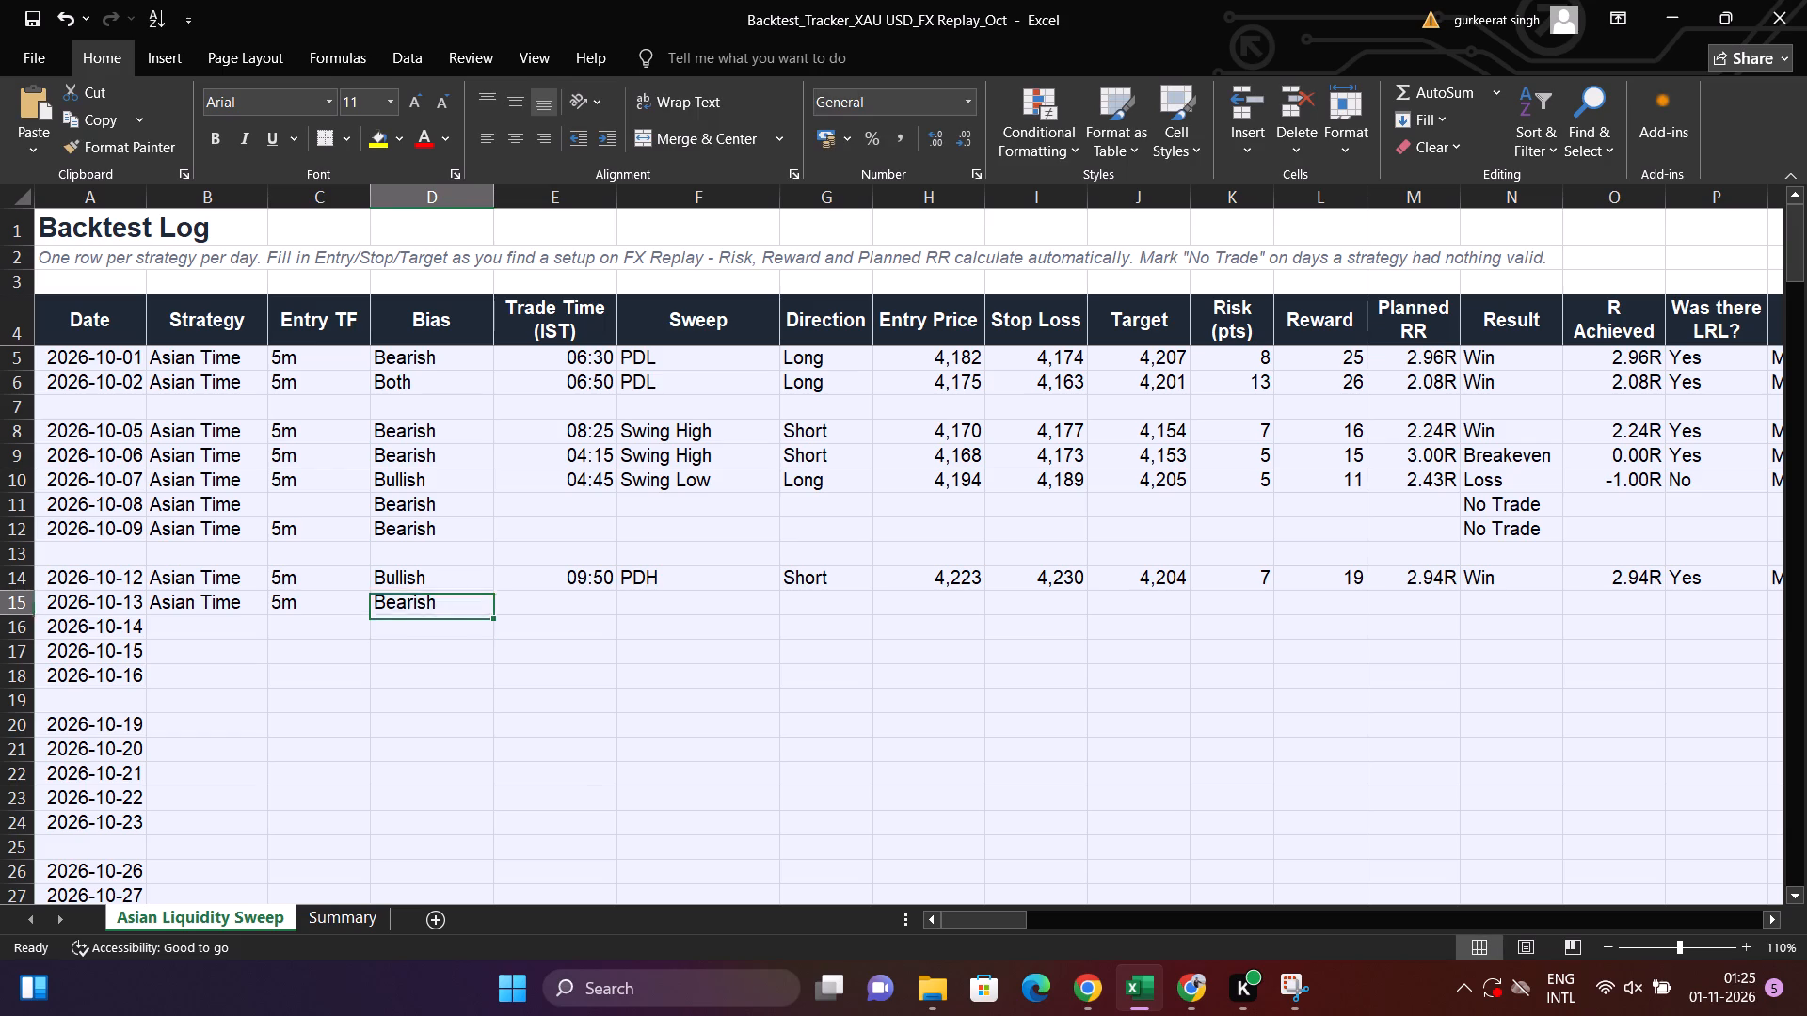
key(Right)
Return to FX Replay, show the ICT Killzones & Pivots indicator on the 5-minute chart and examine the 12 October sessions.
key(alt+Tab)
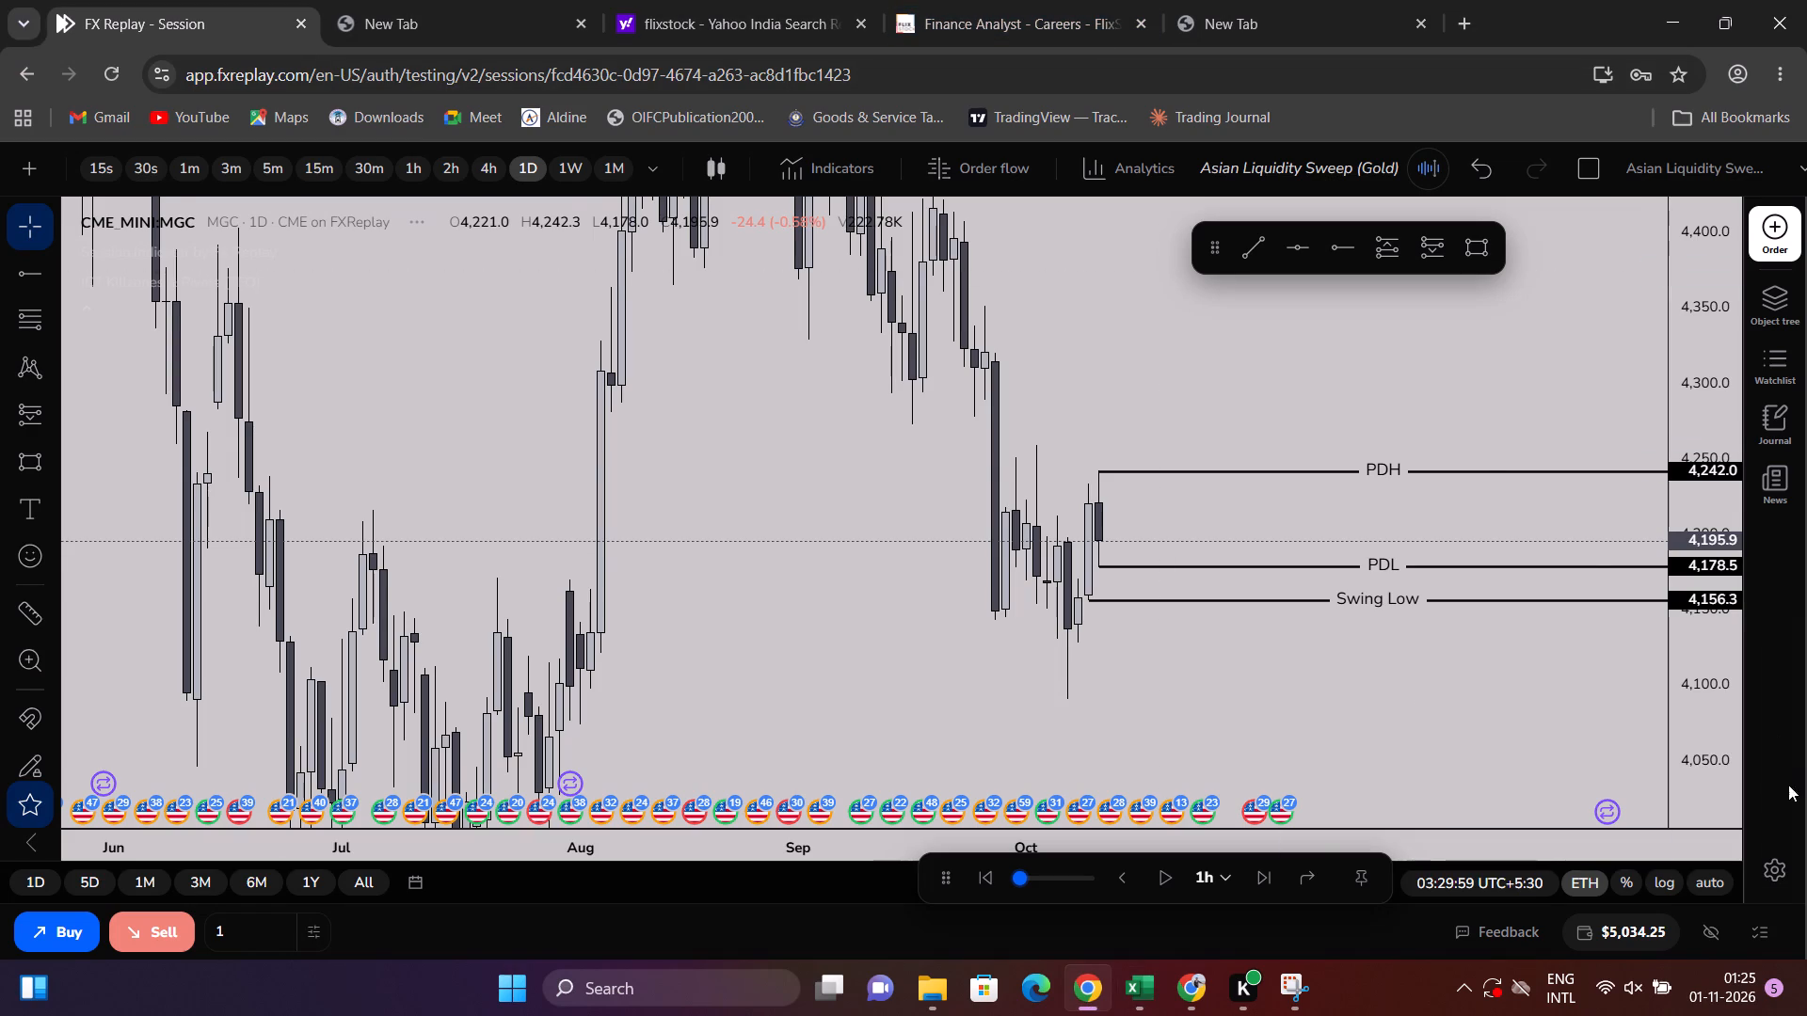
drag(1687, 770, 1668, 508)
scroll(1563, 458, up, 5)
drag(1253, 559, 1252, 494)
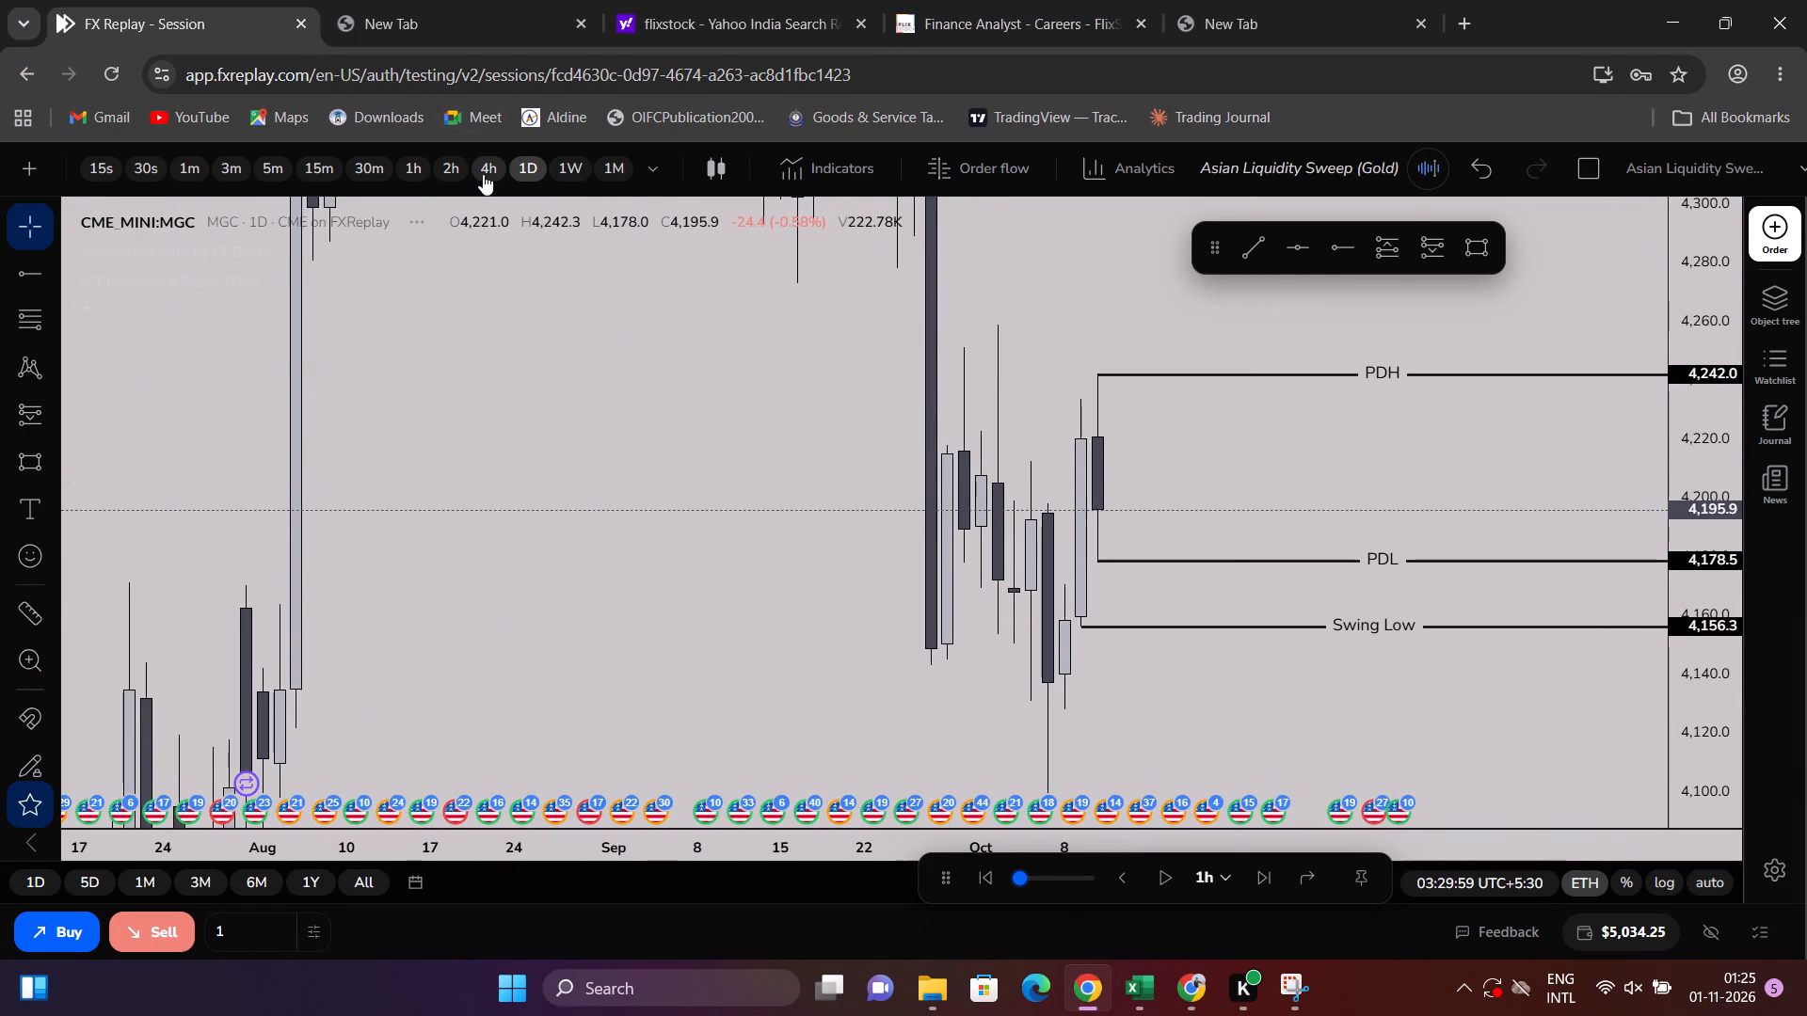
click(485, 170)
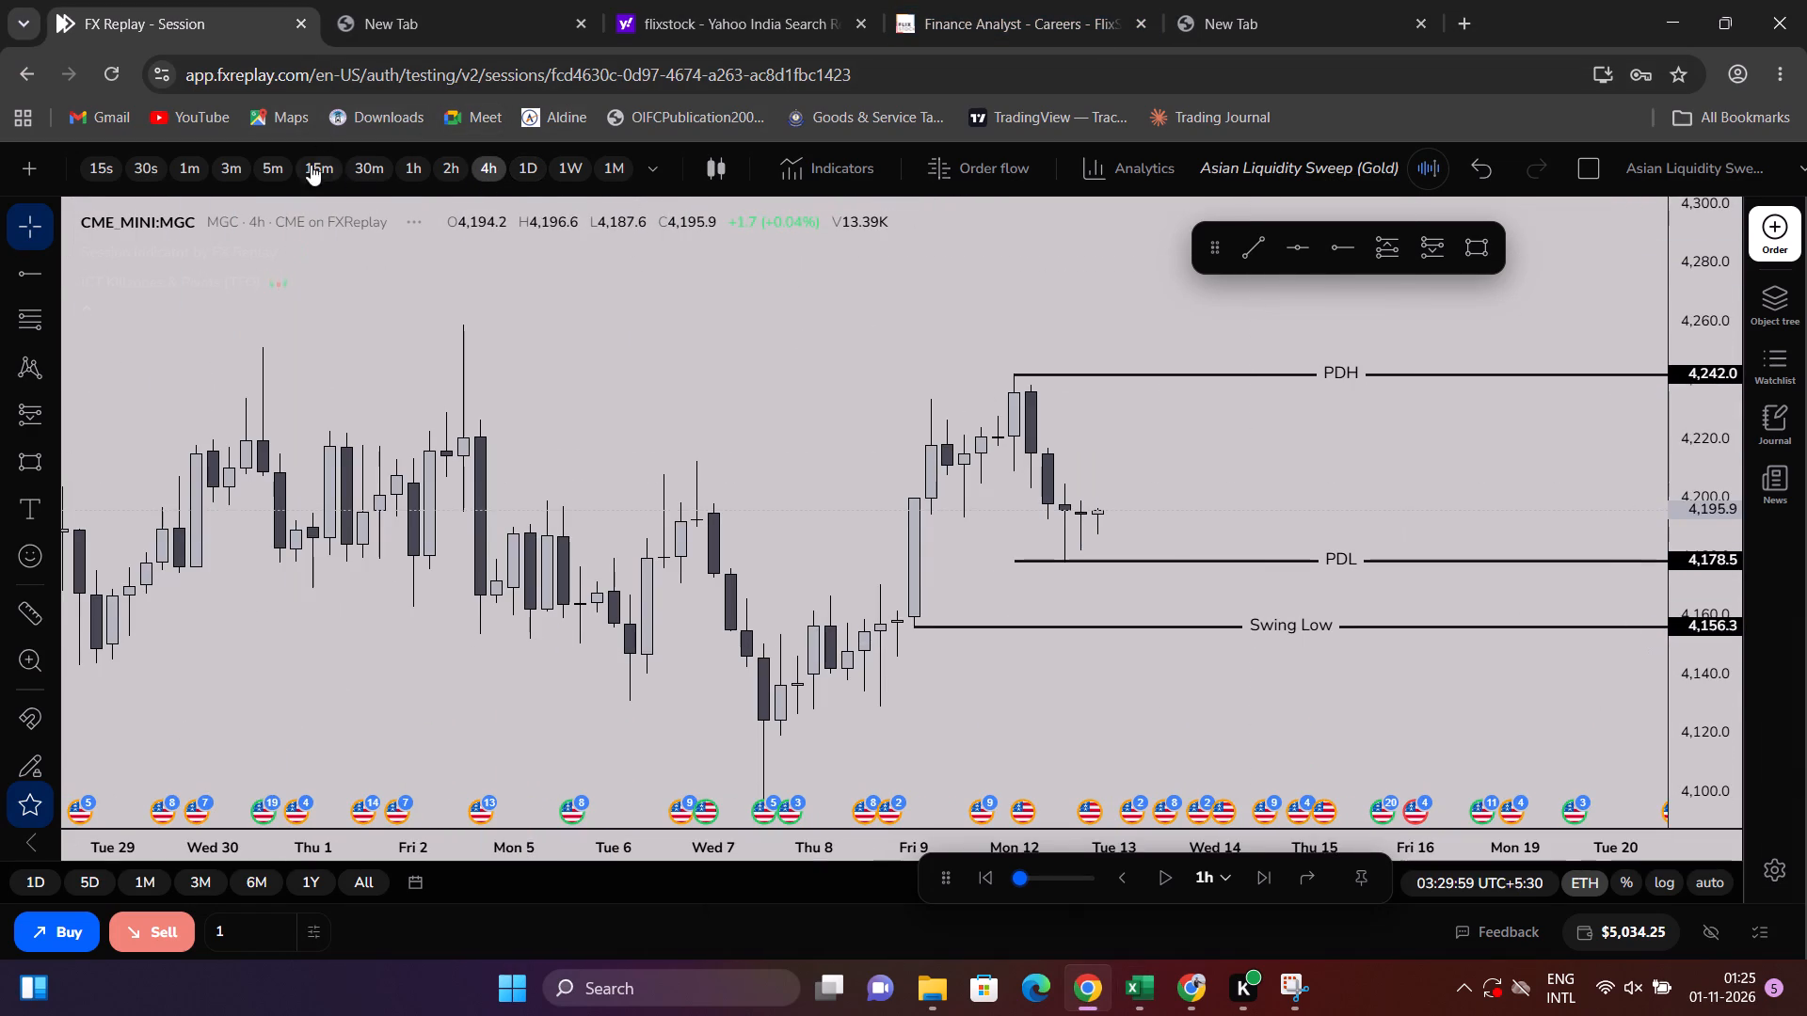
click(264, 160)
click(277, 278)
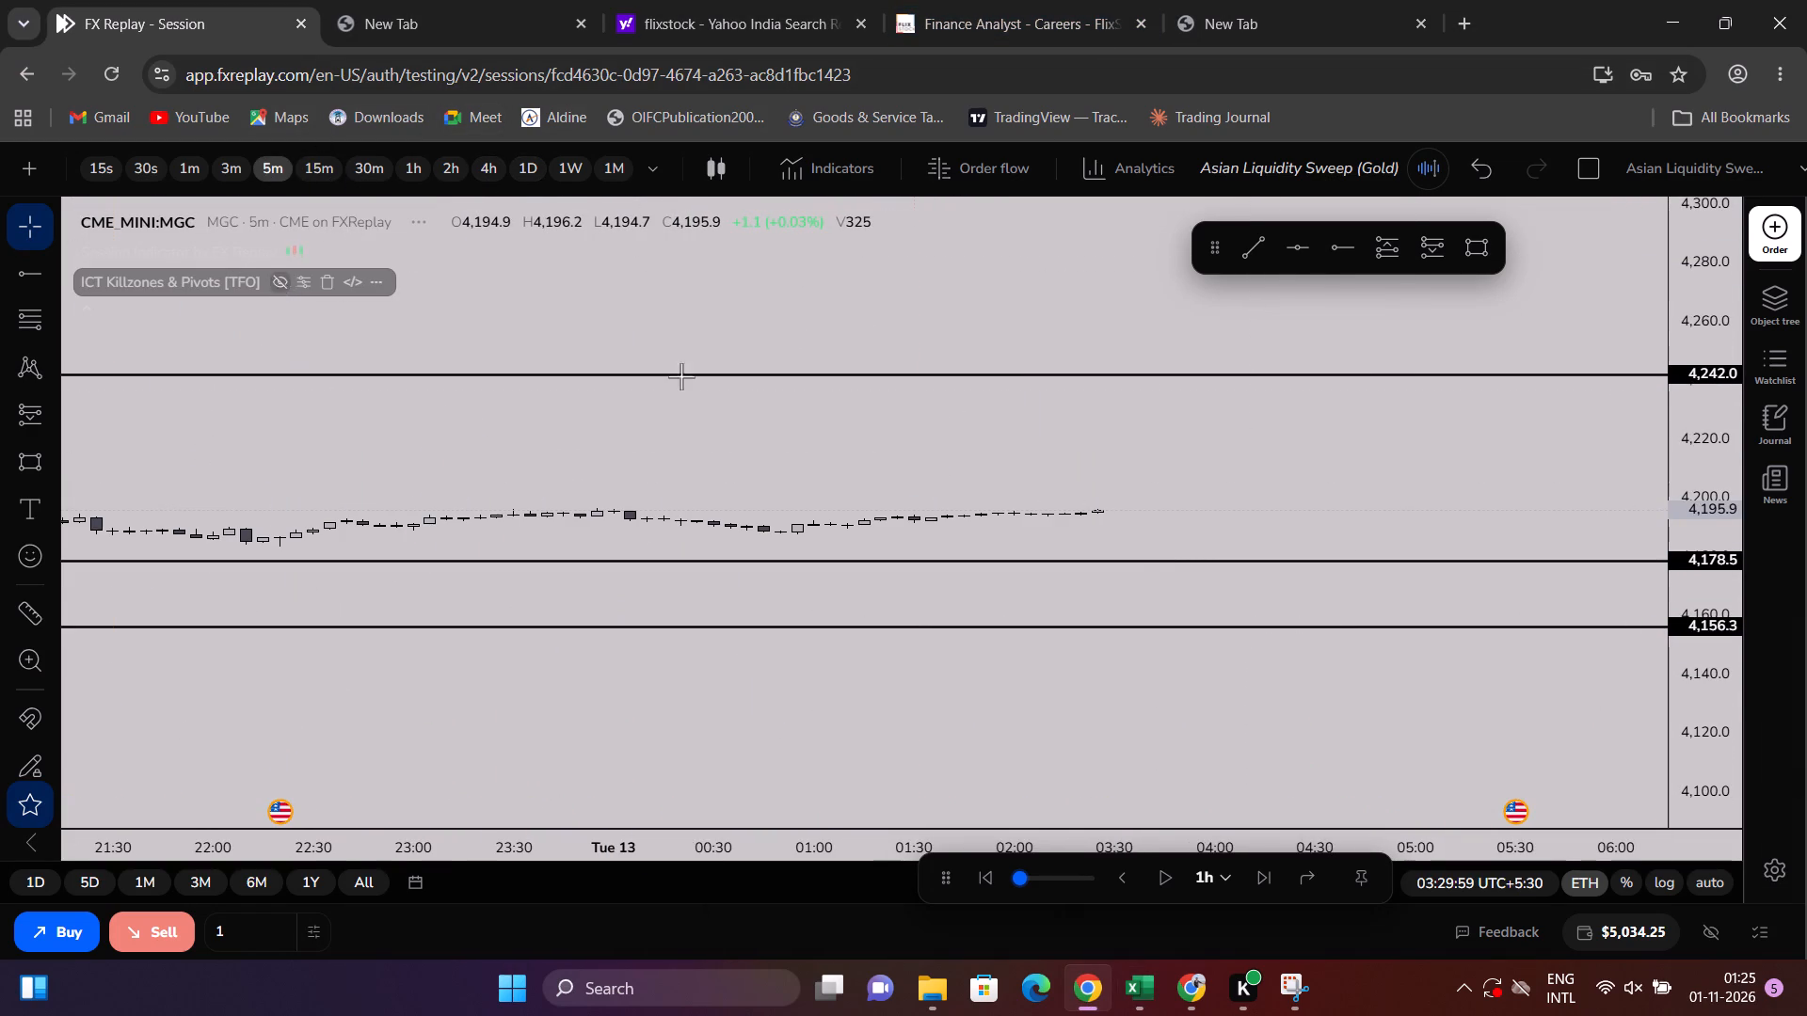
scroll(914, 484, down, 16)
drag(1723, 747, 1790, 368)
scroll(1528, 244, down, 6)
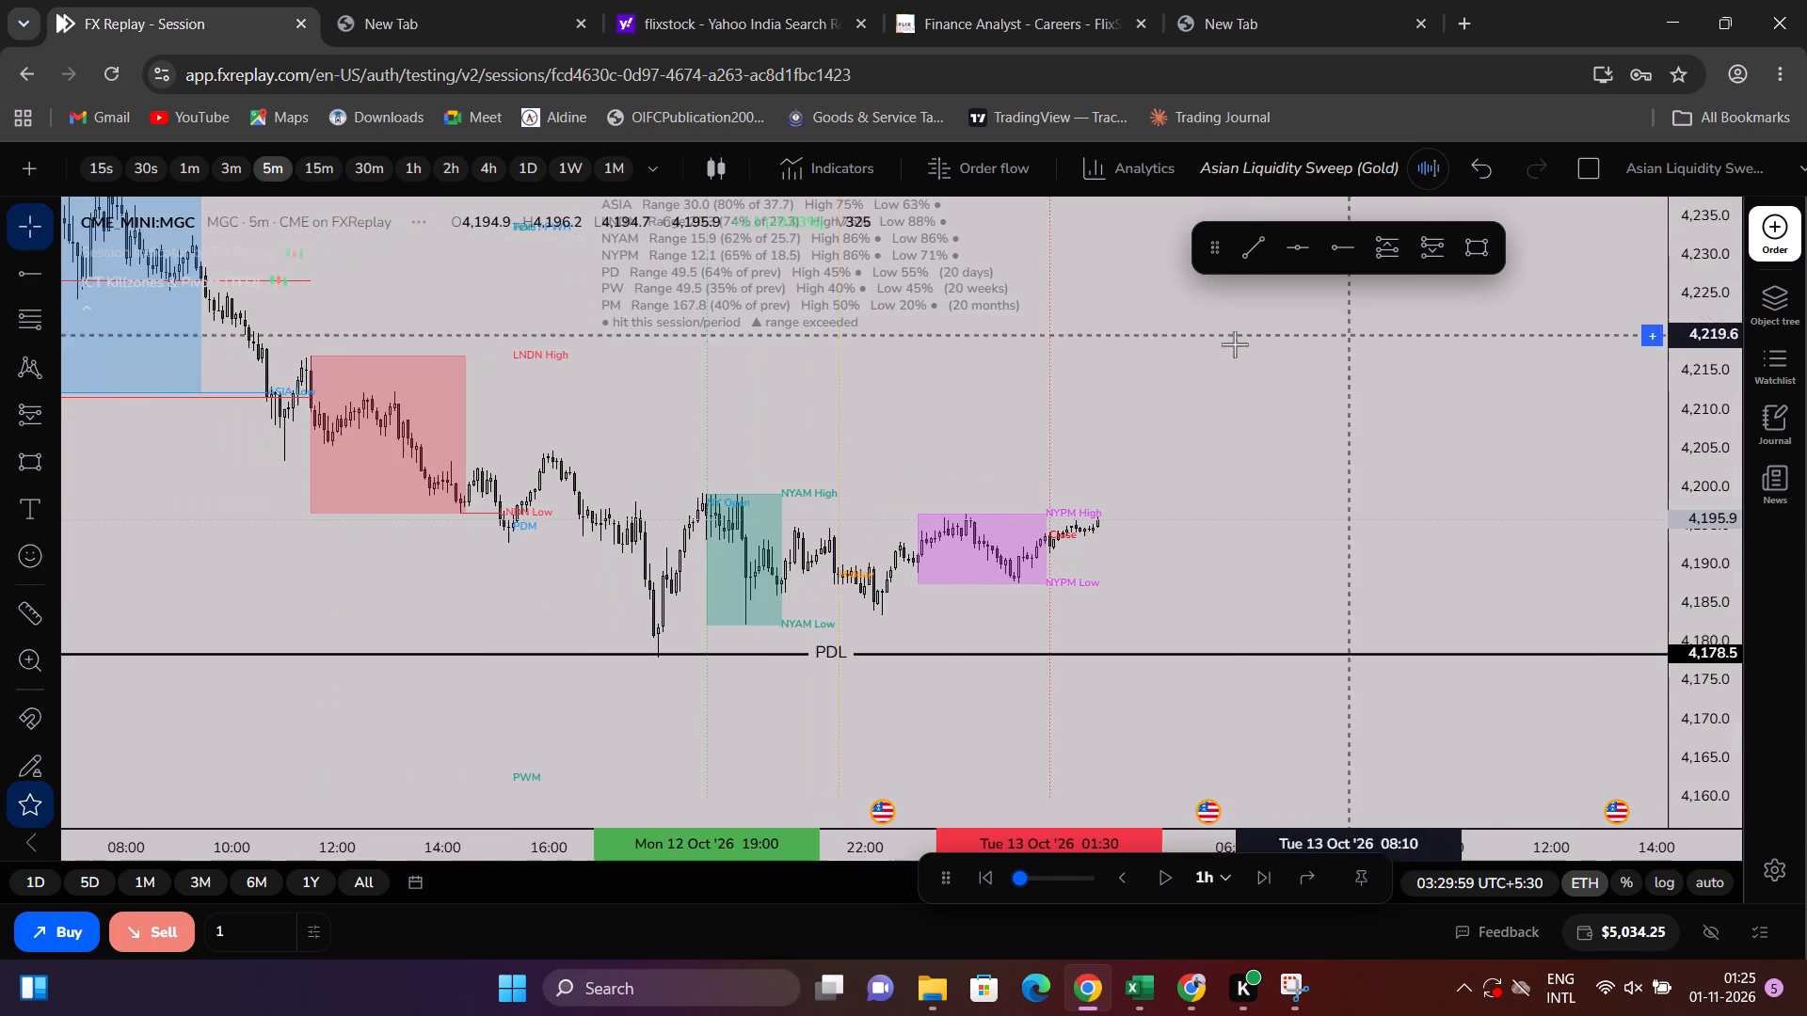
scroll(1127, 341, down, 5)
scroll(1249, 547, up, 3)
drag(1731, 770, 1639, 226)
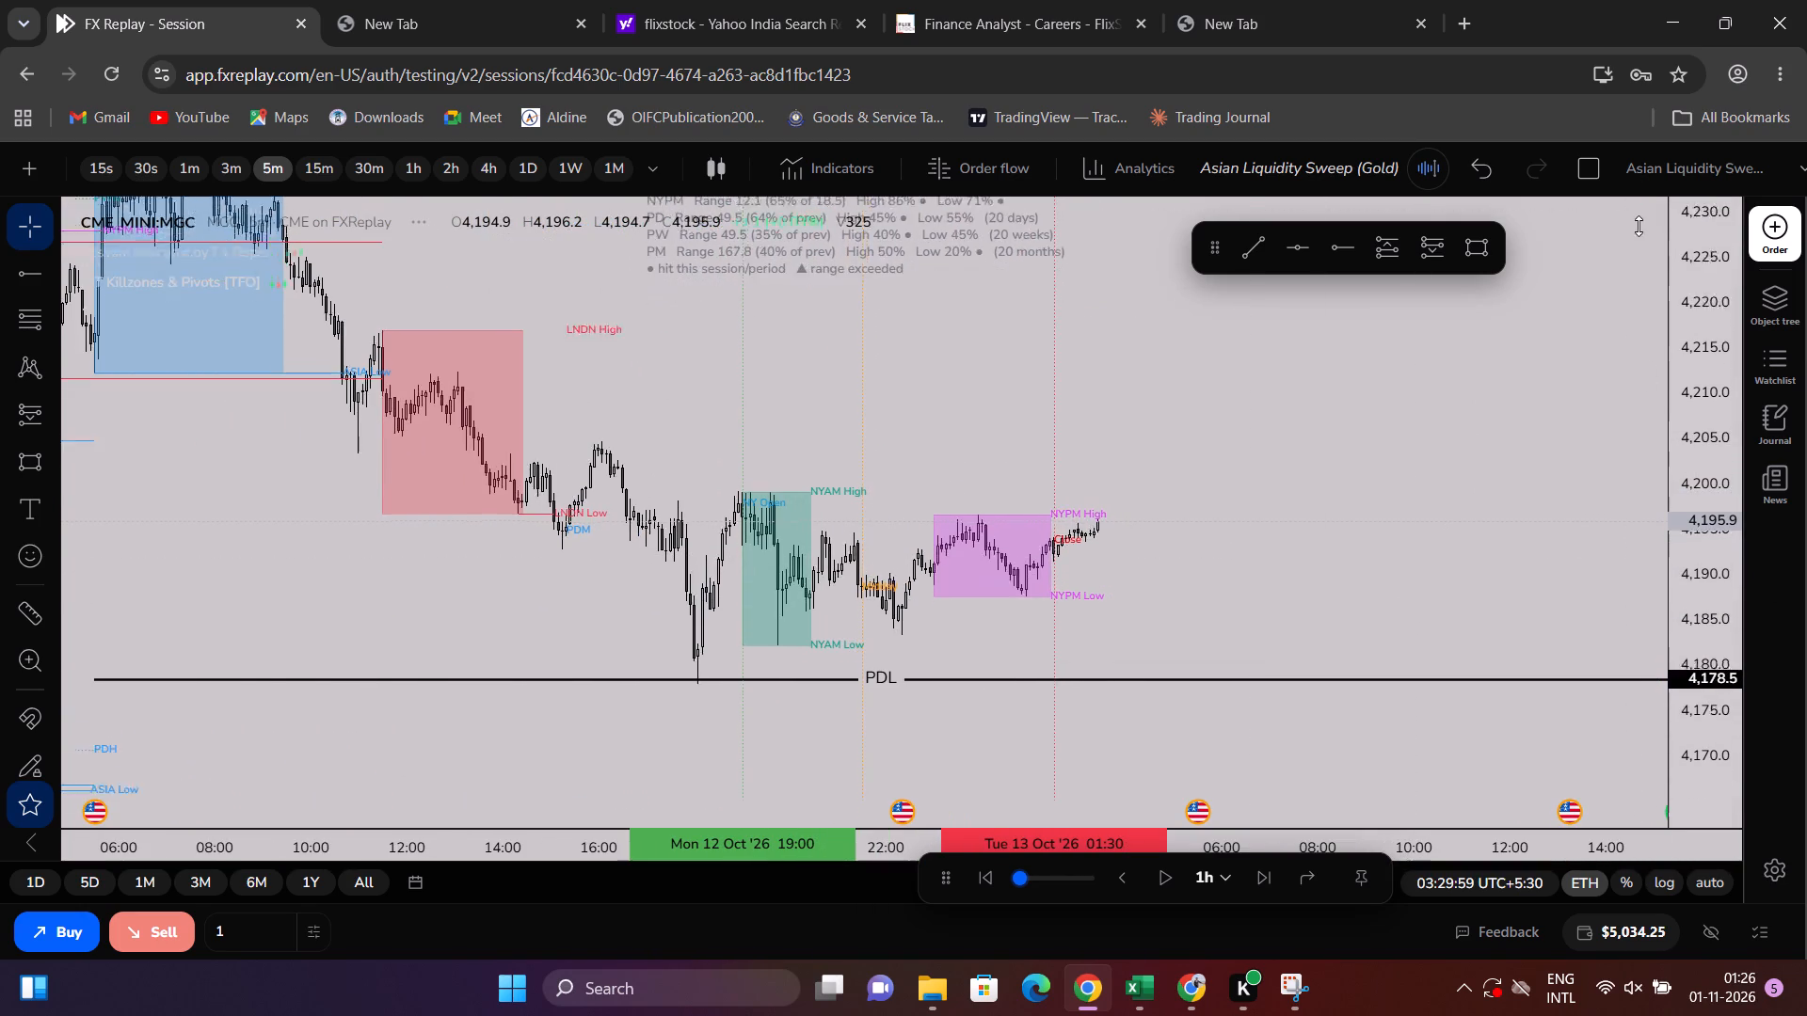
drag(1639, 226, 1638, 216)
scroll(1474, 344, up, 4)
drag(1395, 390, 1408, 256)
drag(1711, 434, 1589, 877)
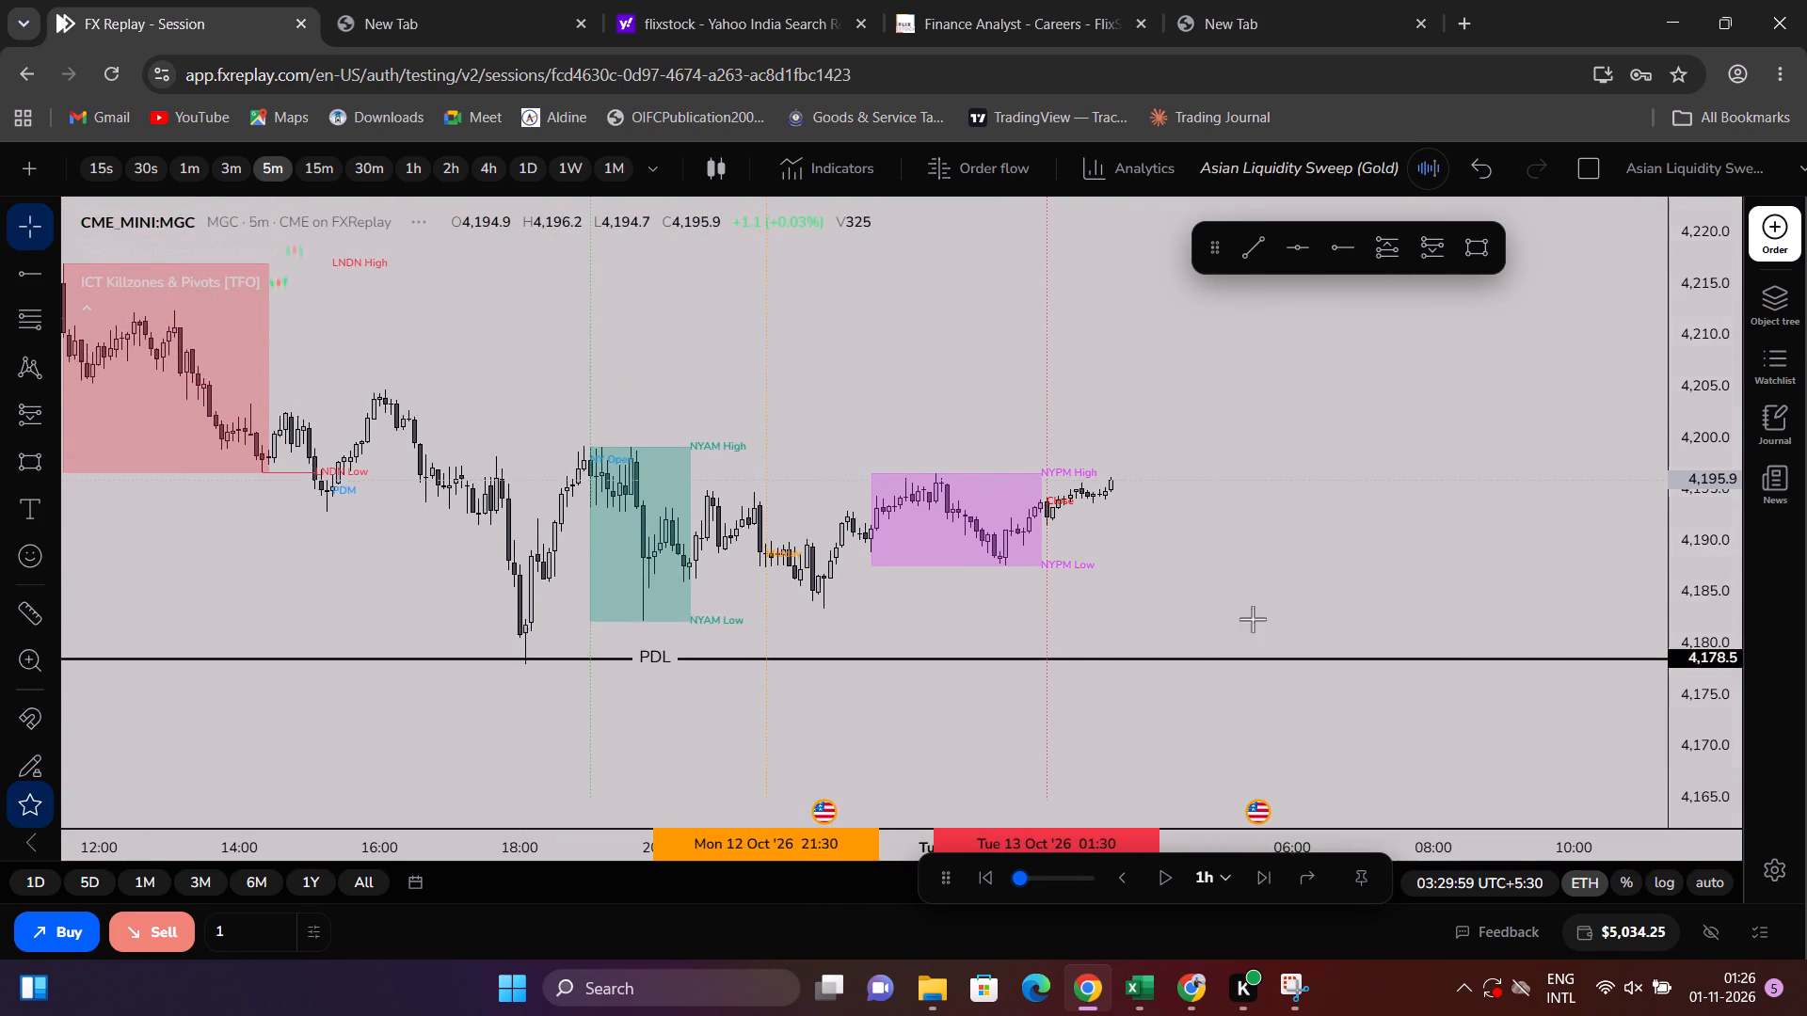
Move the PDL ray to the wick tip of the 12 October low, at about 4,177.9.
scroll(1189, 586, down, 9)
drag(859, 660, 1227, 675)
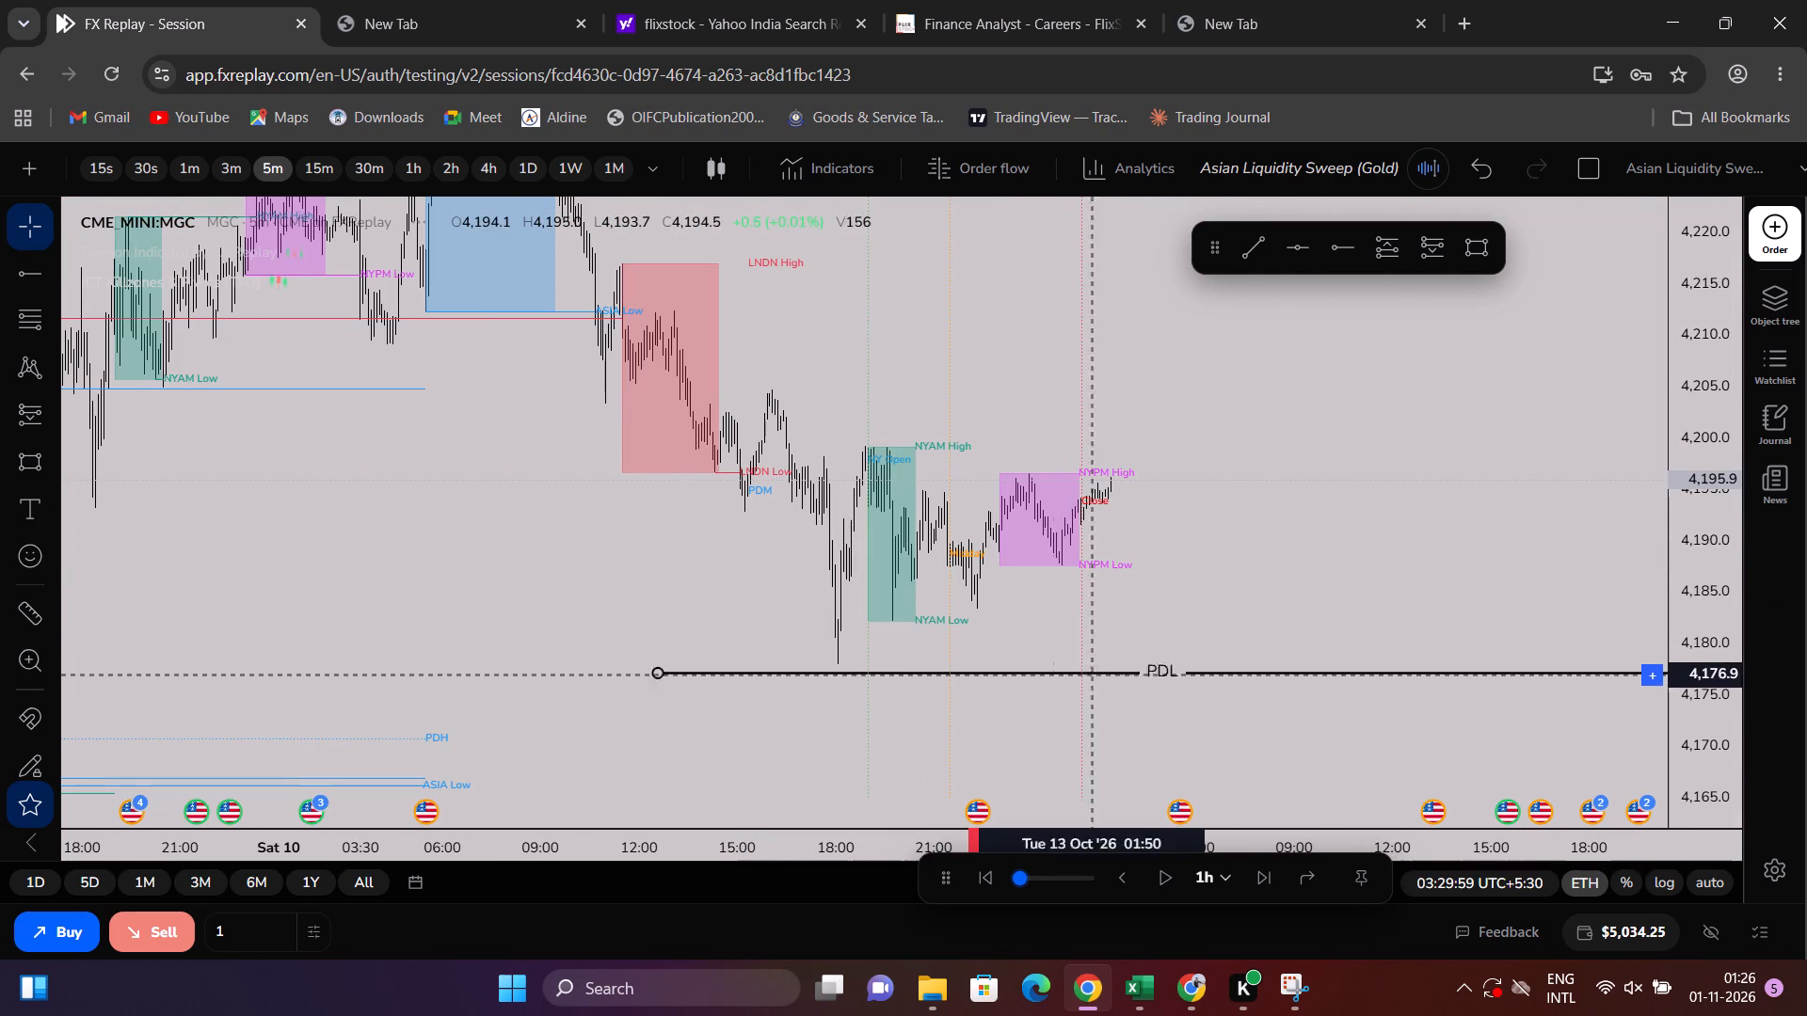
drag(1227, 675, 1233, 666)
scroll(724, 389, up, 4)
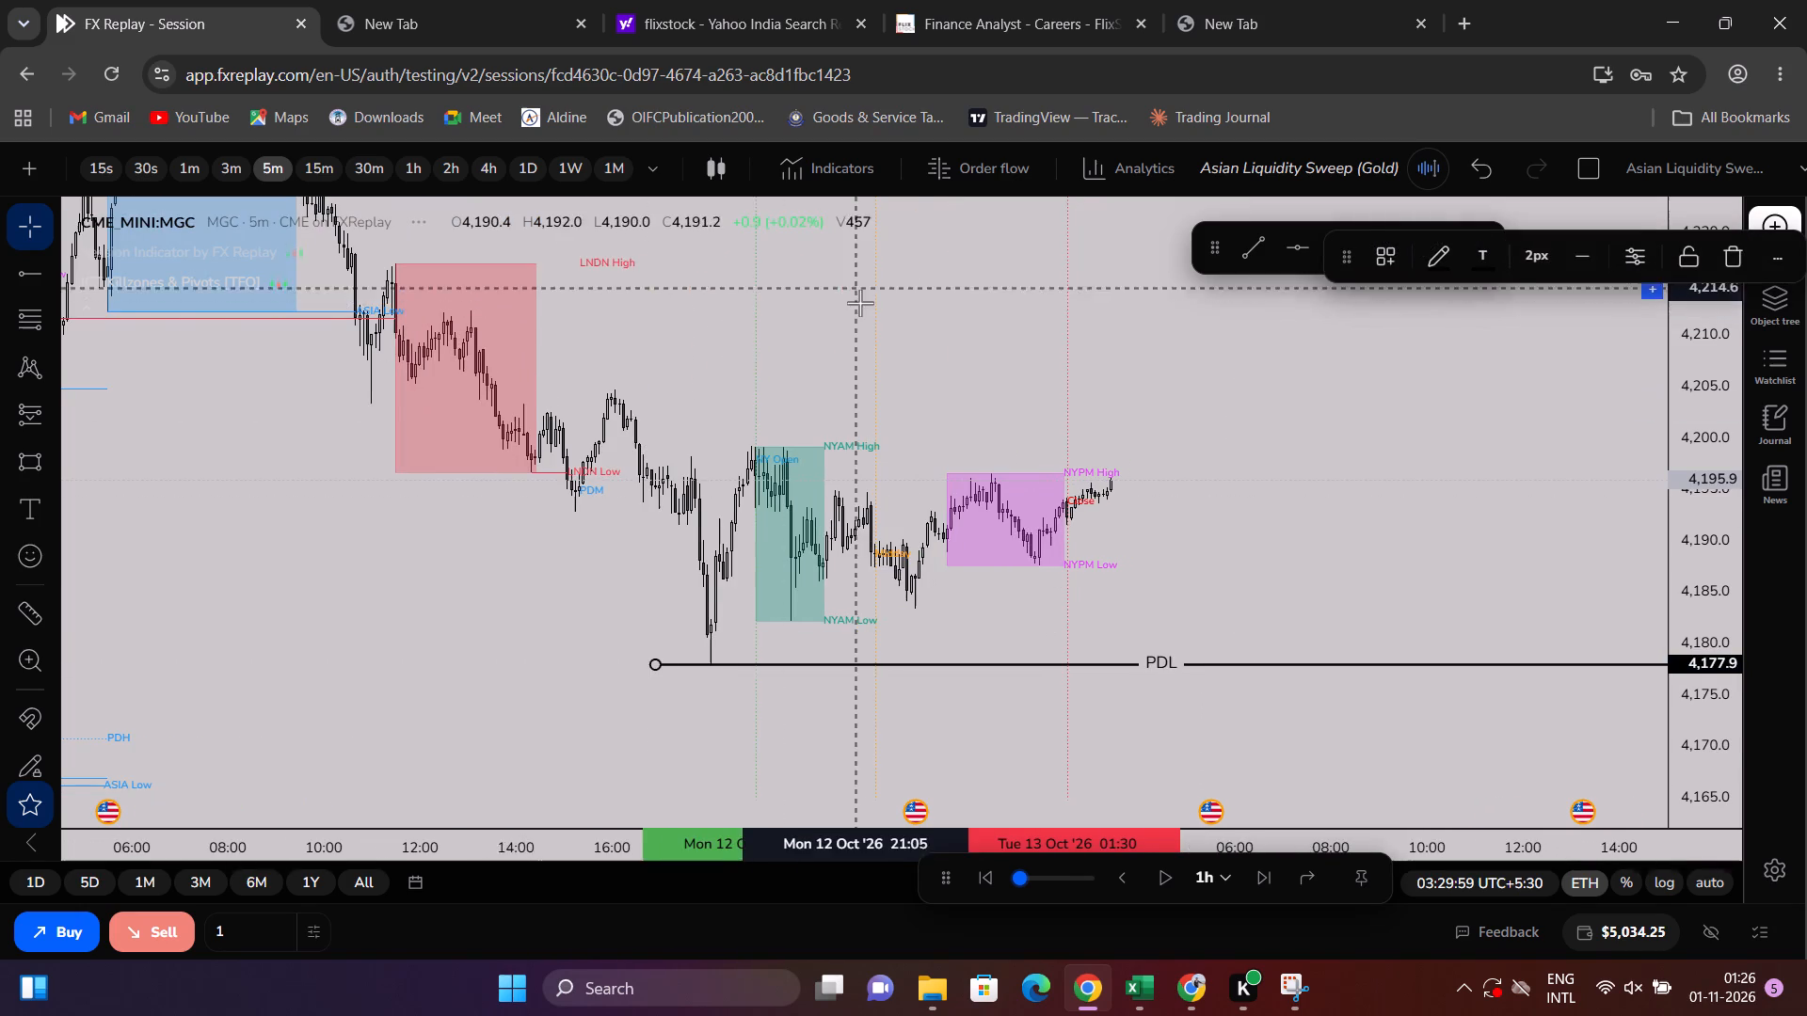
Examine the 12 October killzones between the PDH and PDL rays on the 5-minute chart.
drag(861, 308, 824, 388)
scroll(1148, 419, down, 4)
drag(1148, 432, 1191, 688)
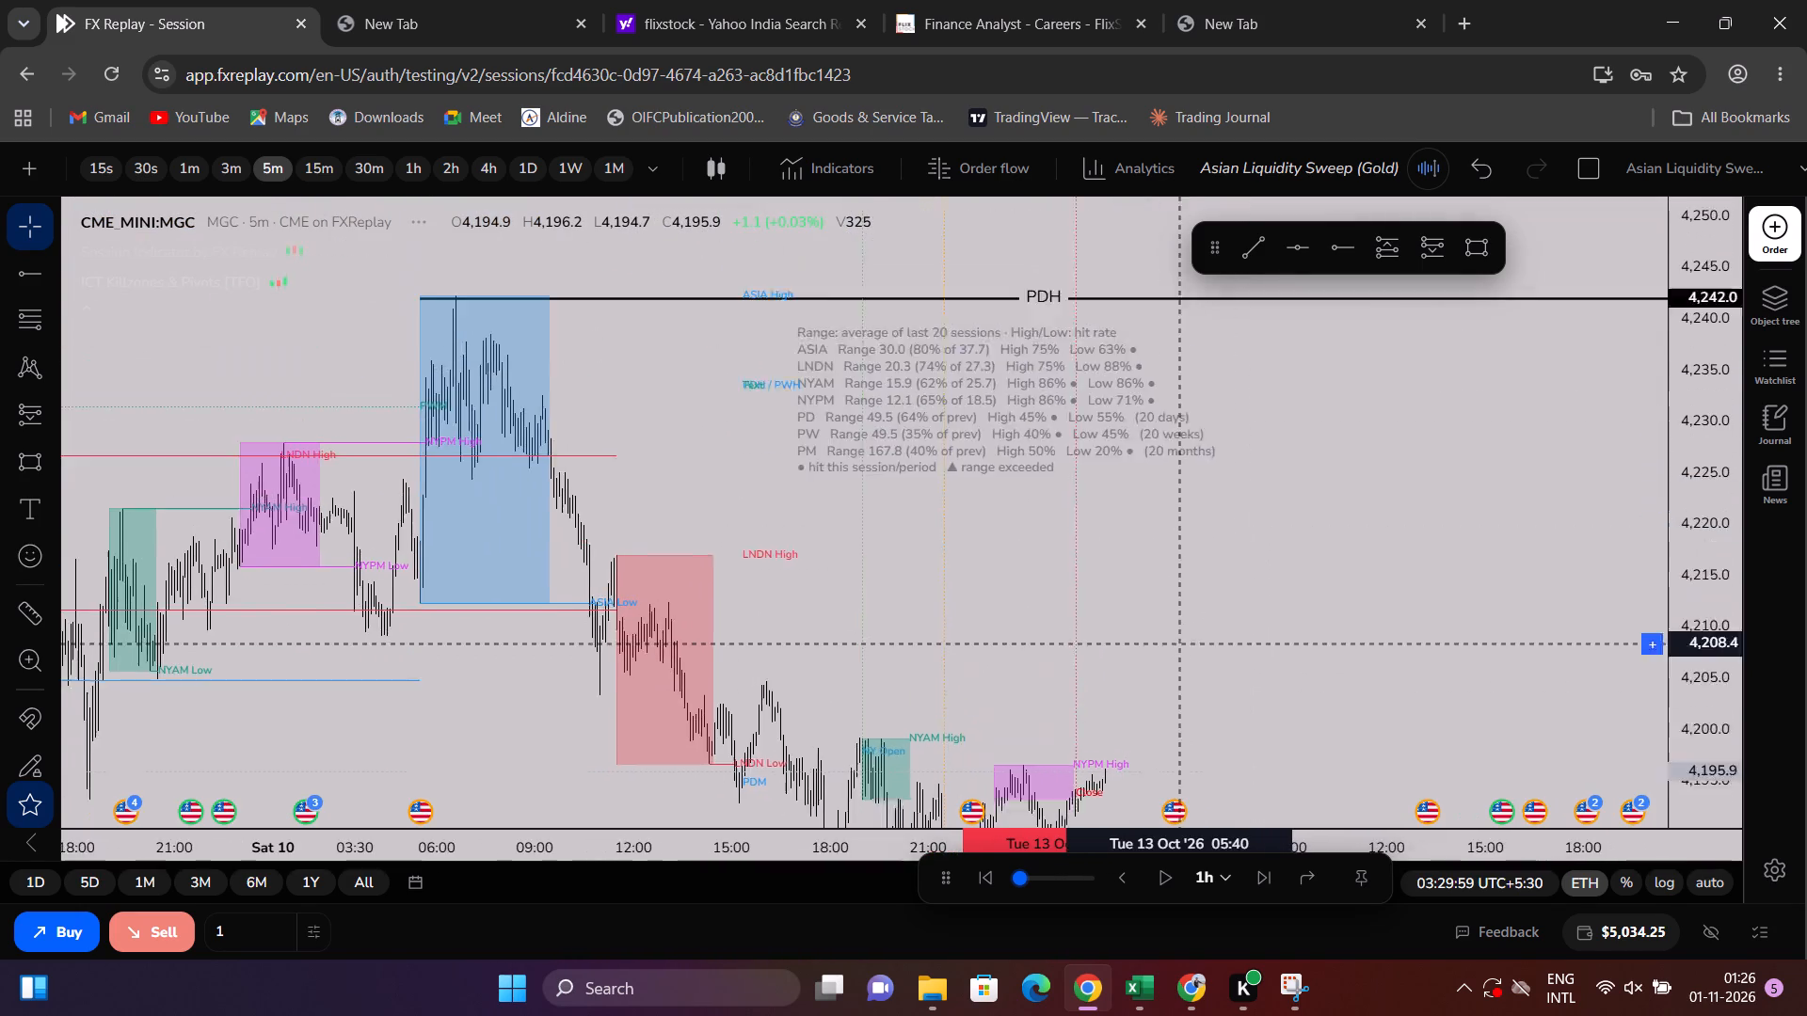
drag(1191, 688, 1196, 648)
scroll(1167, 534, down, 4)
scroll(1198, 574, up, 3)
drag(1195, 578, 1125, 385)
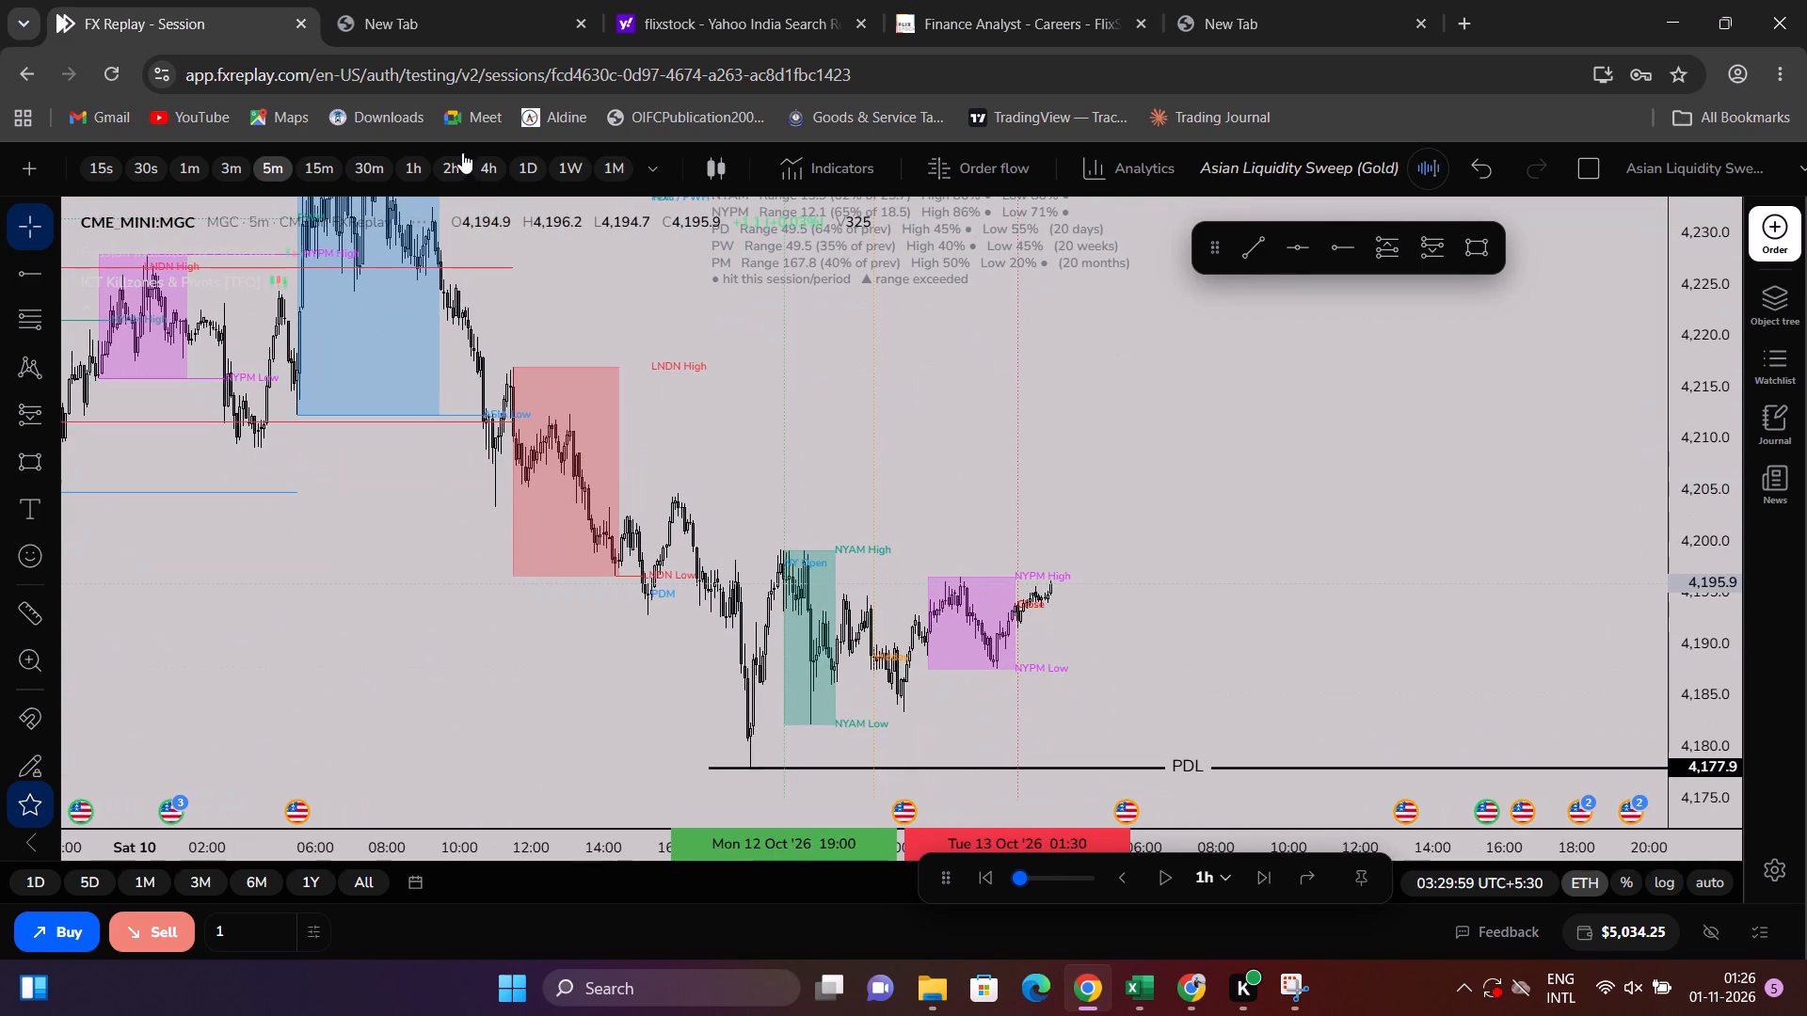
Hide the ICT Killzones & Pivots indicator and examine the latest candles above the PDL on the 4-hour chart.
click(485, 162)
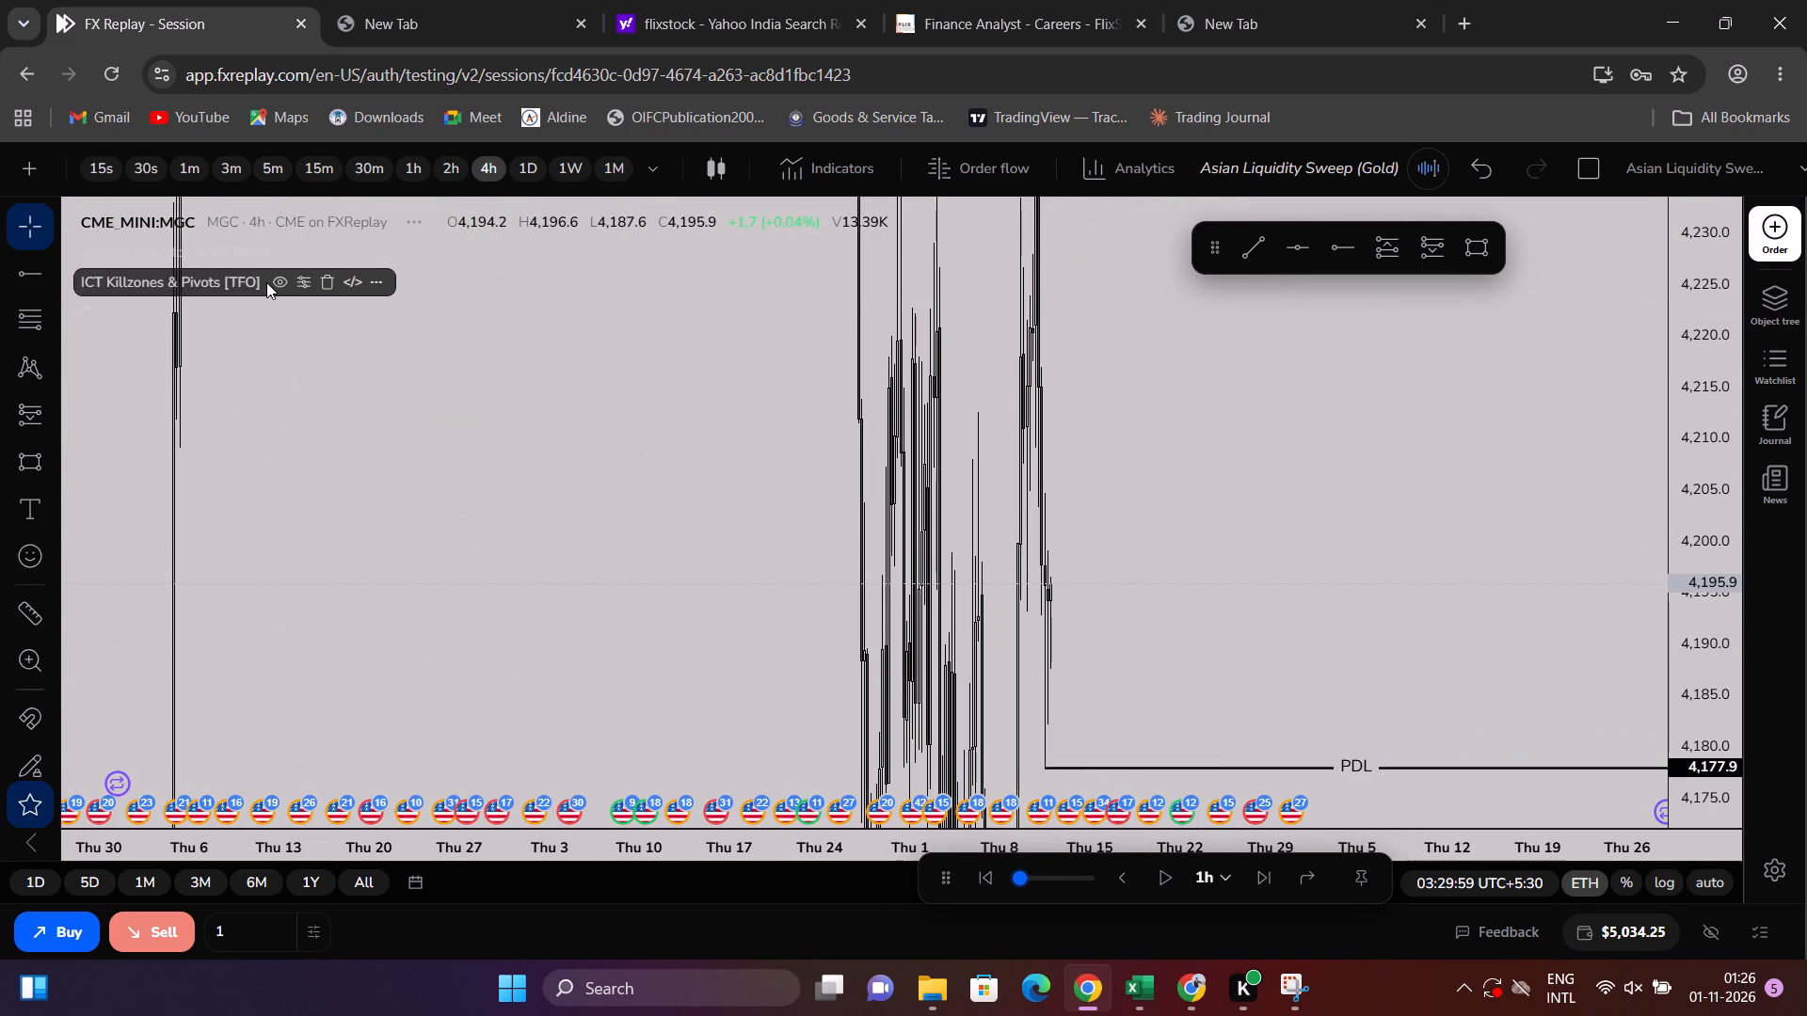
click(276, 279)
scroll(1151, 558, up, 20)
scroll(1151, 558, up, 1)
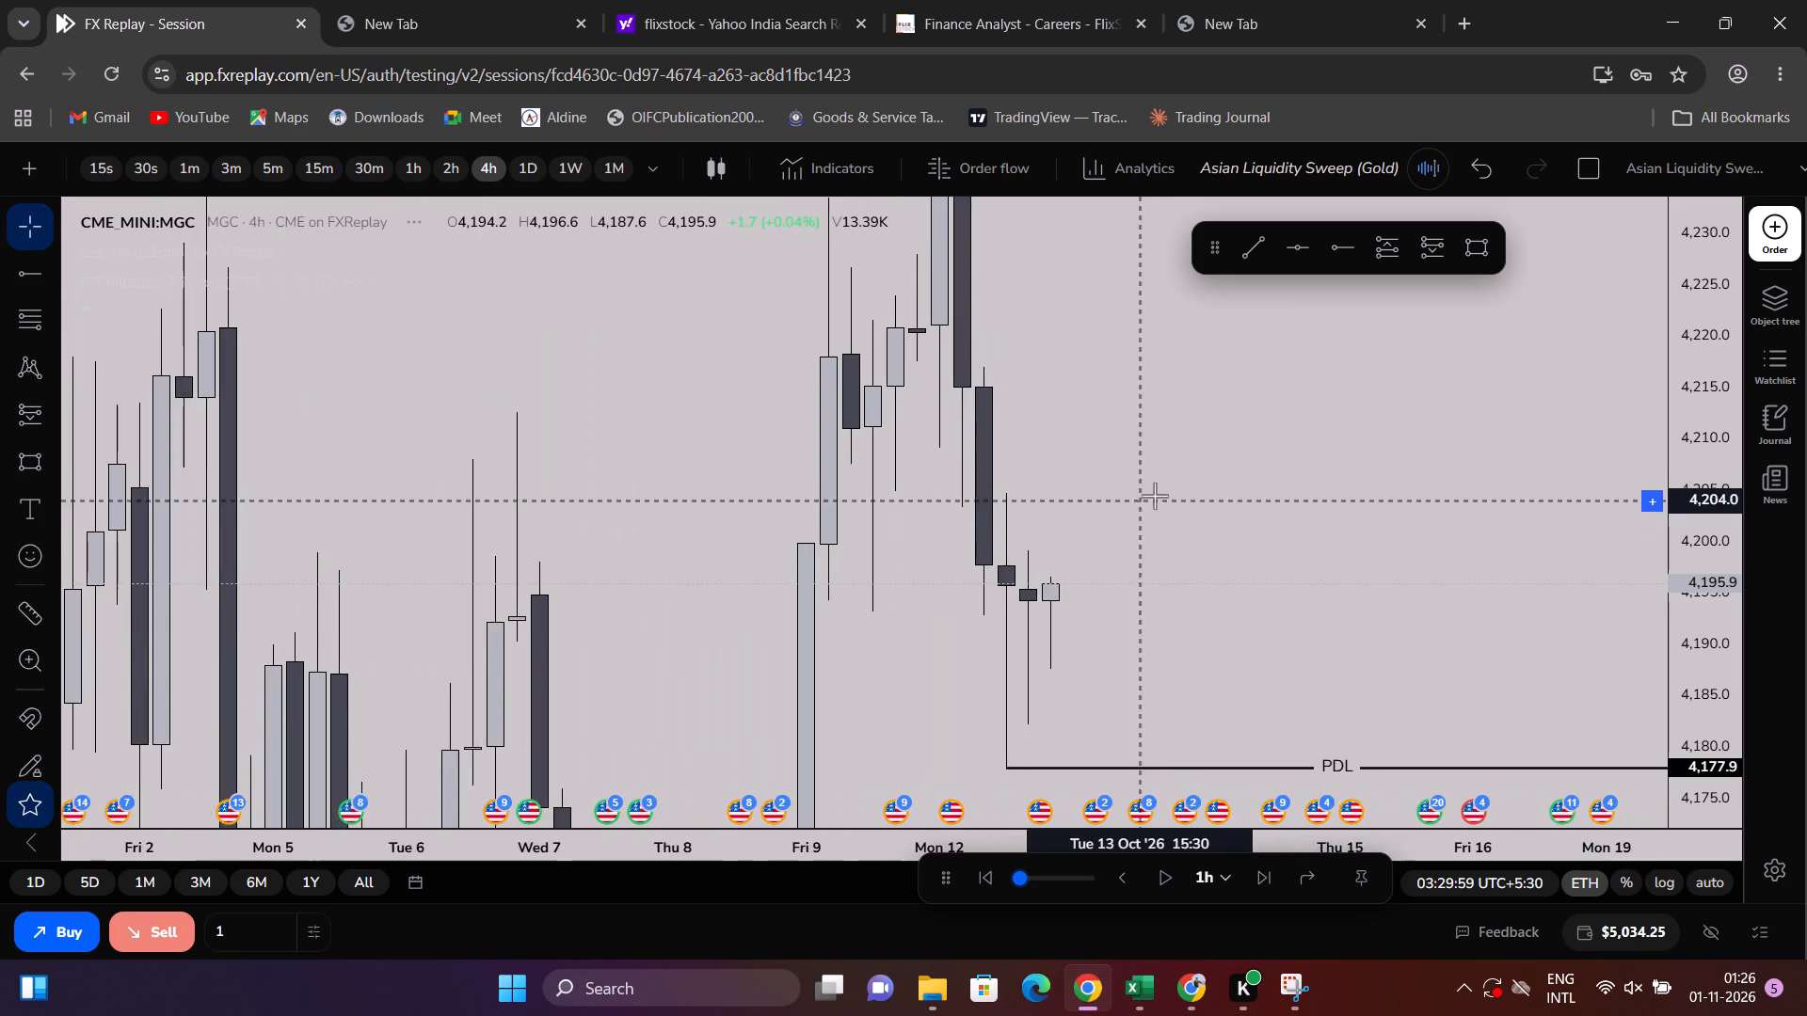
scroll(1158, 492, up, 2)
drag(1690, 552, 1687, 575)
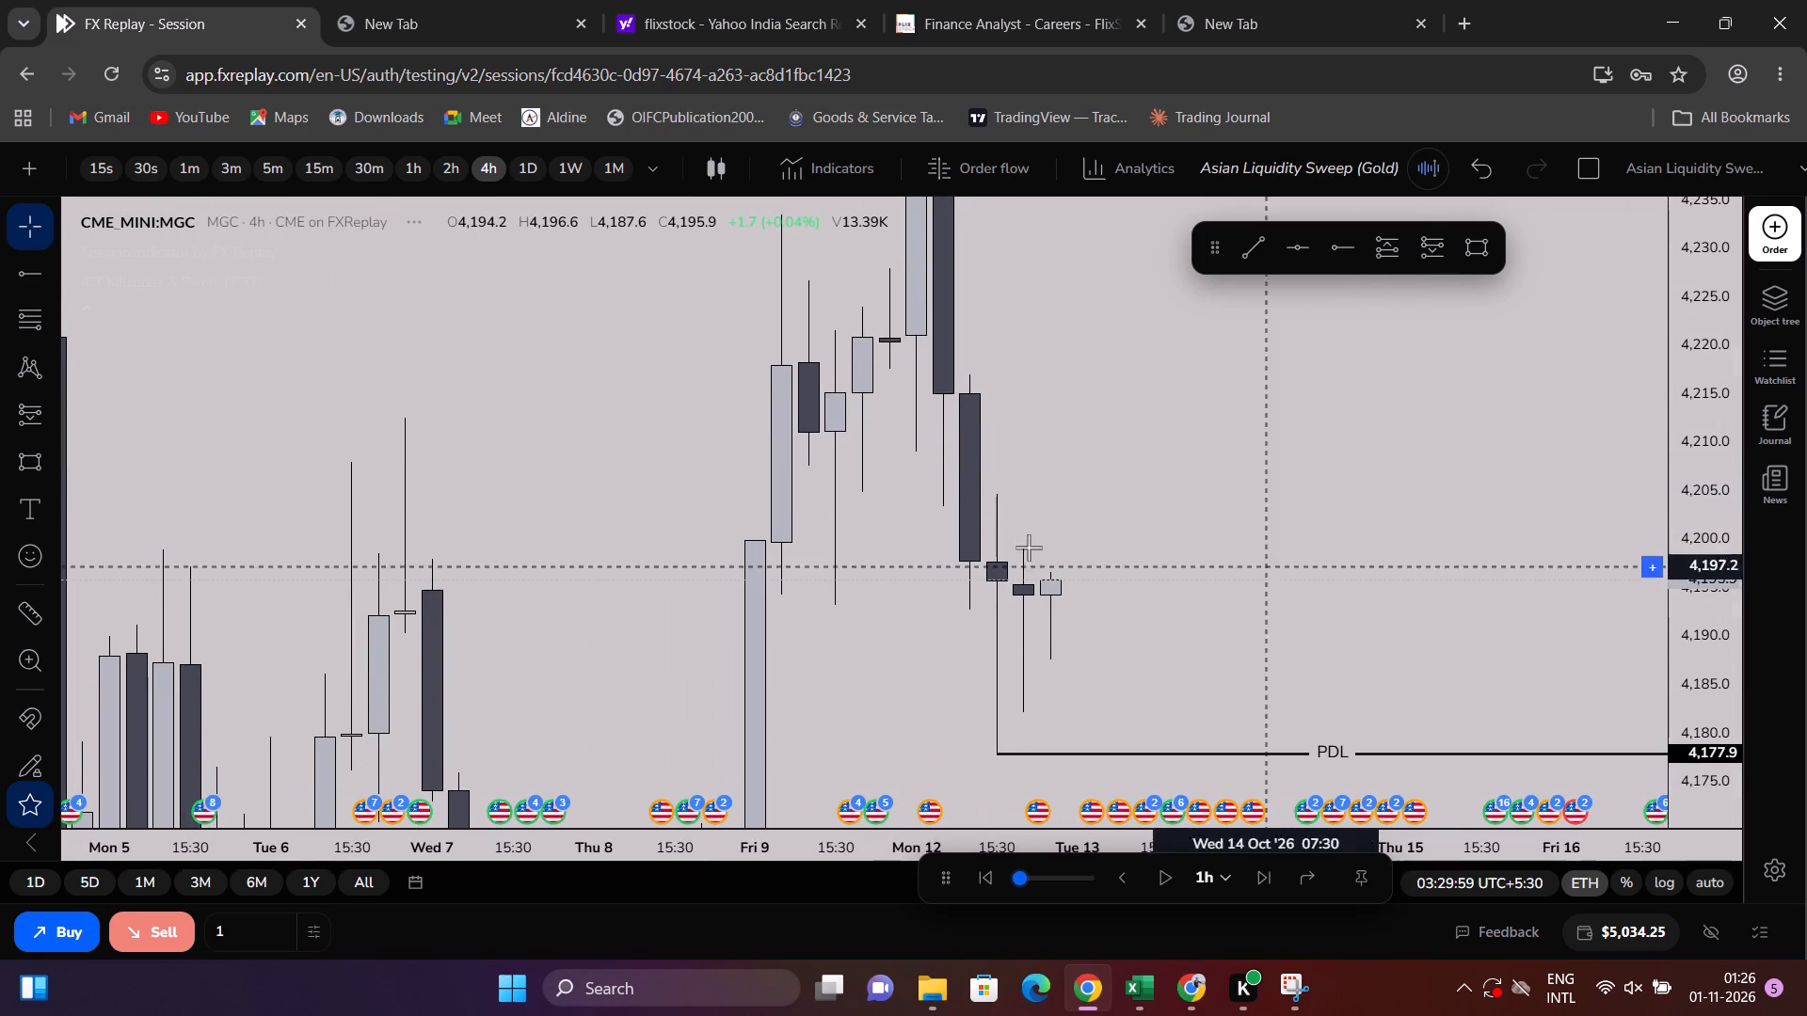
click(32, 272)
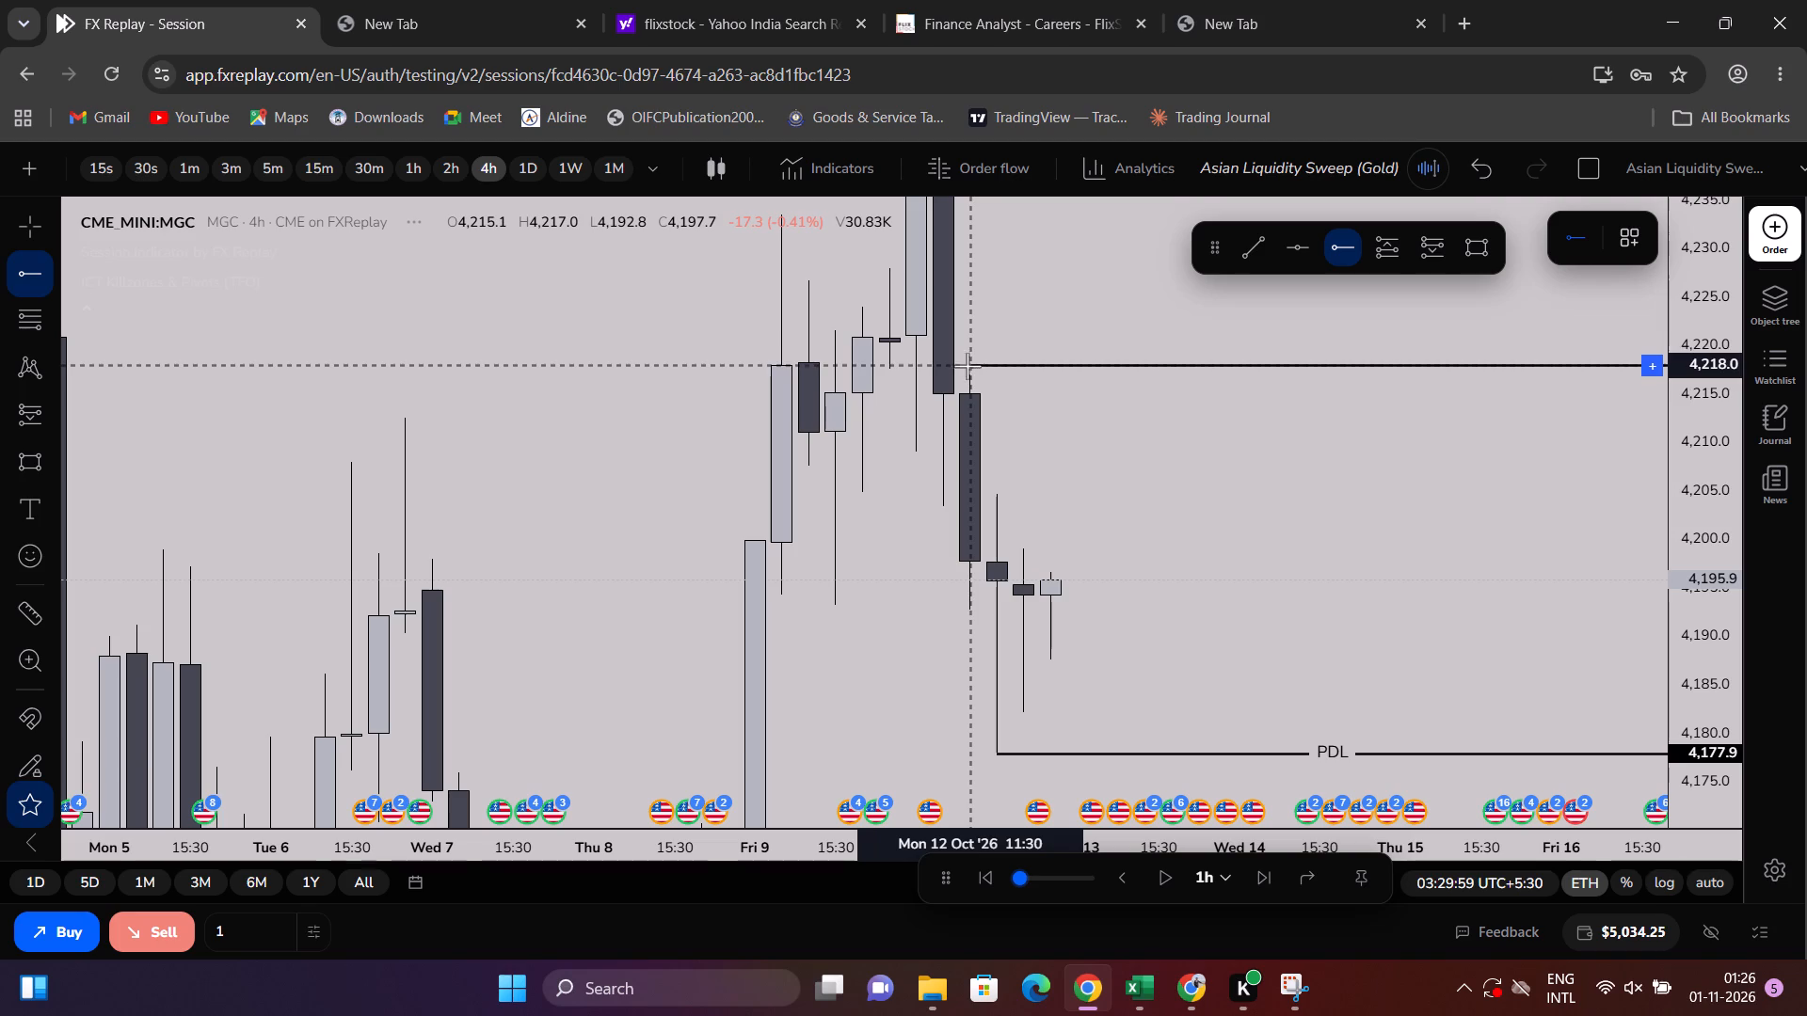
right_click(1079, 525)
On the 15-minute chart, draw a trend line along 12 October's descending highs, from about 4,217.4 down to about 4,193.8.
scroll(1126, 489, down, 2)
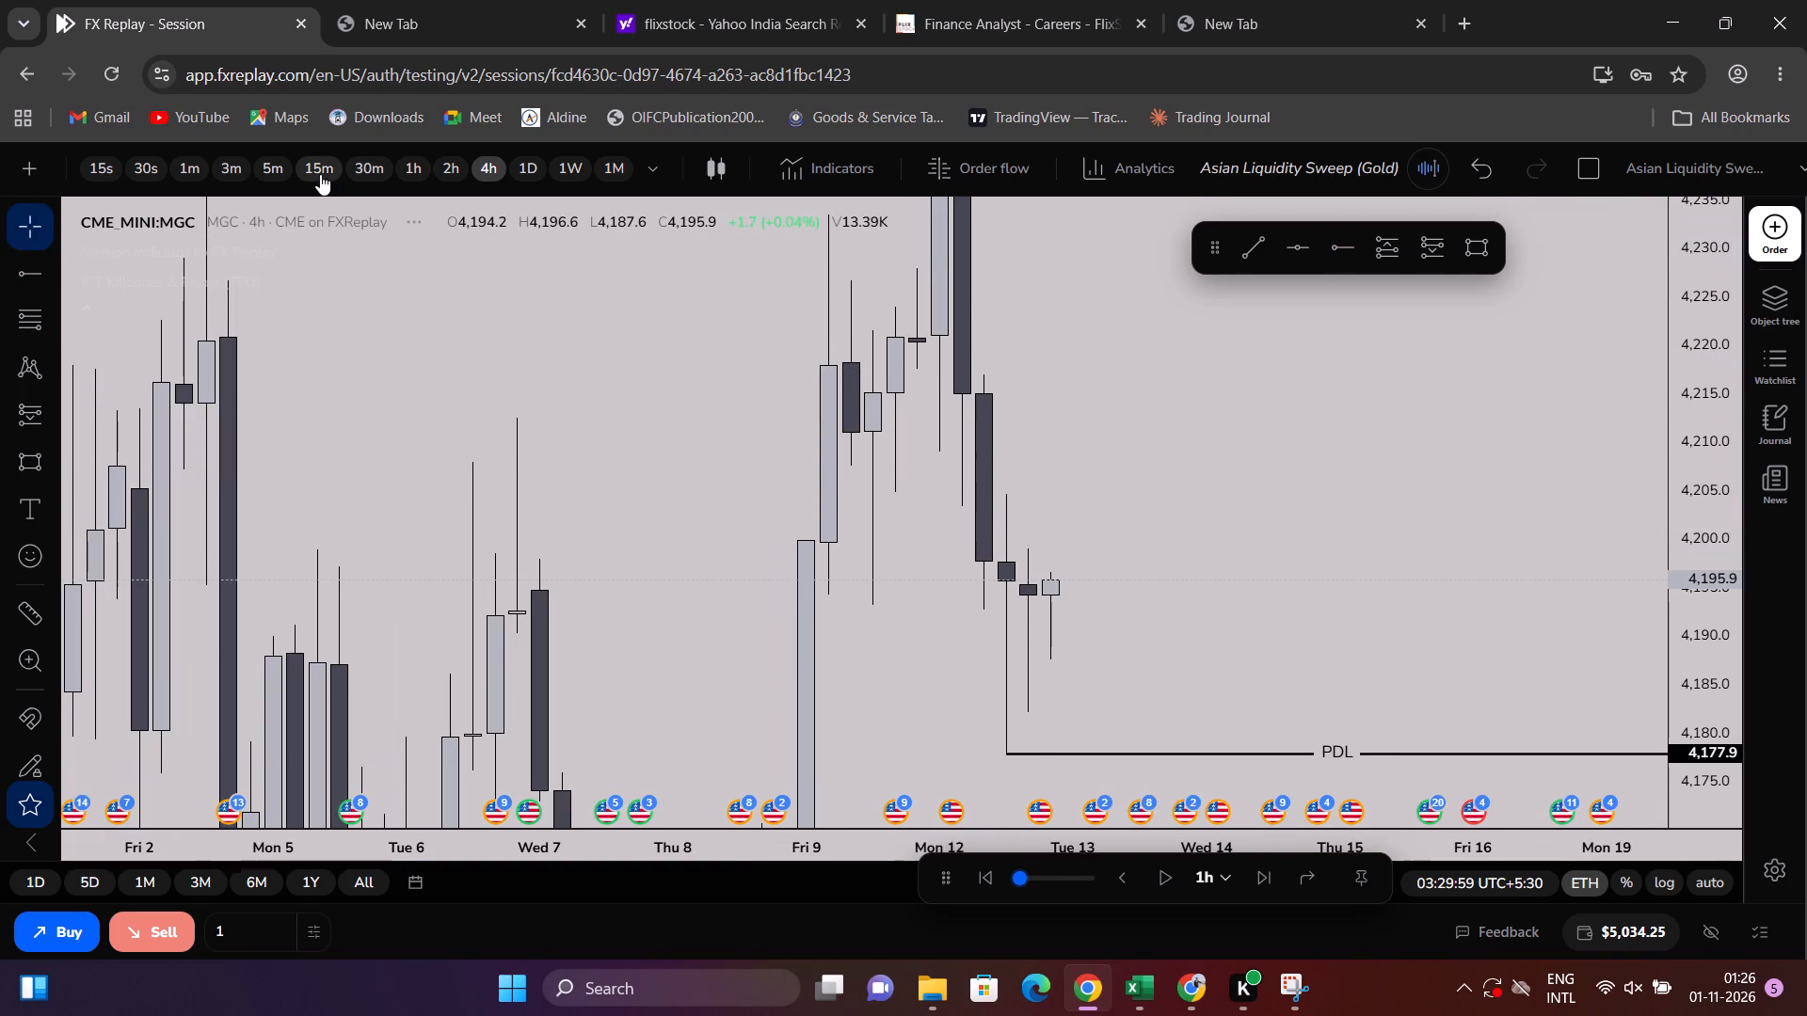
click(320, 174)
scroll(1388, 639, down, 14)
drag(1710, 687, 1730, 624)
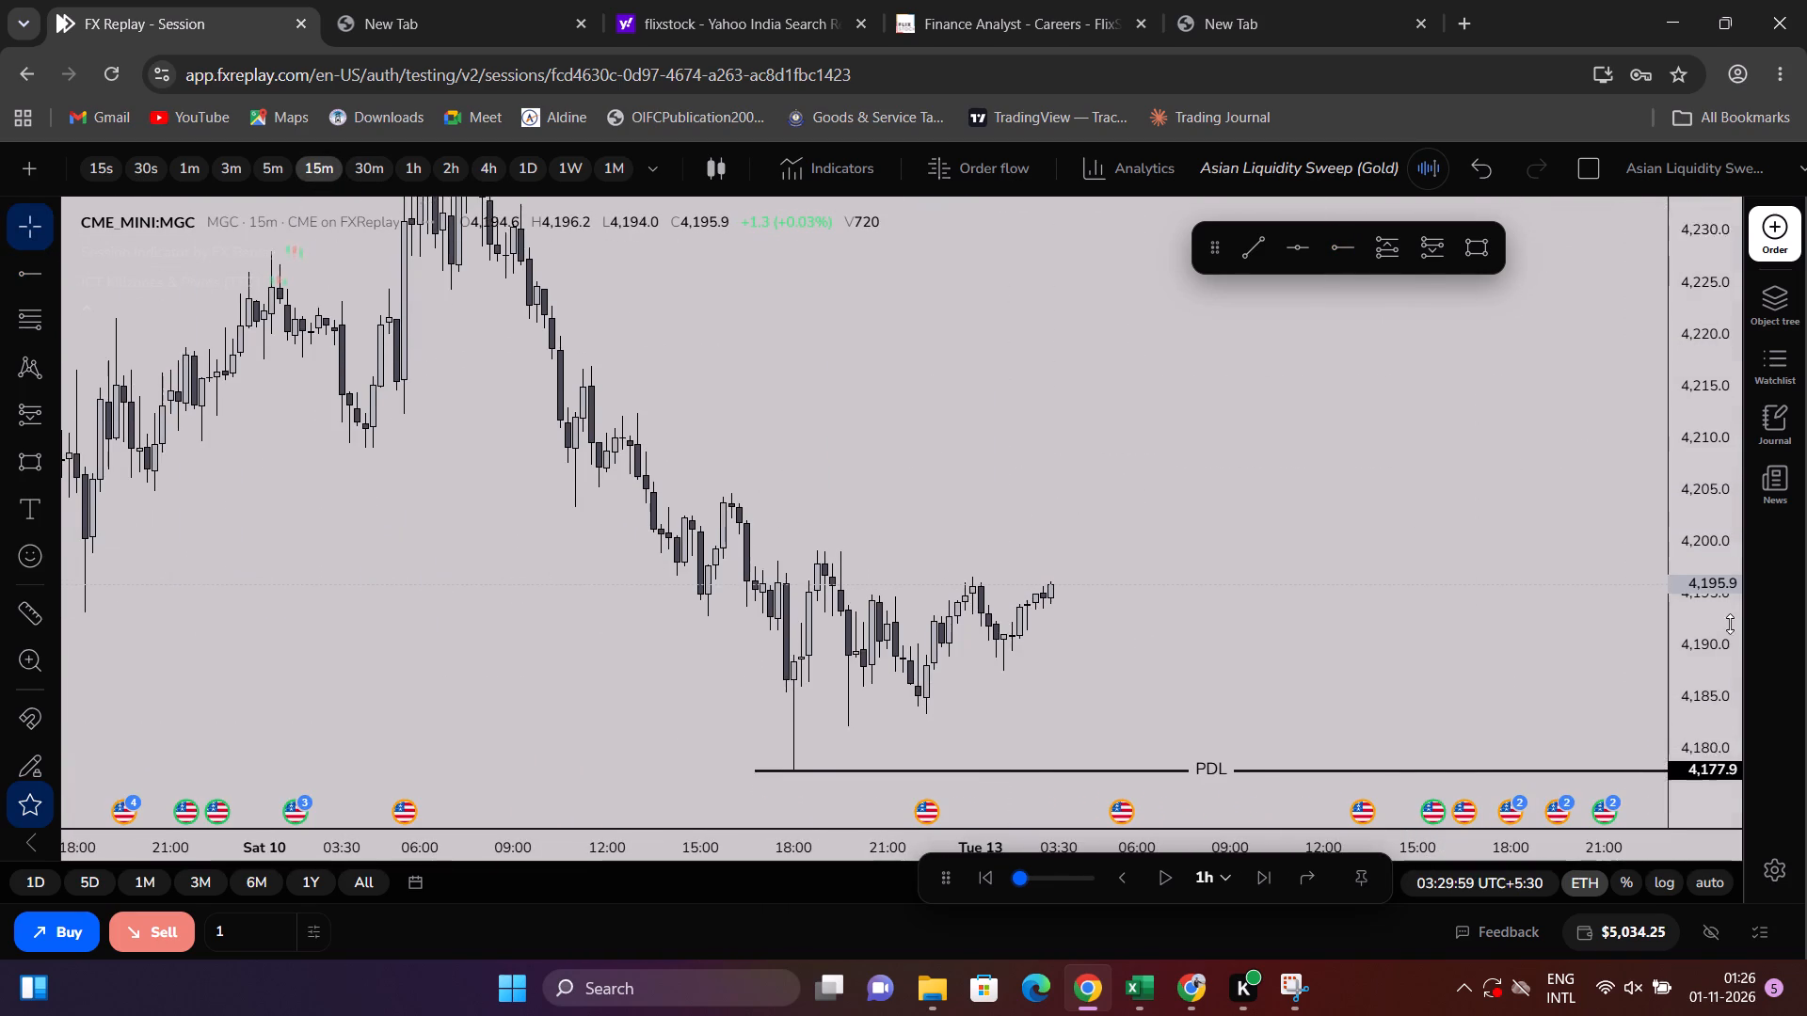
drag(1730, 624, 1707, 805)
scroll(1335, 614, down, 2)
drag(1223, 564, 1303, 596)
scroll(1263, 601, up, 2)
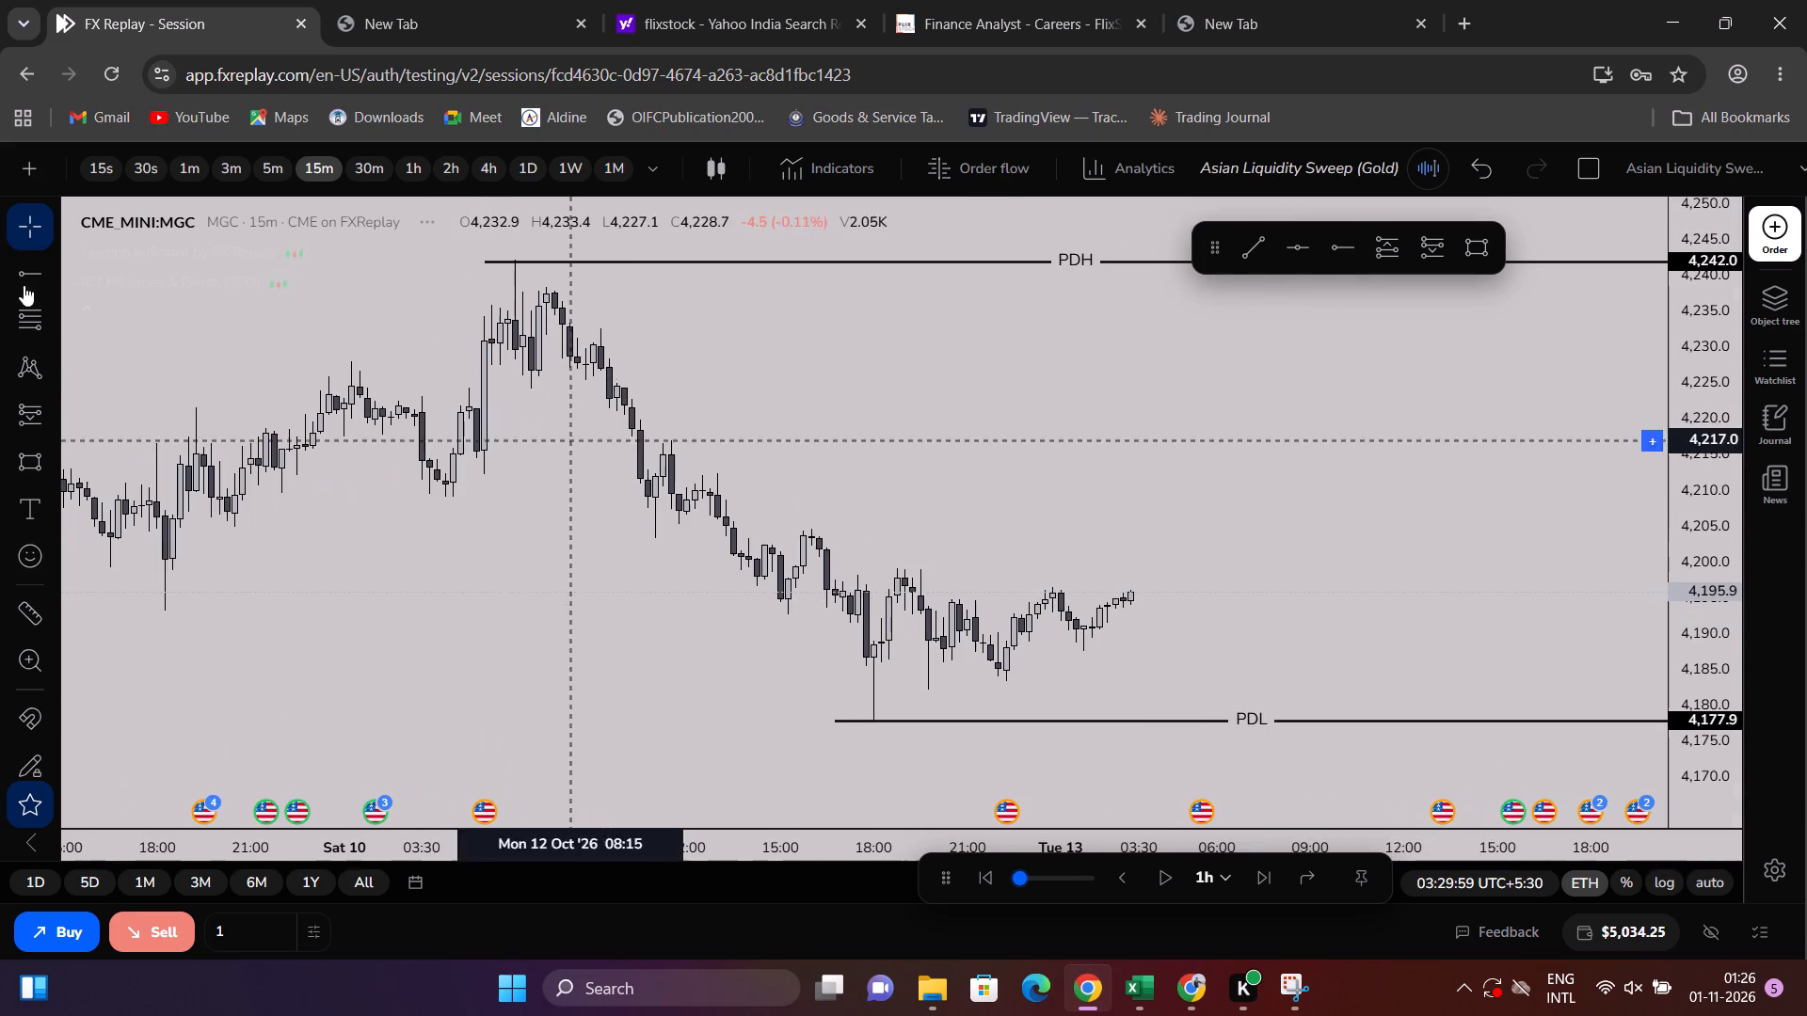
click(47, 268)
click(126, 303)
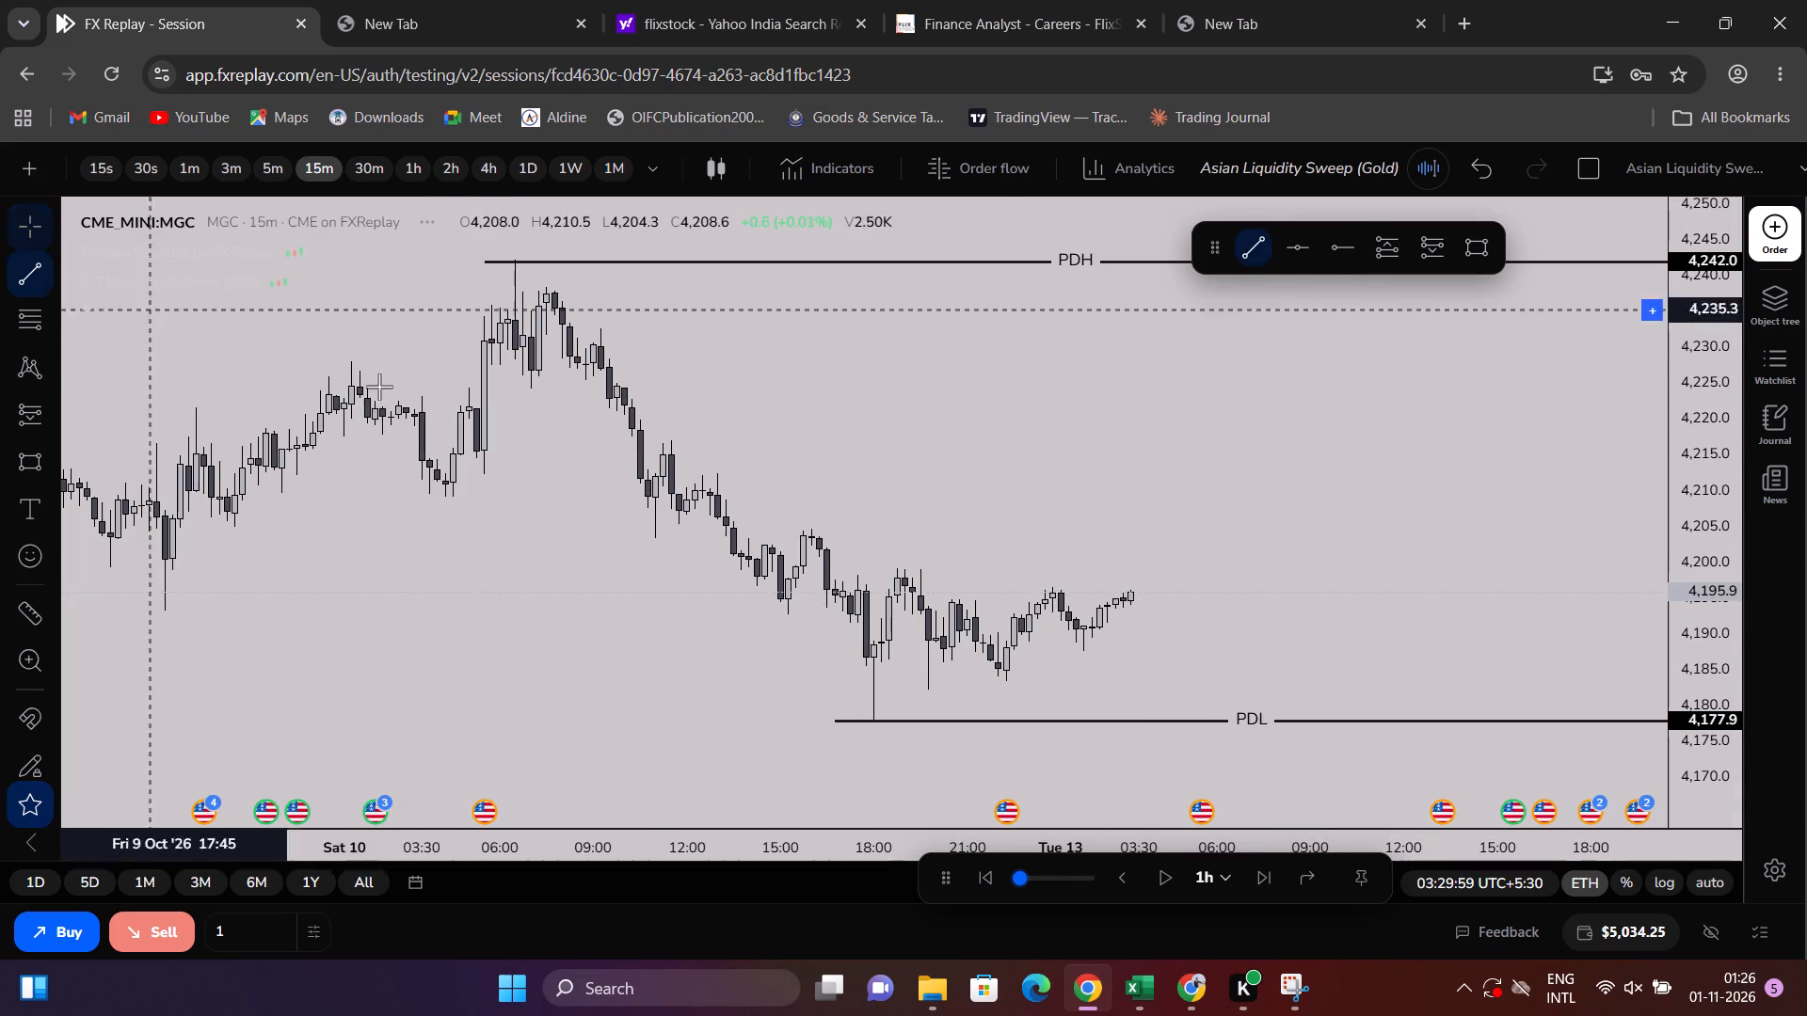
click(667, 437)
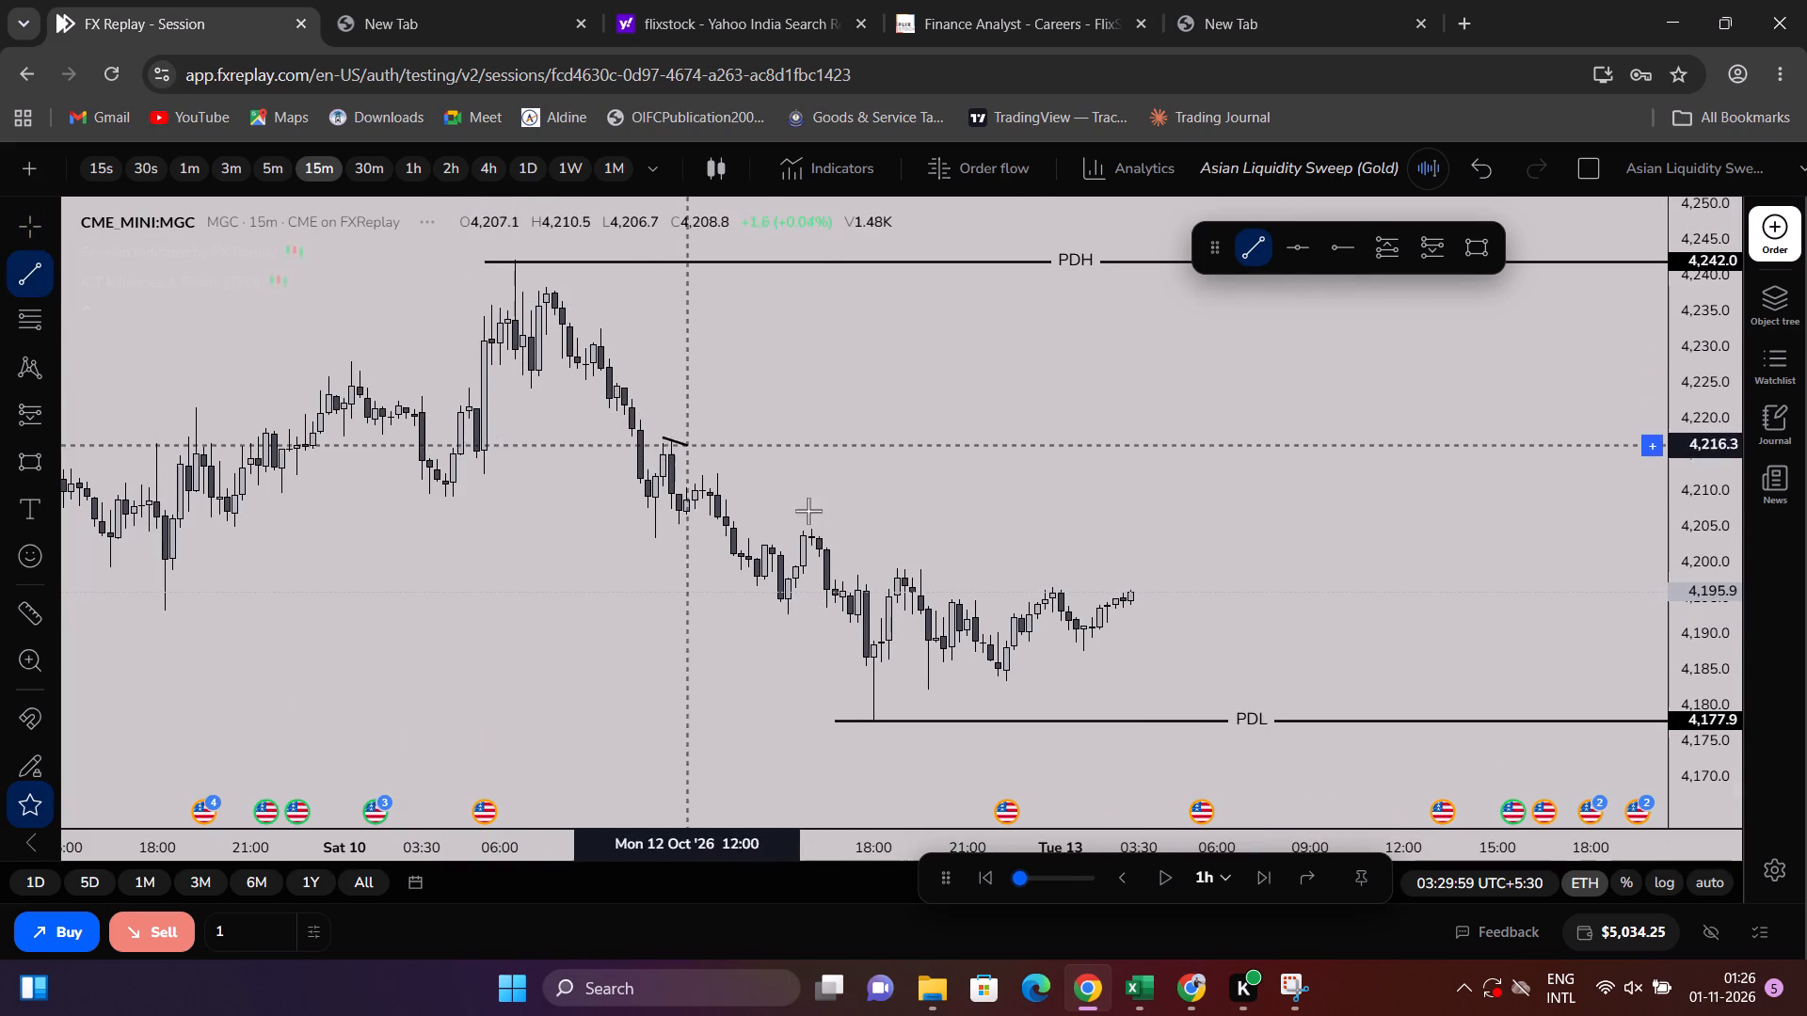
click(1005, 607)
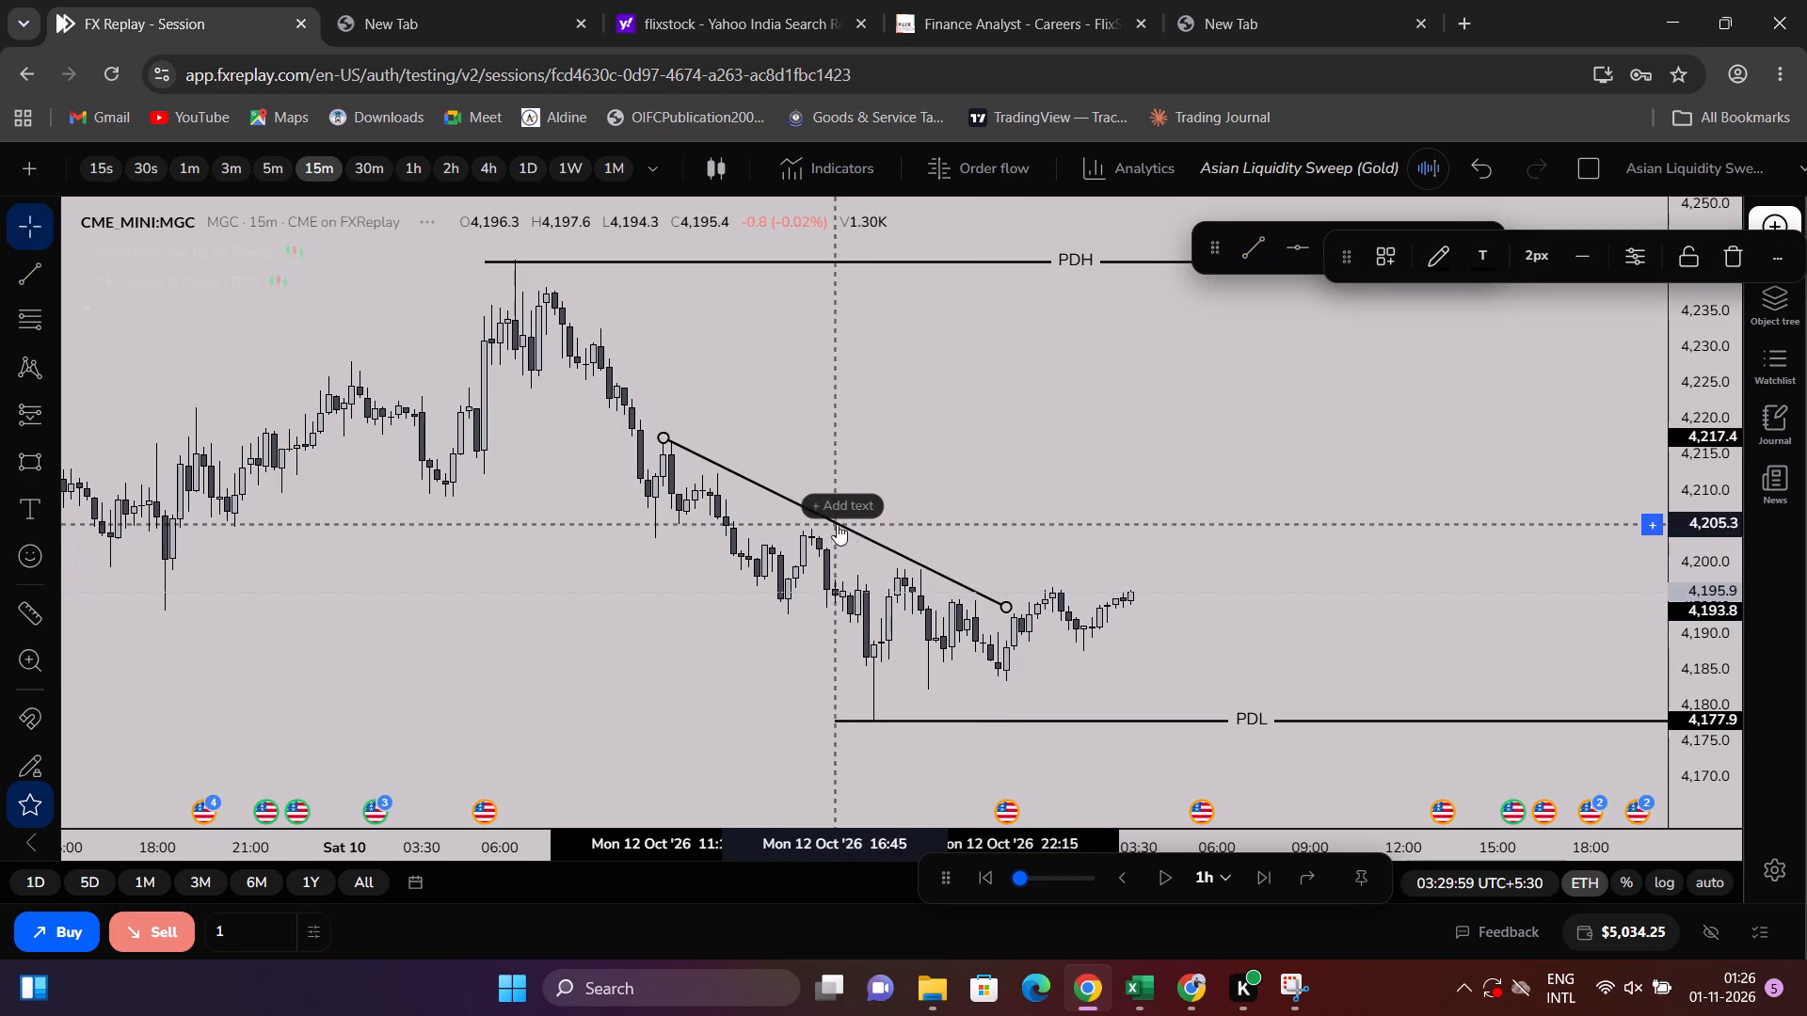
Label the descending trend line "LRL".
click(844, 509)
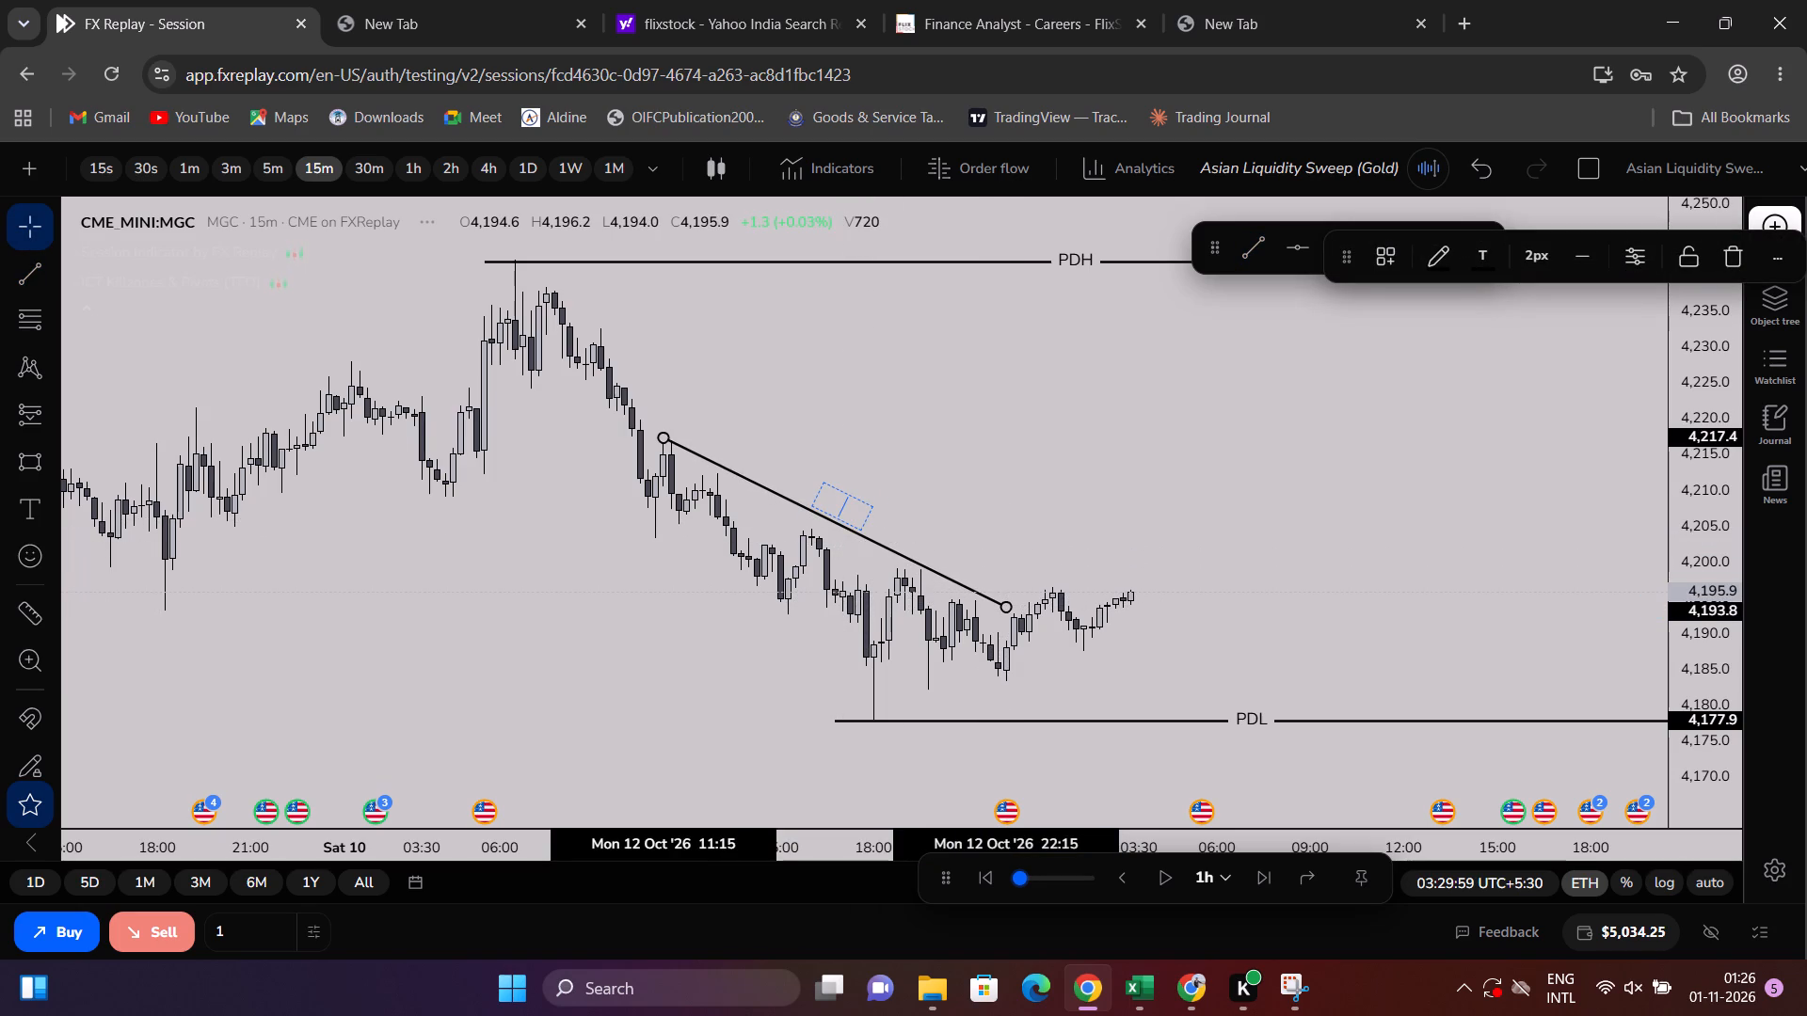
text(LRL)
click(1195, 500)
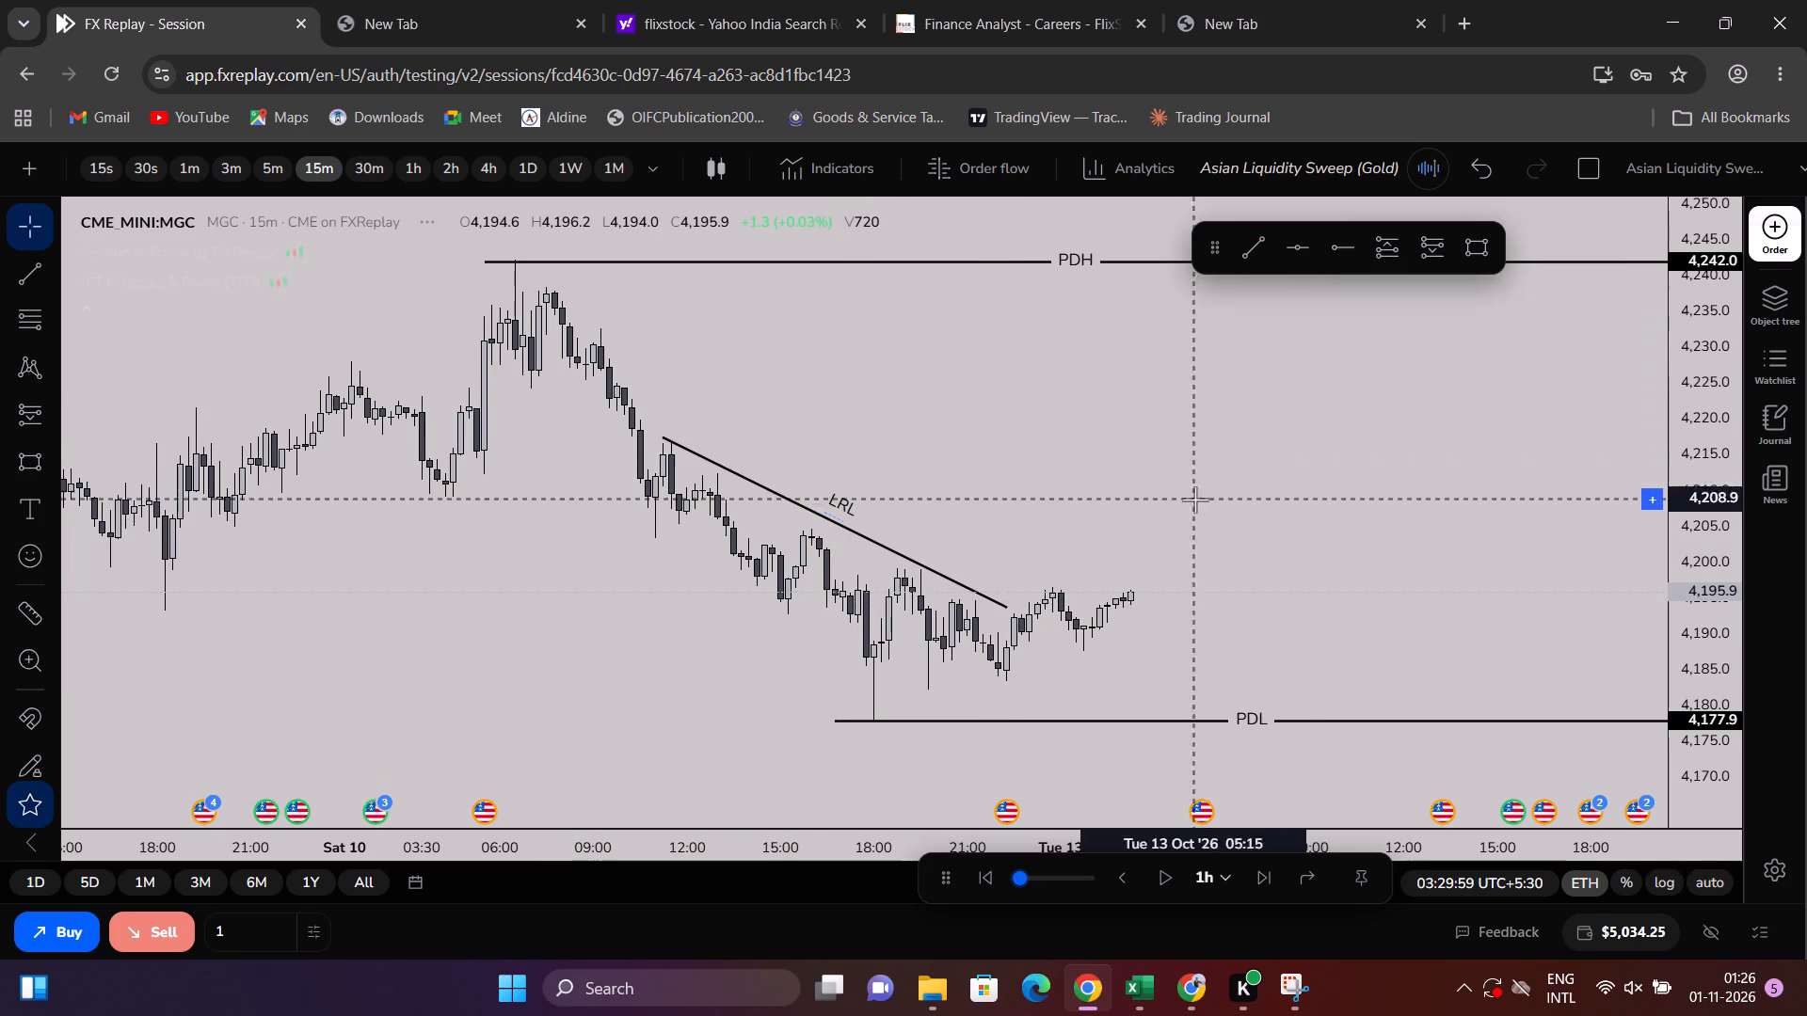
On the 15-minute chart, draw a trend line along 12 October's rising lows, from about 4,177.7 at the PDL up to about 4,188.7.
drag(1718, 785, 1806, 440)
scroll(1473, 494, up, 4)
drag(1446, 508, 1484, 252)
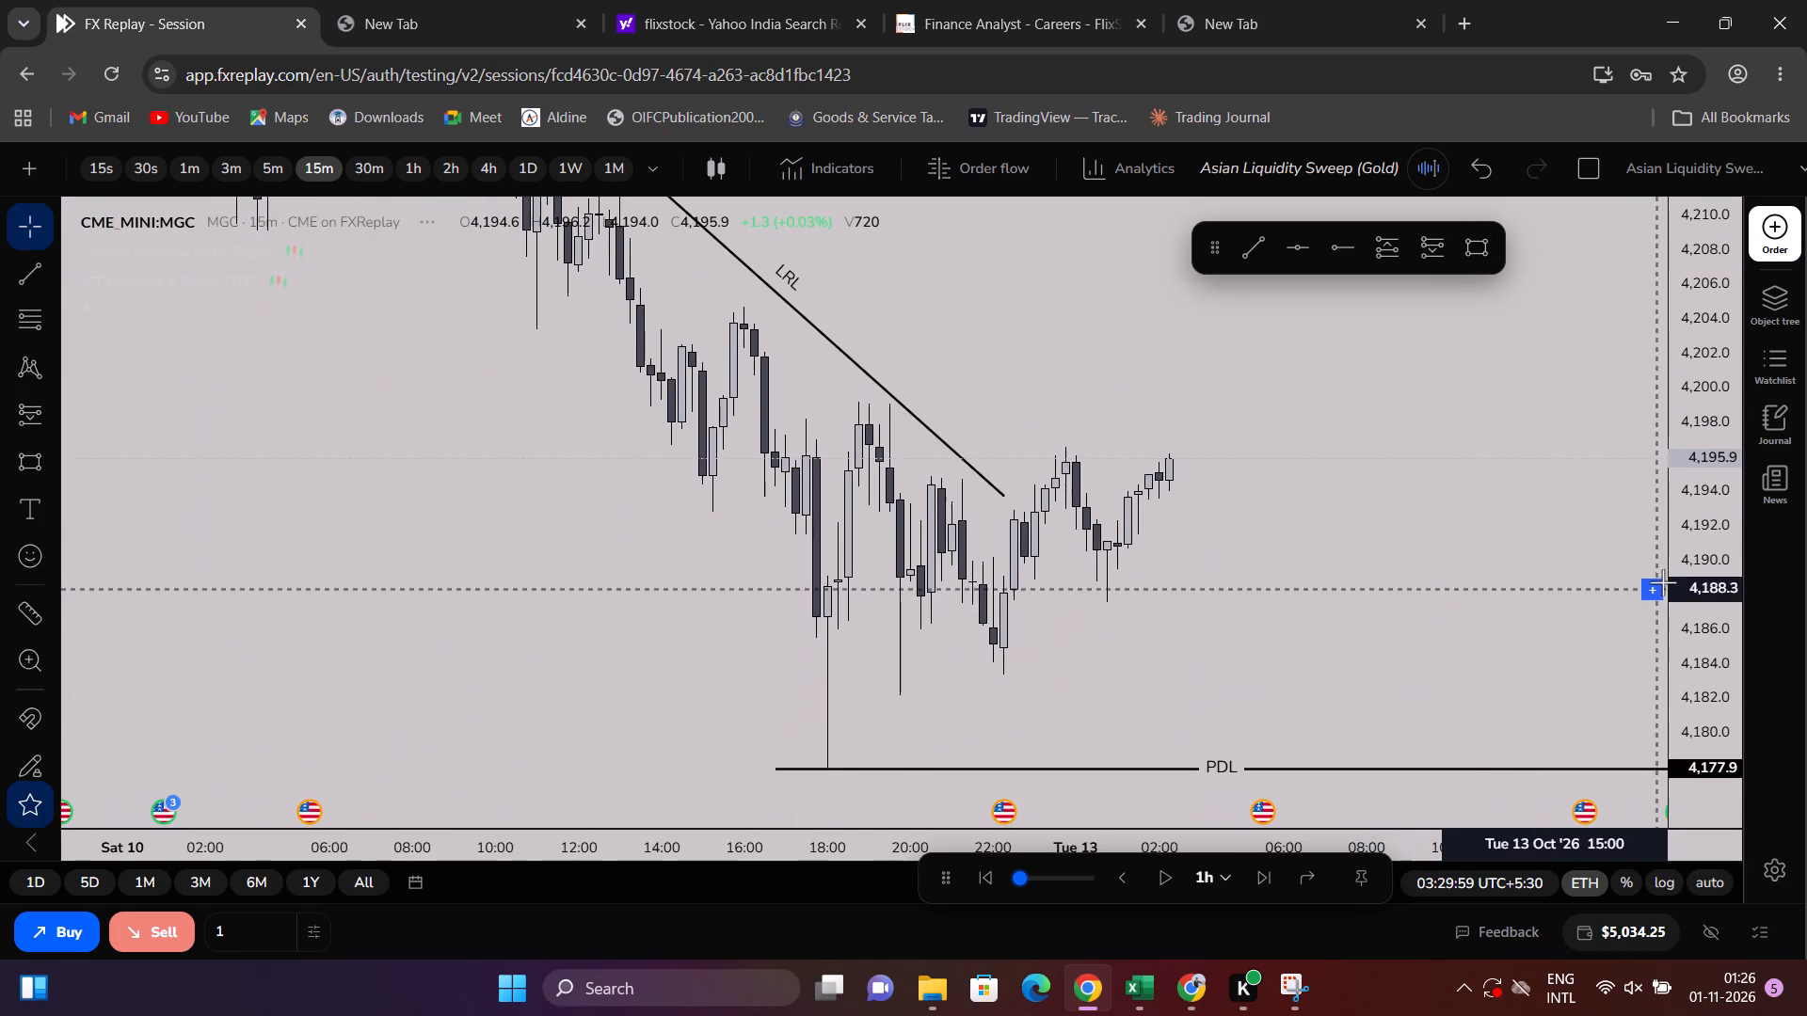
drag(1689, 607, 1675, 676)
click(28, 265)
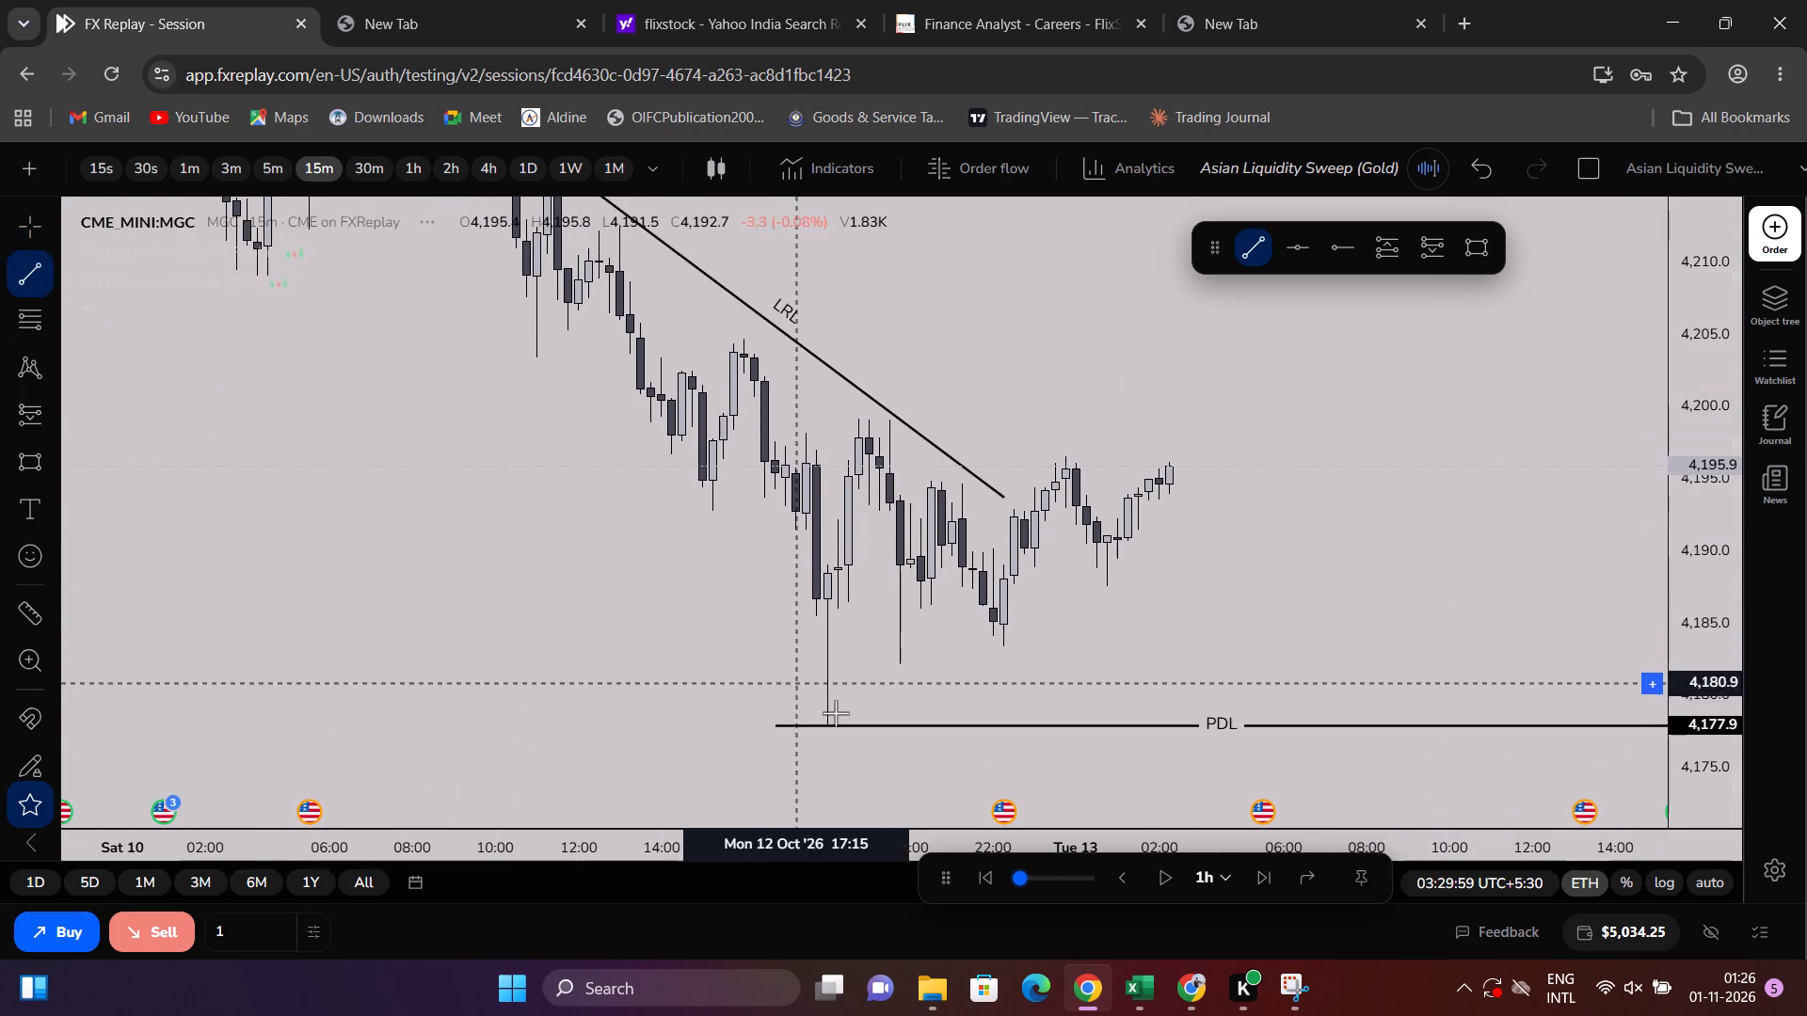
click(824, 727)
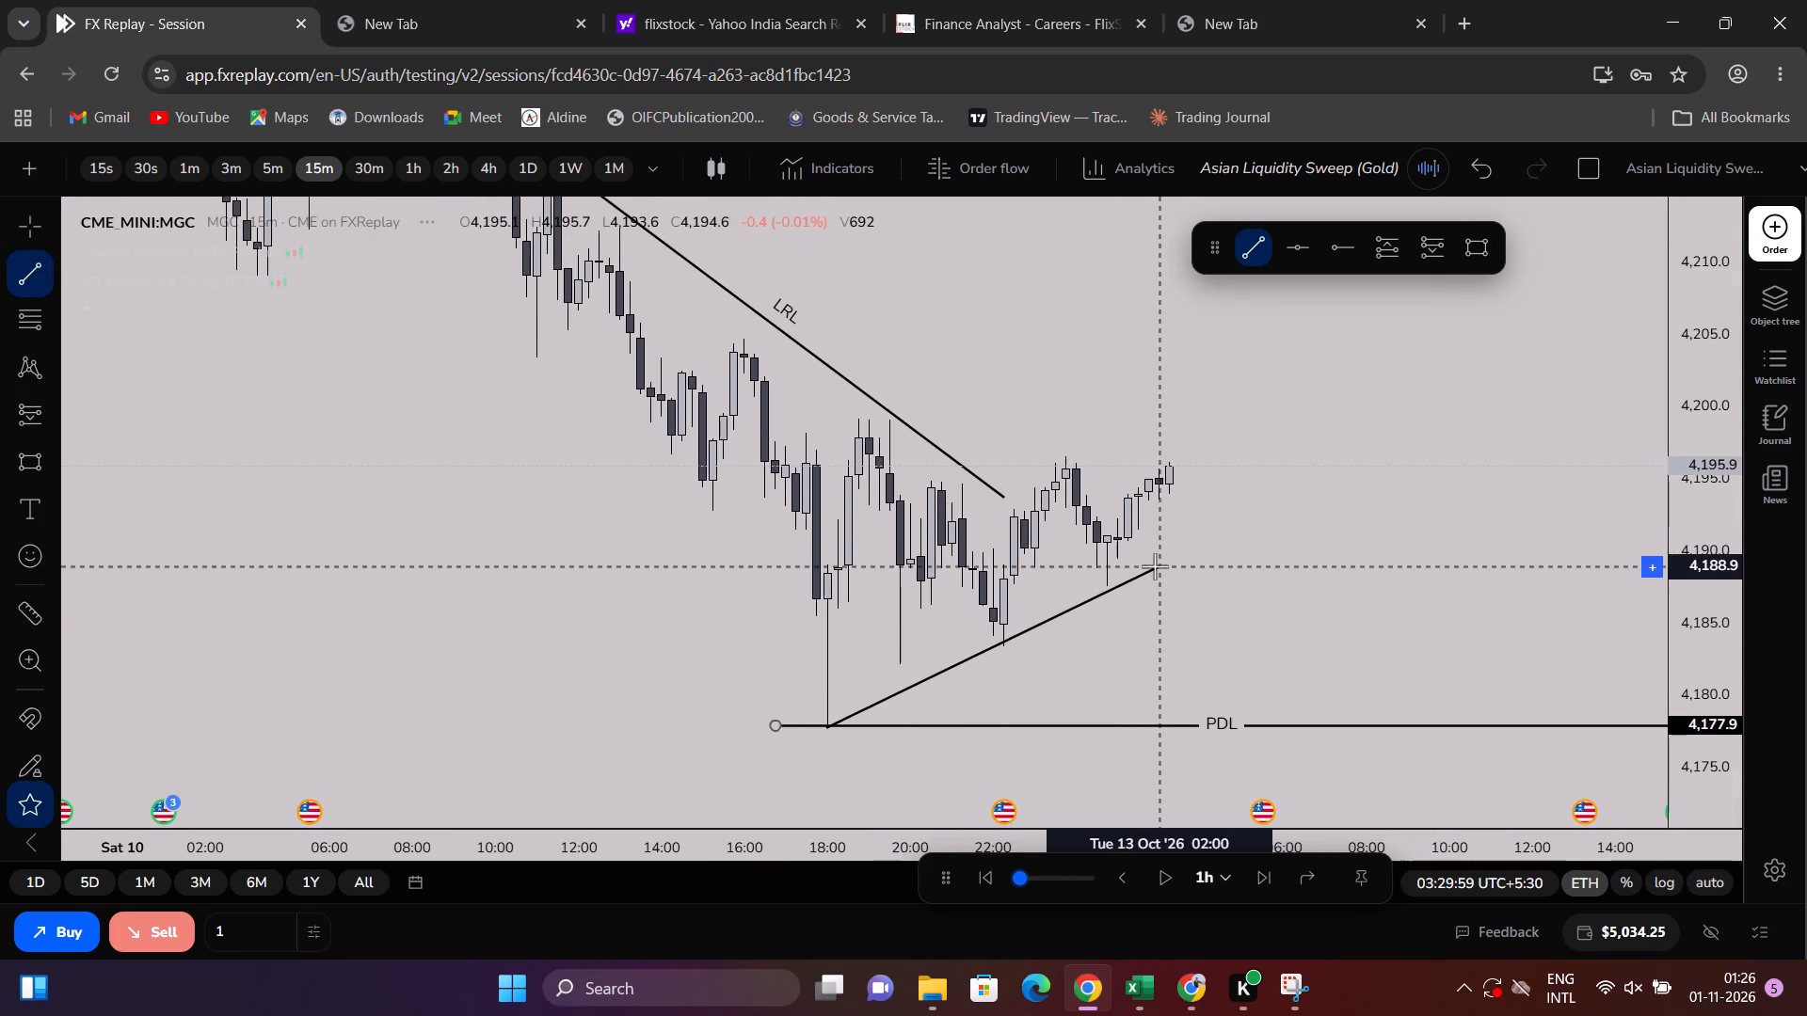
click(1149, 567)
drag(1021, 625, 1033, 633)
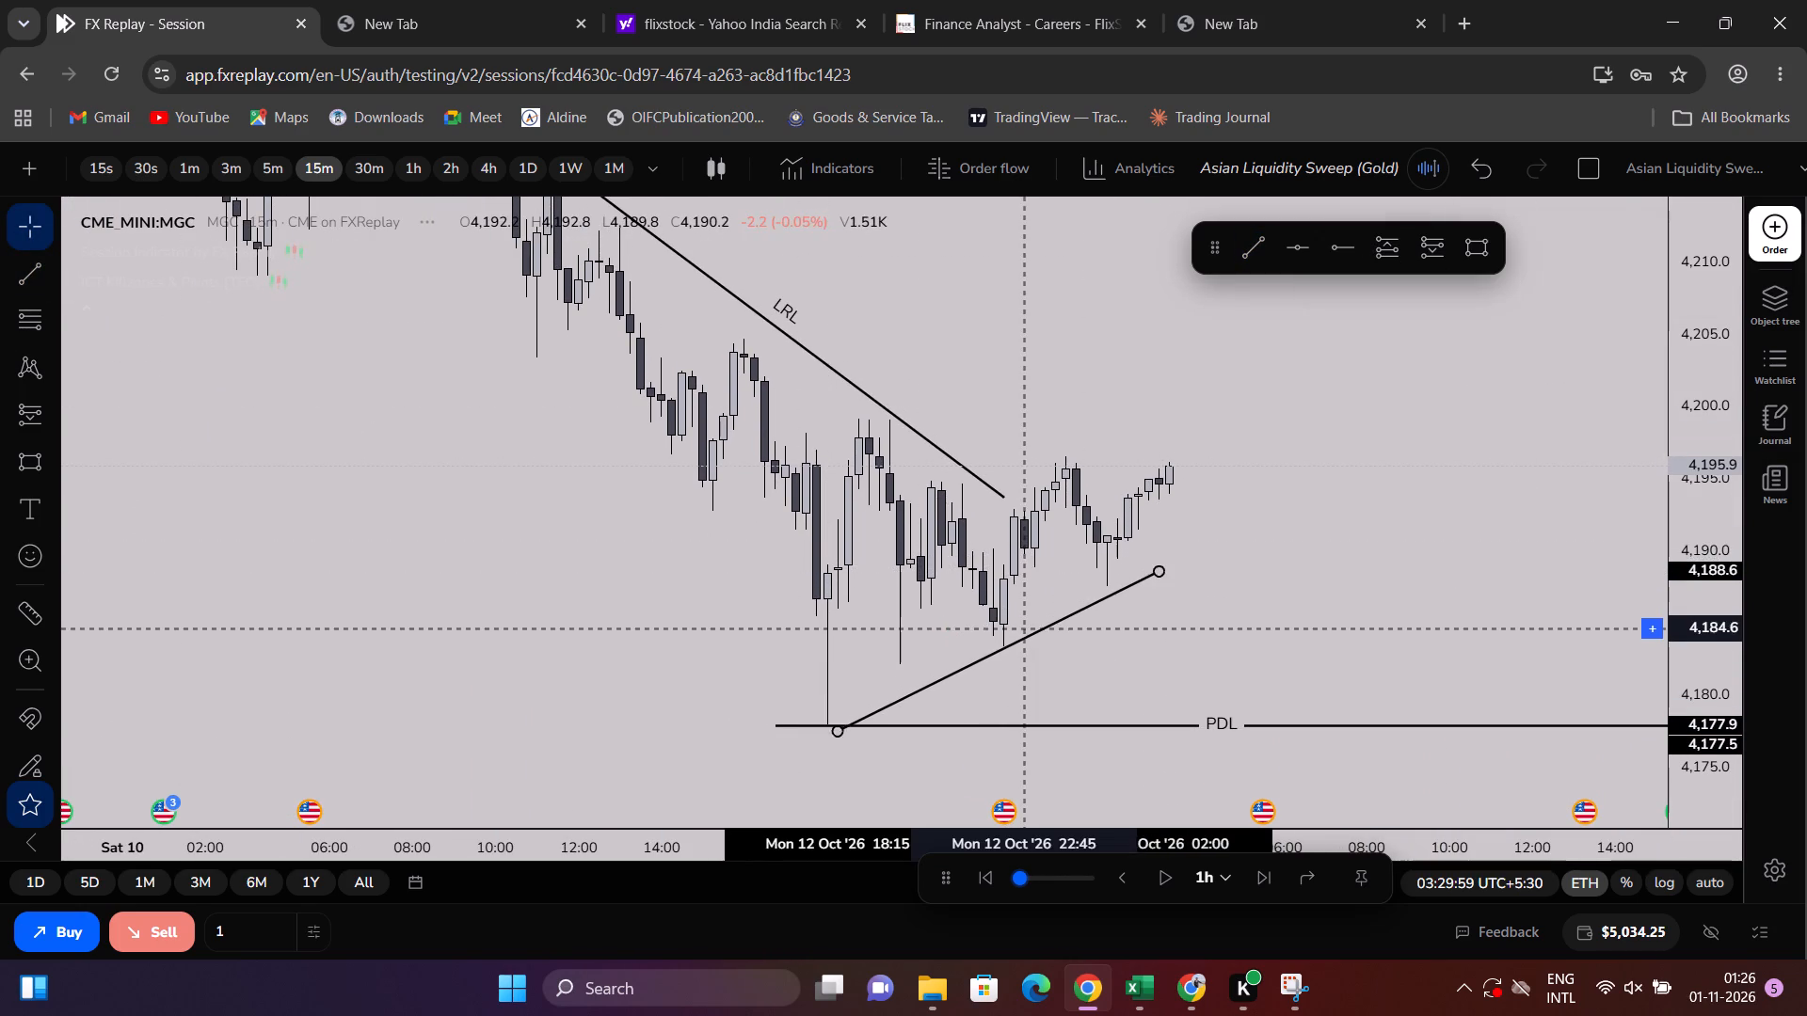
drag(1033, 633, 1035, 627)
Label the ascending trend line "LRL".
click(1011, 635)
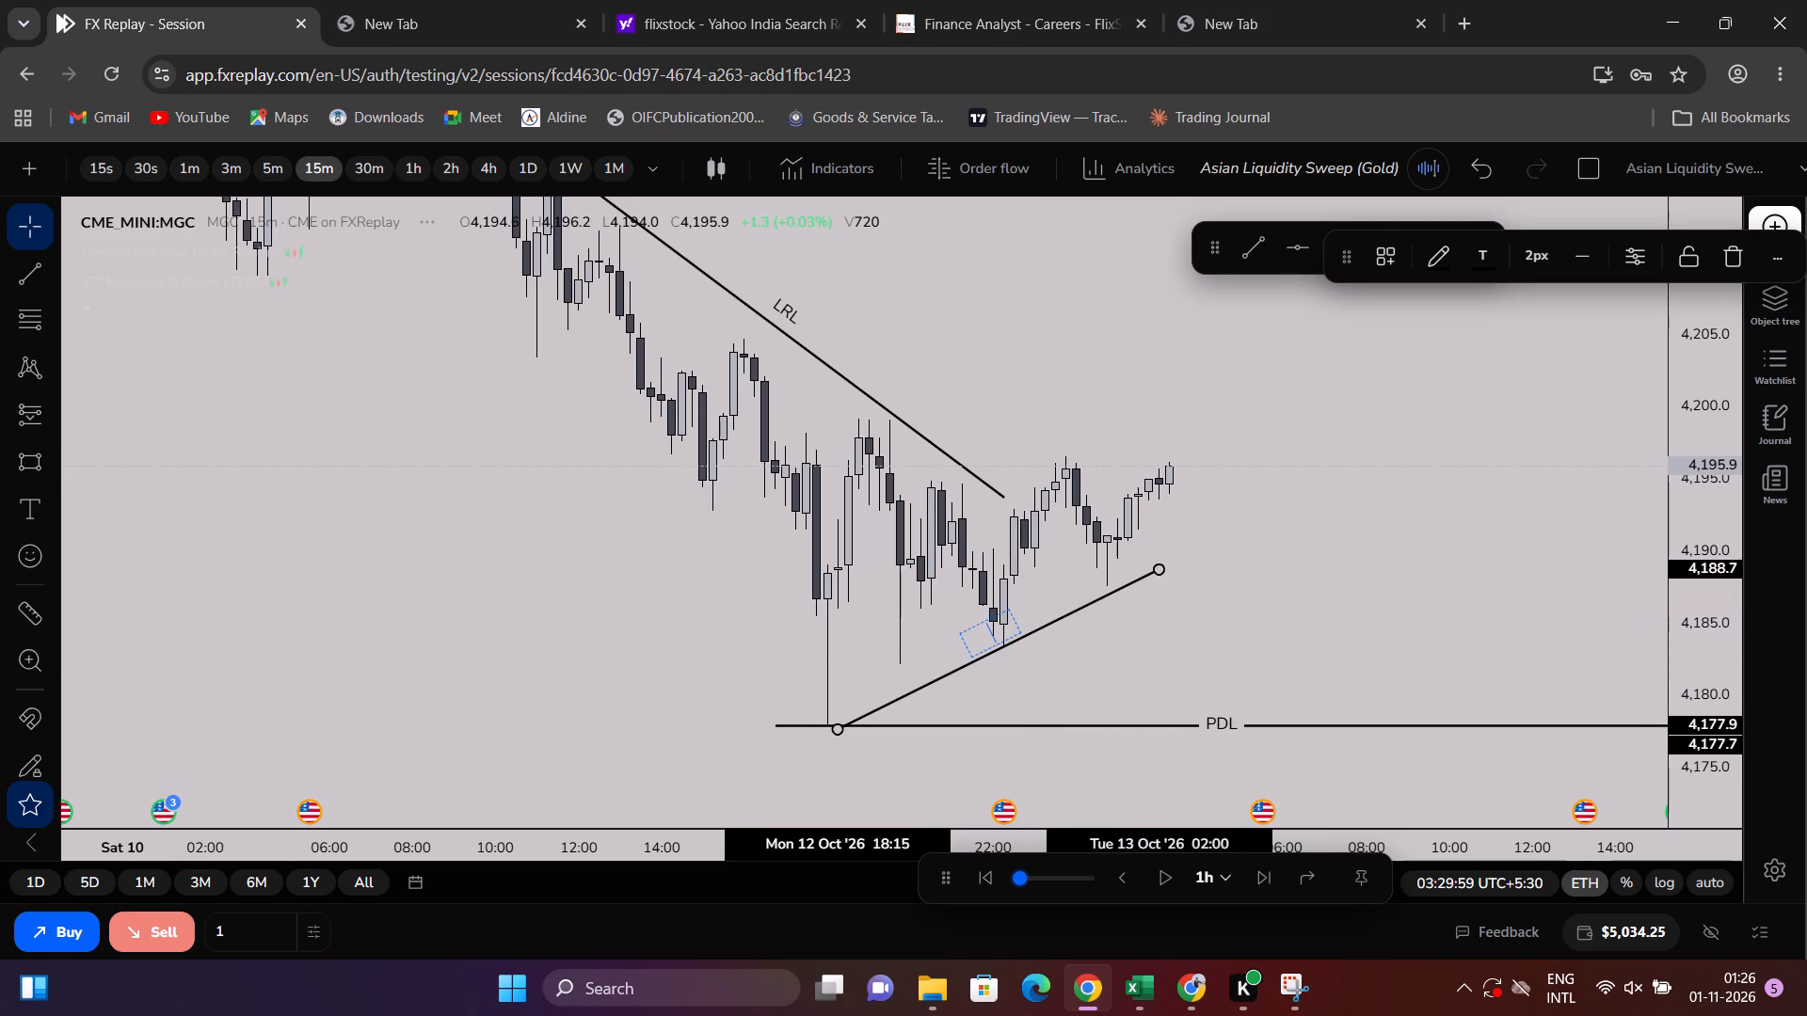
text(LRL)
click(1322, 618)
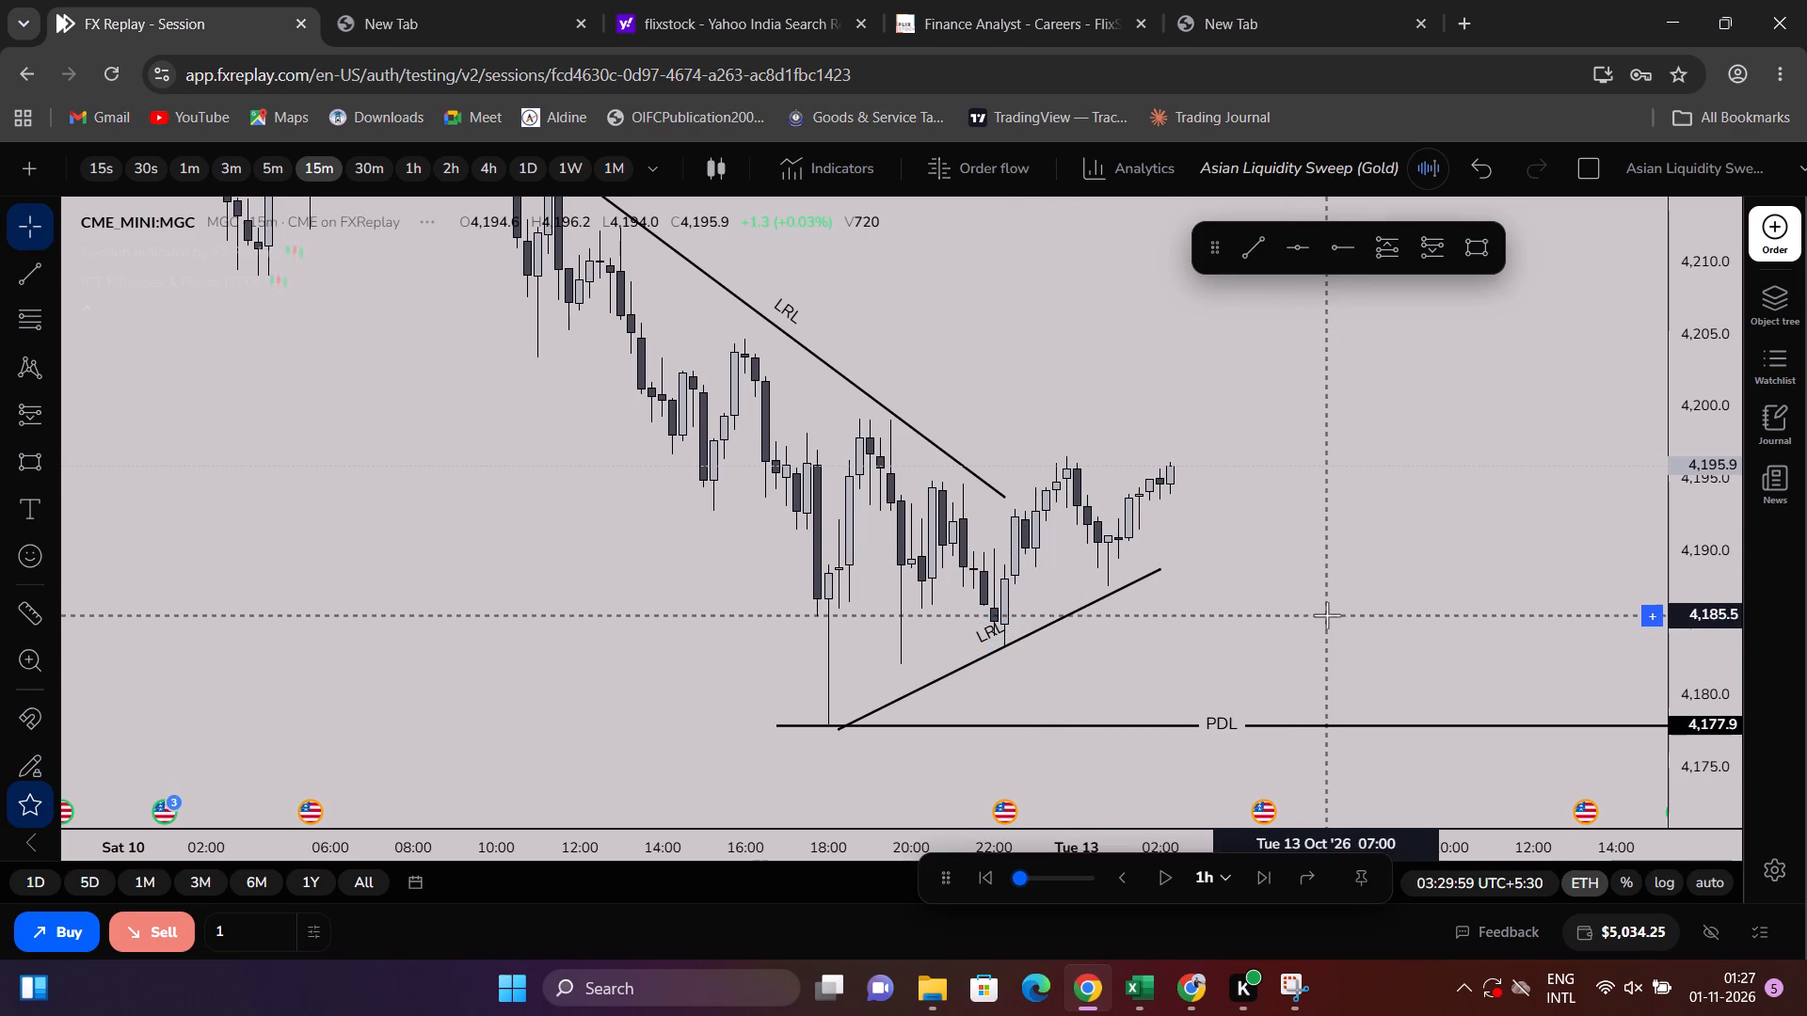
On the 4-hour chart, draw a rectangle over the 9 October price gap, from about 4,194.3 down to about 4,161.8, extending to 16 October.
scroll(1370, 538, down, 3)
scroll(1501, 559, up, 1)
drag(1643, 484, 1659, 719)
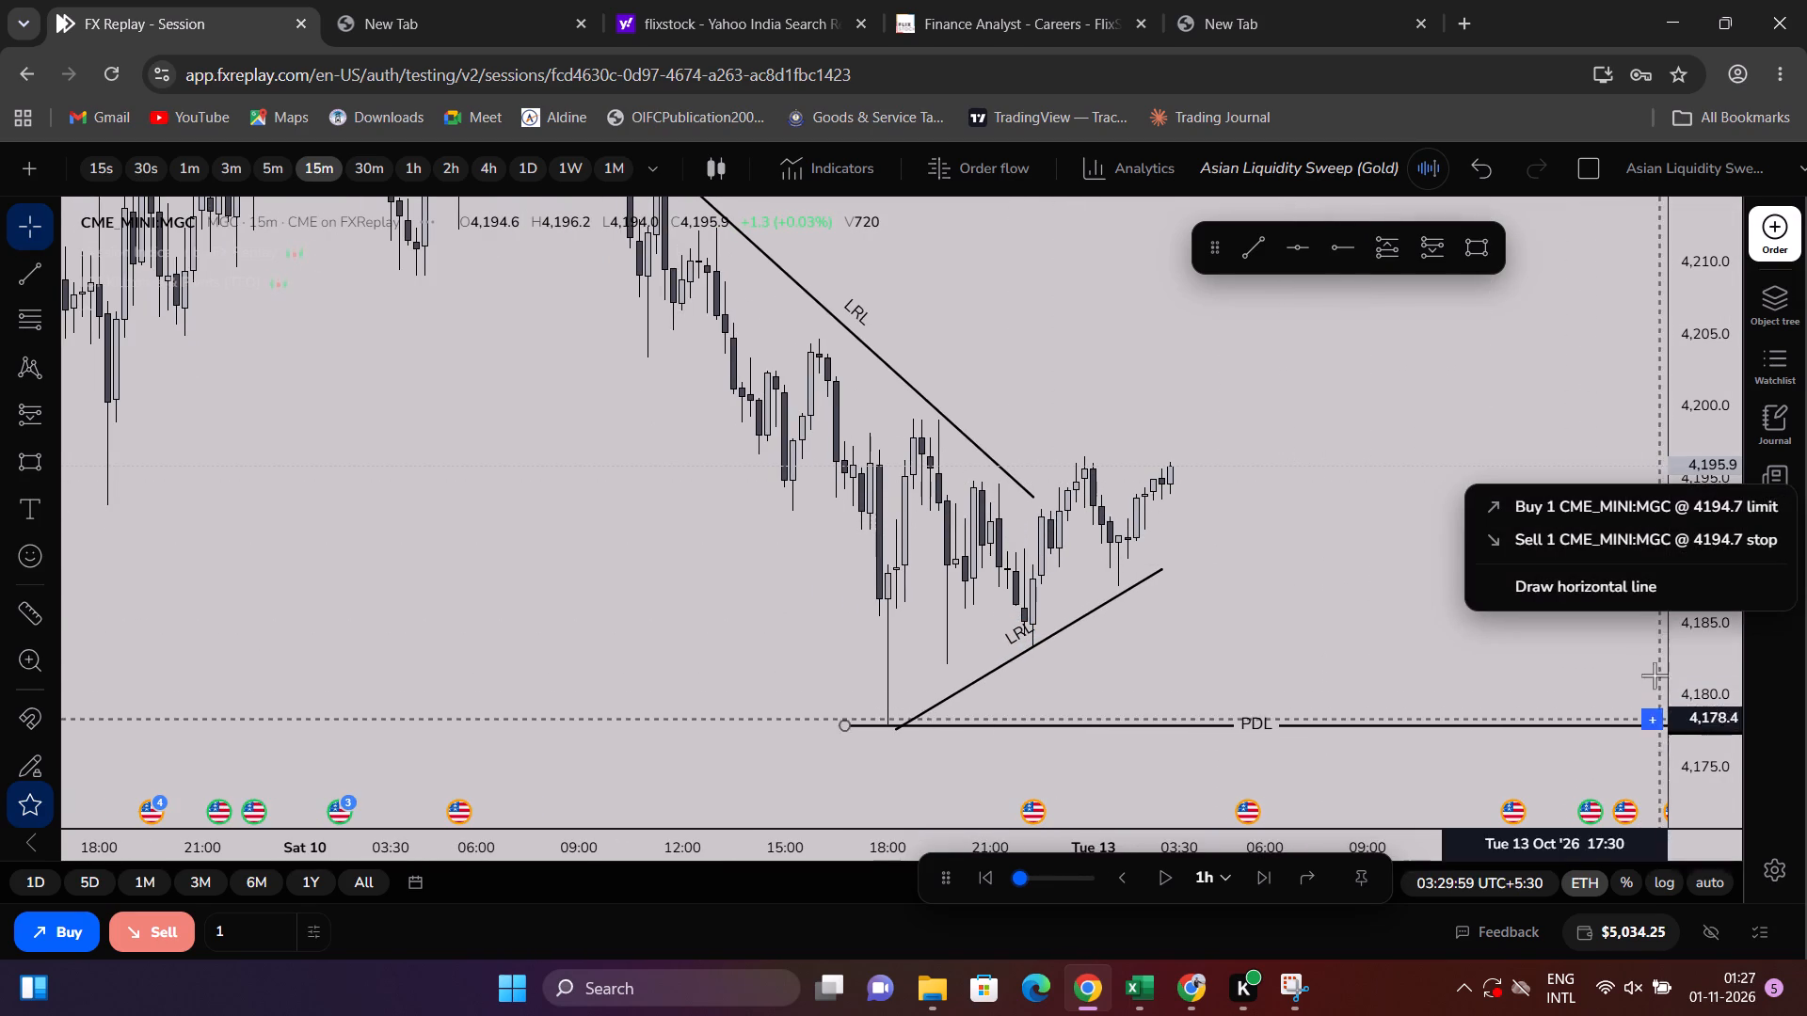
drag(1699, 416, 1624, 755)
scroll(1216, 730, down, 9)
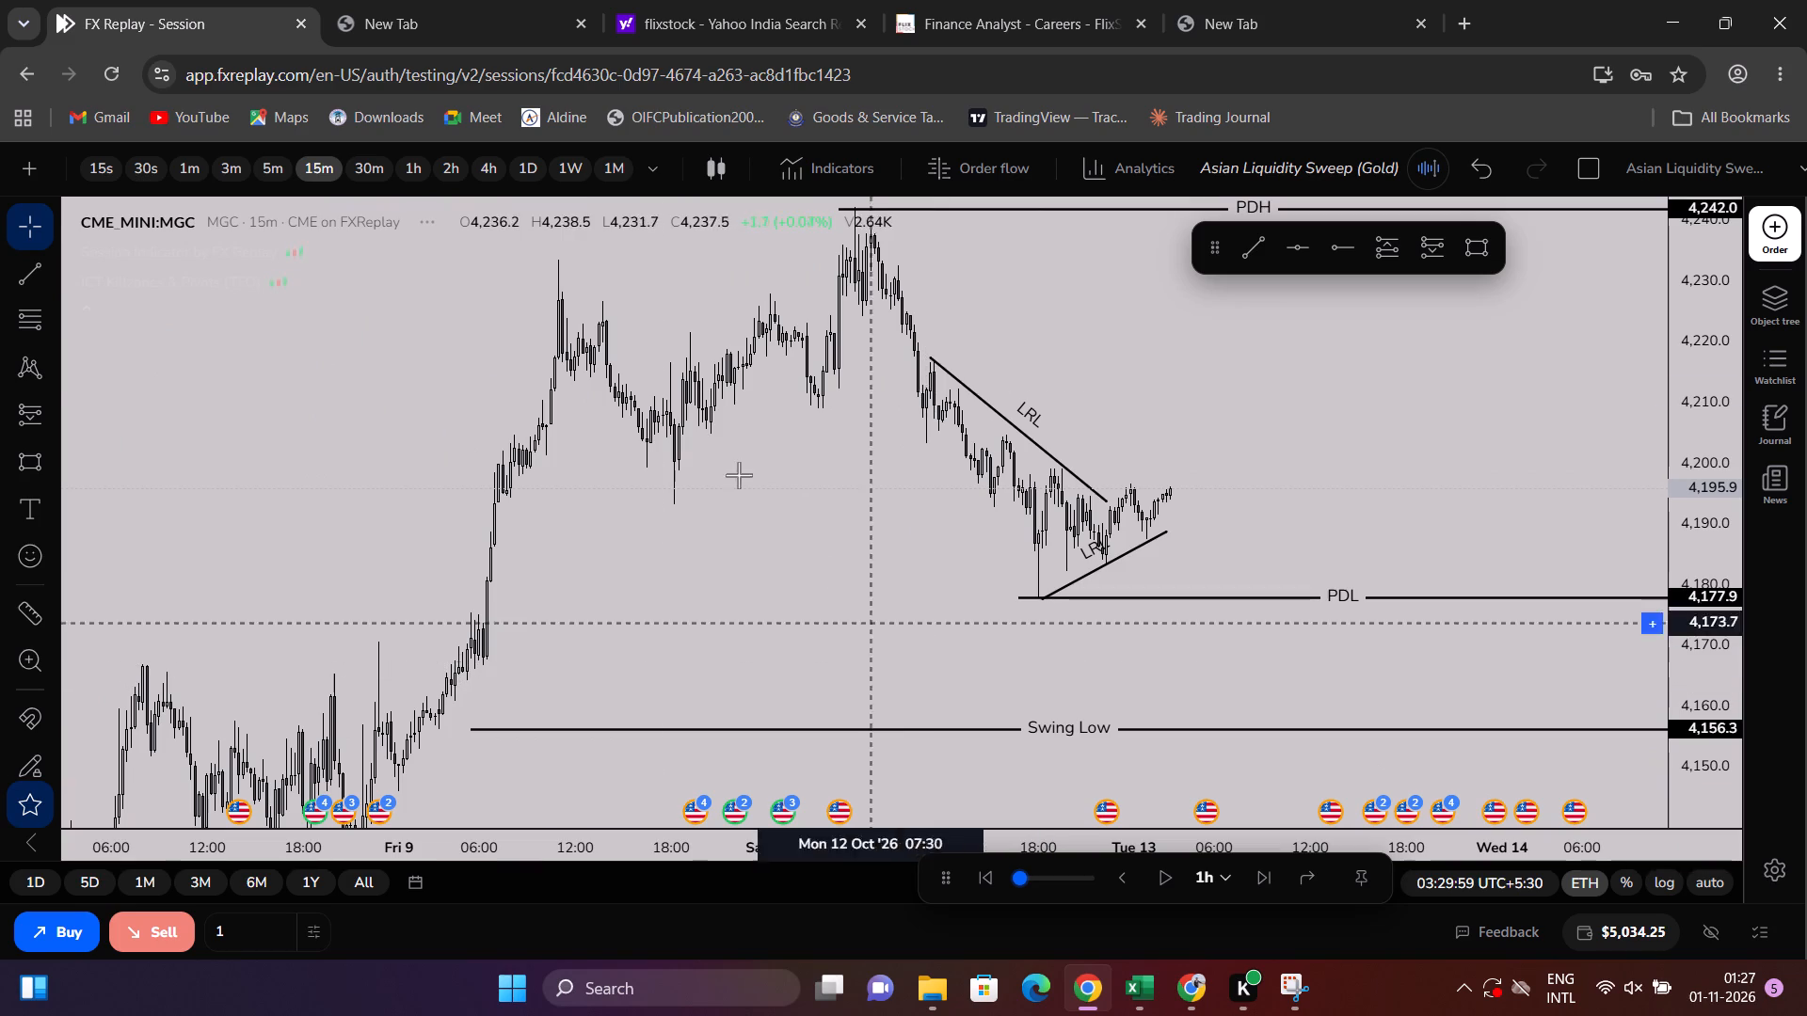
click(481, 177)
scroll(1342, 708, up, 12)
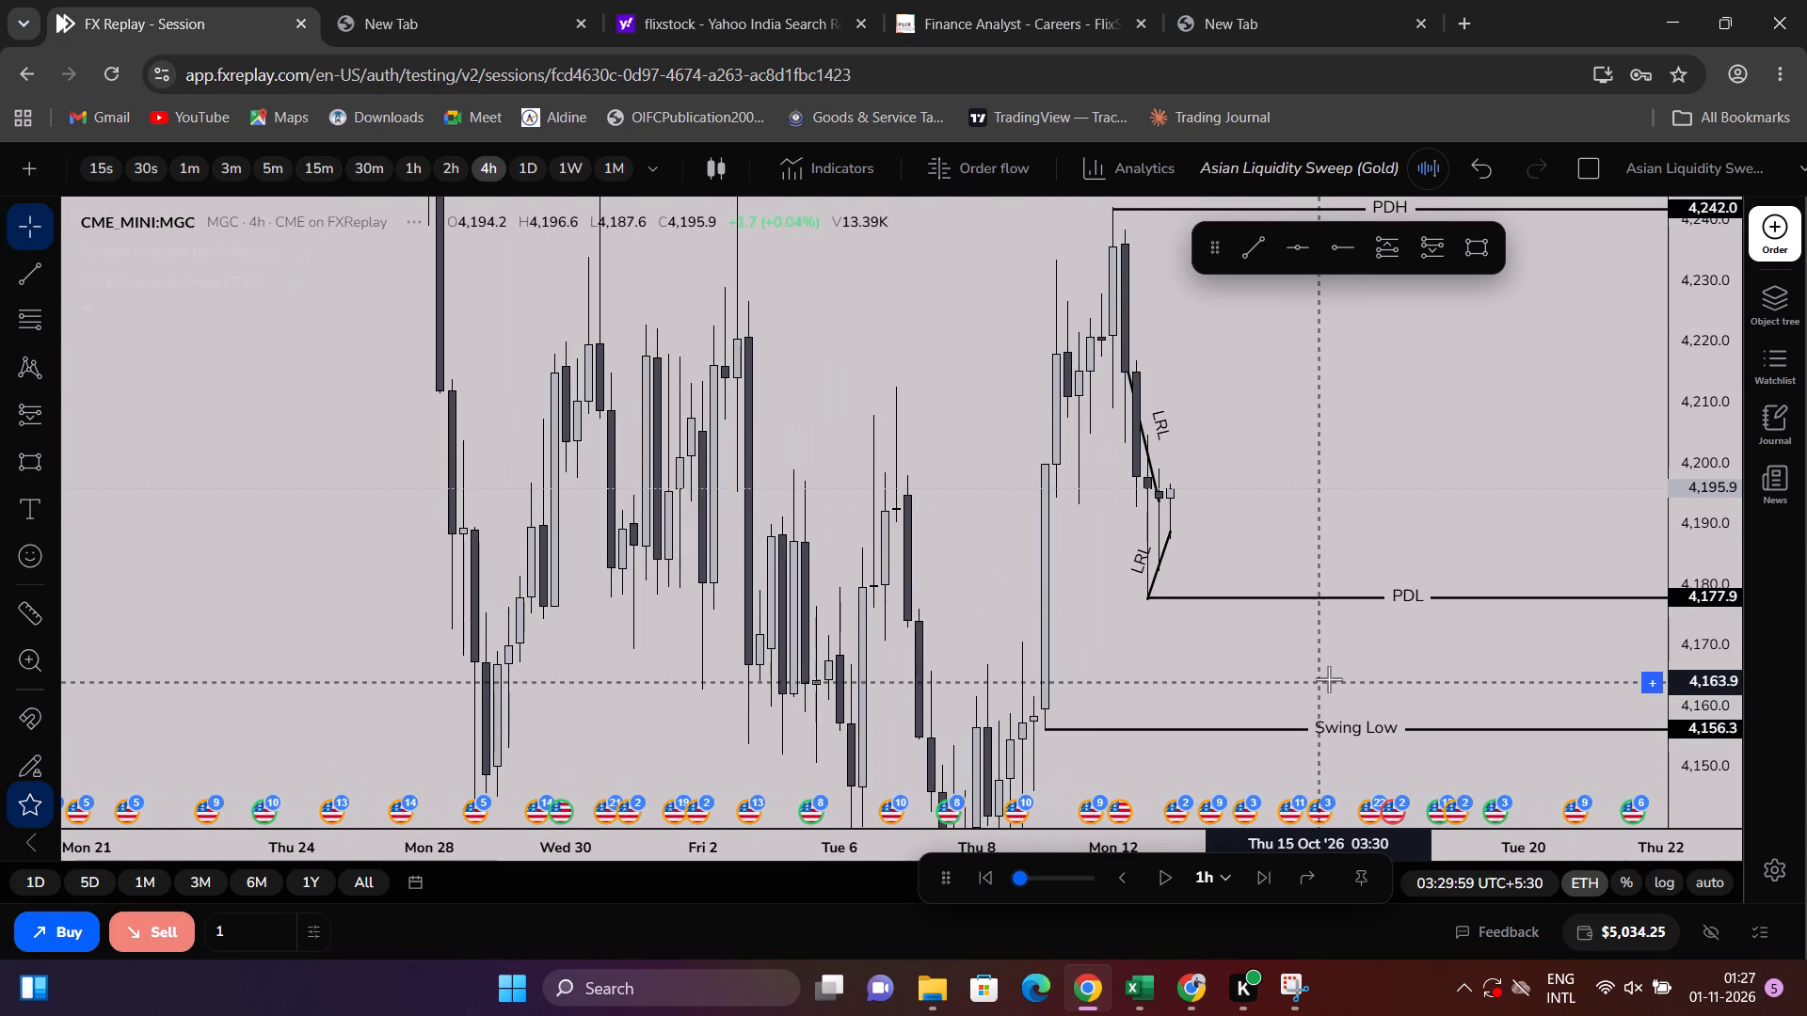
scroll(1330, 664, up, 3)
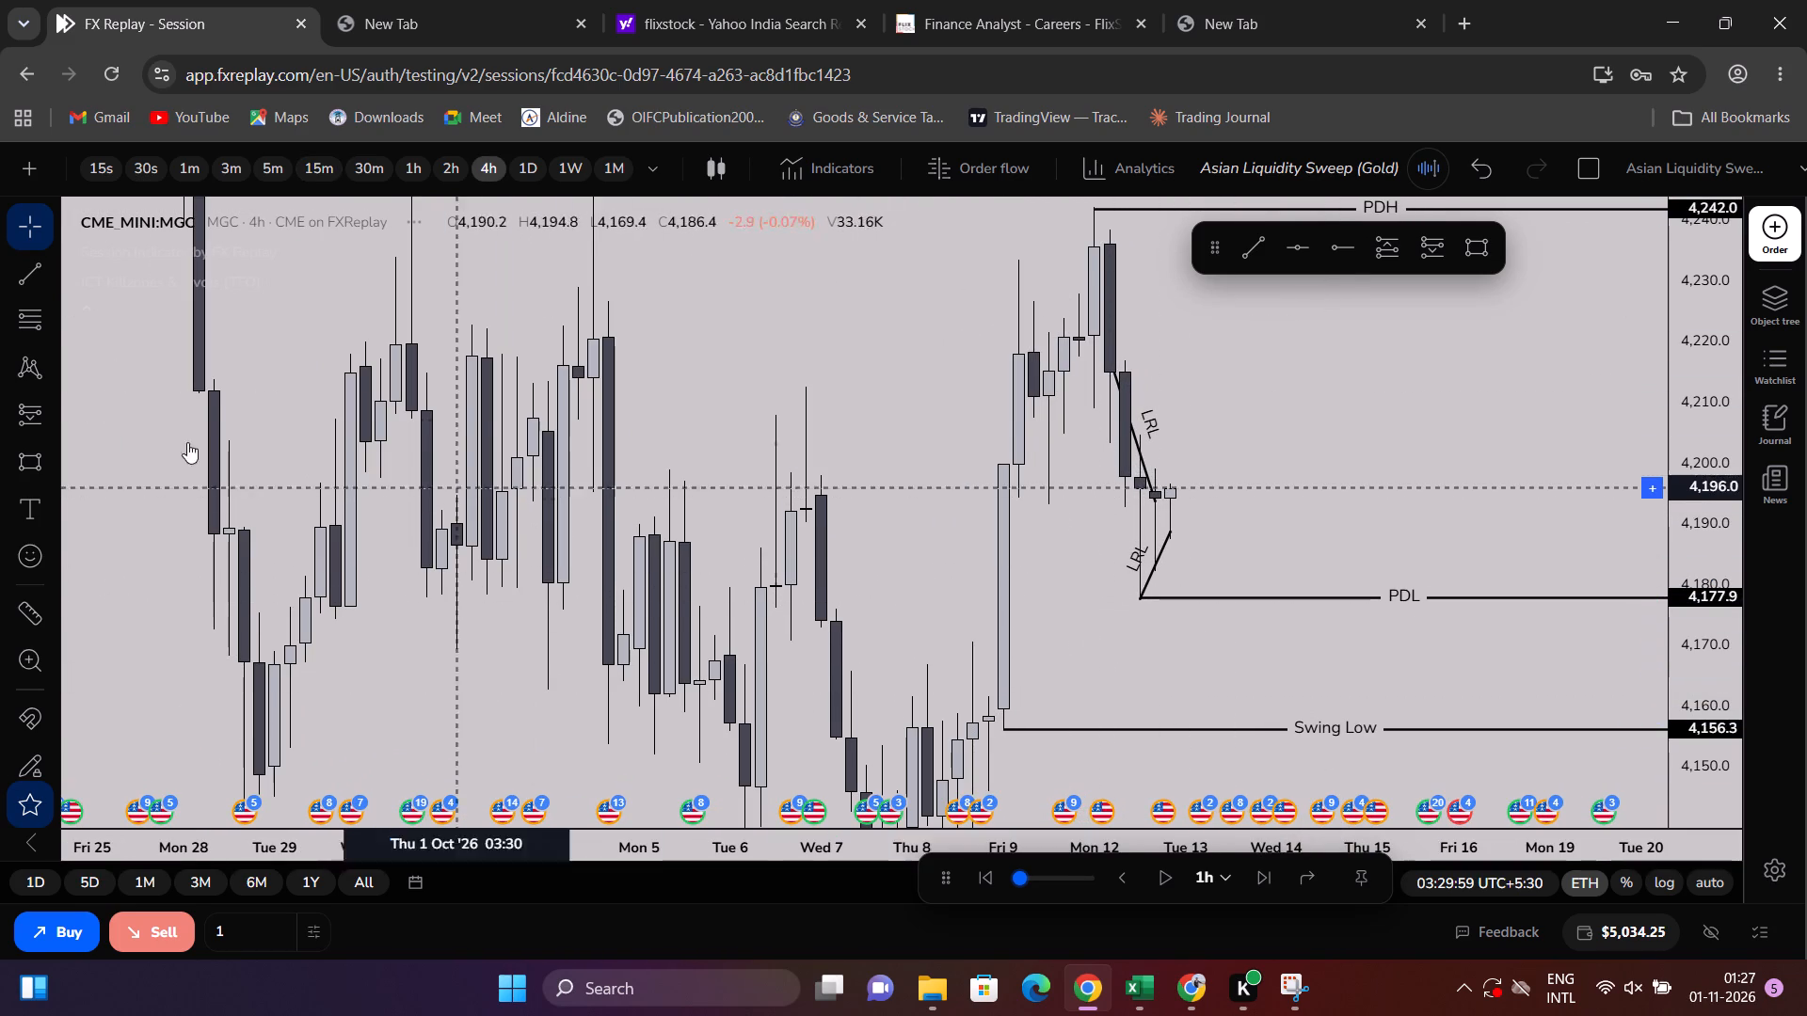
click(27, 441)
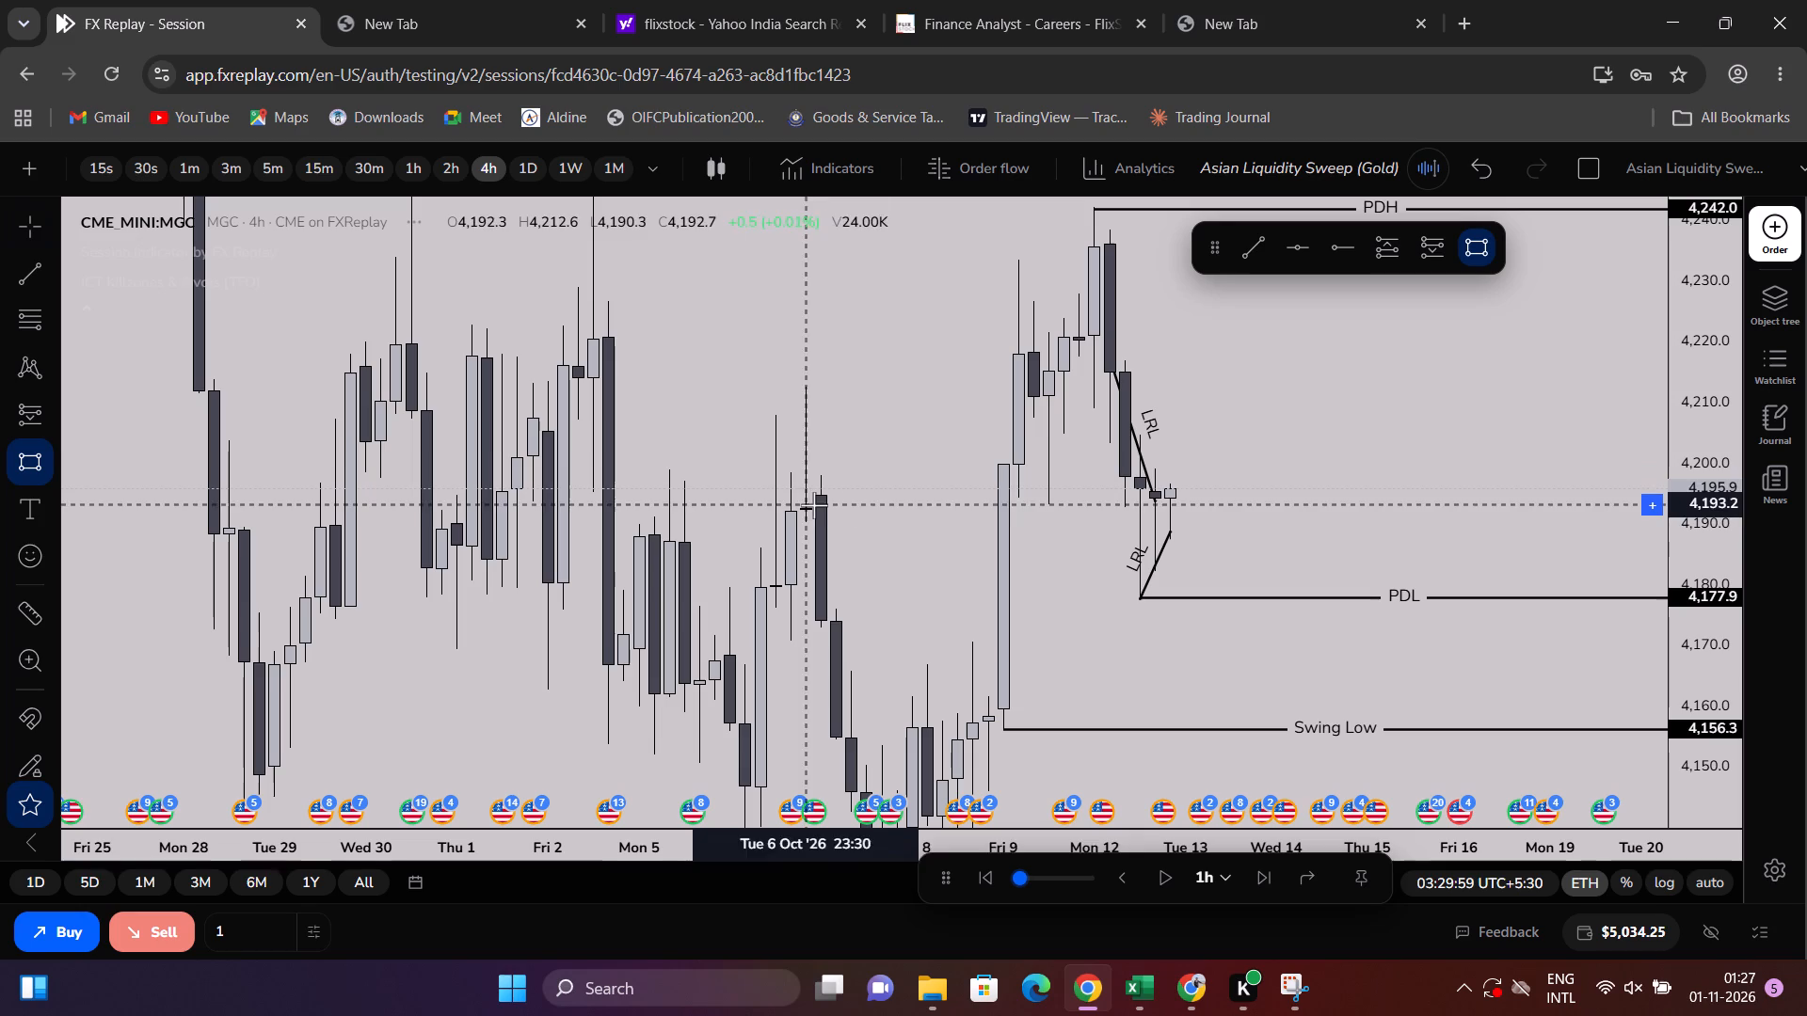
click(976, 498)
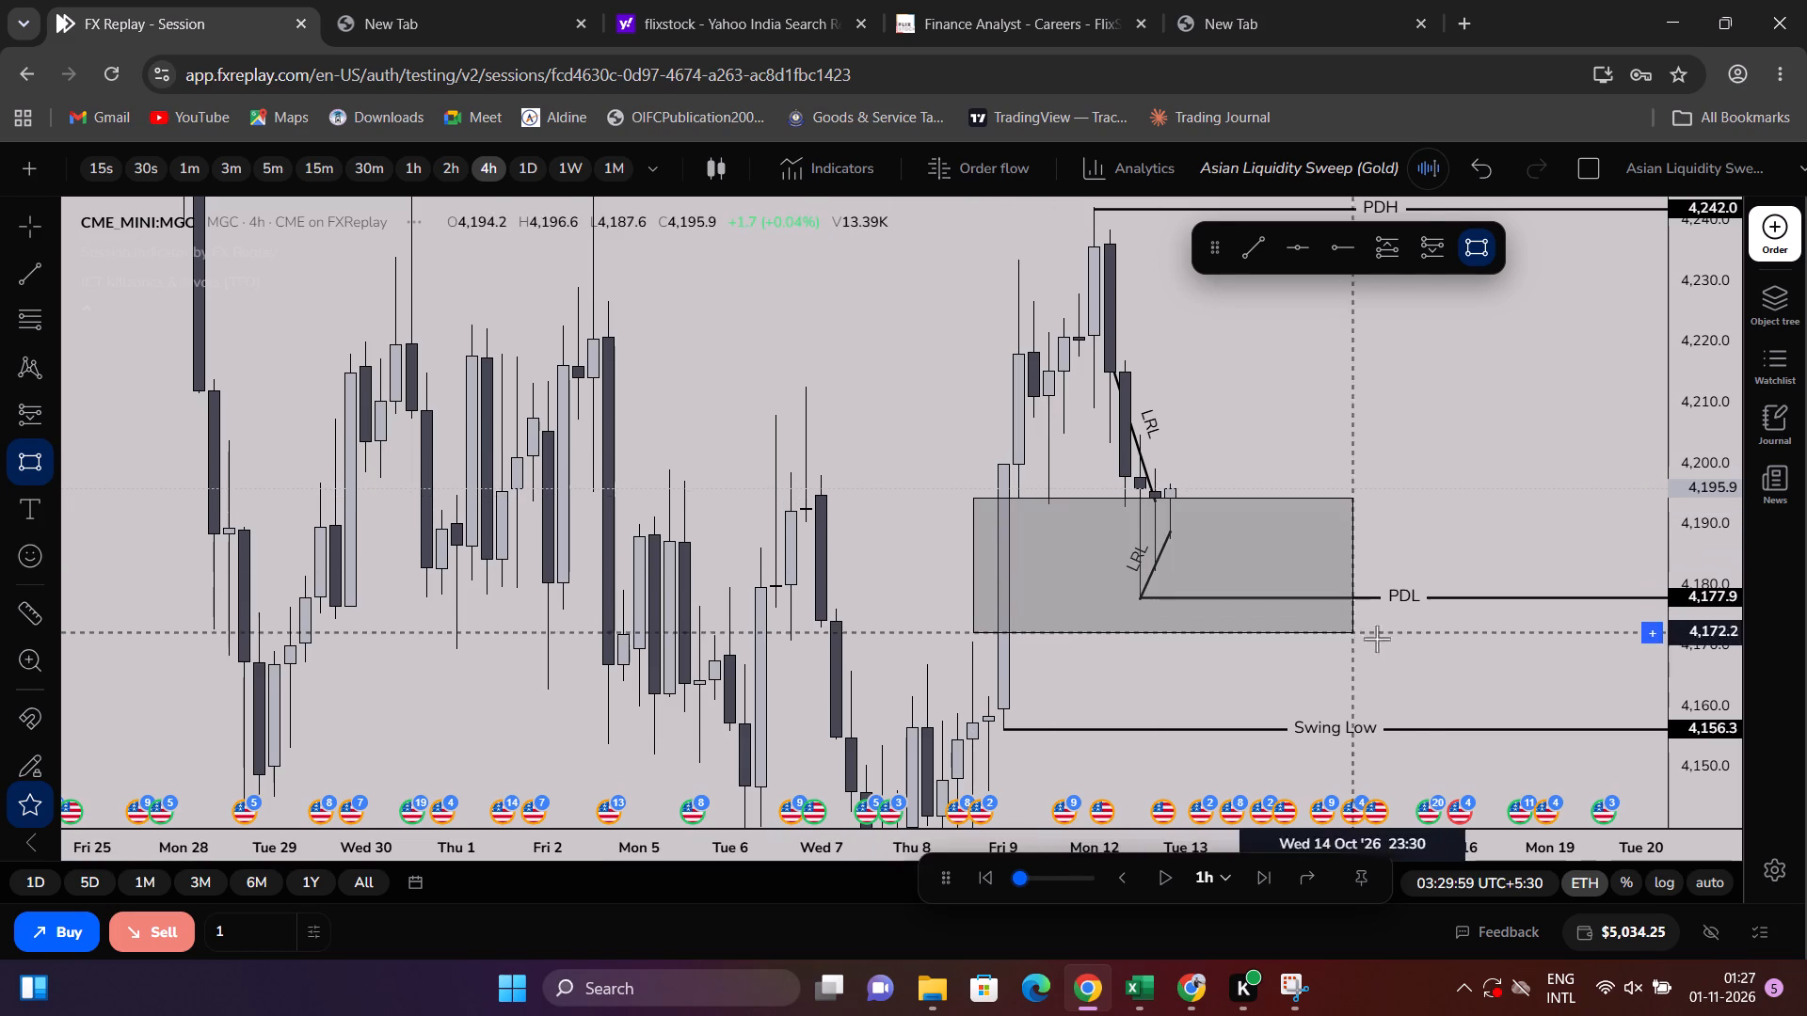
click(1520, 695)
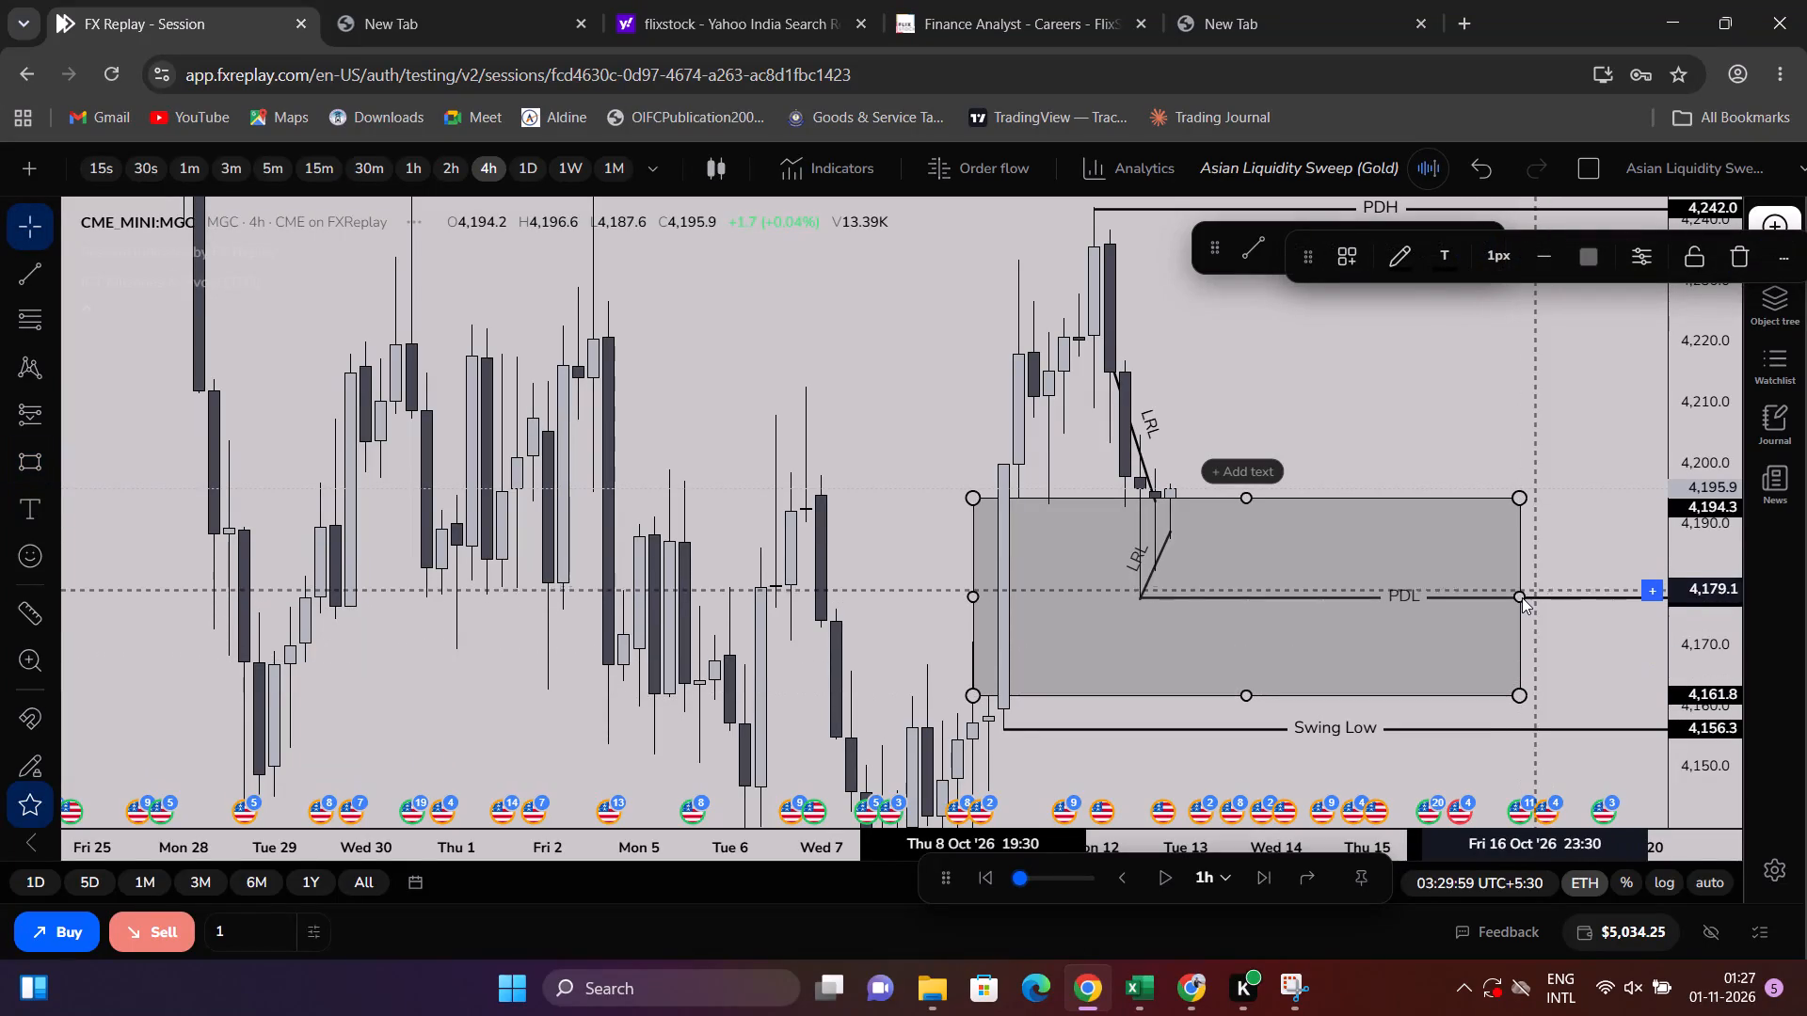
Add the text "4H FVG" to the new 4-hour gap rectangle.
click(1522, 597)
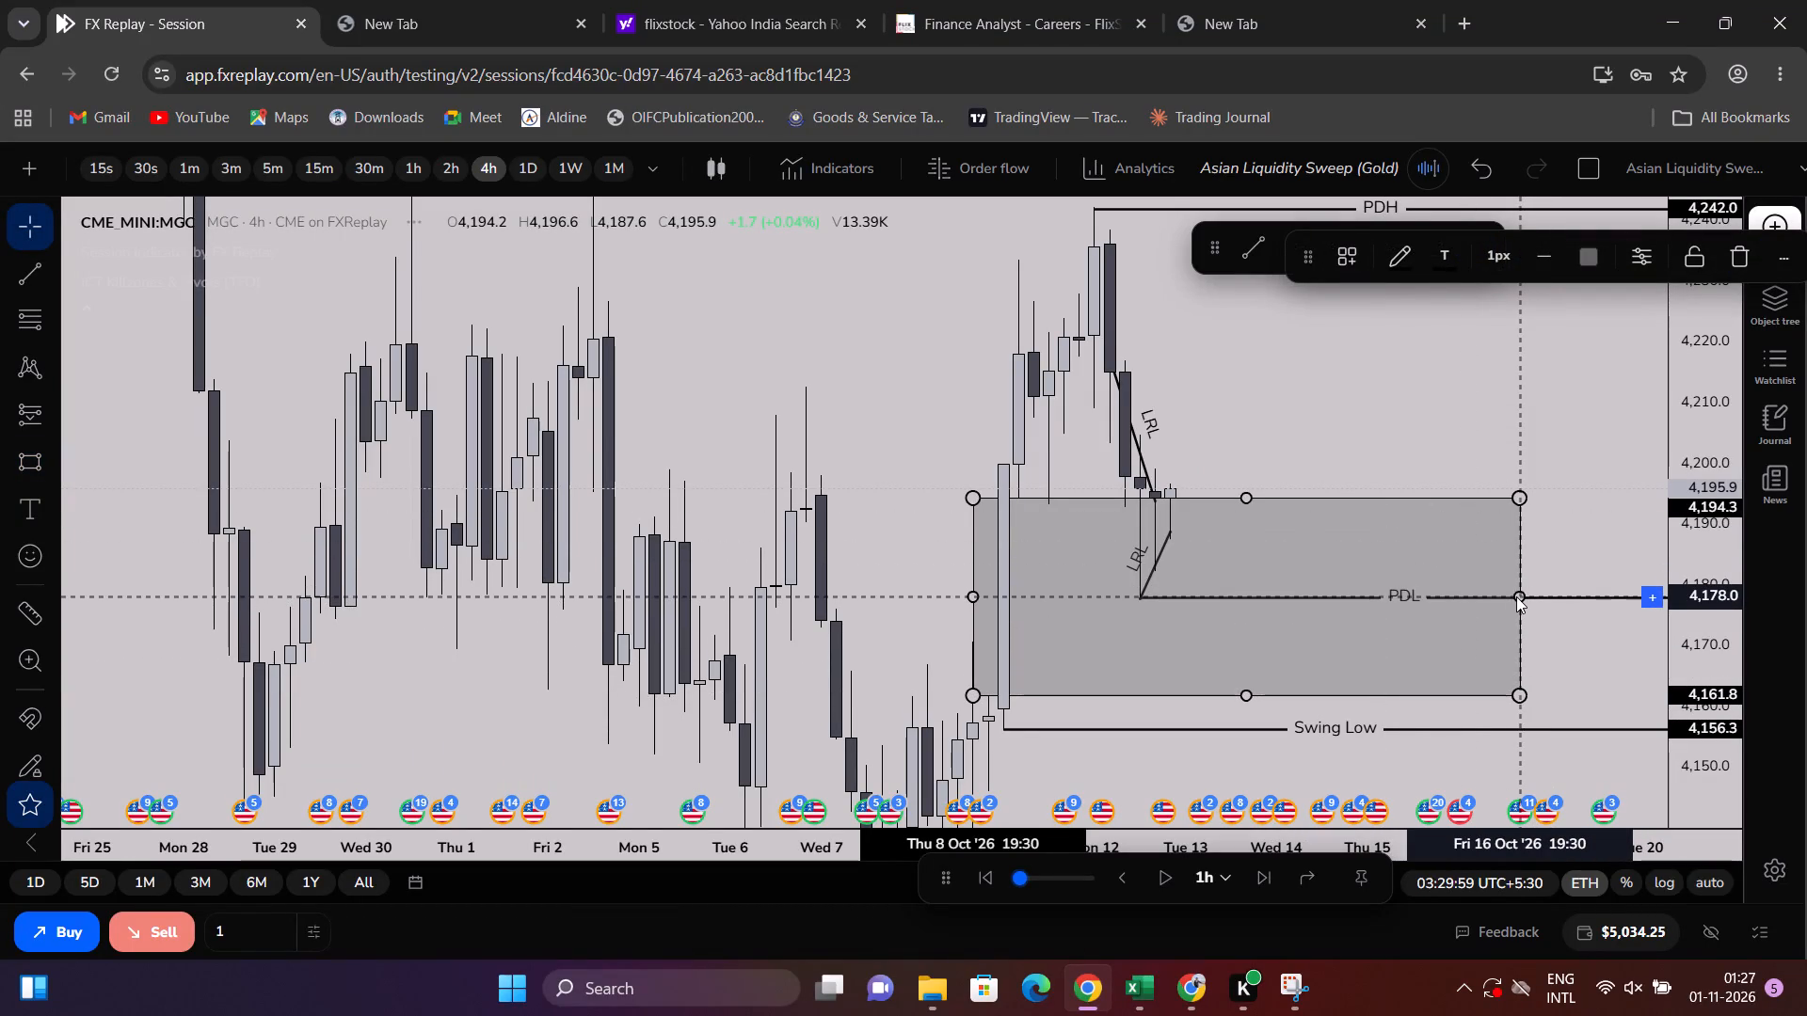
double_click(1516, 596)
click(859, 443)
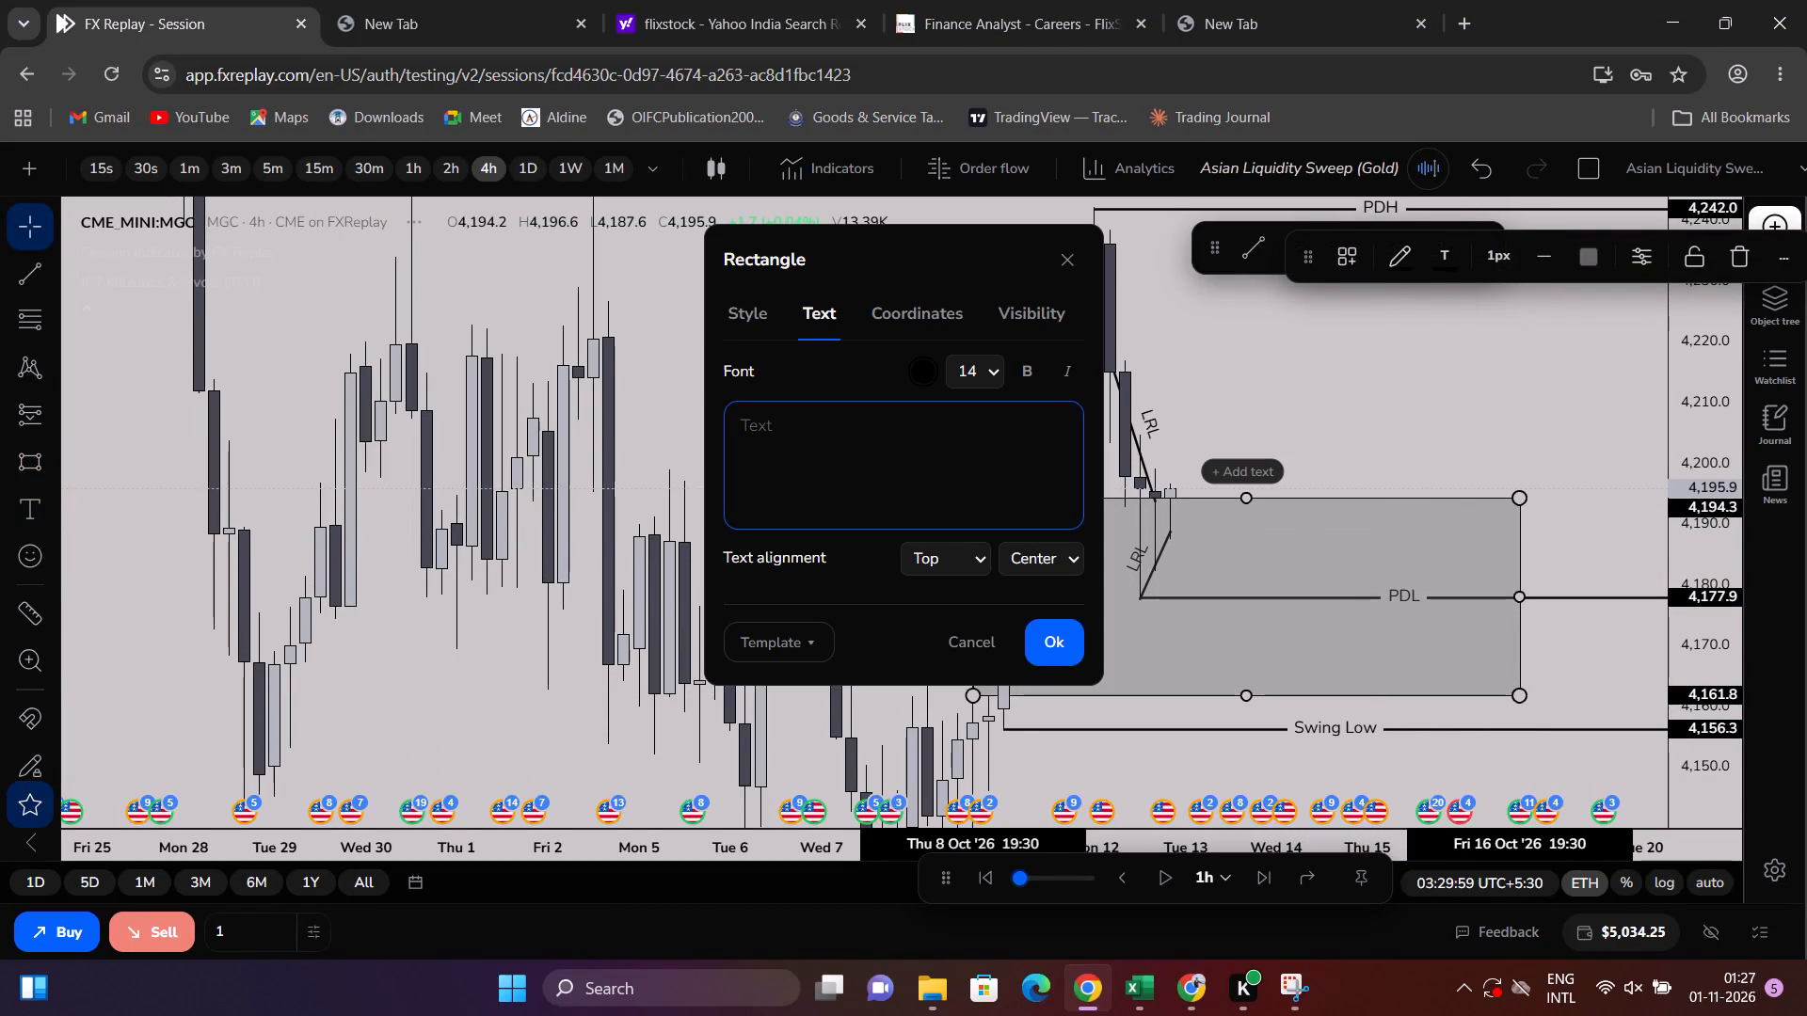
text(4H)
key(space)
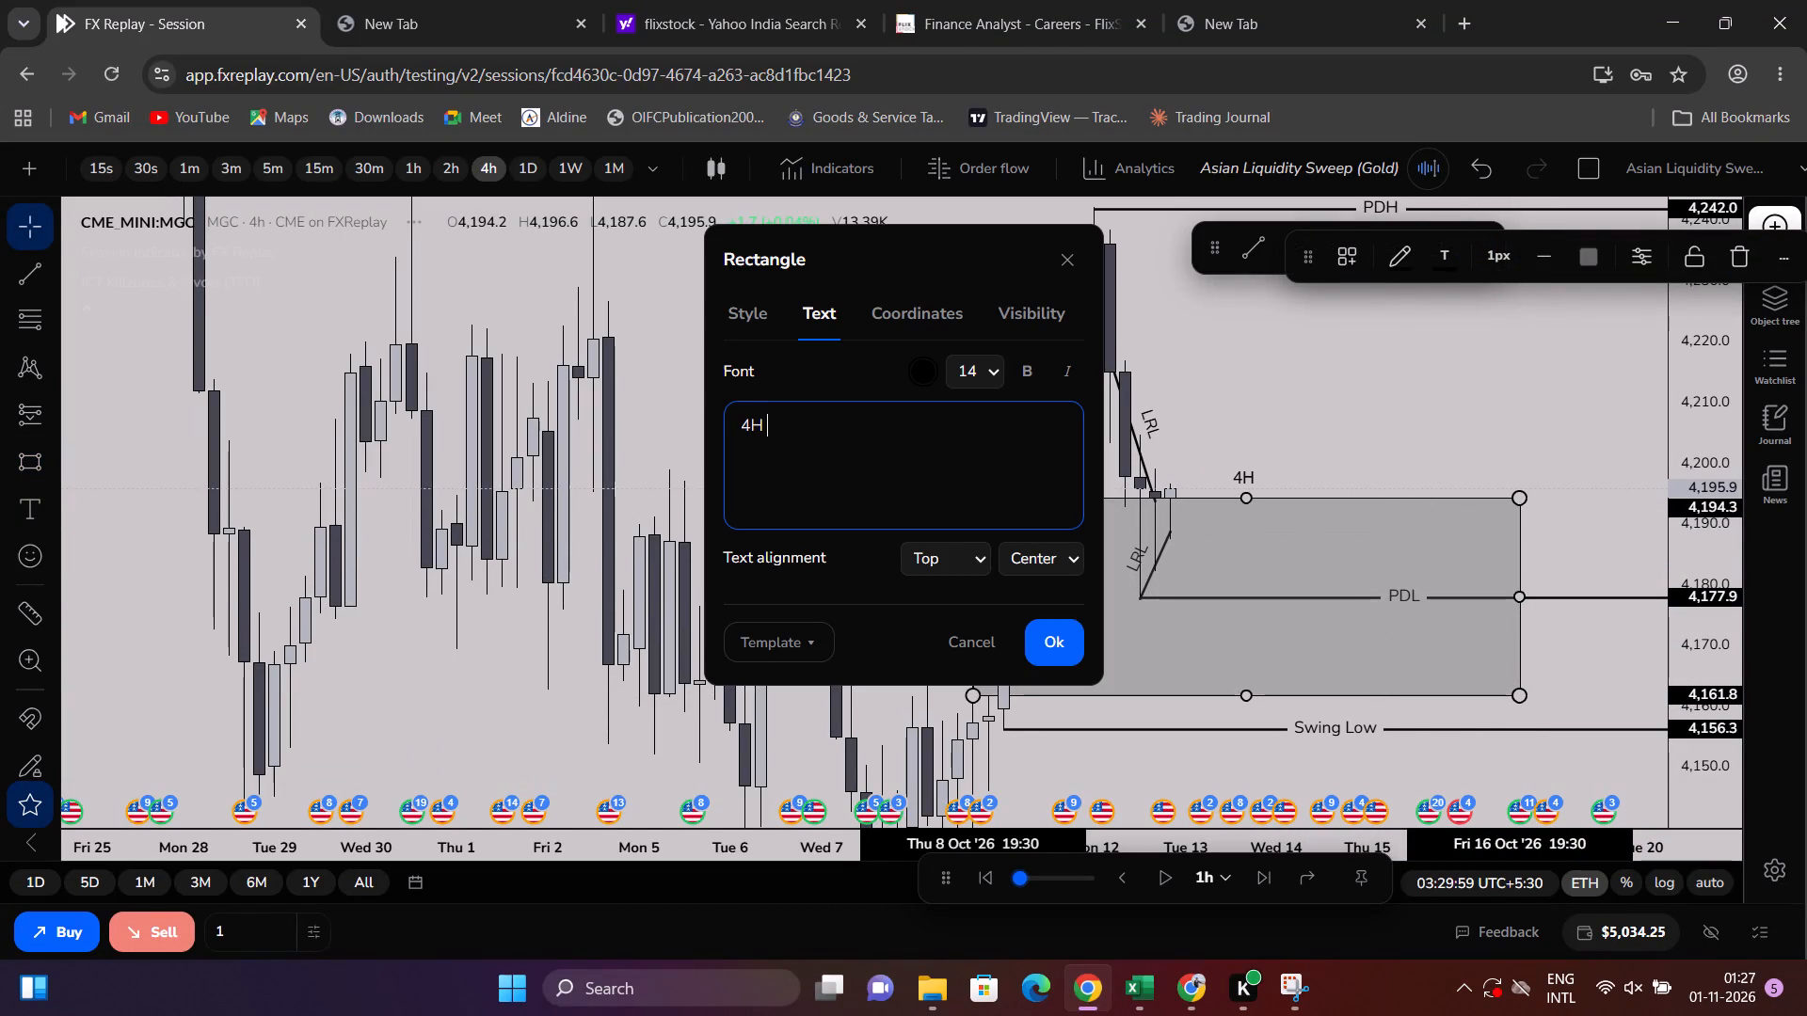
text(FVG)
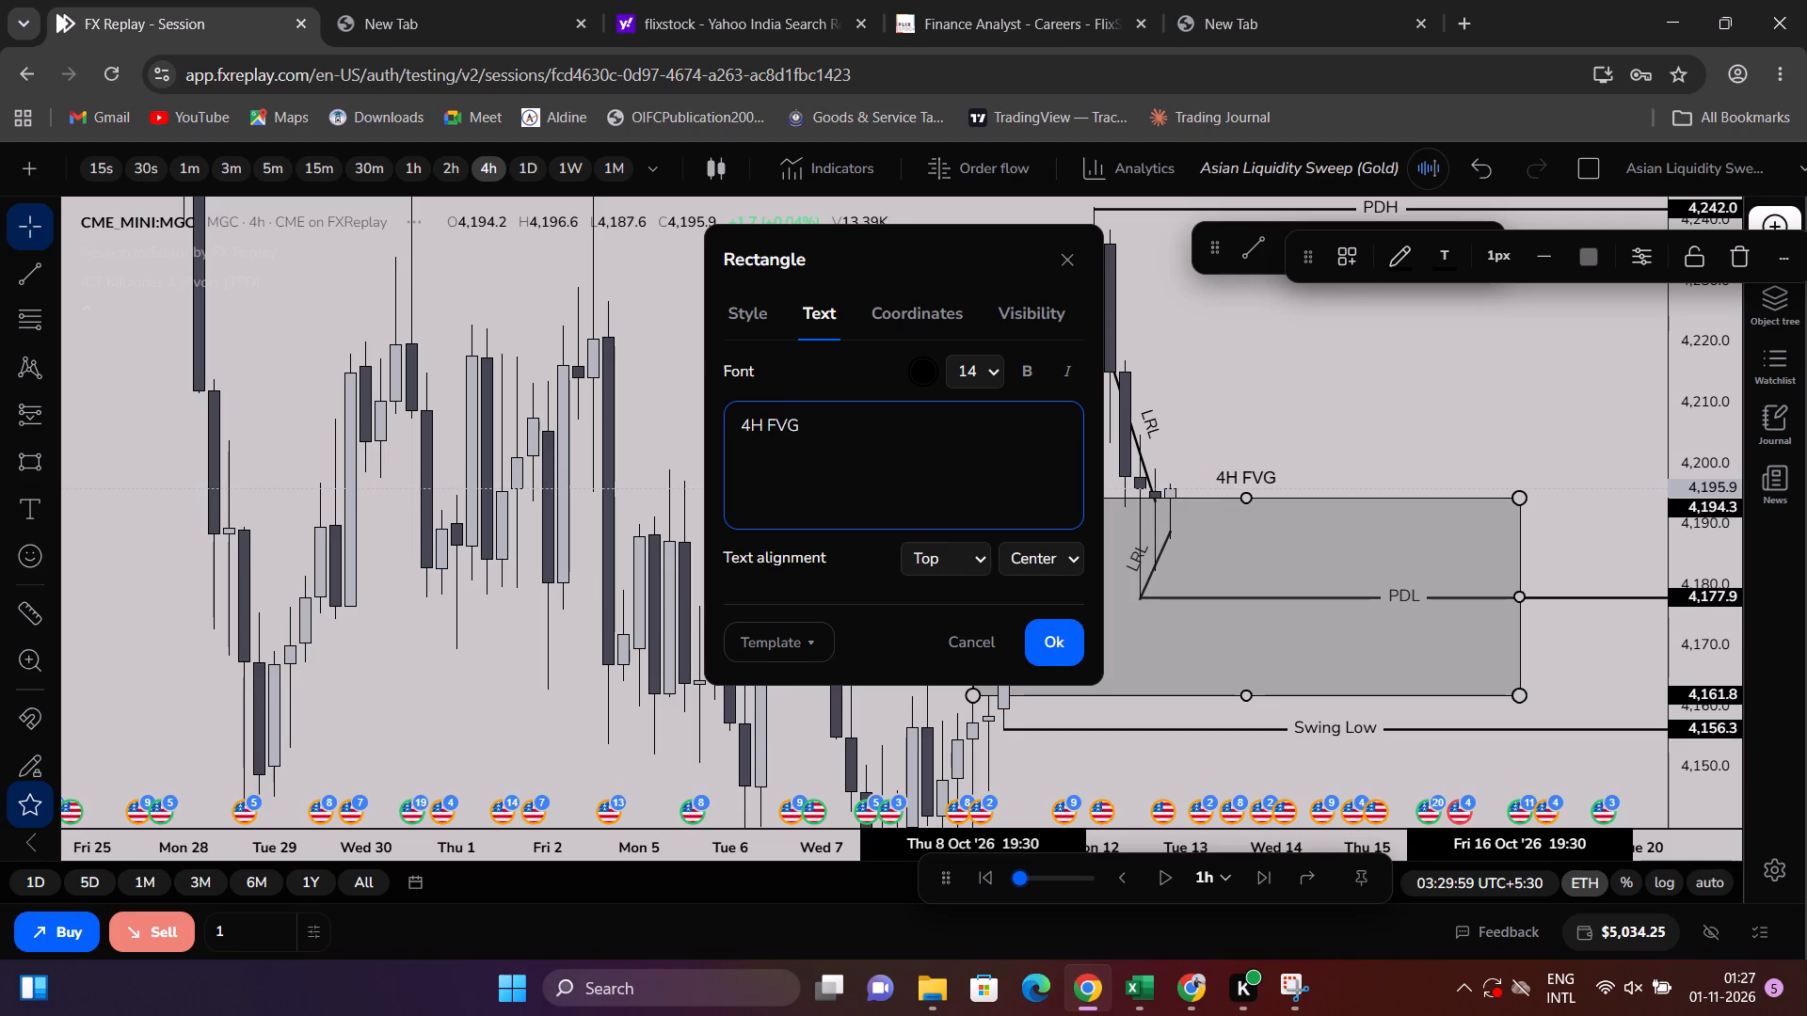
click(1043, 638)
Examine price around the 4H FVG and both LRL trend lines on the 5-minute, 15-minute, 4-hour and 1-hour charts.
drag(1718, 696, 1726, 589)
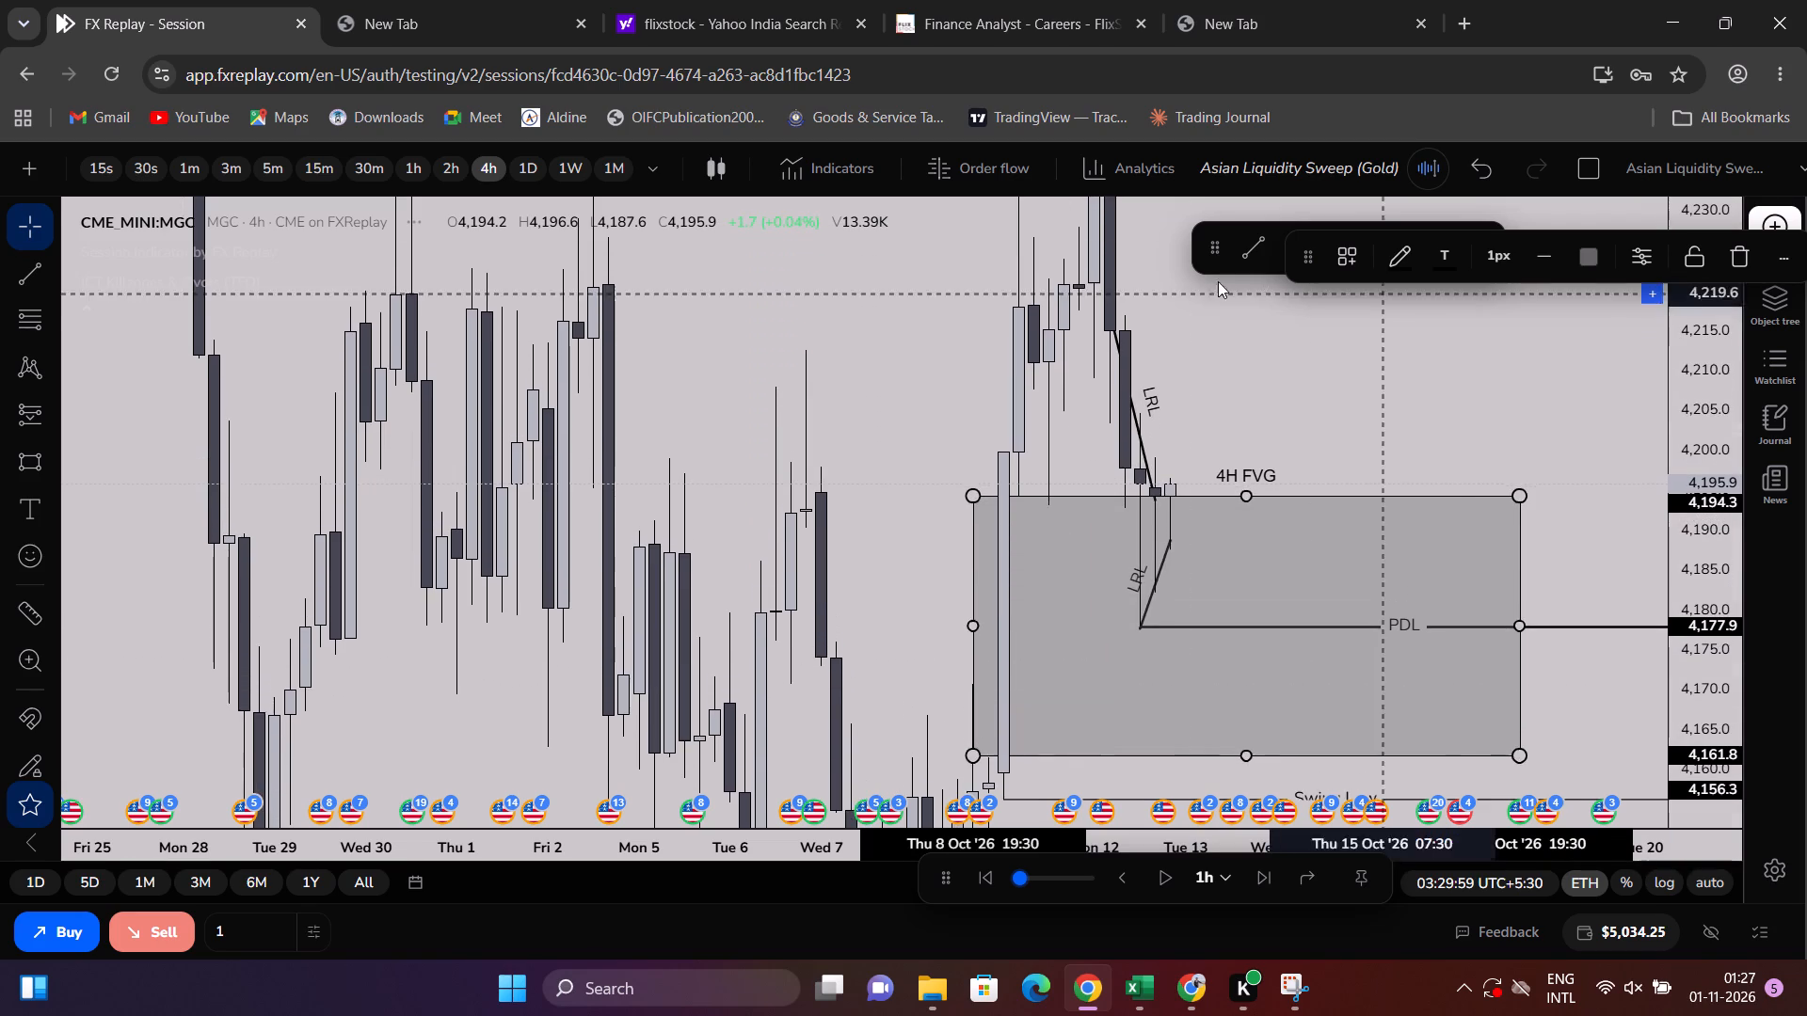
scroll(1116, 311, up, 4)
click(268, 164)
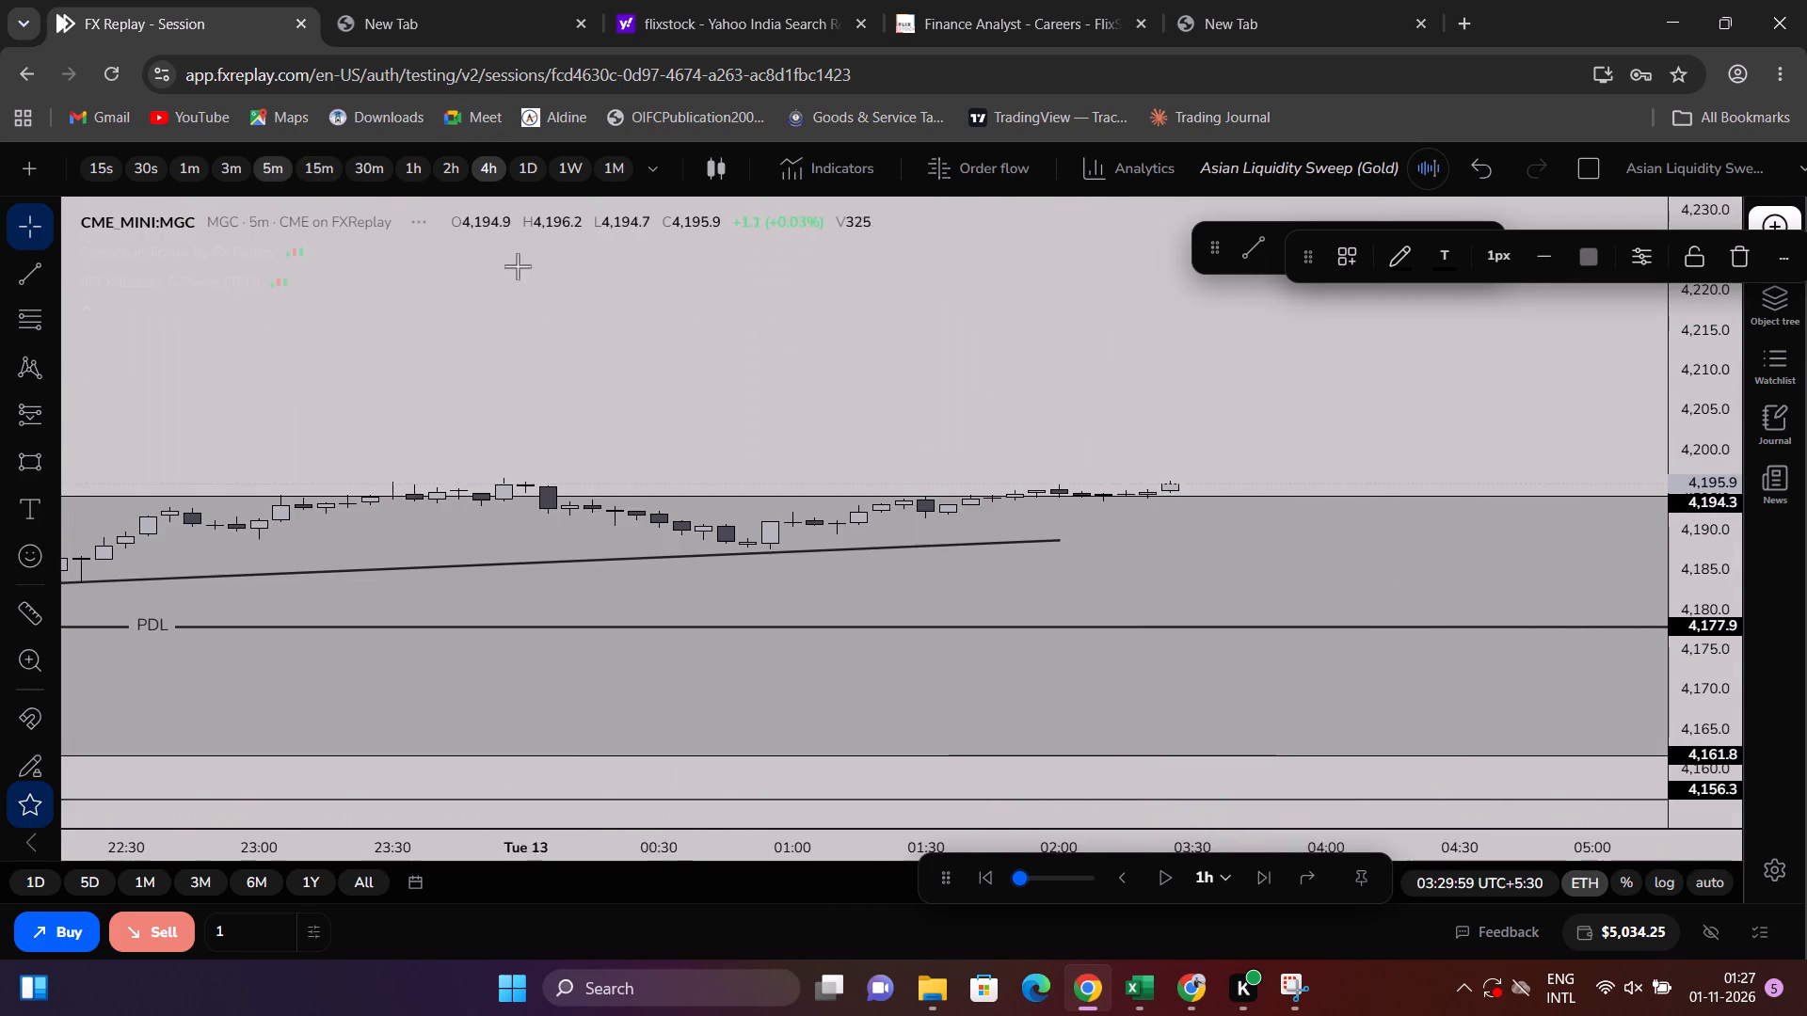
scroll(1702, 607, down, 11)
drag(1702, 738, 1637, 445)
scroll(1325, 349, down, 12)
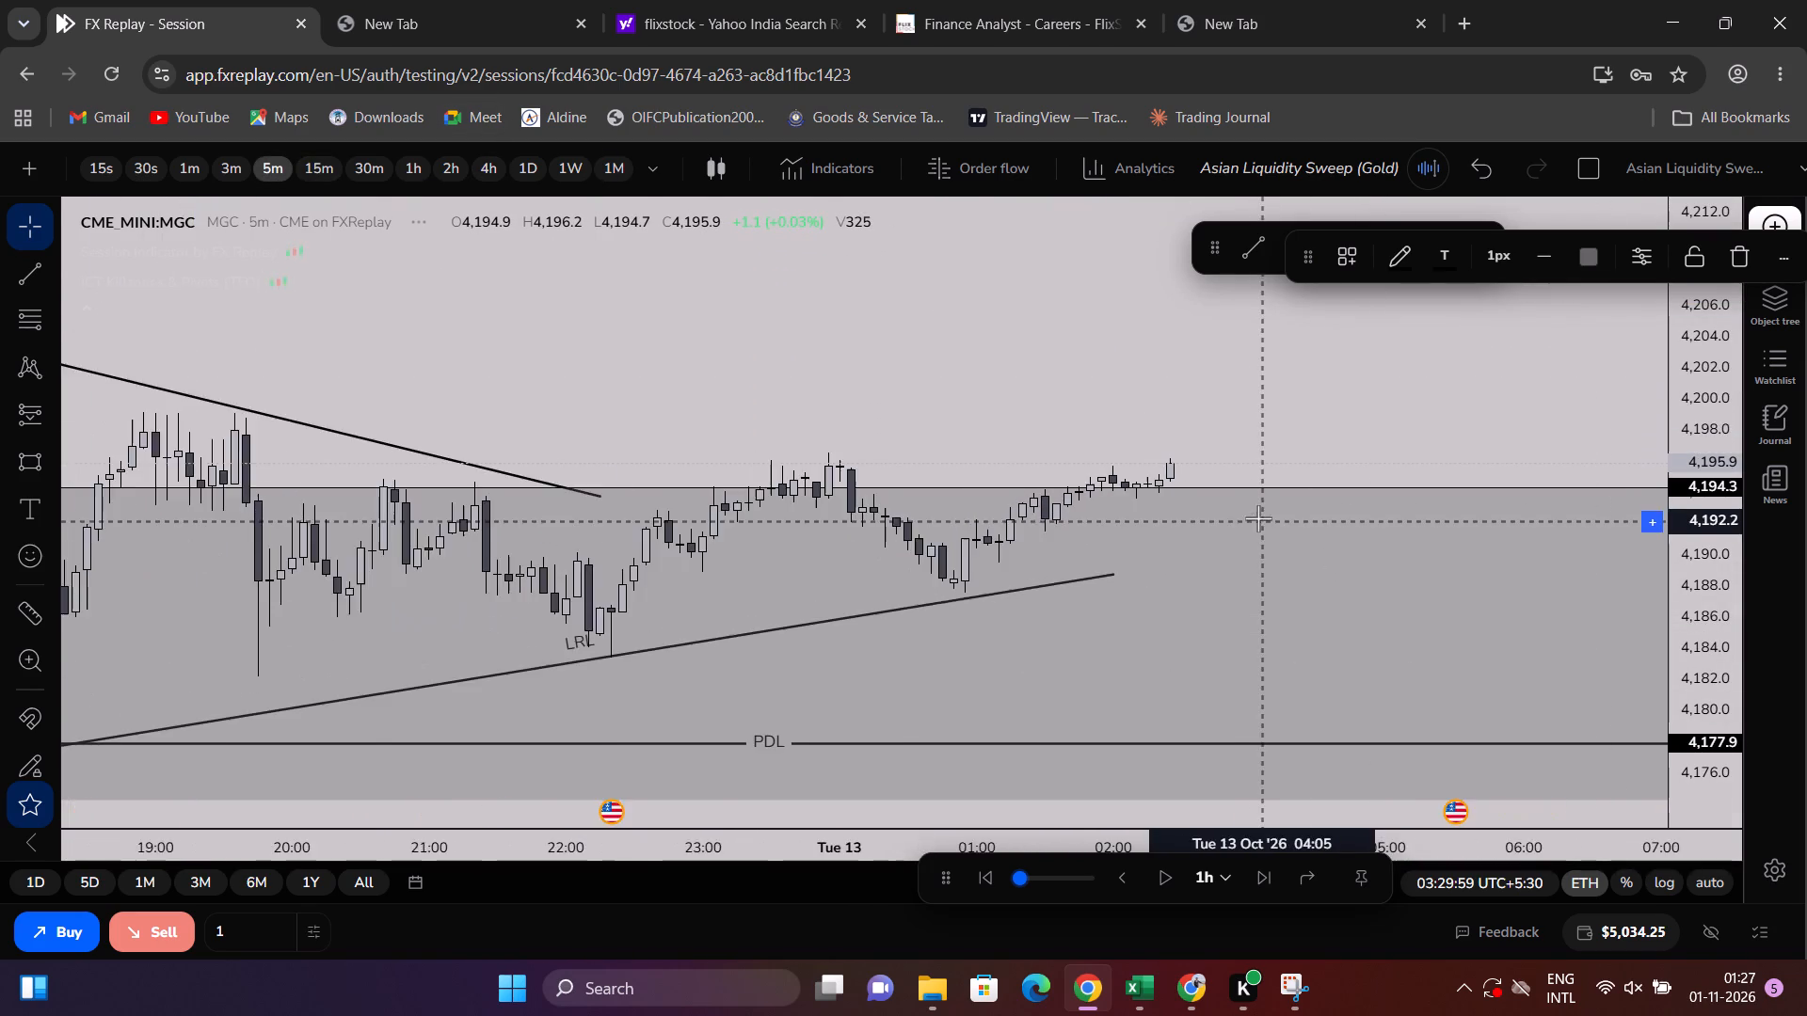
scroll(1258, 518, down, 16)
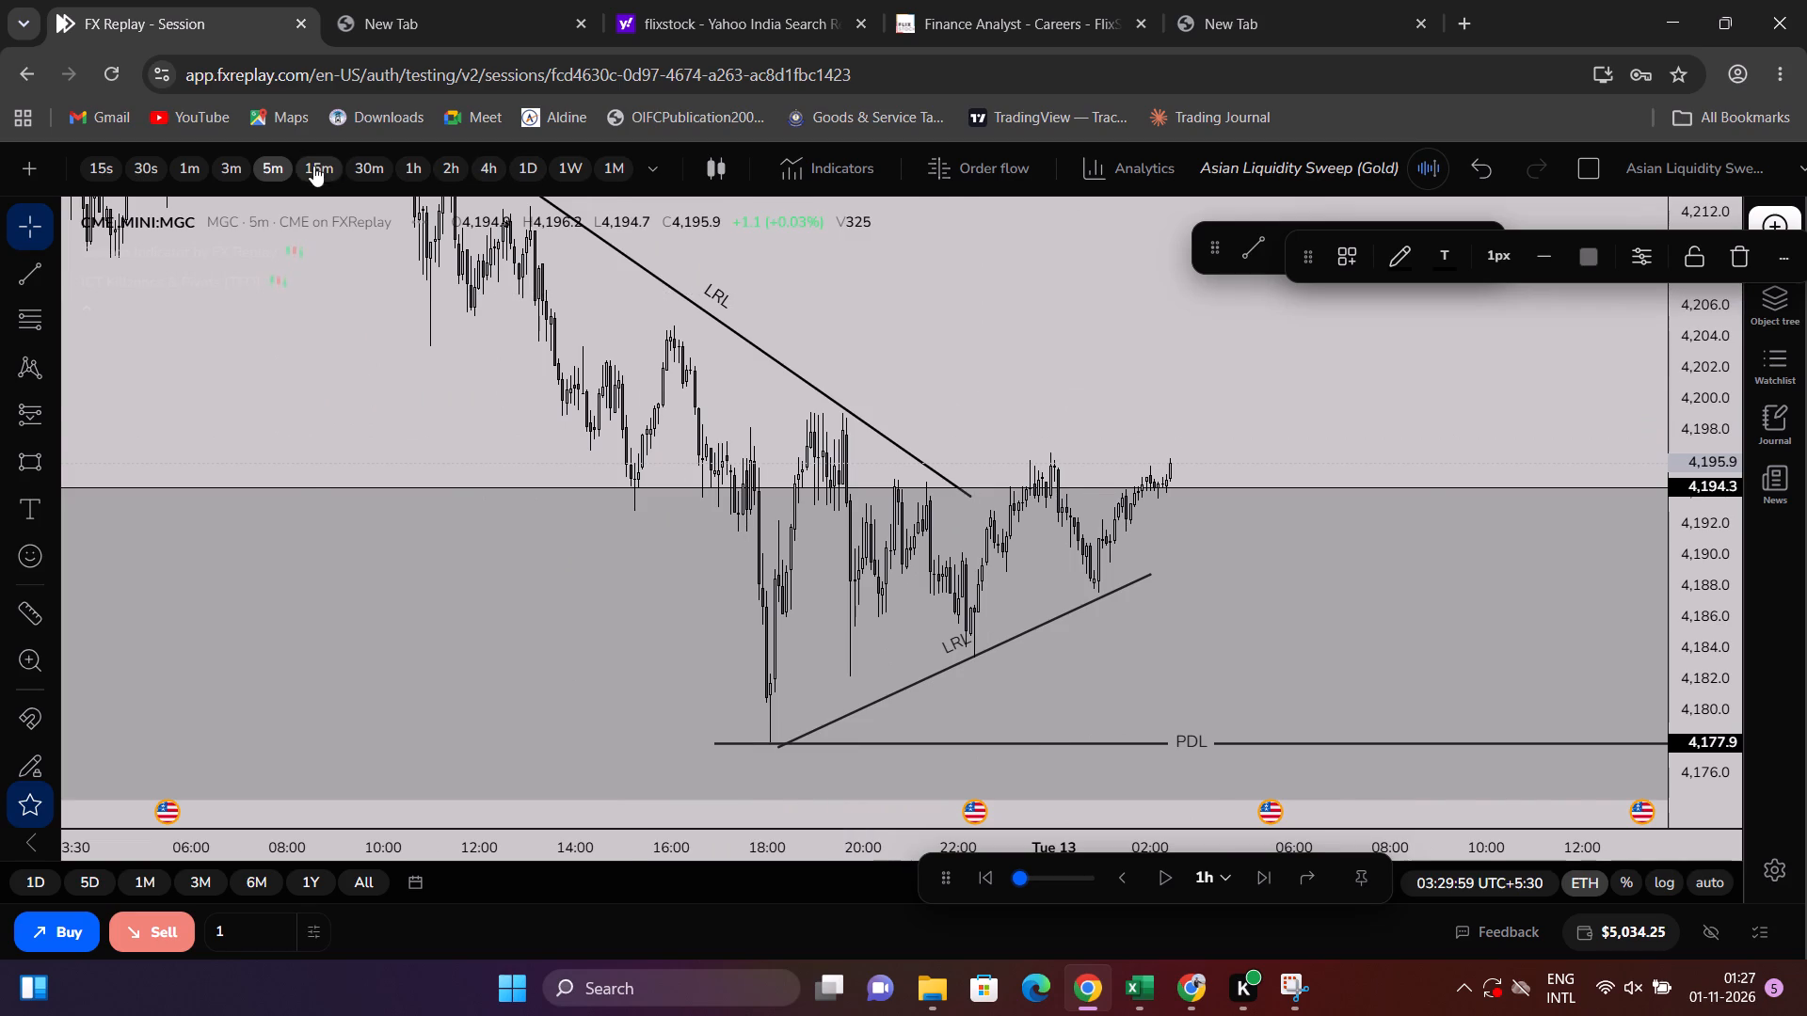
click(313, 166)
scroll(1065, 404, up, 9)
drag(1714, 698, 1705, 742)
scroll(1387, 491, up, 3)
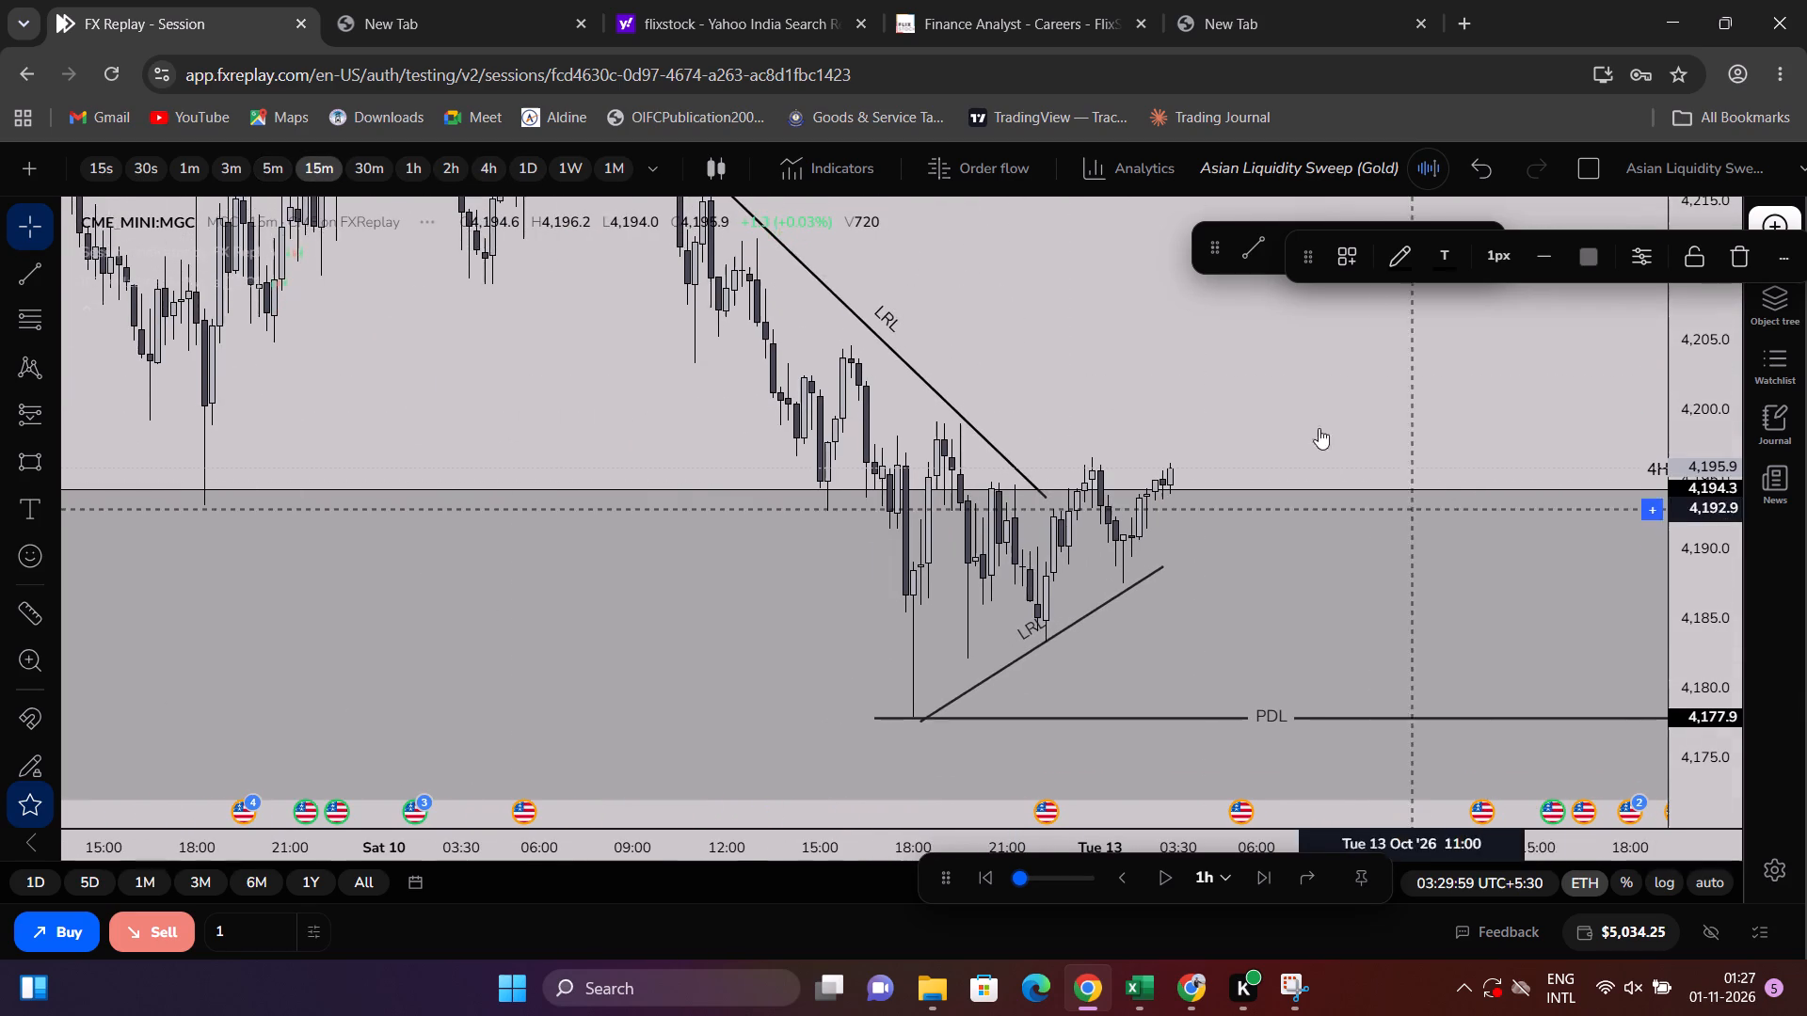
drag(1390, 421, 1381, 656)
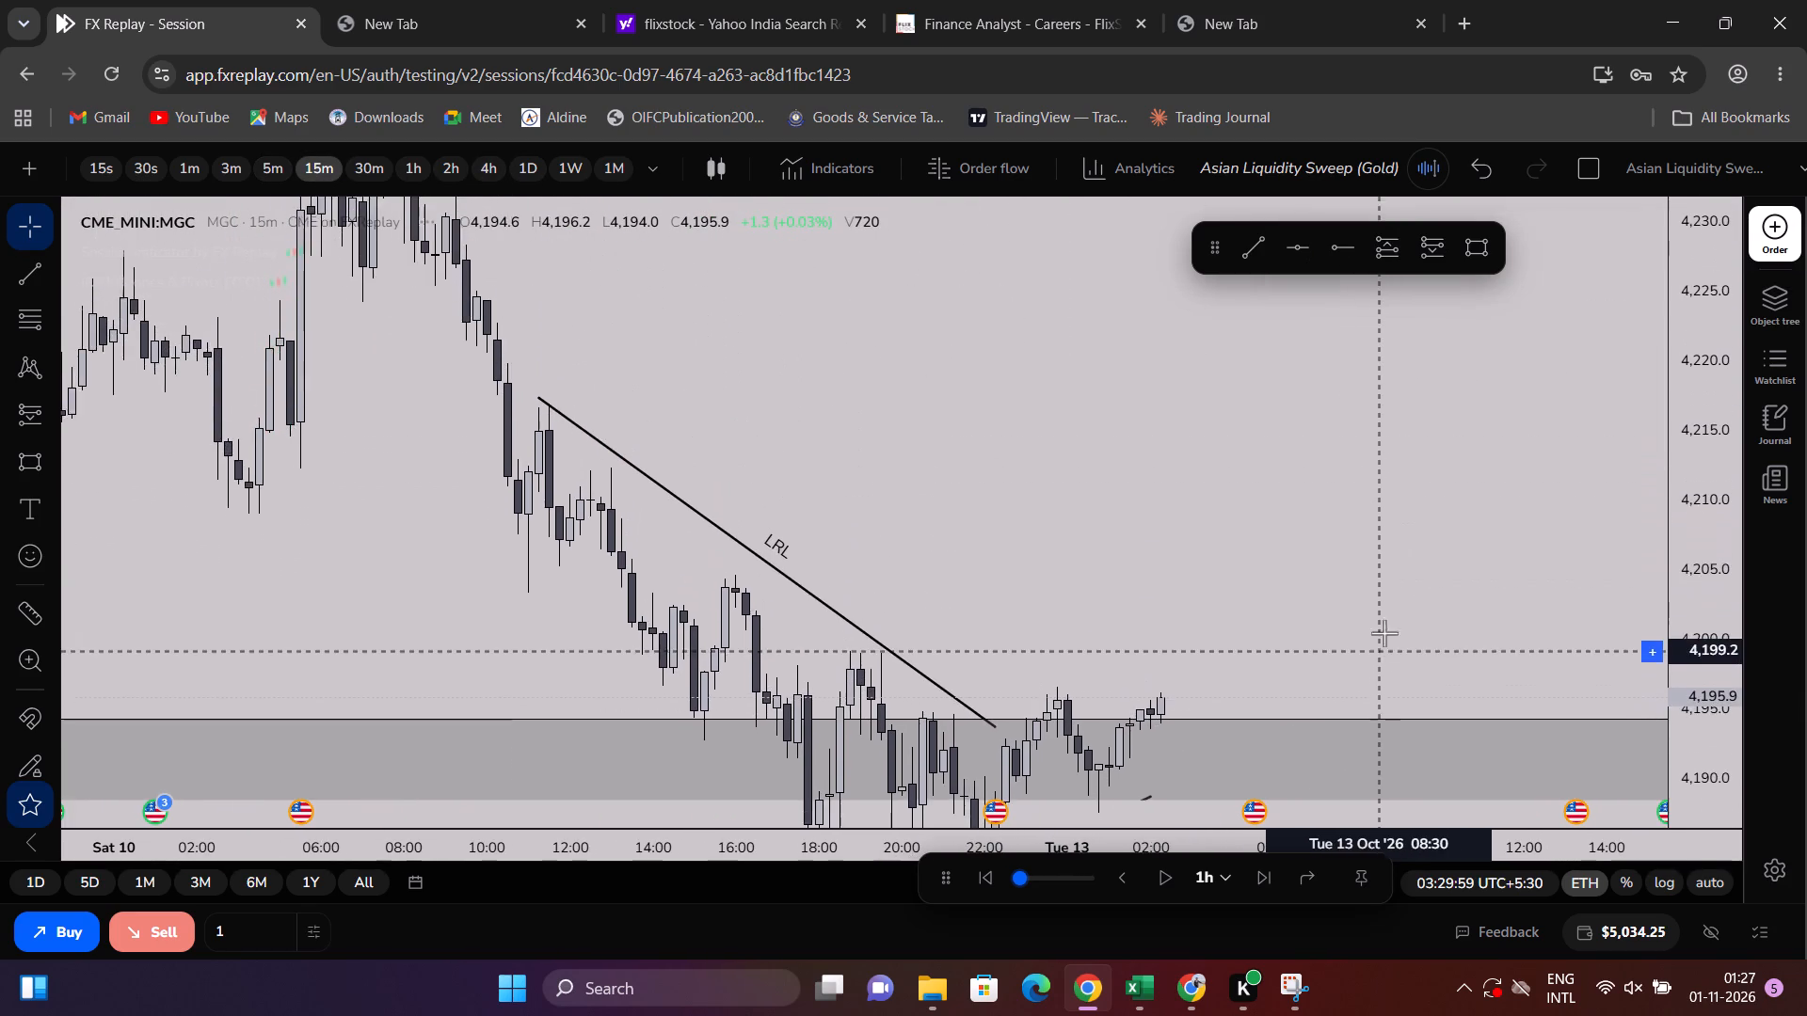
scroll(1418, 610, down, 3)
drag(1705, 513, 1701, 650)
scroll(1287, 497, down, 4)
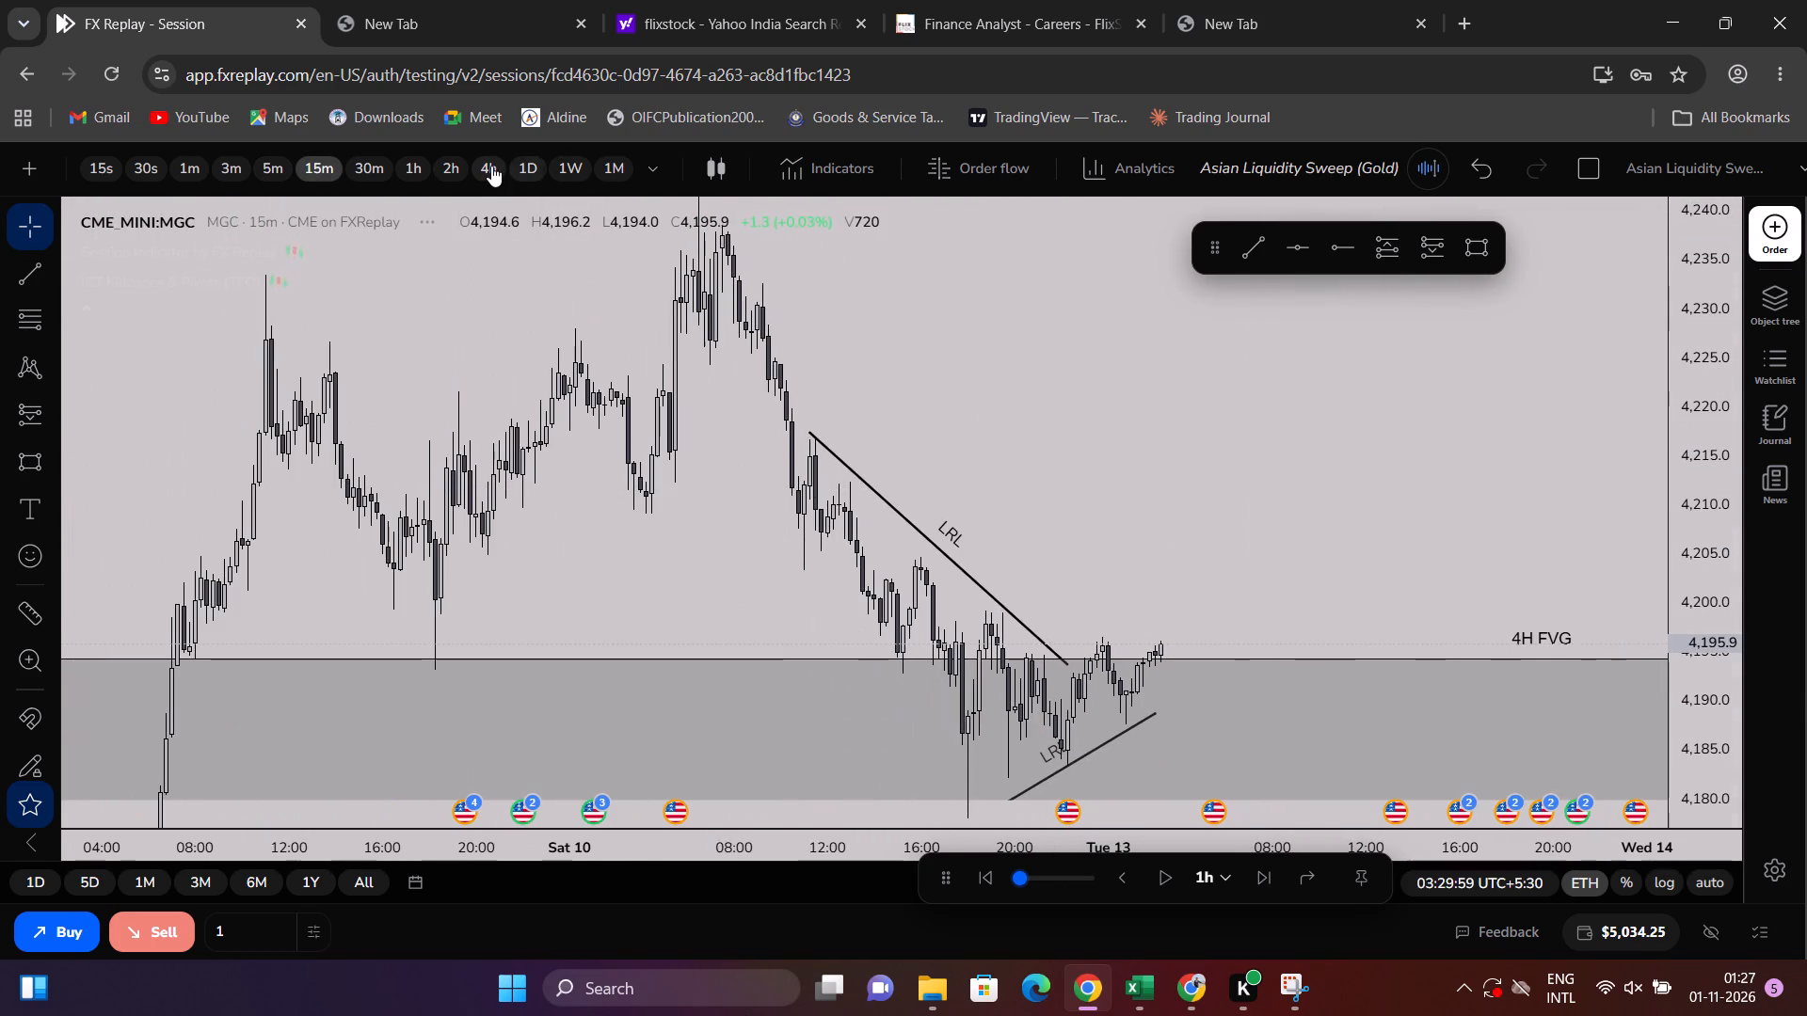
click(491, 166)
scroll(1016, 455, up, 12)
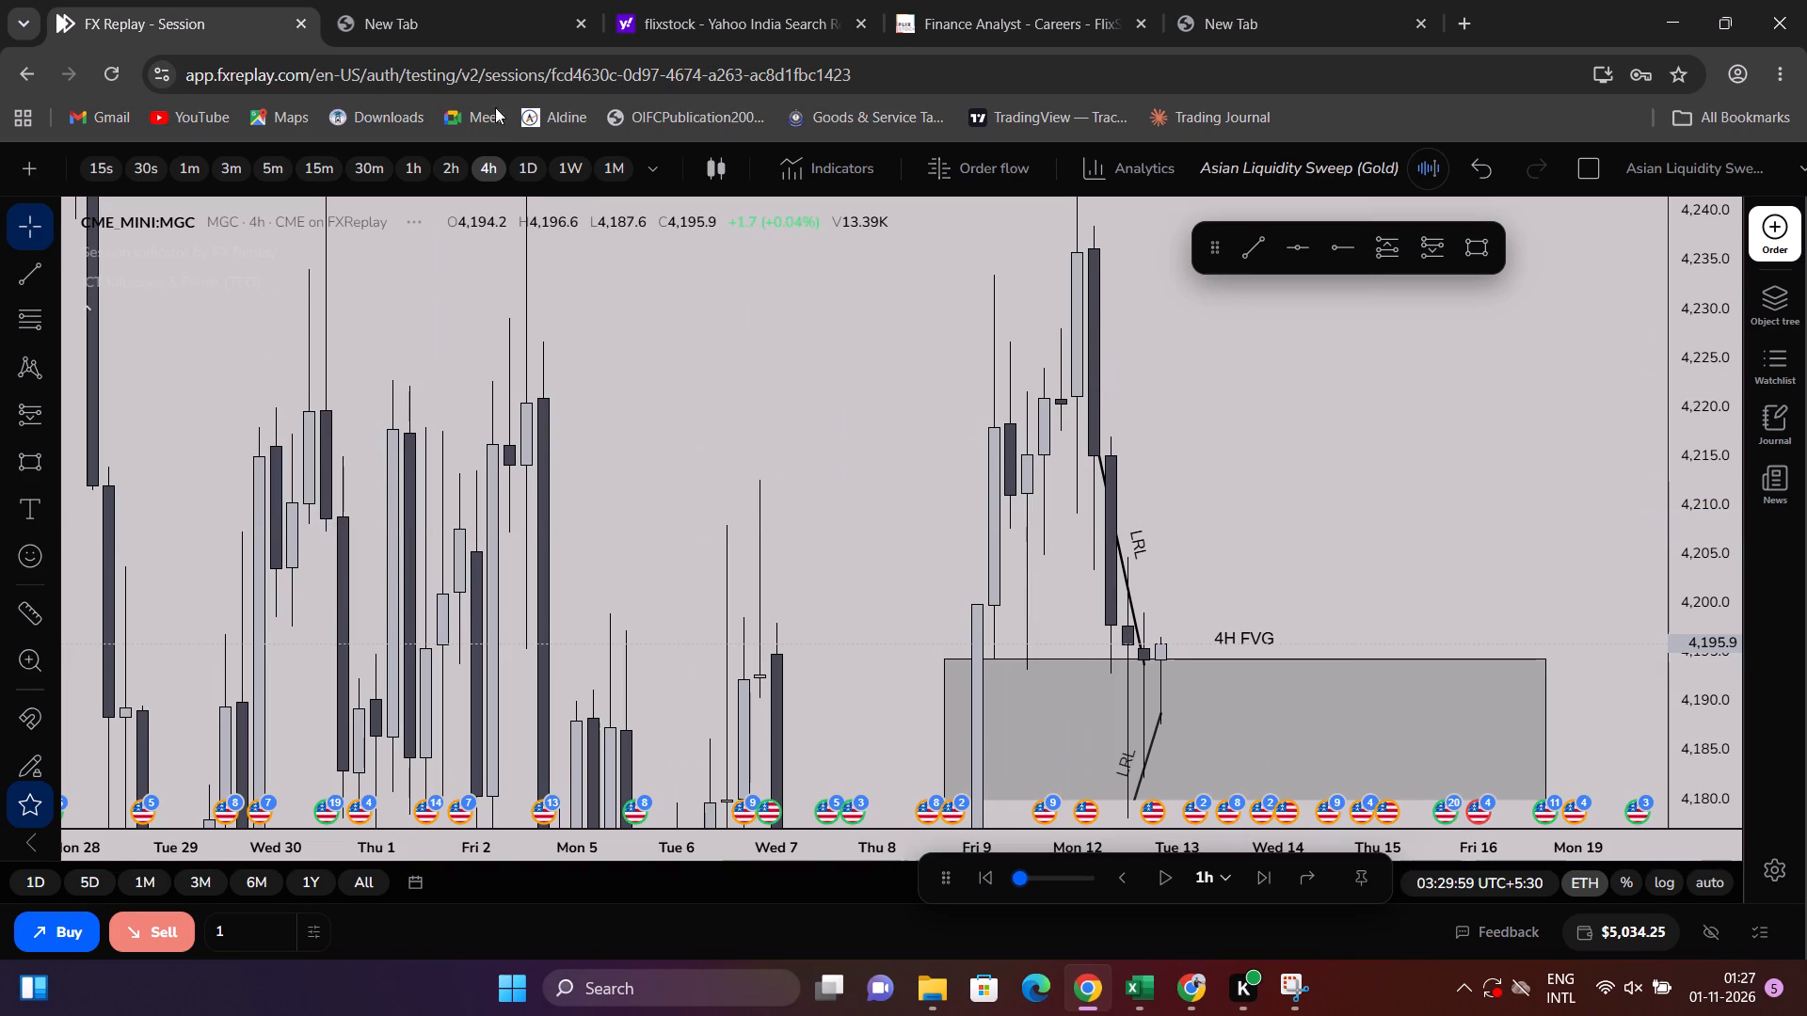
click(416, 162)
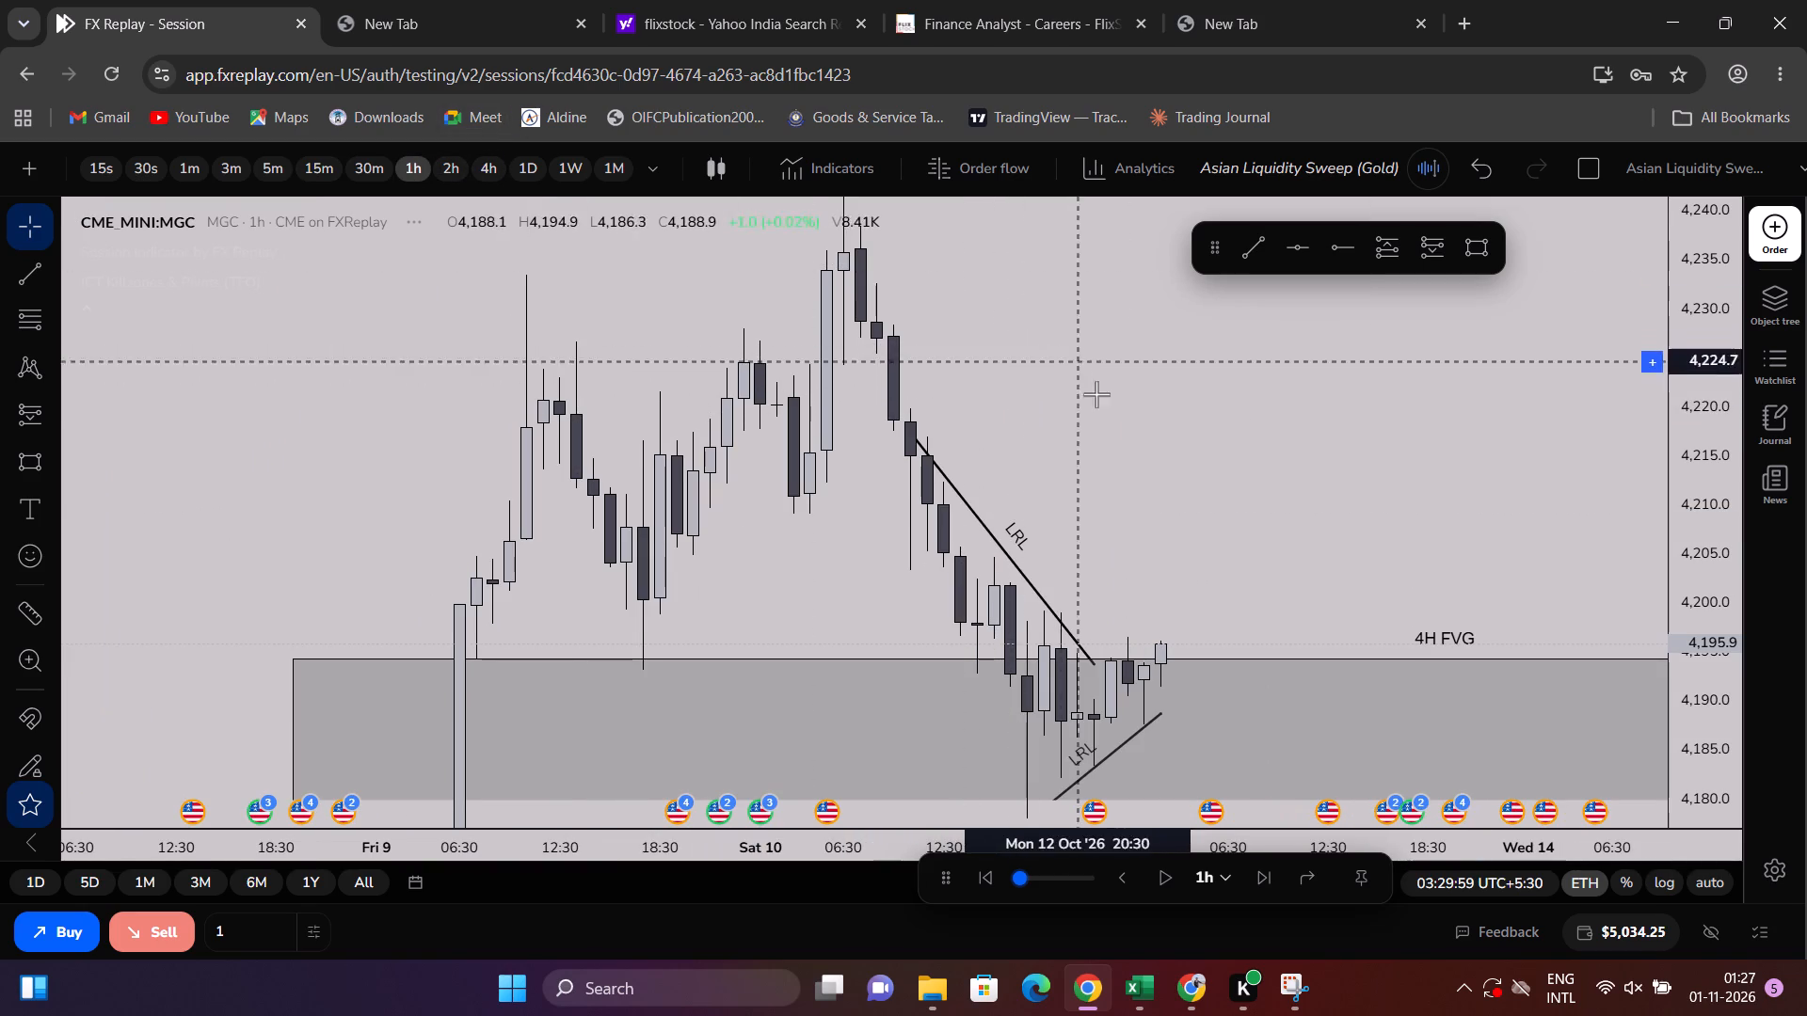
scroll(1136, 346, down, 2)
scroll(1140, 374, up, 2)
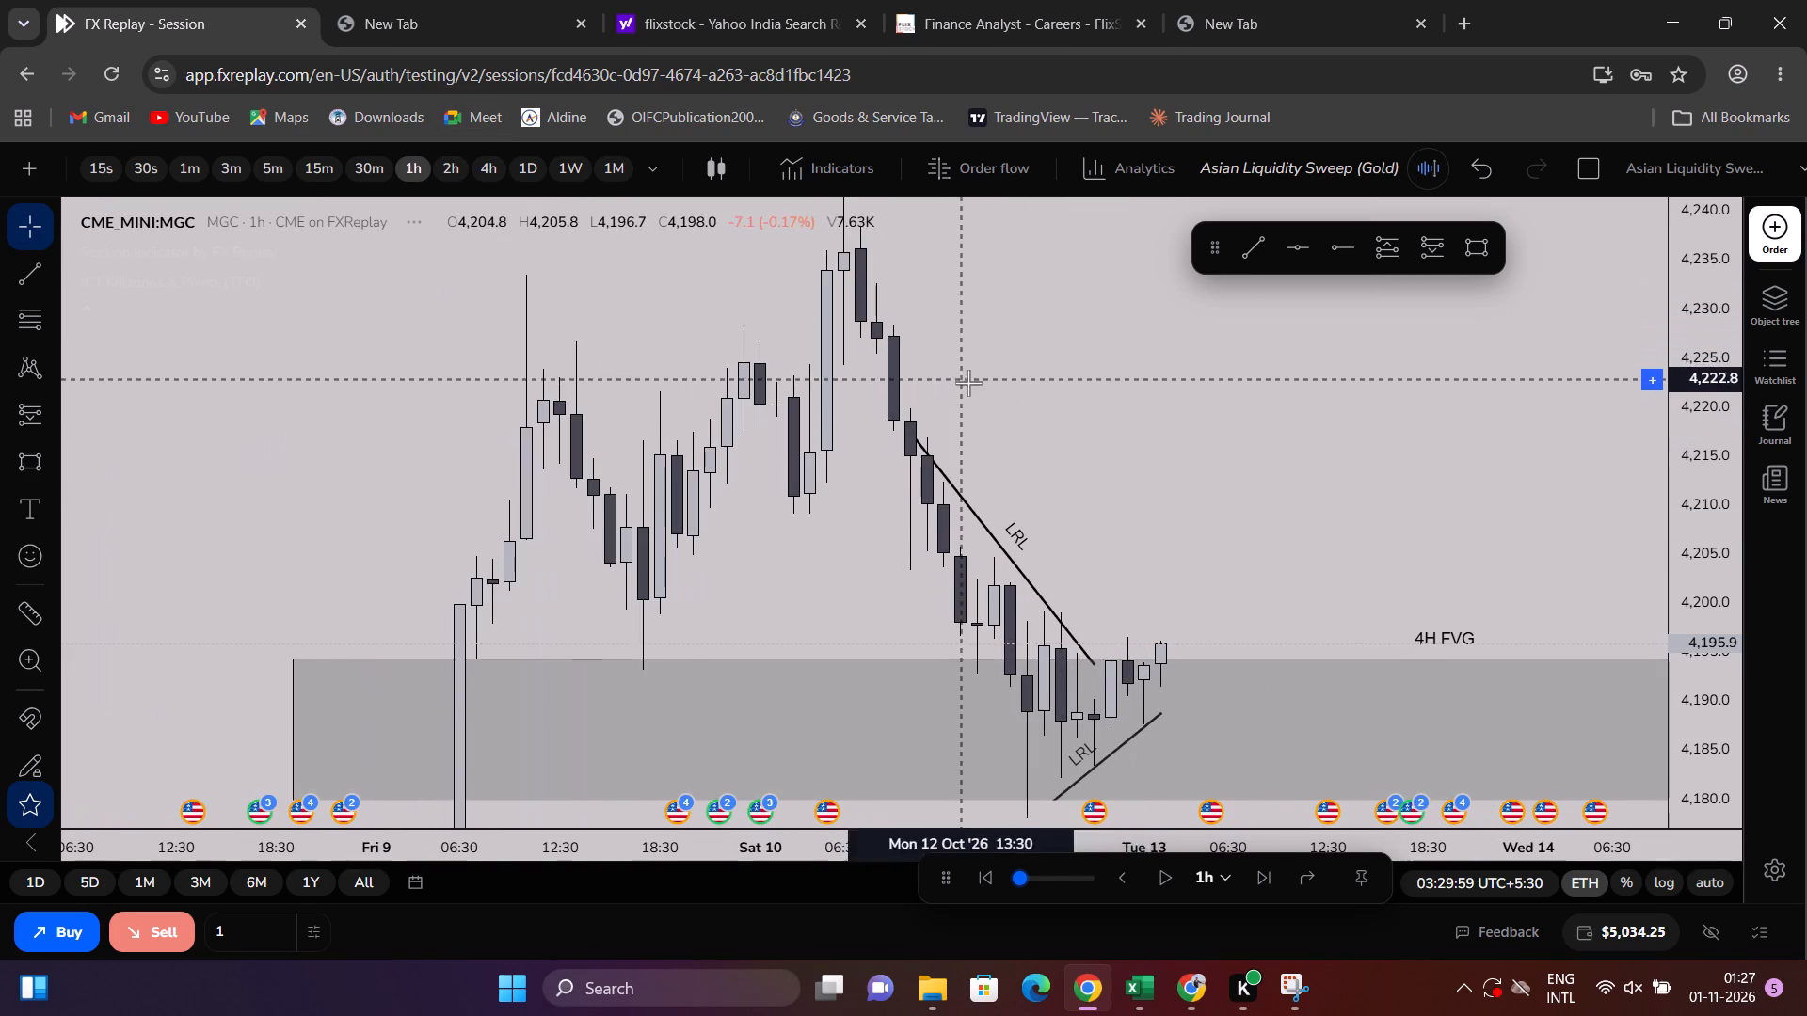
scroll(1073, 419, up, 2)
On the 2-hour chart, draw a rectangle over 12 October's bearish price gap, from about 4,225.3 to 4,217.0, extending to 14 October.
click(457, 165)
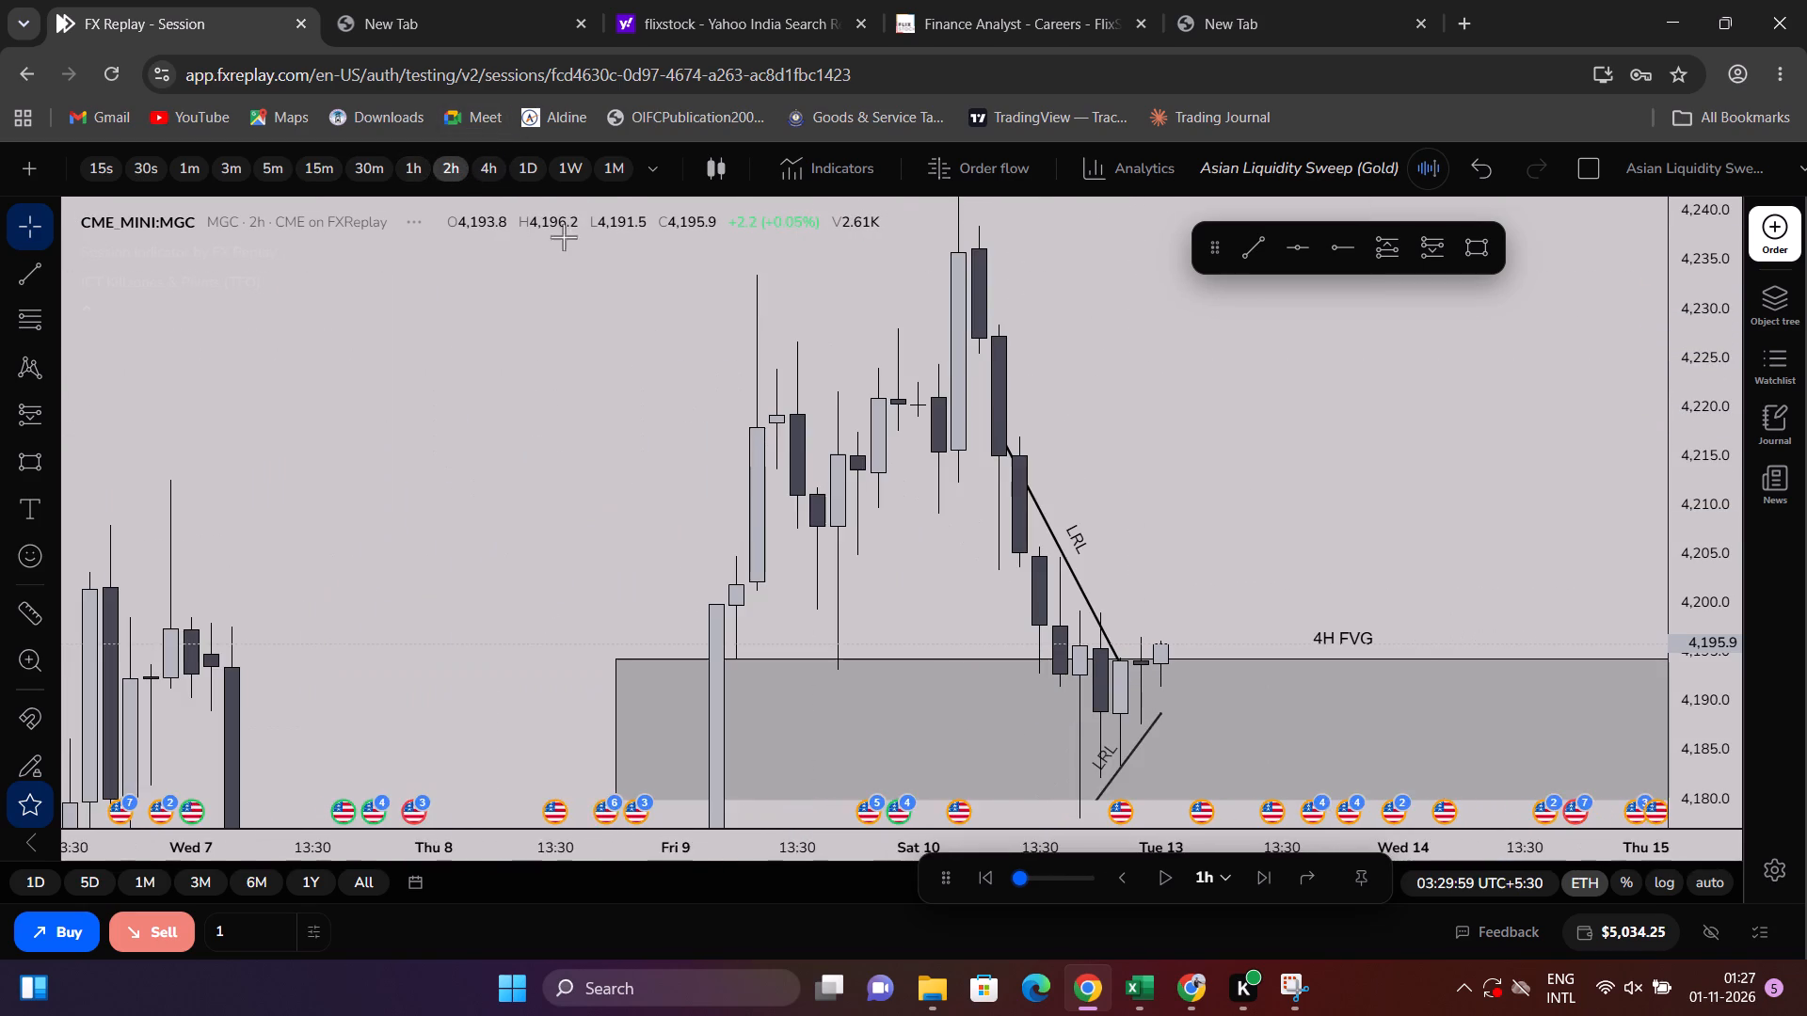
scroll(997, 404, up, 3)
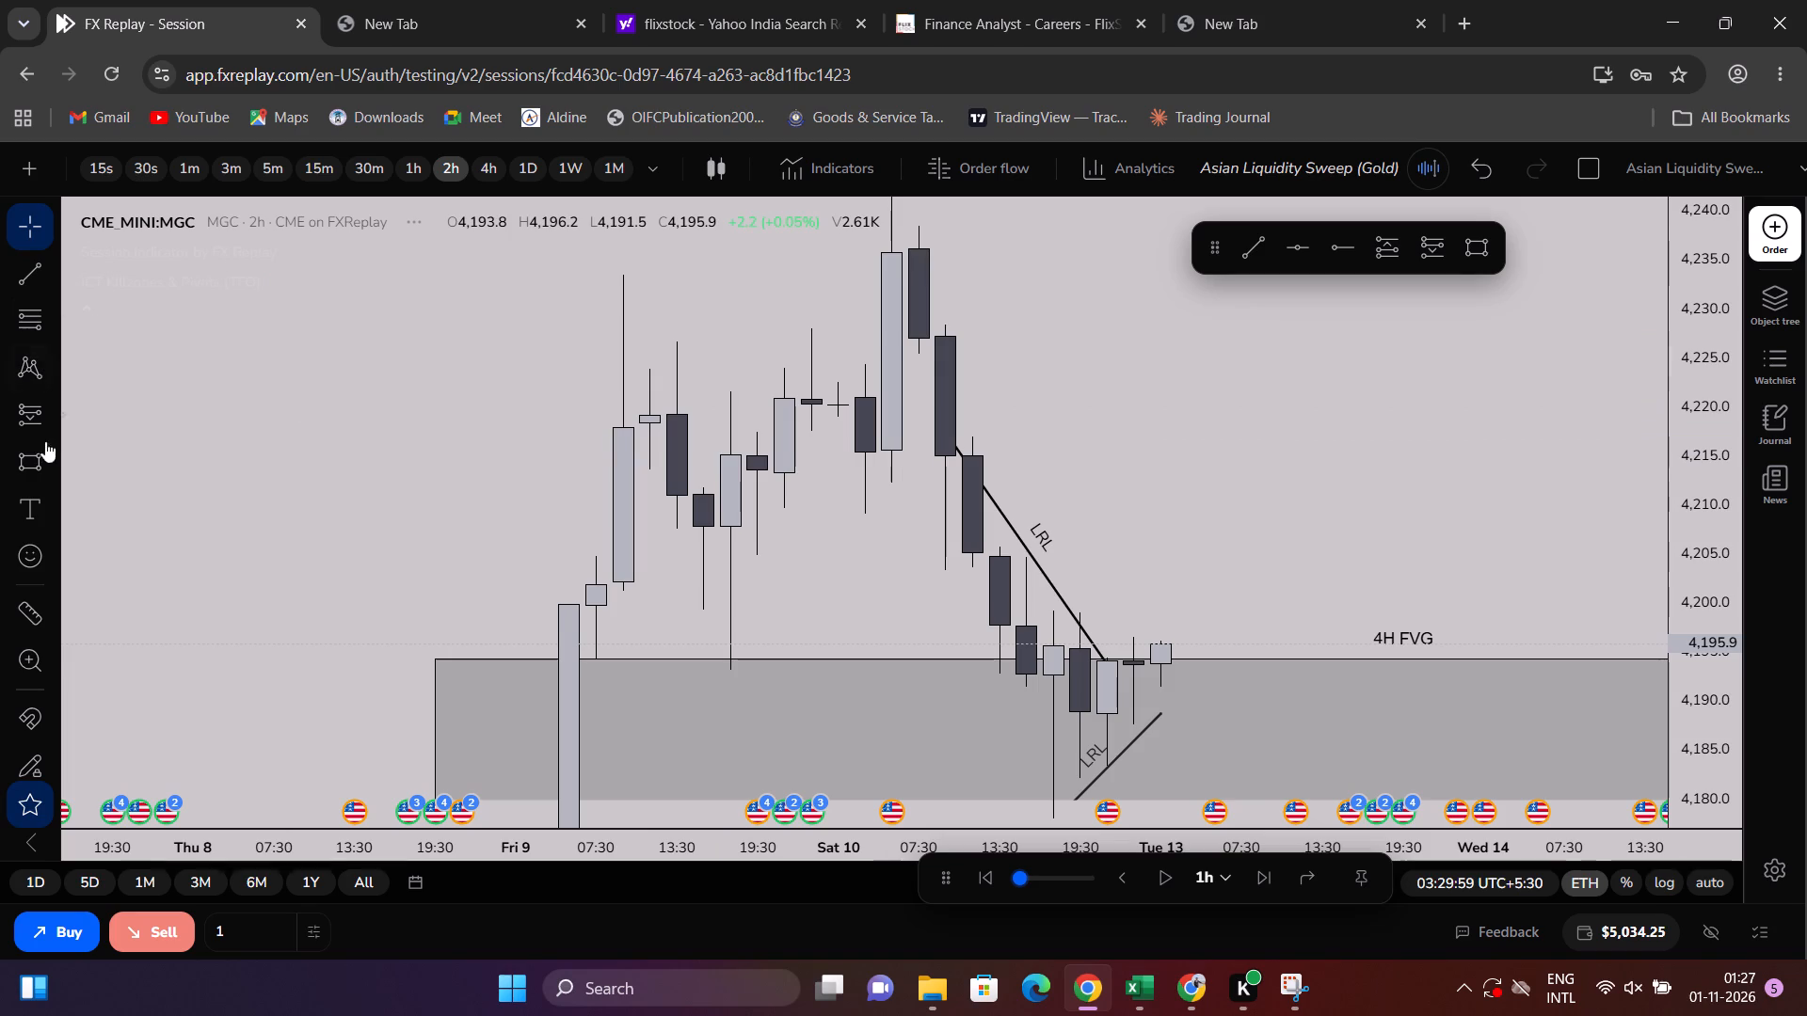
click(17, 468)
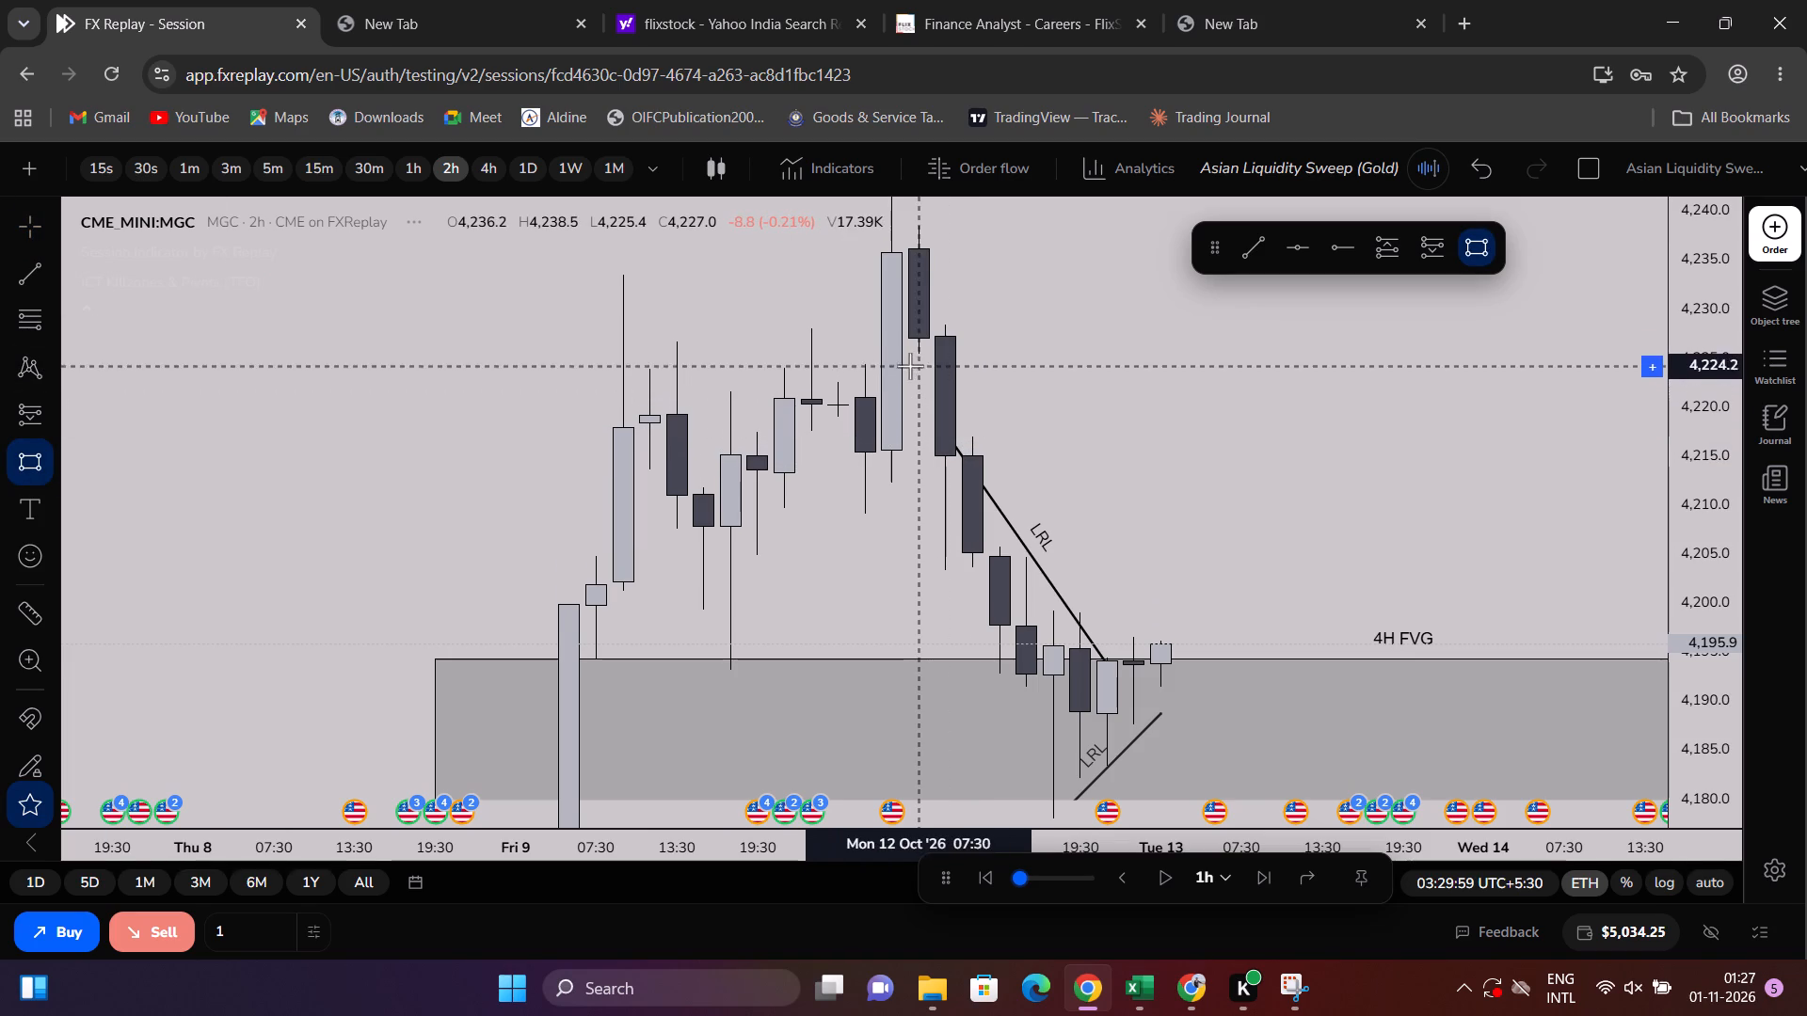
click(901, 355)
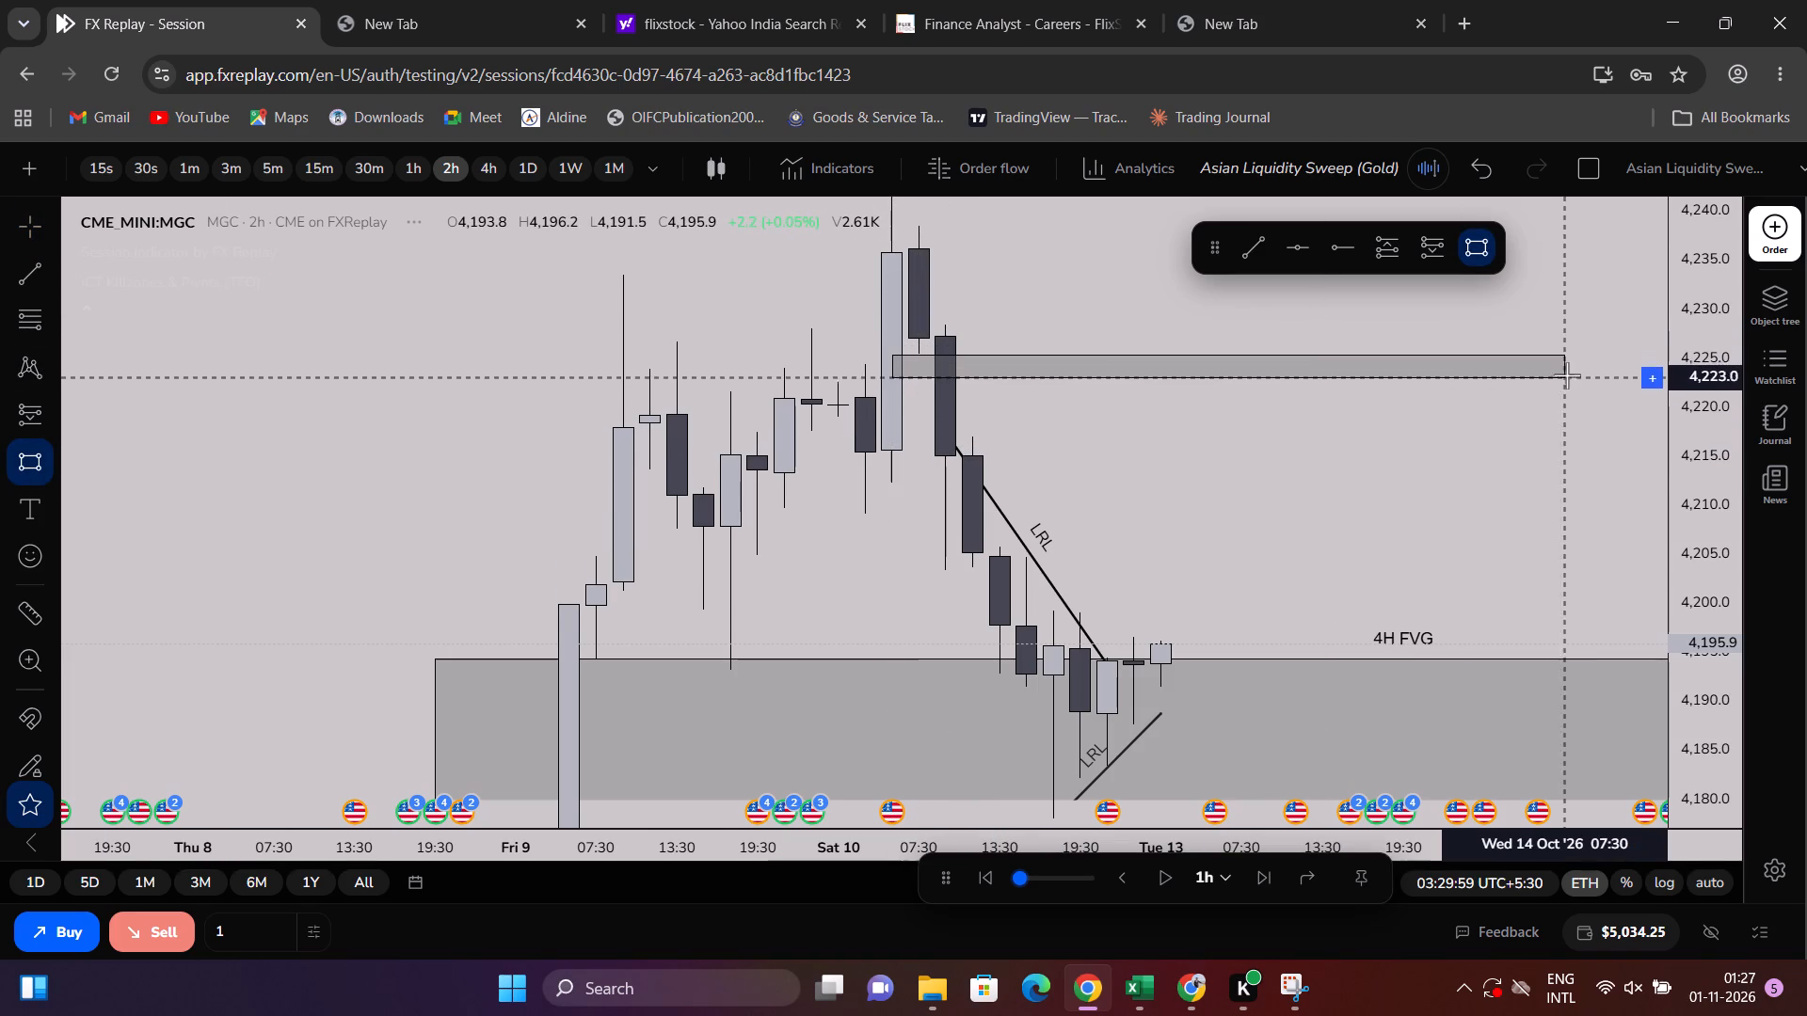
click(1633, 437)
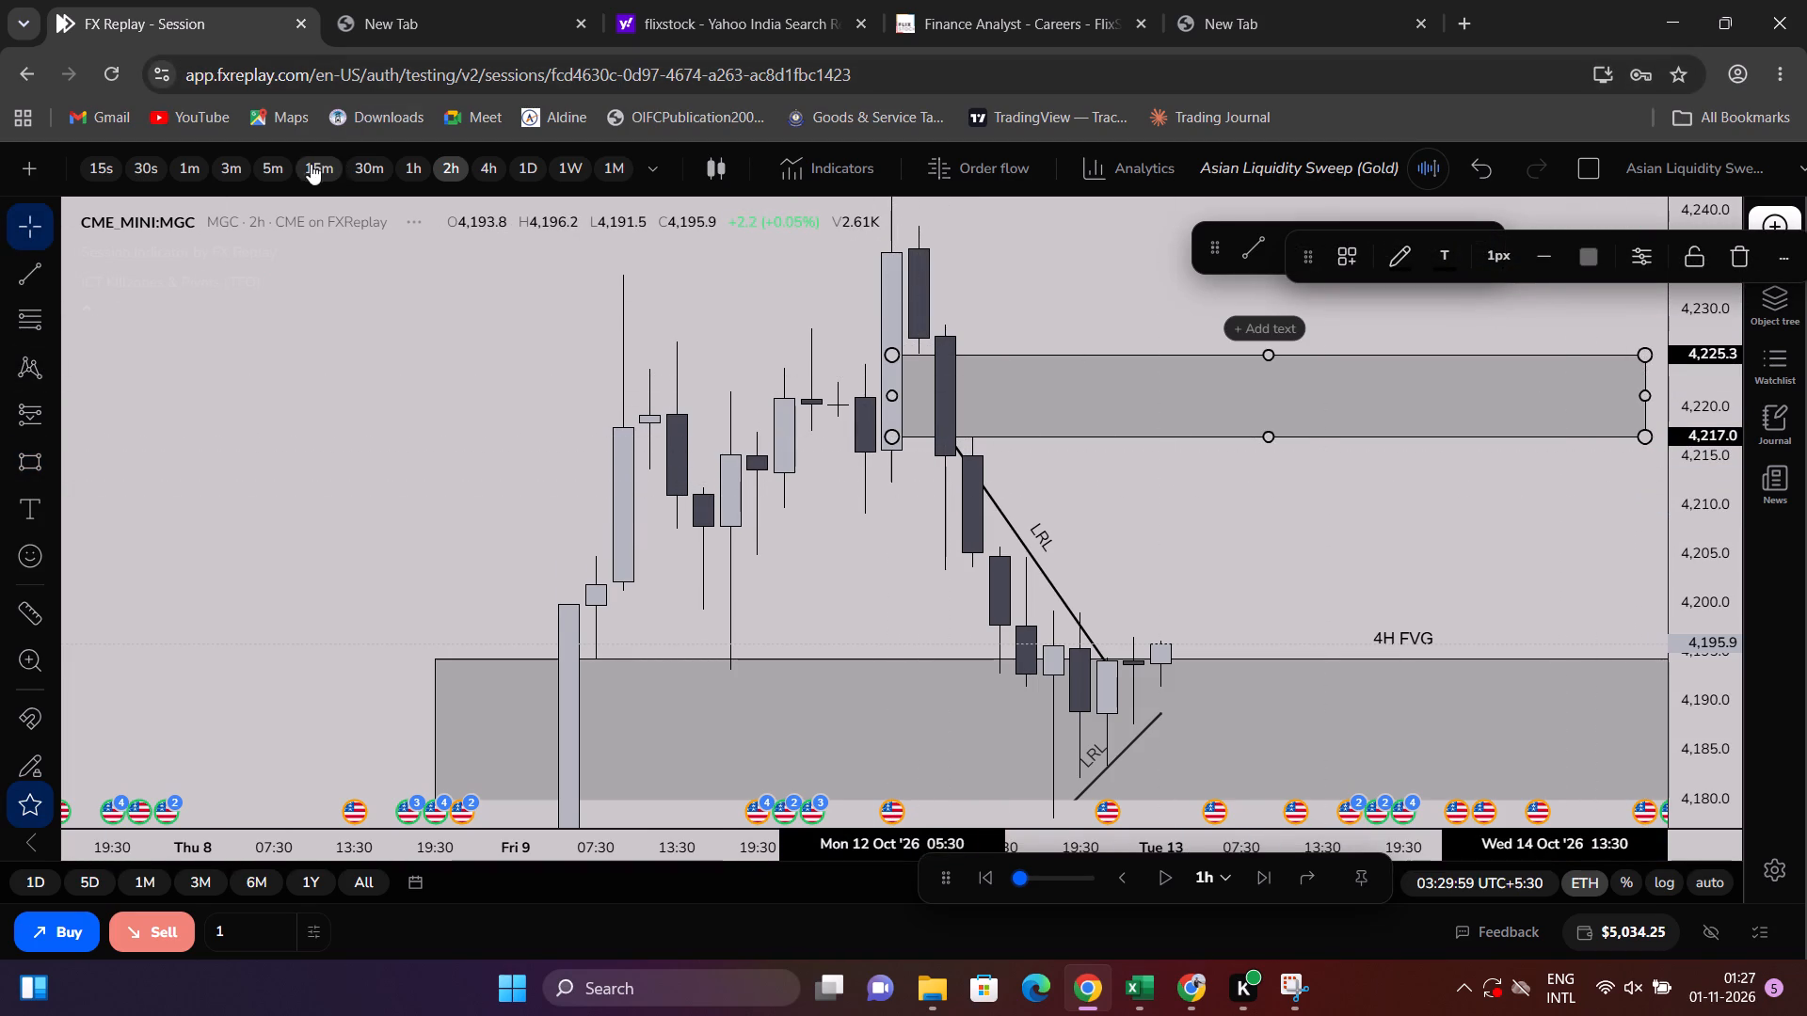
Examine recent price between the 2-hour gap rectangle and the PDL on the 5-minute chart.
click(275, 164)
scroll(1404, 627, down, 20)
scroll(1404, 627, down, 6)
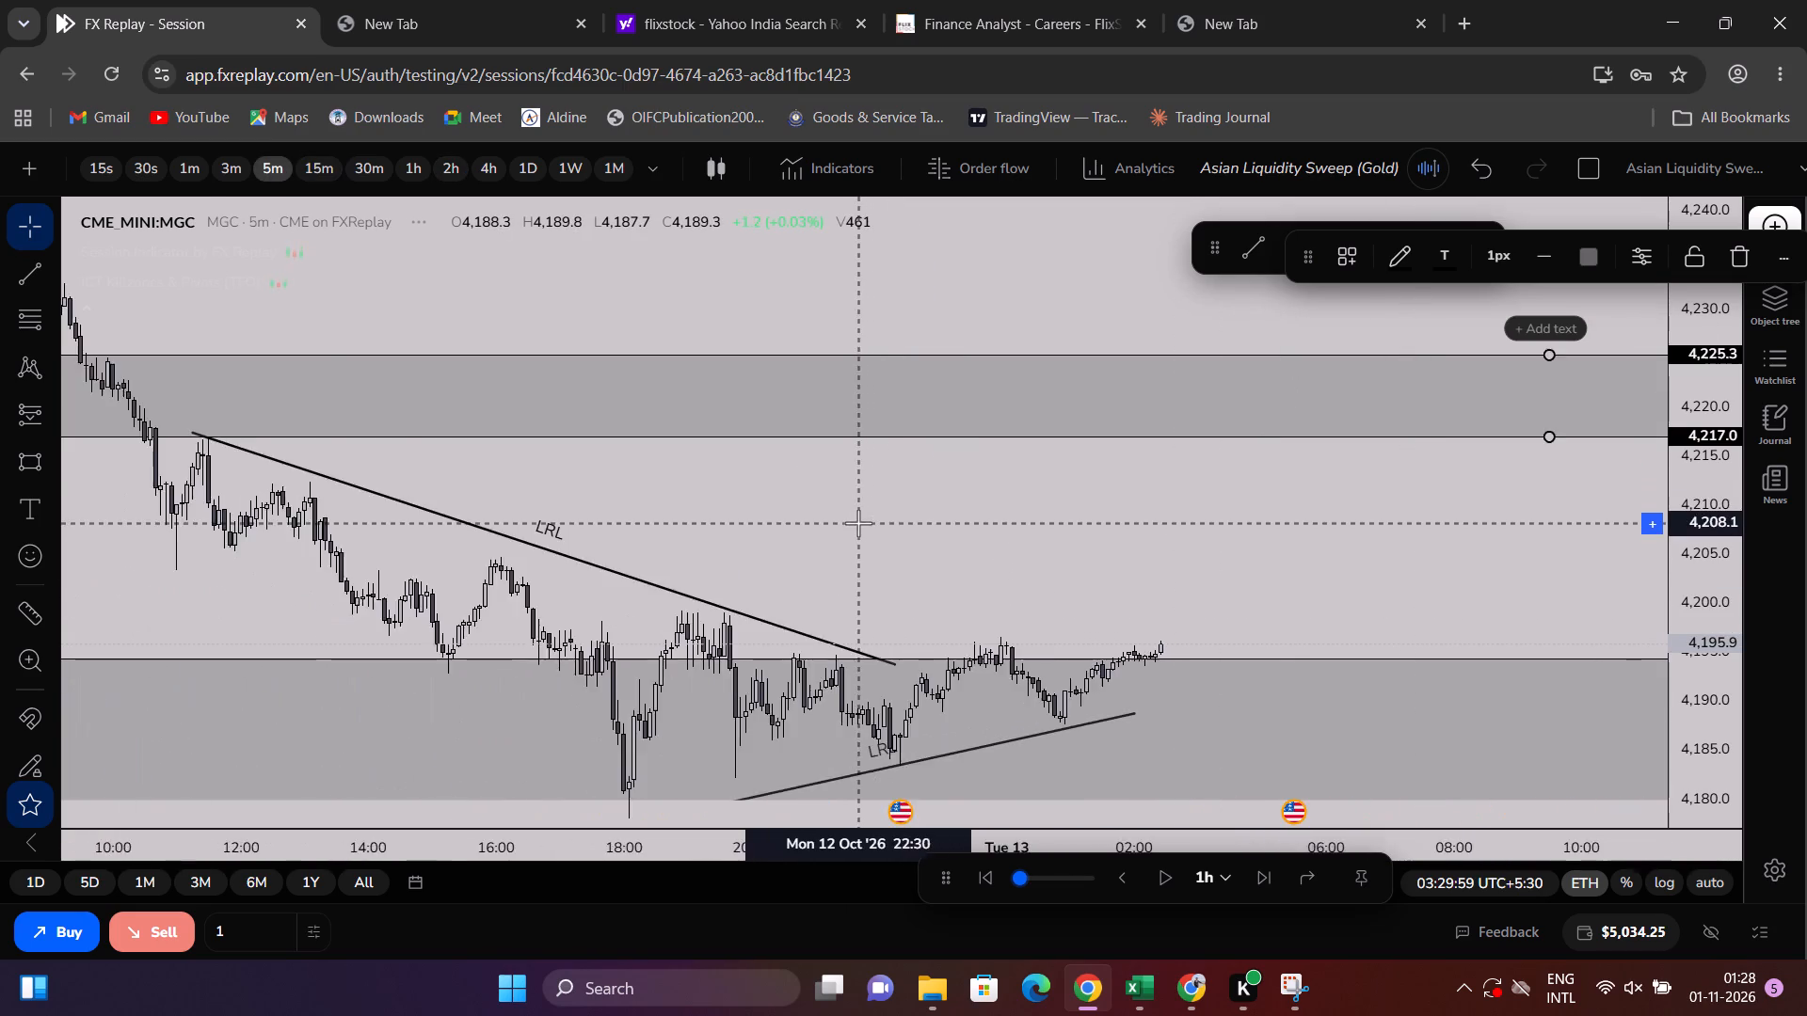
scroll(858, 523, down, 2)
drag(1717, 749, 1721, 507)
scroll(1586, 558, up, 2)
drag(1560, 583, 1562, 583)
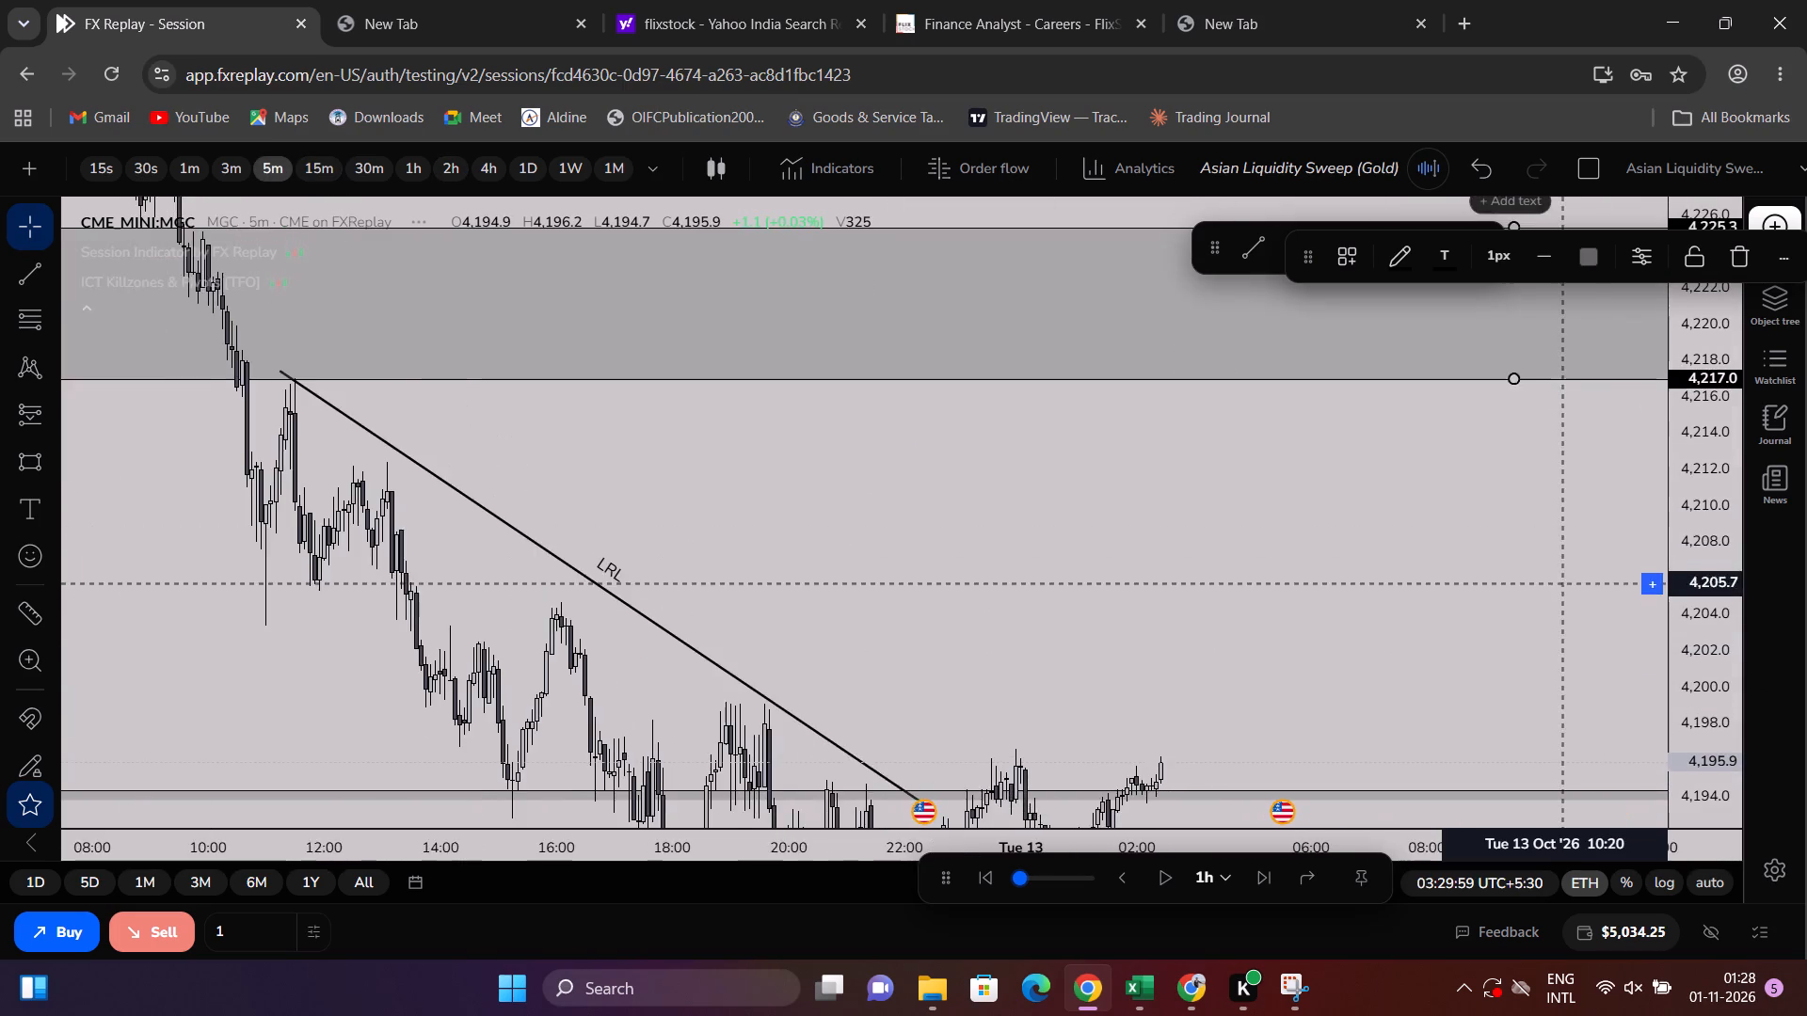
drag(1562, 583, 1608, 405)
drag(1701, 513, 1689, 575)
drag(1545, 501, 1507, 385)
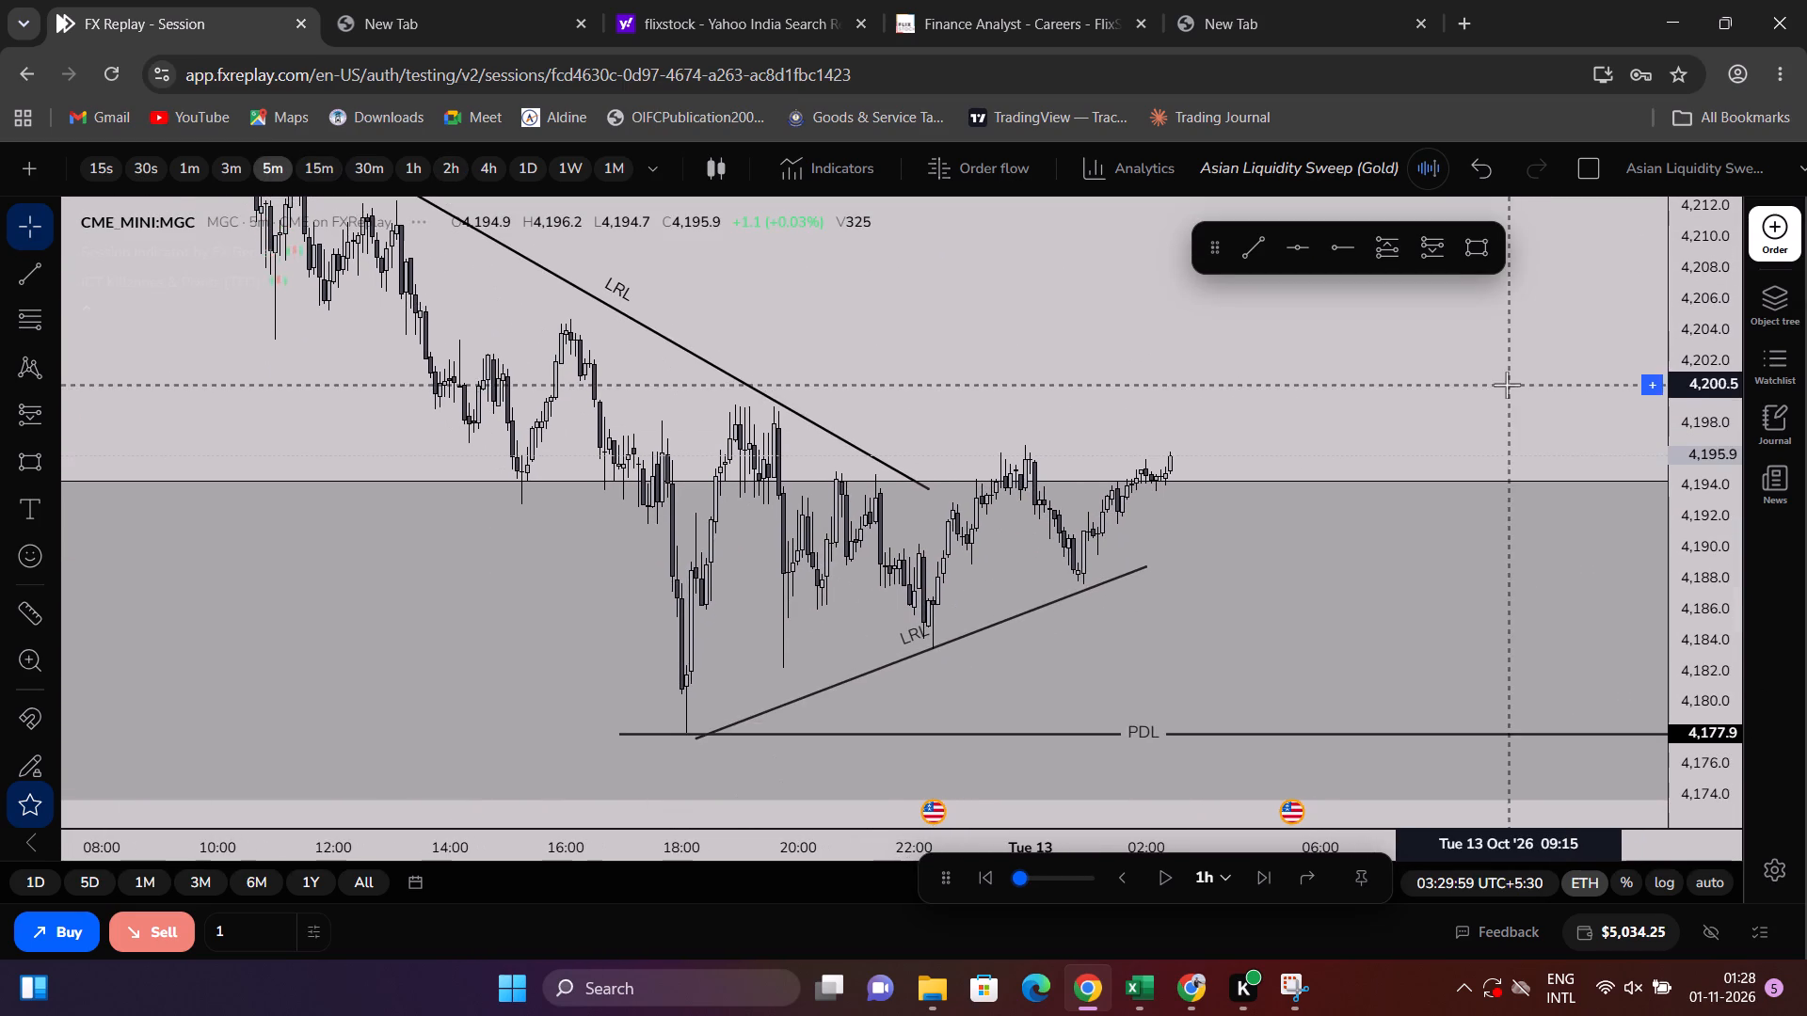
Show the ICT Killzones & Pivots indicator and place a horizontal ray at the NY PM session low, 4,187.7, starting 12 October 23:00.
scroll(1047, 425, up, 1)
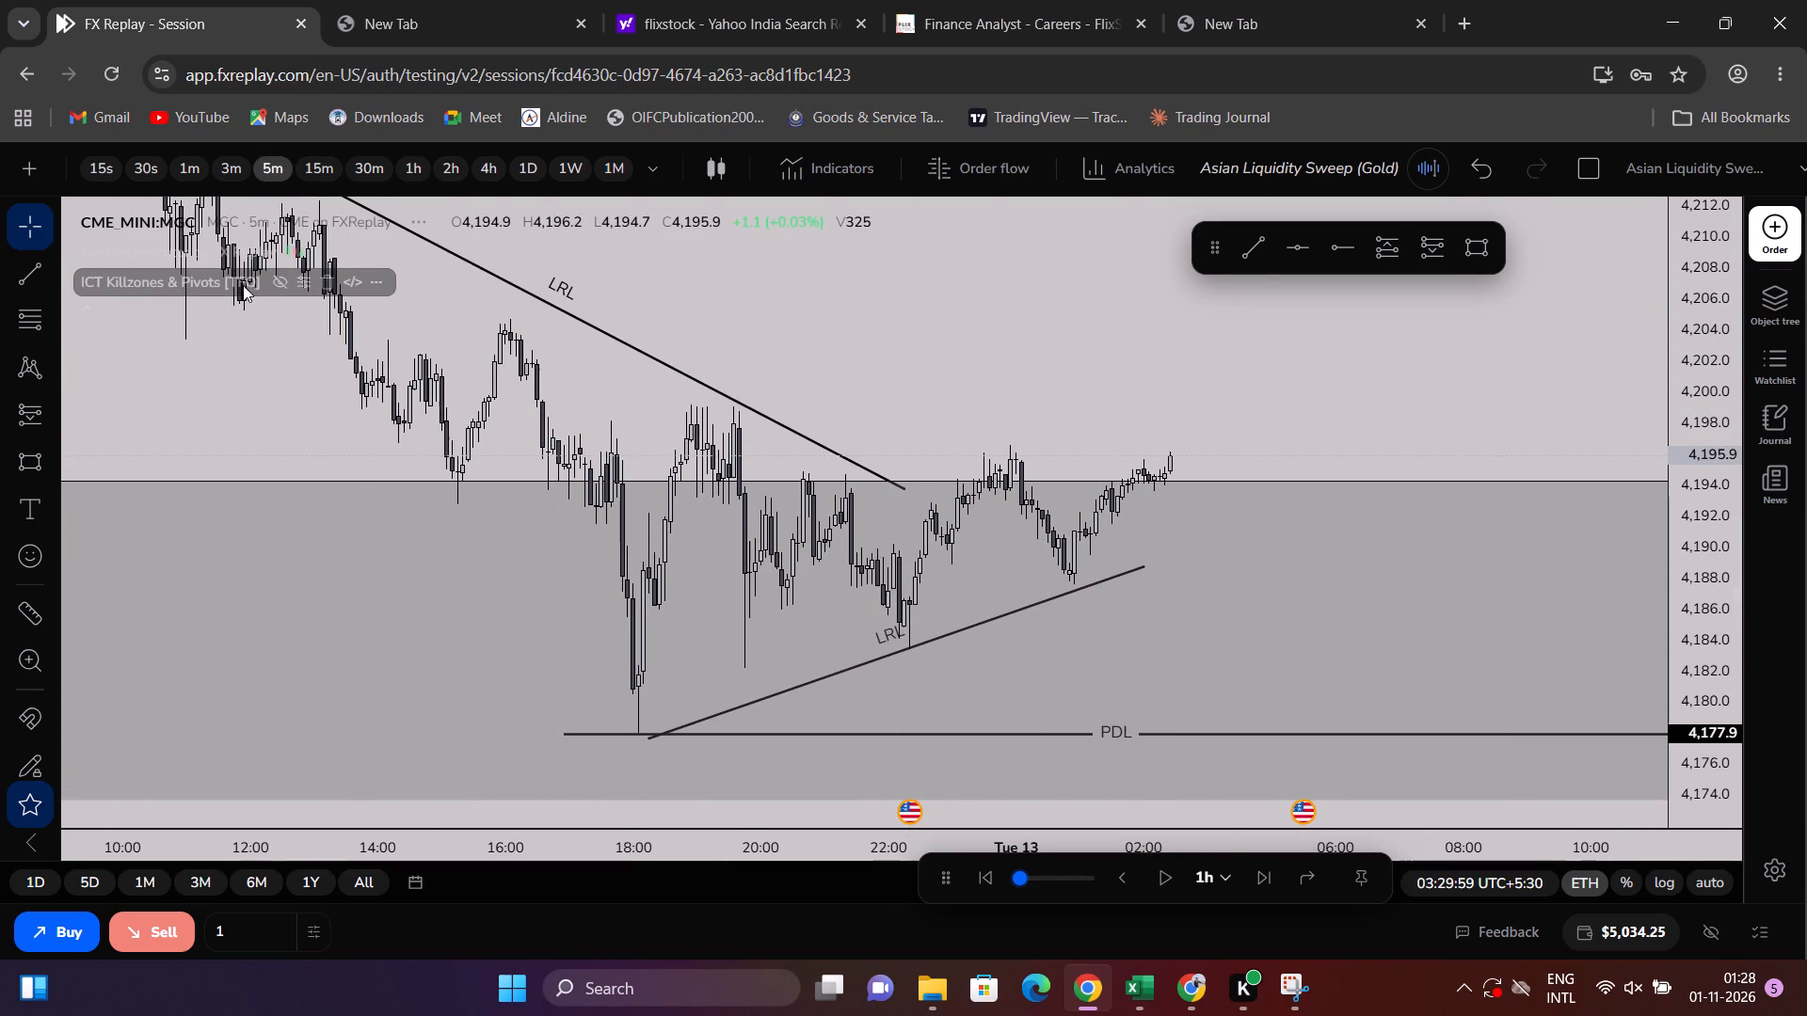
click(275, 283)
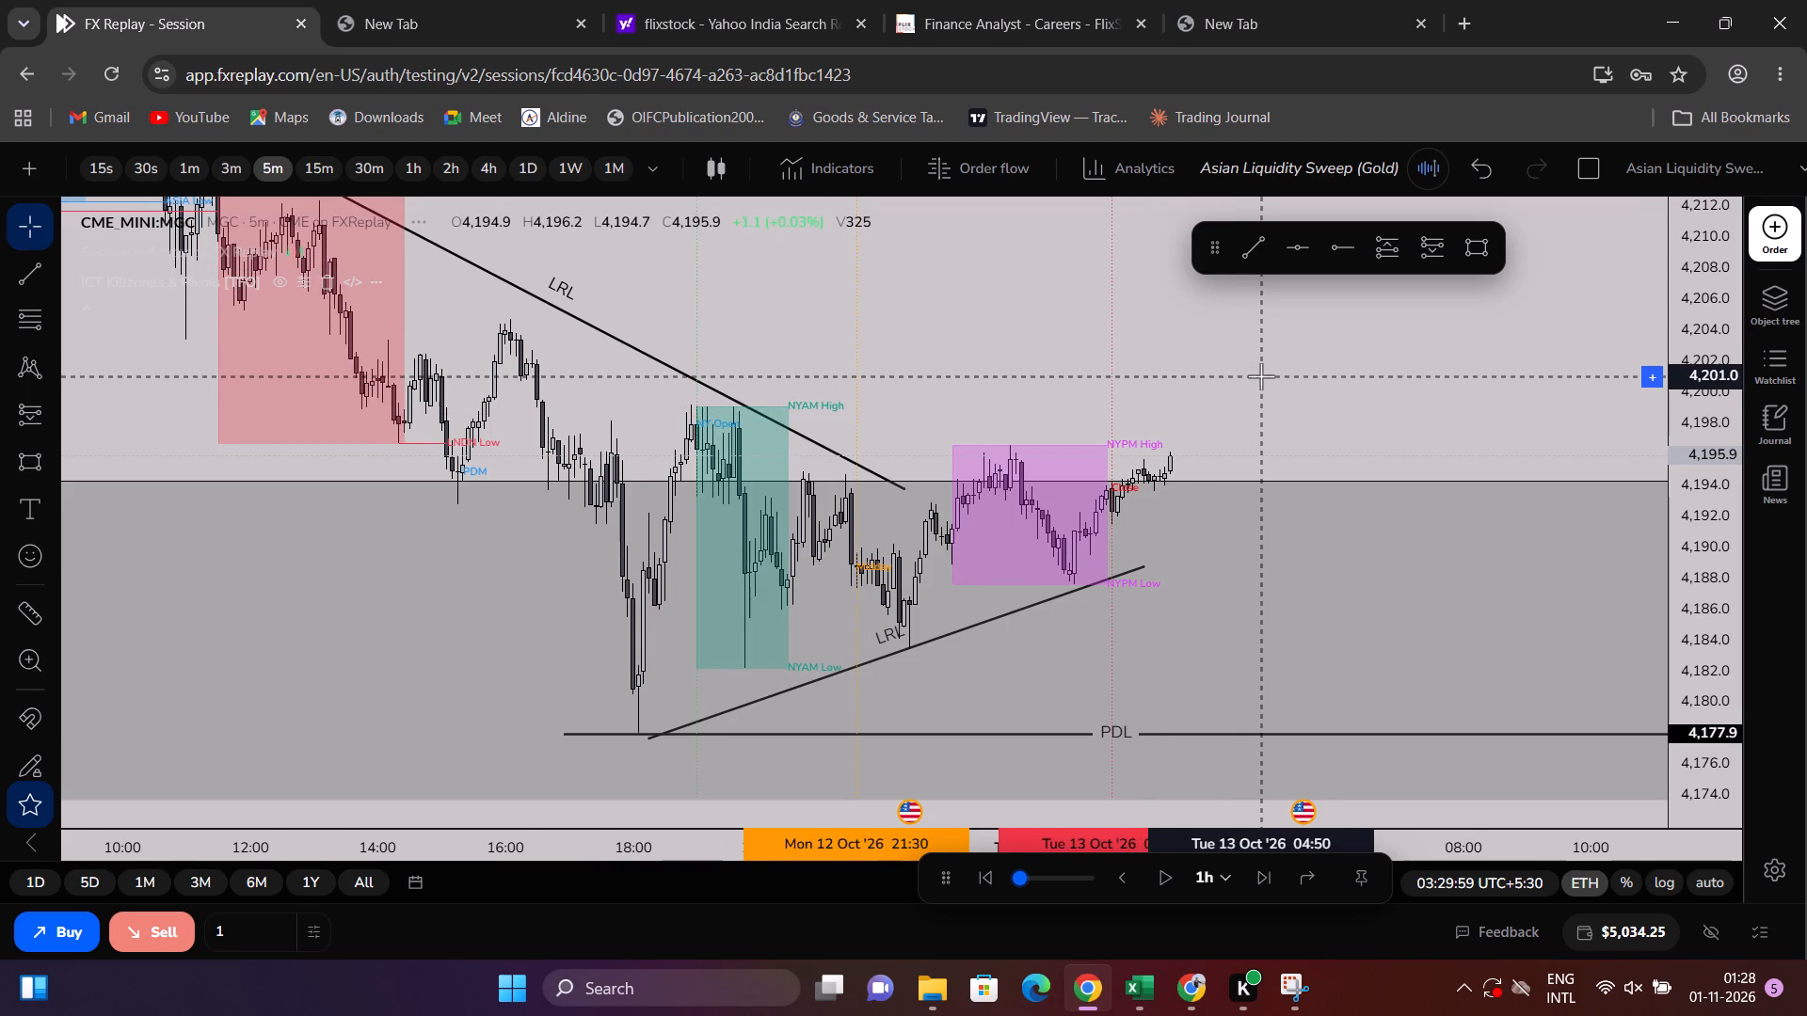
drag(1261, 376, 1253, 347)
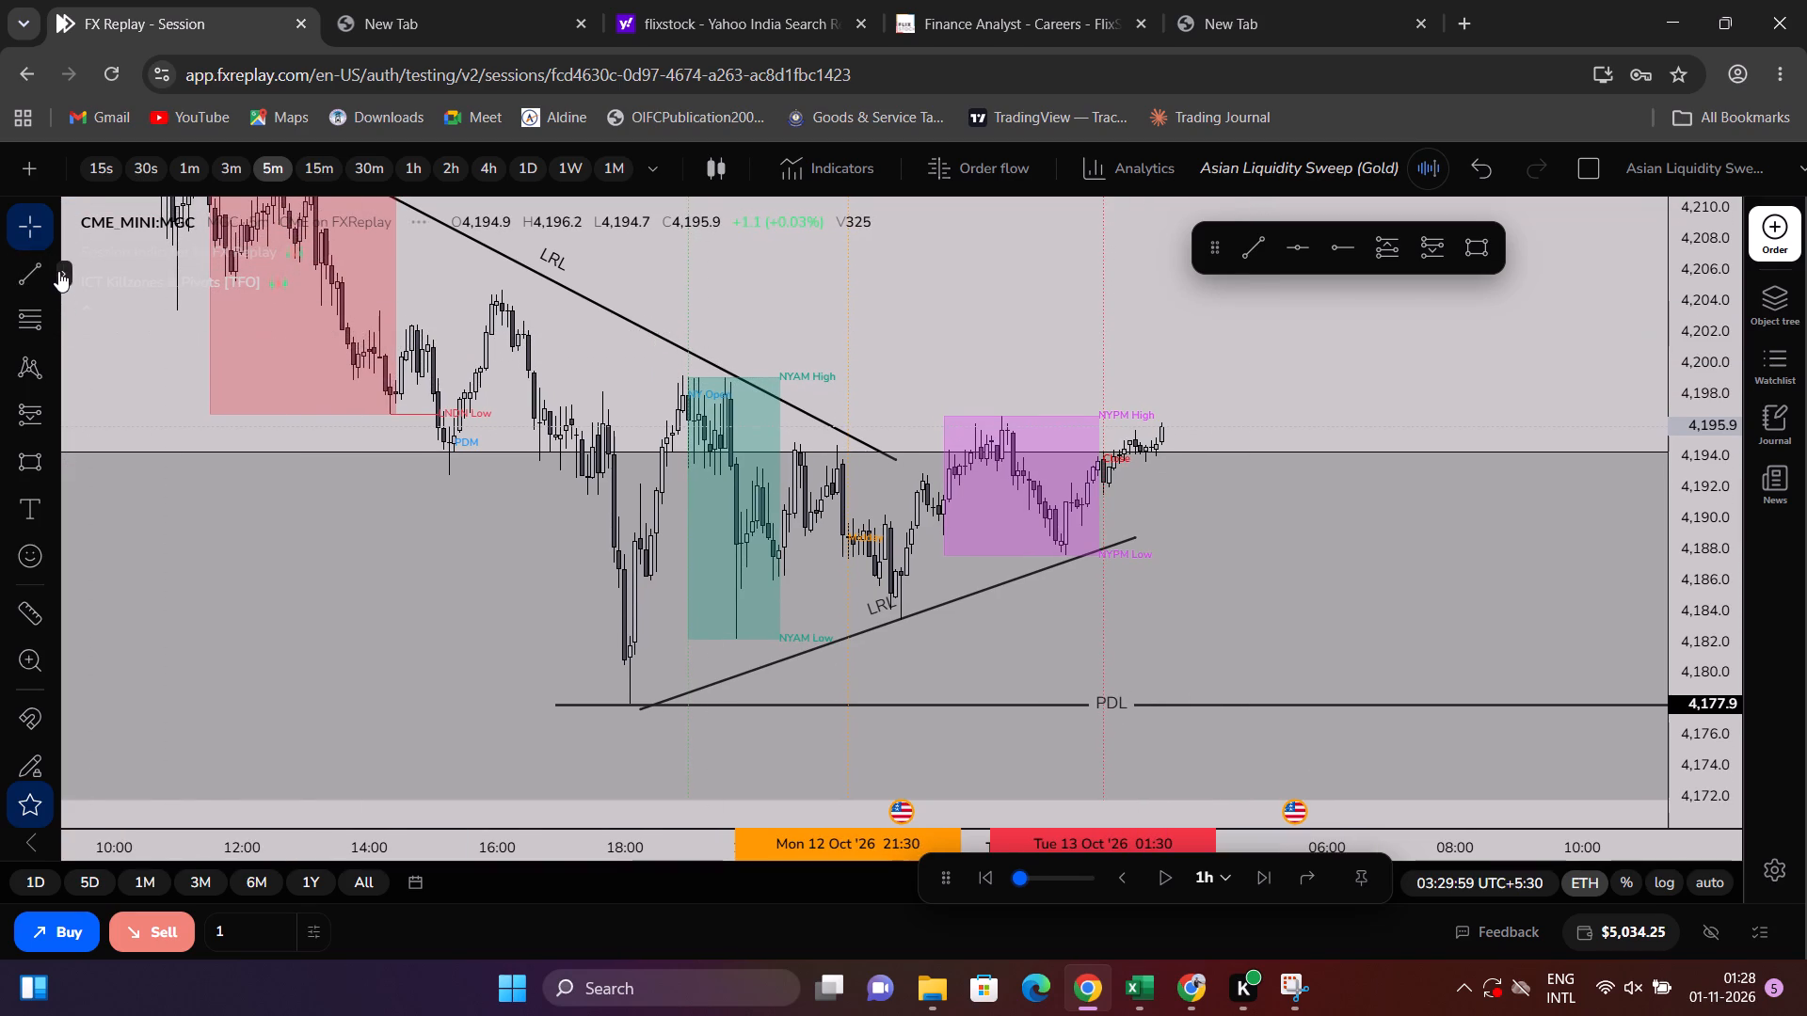
click(58, 271)
click(145, 585)
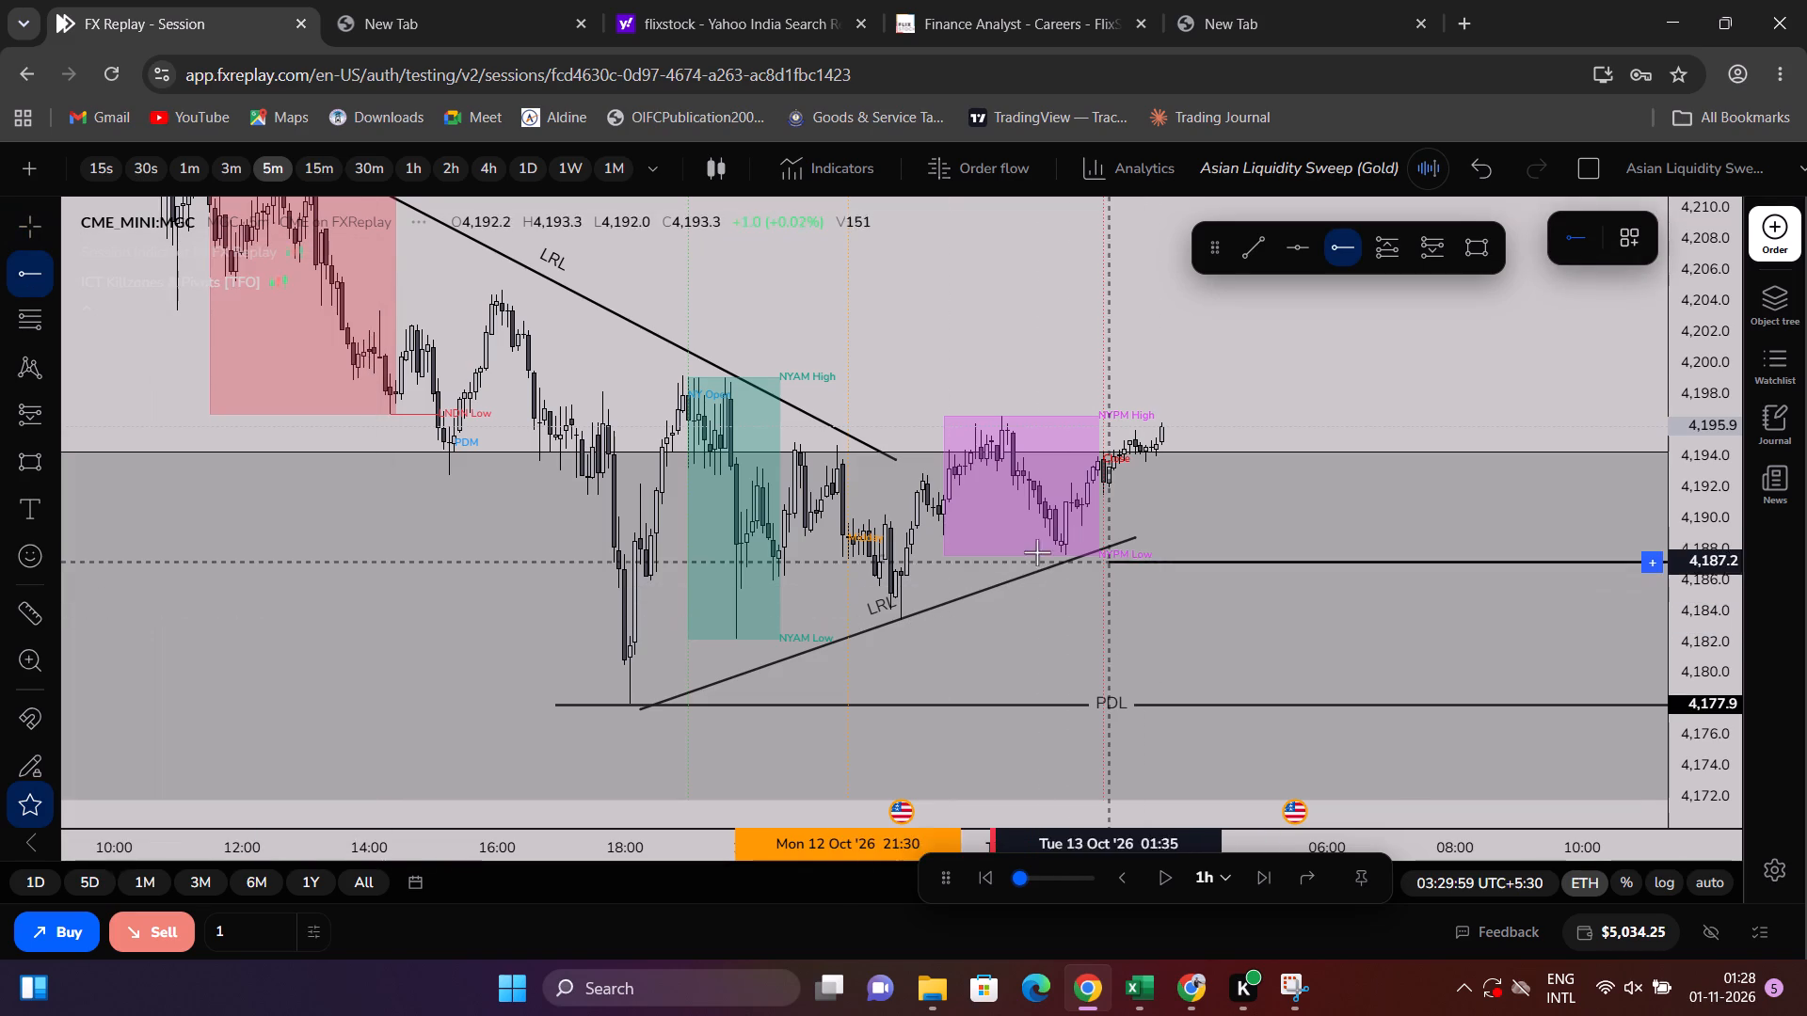
click(941, 554)
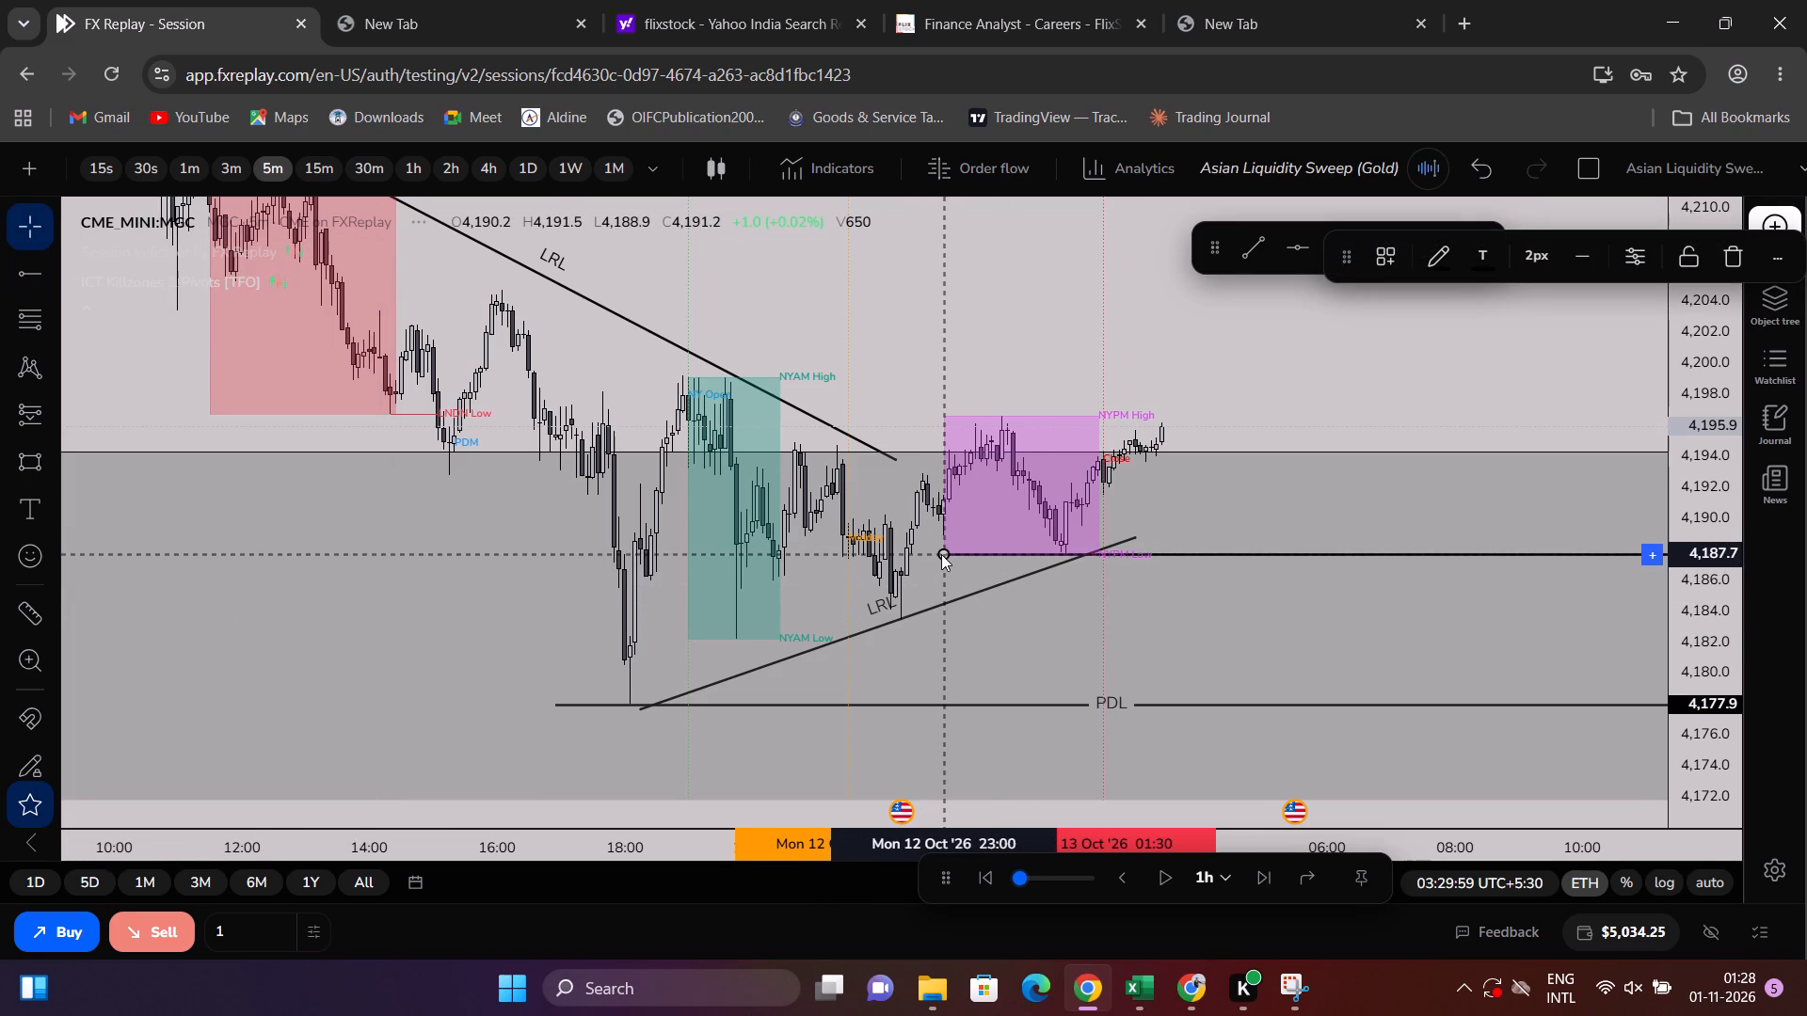
Add the text "NY PM Low" to the new horizontal ray.
double_click(941, 554)
click(925, 471)
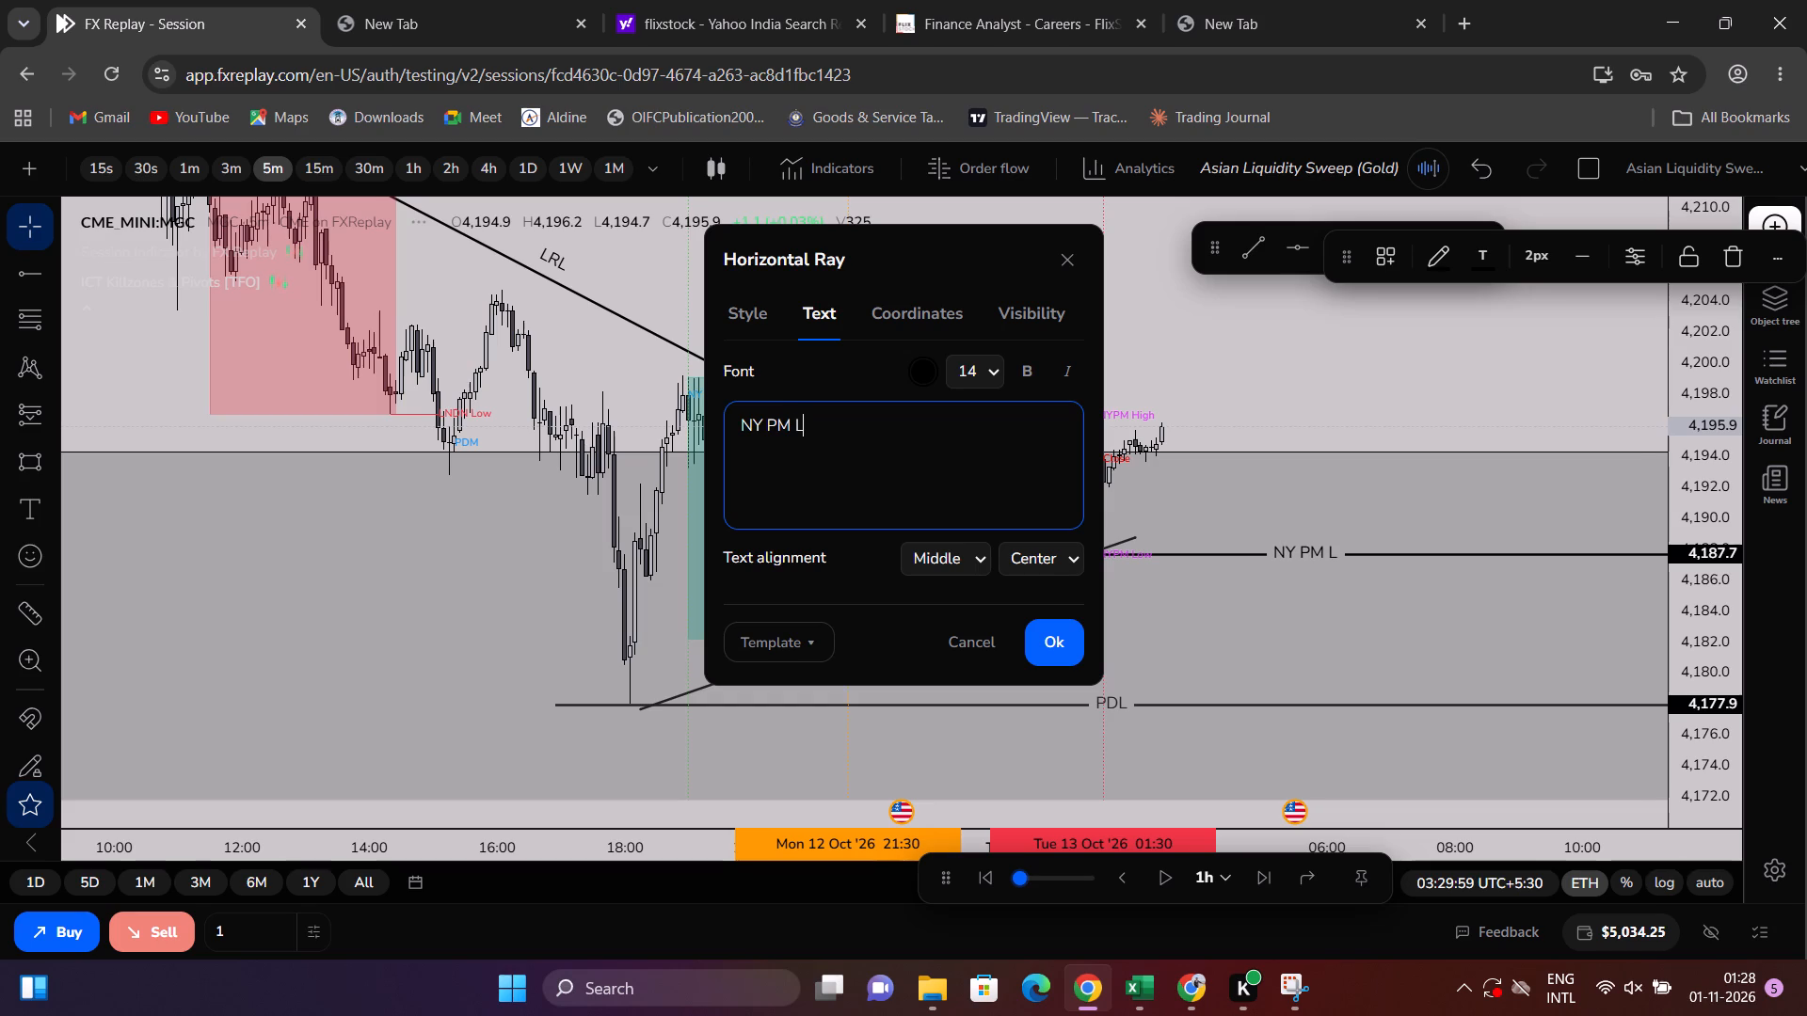
click(1040, 642)
click(1131, 352)
Review the session boxes from 12 October against the LRL lines and gap rectangles, and hide the ICT Killzones & Pivots indicator.
scroll(1133, 352, down, 3)
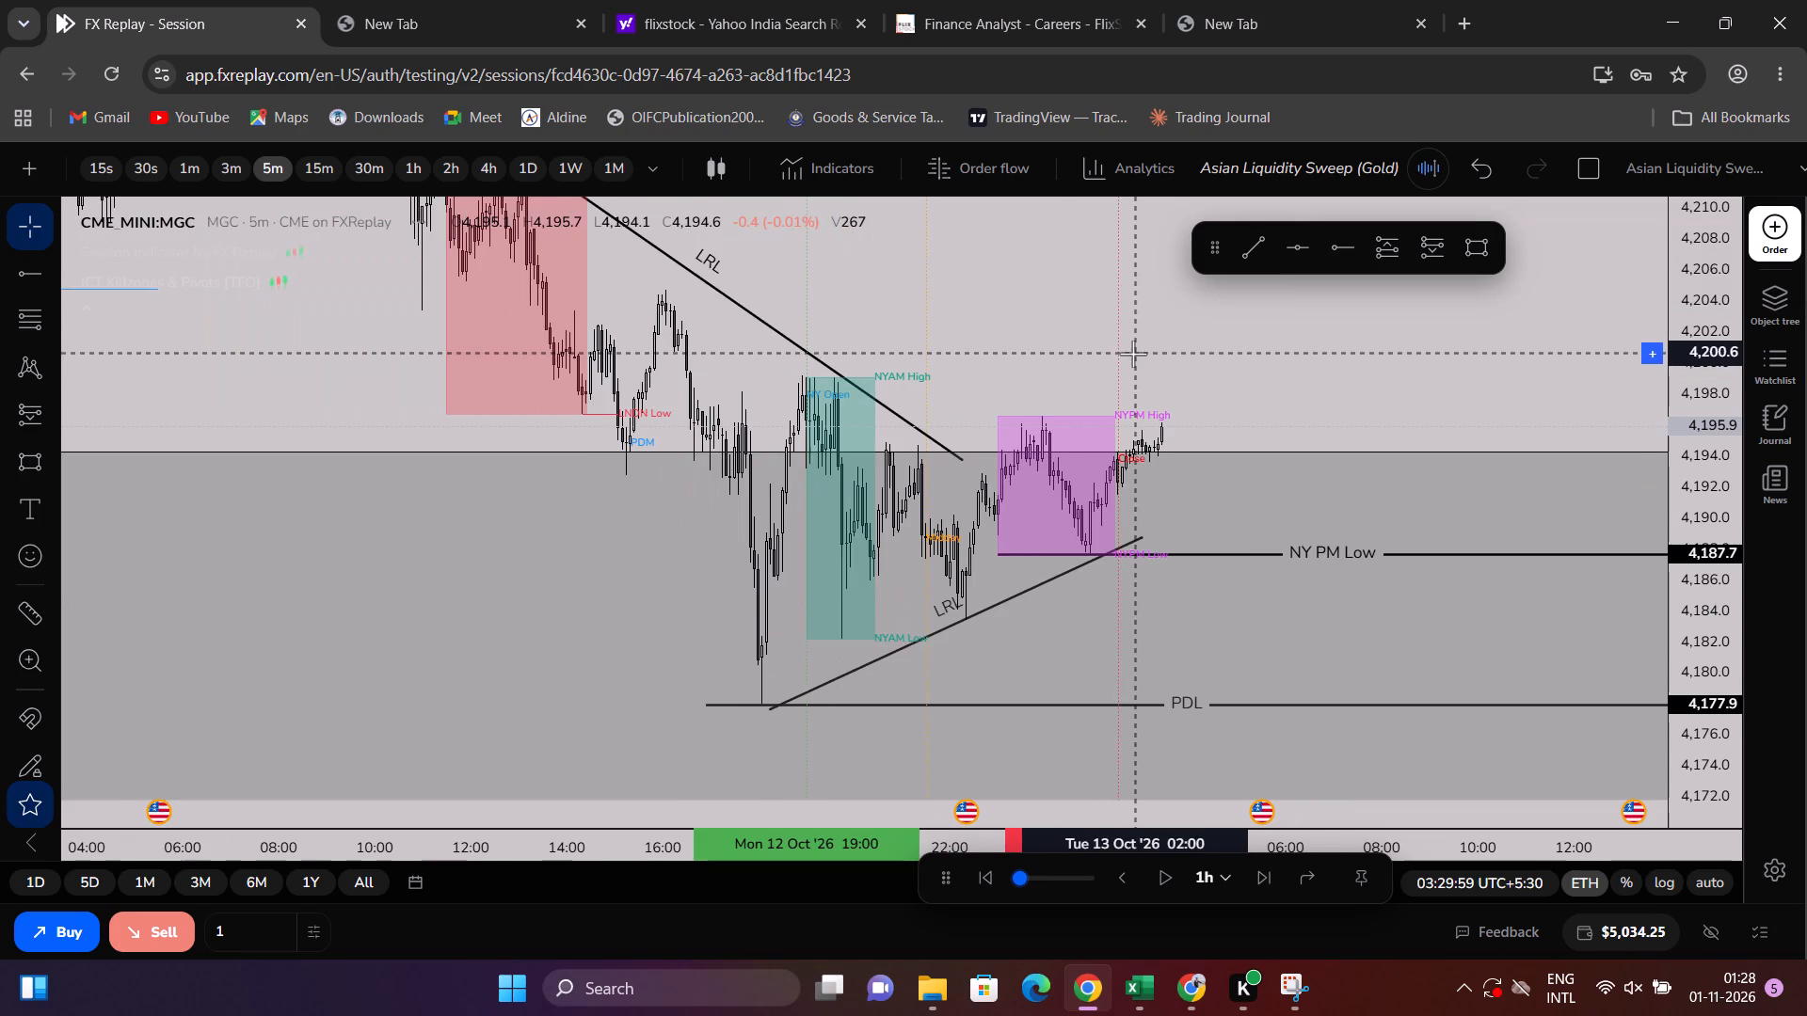
drag(1133, 354, 1134, 364)
drag(1134, 364, 1142, 465)
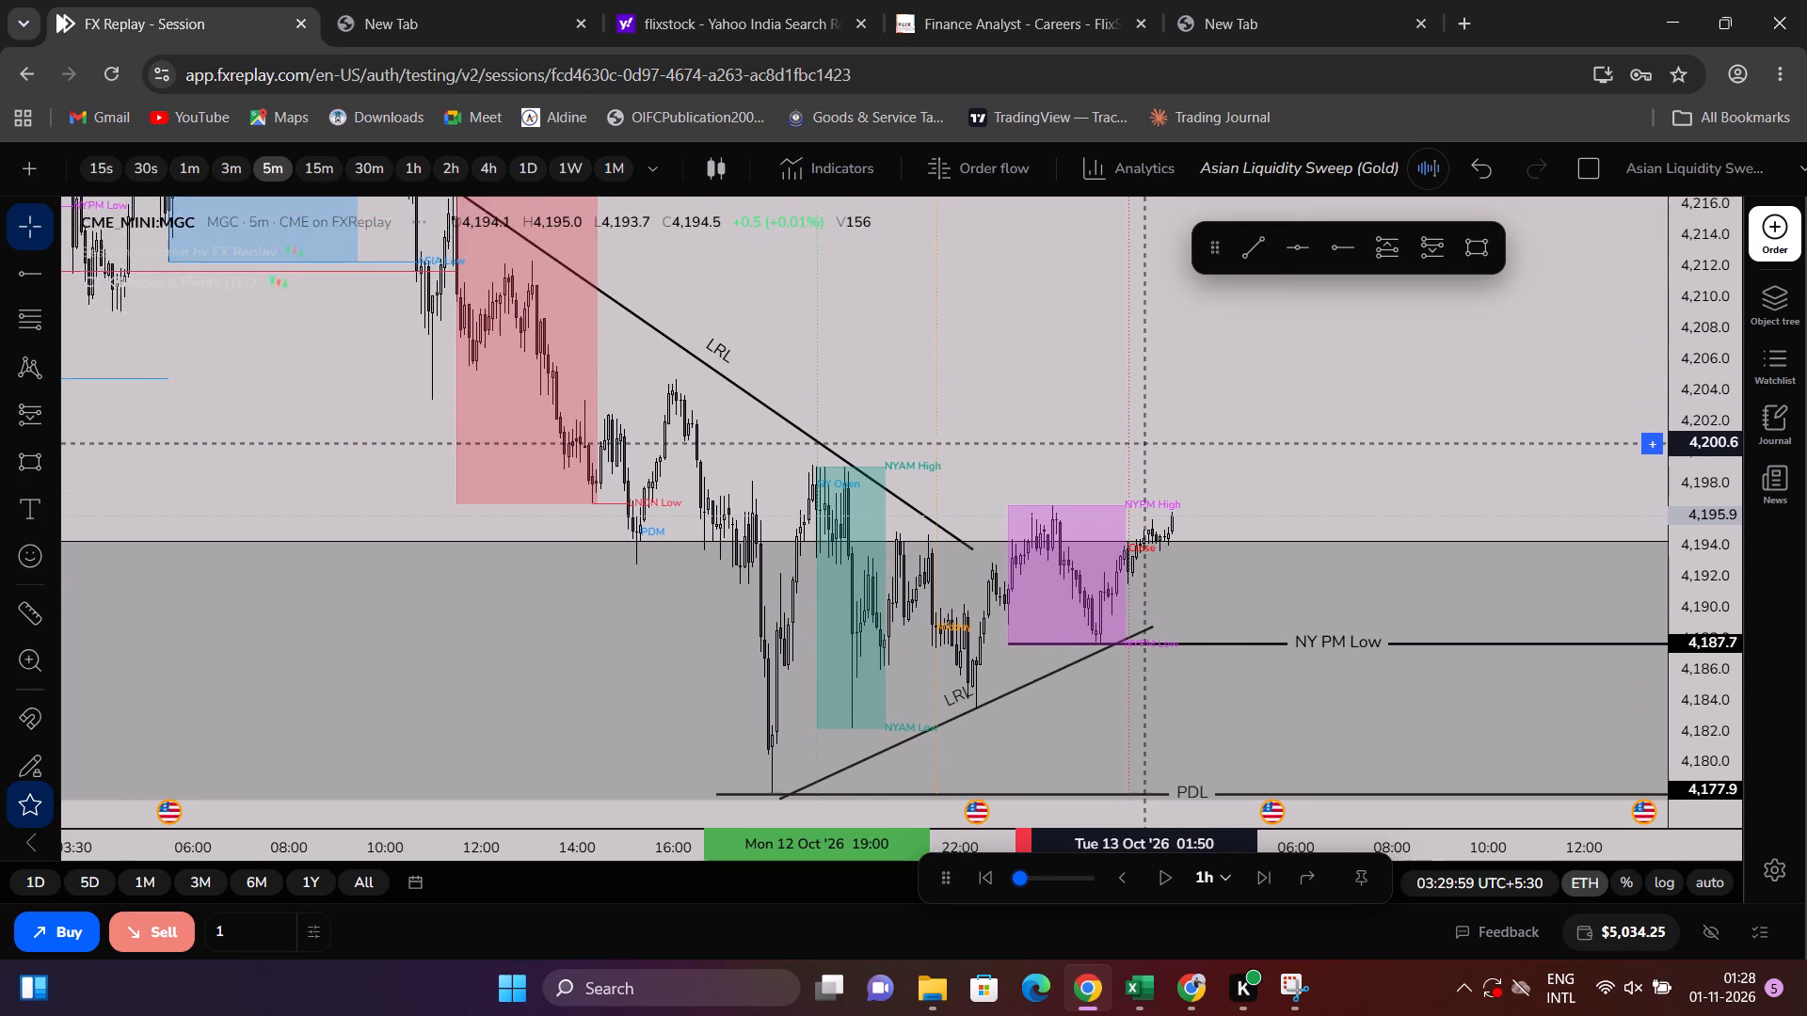
drag(1142, 465, 1183, 627)
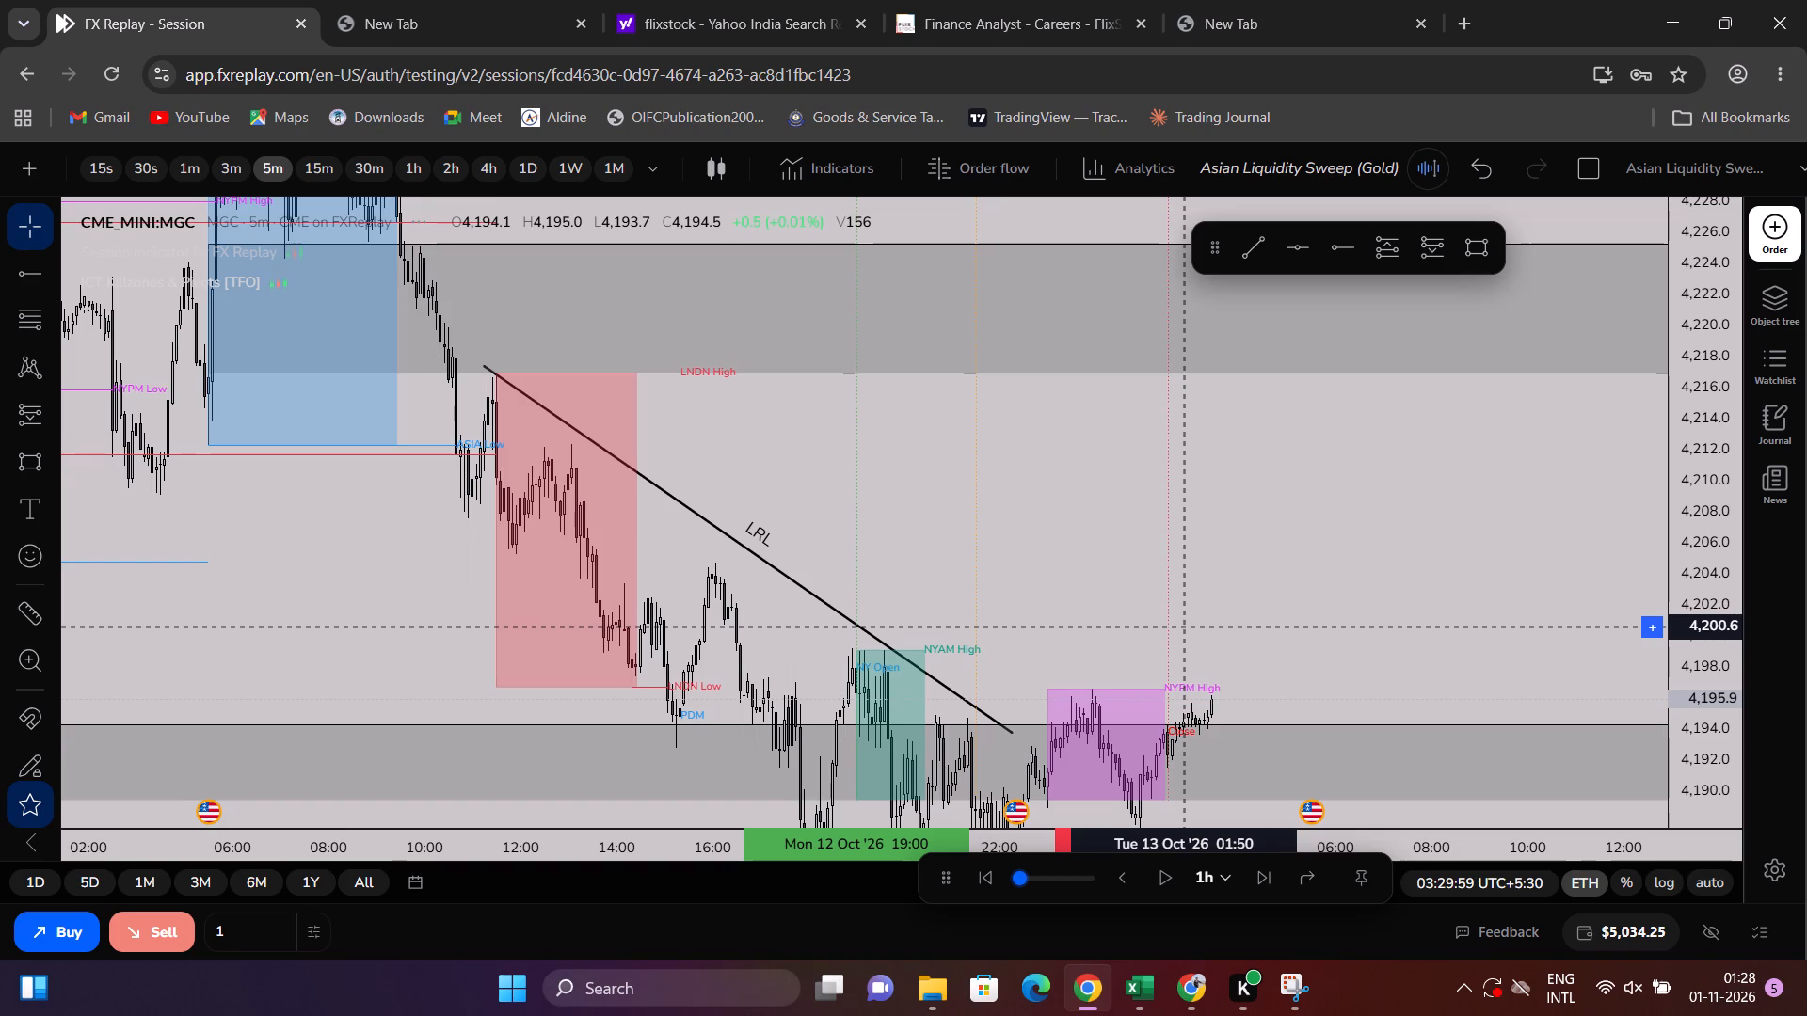
drag(1183, 627, 1180, 579)
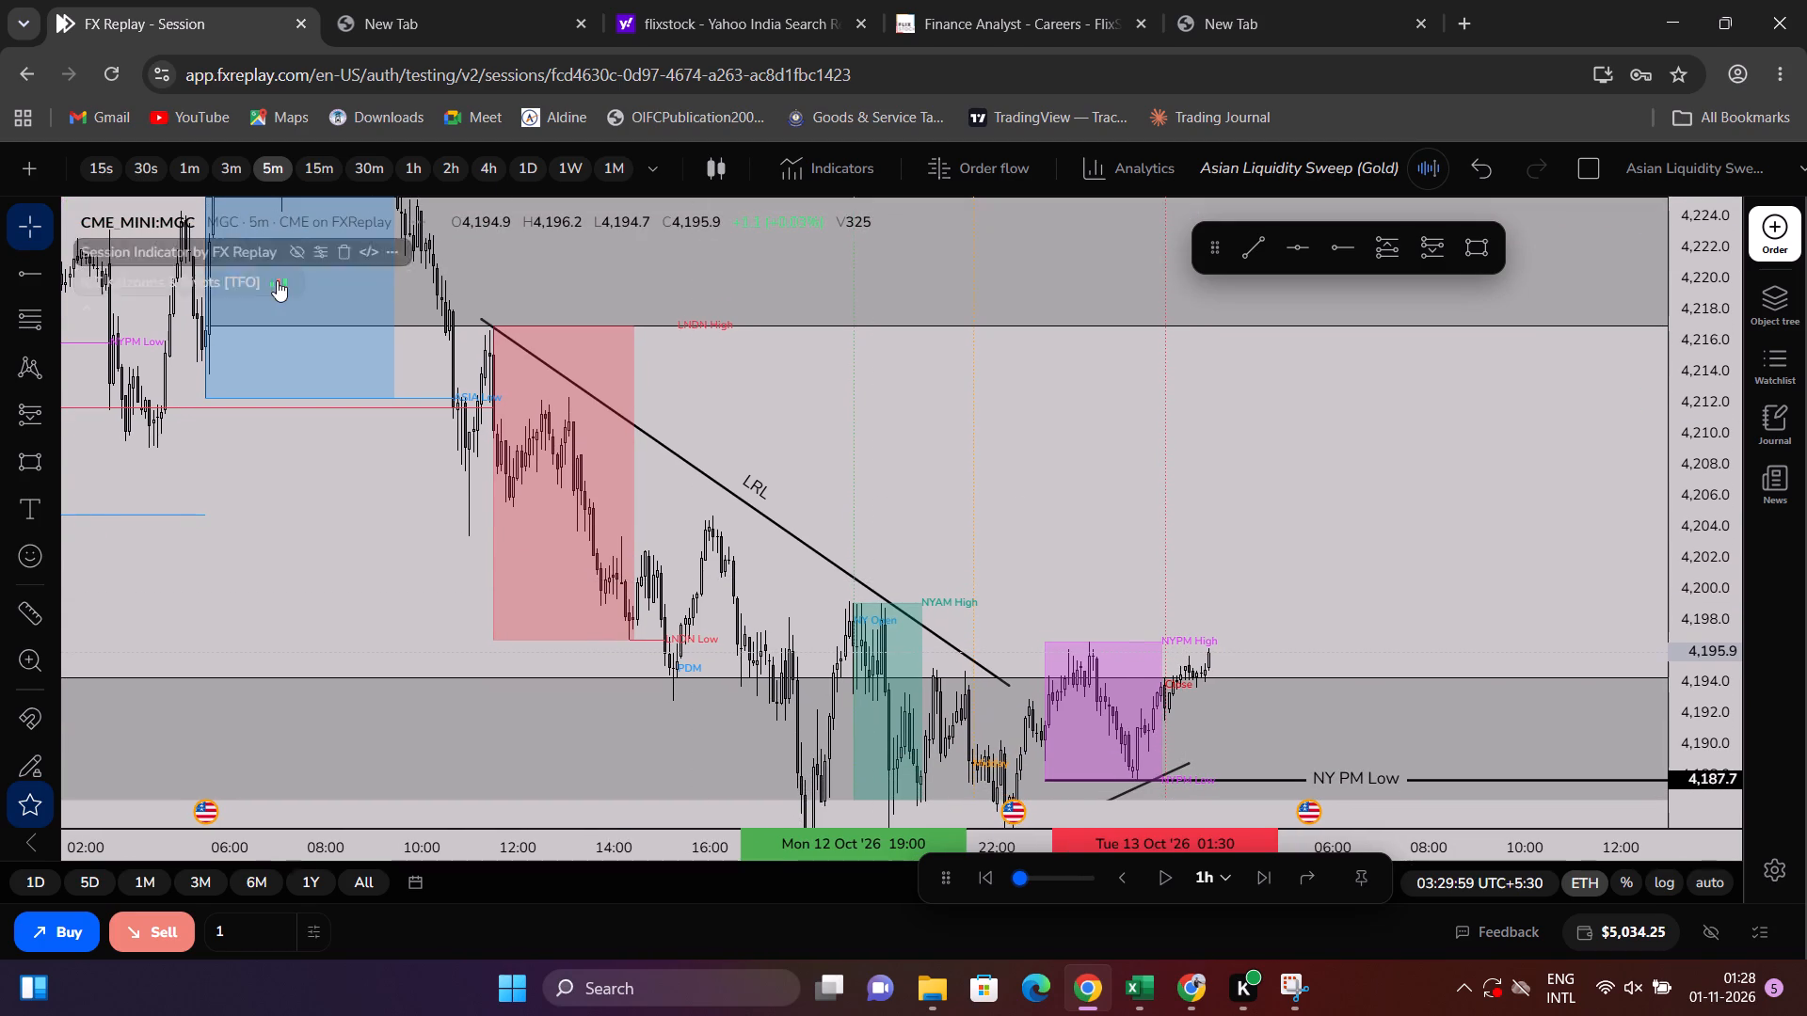
click(280, 282)
Set the replay step interval to 5 minutes.
drag(968, 450, 919, 340)
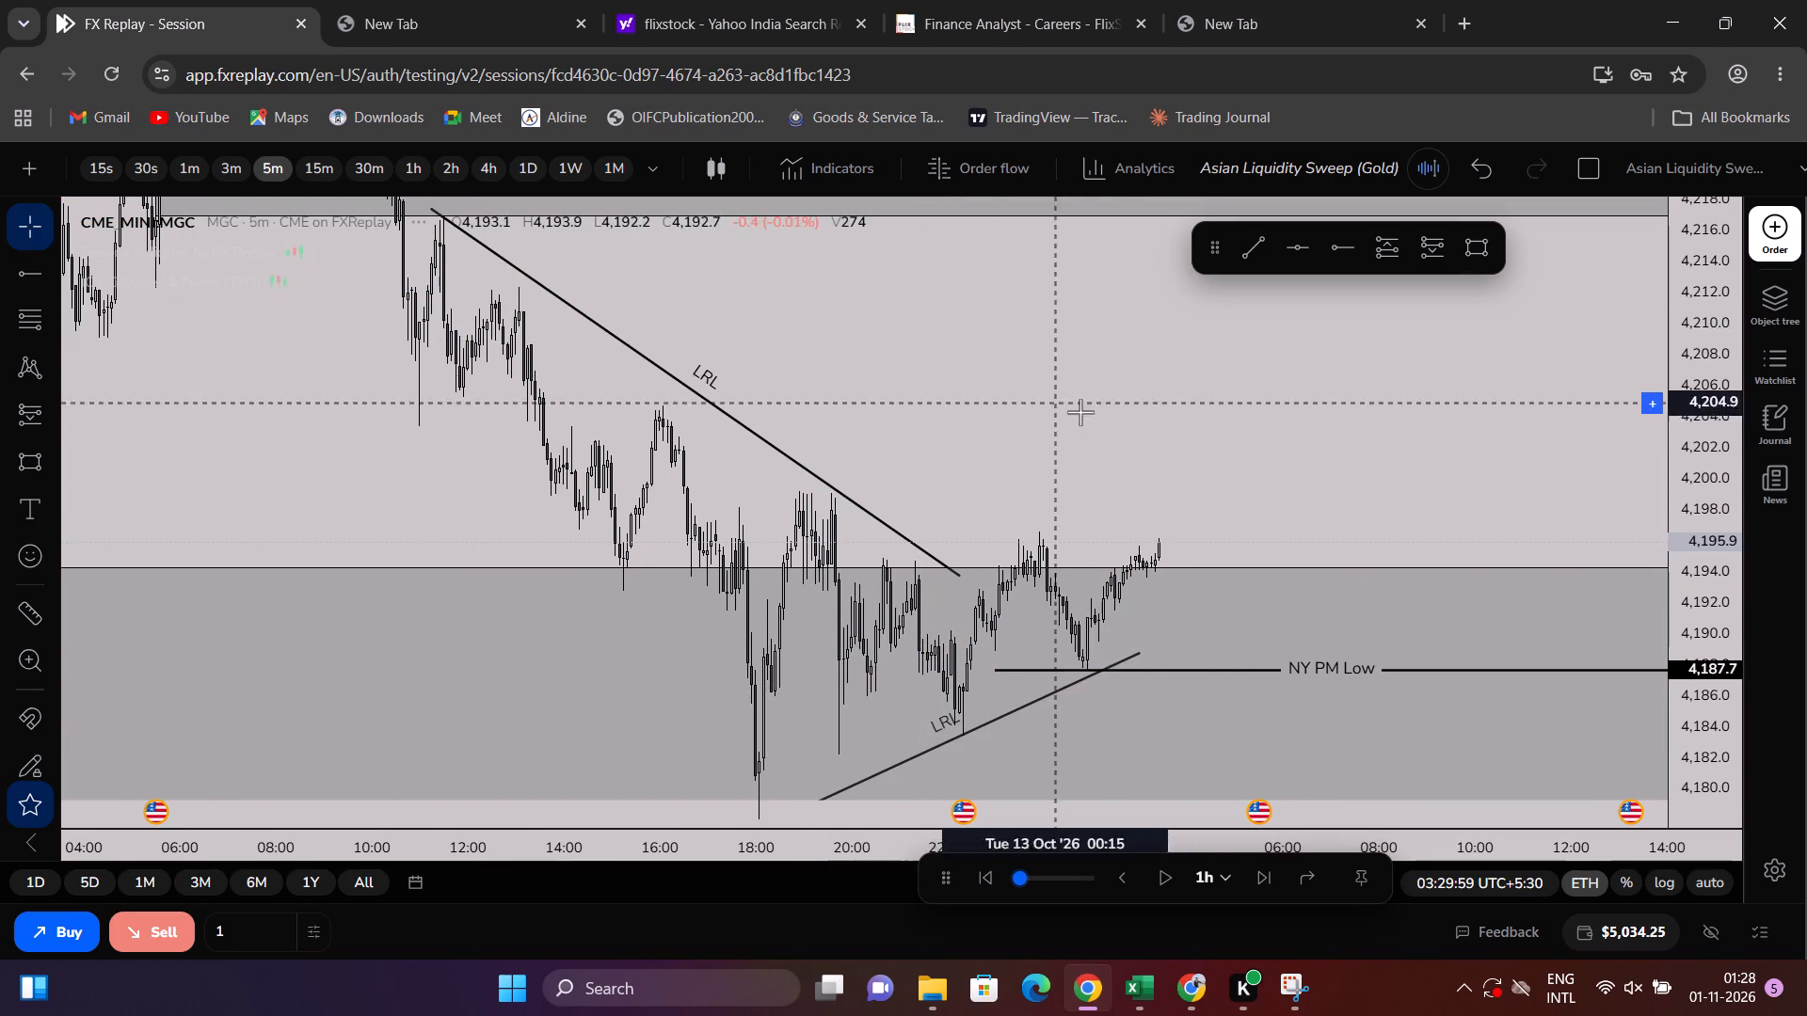
scroll(1128, 439, down, 2)
click(1208, 876)
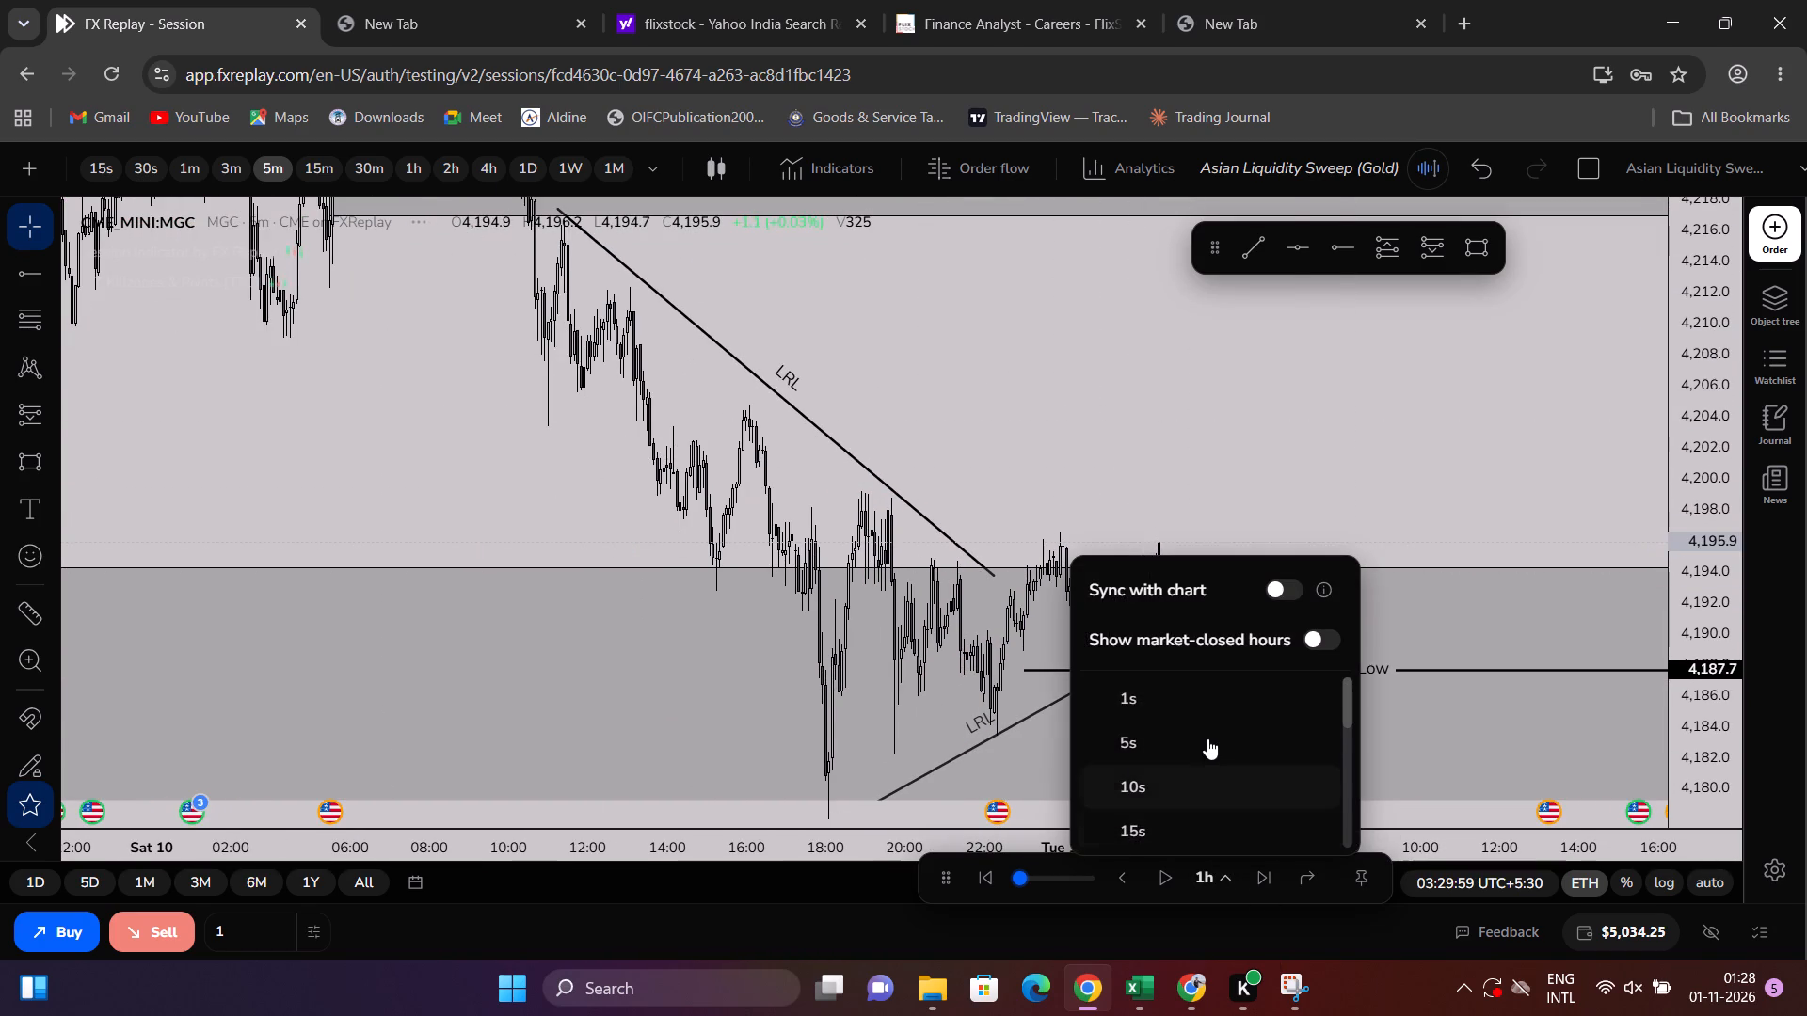
scroll(1207, 738, down, 2)
click(1175, 773)
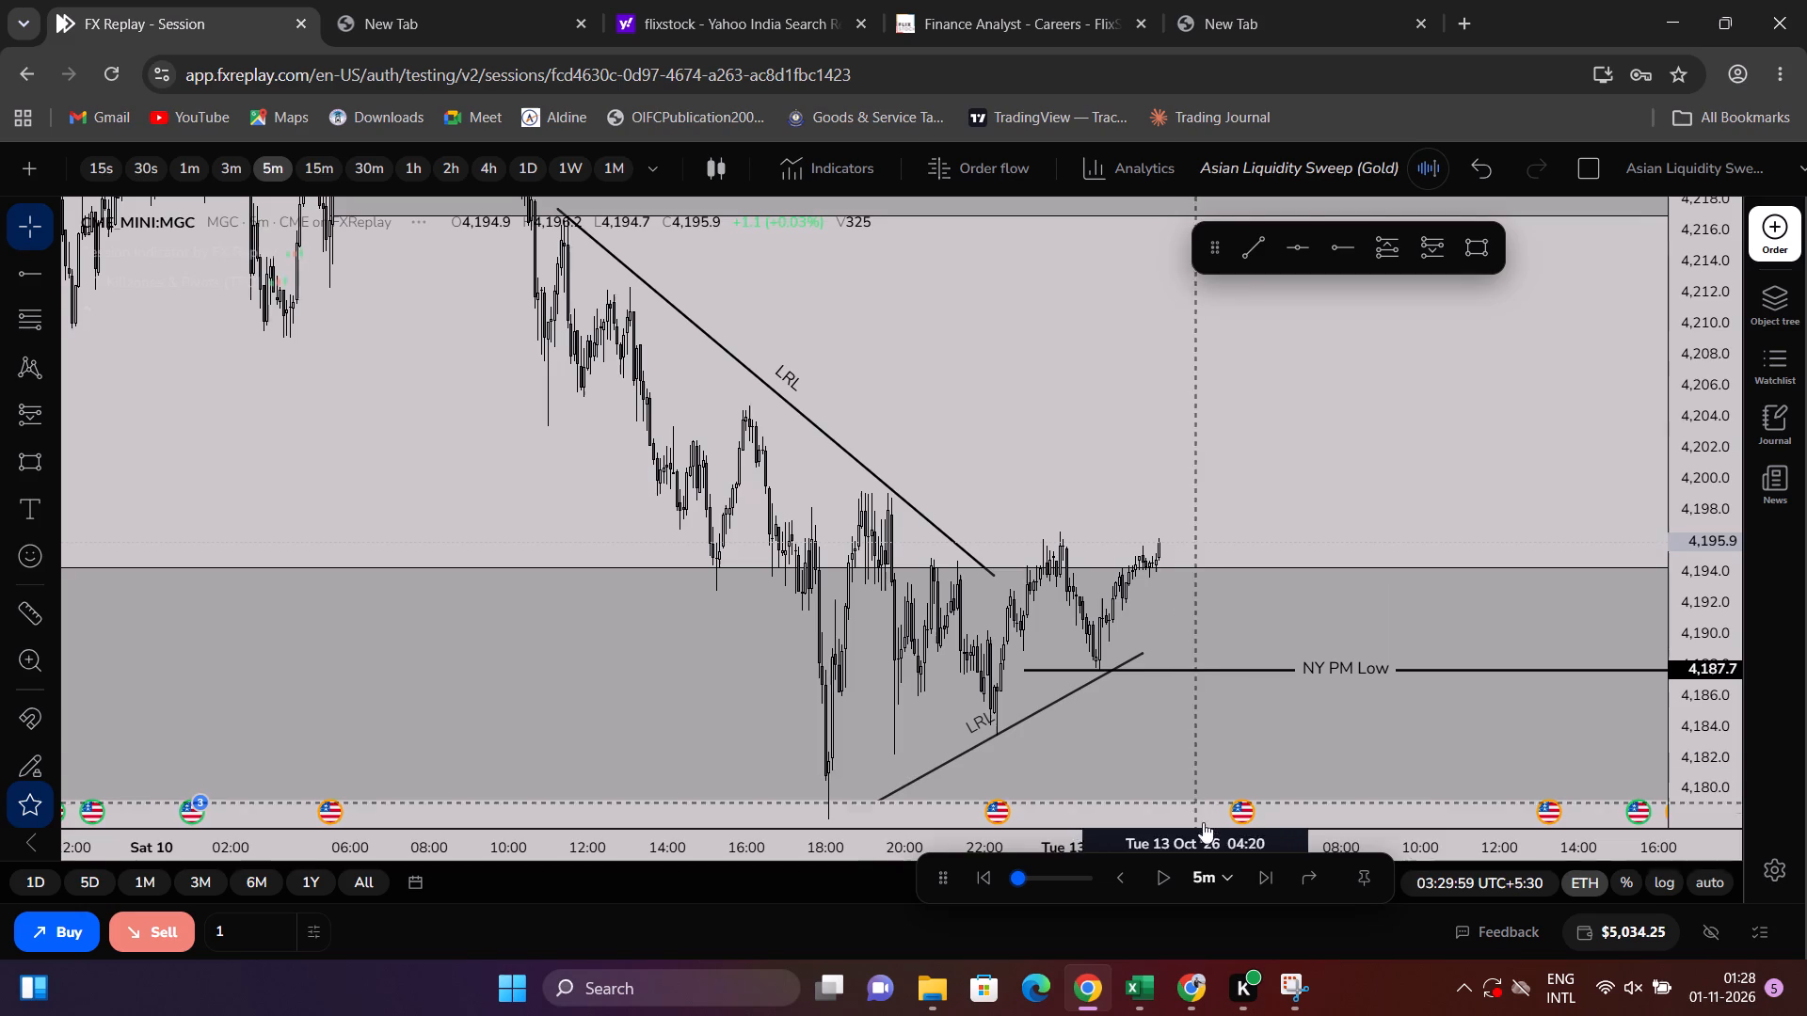
Advance the replay in 5-minute candles to about 04:25 on 13 October.
click(1260, 876)
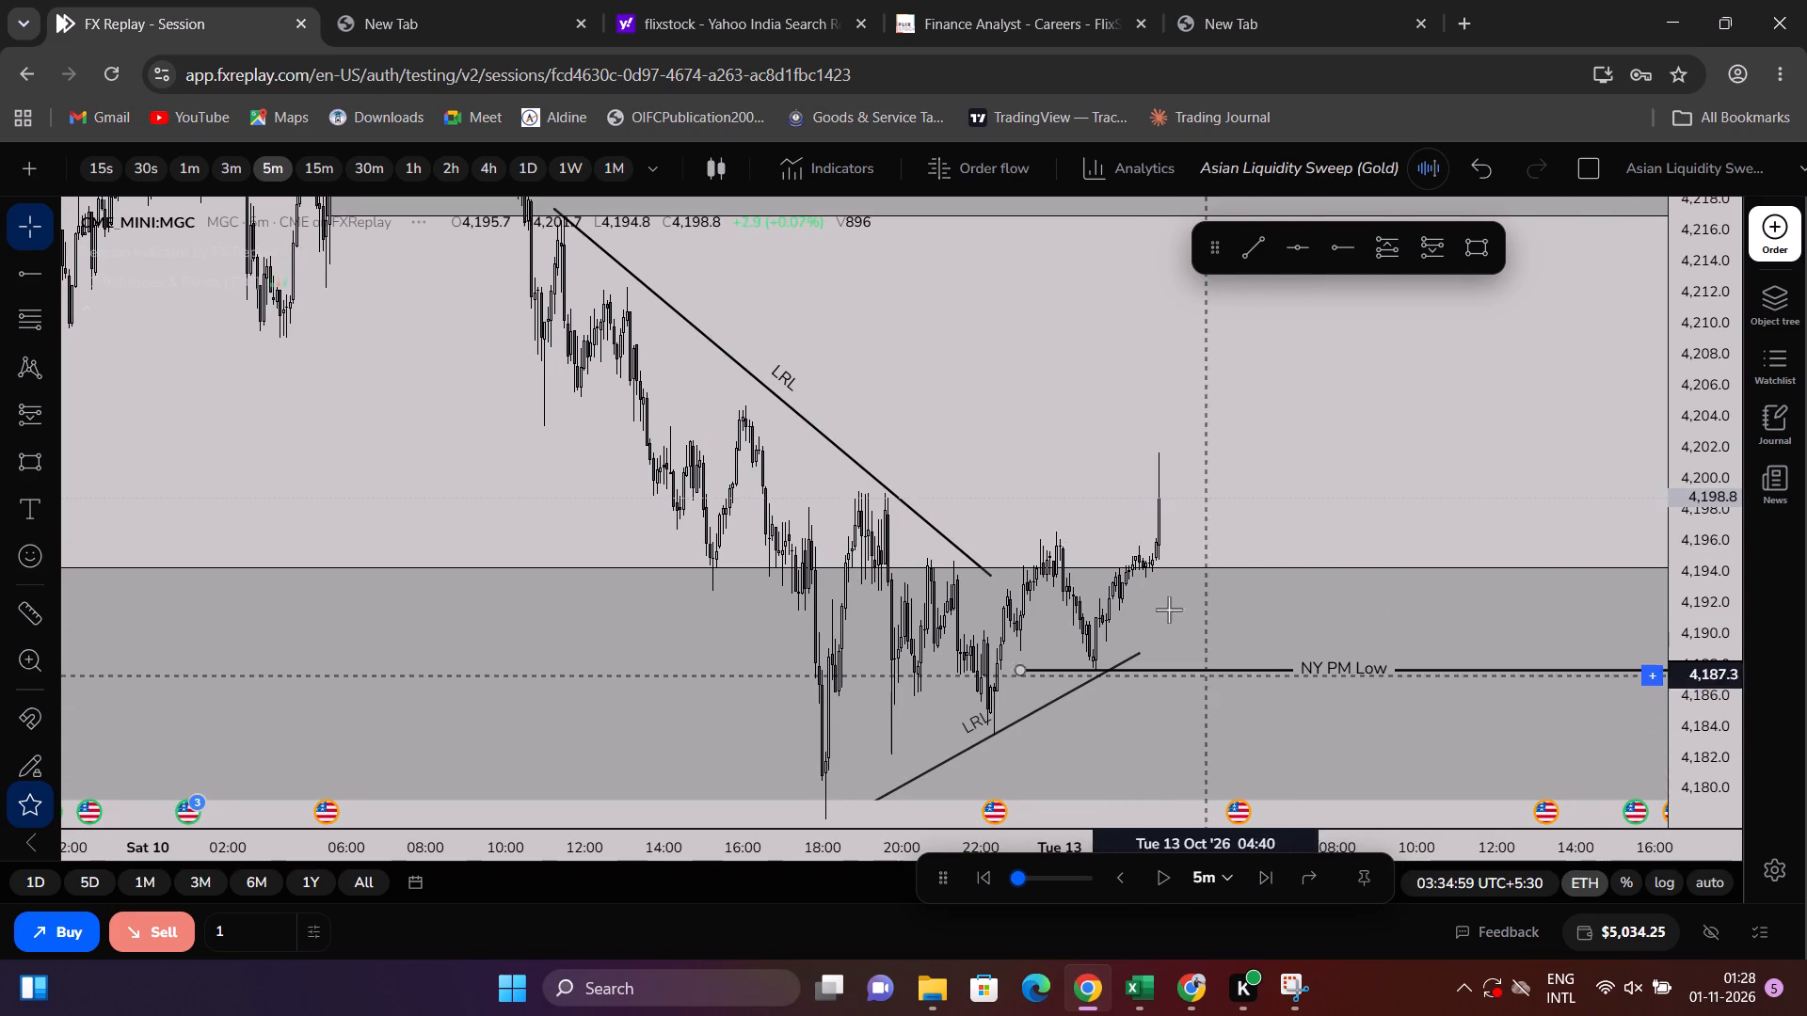
click(1266, 885)
click(1266, 885)
click(1266, 885)
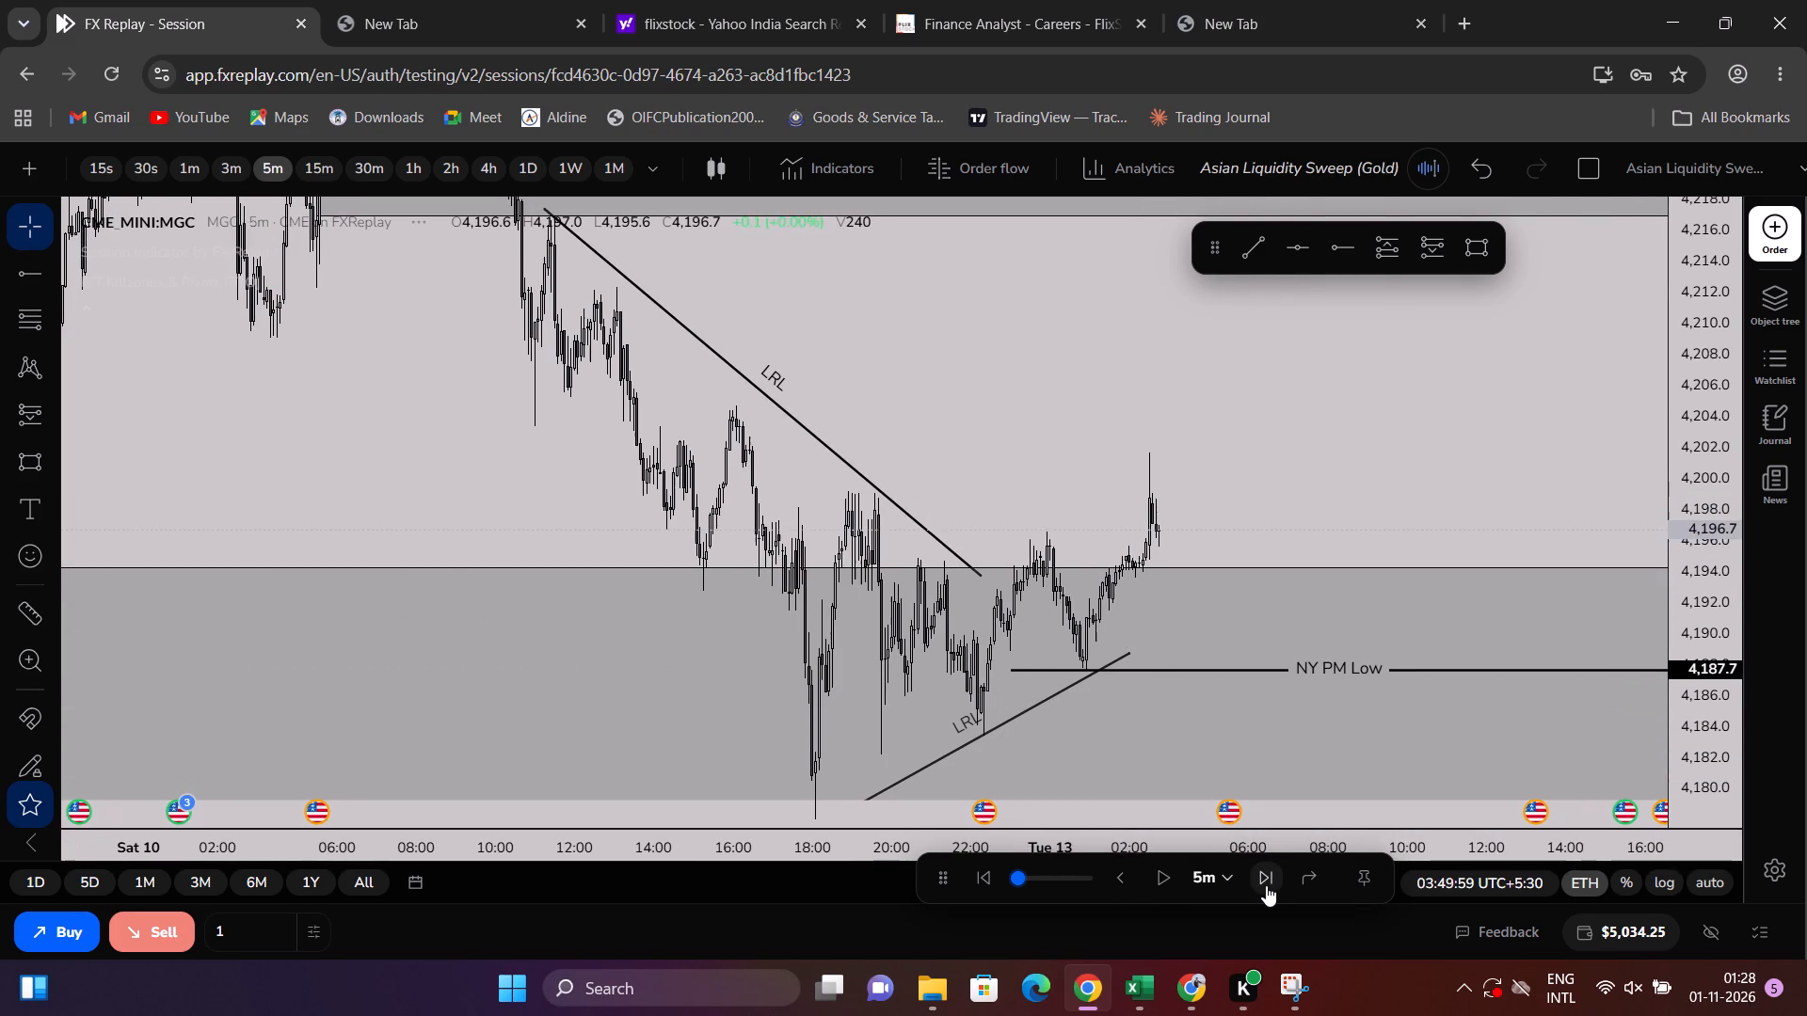
click(1266, 885)
click(1266, 885)
double_click(1266, 885)
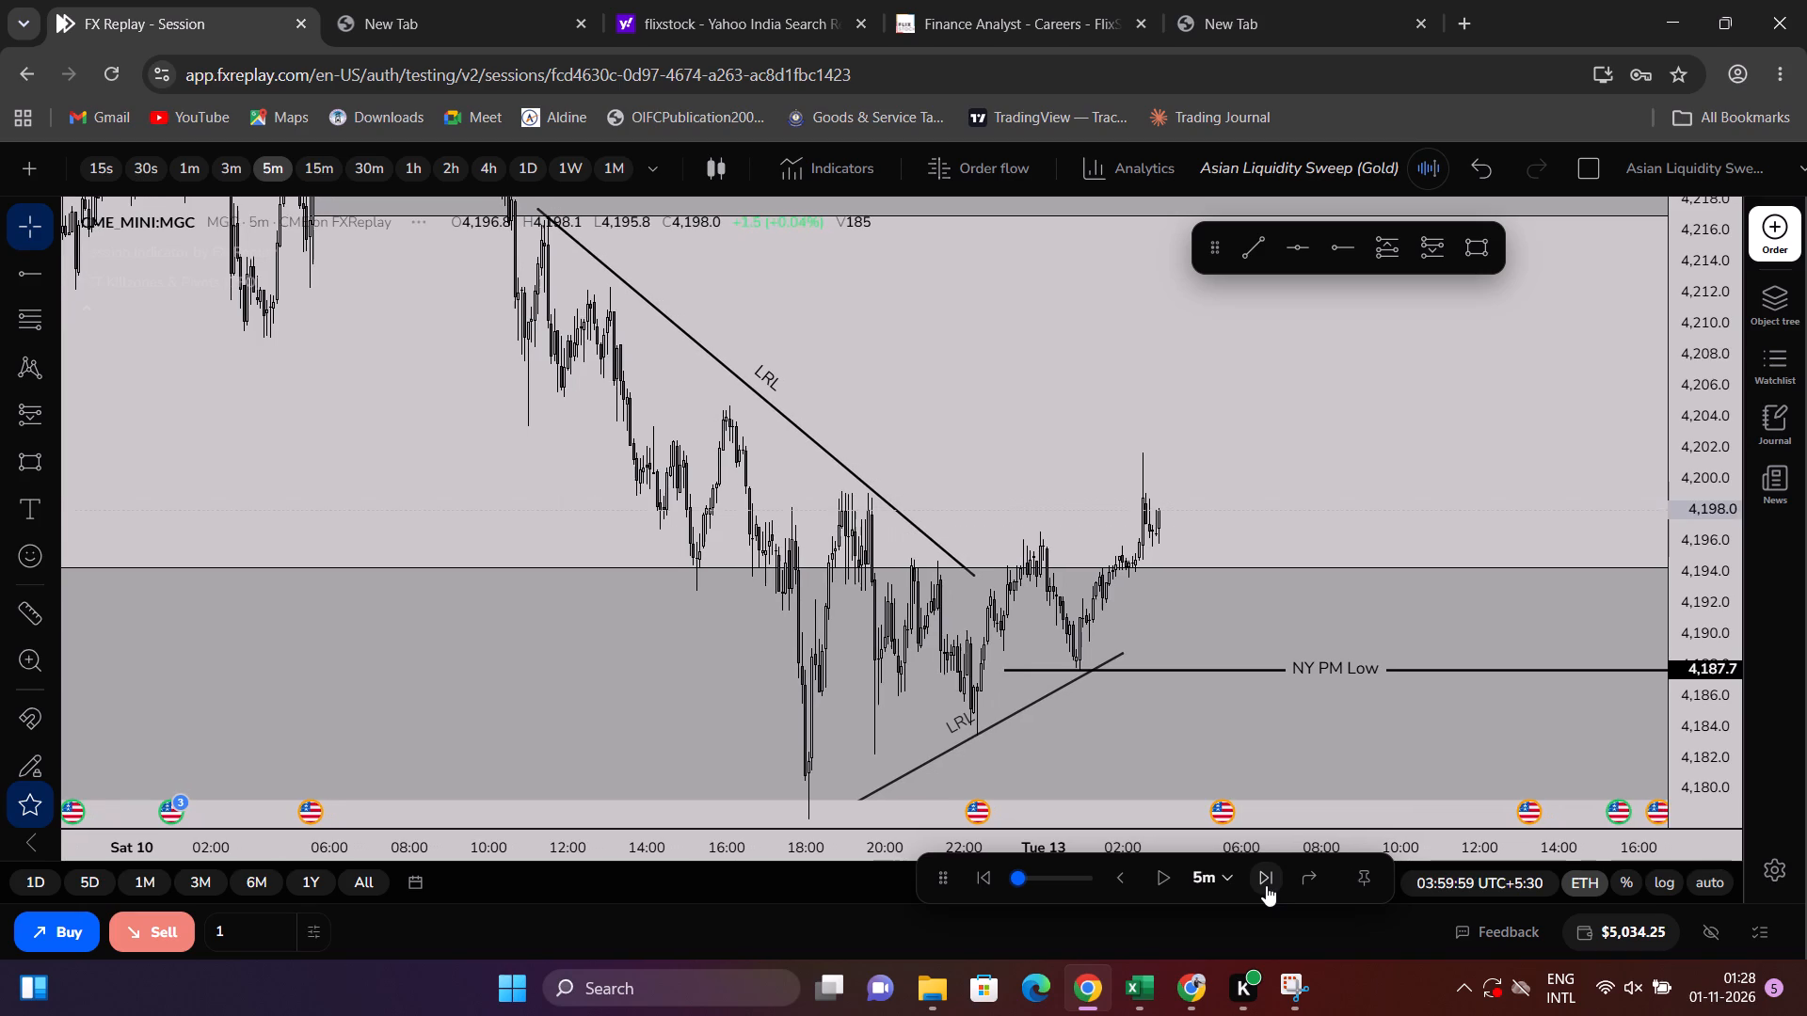
click(1266, 885)
double_click(1266, 885)
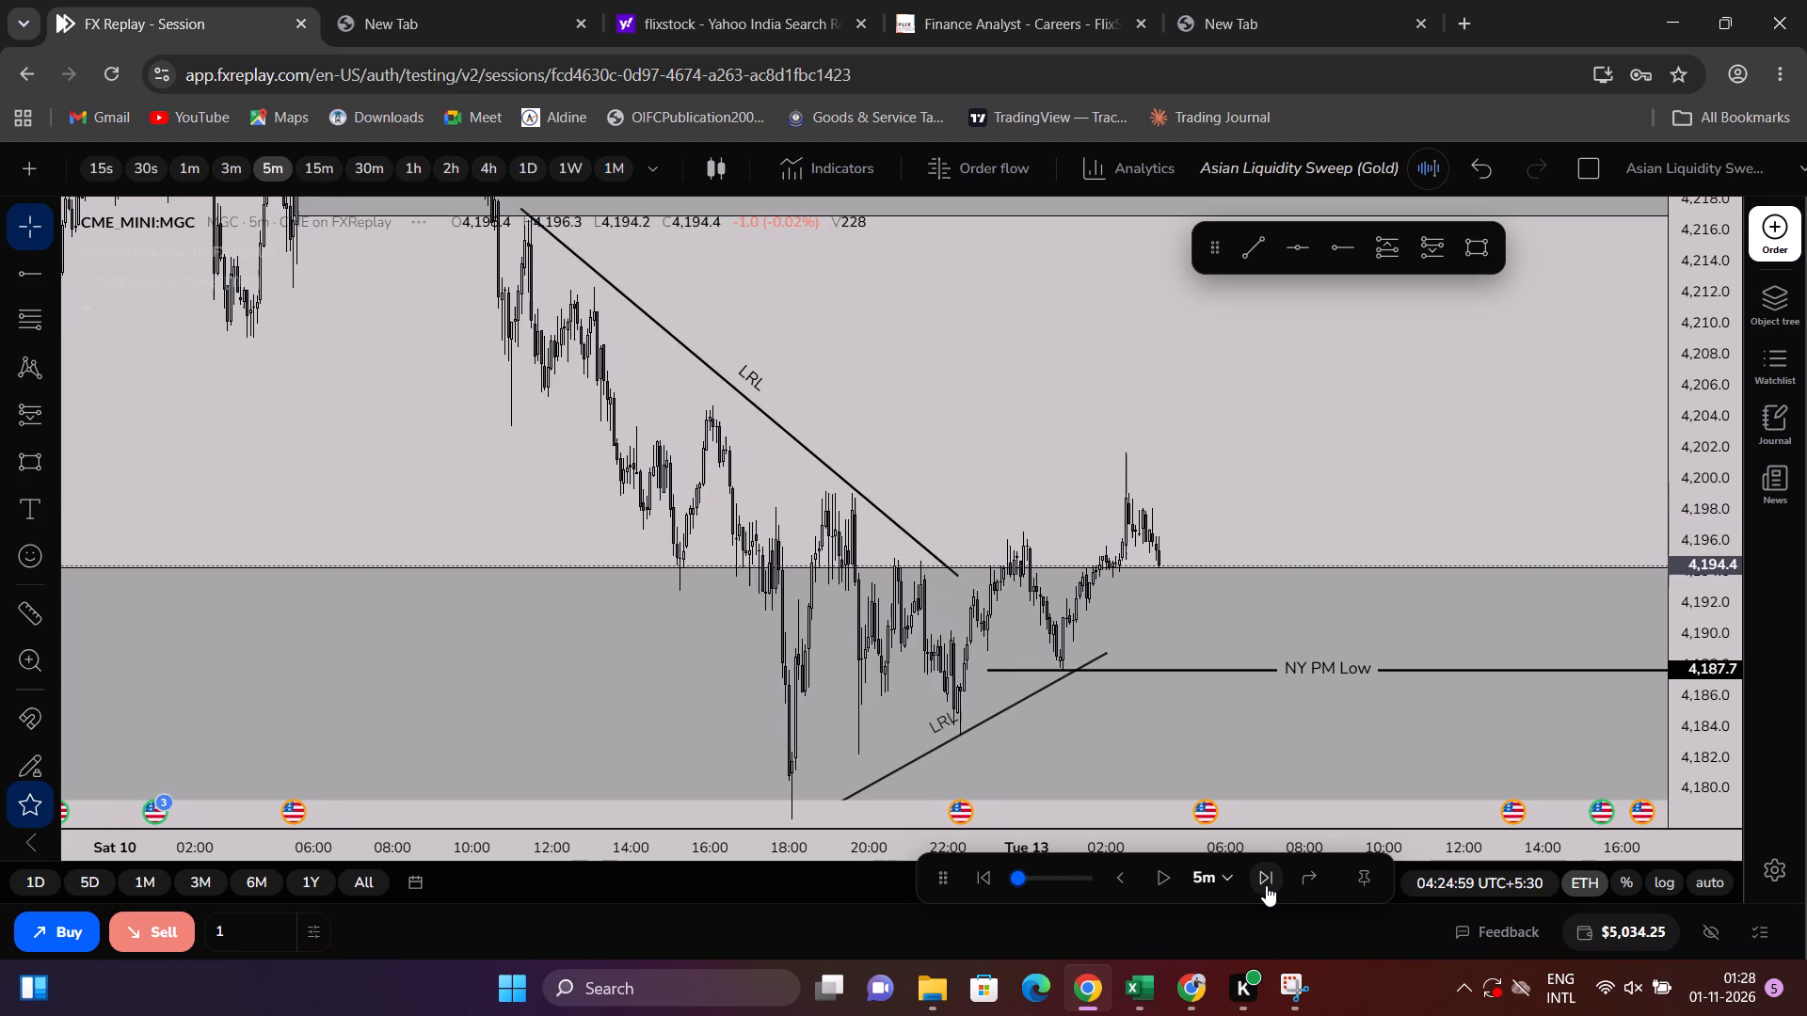
Continue the 5-minute replay to about 05:00 on 13 October, with the recent candles enlarged.
scroll(1362, 802, up, 5)
drag(1723, 716, 1687, 580)
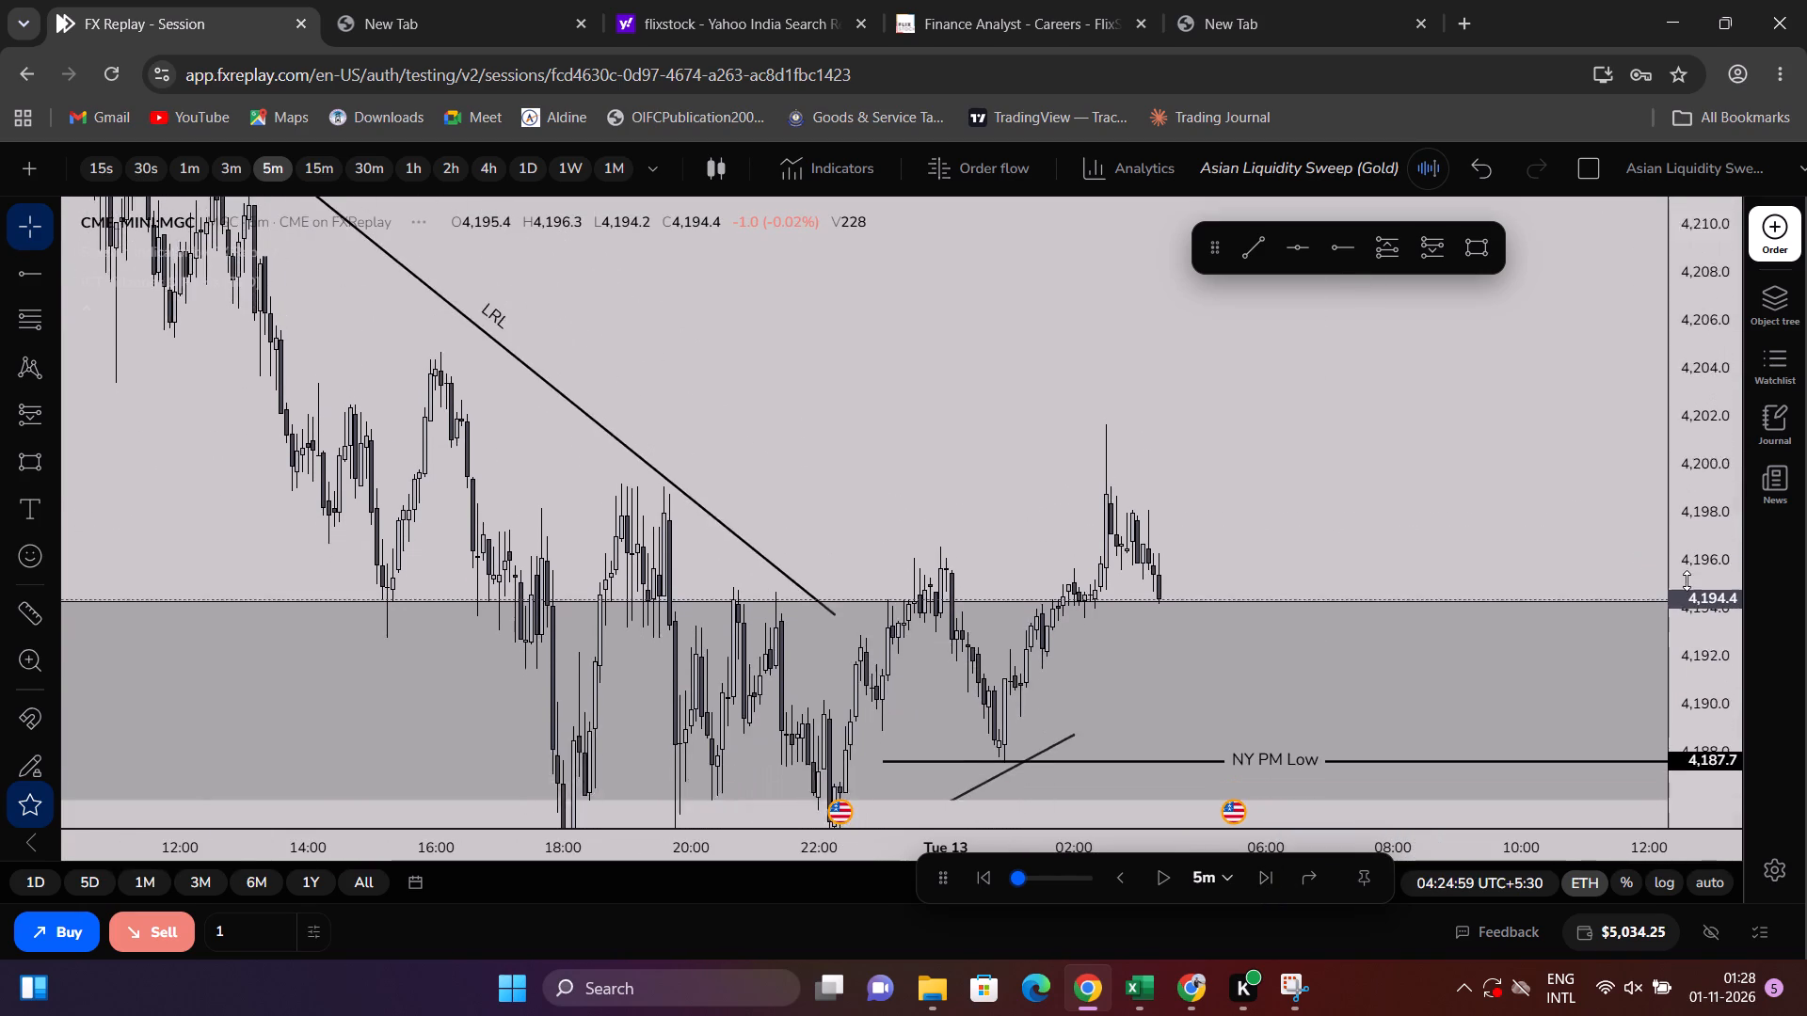
drag(1687, 580, 1675, 605)
click(1260, 875)
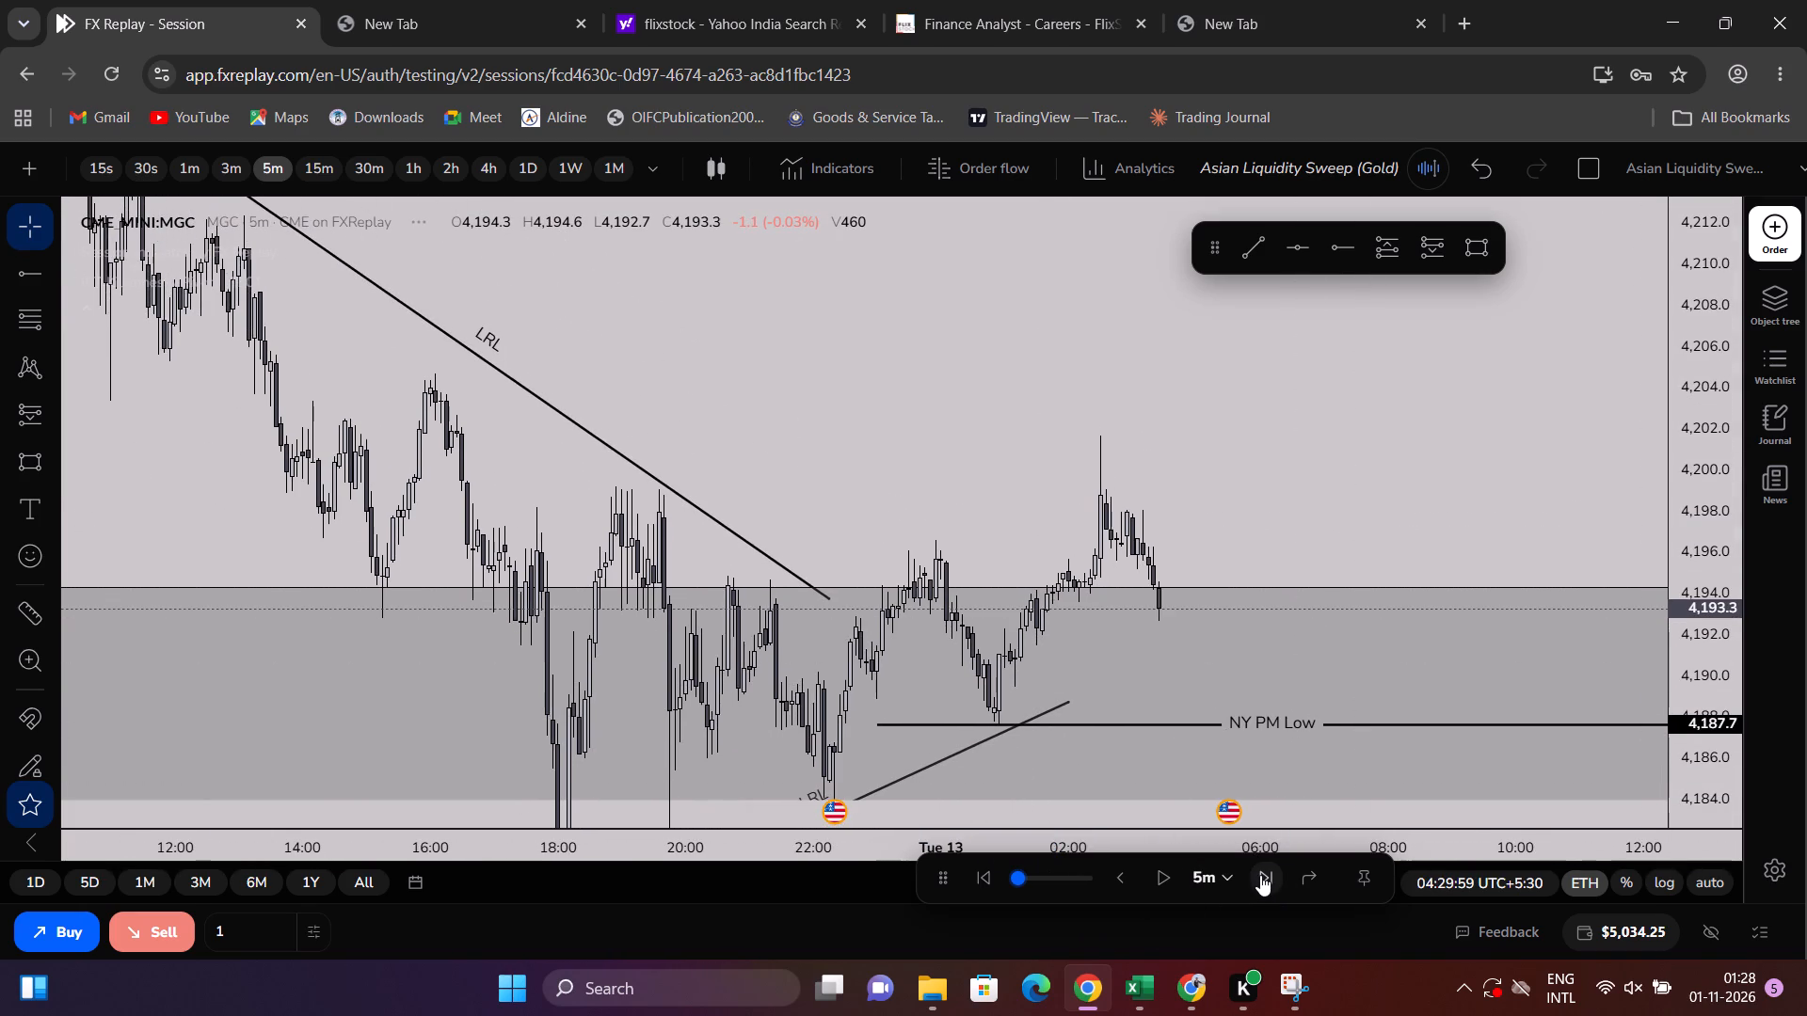
triple_click(1260, 875)
triple_click(1260, 875)
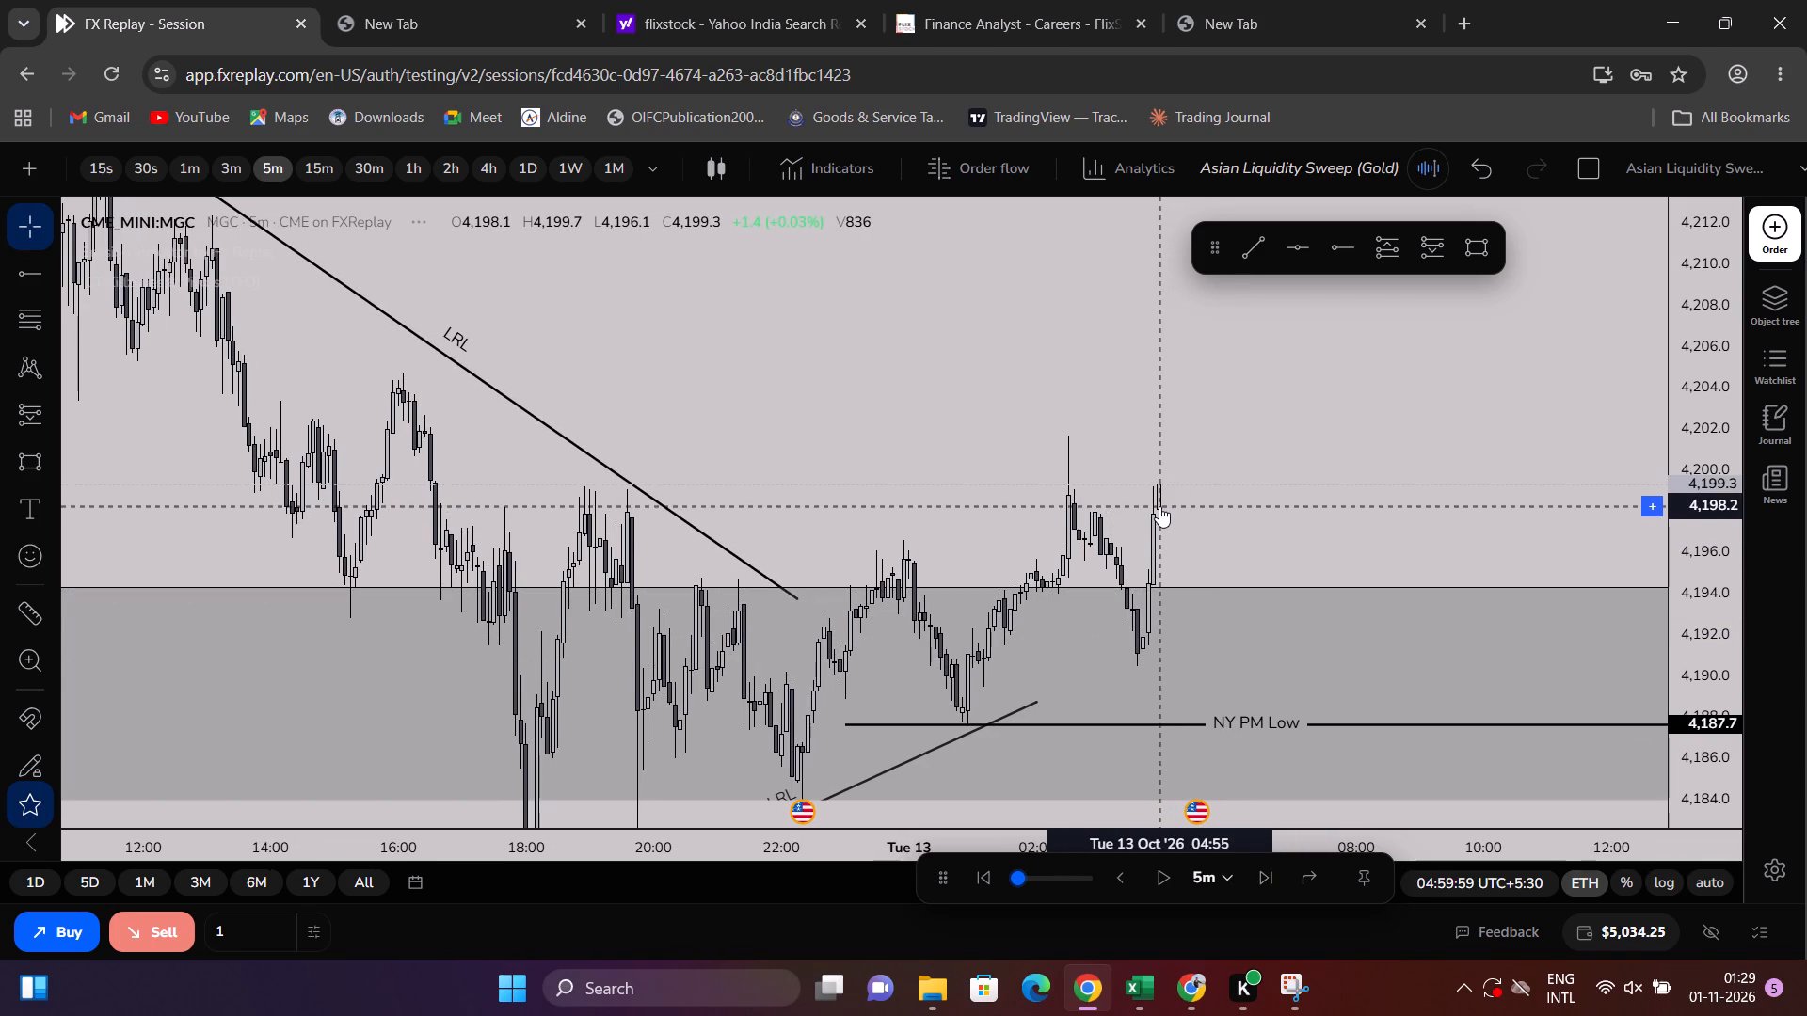
Advance the 5-minute replay into the Asian session, to about 05:35 on 13 October.
scroll(1302, 675, down, 2)
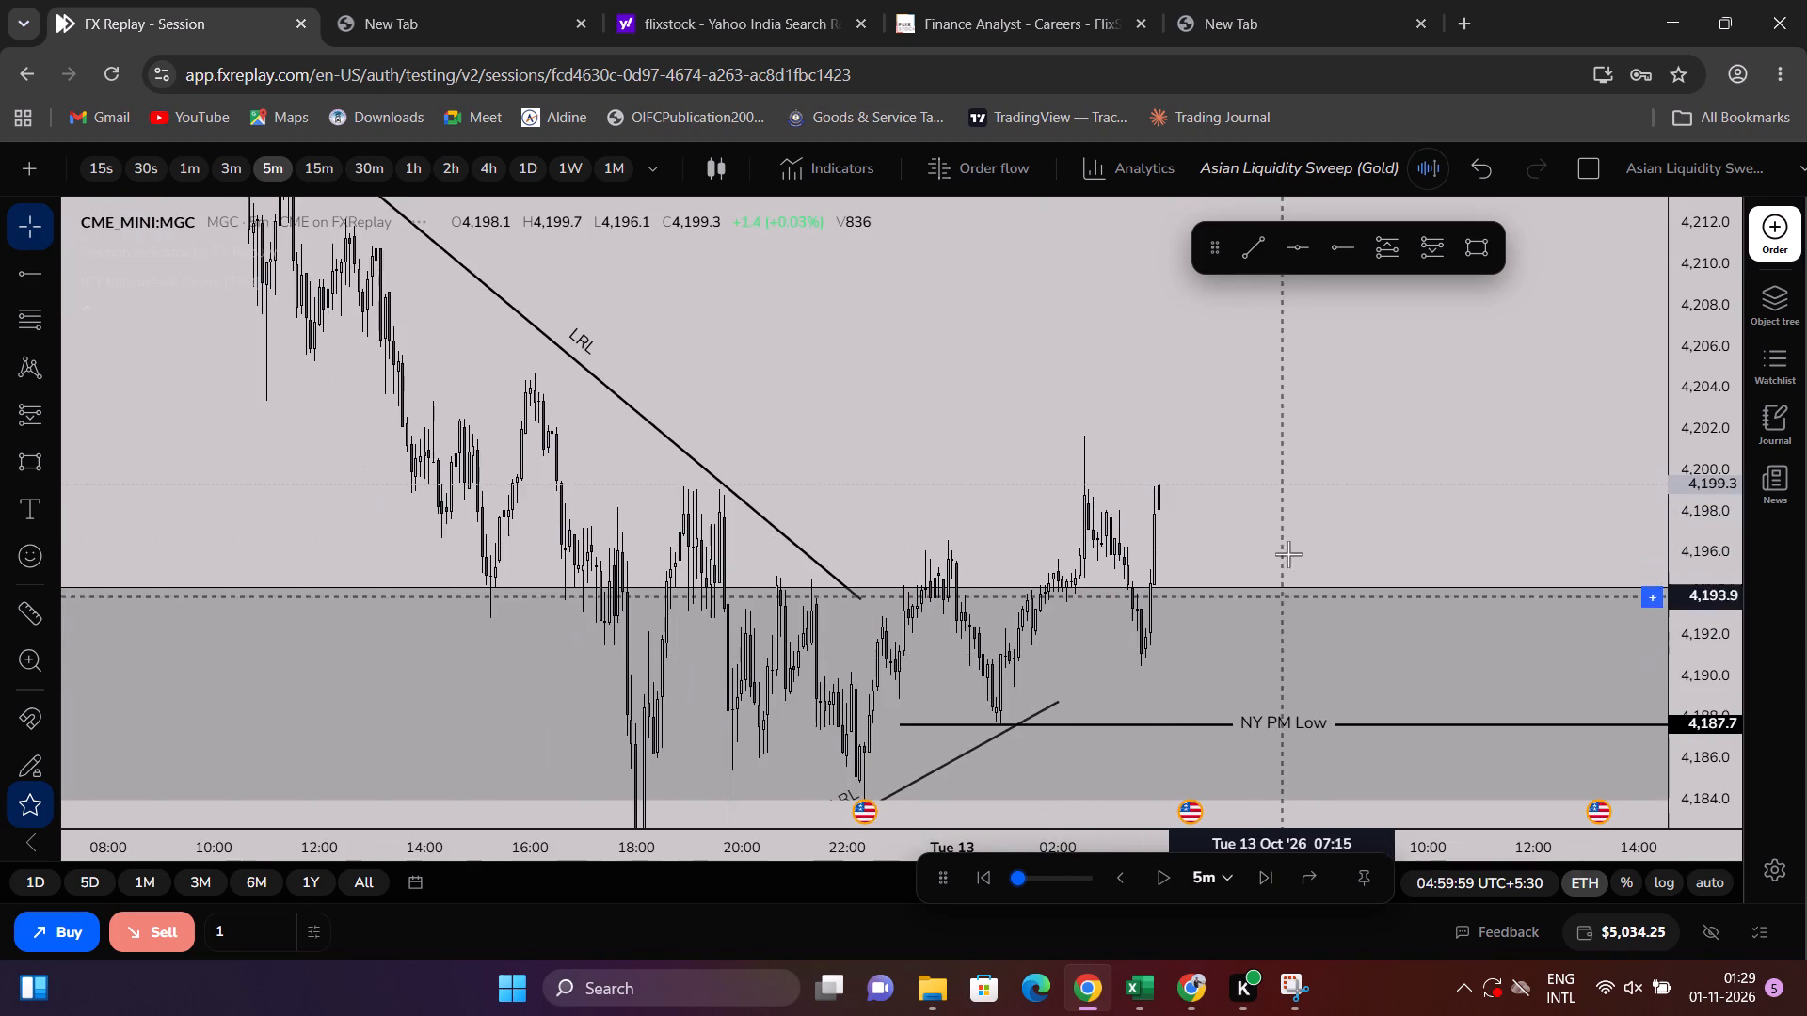
drag(1284, 509, 1276, 598)
scroll(1549, 569, down, 1)
drag(1701, 540, 1702, 763)
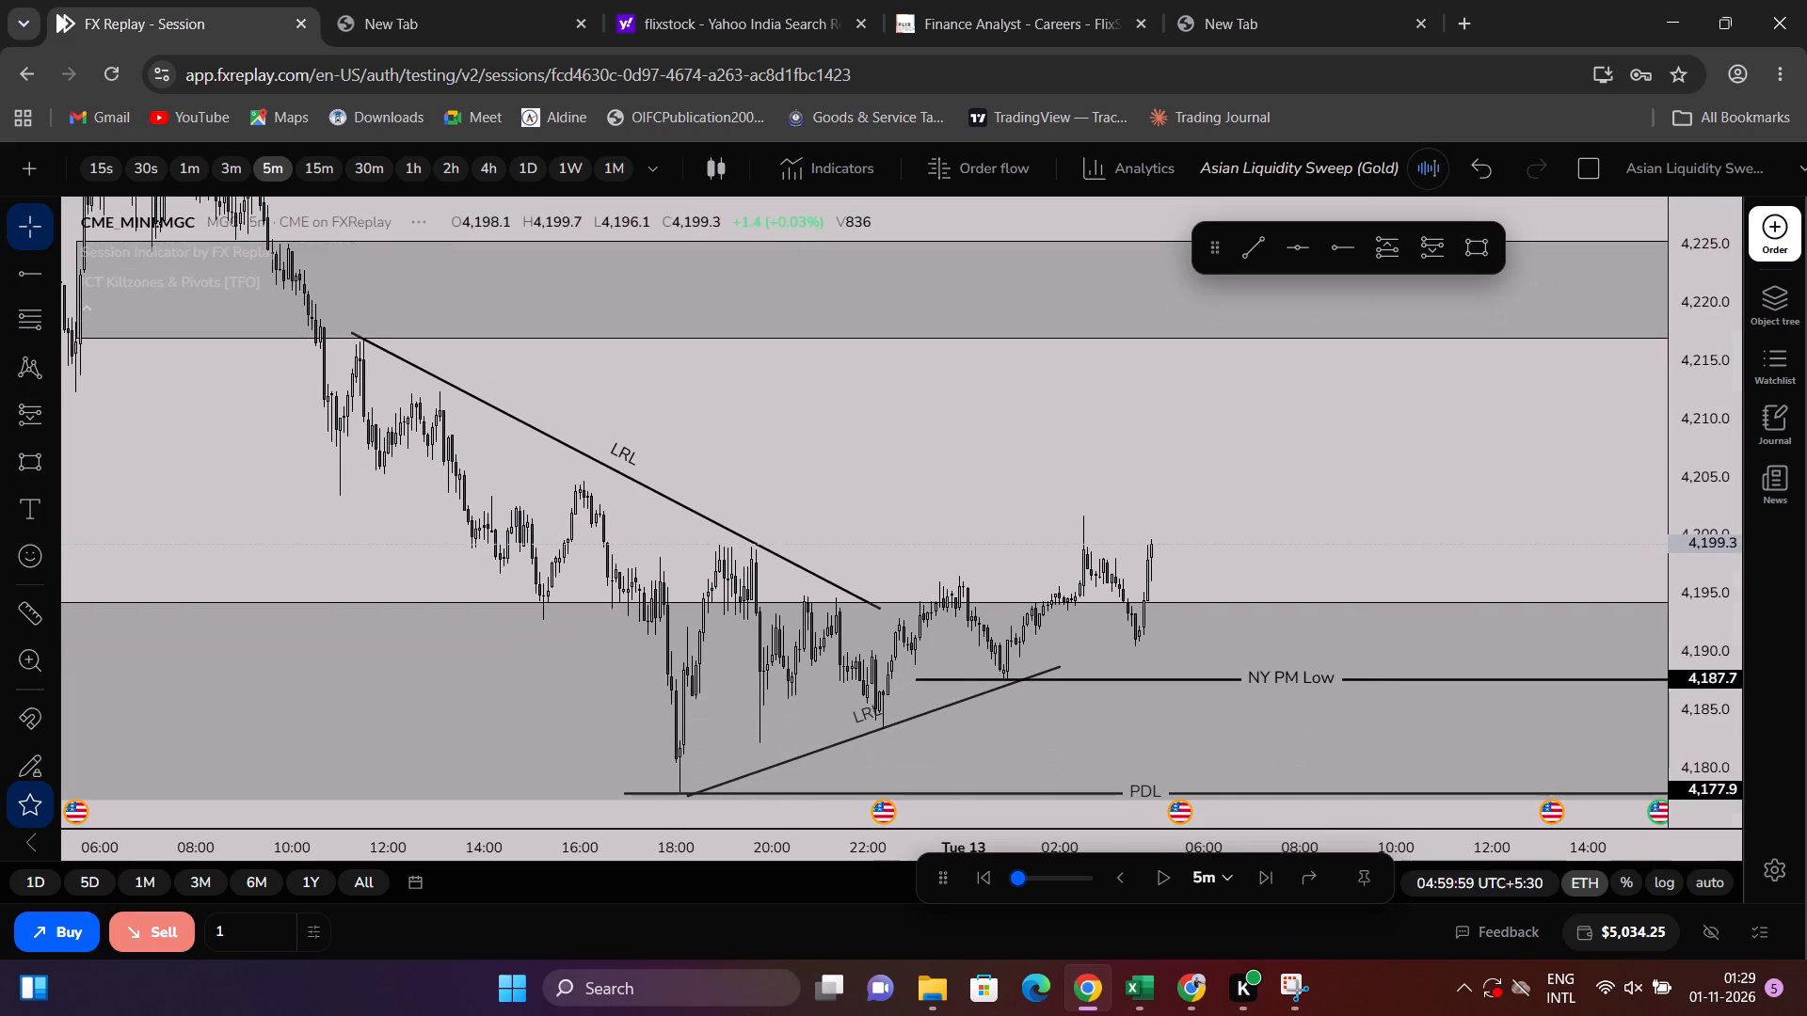
click(1266, 873)
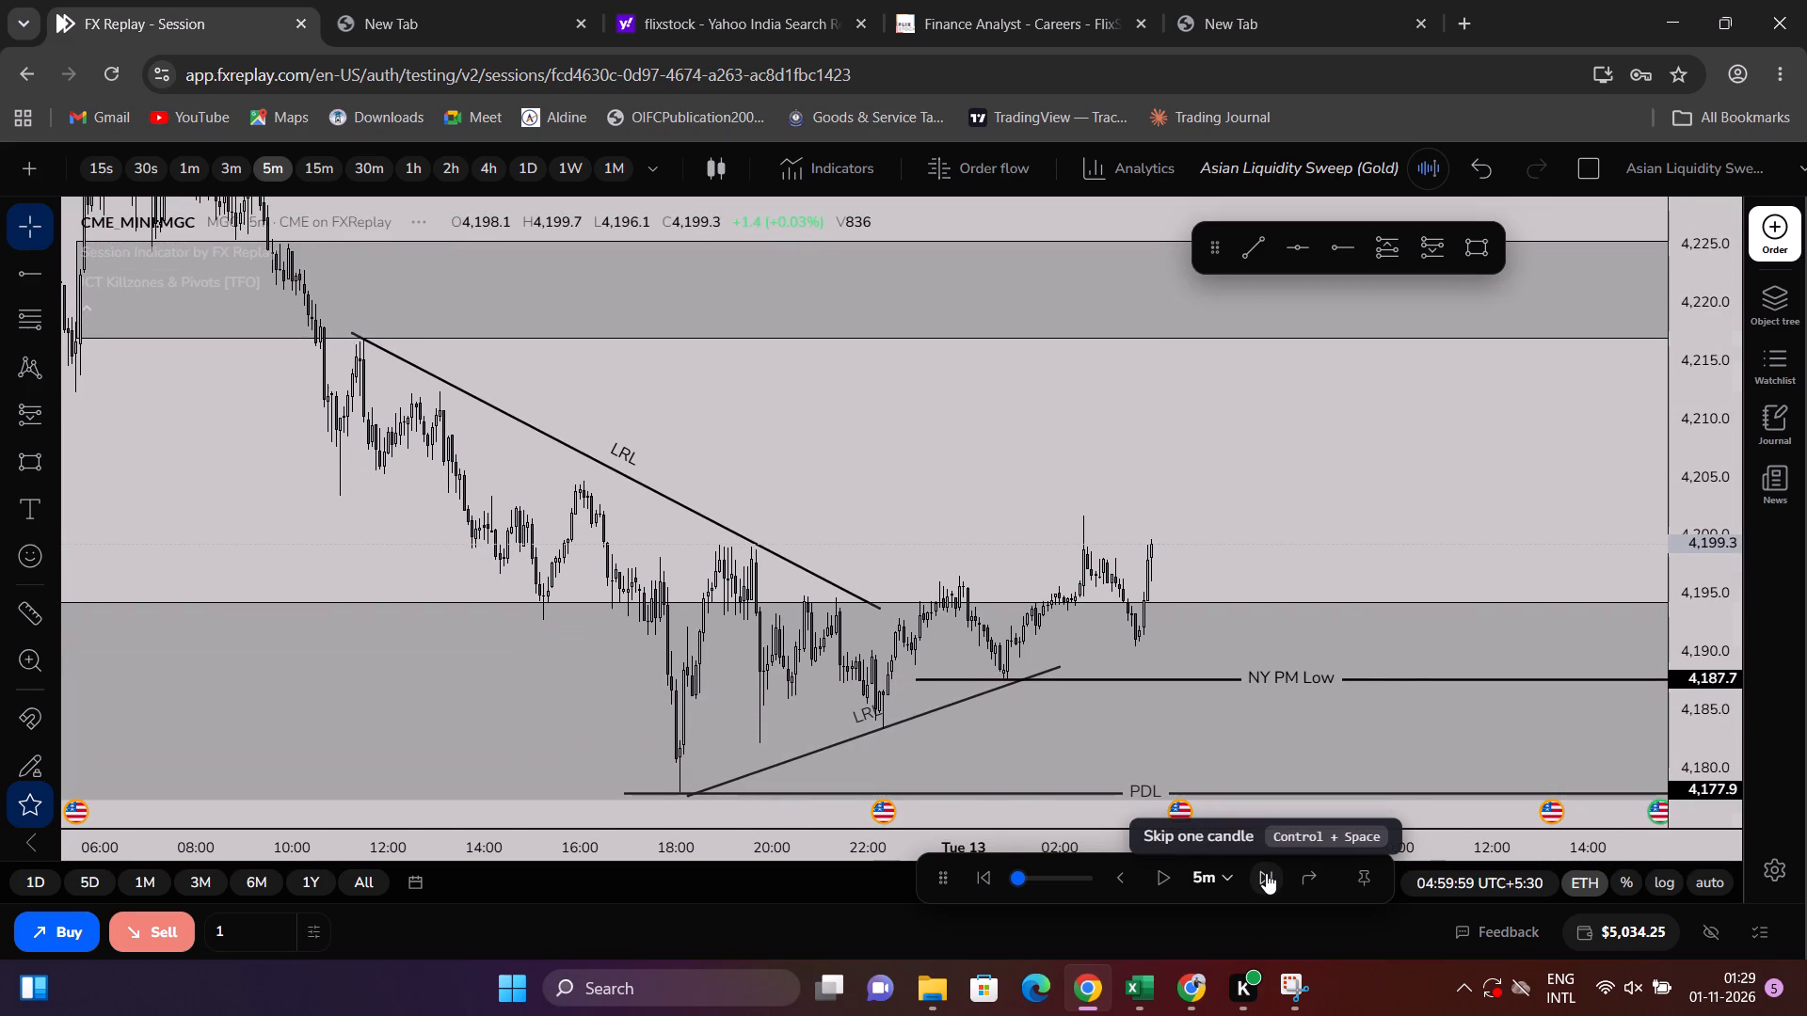
click(1266, 873)
click(1266, 873)
triple_click(1266, 873)
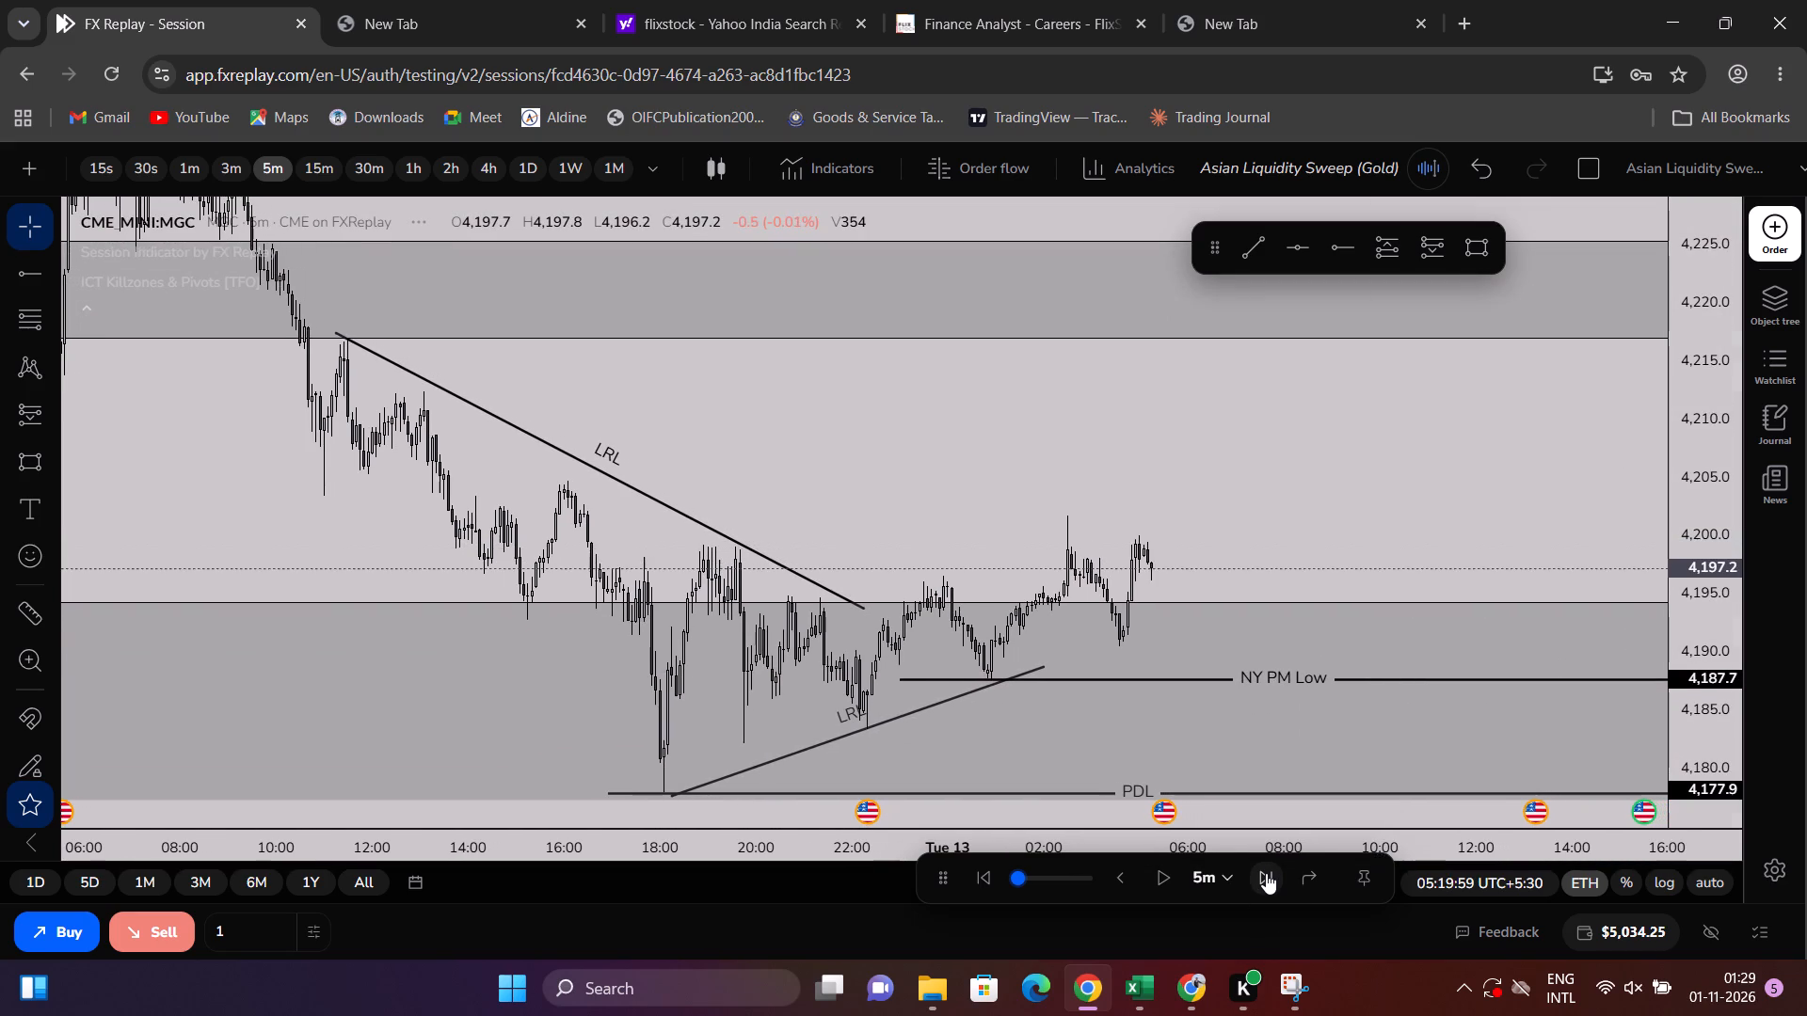
click(1266, 873)
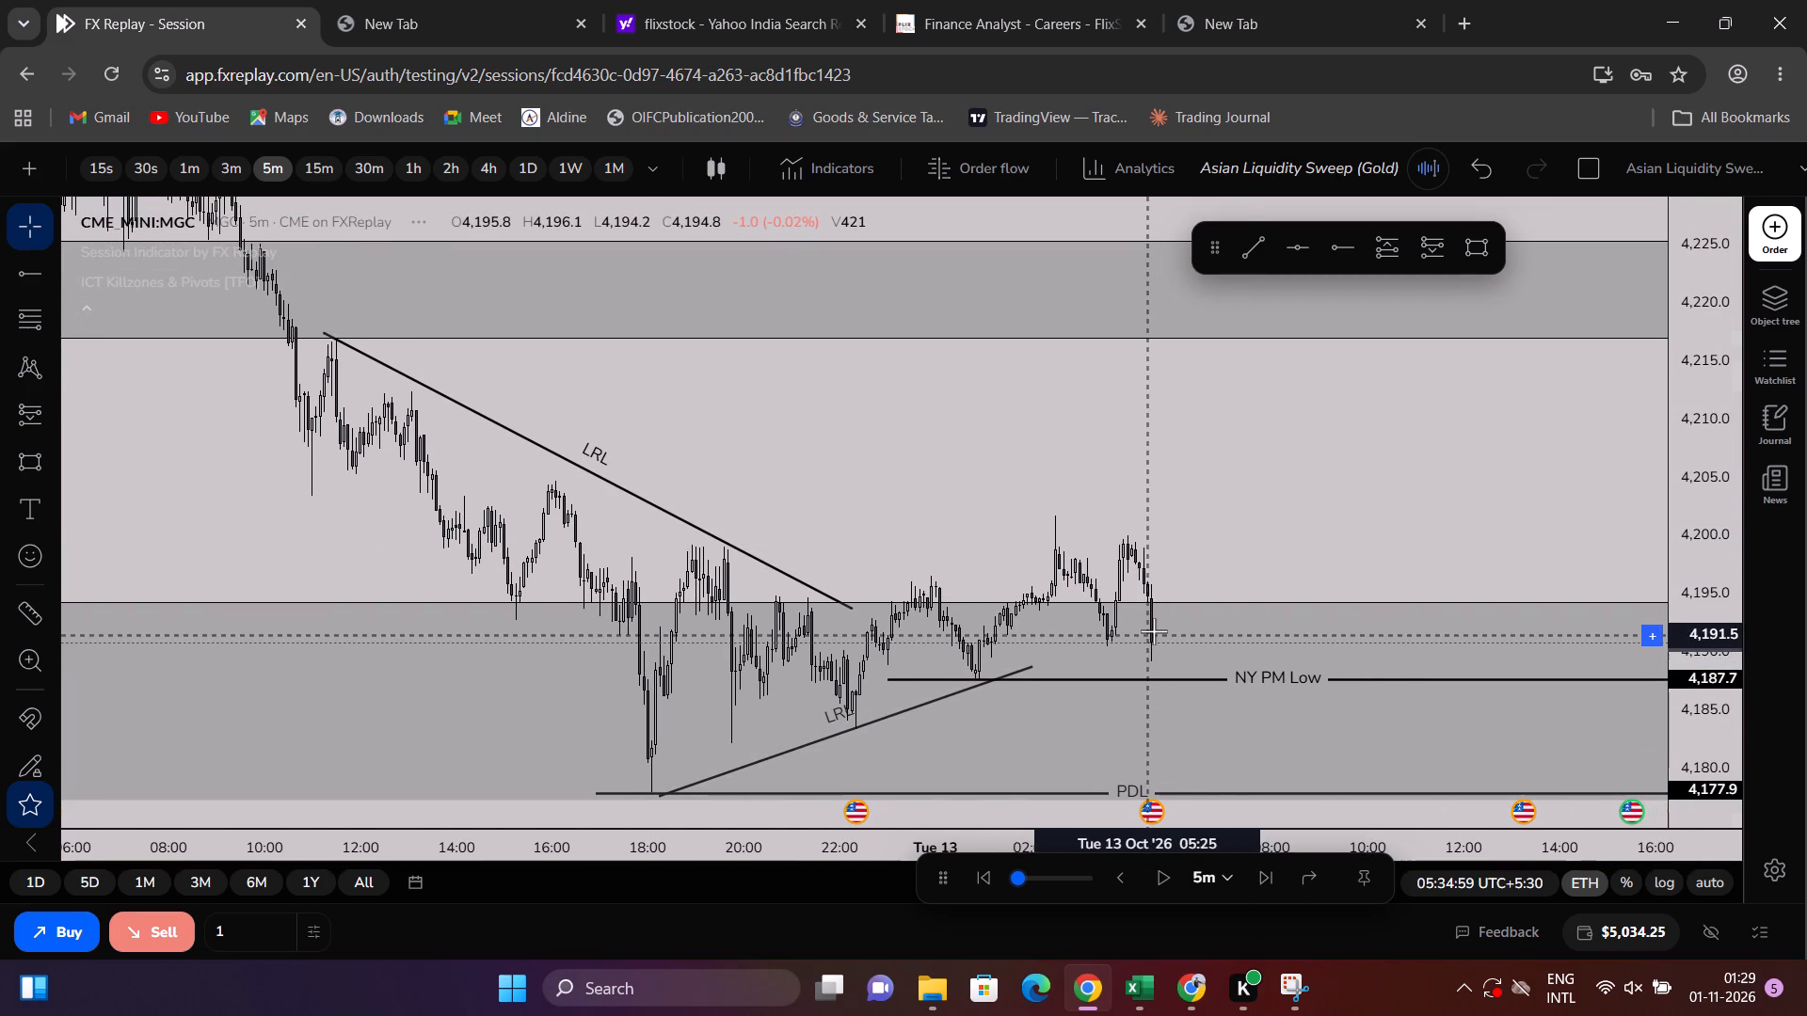
Place a horizontal ray at 13 October's overnight swing high, 4,201.8, starting around 02:25.
drag(1683, 789, 1639, 590)
scroll(1376, 532, up, 1)
drag(1354, 532, 1348, 460)
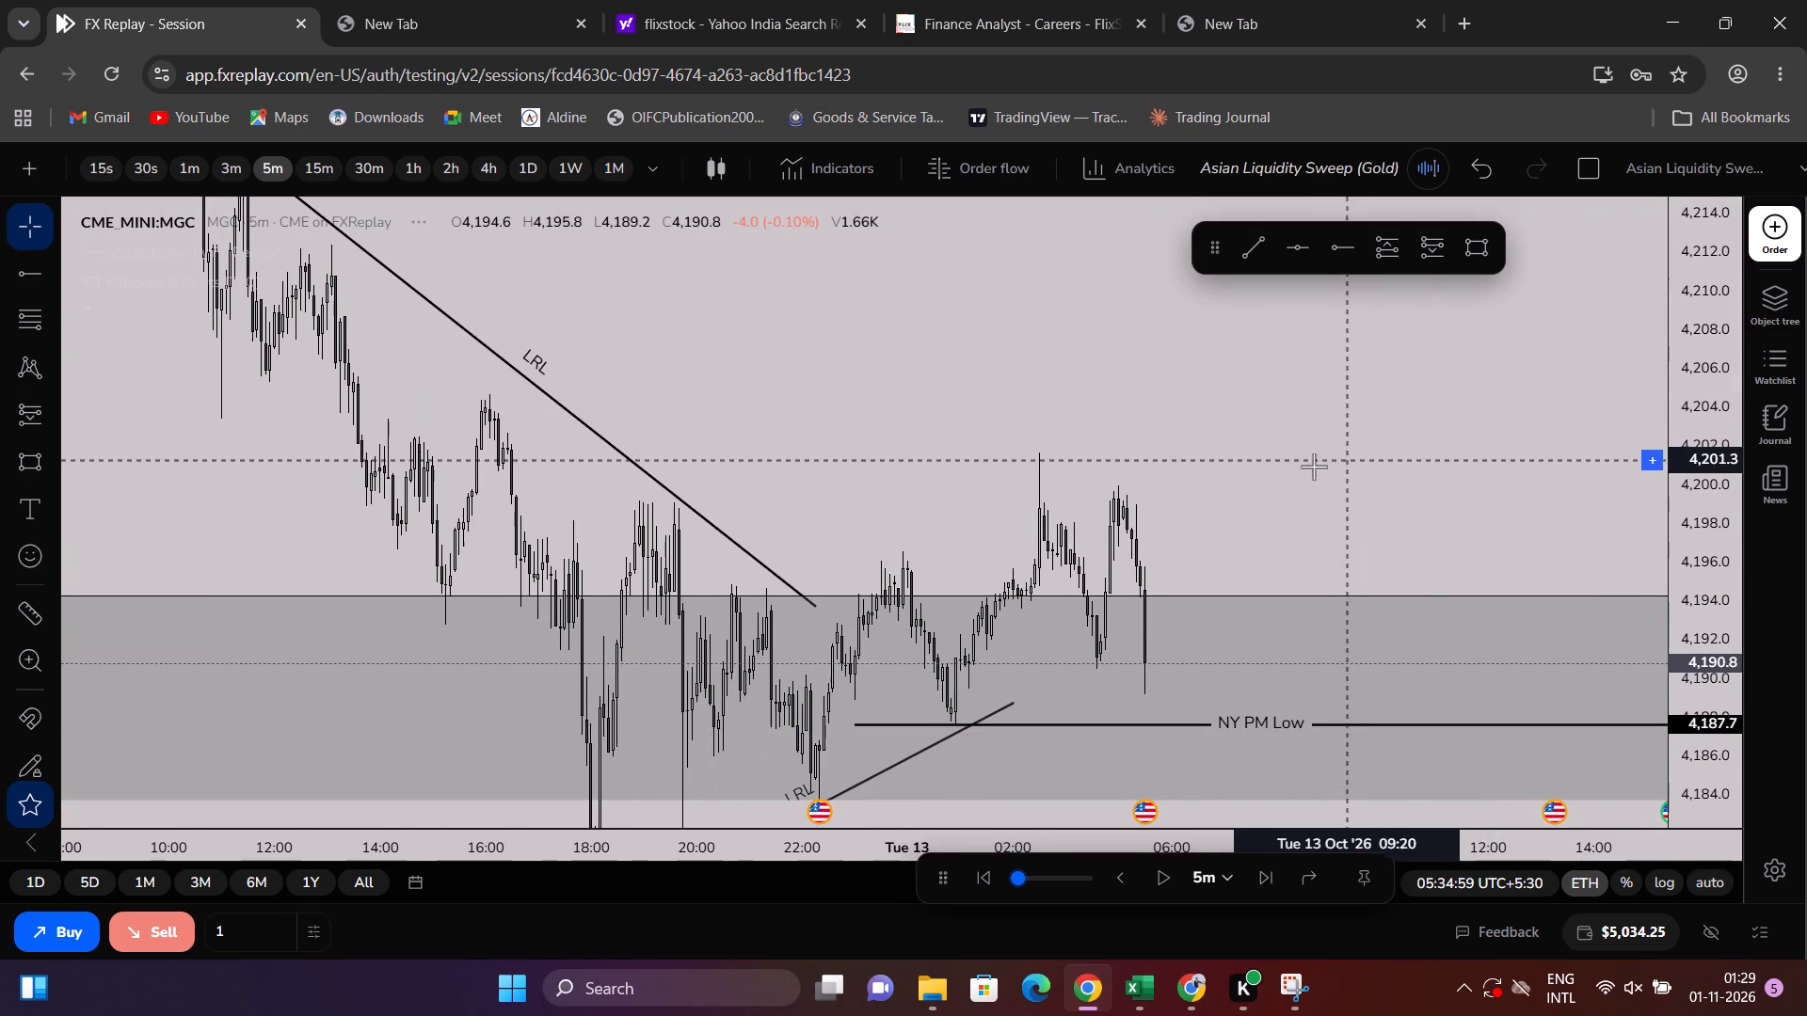
click(15, 274)
click(1036, 450)
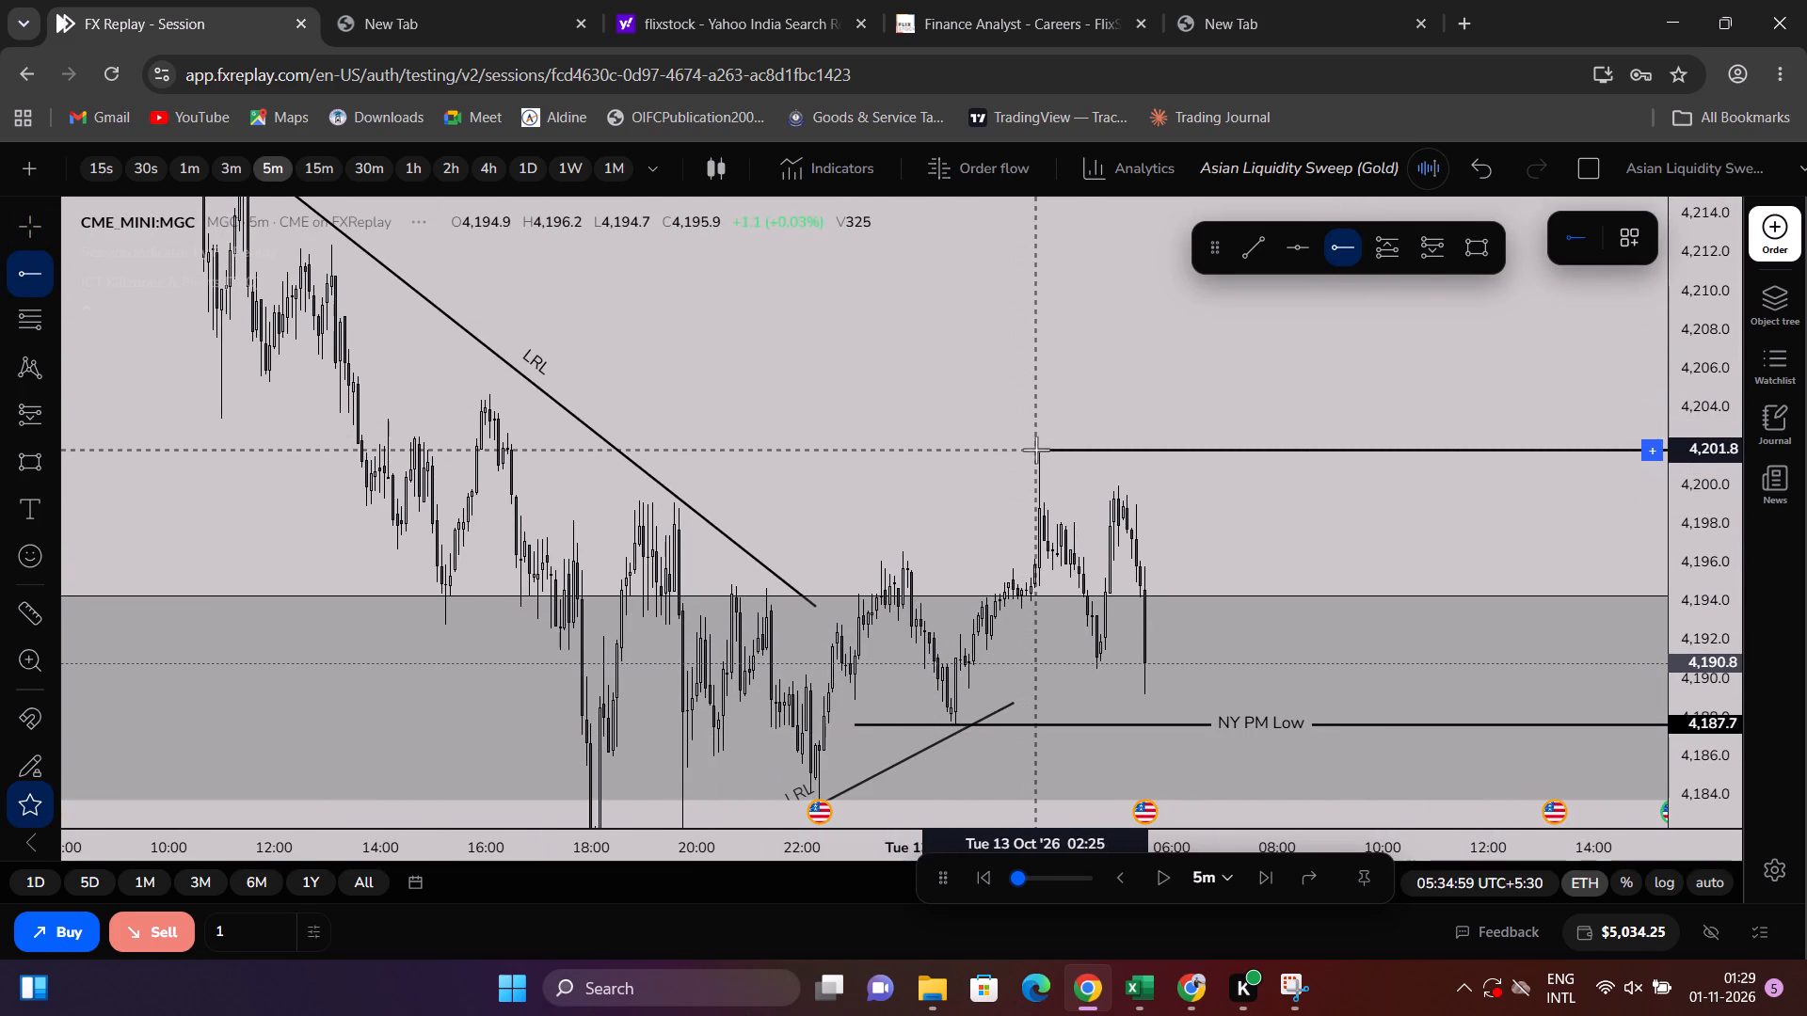
click(1152, 499)
drag(1171, 508, 1157, 434)
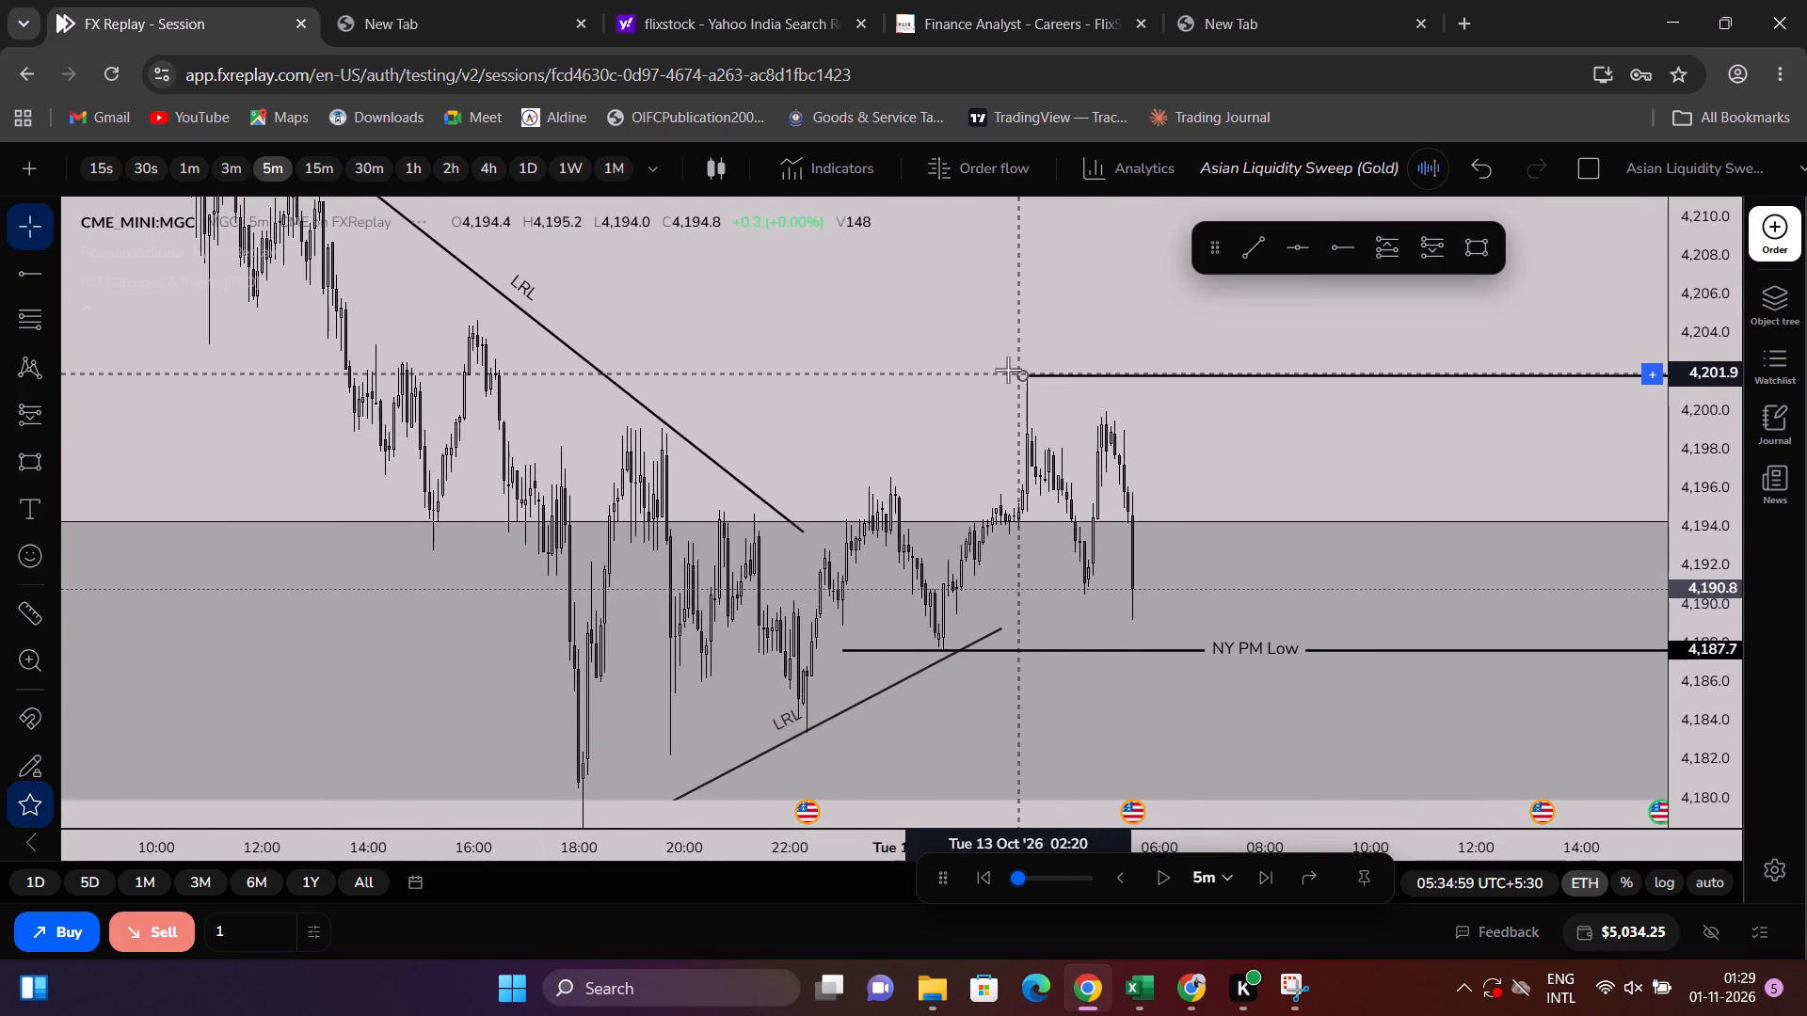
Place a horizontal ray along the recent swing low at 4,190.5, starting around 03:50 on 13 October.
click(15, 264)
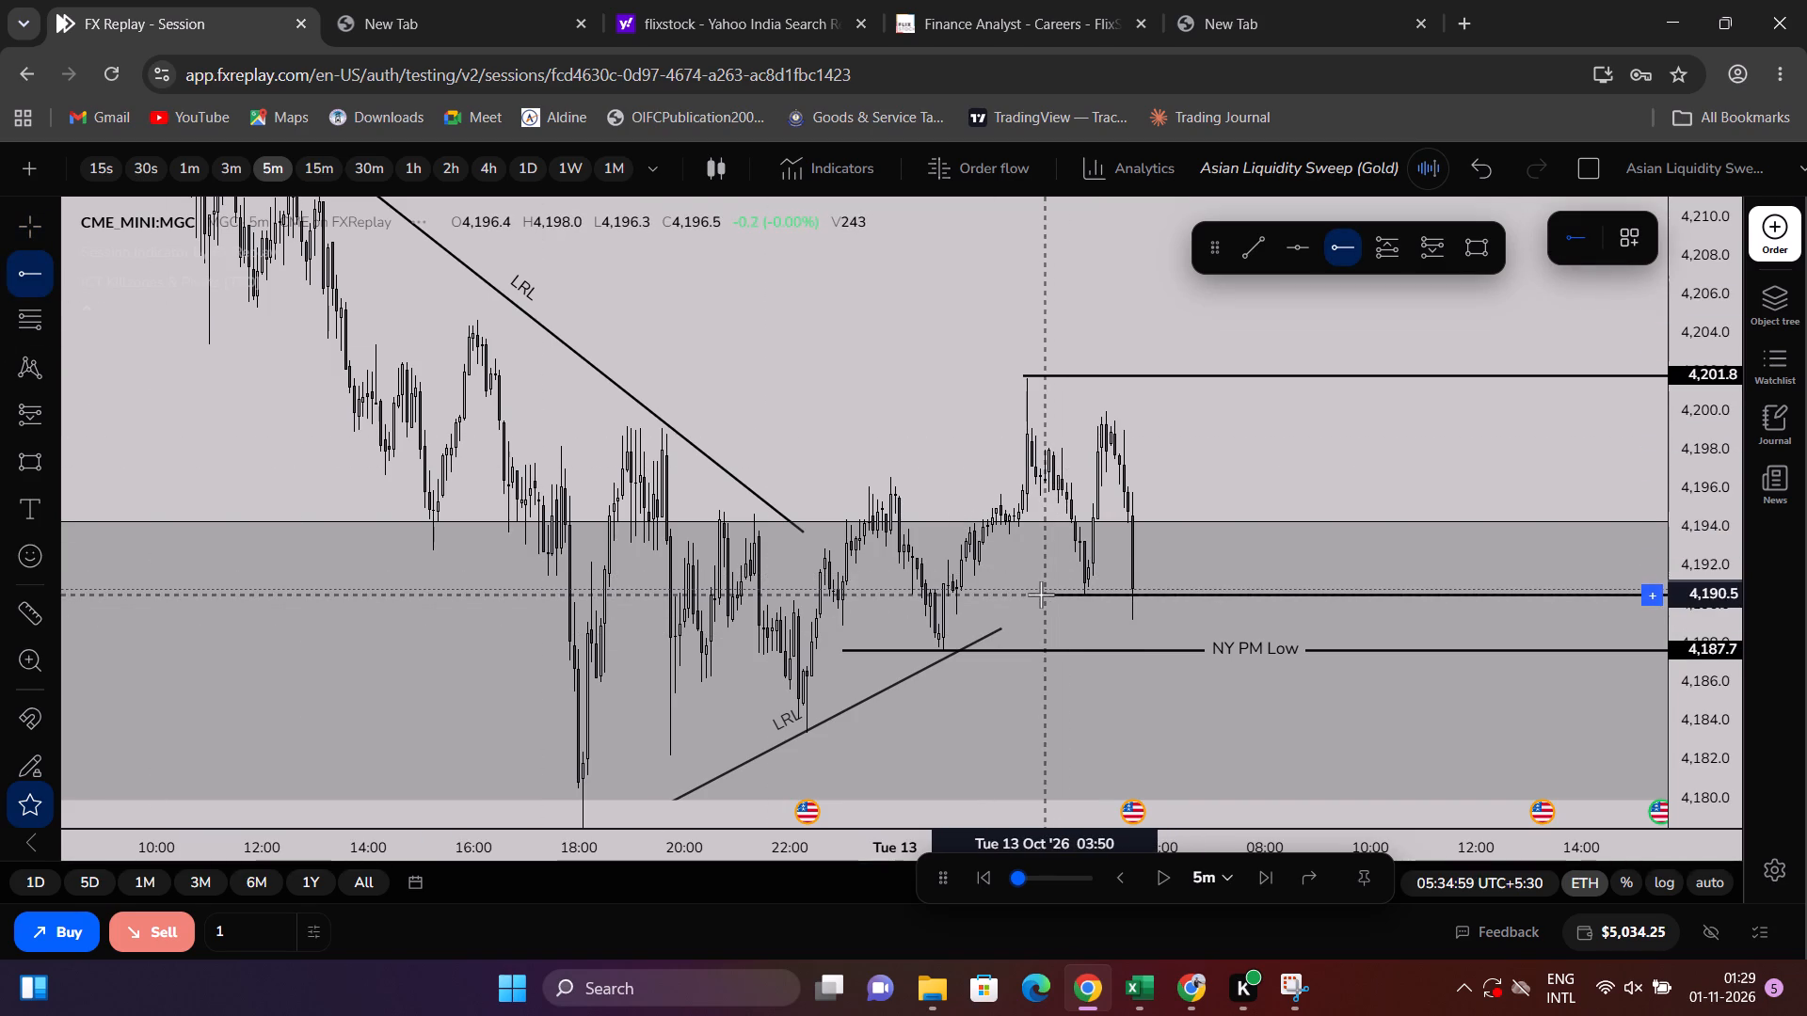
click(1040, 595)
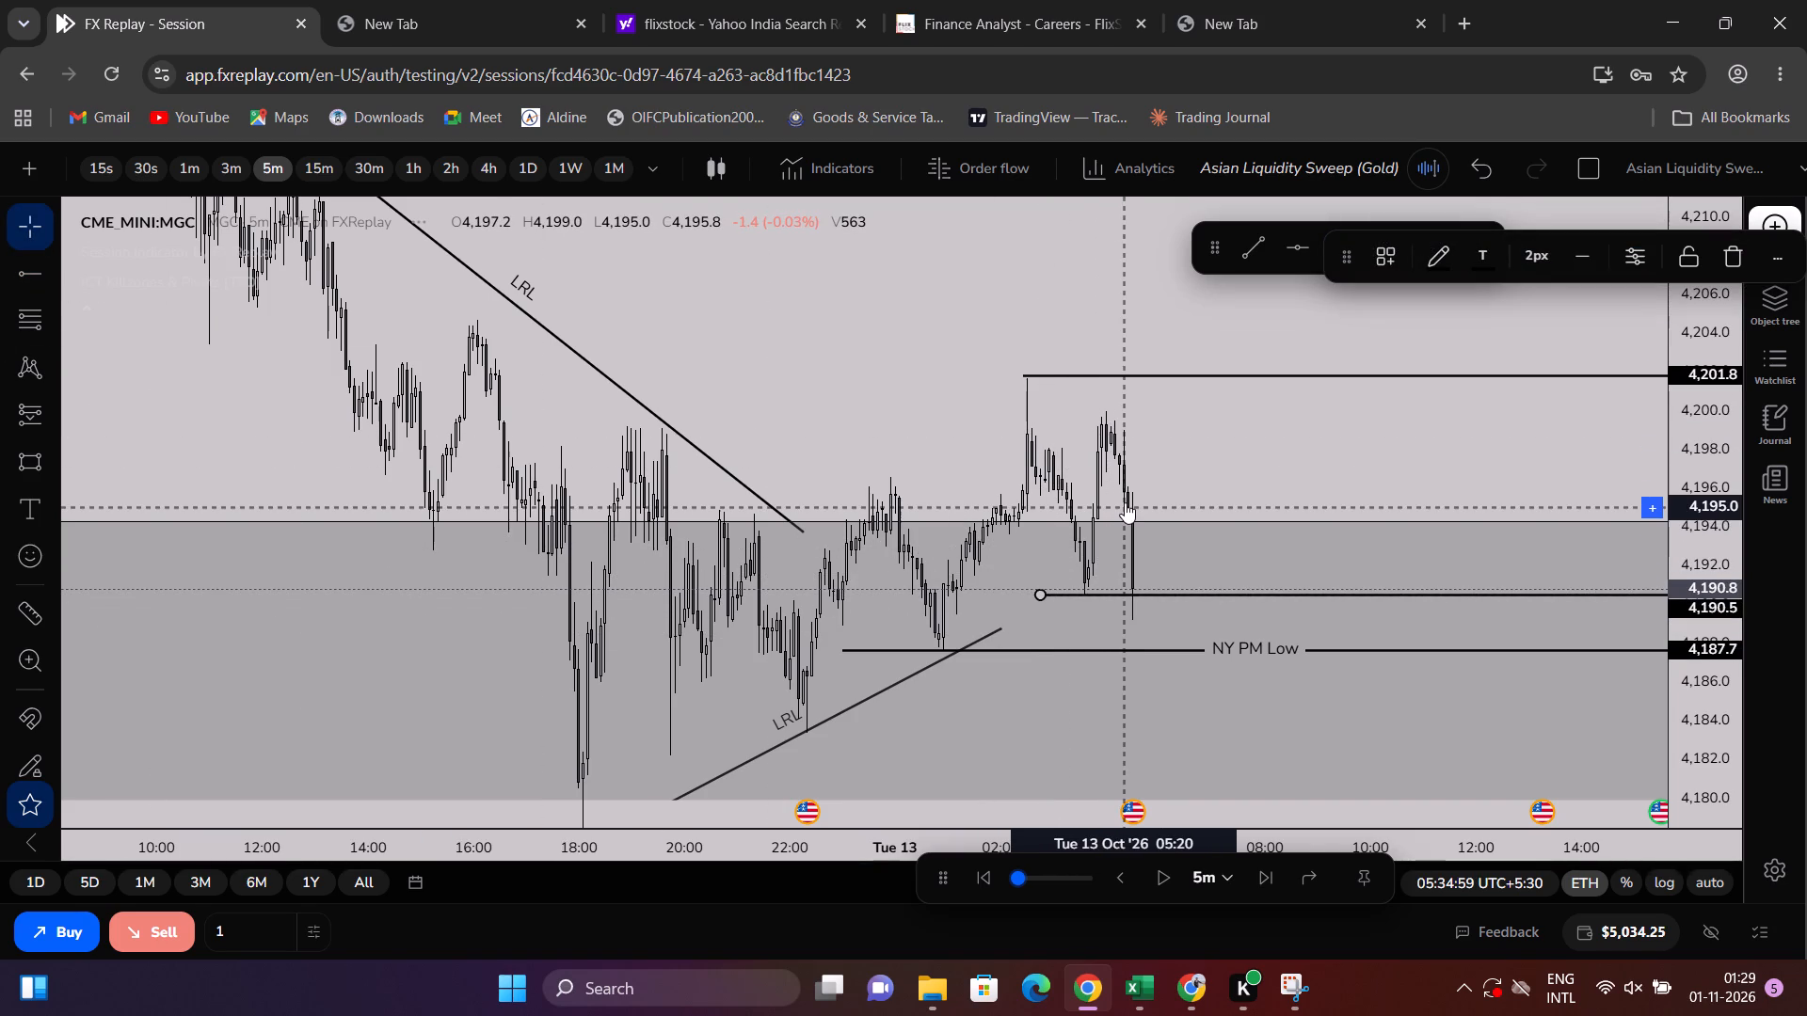
Advance the 5-minute replay to about 05:50 on 13 October.
click(1270, 877)
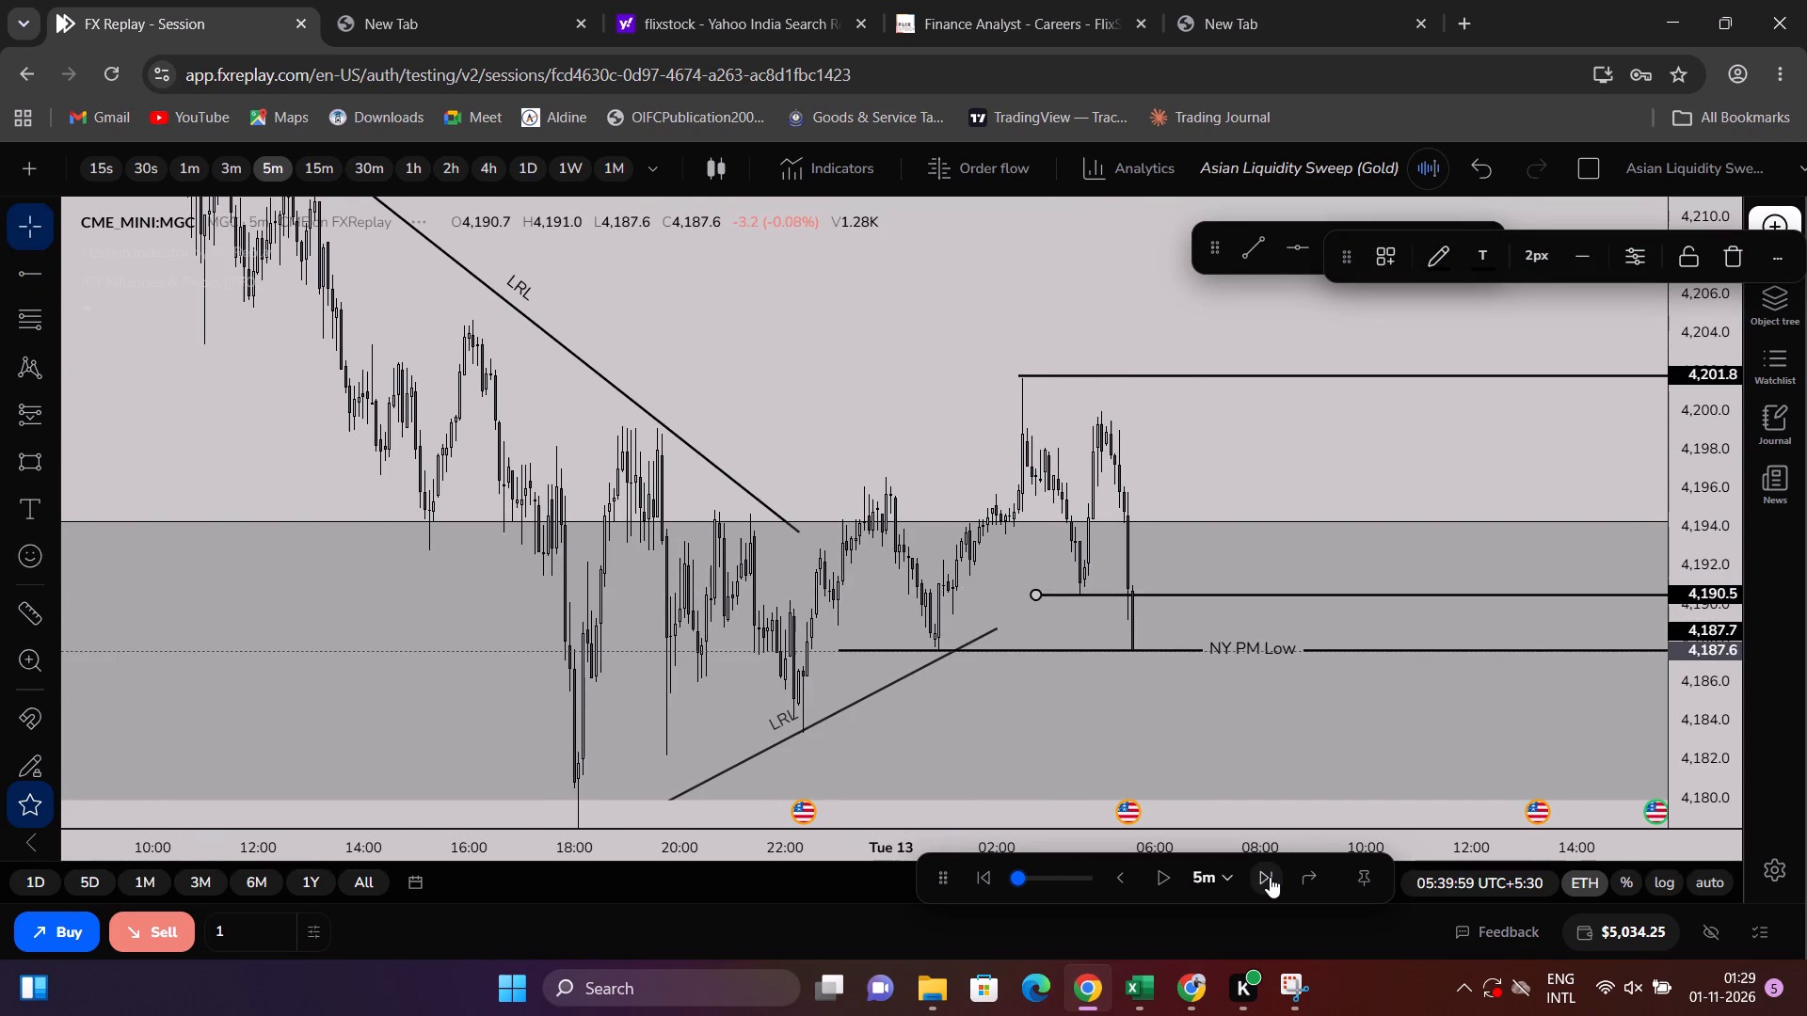
click(1270, 877)
click(1270, 877)
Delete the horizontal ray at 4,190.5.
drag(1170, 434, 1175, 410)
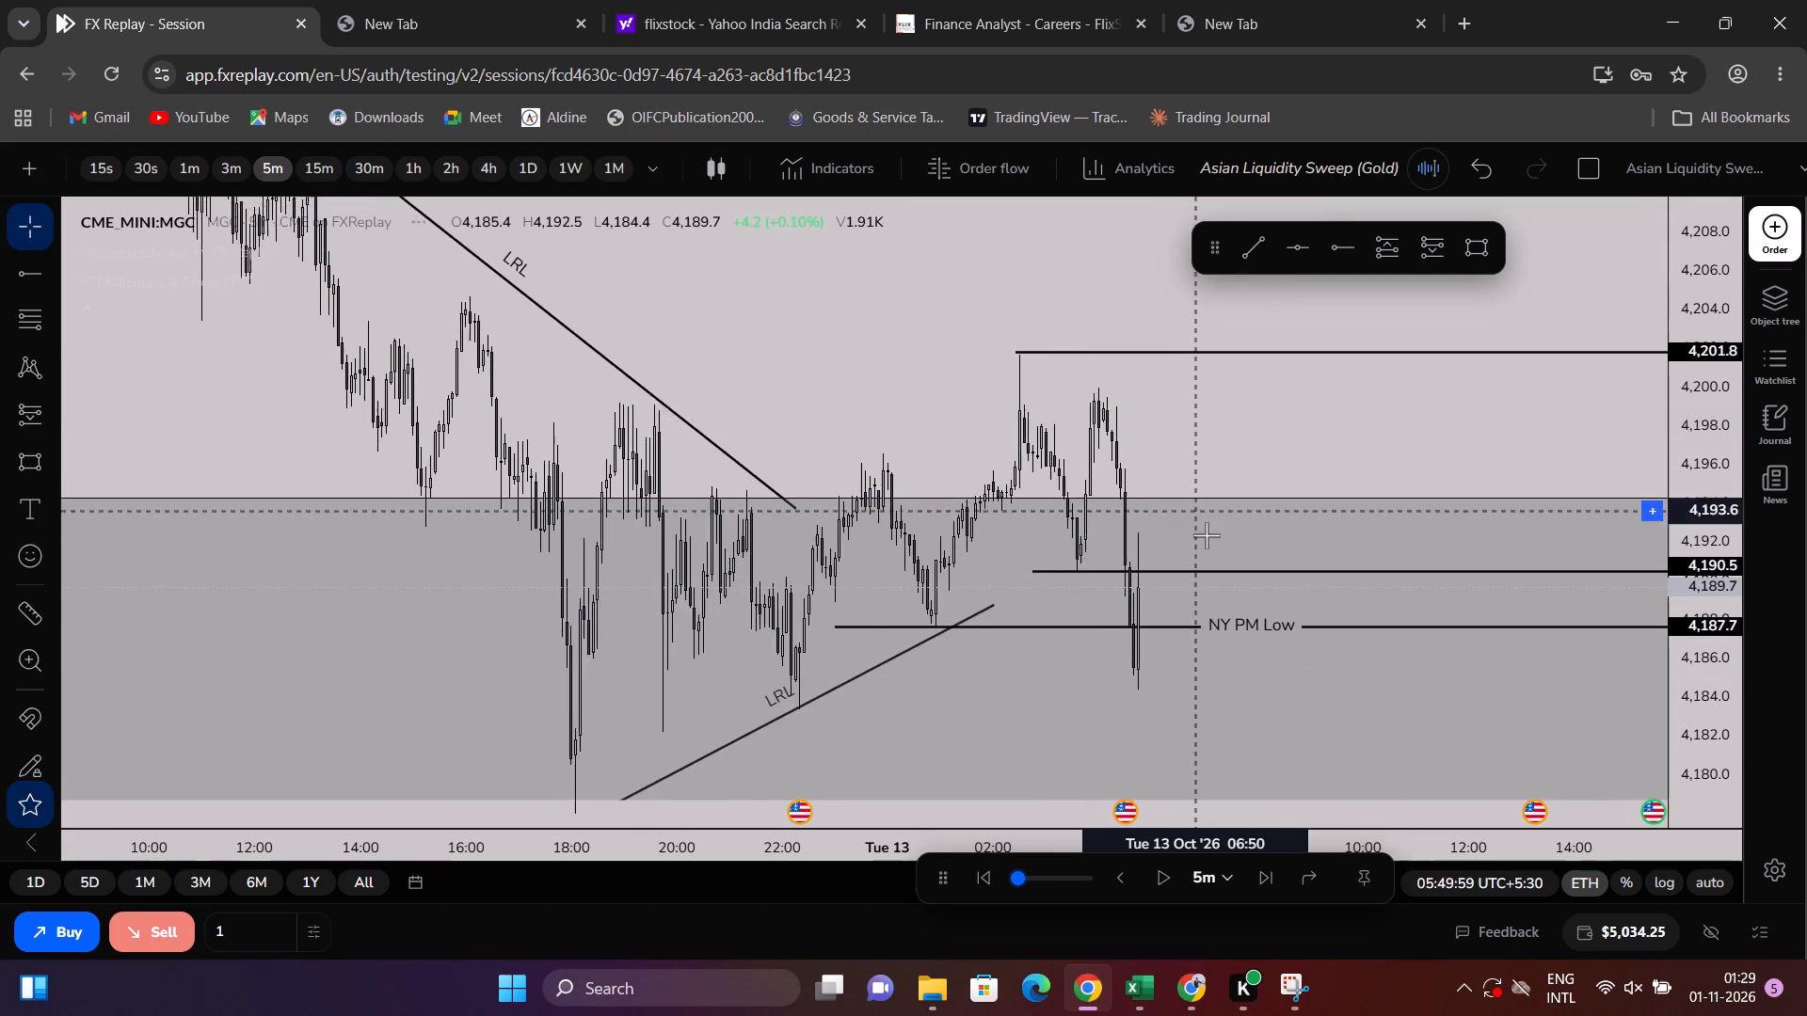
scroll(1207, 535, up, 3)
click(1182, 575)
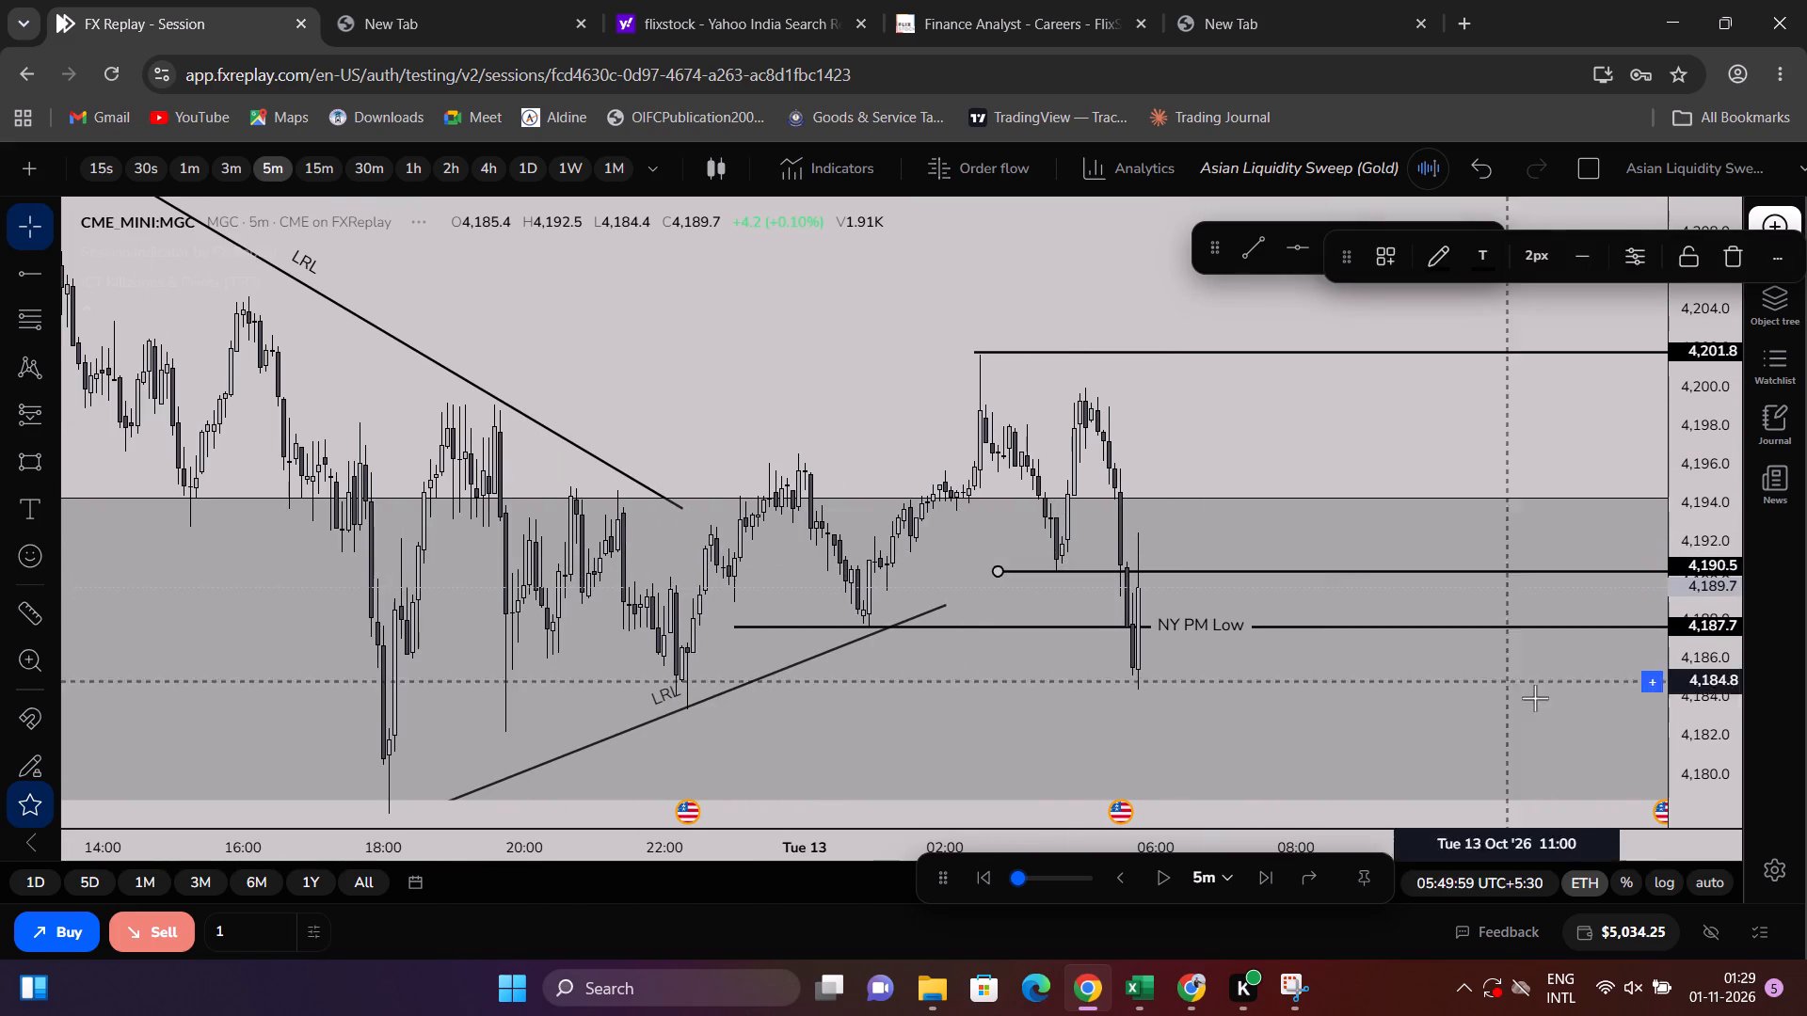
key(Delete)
Inspect the price action around the NY PM Low ray on the 5-minute chart, switching to the 1-minute chart.
drag(1716, 761, 1665, 552)
scroll(1552, 510, up, 3)
drag(1325, 386, 1315, 279)
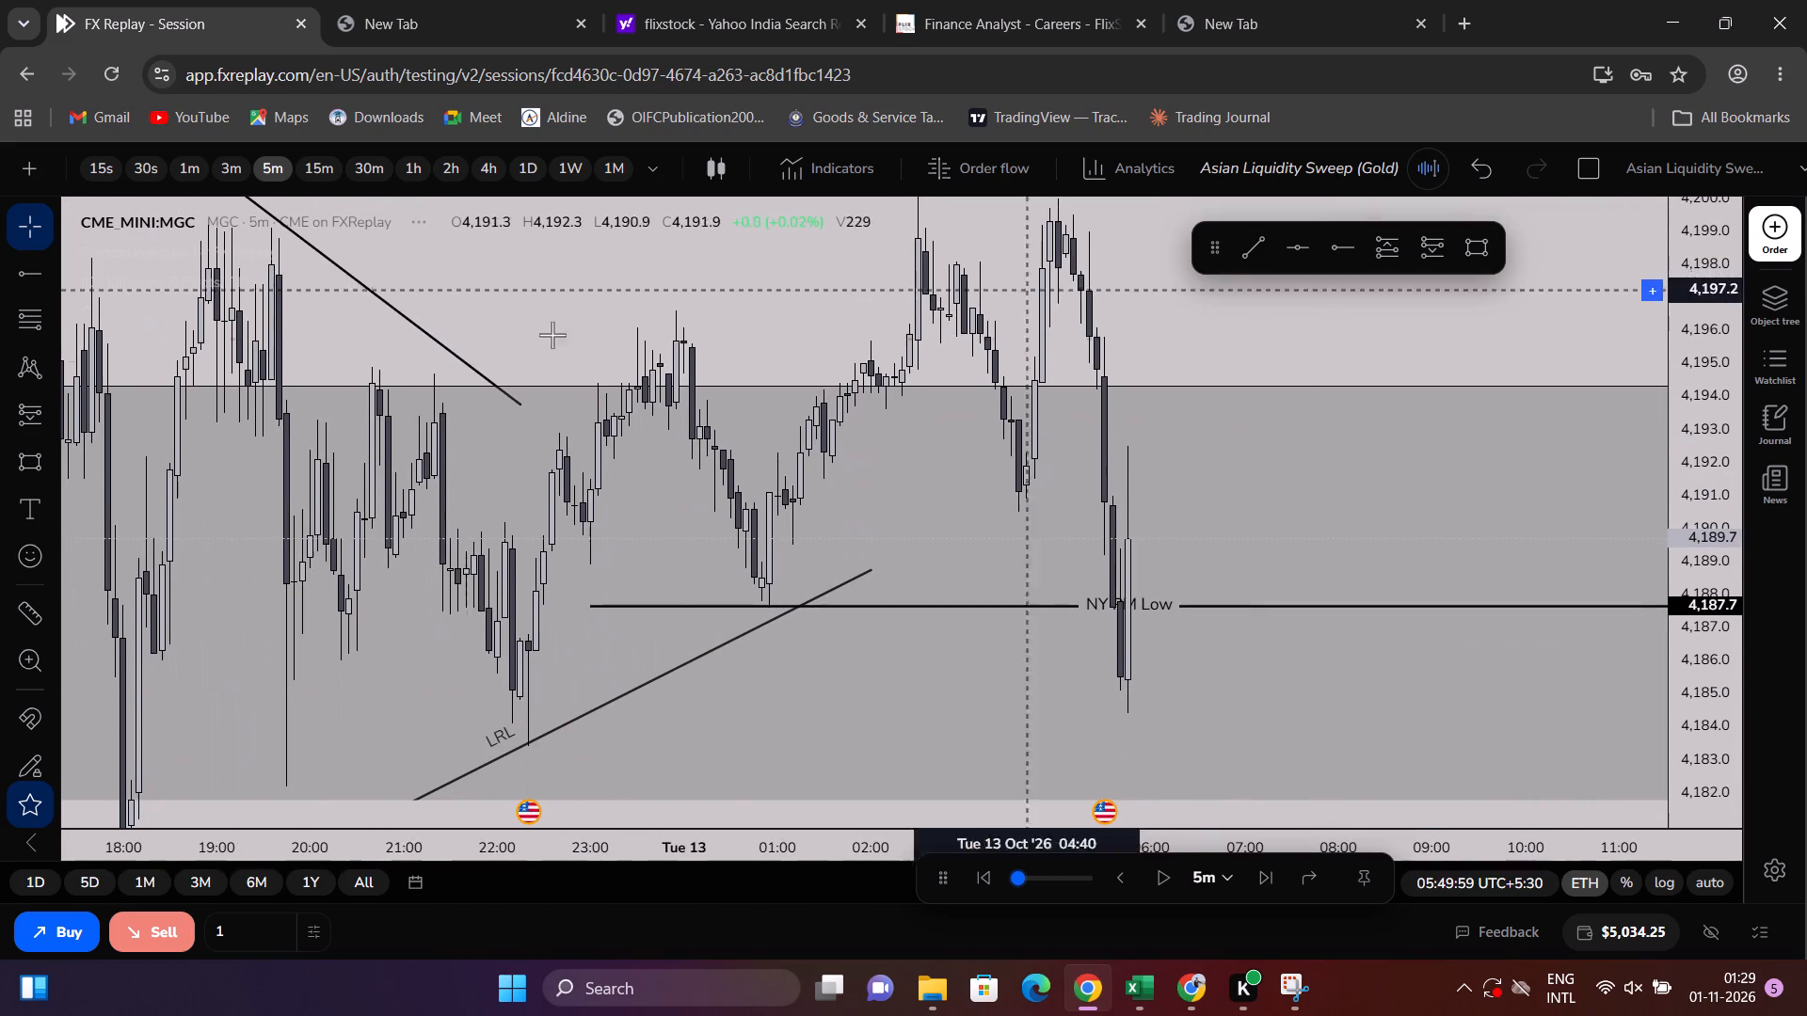
click(188, 167)
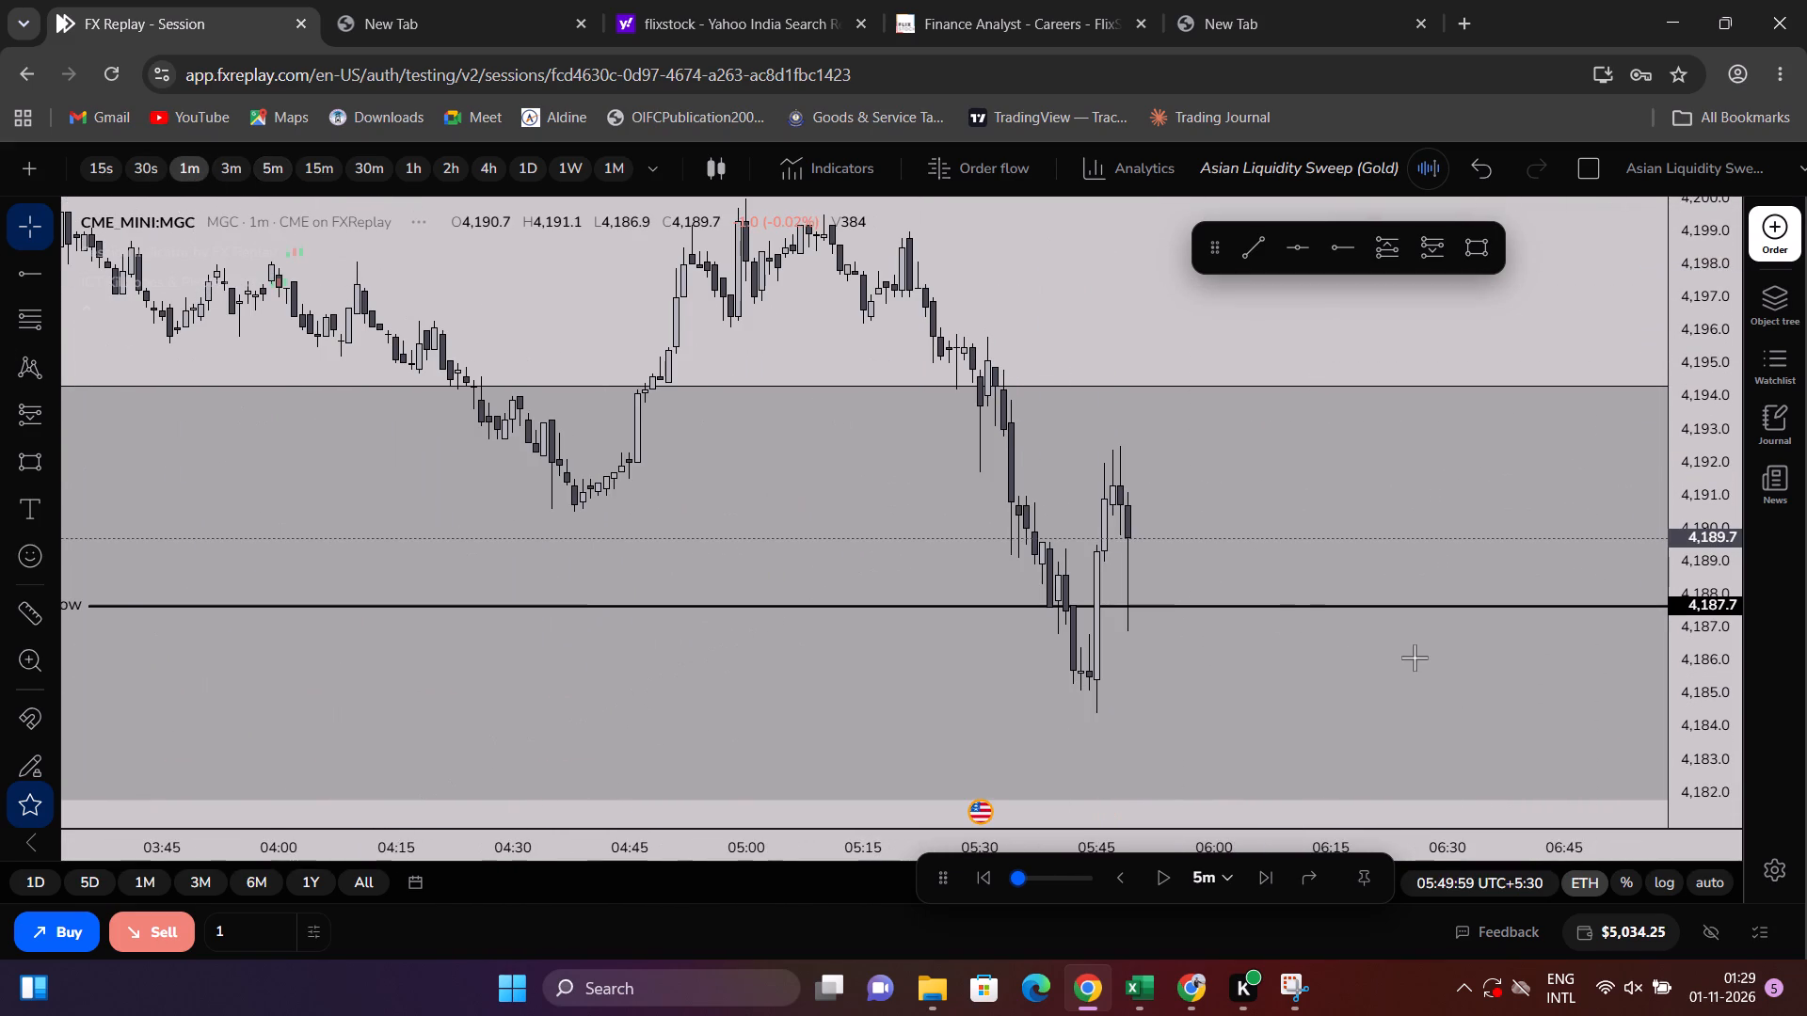
Draw a rectangle over the 1-minute gap from about 4,187.0 to 4,186.4, spanning 05:40 to 06:00 on 13 October.
drag(1695, 737, 1709, 613)
scroll(1560, 645, up, 4)
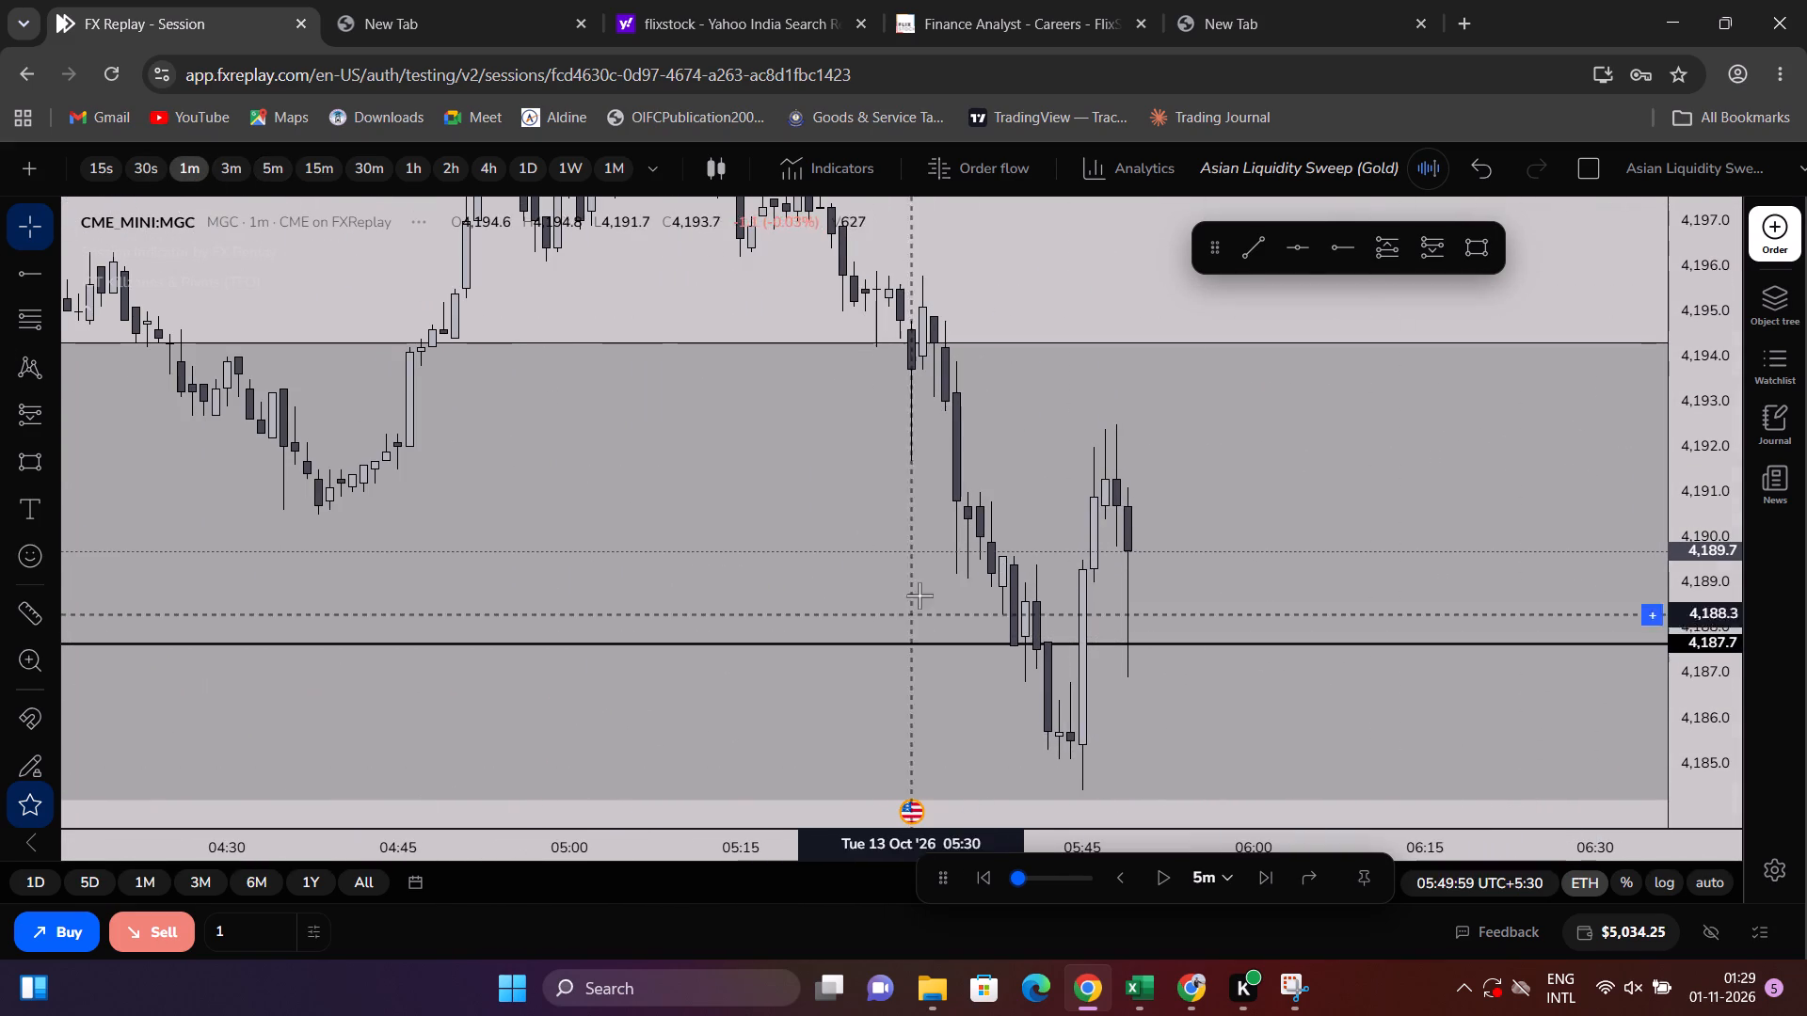
click(30, 458)
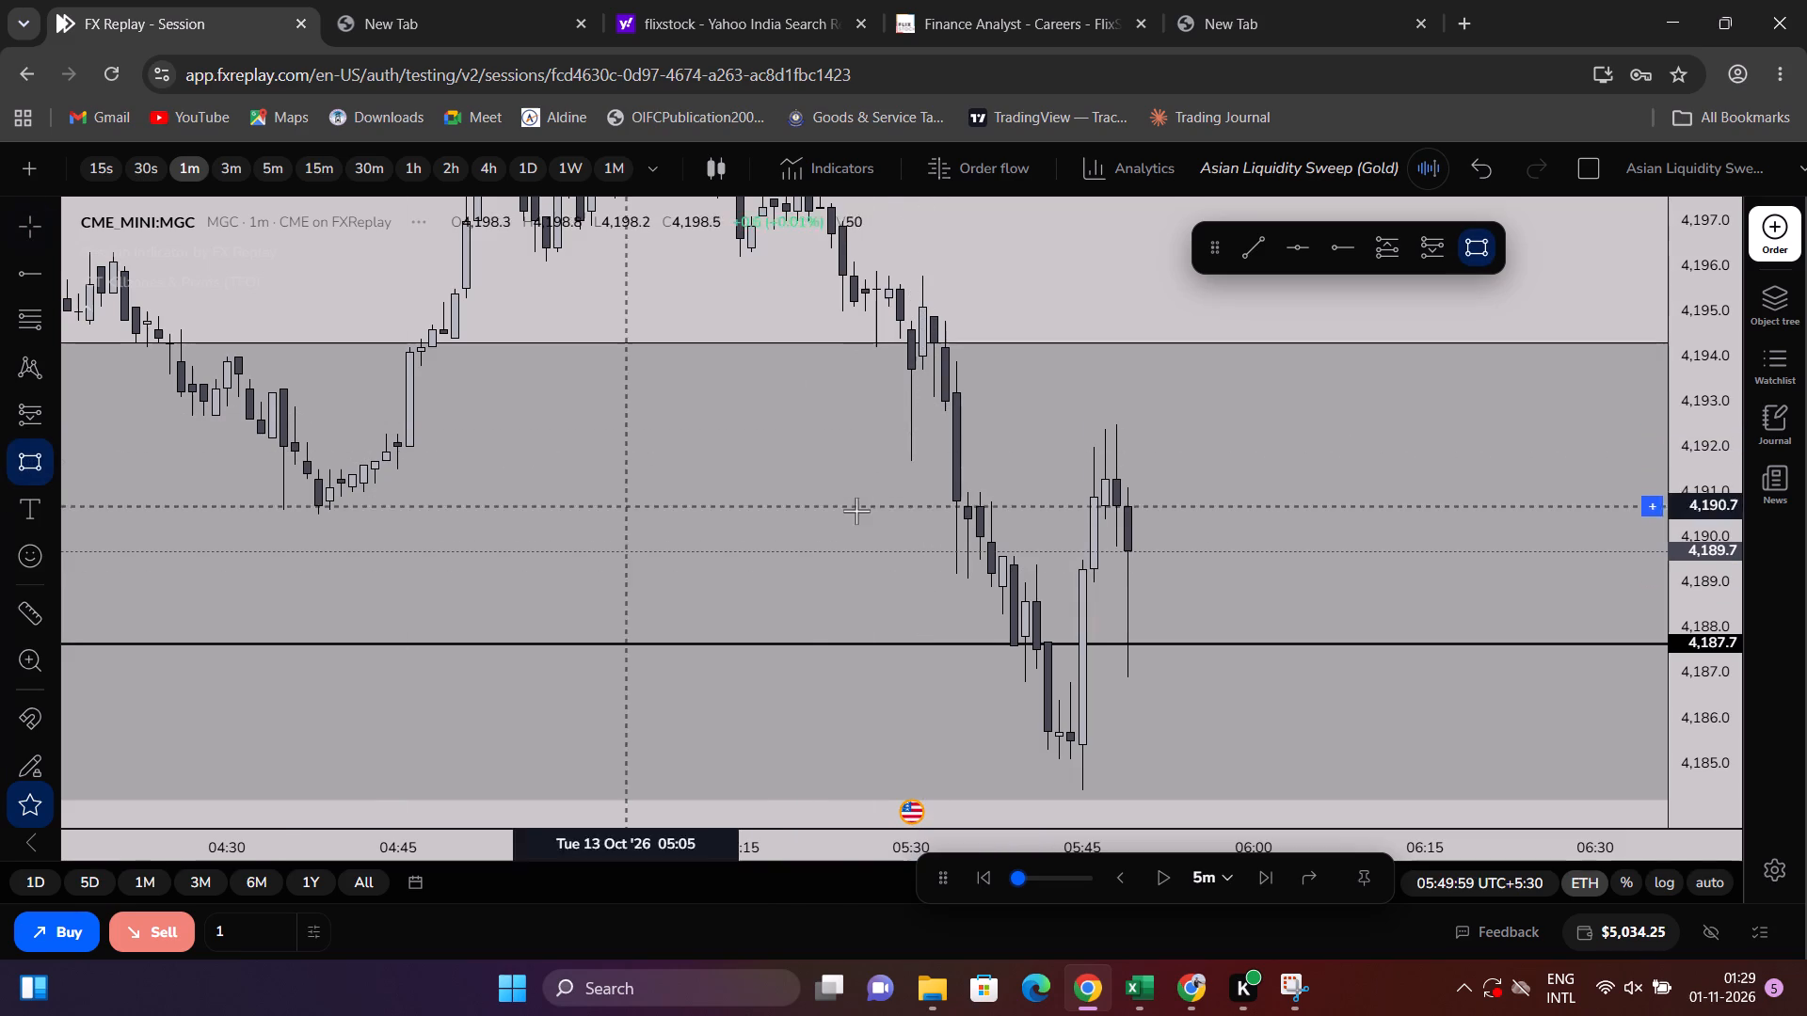
click(1031, 671)
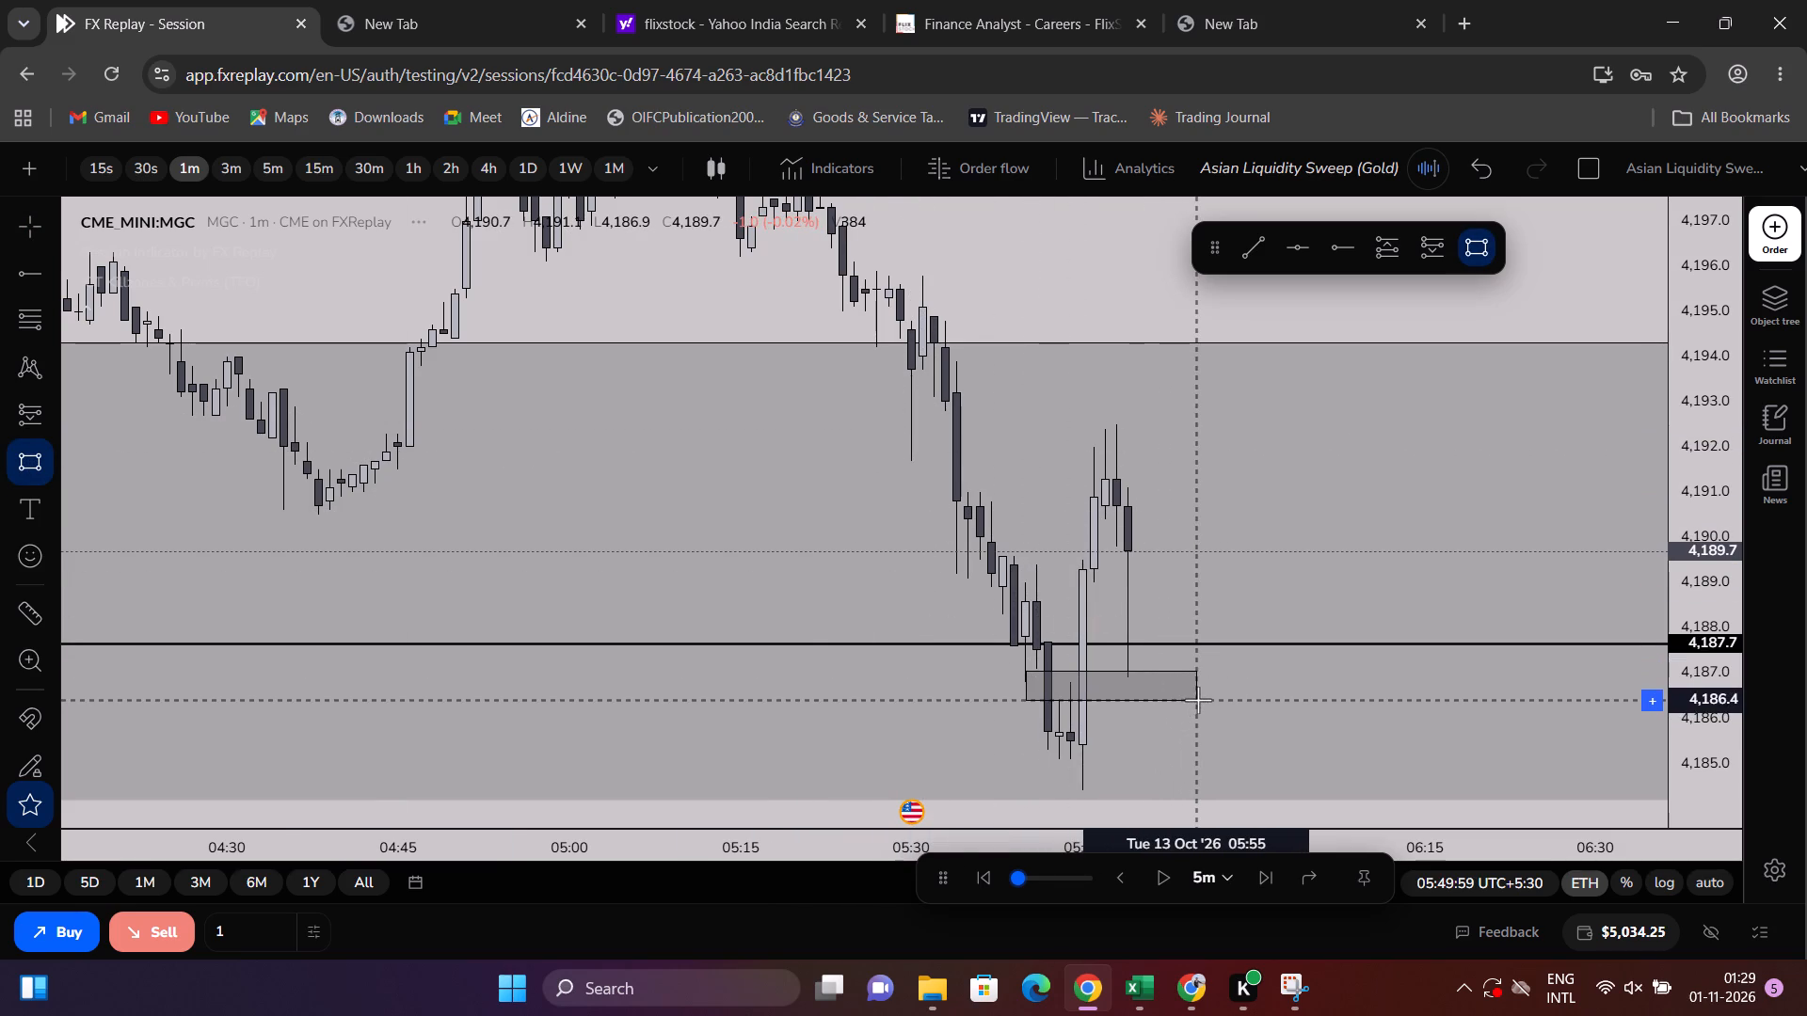
click(1199, 698)
drag(1197, 684, 1254, 688)
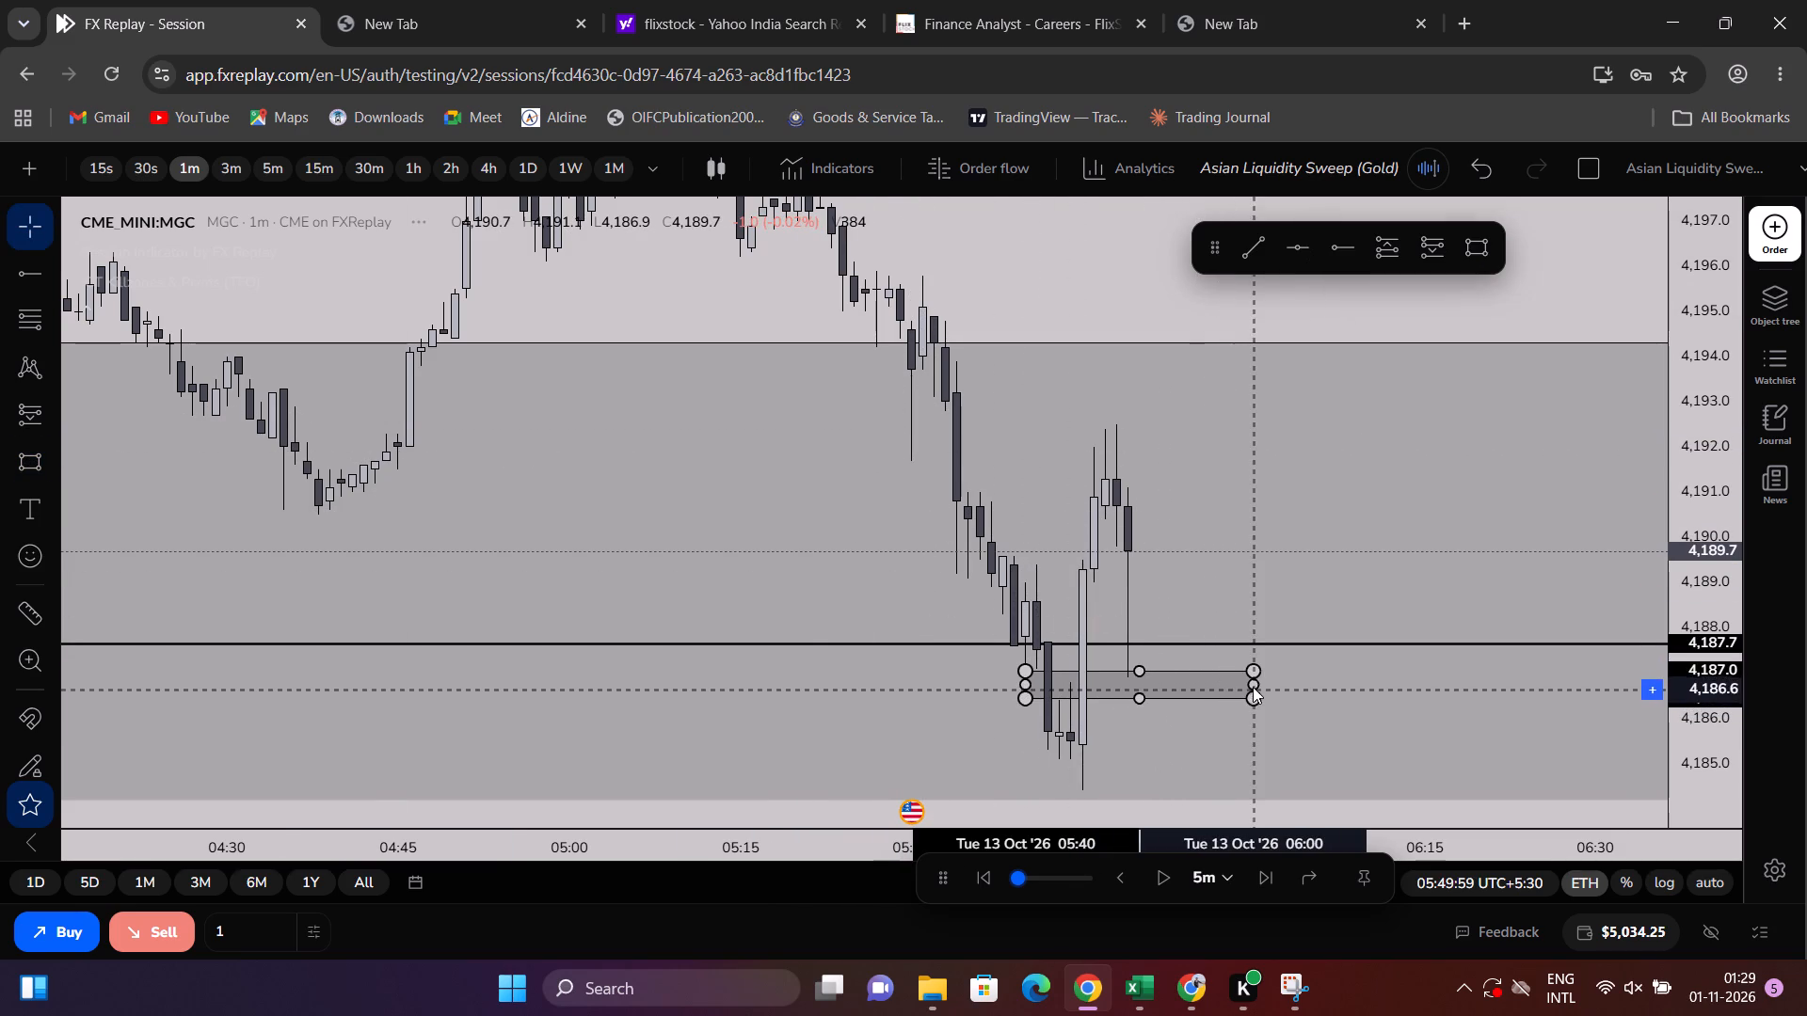
Label the new rectangle "1m IFVG" and align the text vertically inside it.
click(1251, 686)
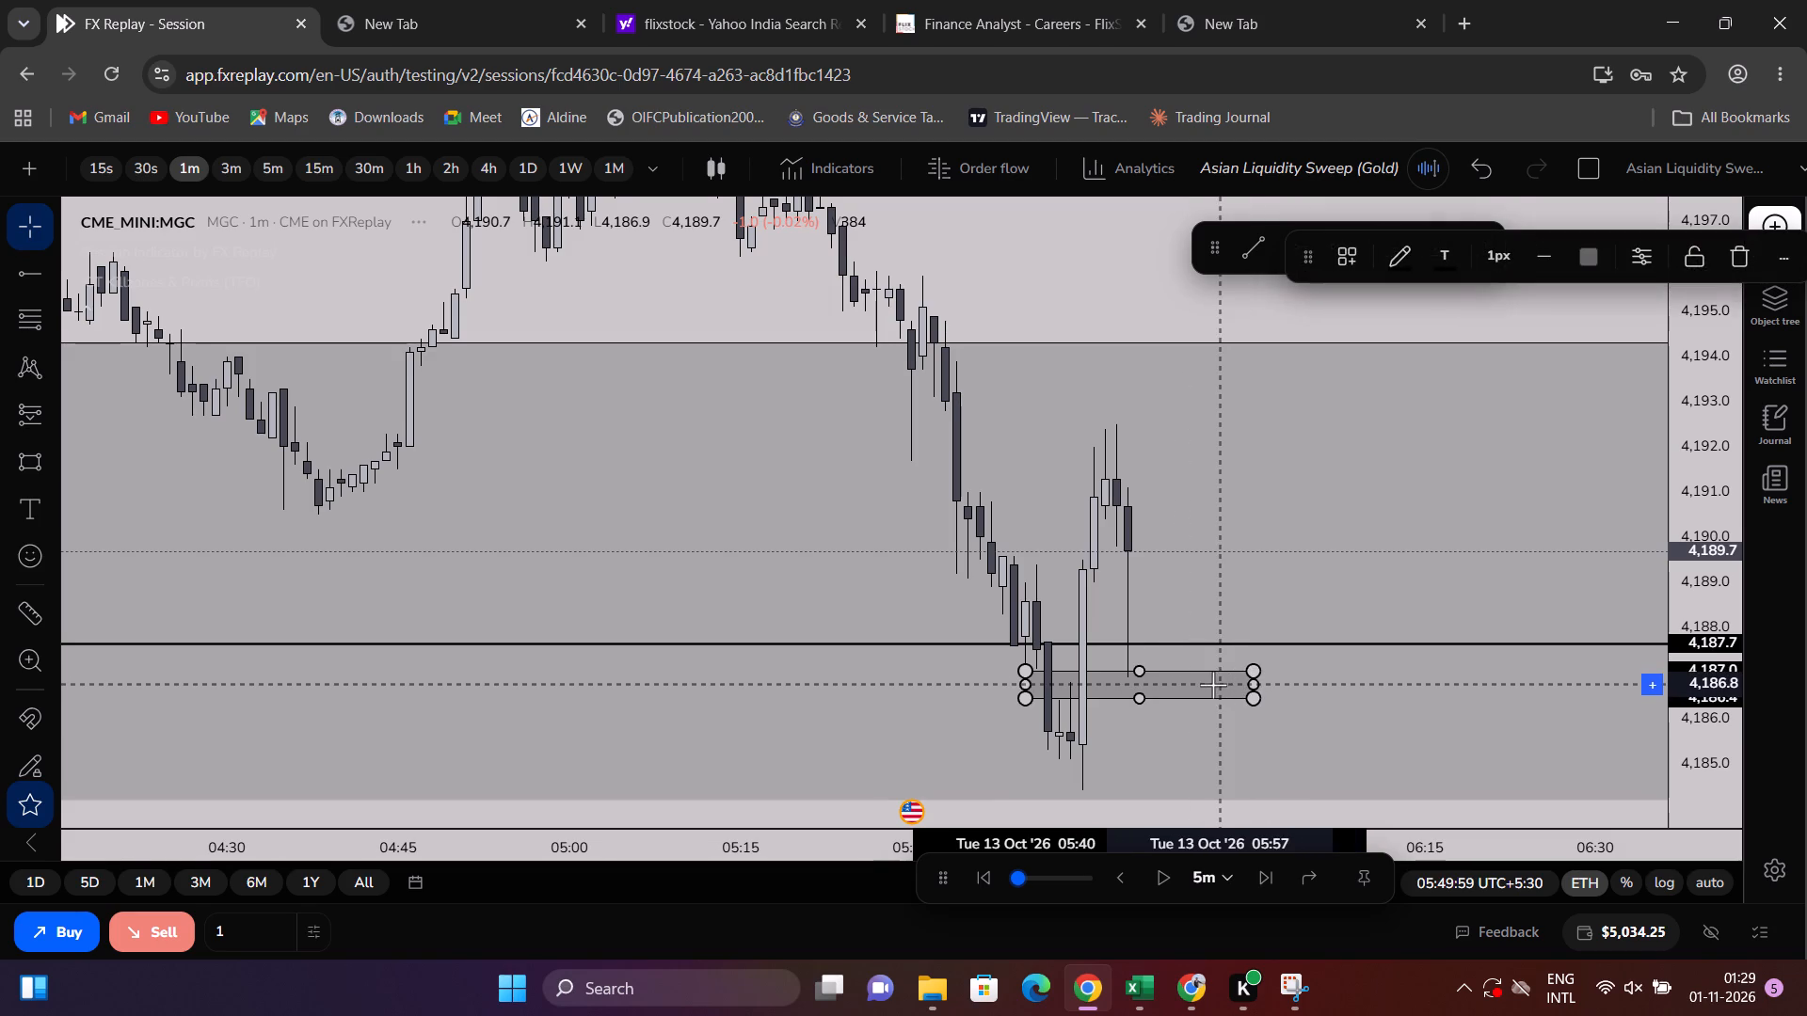
click(1213, 685)
double_click(1252, 685)
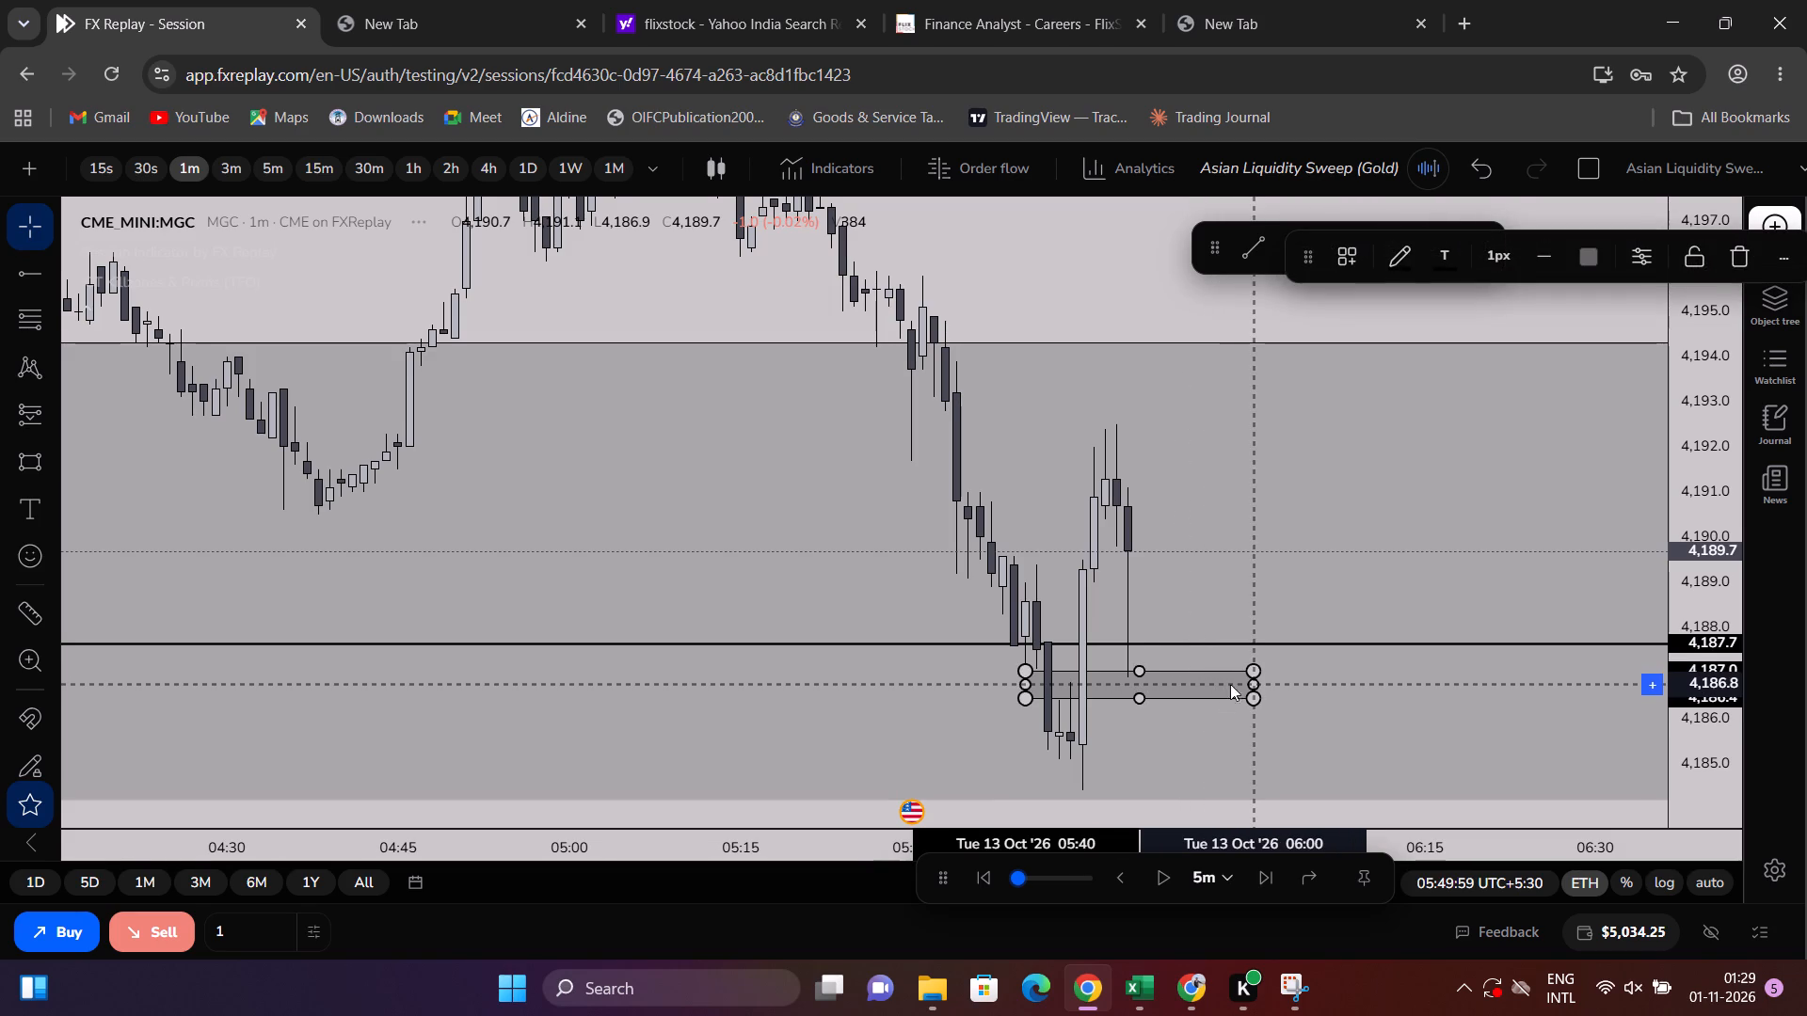
click(848, 447)
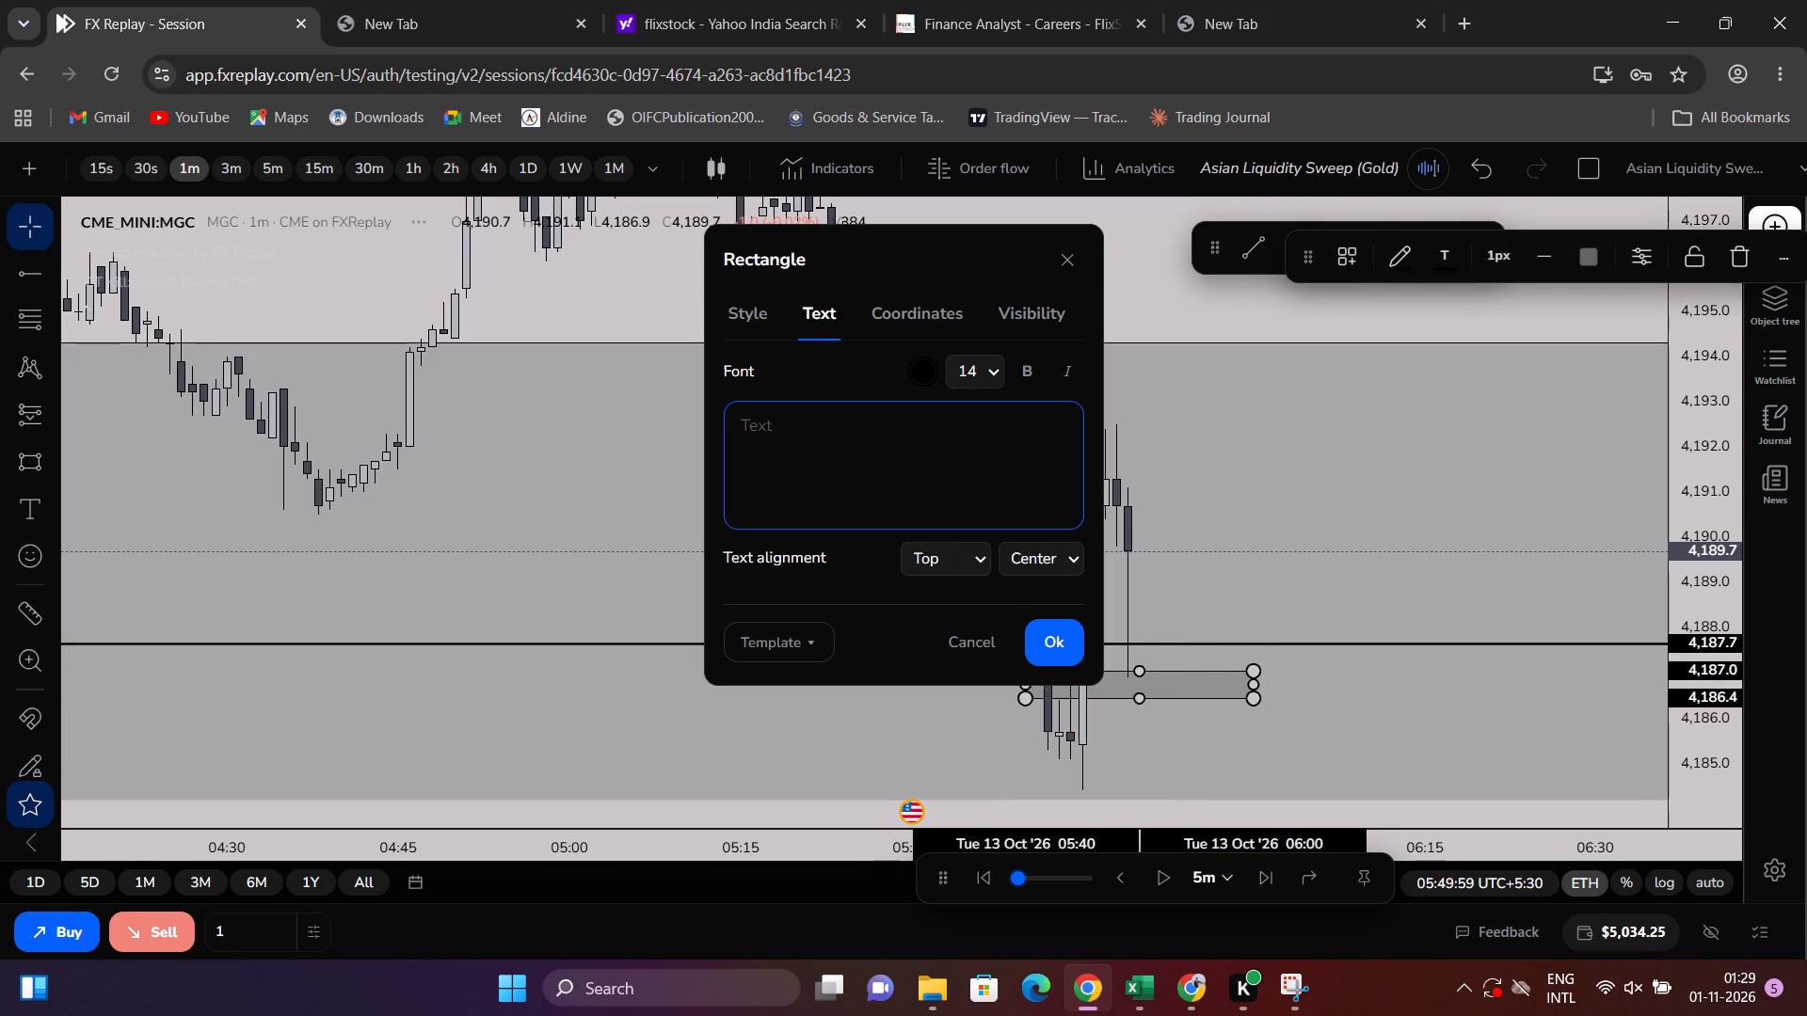
text(1m)
key(space)
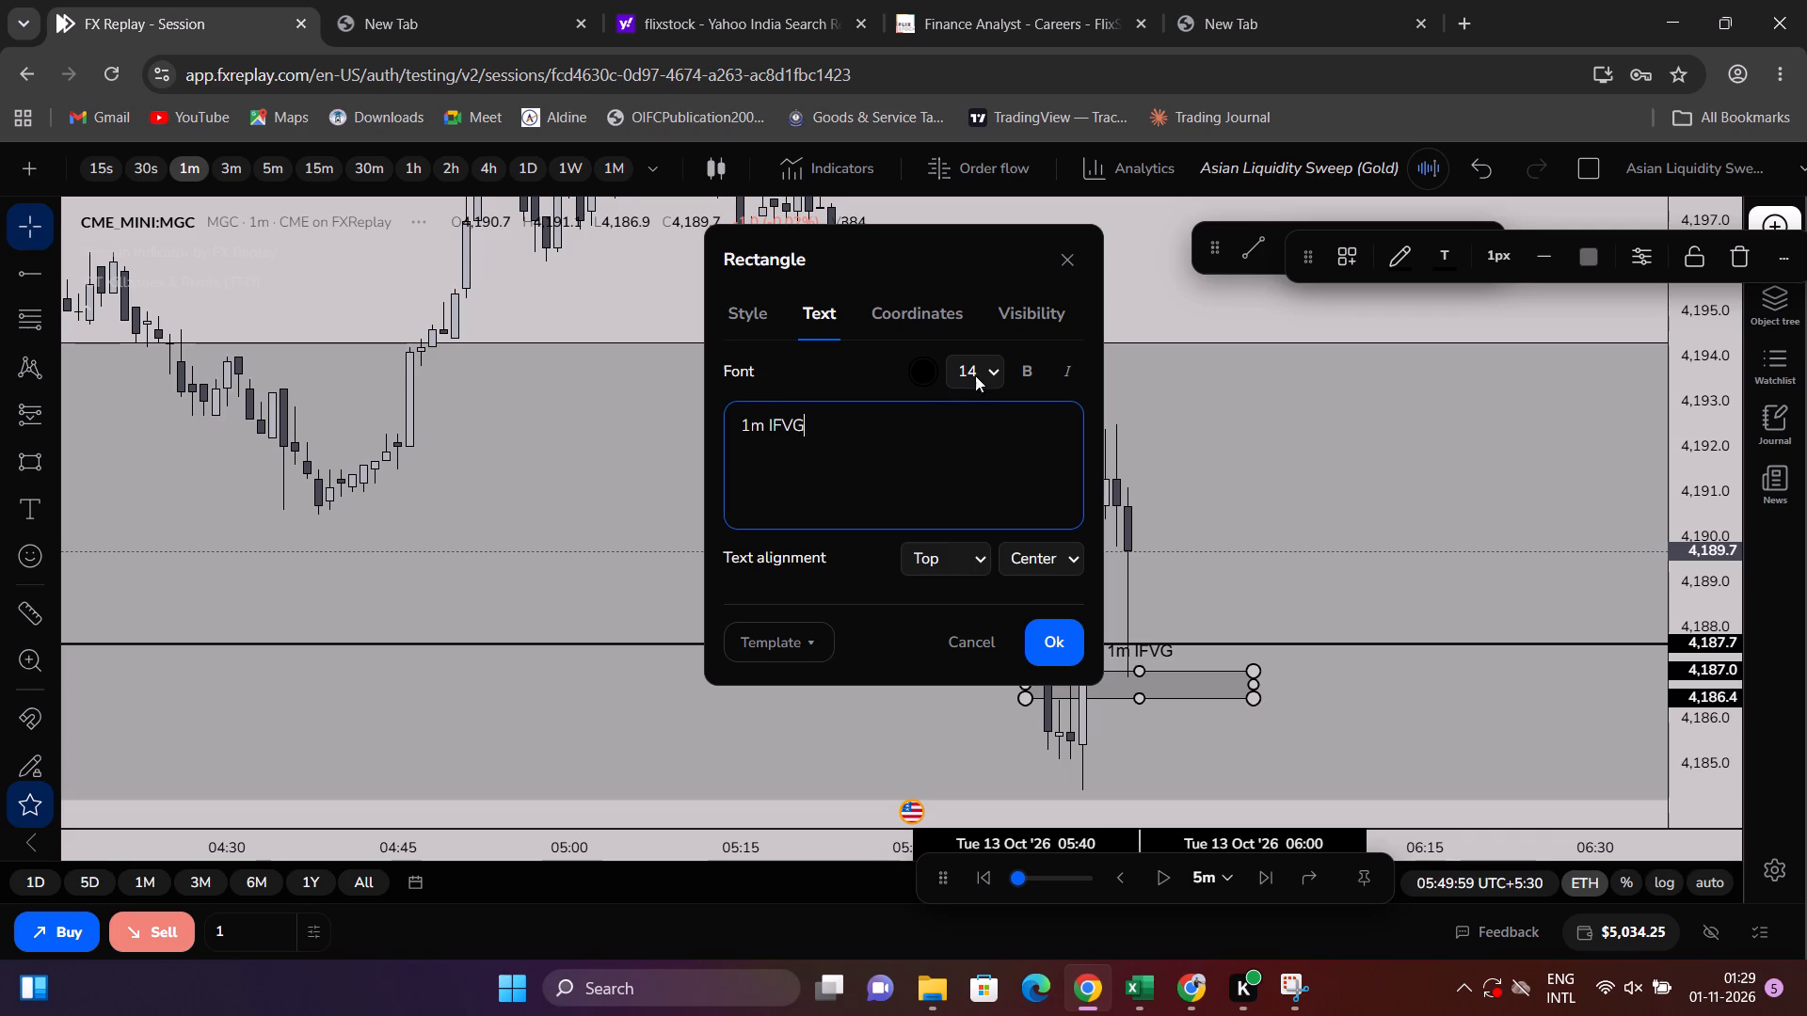
click(976, 550)
click(958, 625)
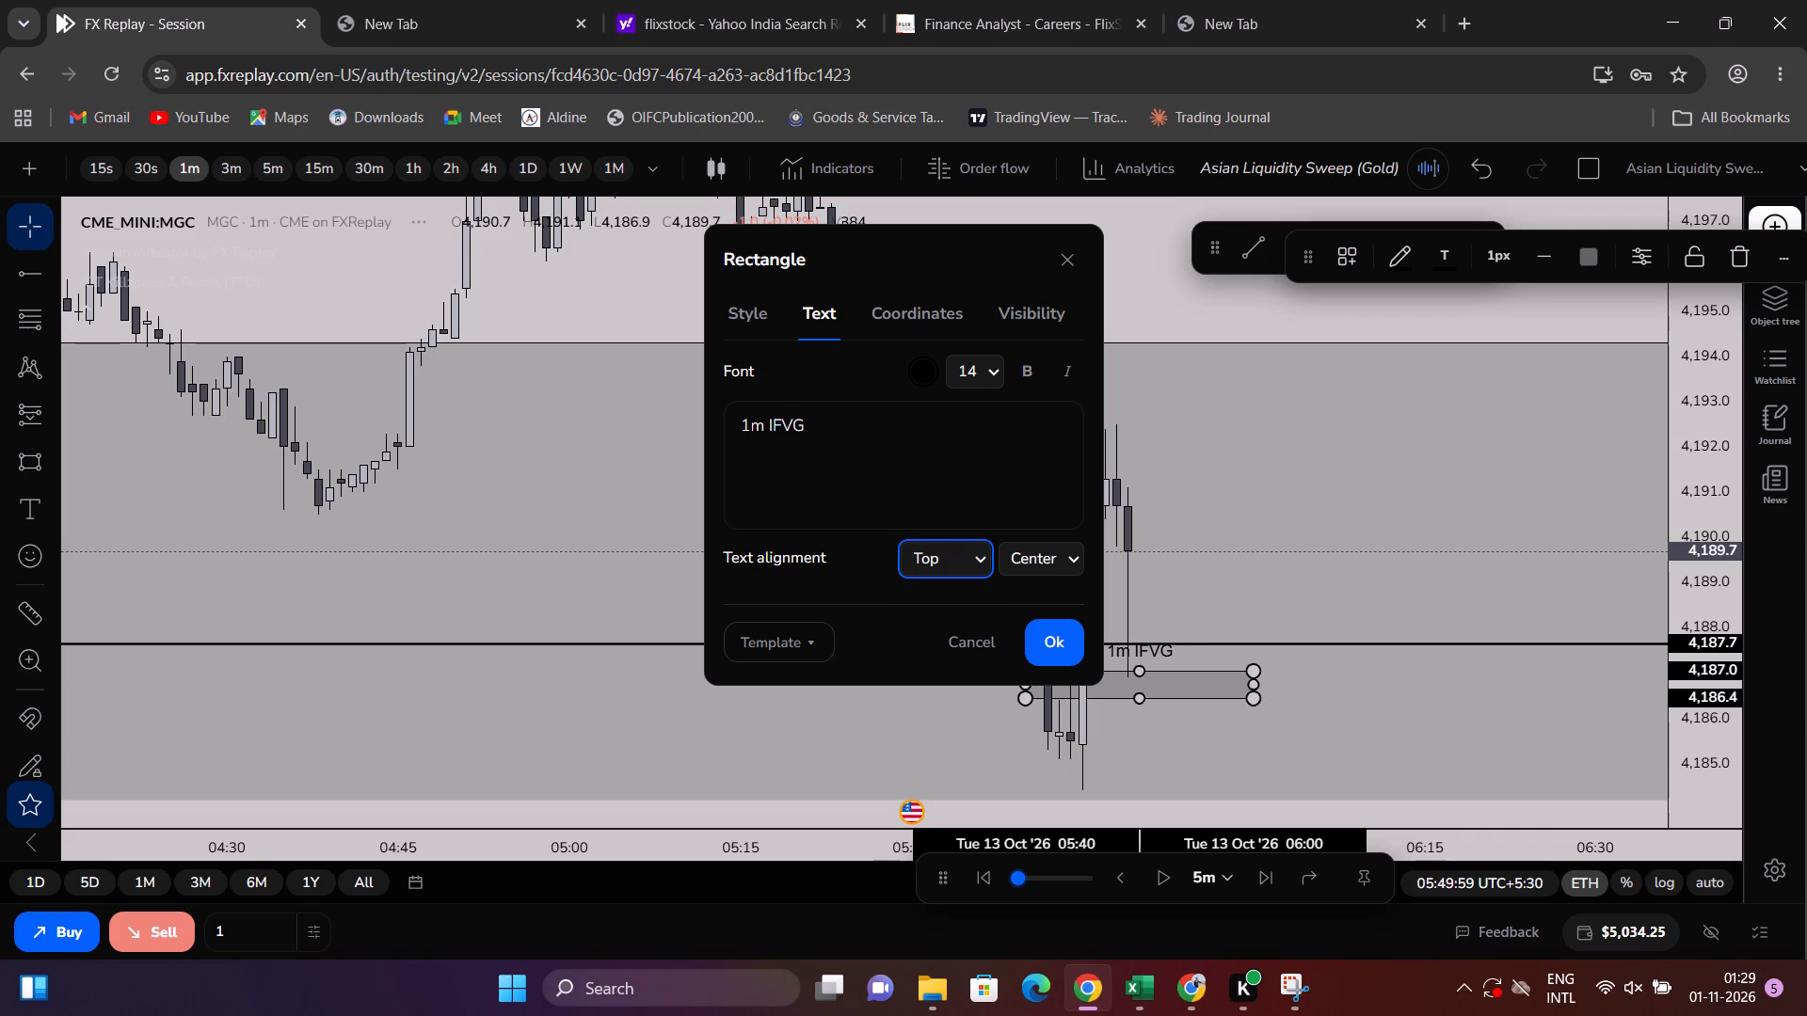
click(1244, 485)
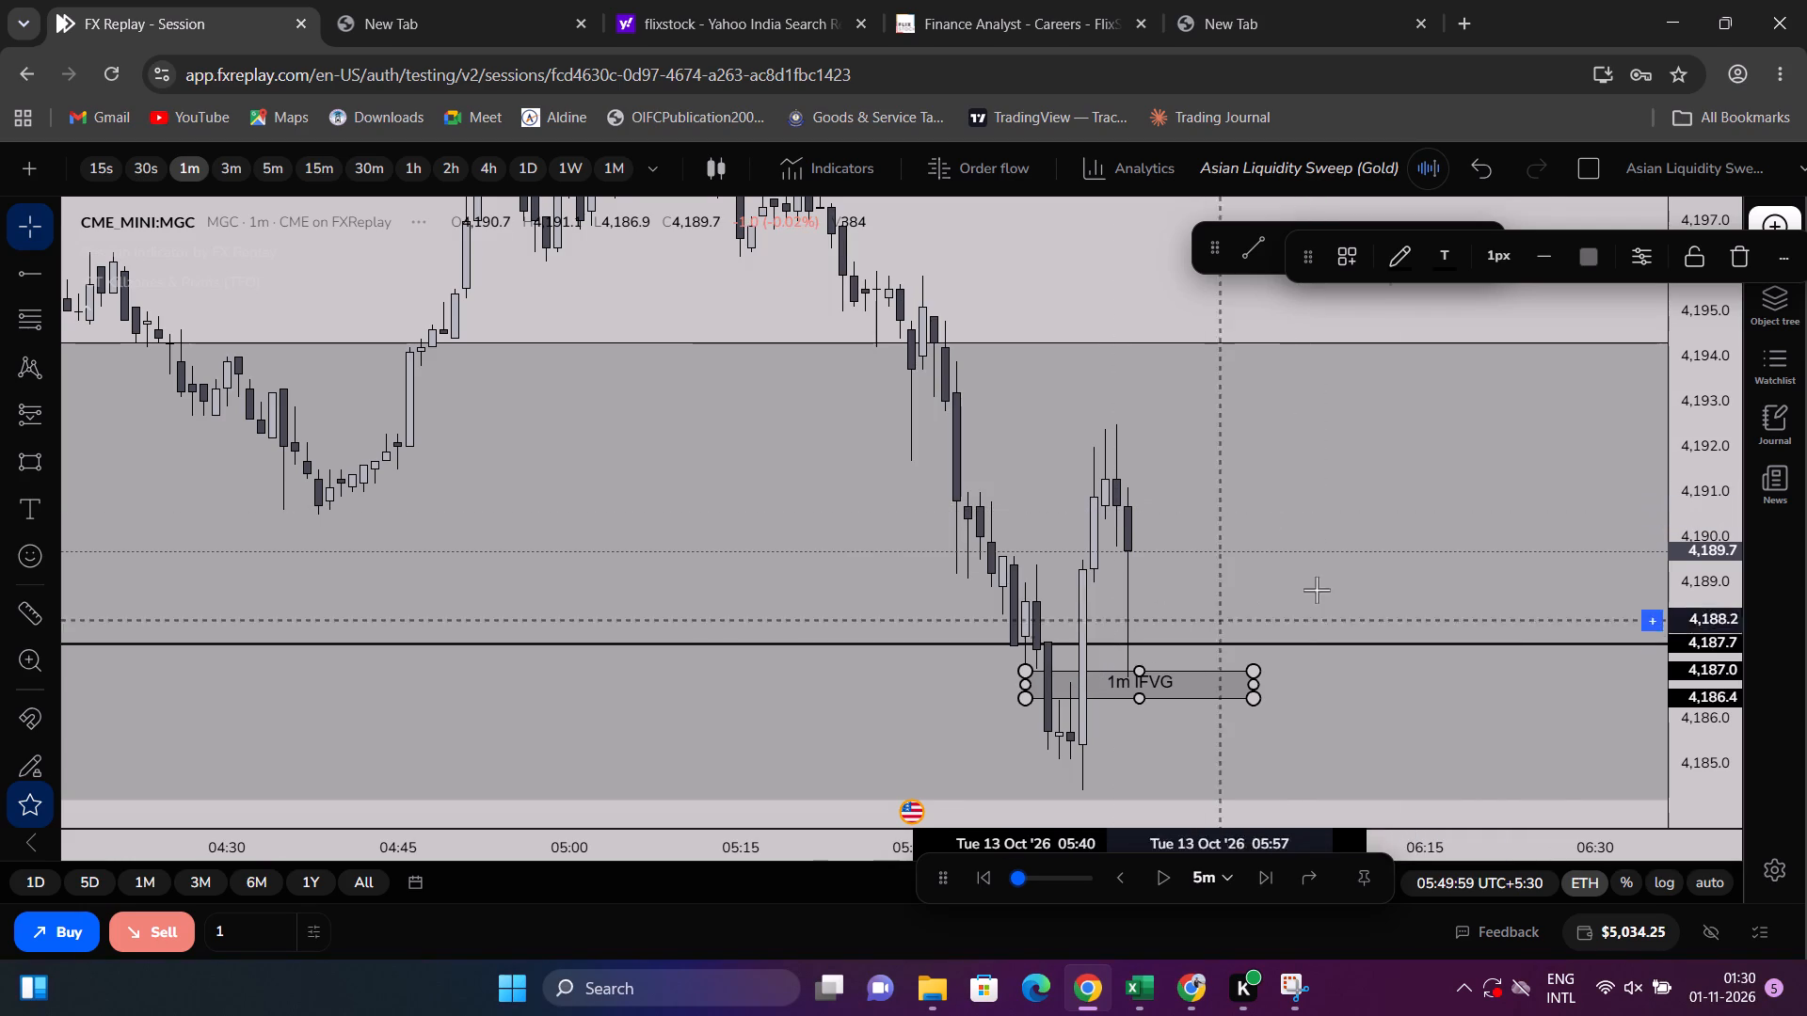
Ready the Long position tool, set the replay step to 1 minute and advance the replay by one candle.
drag(1707, 562, 1652, 691)
scroll(1292, 554, down, 2)
click(1284, 539)
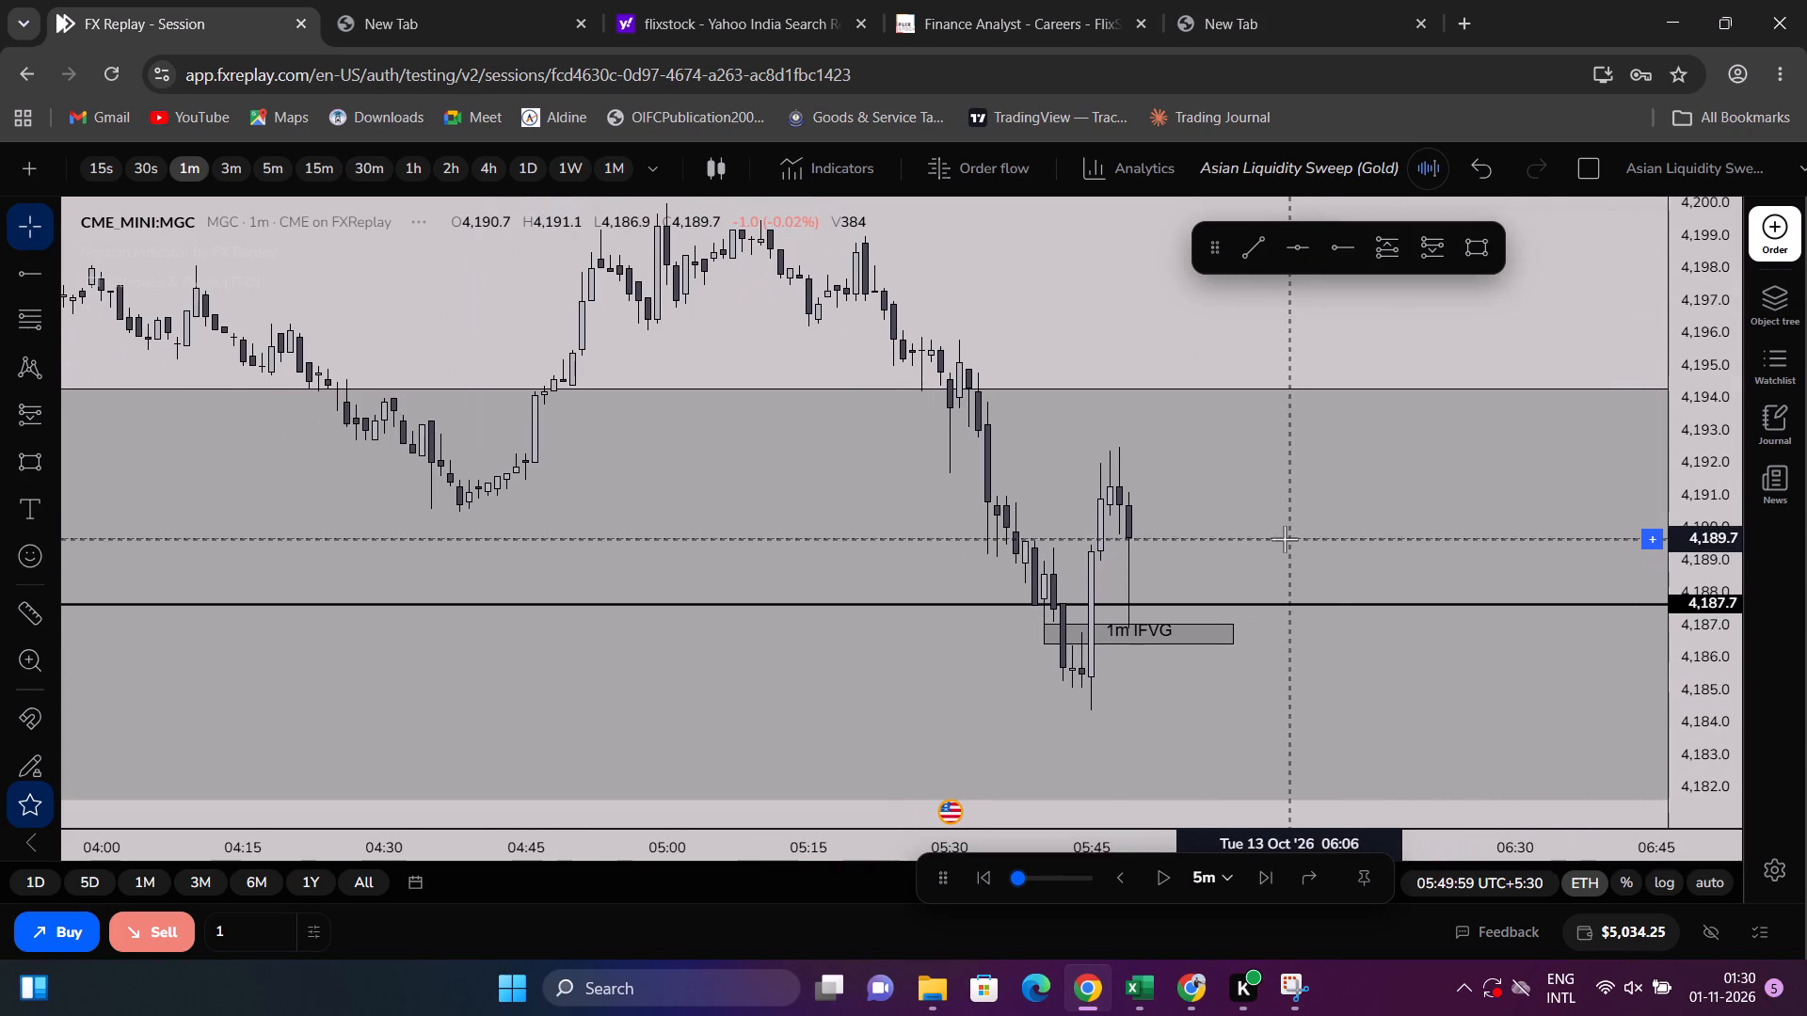
click(58, 410)
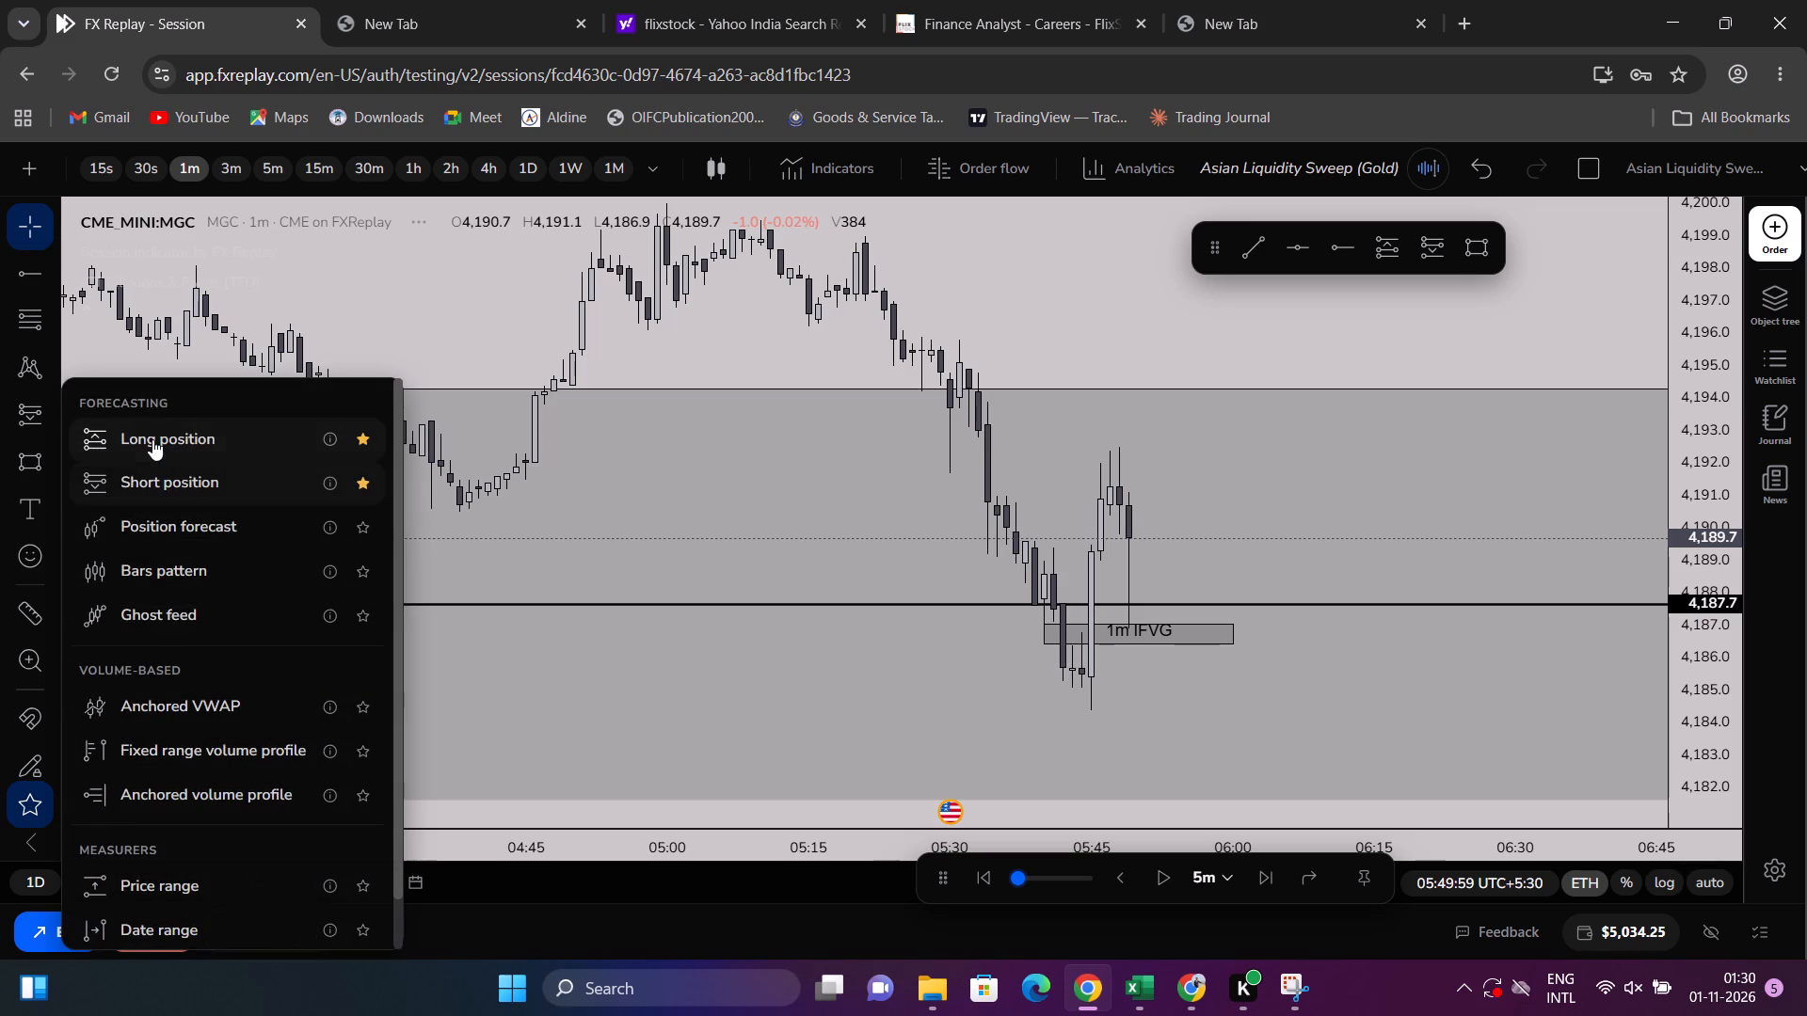
click(153, 440)
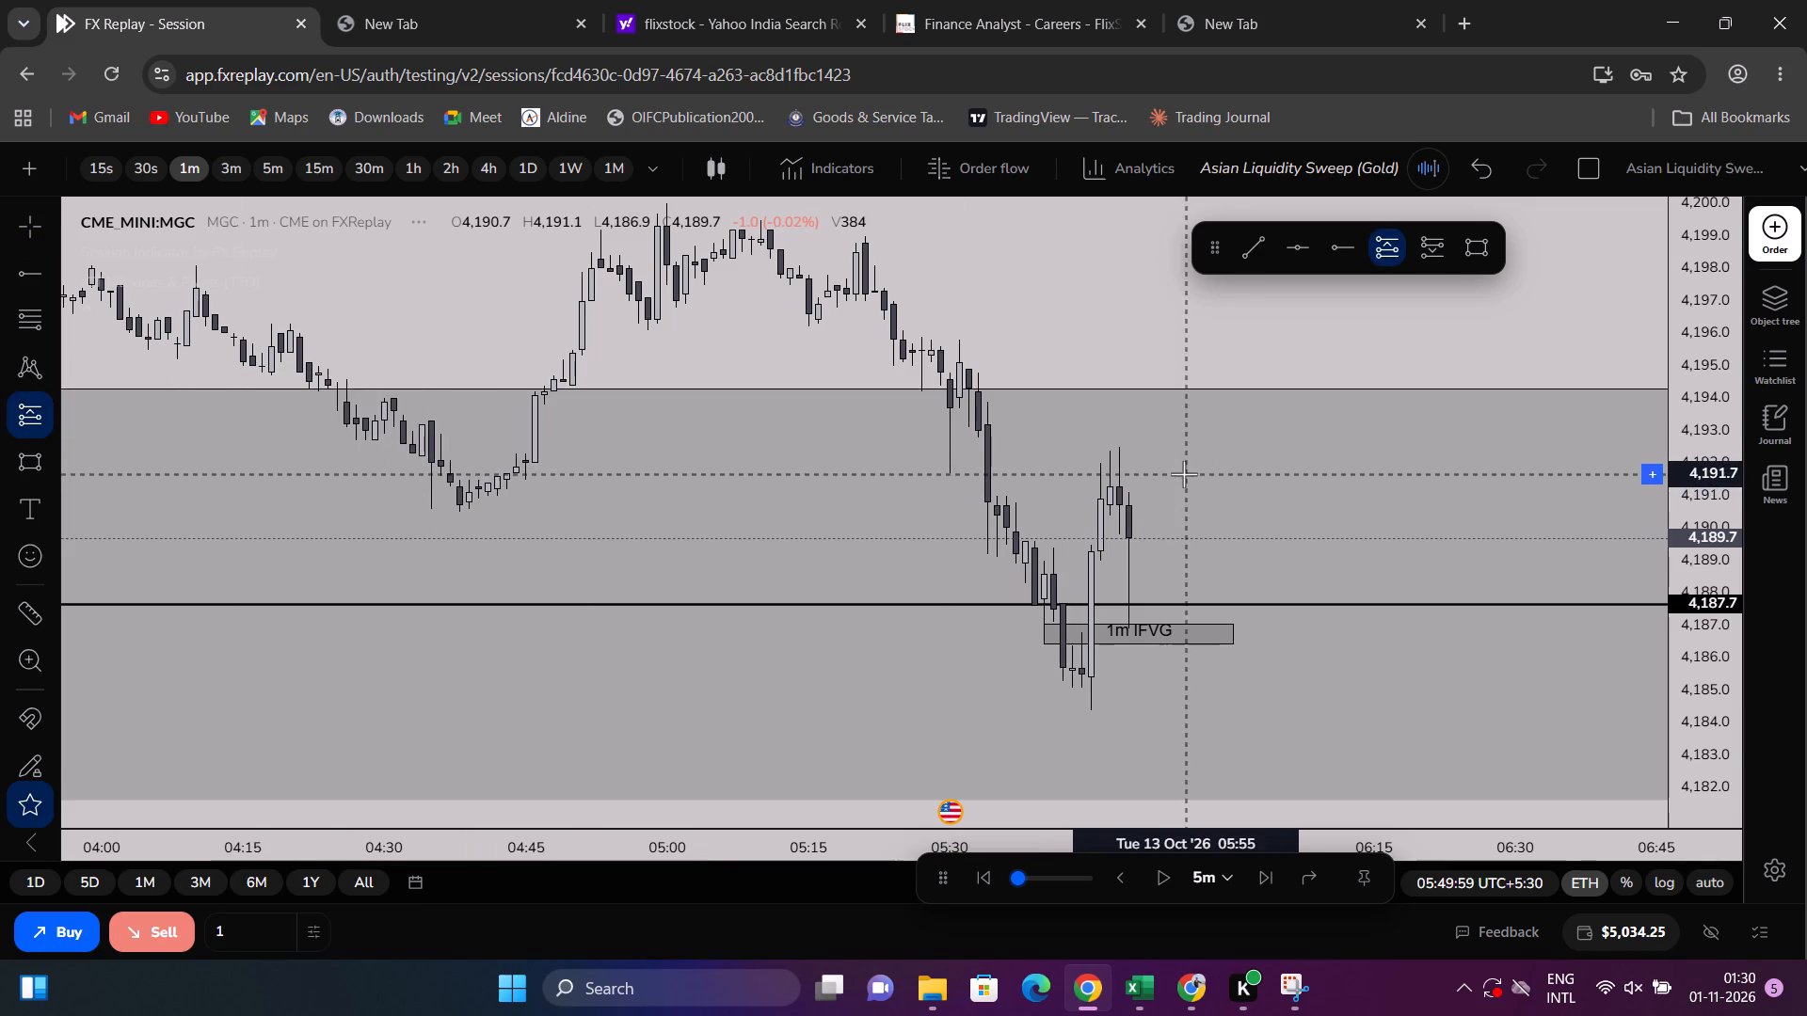
click(1223, 881)
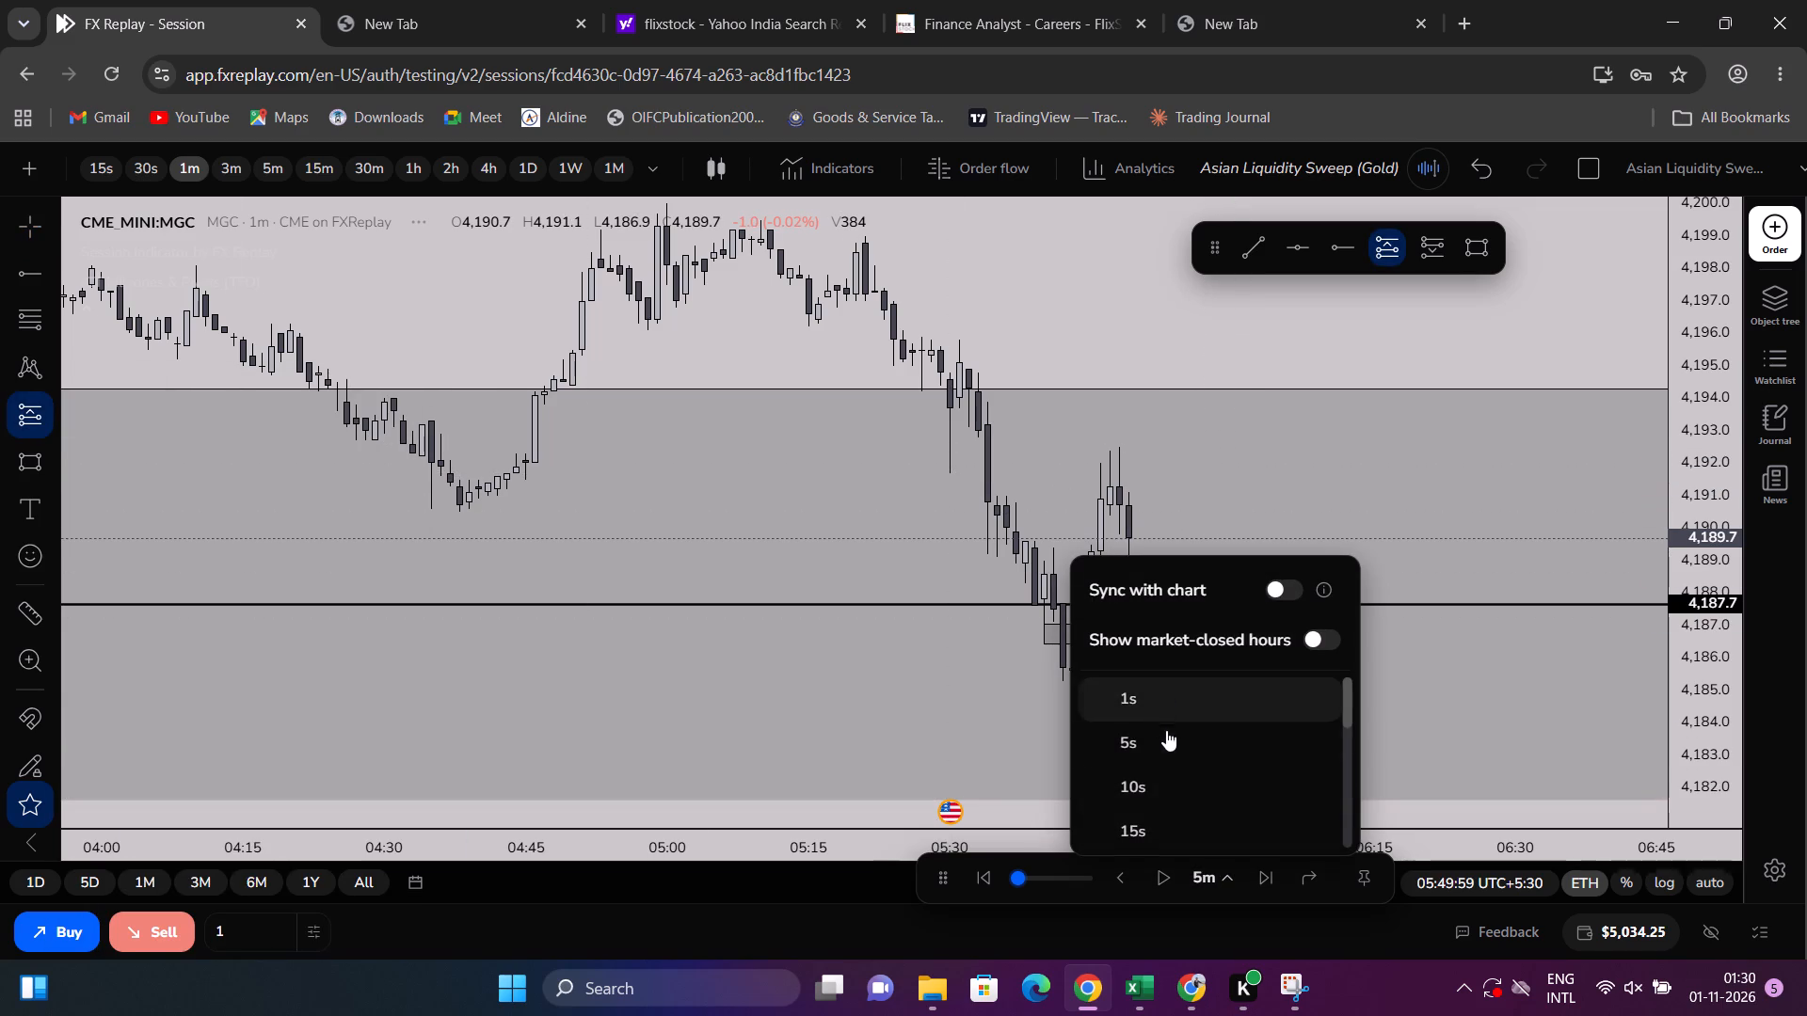
scroll(1169, 742, down, 2)
click(1176, 666)
click(1167, 682)
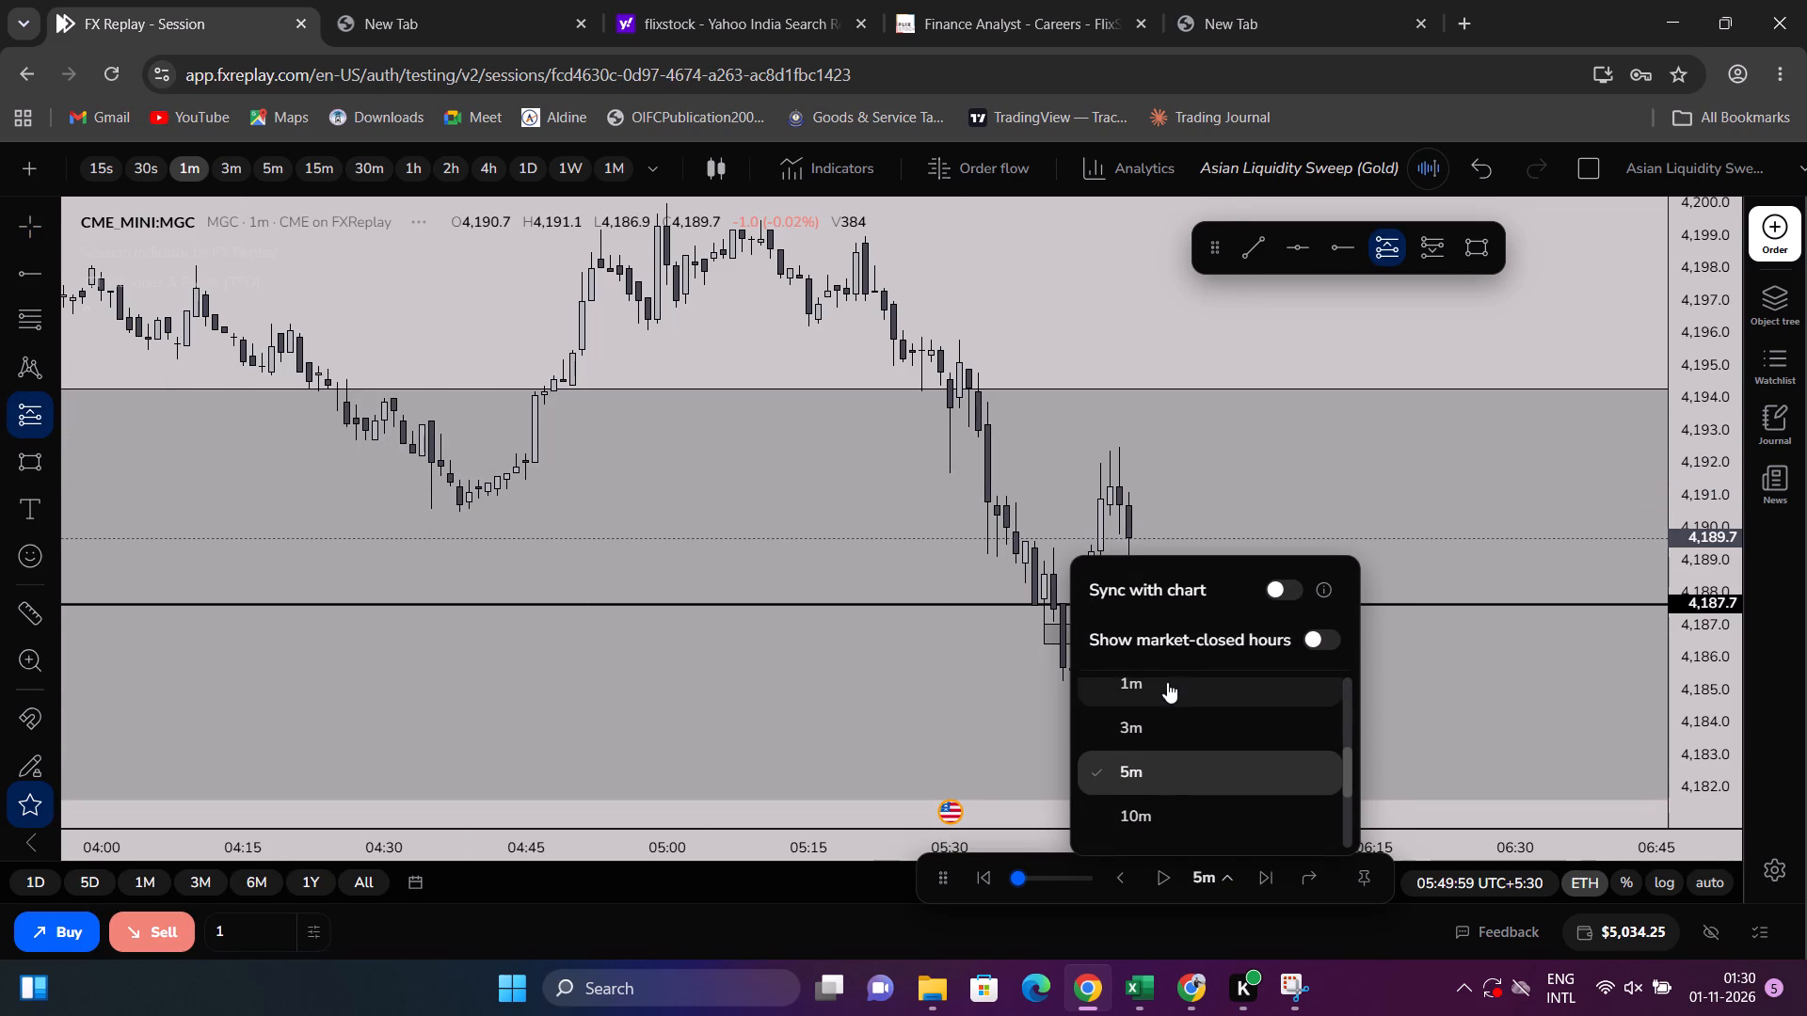
click(1266, 878)
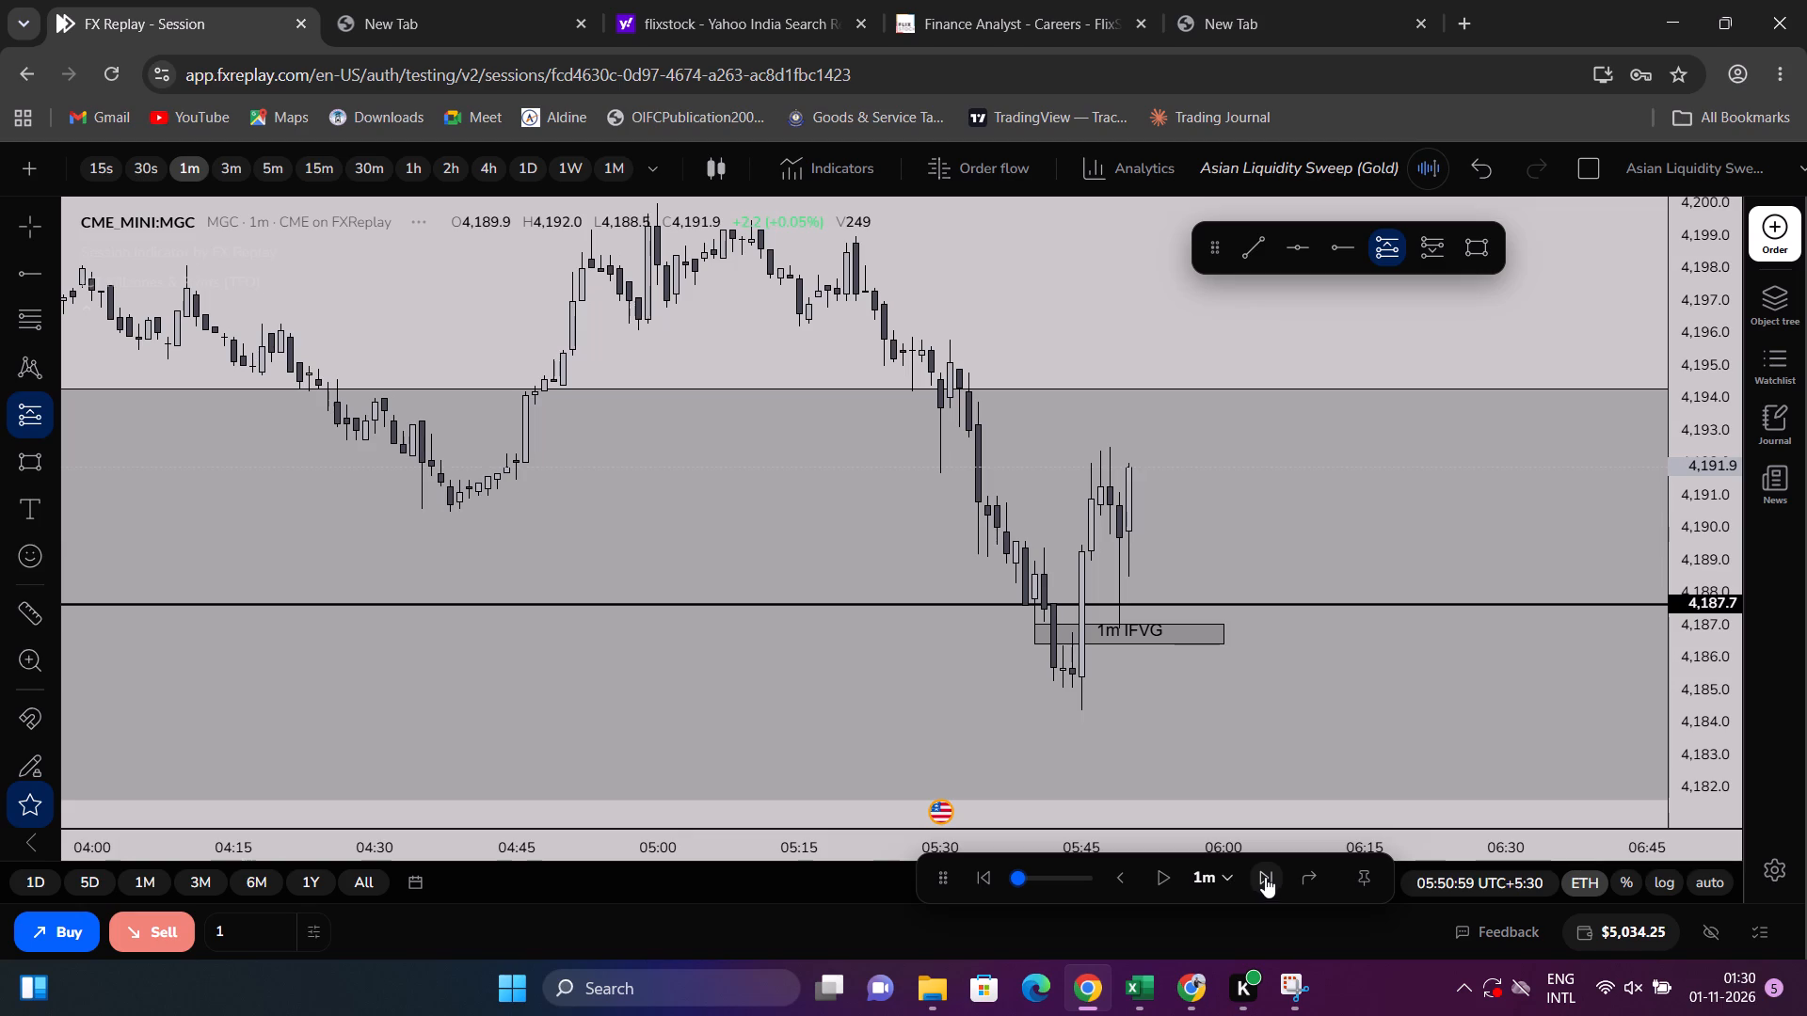
Place a long position on the 05:50 candle with entry at 4,191.9 and stop at about 4,185.7, below the 1m IFVG.
click(1125, 466)
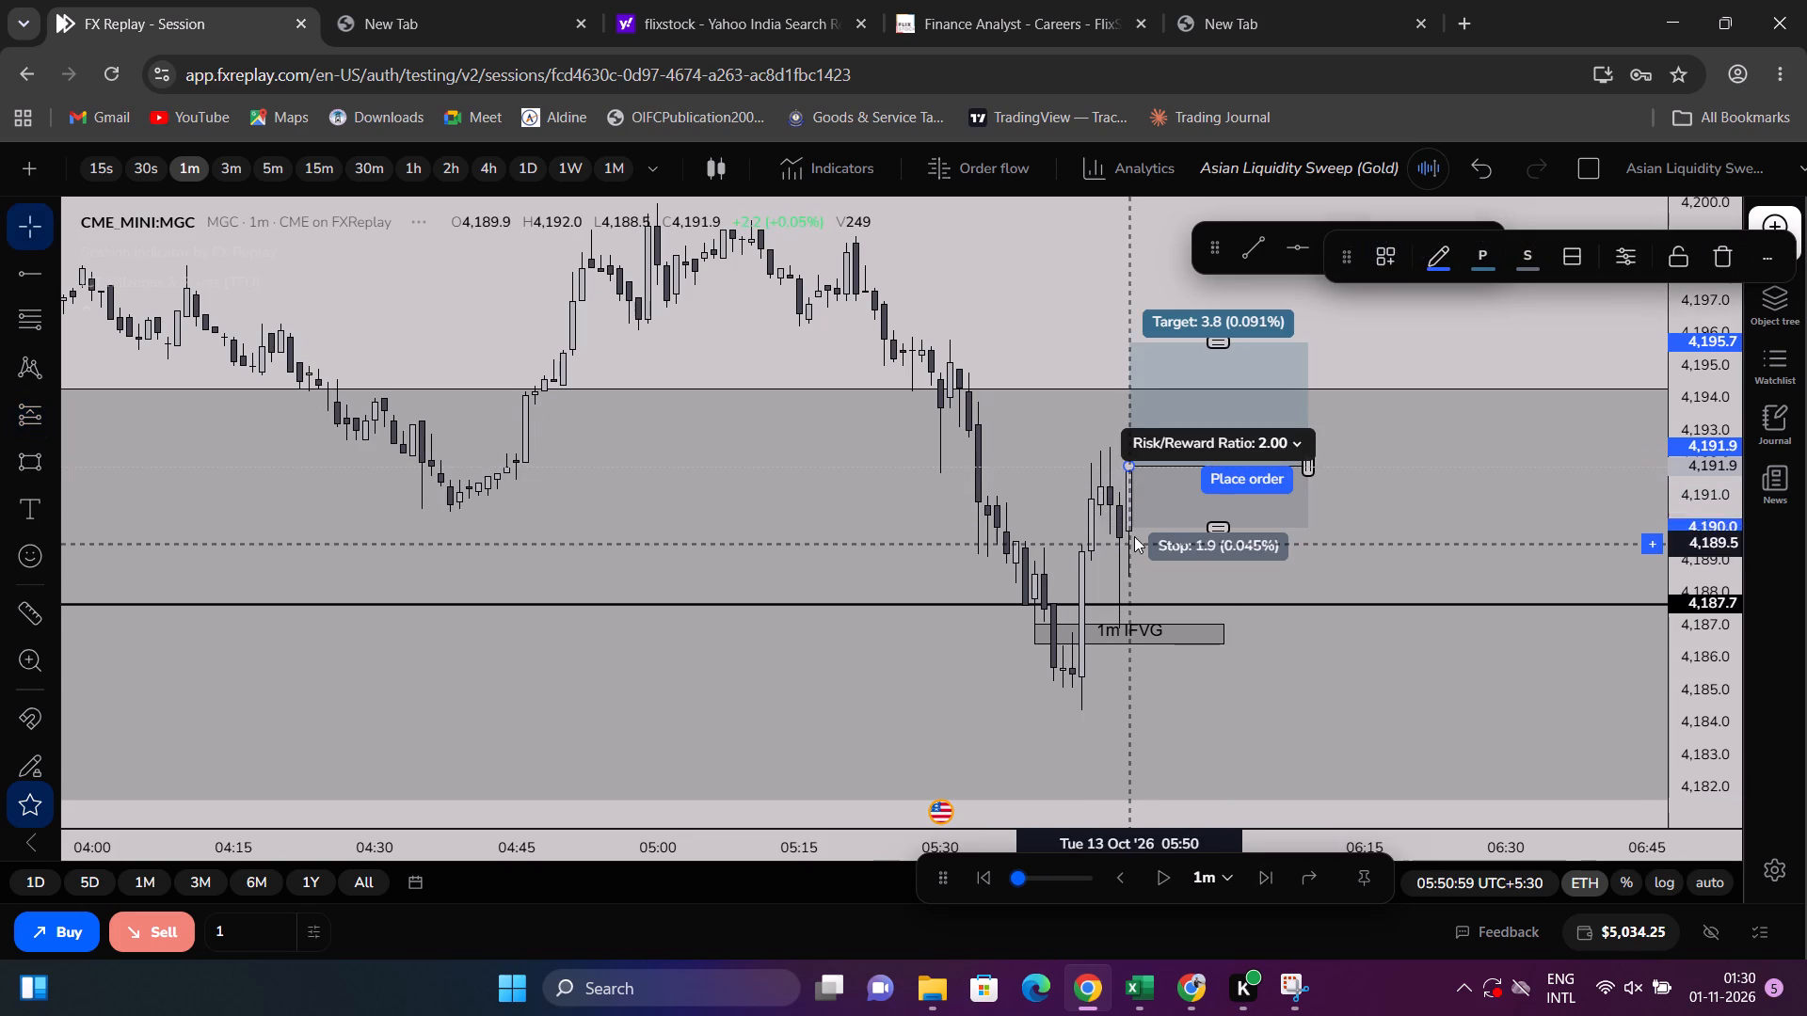
drag(1134, 527, 1144, 659)
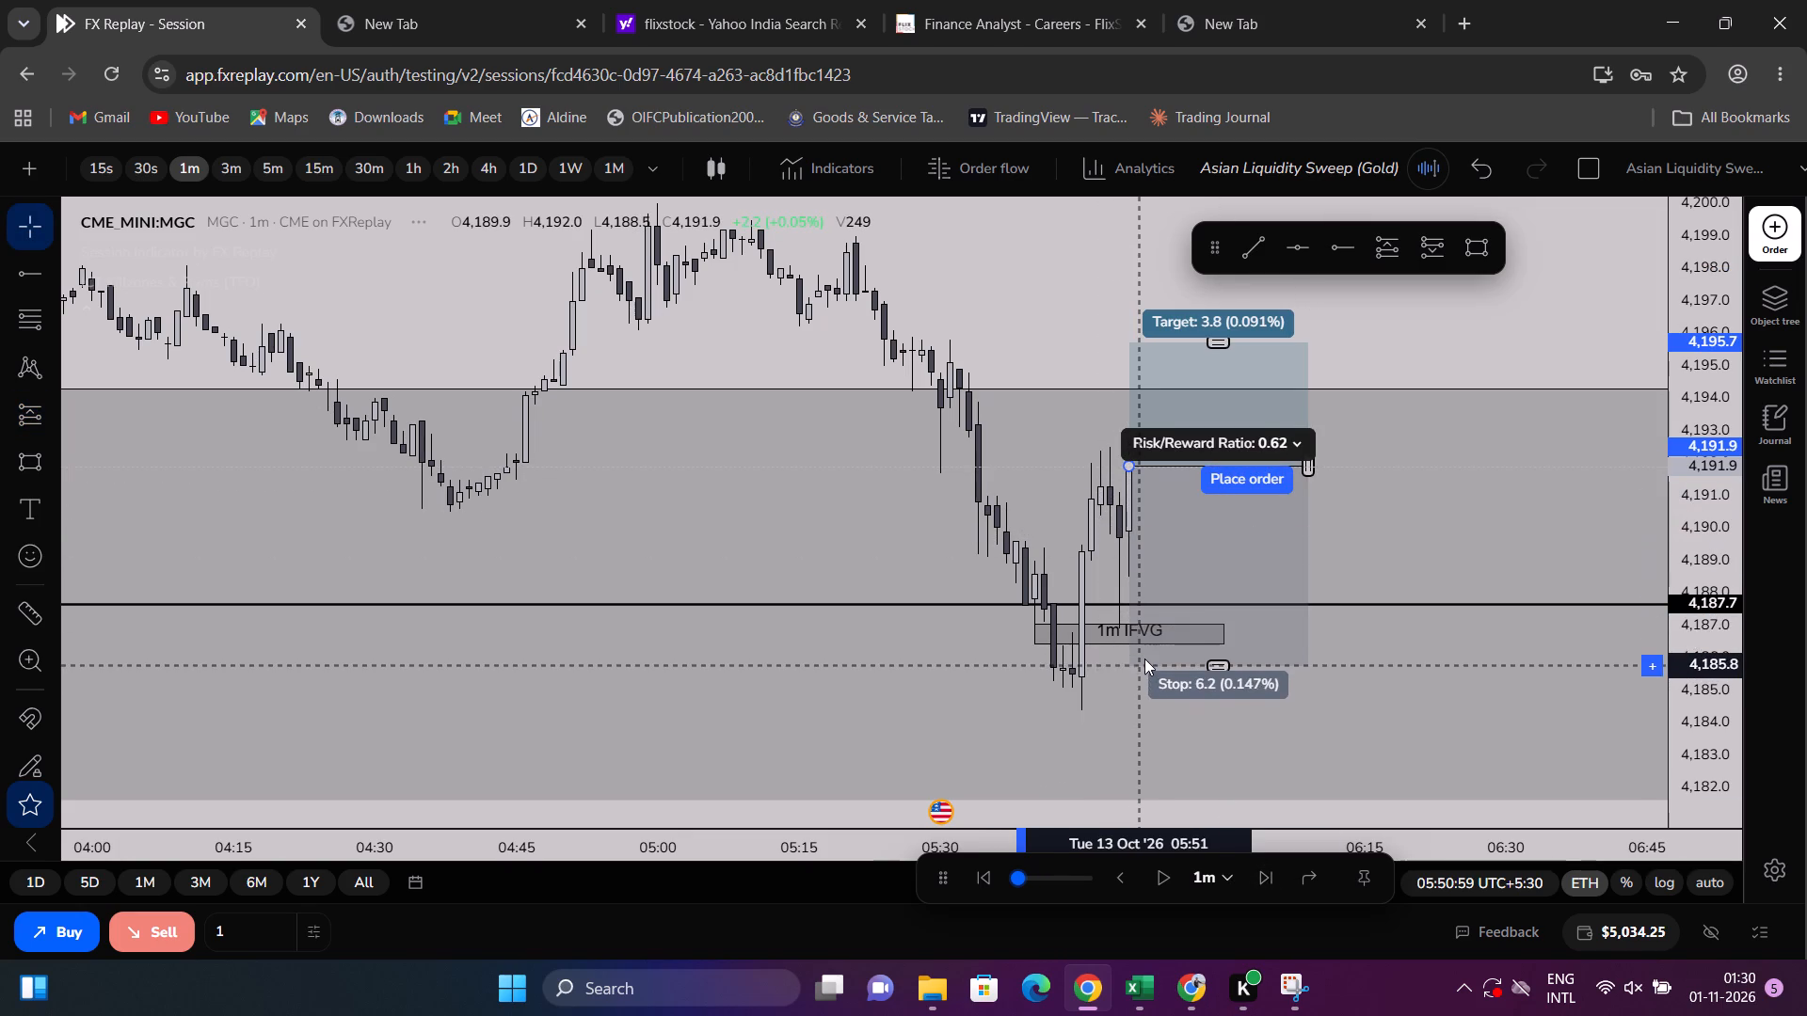
drag(1144, 659, 1143, 716)
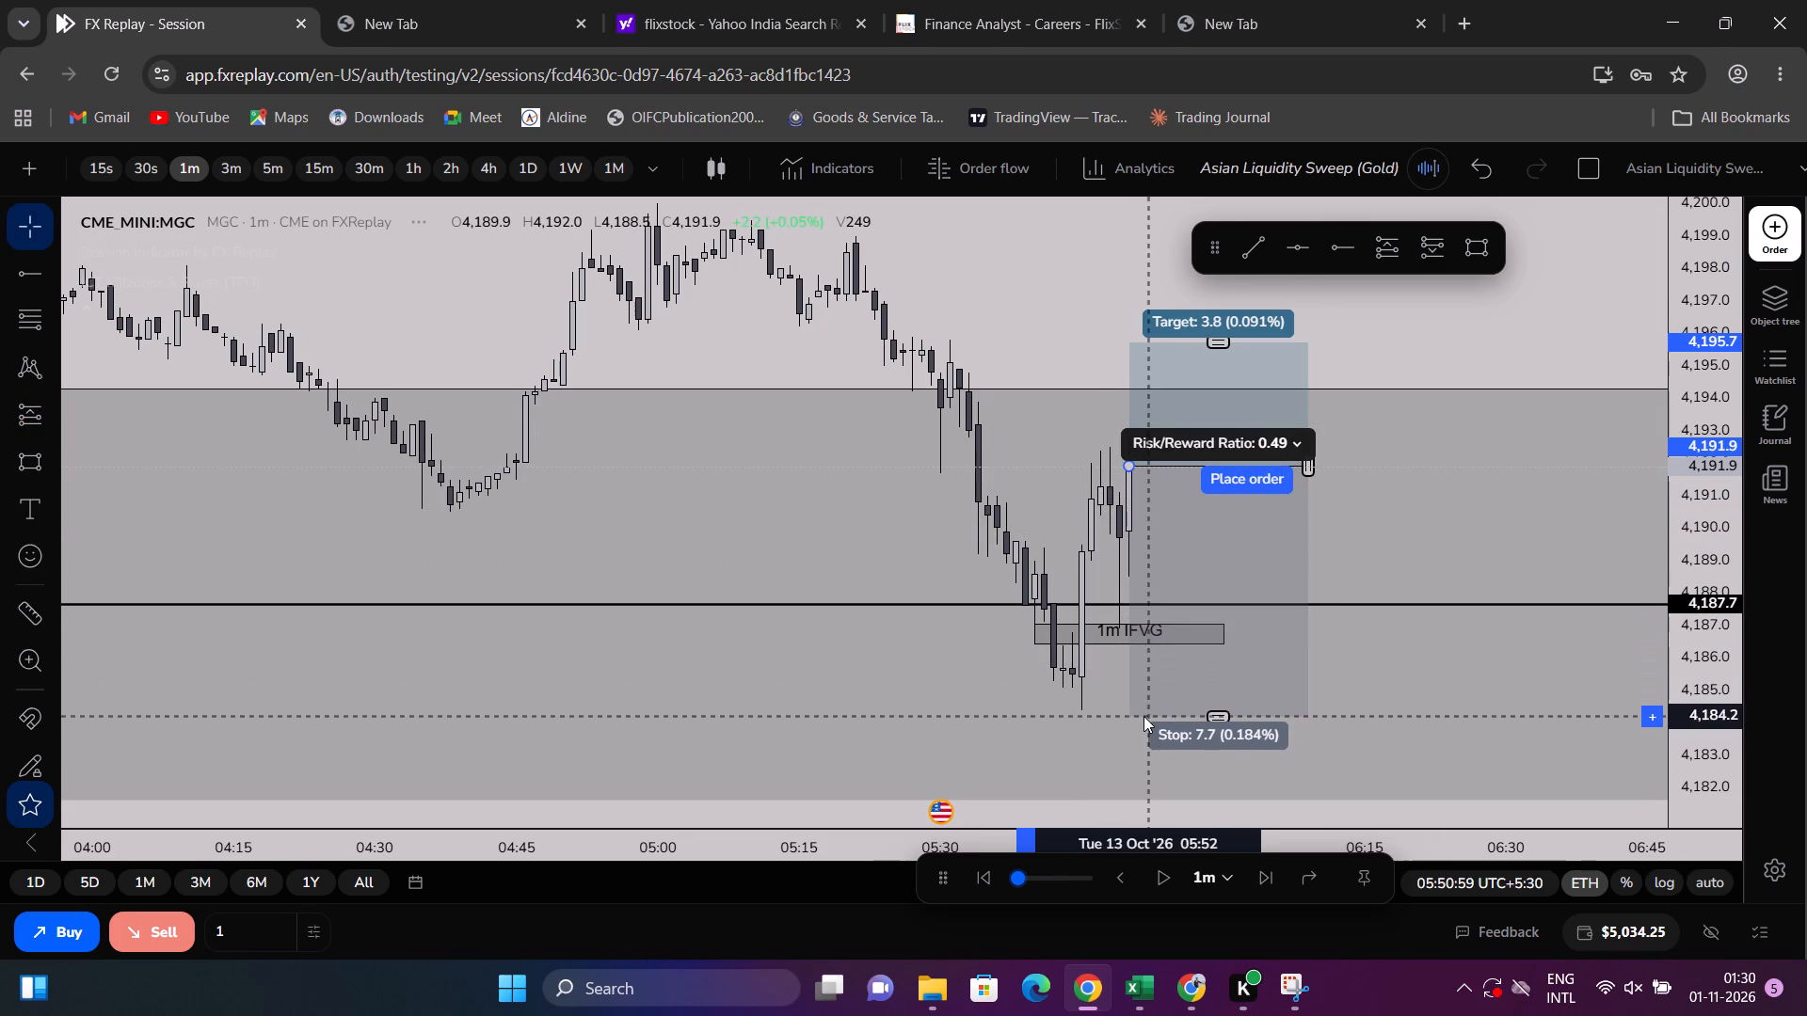
drag(1143, 716, 1159, 674)
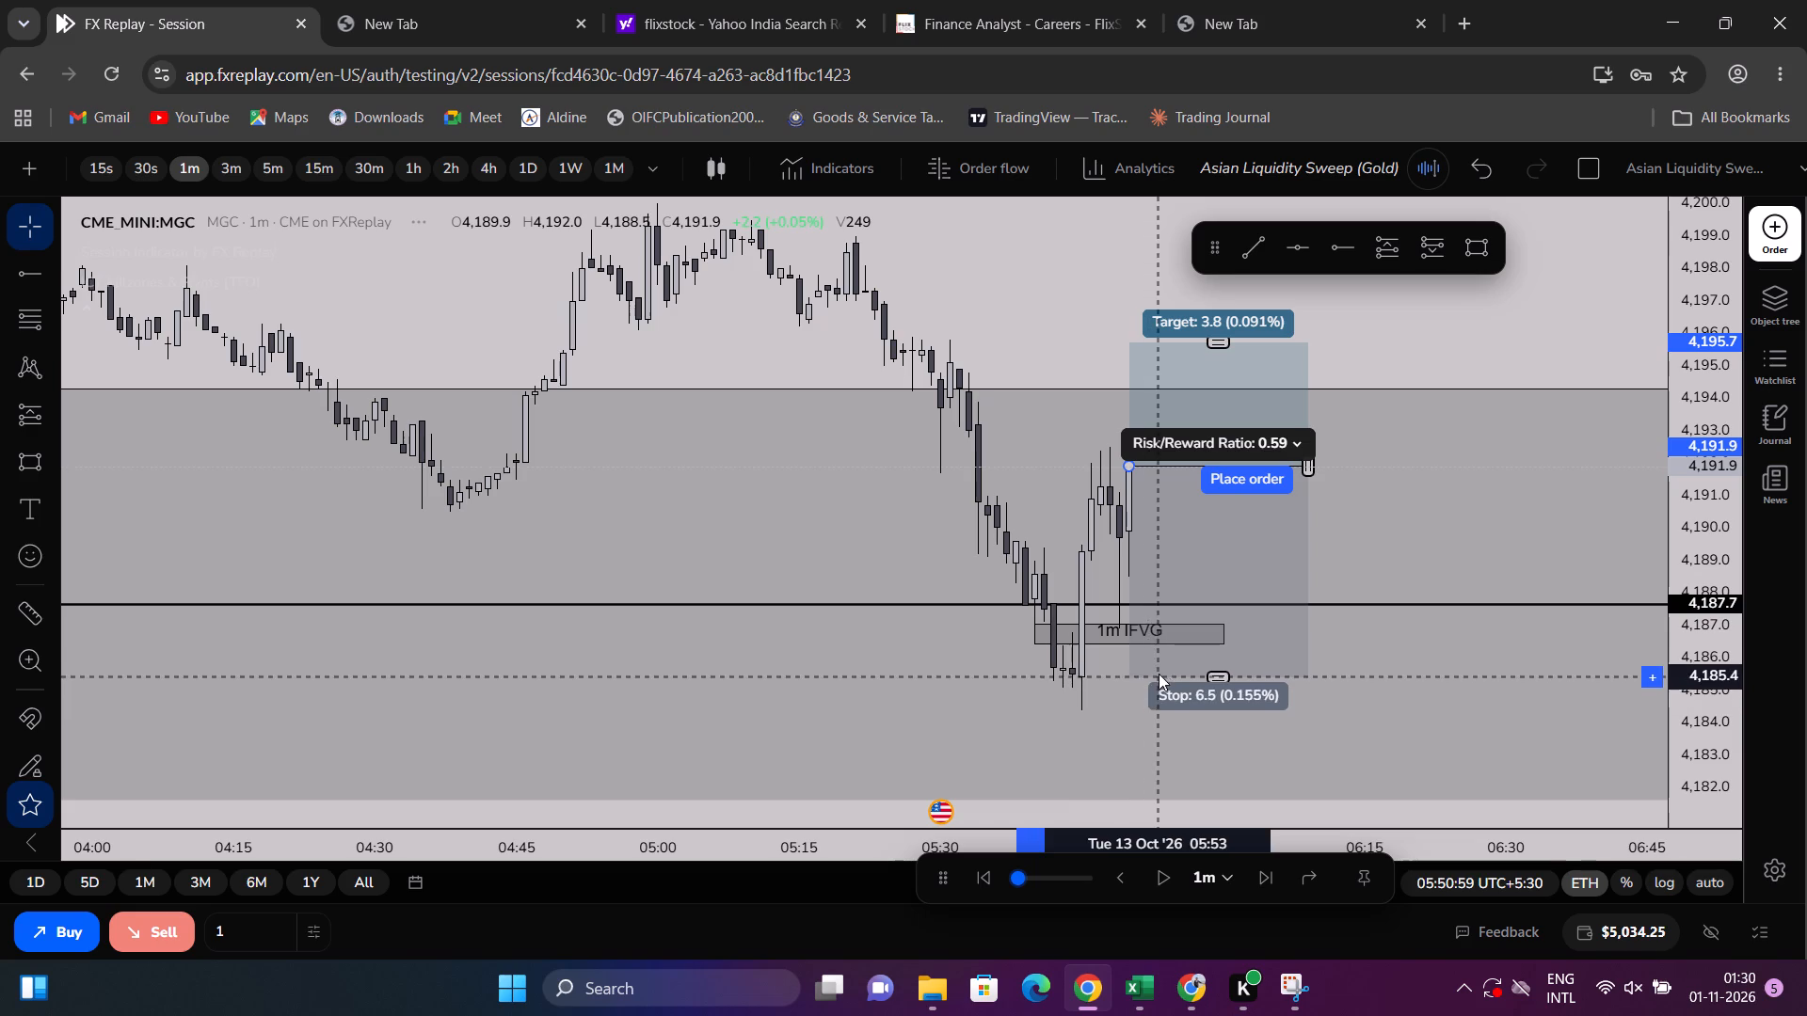
drag(1159, 674, 1167, 660)
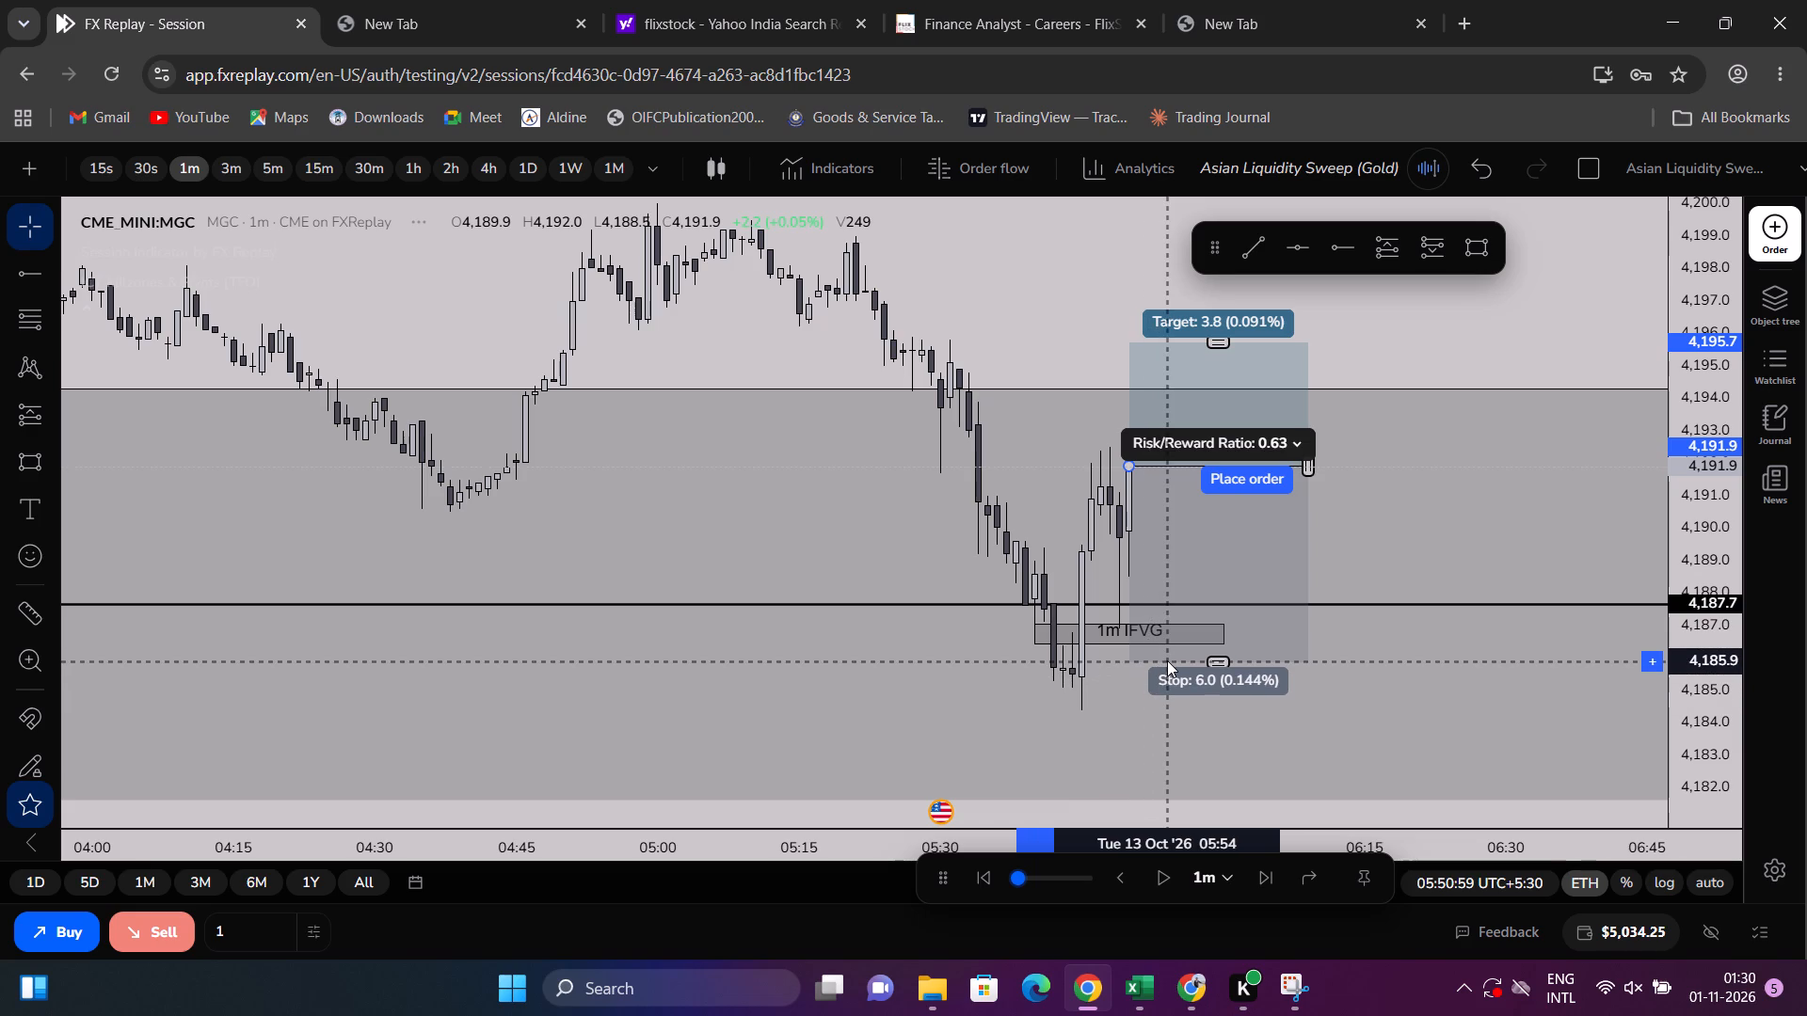
drag(1167, 660, 1171, 663)
drag(1171, 663, 1174, 667)
click(1453, 520)
Raise the long position's target to about 4,216.0, just under the upper shaded zone.
scroll(1447, 500, down, 4)
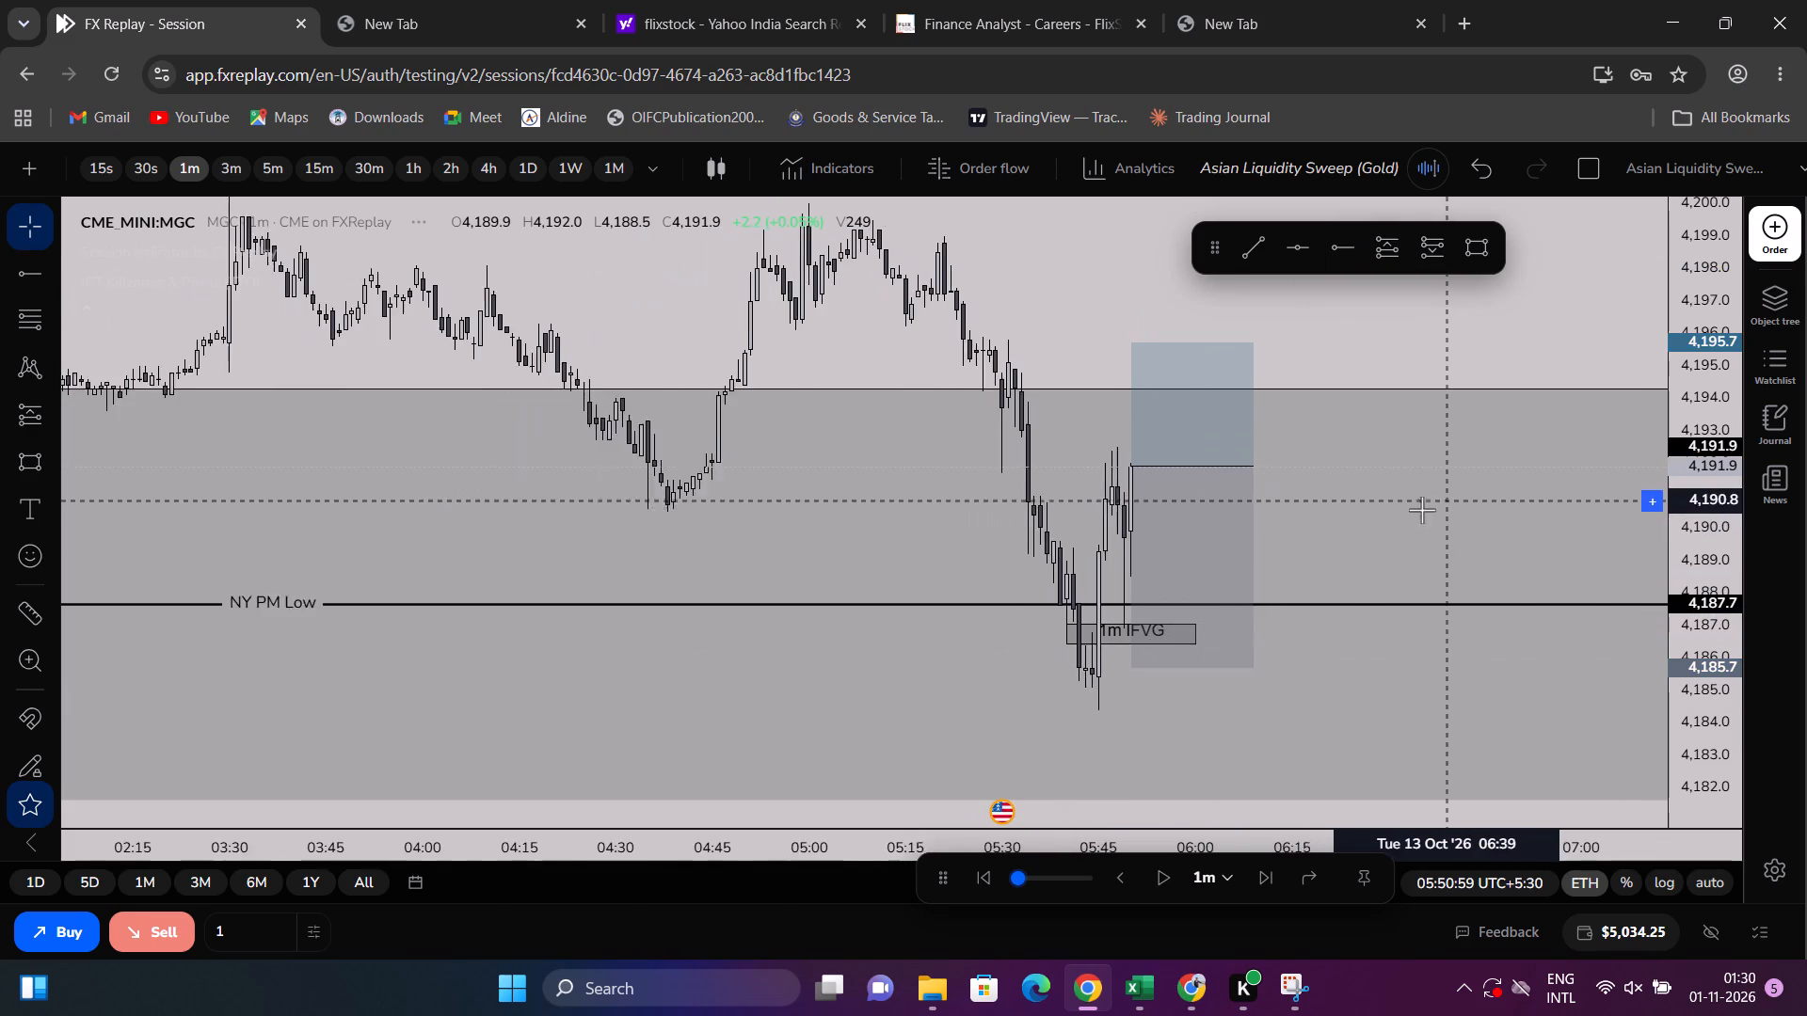
drag(1421, 512, 1417, 710)
scroll(1425, 686, down, 8)
drag(1699, 521, 1710, 567)
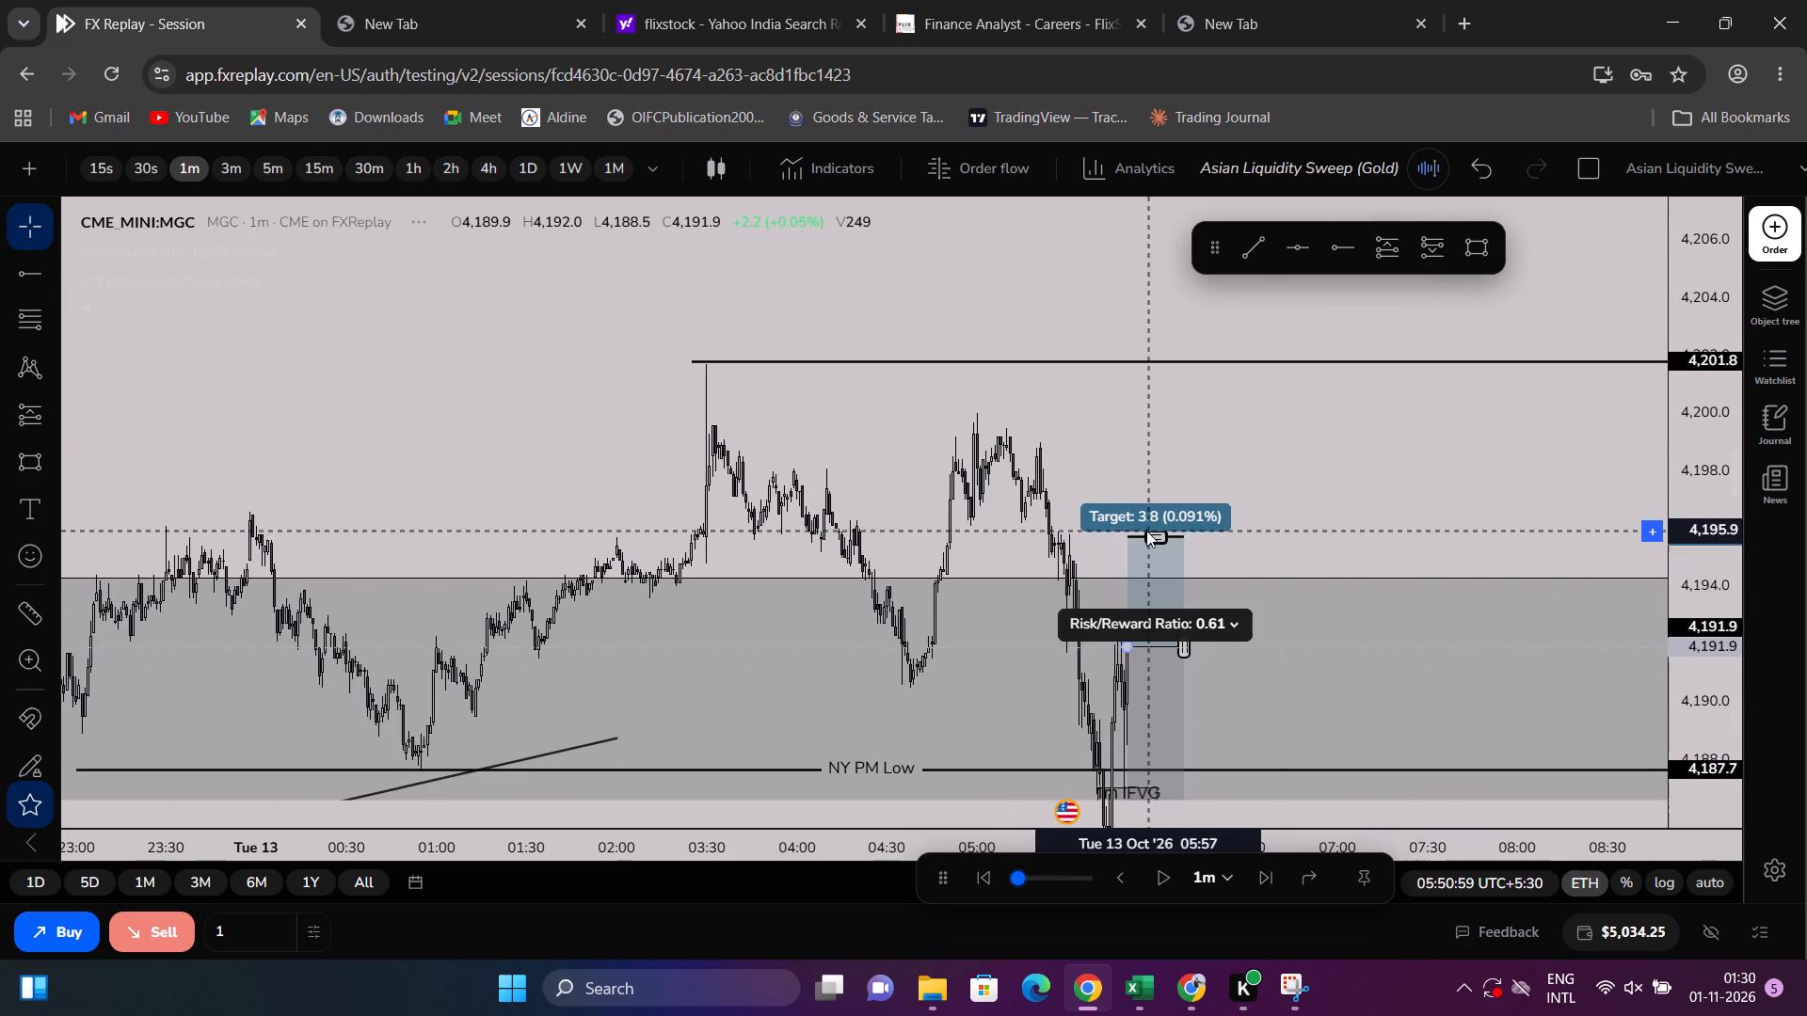
drag(1143, 534, 1212, 353)
scroll(1397, 469, down, 3)
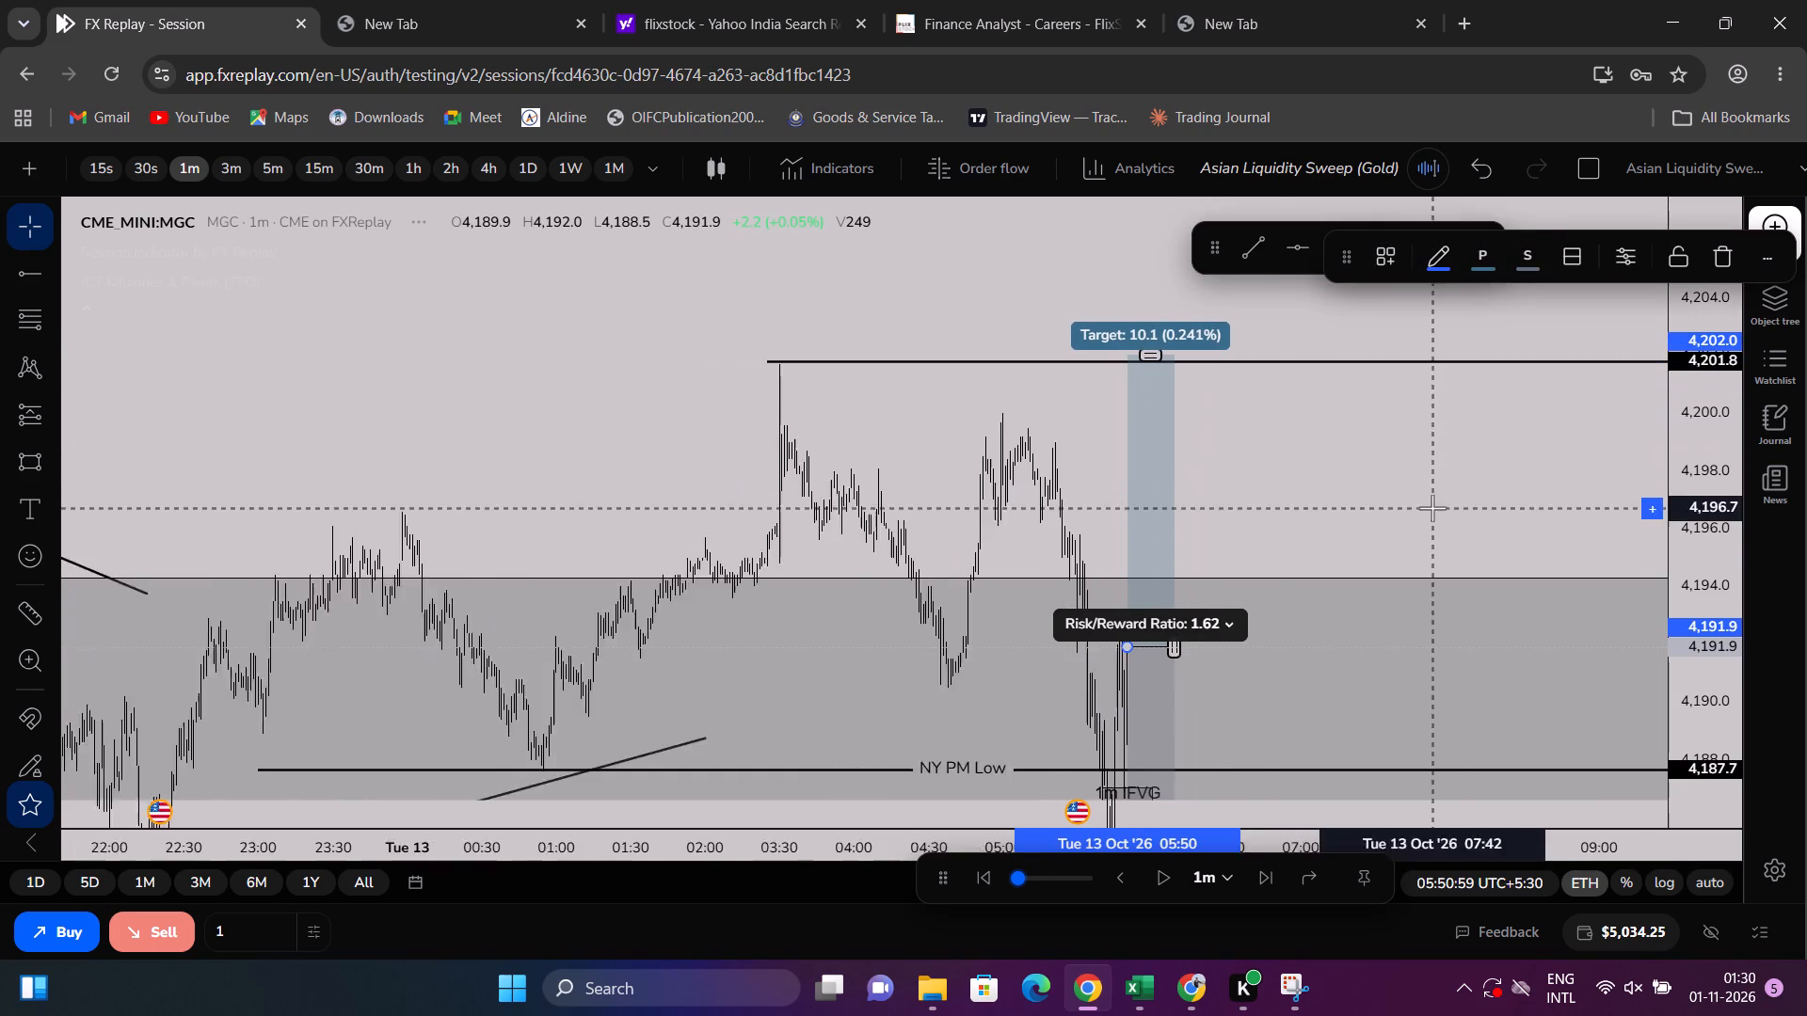
scroll(1432, 508, down, 12)
drag(1700, 448, 1678, 619)
scroll(1093, 468, down, 11)
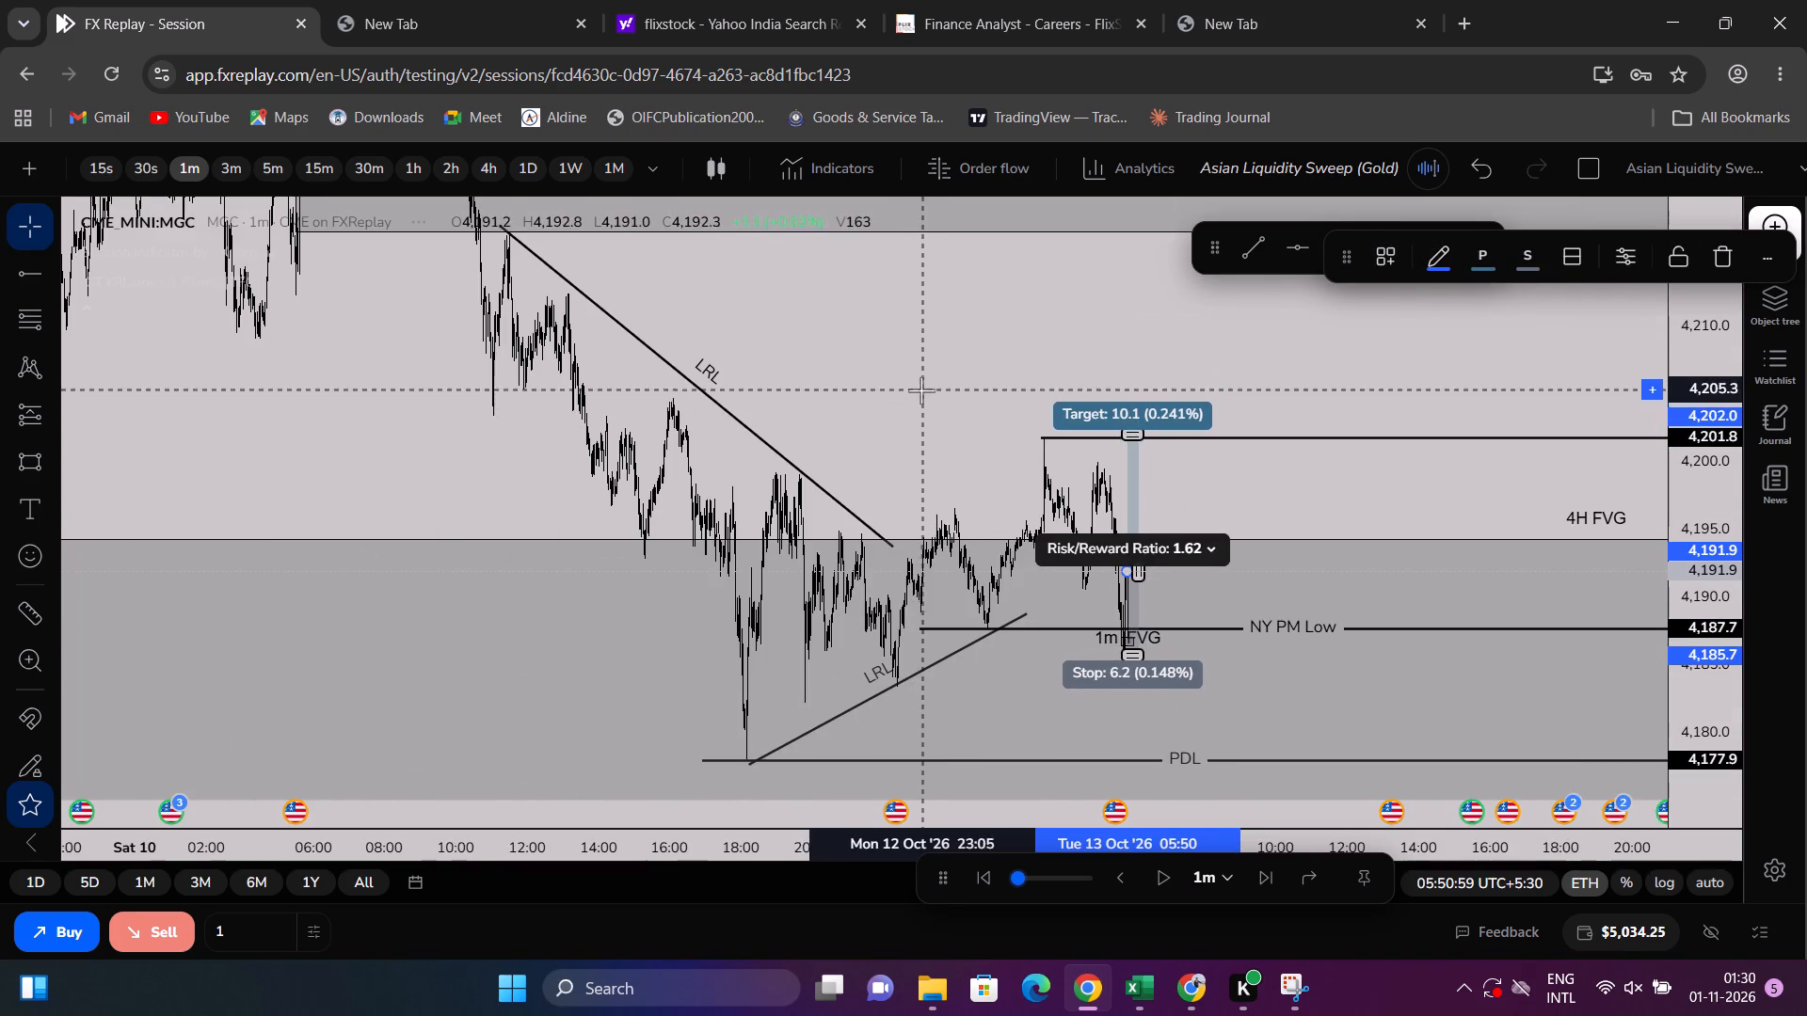
drag(914, 400, 925, 469)
drag(1140, 501, 1151, 370)
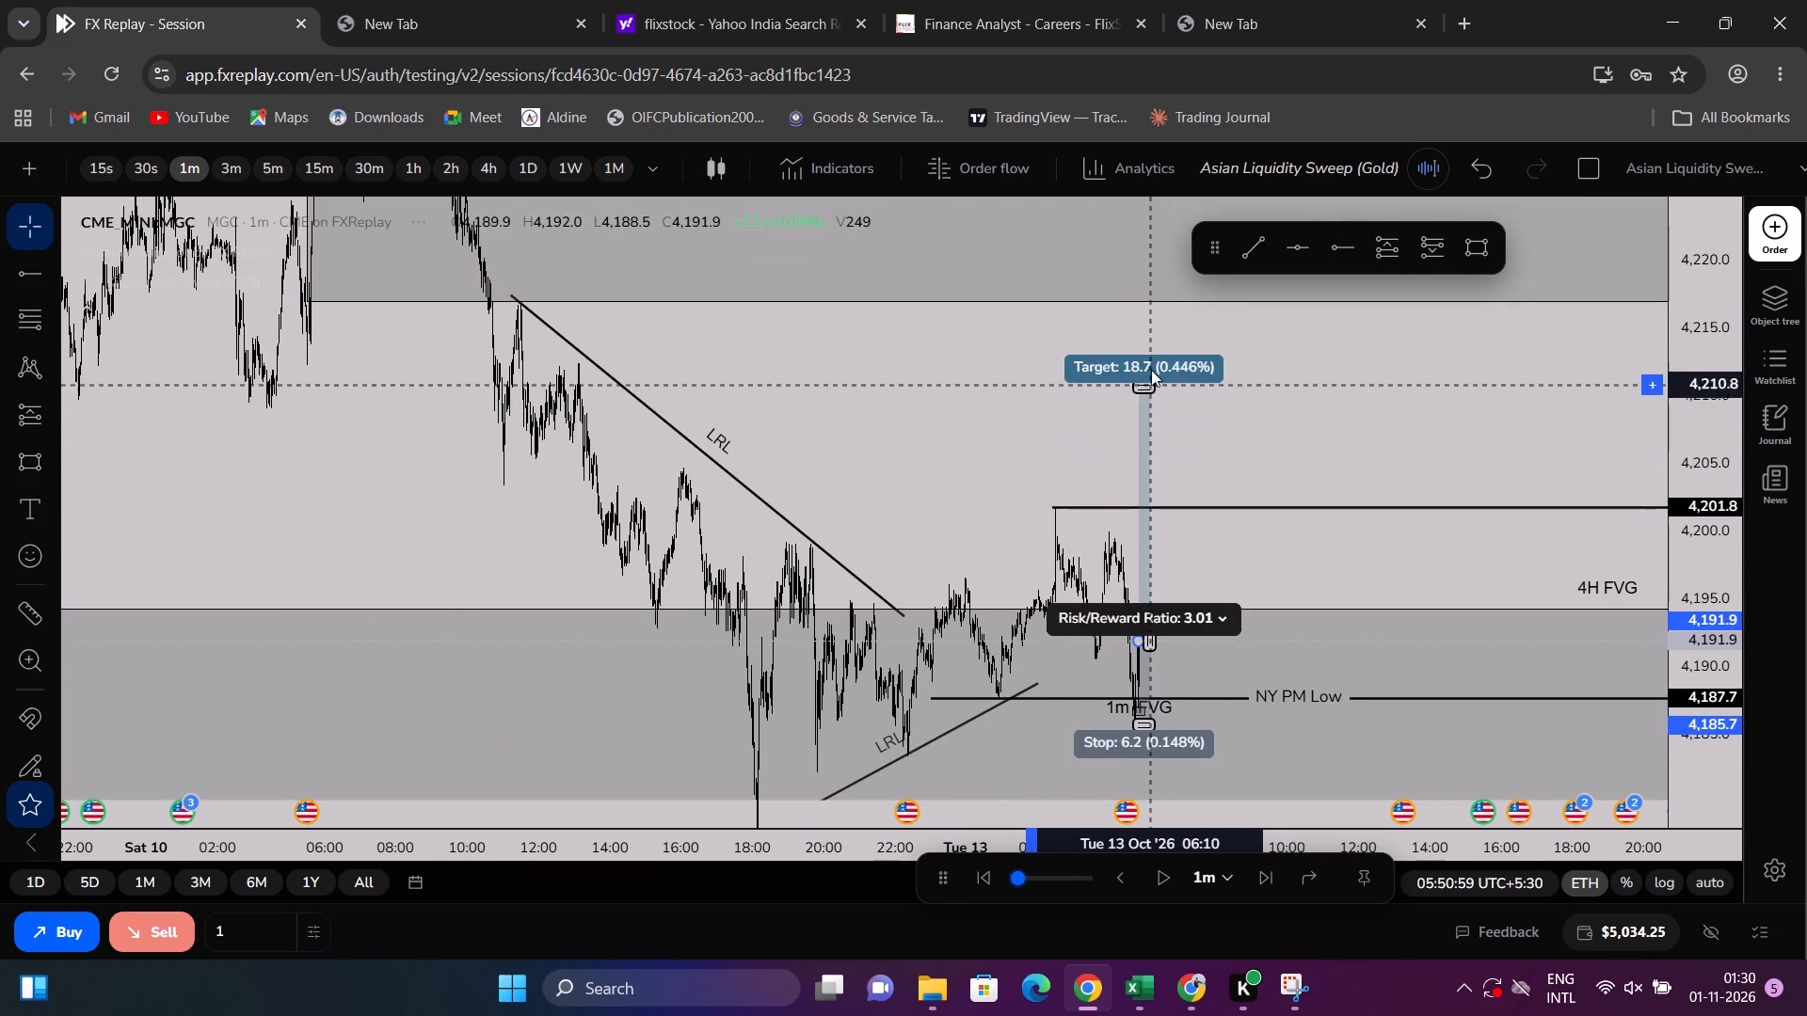
drag(1151, 370, 1157, 311)
Examine the long setup and the price action around the NY PM Low on the 5-minute chart.
scroll(1179, 434, up, 6)
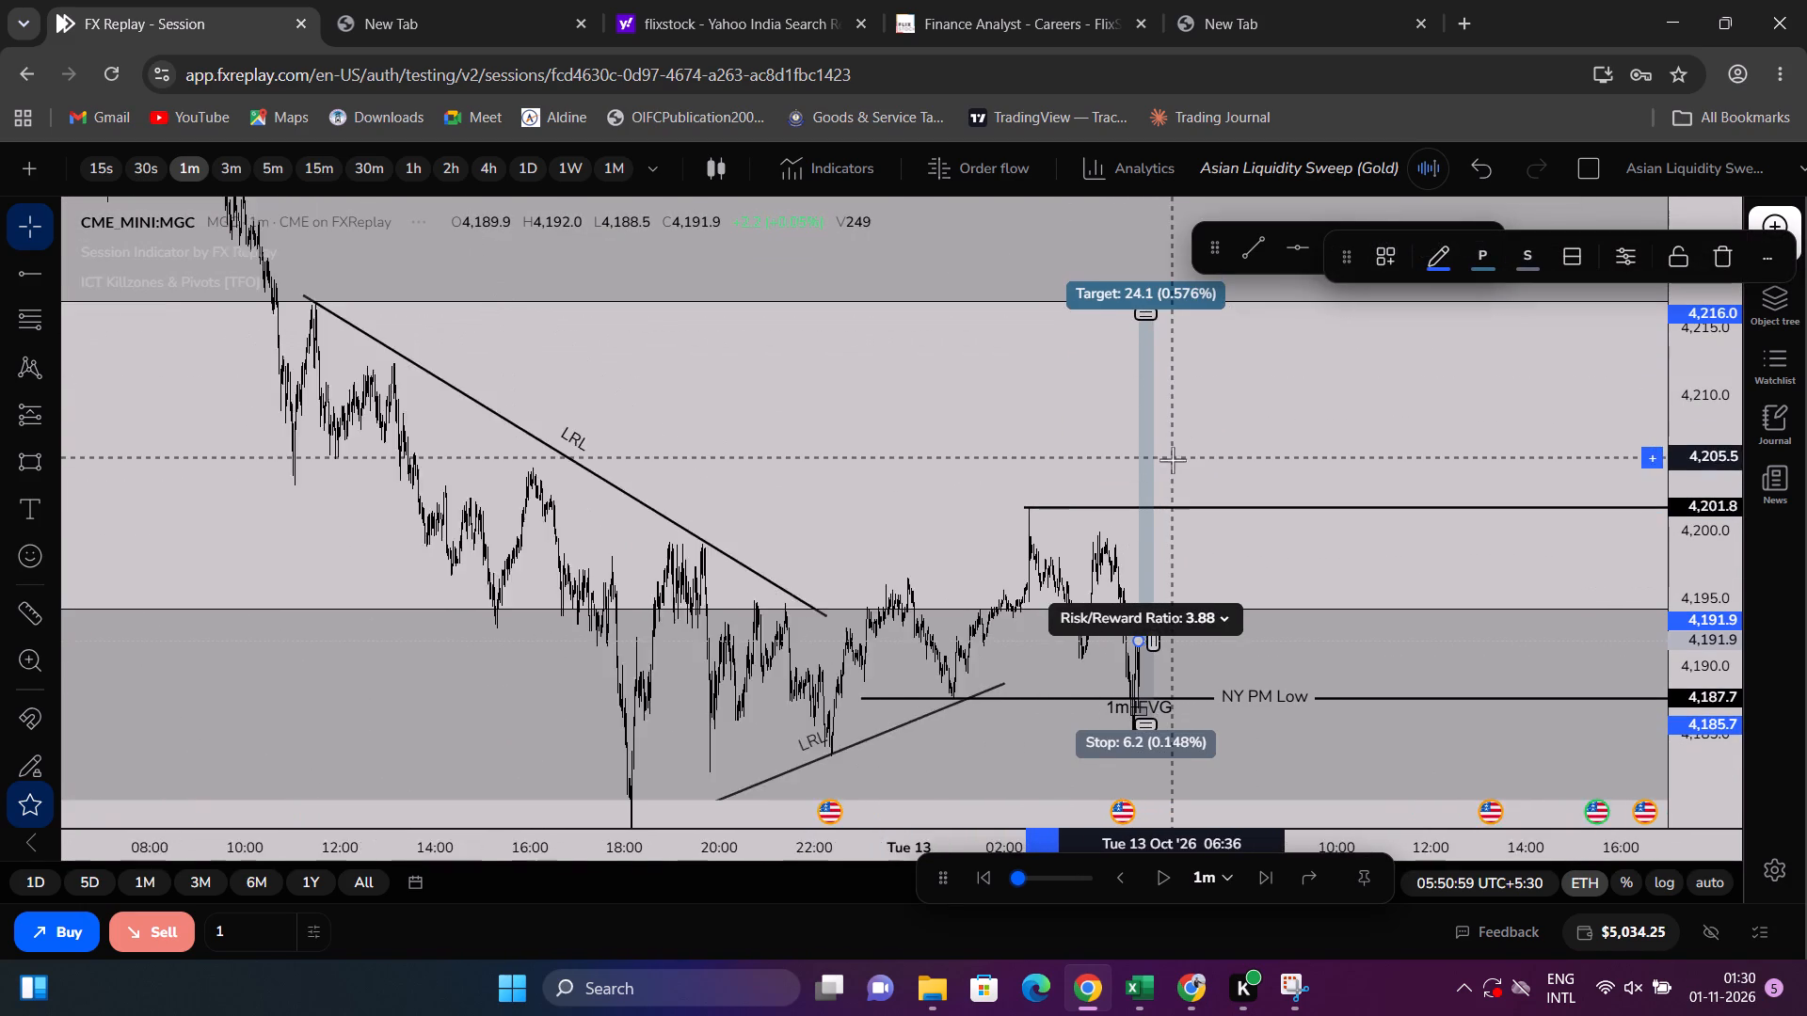
scroll(1173, 460, up, 13)
click(262, 161)
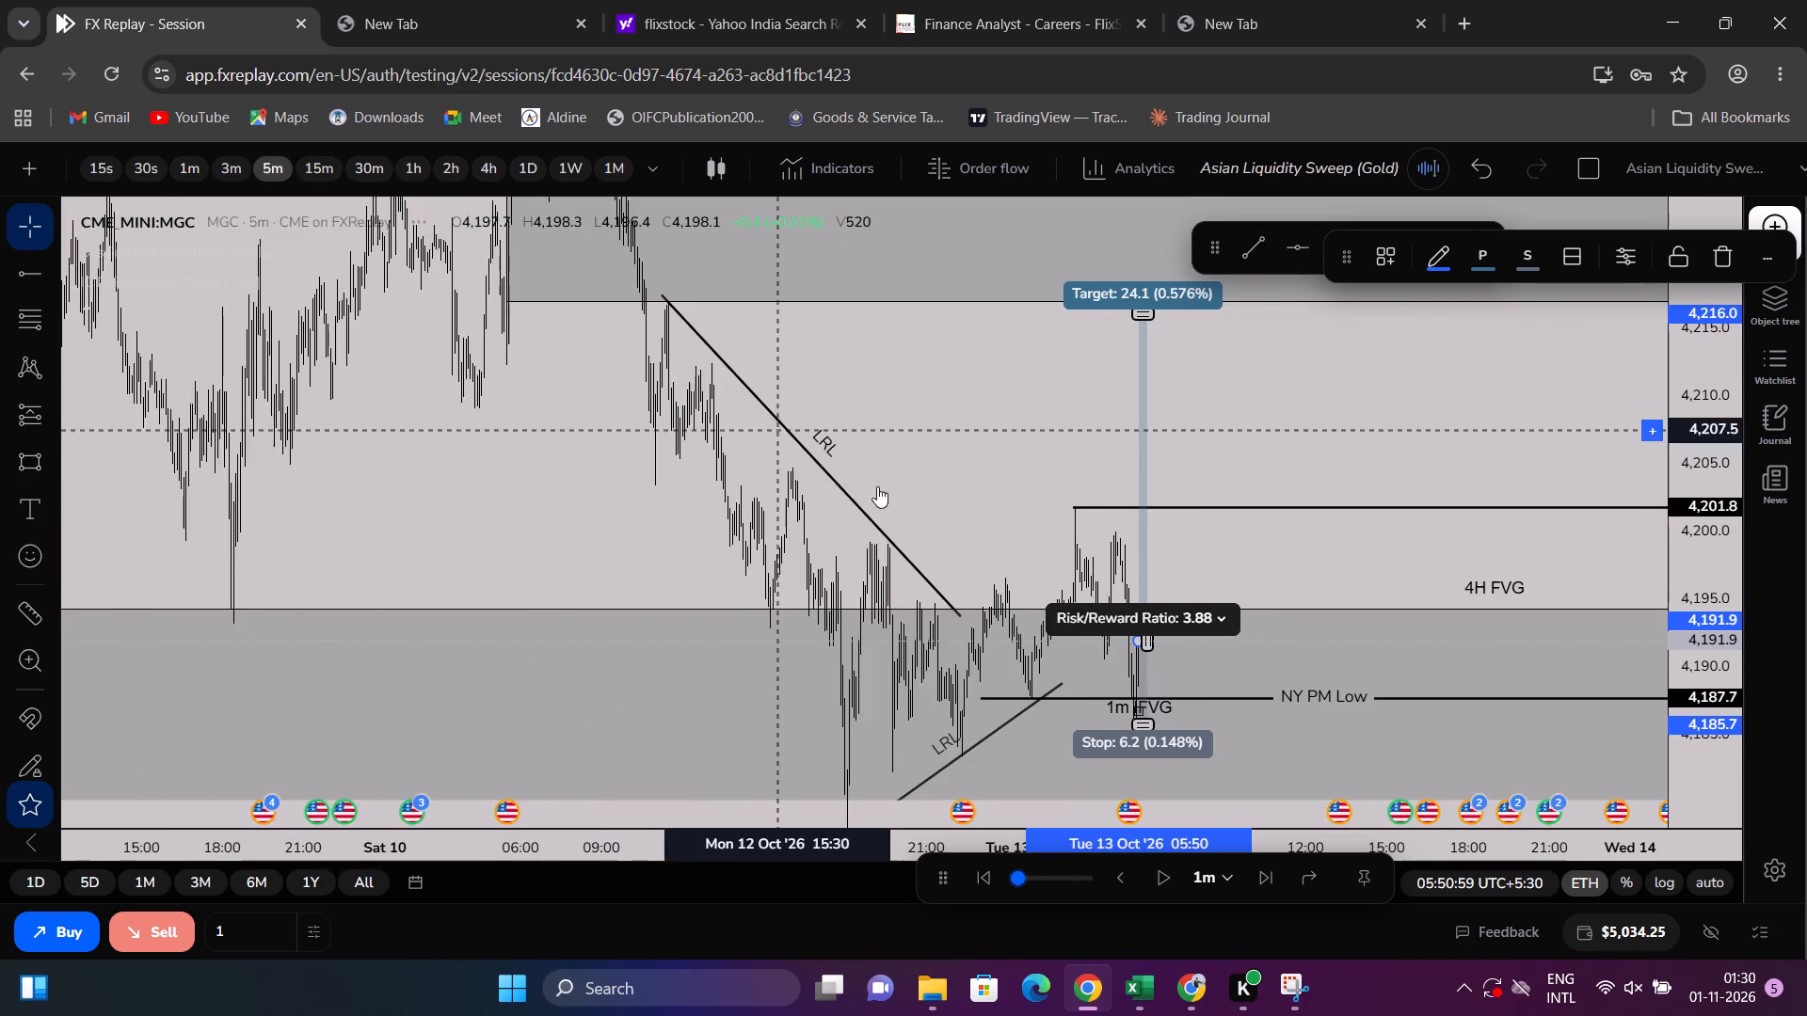
scroll(961, 532, up, 7)
click(1275, 570)
scroll(1264, 571, up, 4)
drag(1263, 571, 1275, 437)
scroll(1374, 501, up, 2)
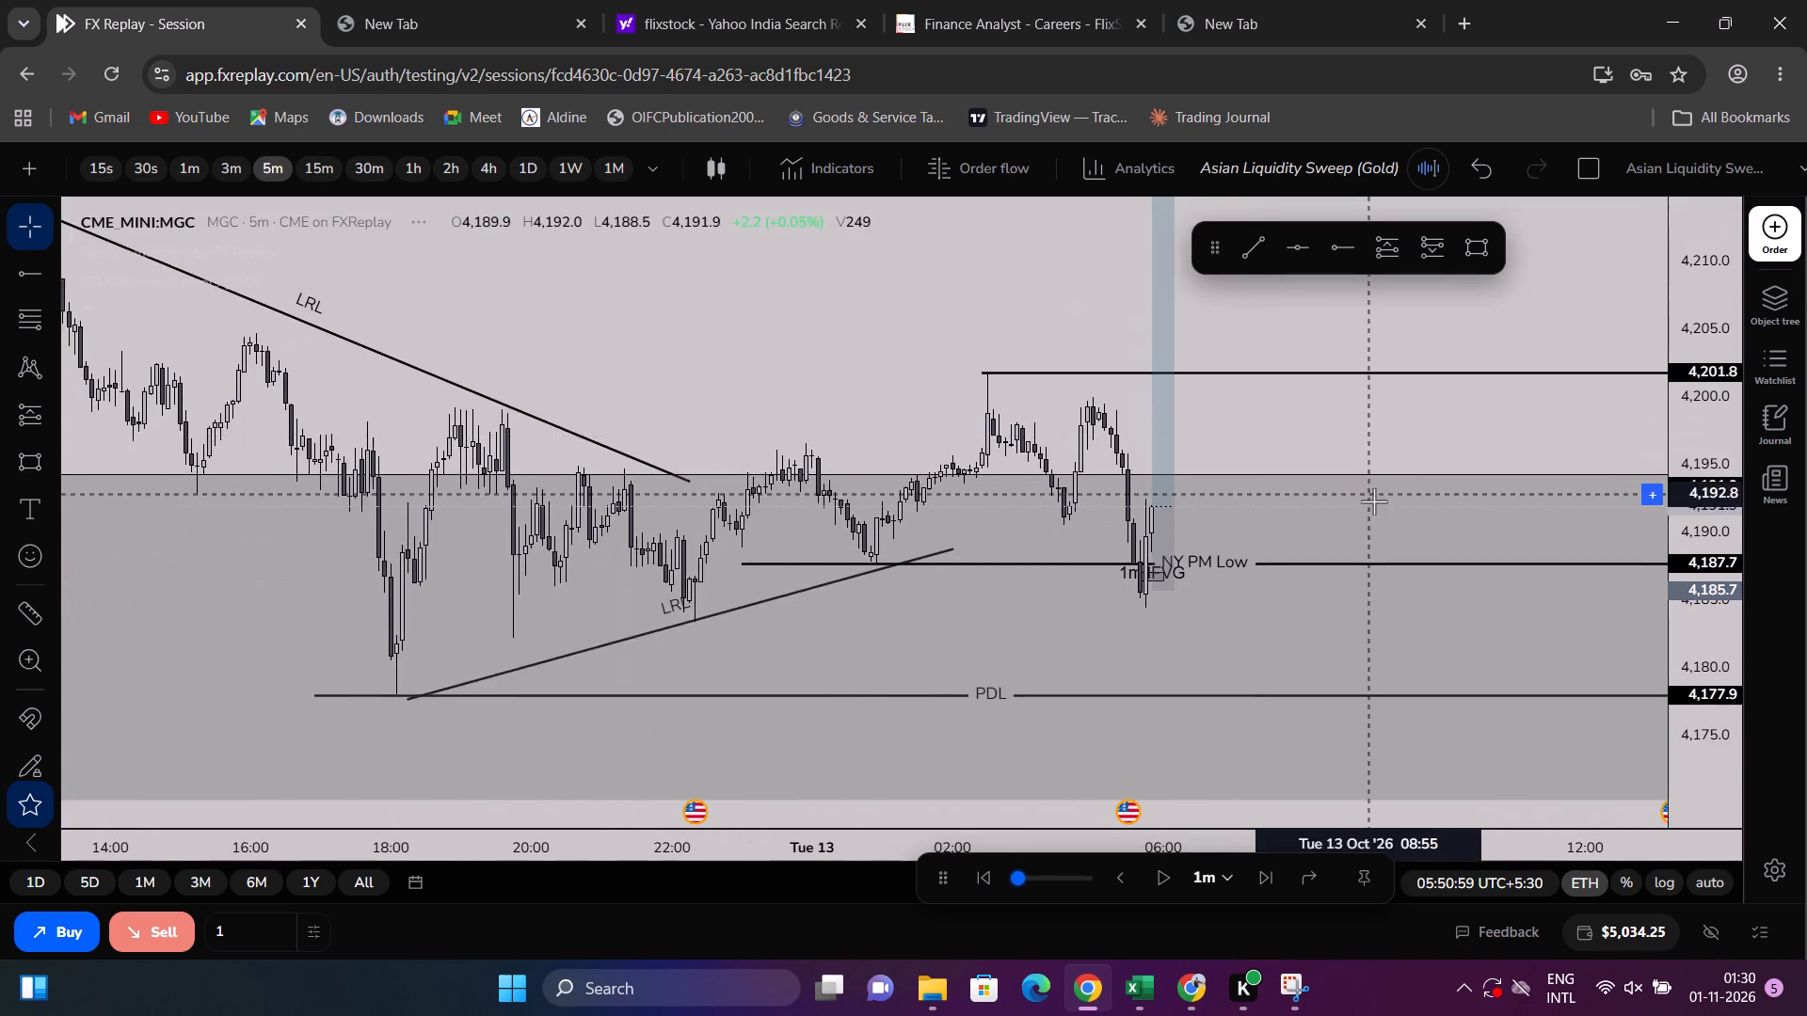
scroll(1374, 501, up, 1)
drag(1677, 677, 1624, 305)
scroll(1367, 459, up, 8)
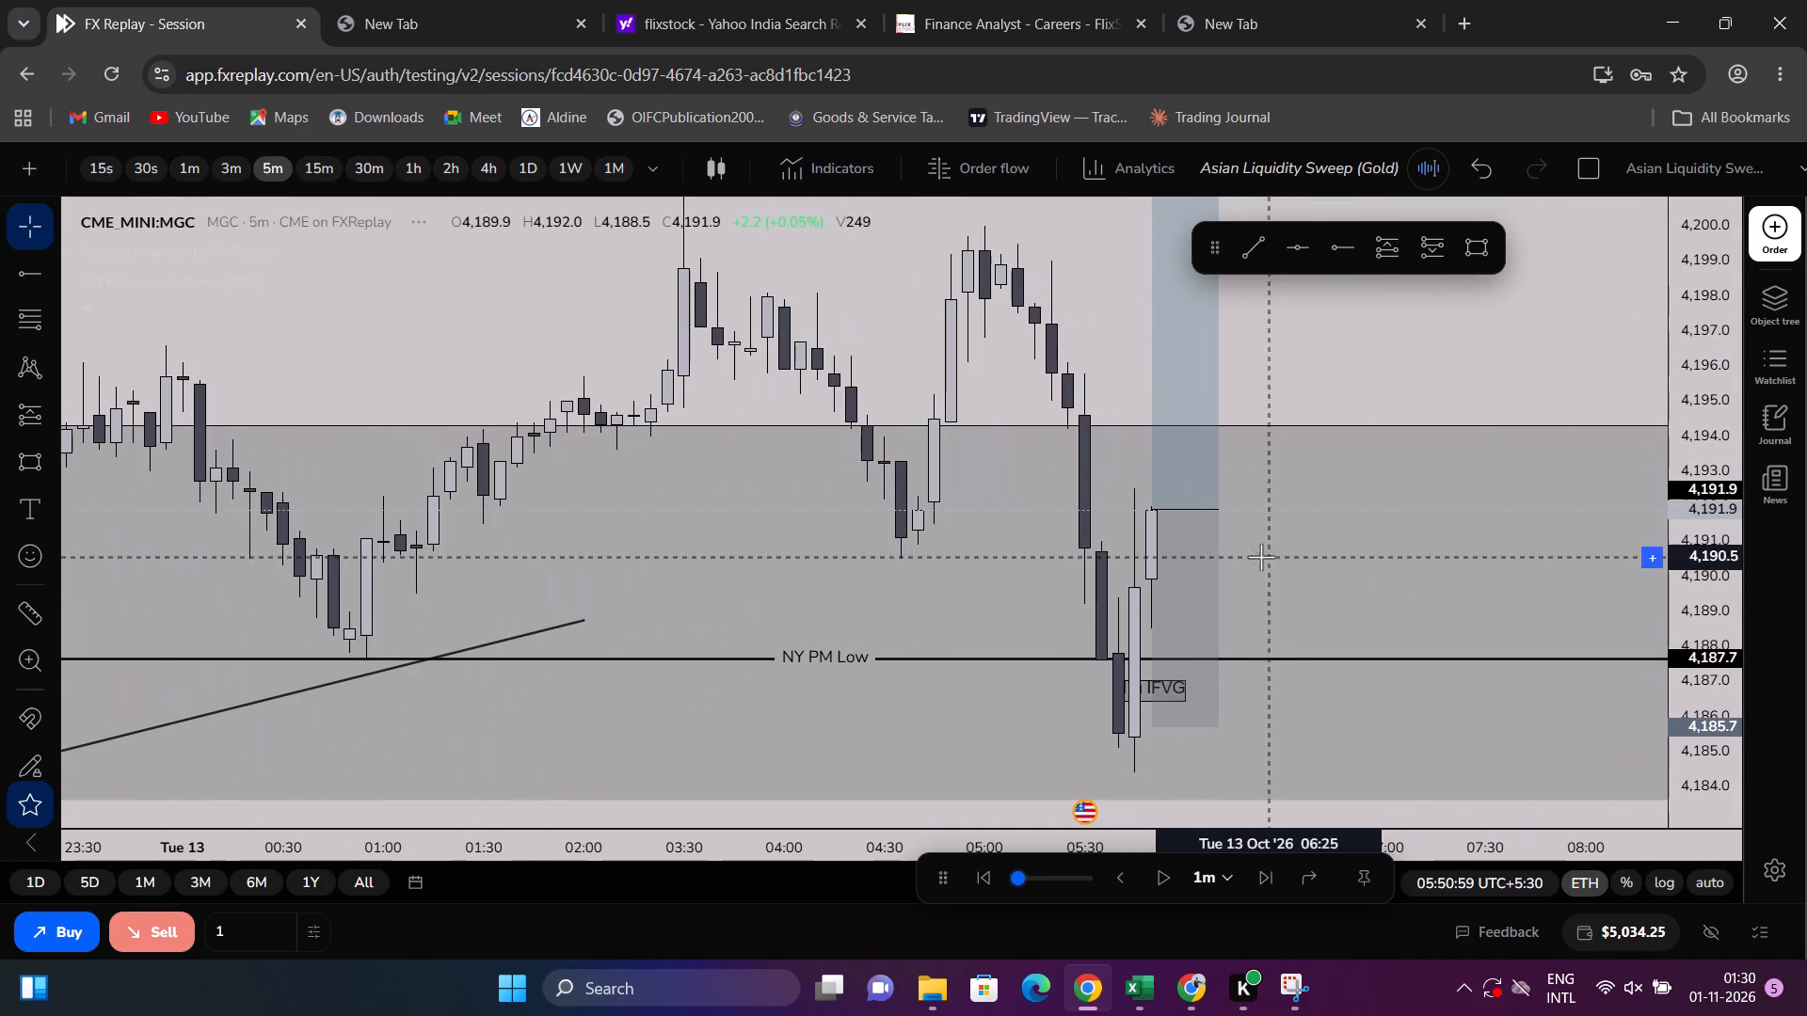
scroll(1311, 465, down, 4)
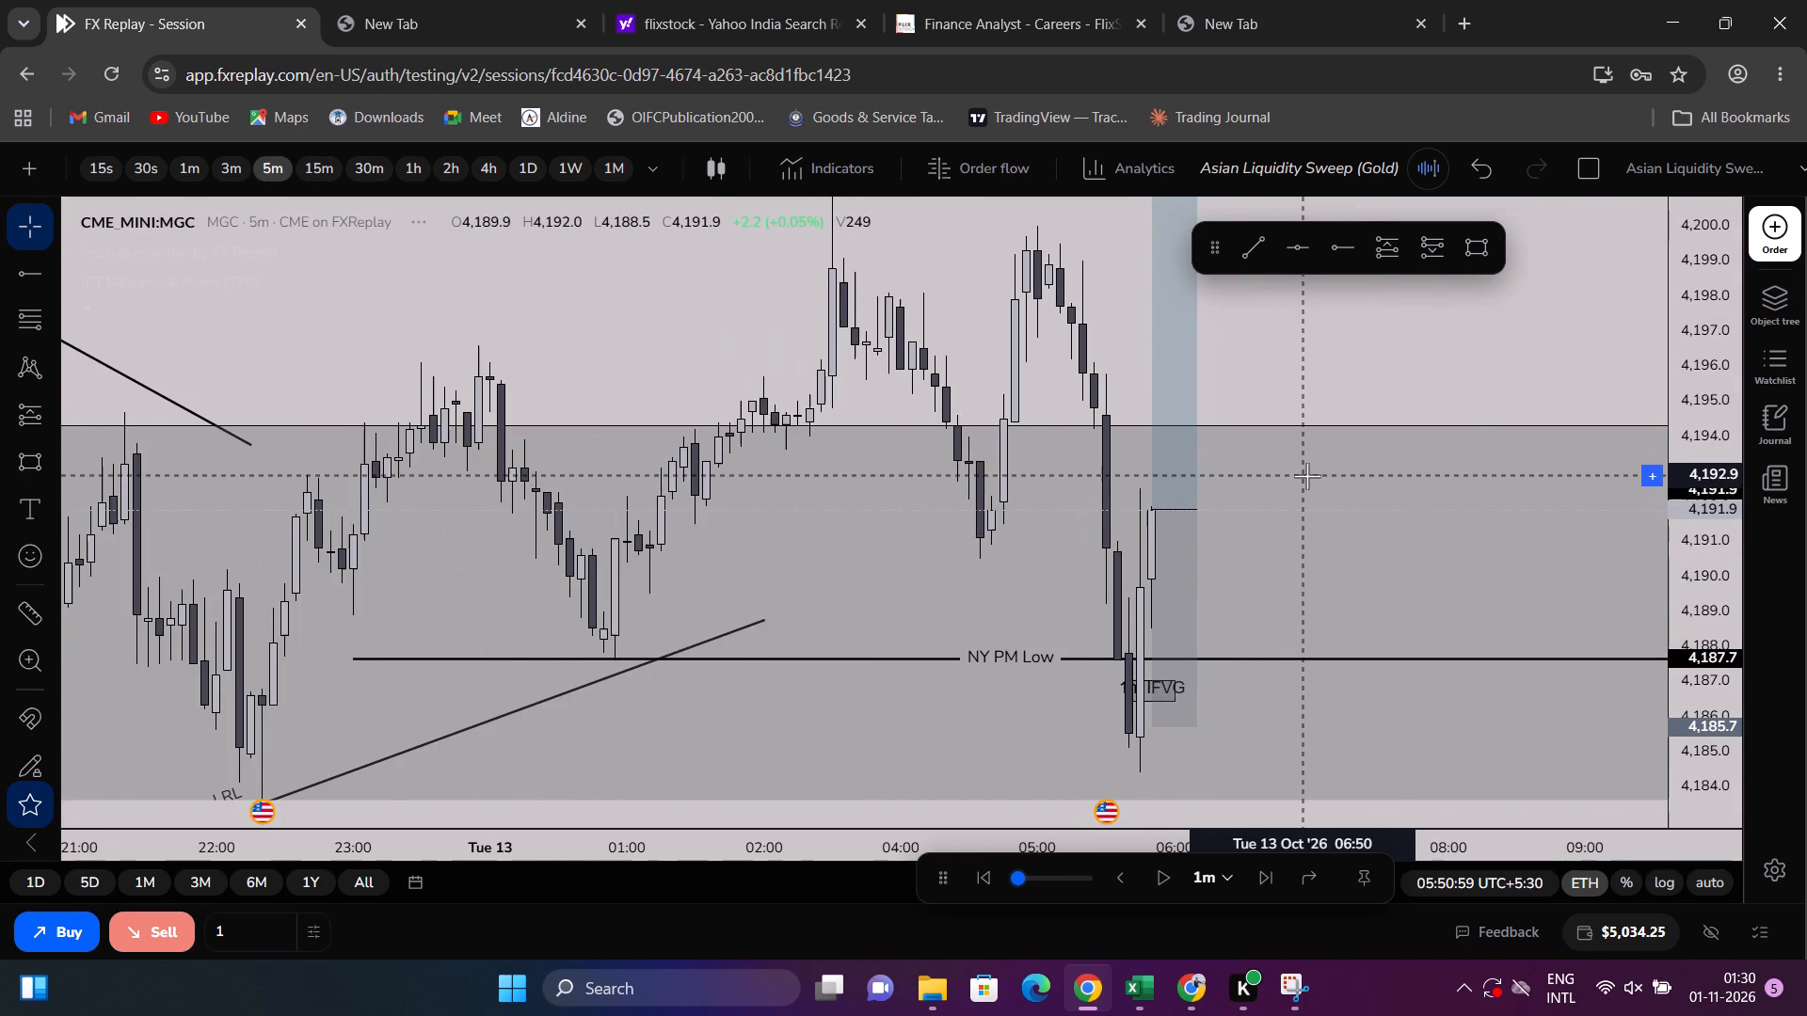
scroll(1307, 476, down, 2)
scroll(1307, 476, up, 4)
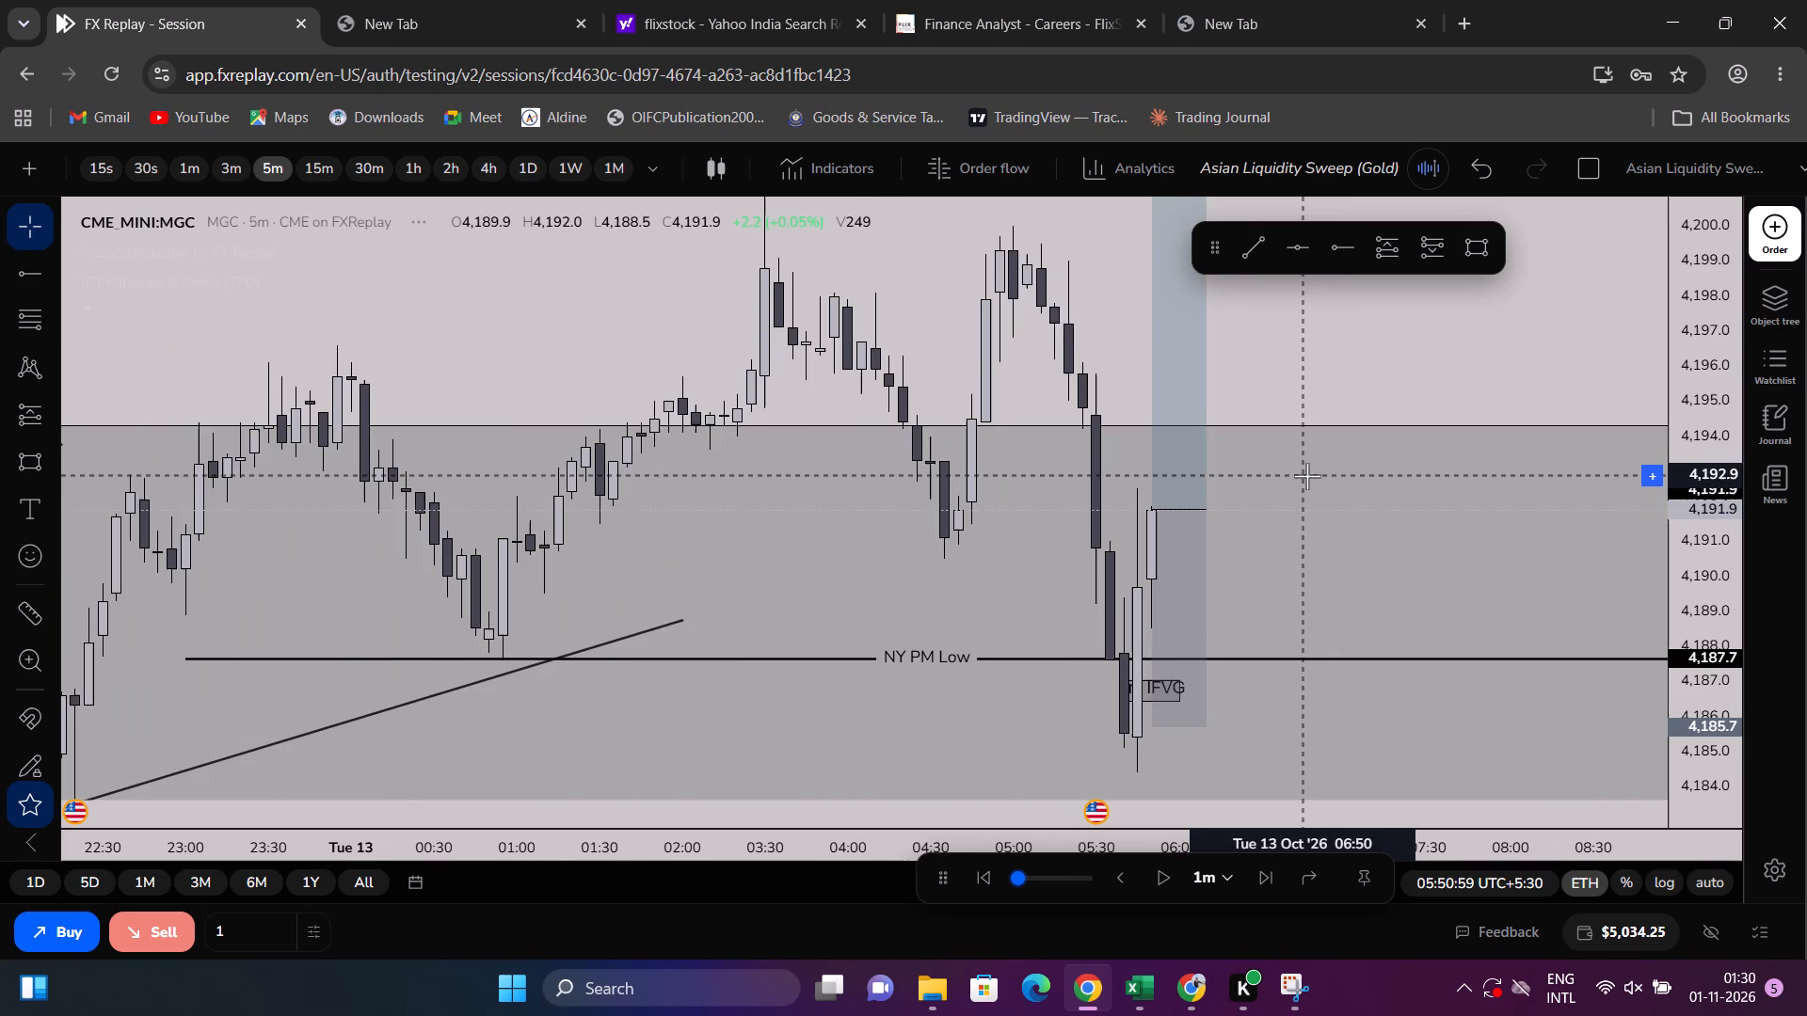
scroll(1307, 476, up, 2)
scroll(1307, 476, down, 4)
right_drag(1295, 478, 1285, 474)
scroll(1285, 474, down, 4)
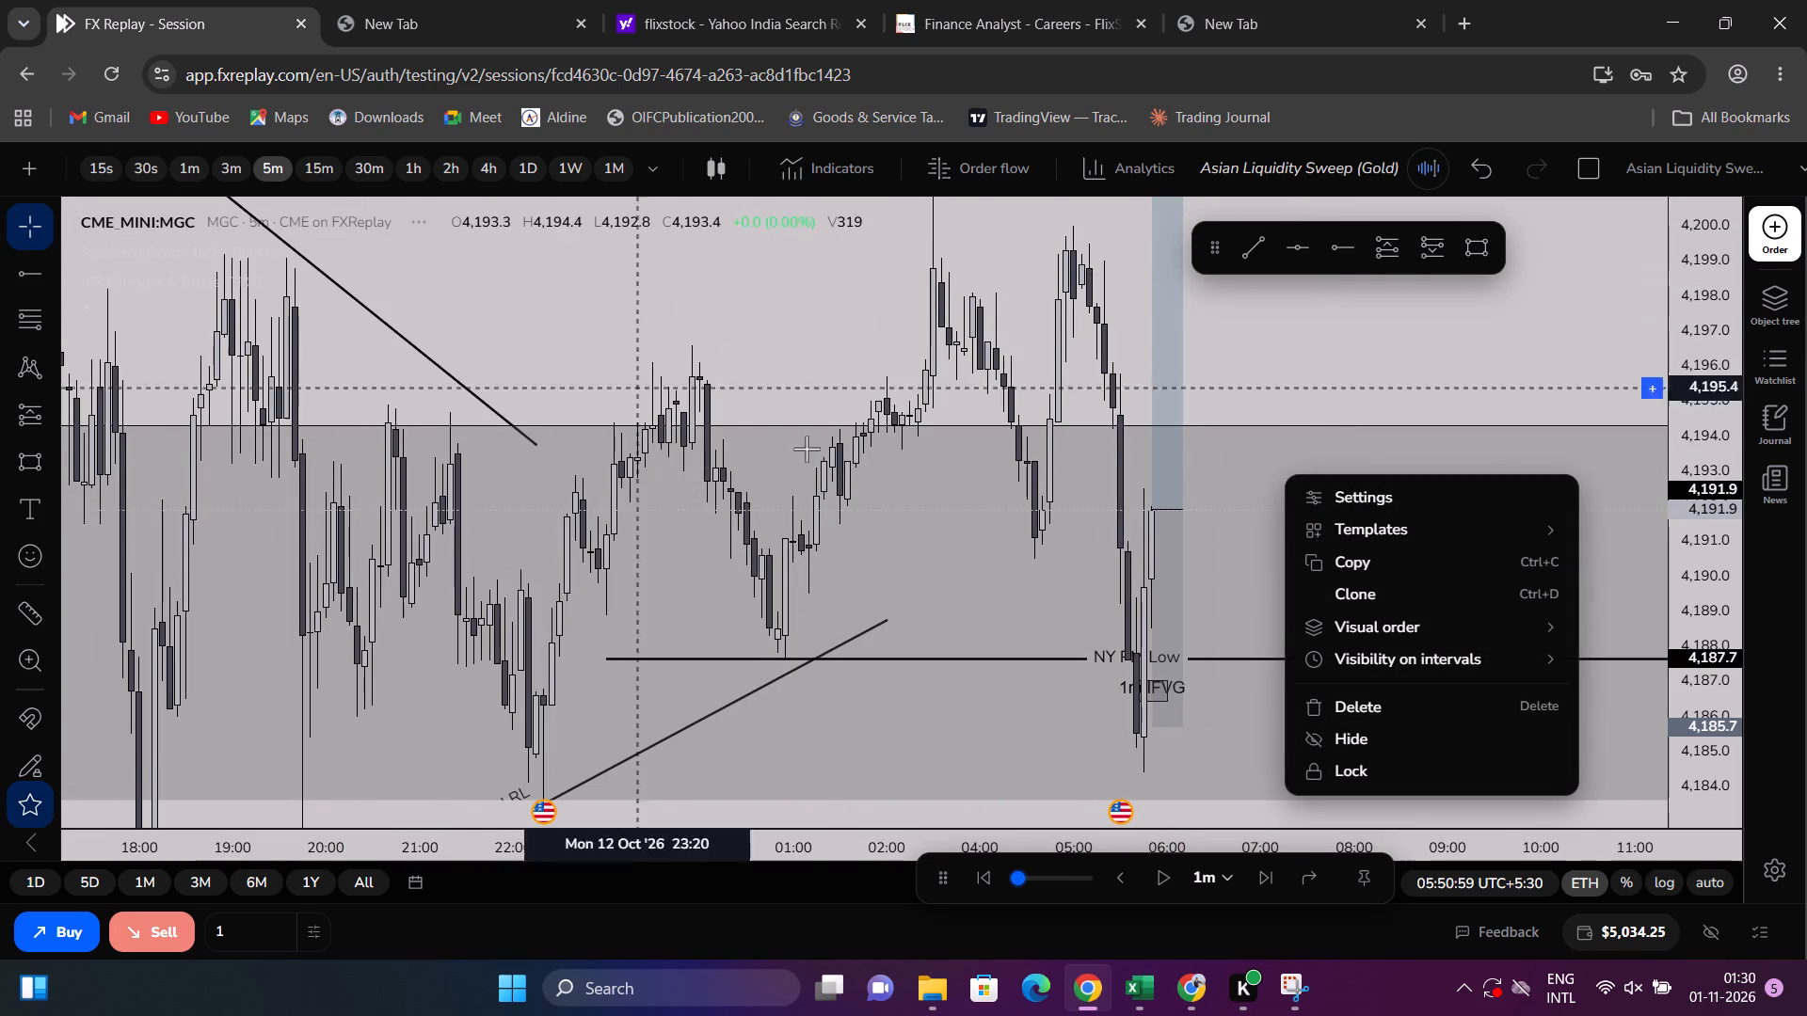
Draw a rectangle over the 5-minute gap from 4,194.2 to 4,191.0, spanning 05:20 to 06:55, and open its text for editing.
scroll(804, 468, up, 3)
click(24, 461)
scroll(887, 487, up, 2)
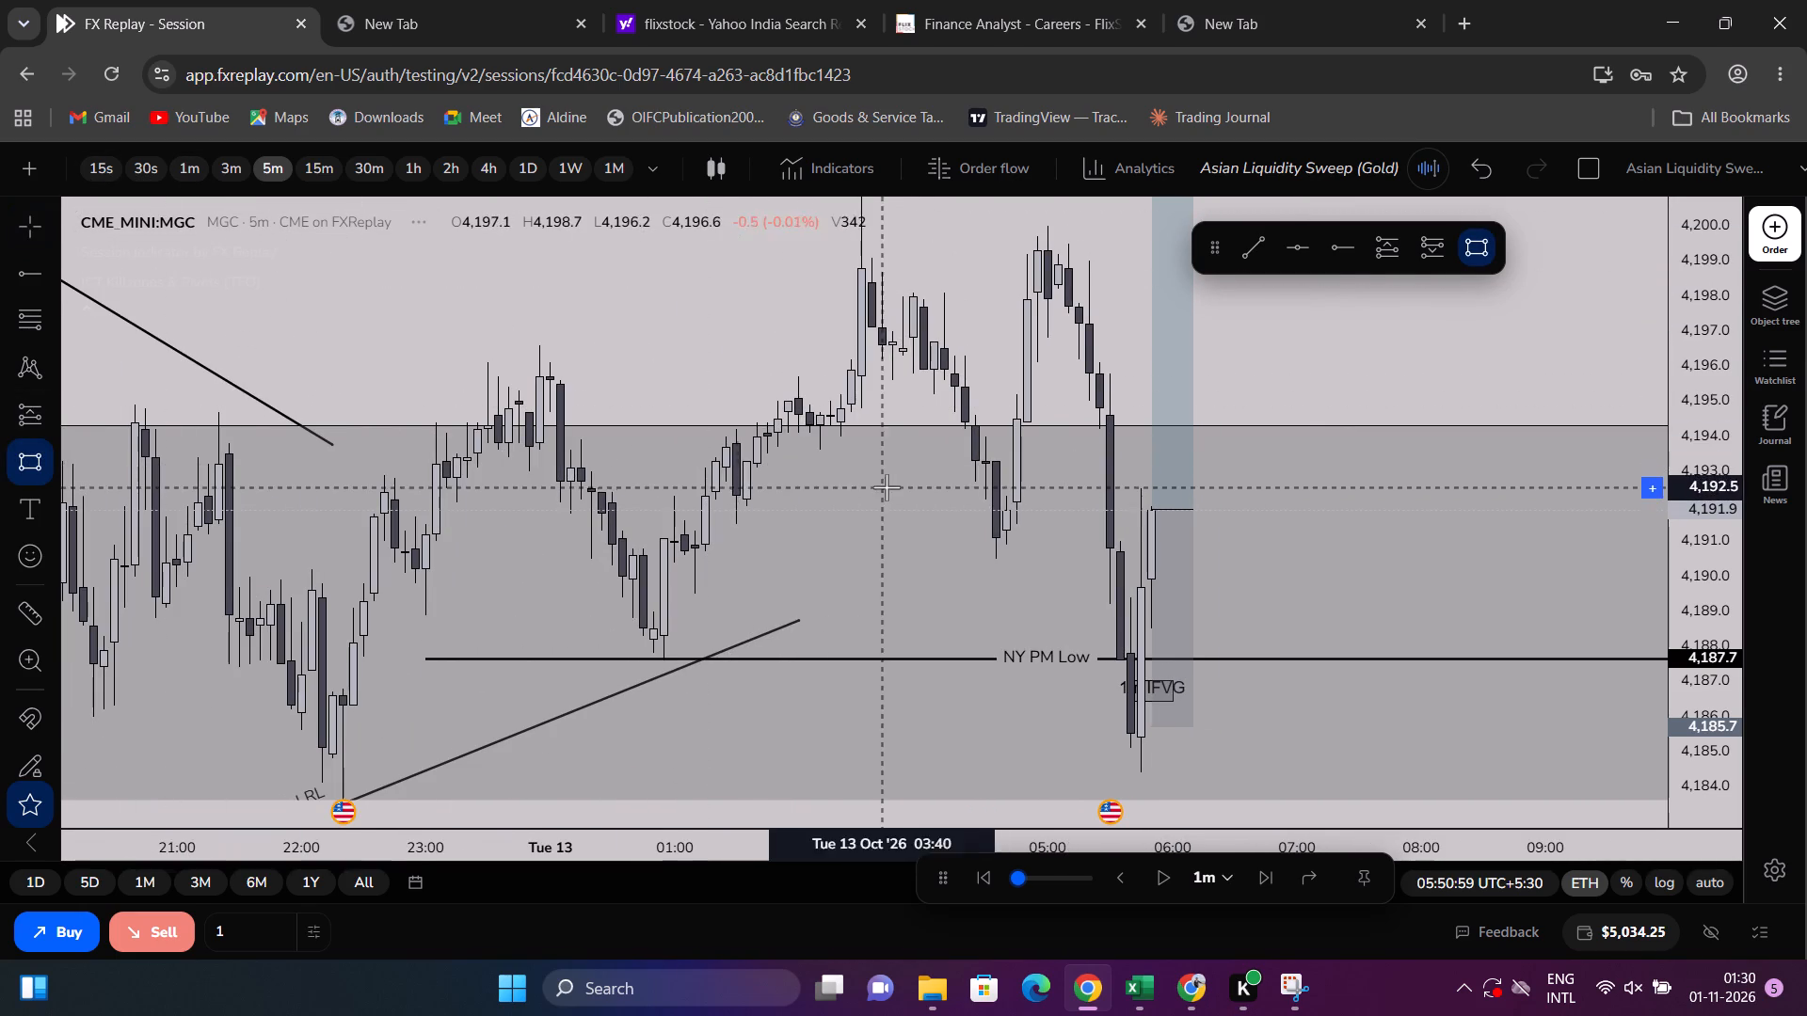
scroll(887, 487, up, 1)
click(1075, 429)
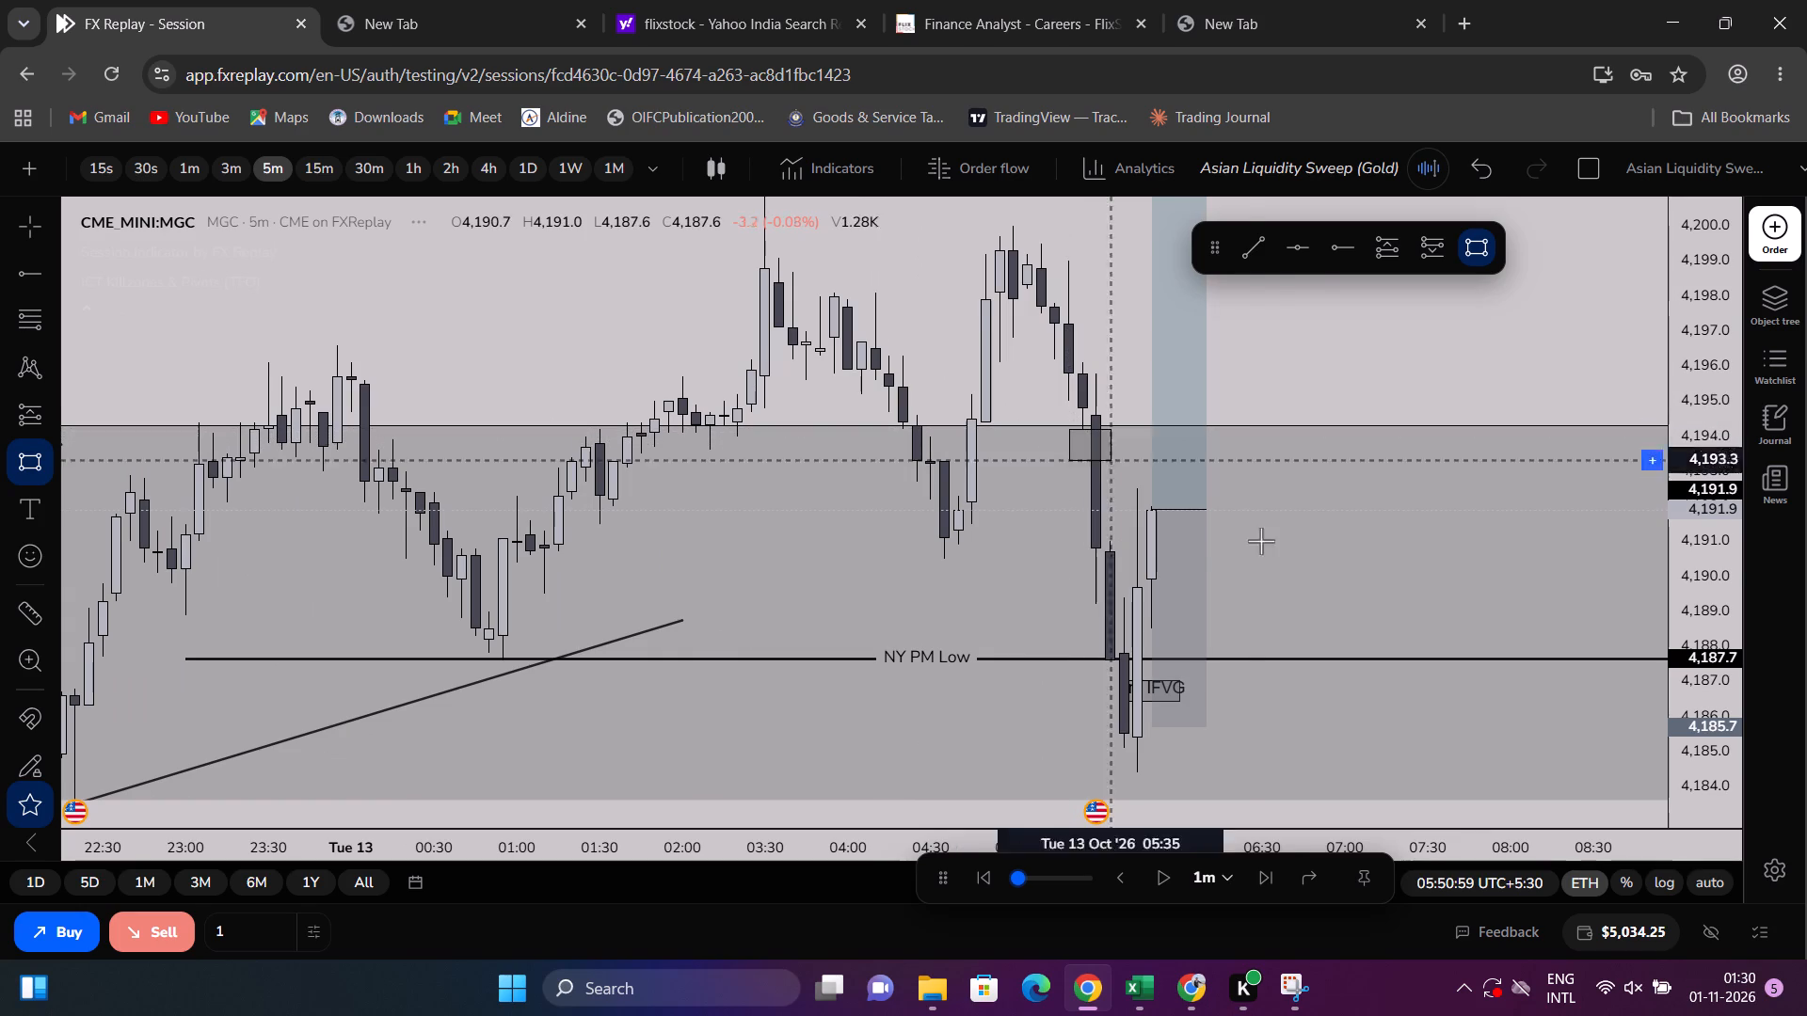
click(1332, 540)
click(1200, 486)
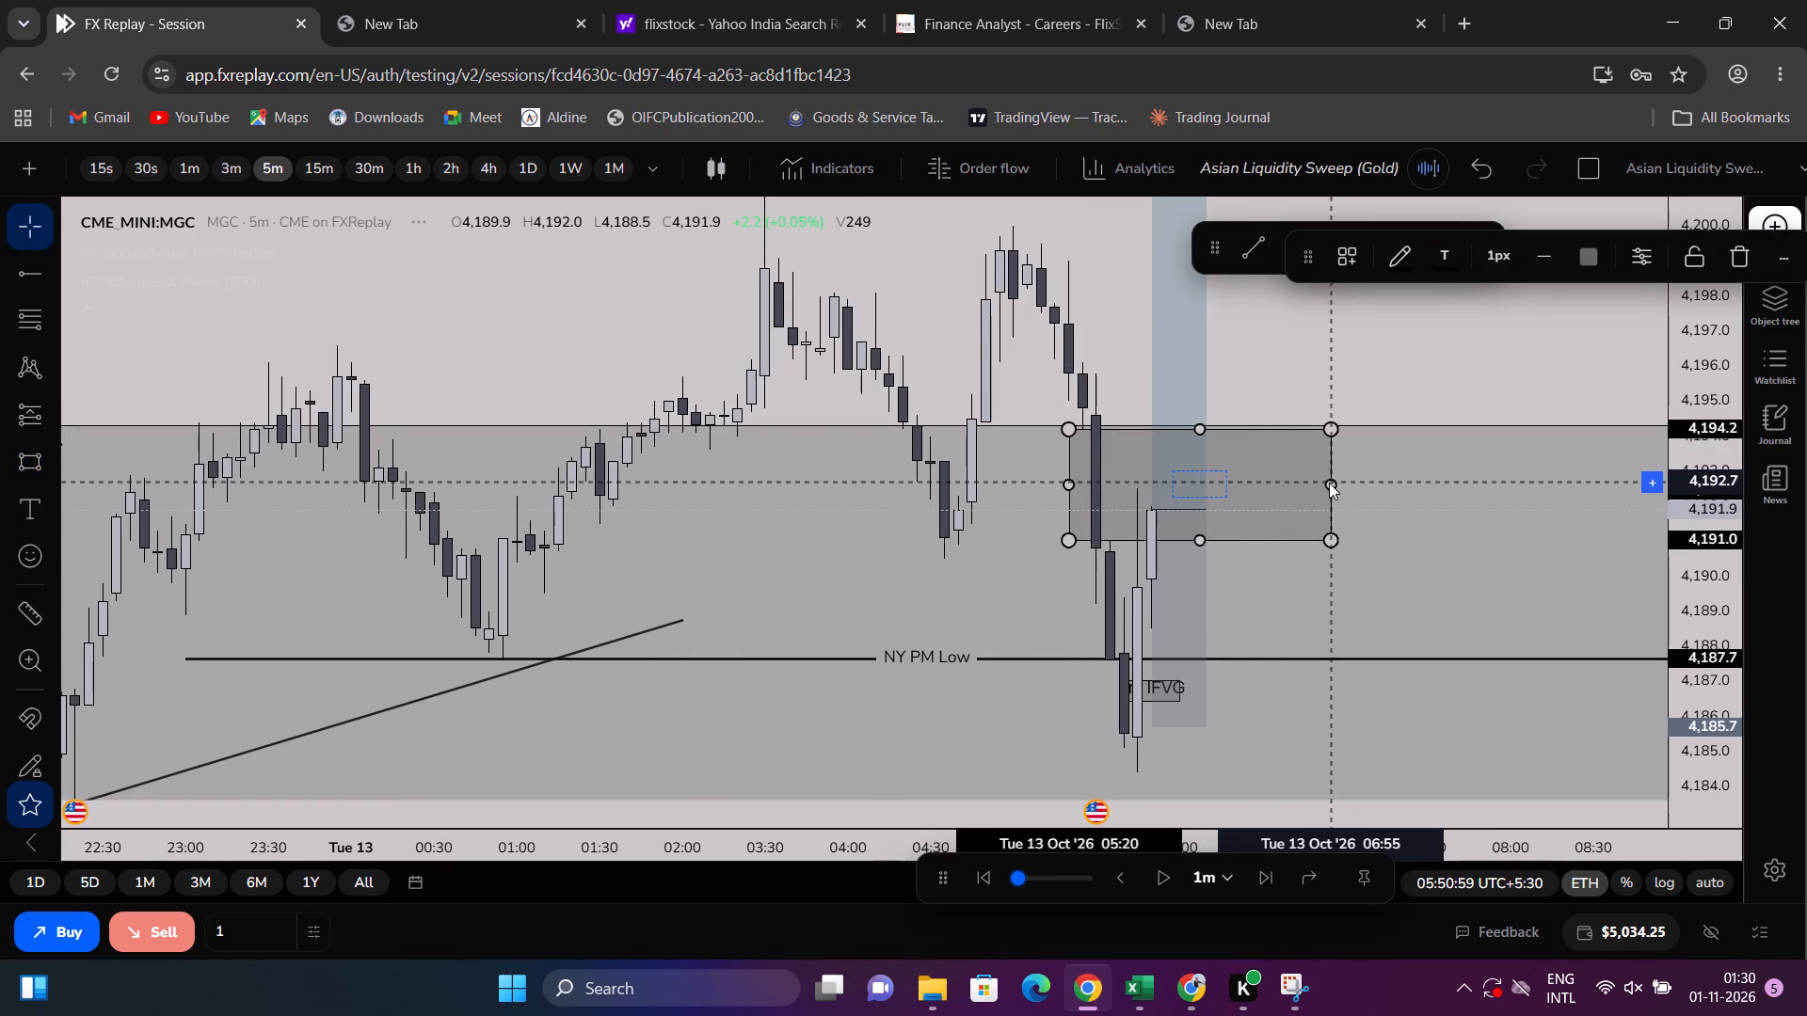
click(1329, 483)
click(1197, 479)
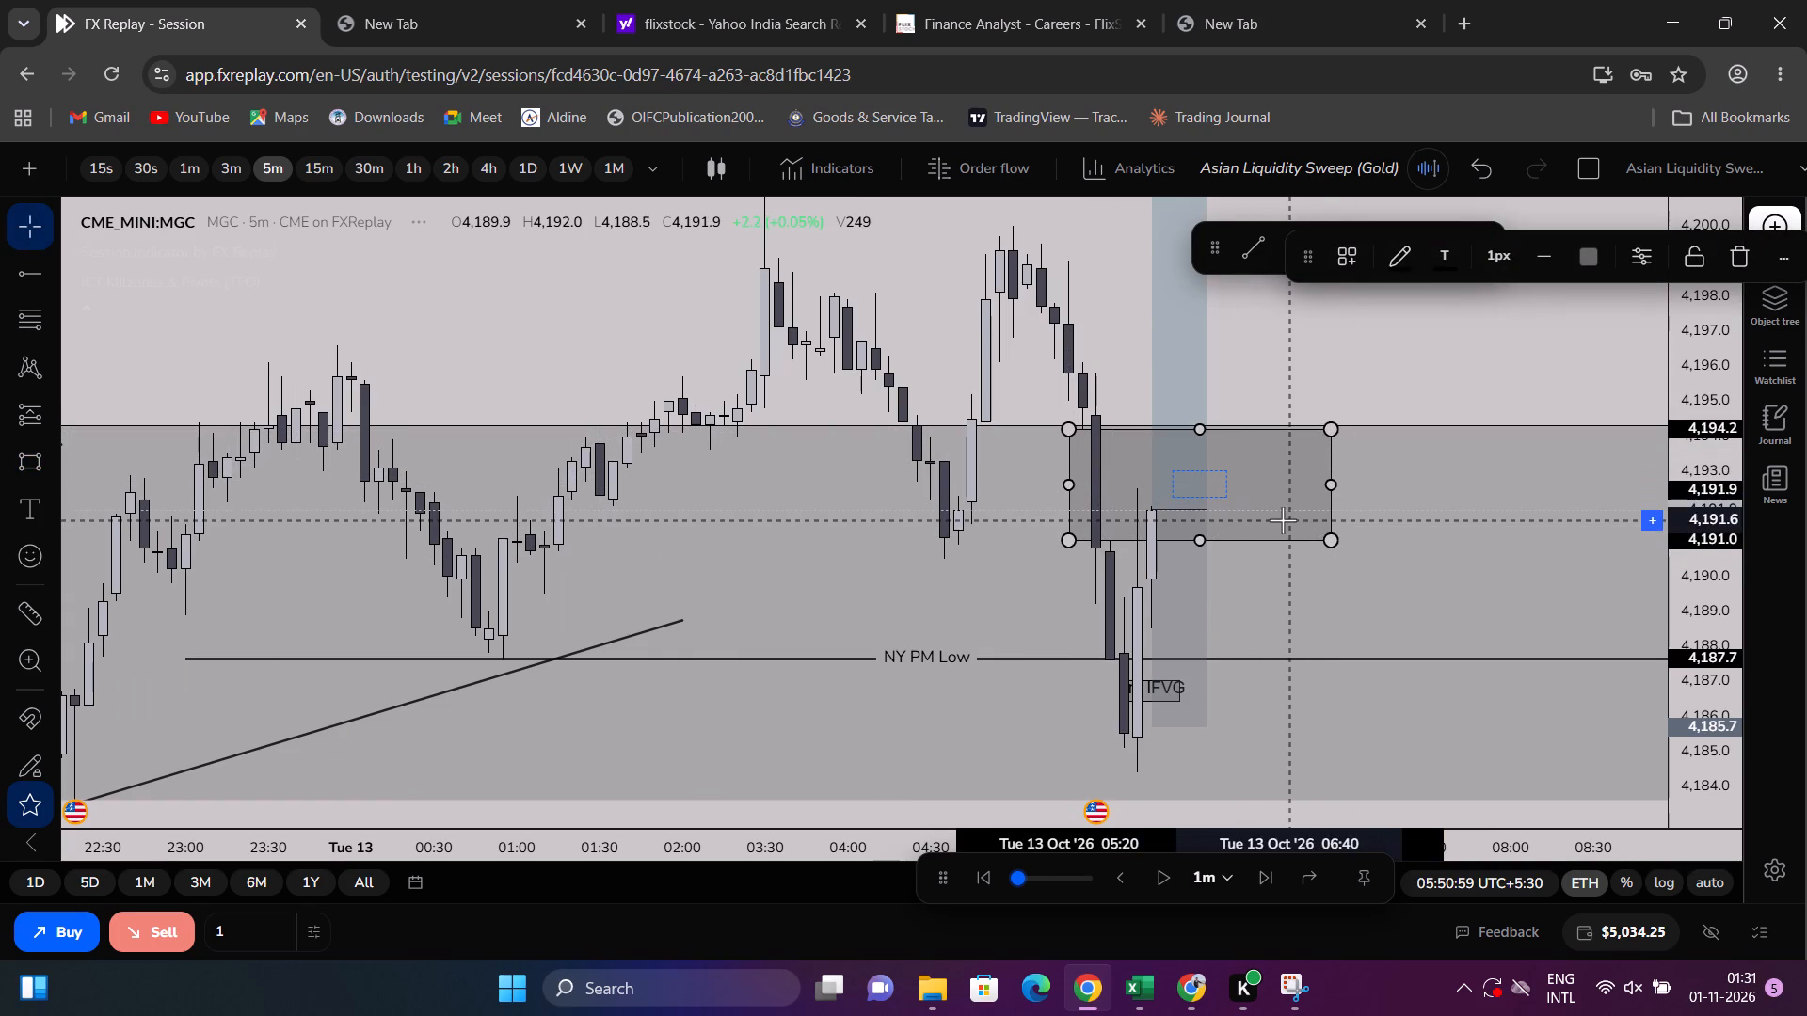
Advance the replay in 1-minute steps from 05:50 to 06:02 on 13 October.
click(1255, 878)
click(1255, 878)
click(1255, 878)
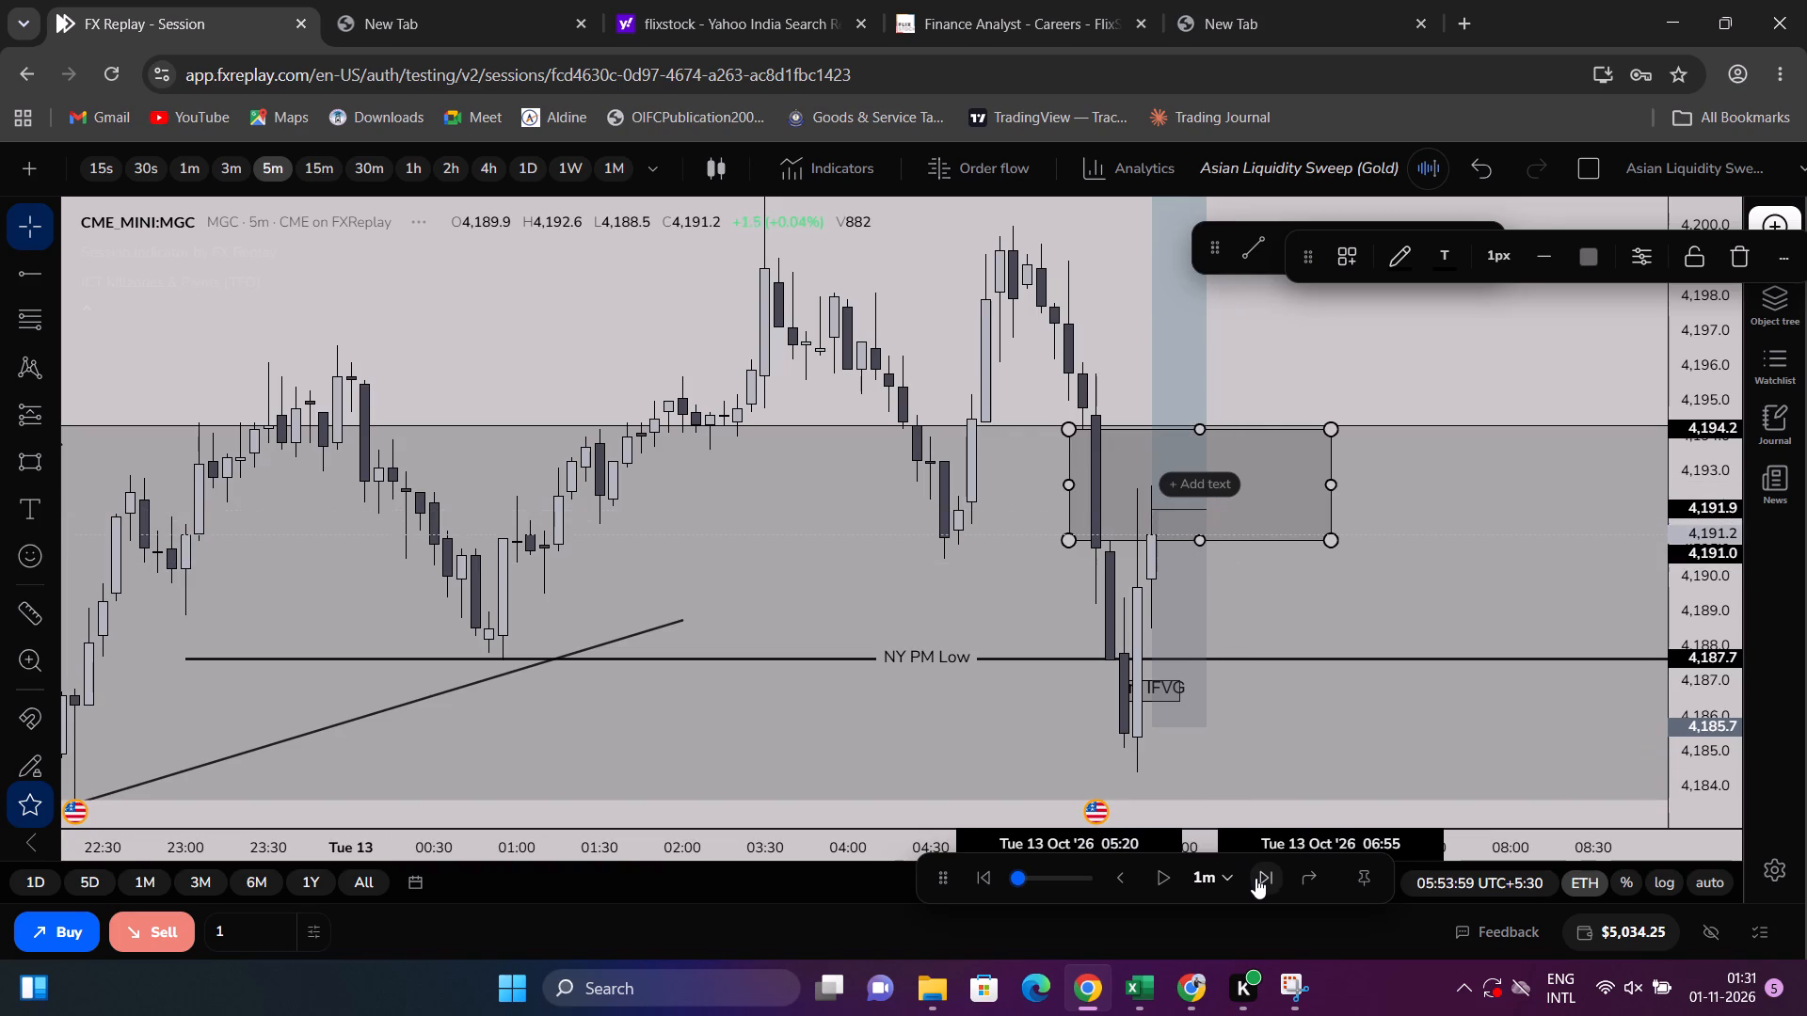
click(1255, 878)
click(1255, 878)
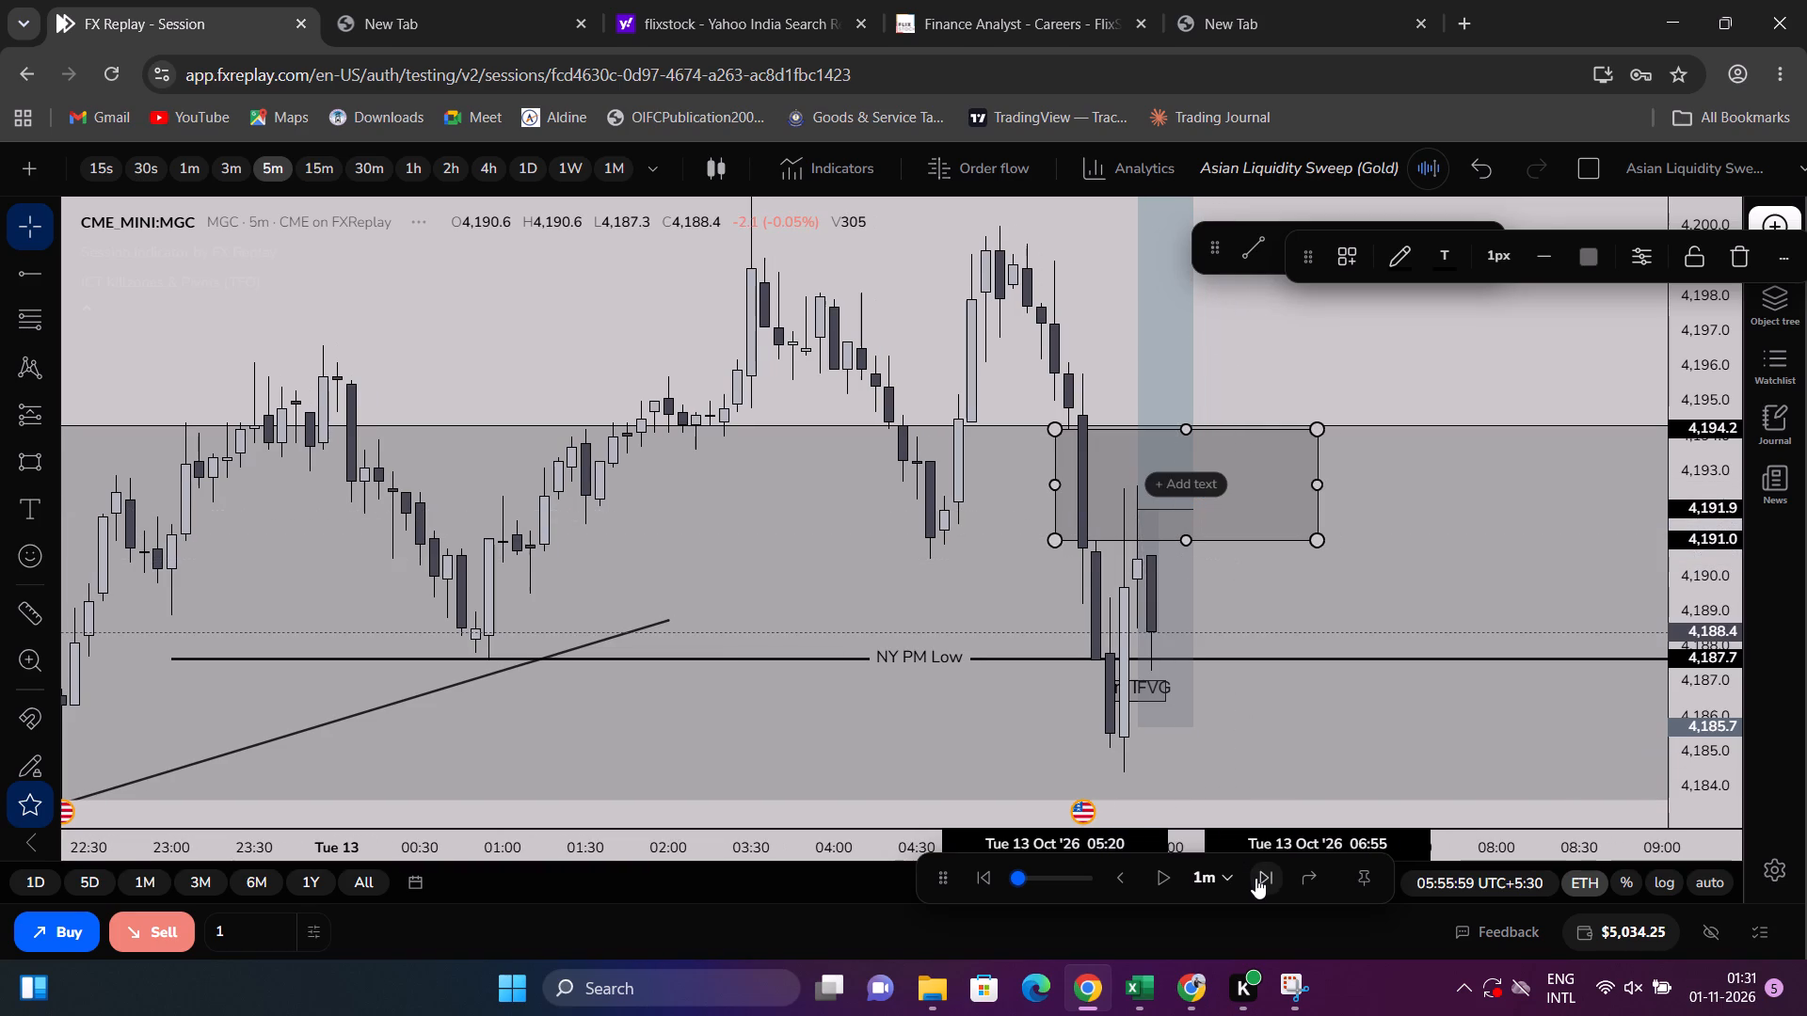
click(1255, 878)
click(1255, 878)
click(1255, 878)
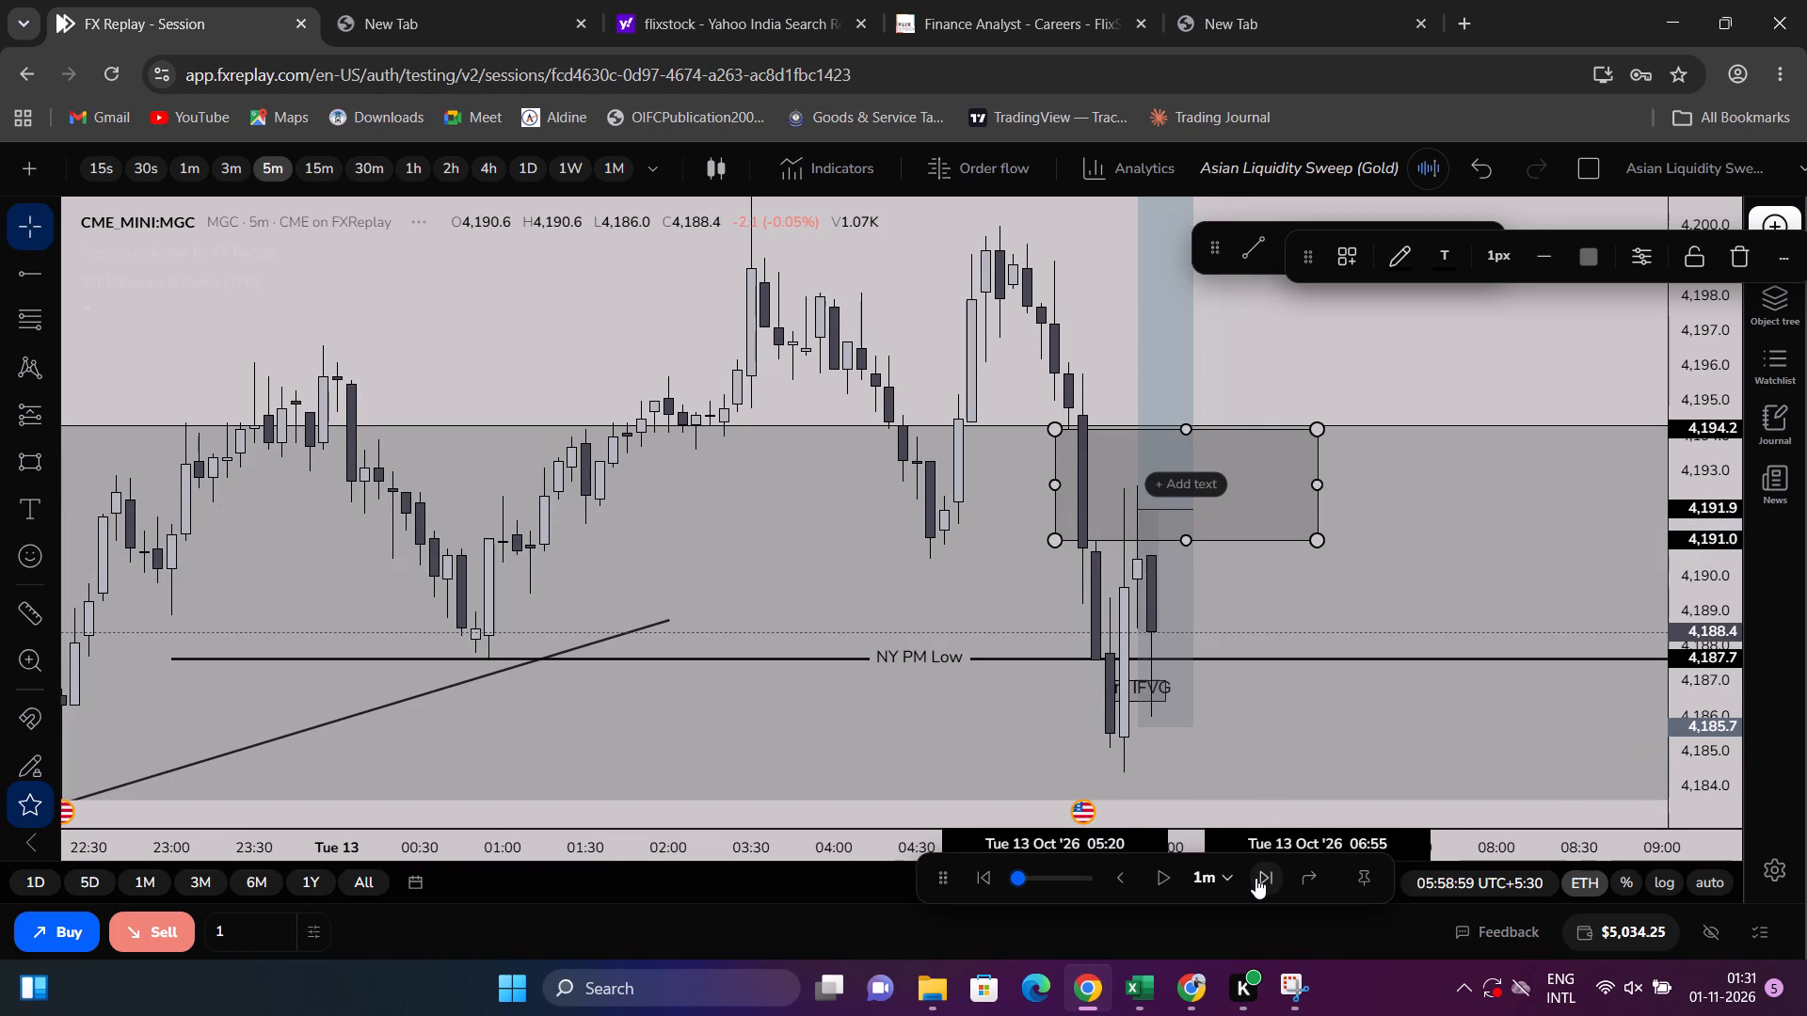
click(1255, 878)
click(1255, 878)
click(1255, 878)
click(1255, 878)
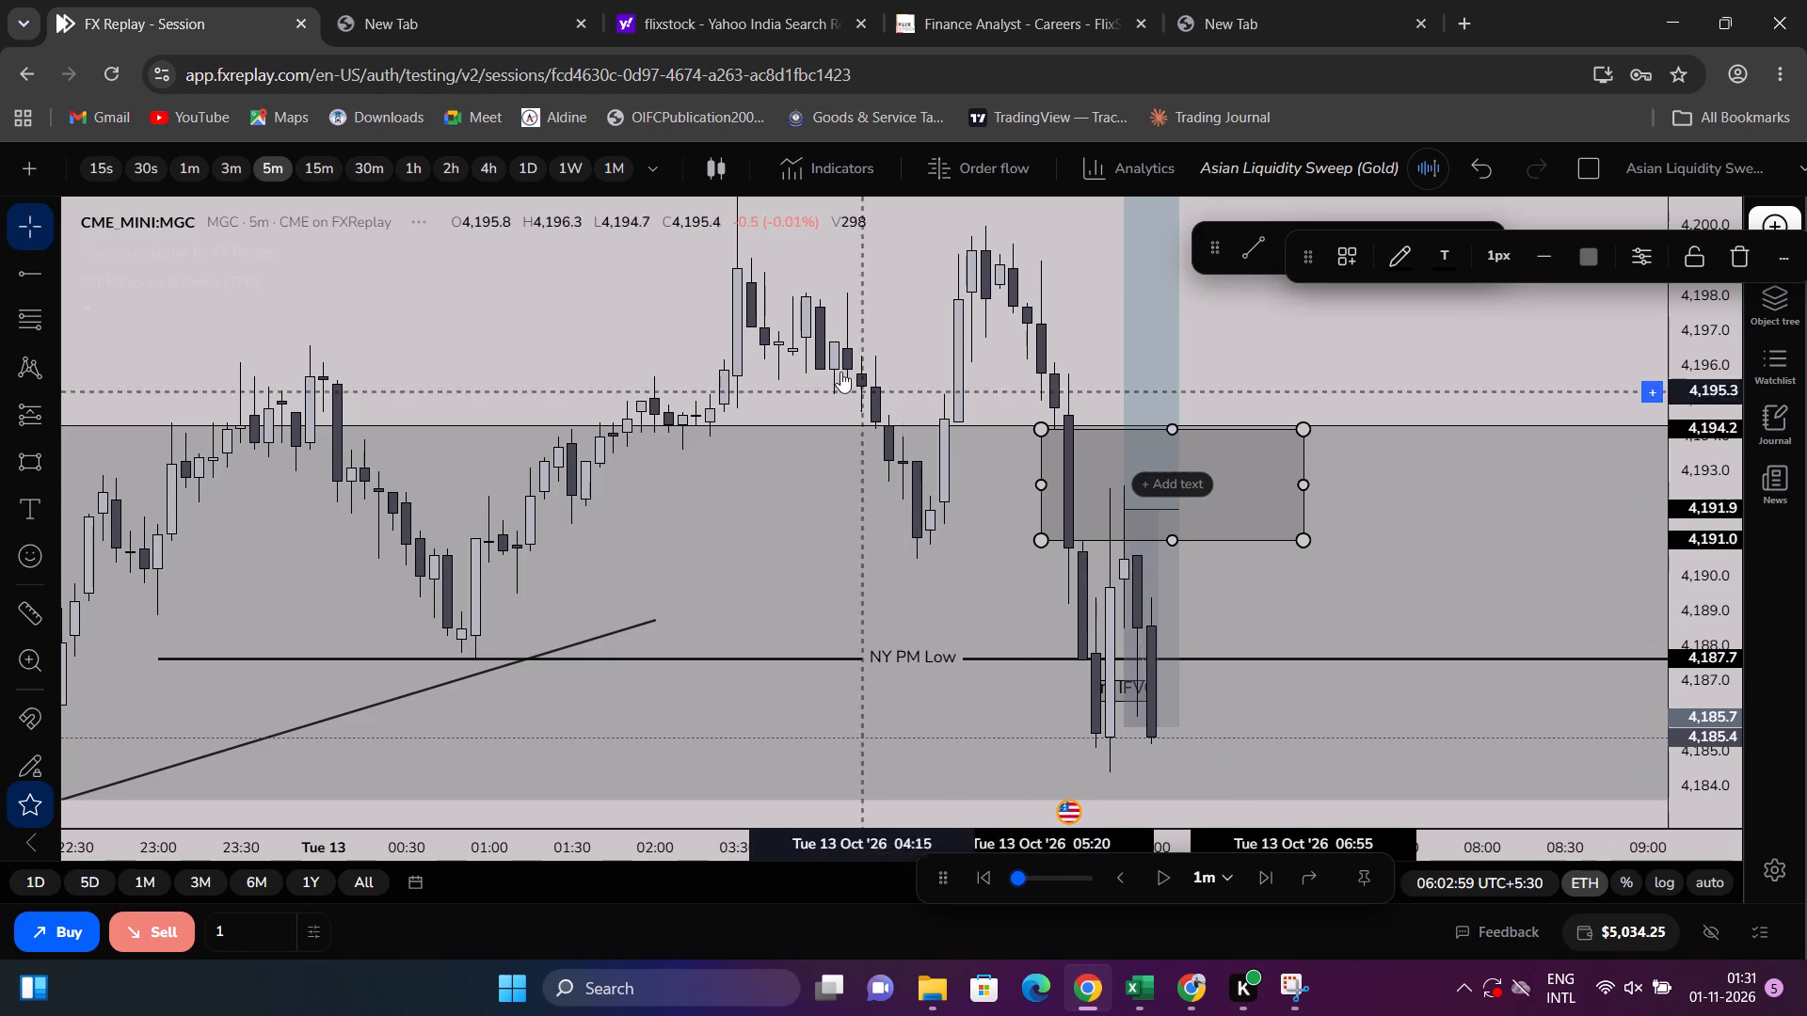
Delete the unlabelled gap rectangle and the long position from the chart.
click(1303, 490)
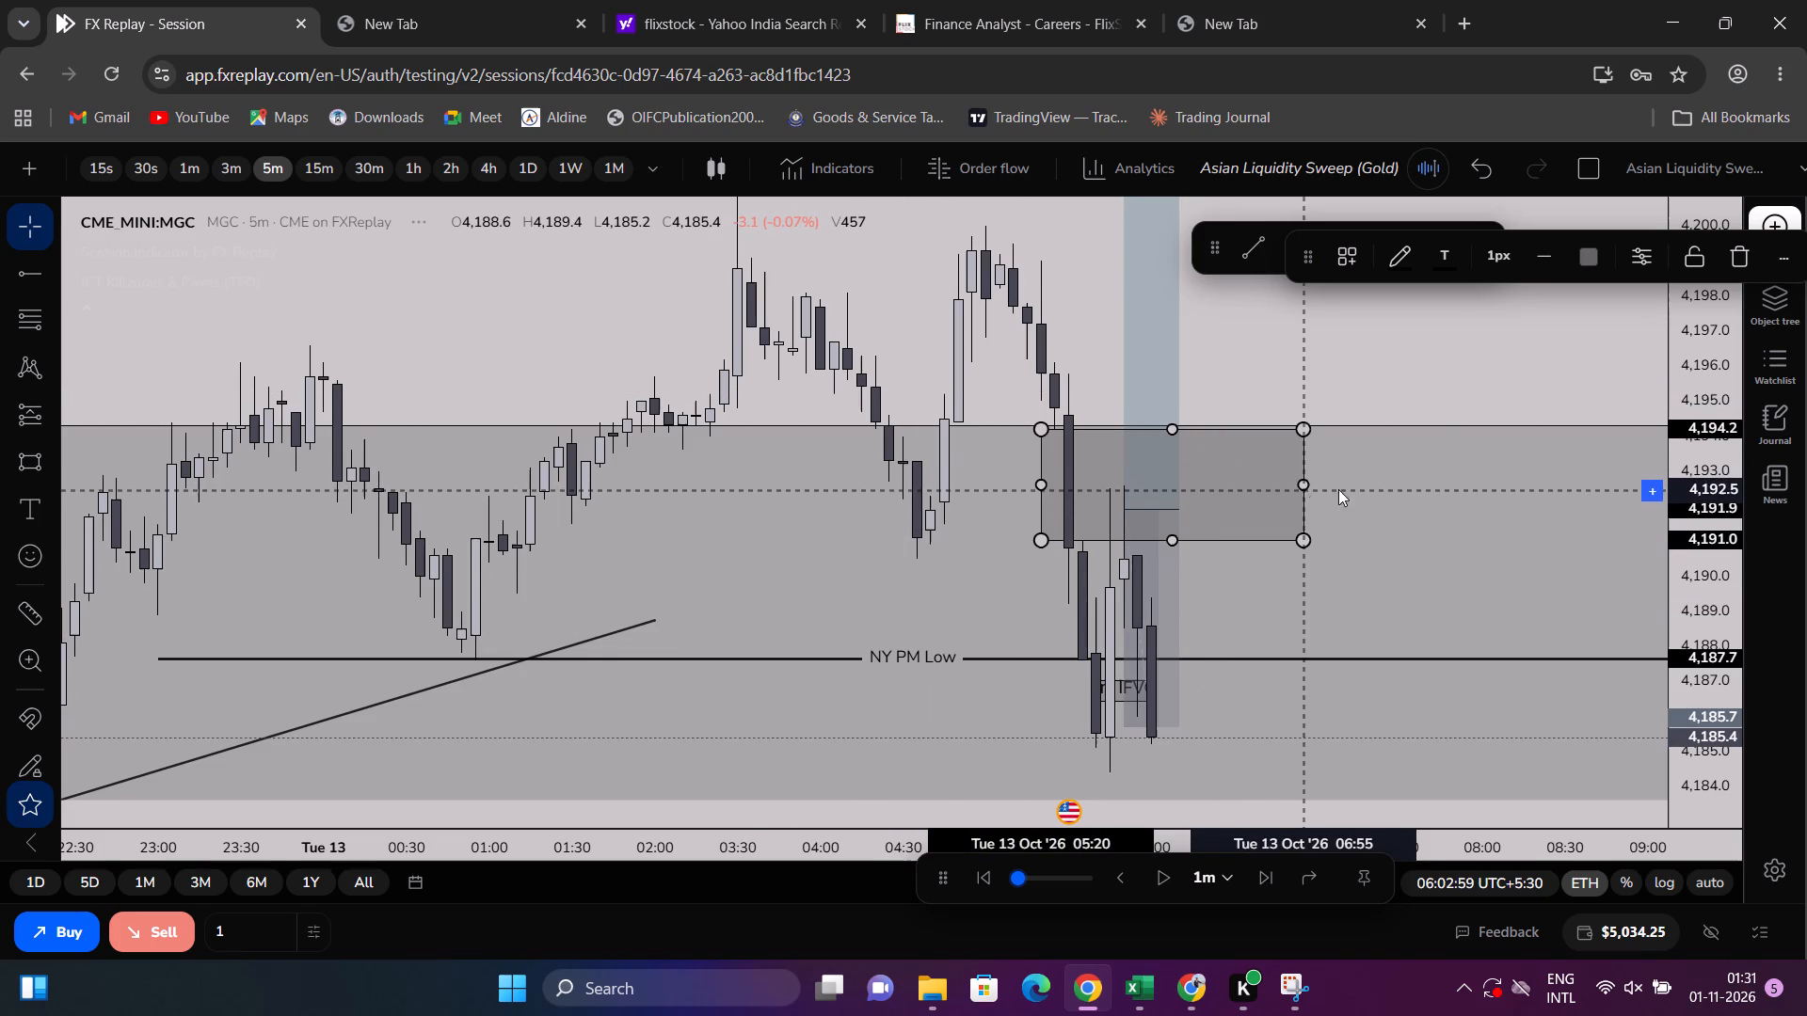
key(Delete)
click(1172, 453)
key(Delete)
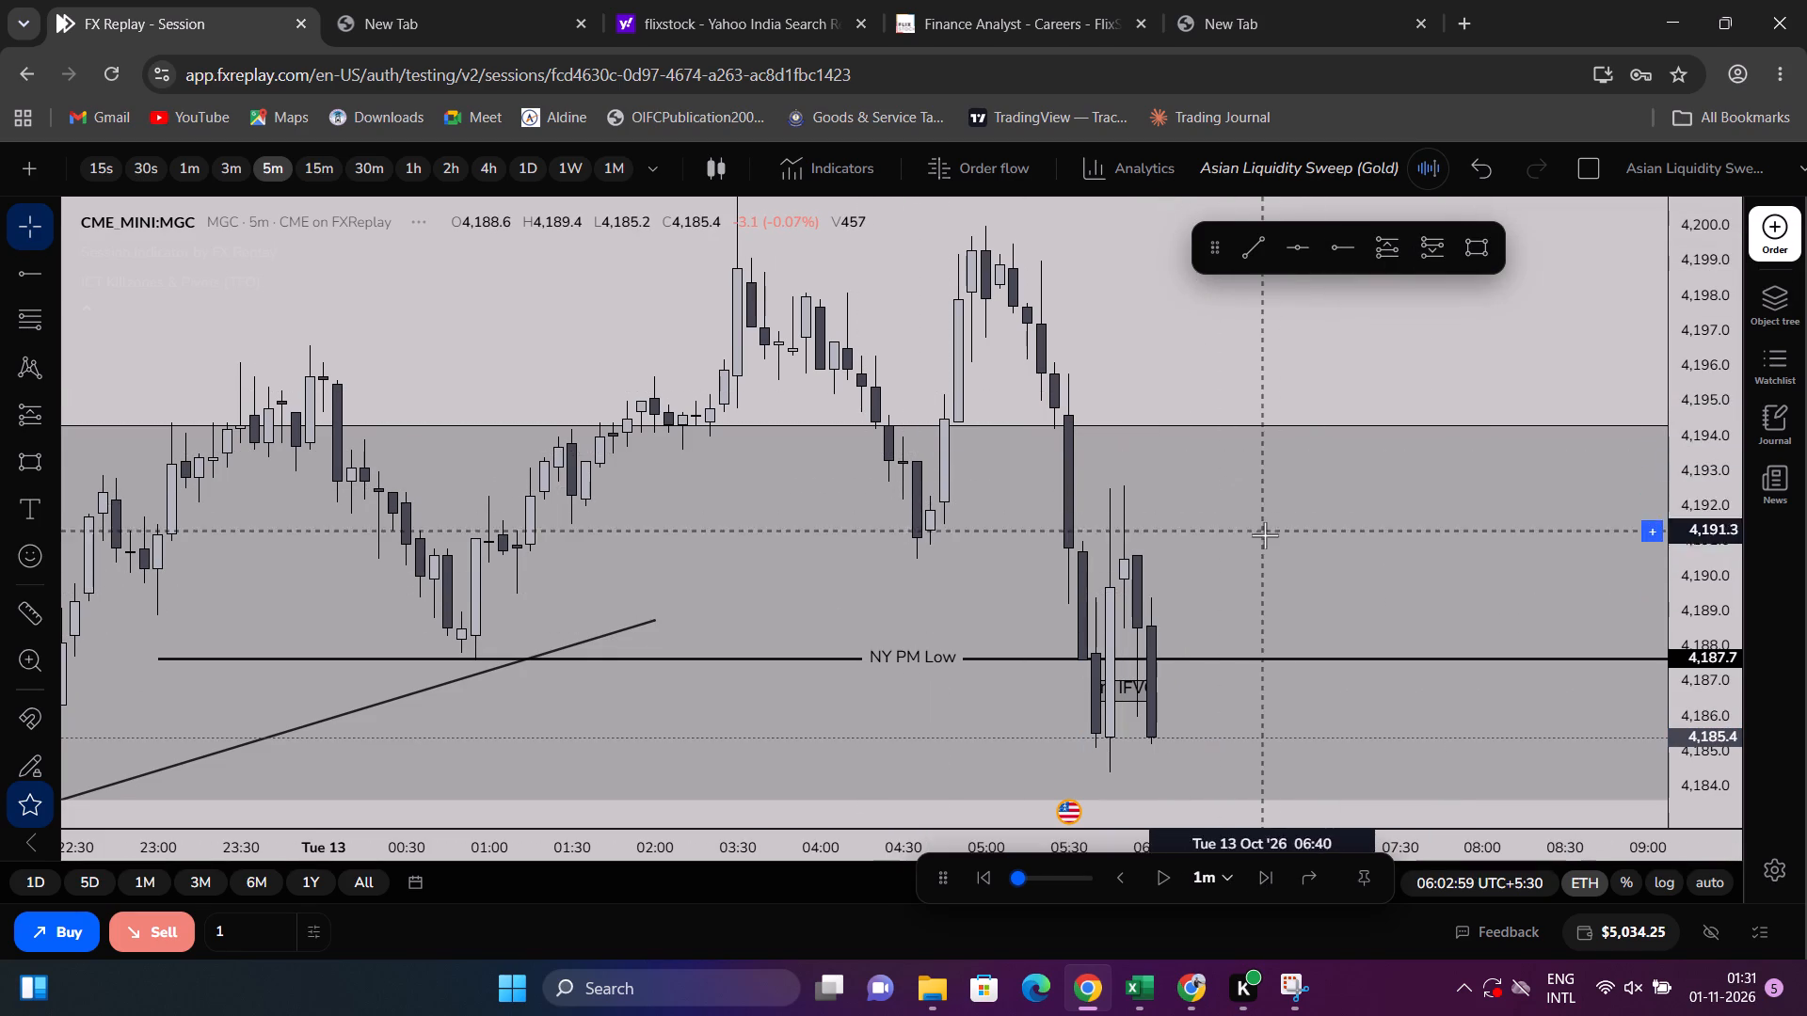
Draw a rectangle from 4,194.2 to 4,191.0, spanning 05:20 to 07:35, and label it "5m FVG".
click(30, 456)
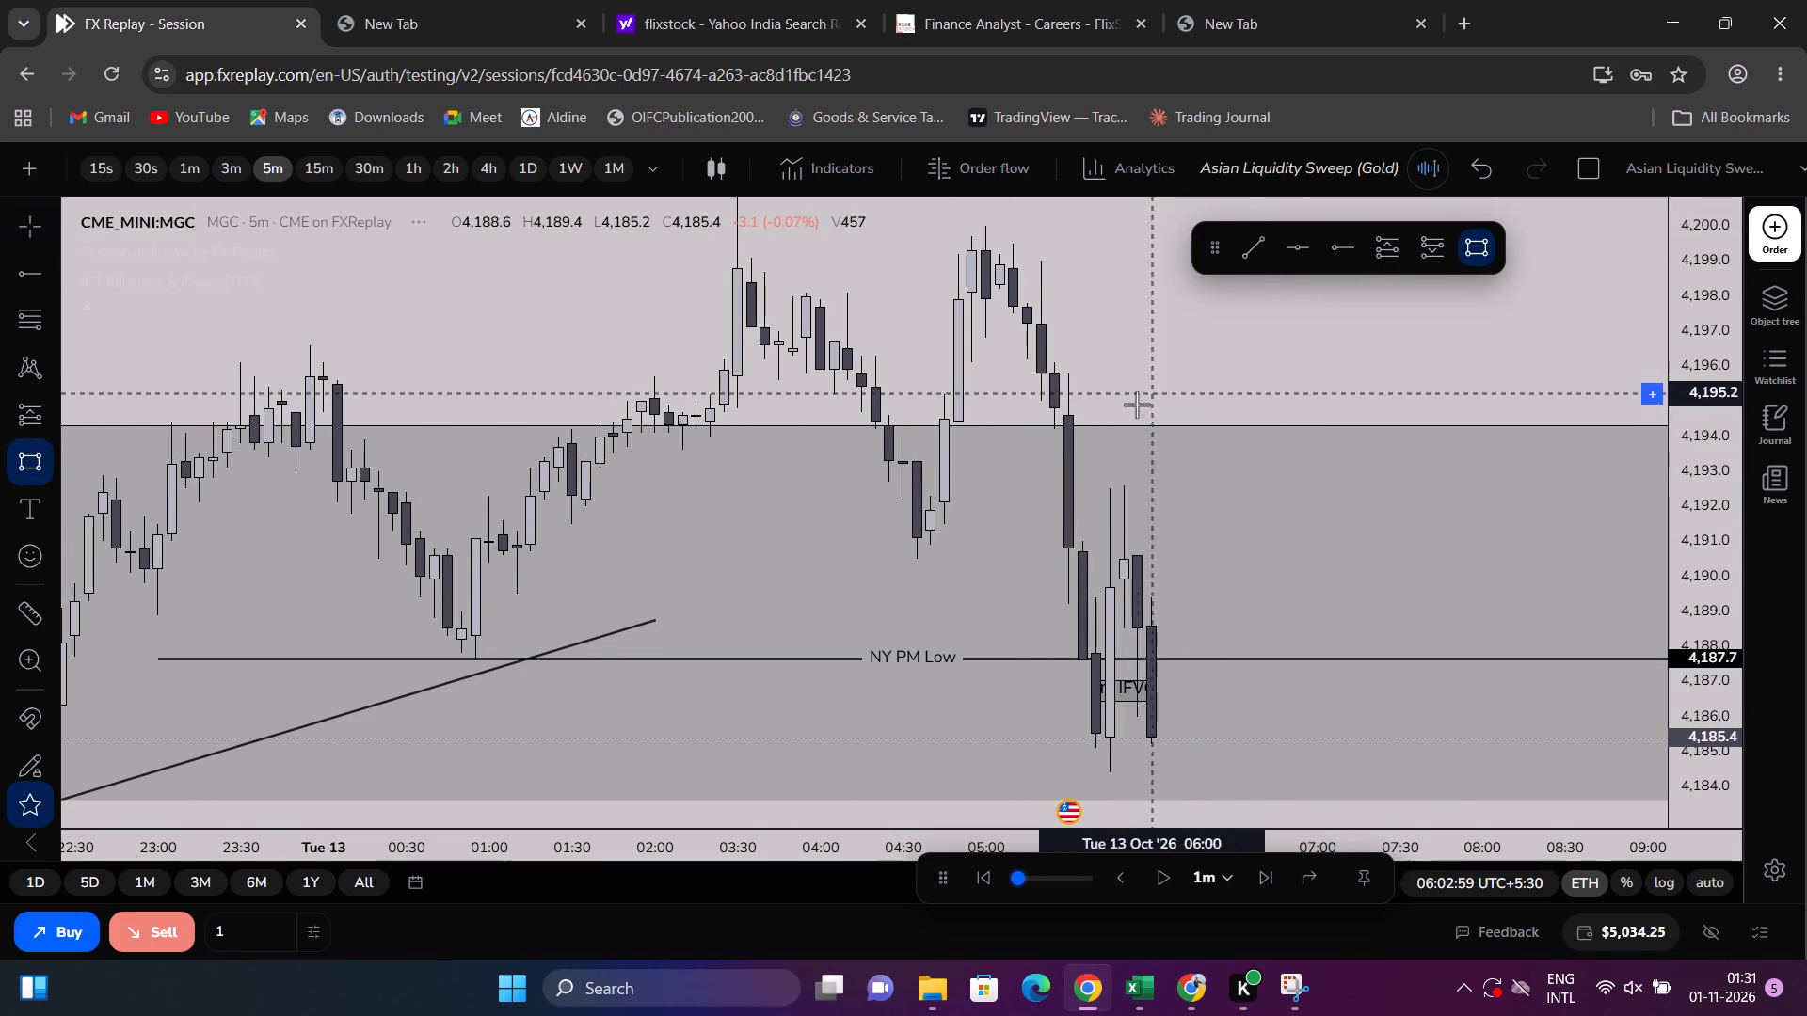
click(1035, 429)
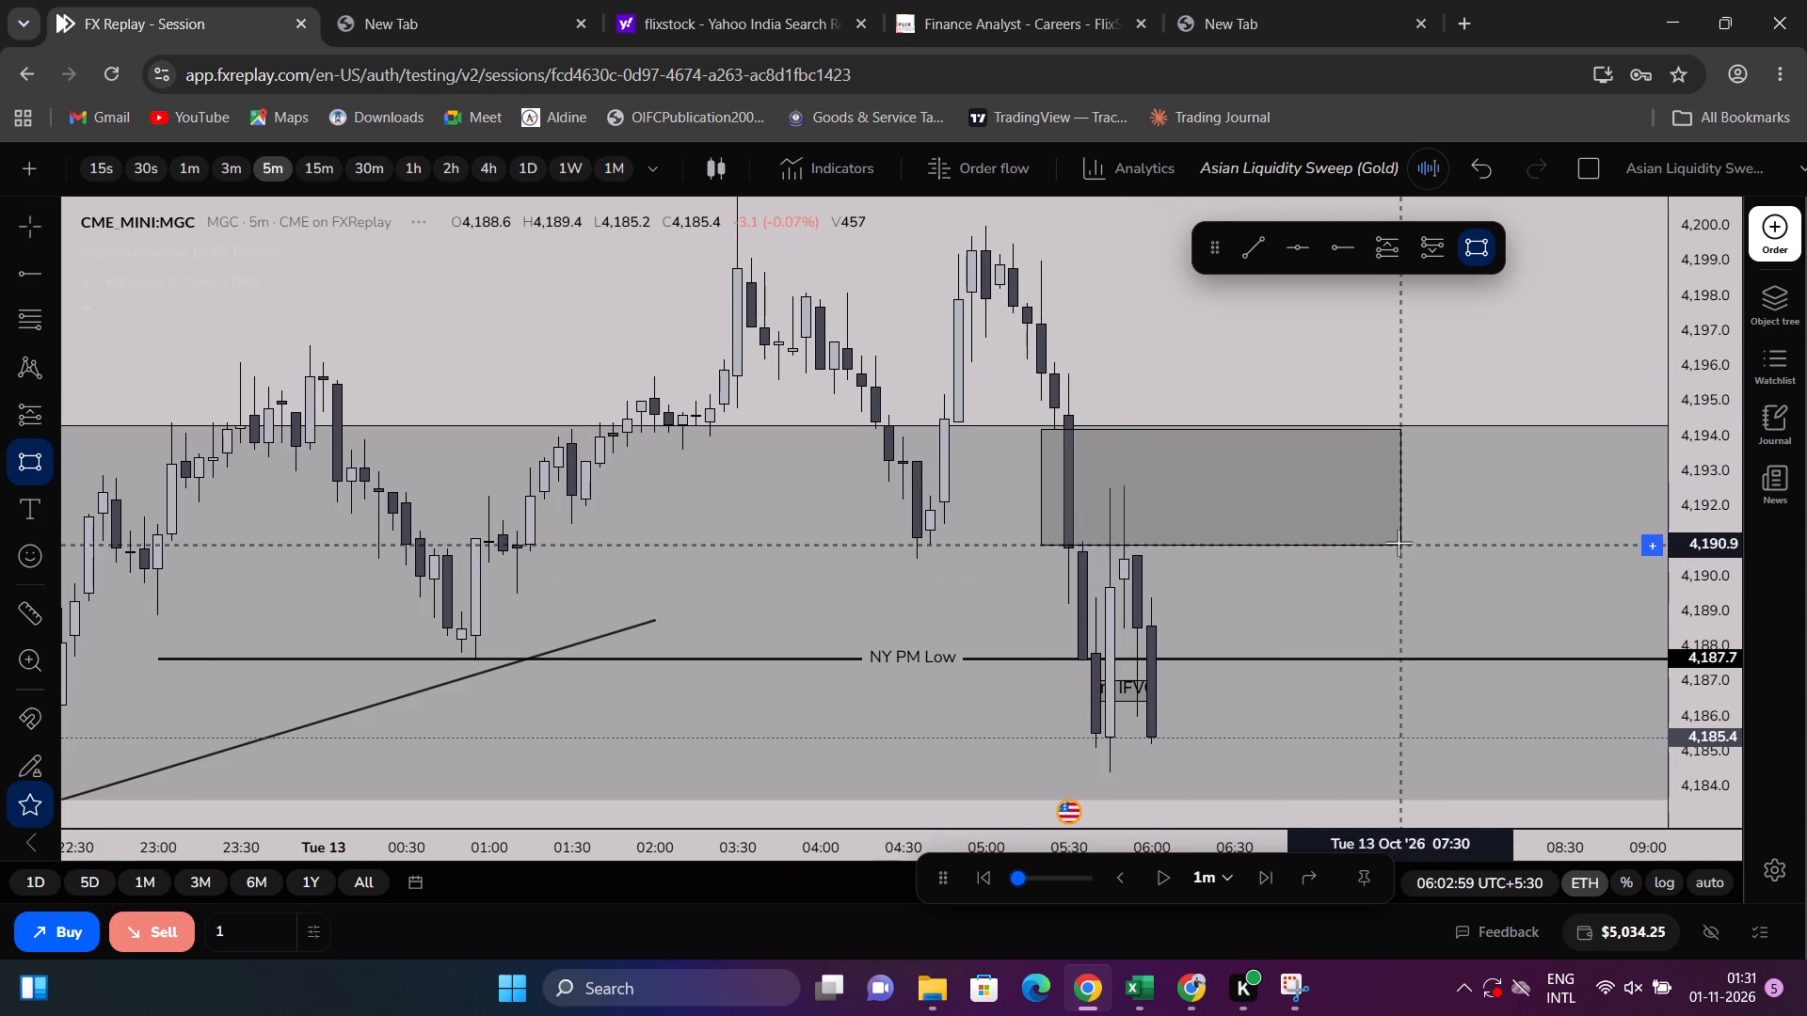
click(1413, 542)
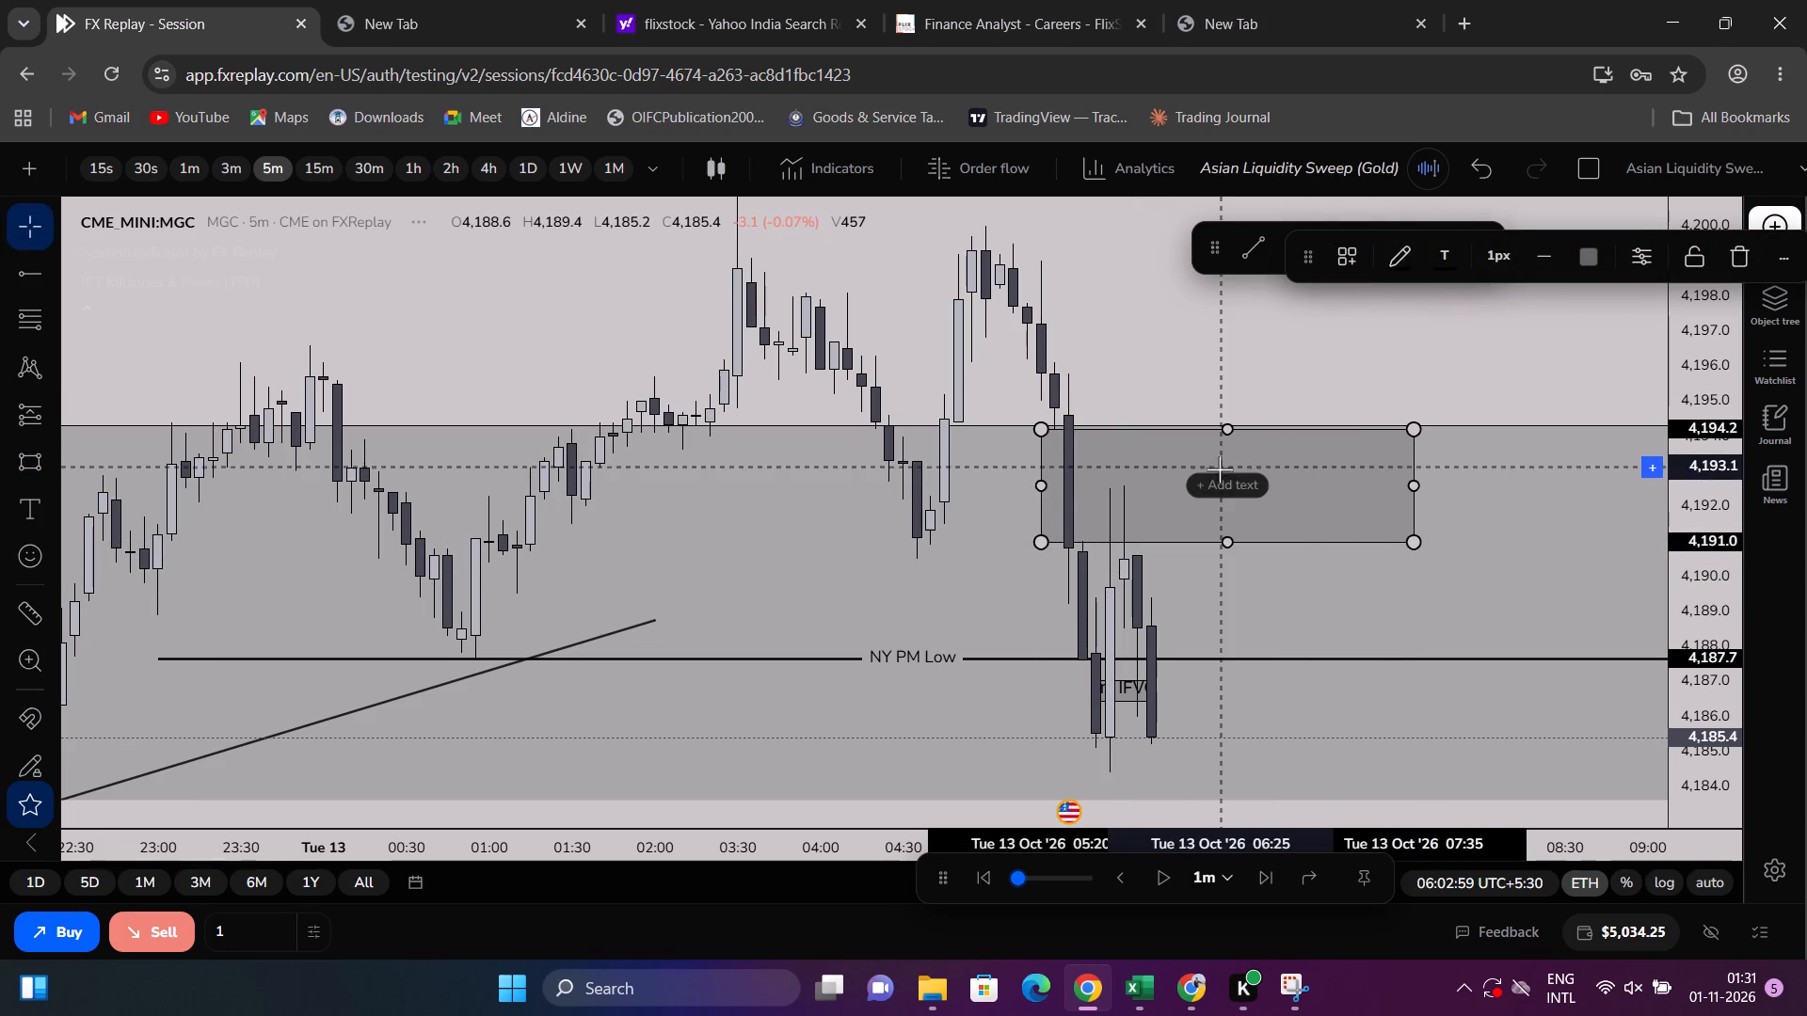
click(1221, 473)
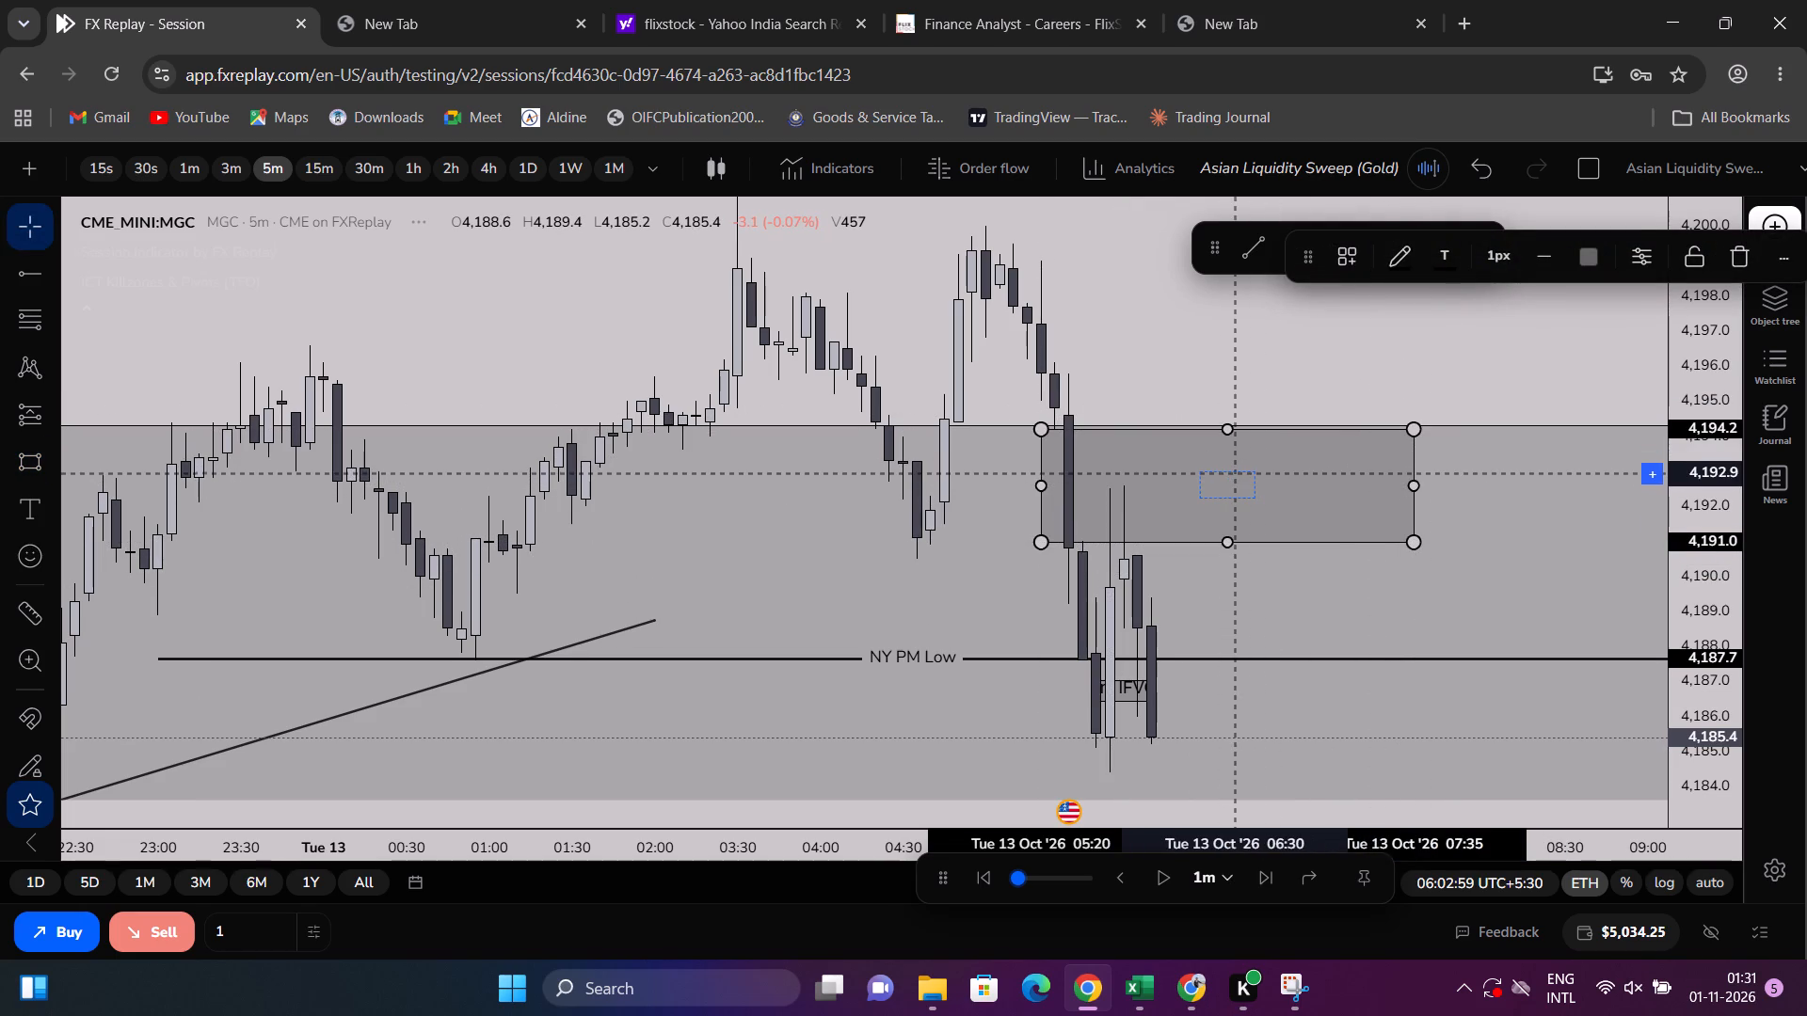
click(1234, 484)
key(5)
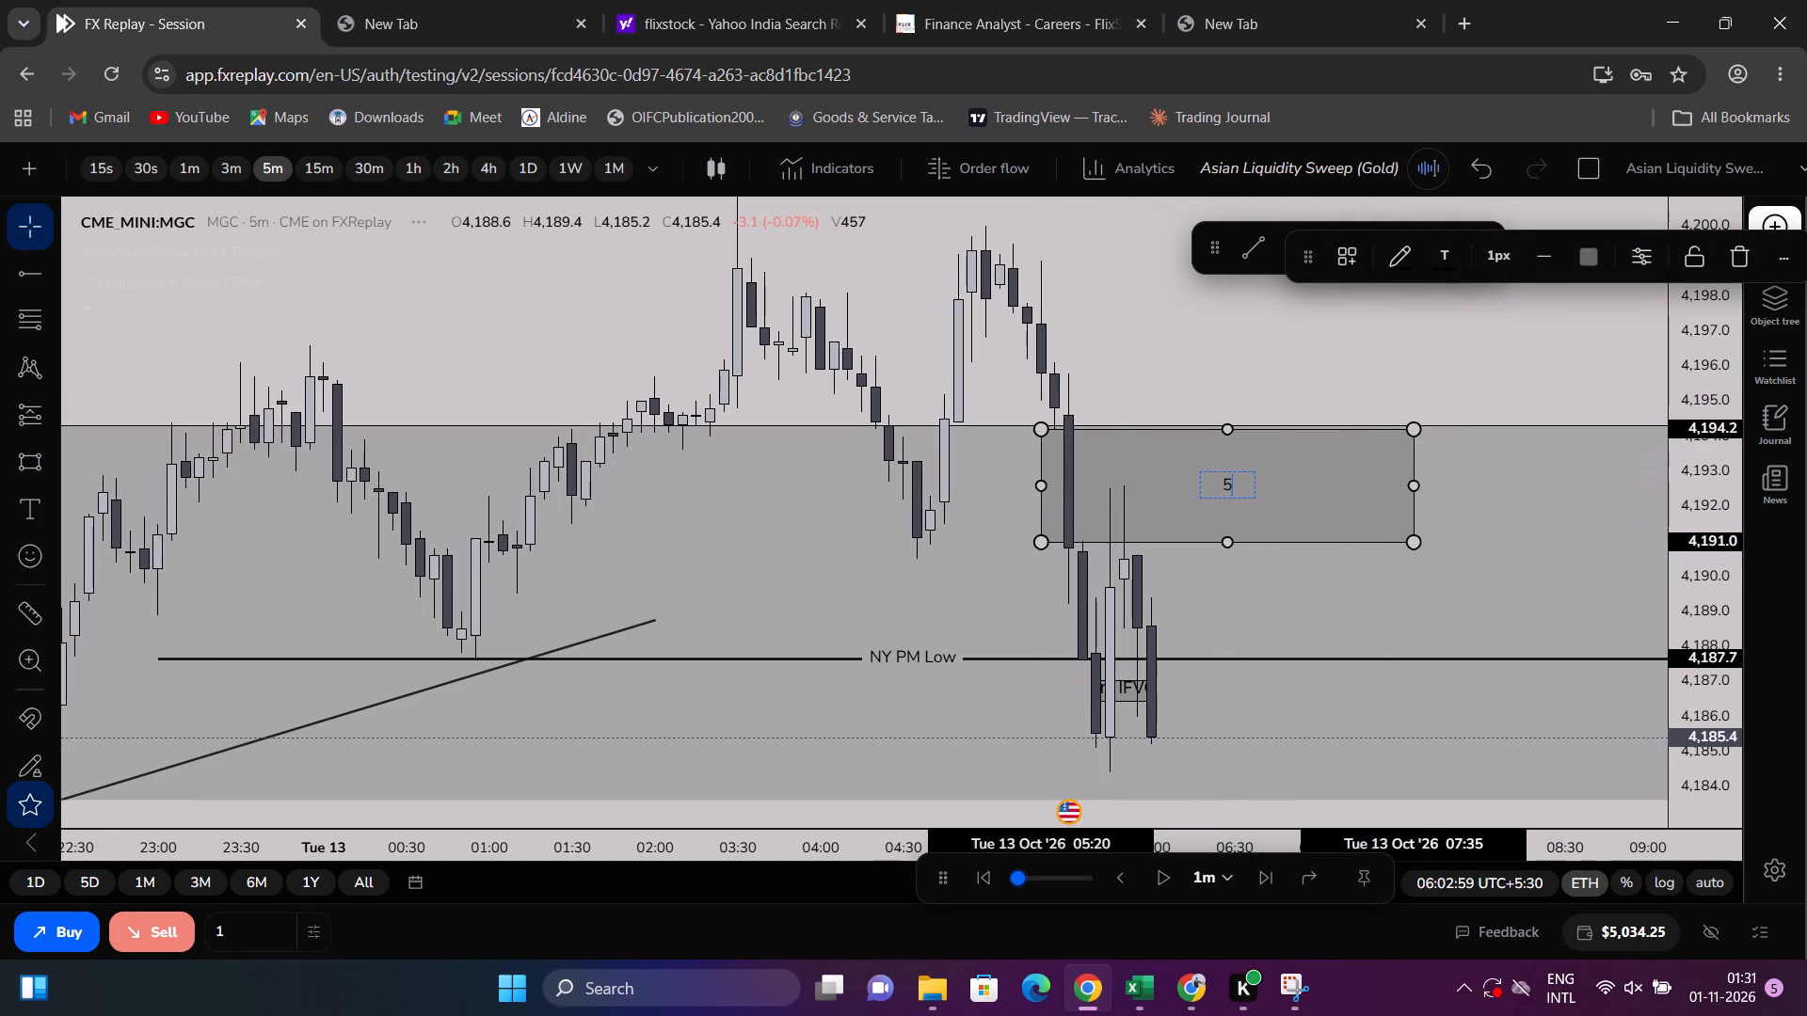
text(FVG)
click(1279, 743)
Examine the price structure around the 5m FVG, from the PDL up to the 4,201.8 level.
scroll(1380, 737, down, 3)
drag(1386, 727, 1398, 699)
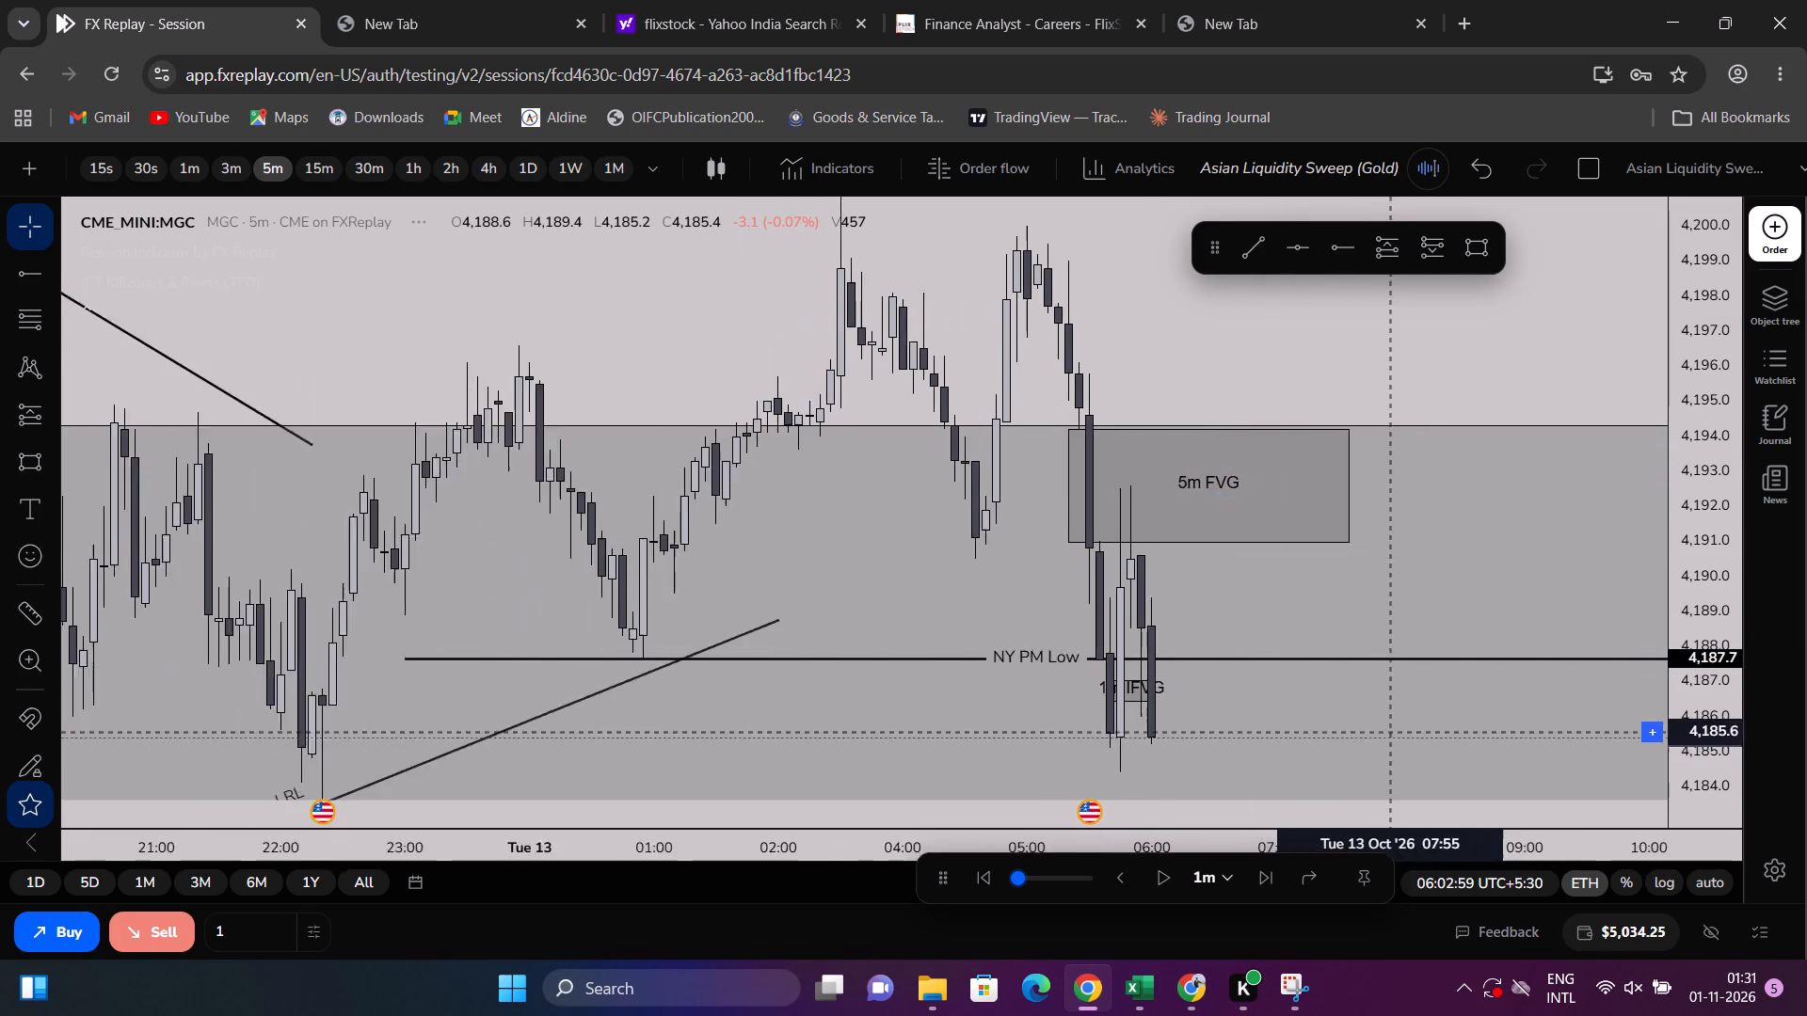
drag(1398, 699, 1423, 522)
scroll(1431, 481, down, 4)
drag(1720, 511, 1709, 633)
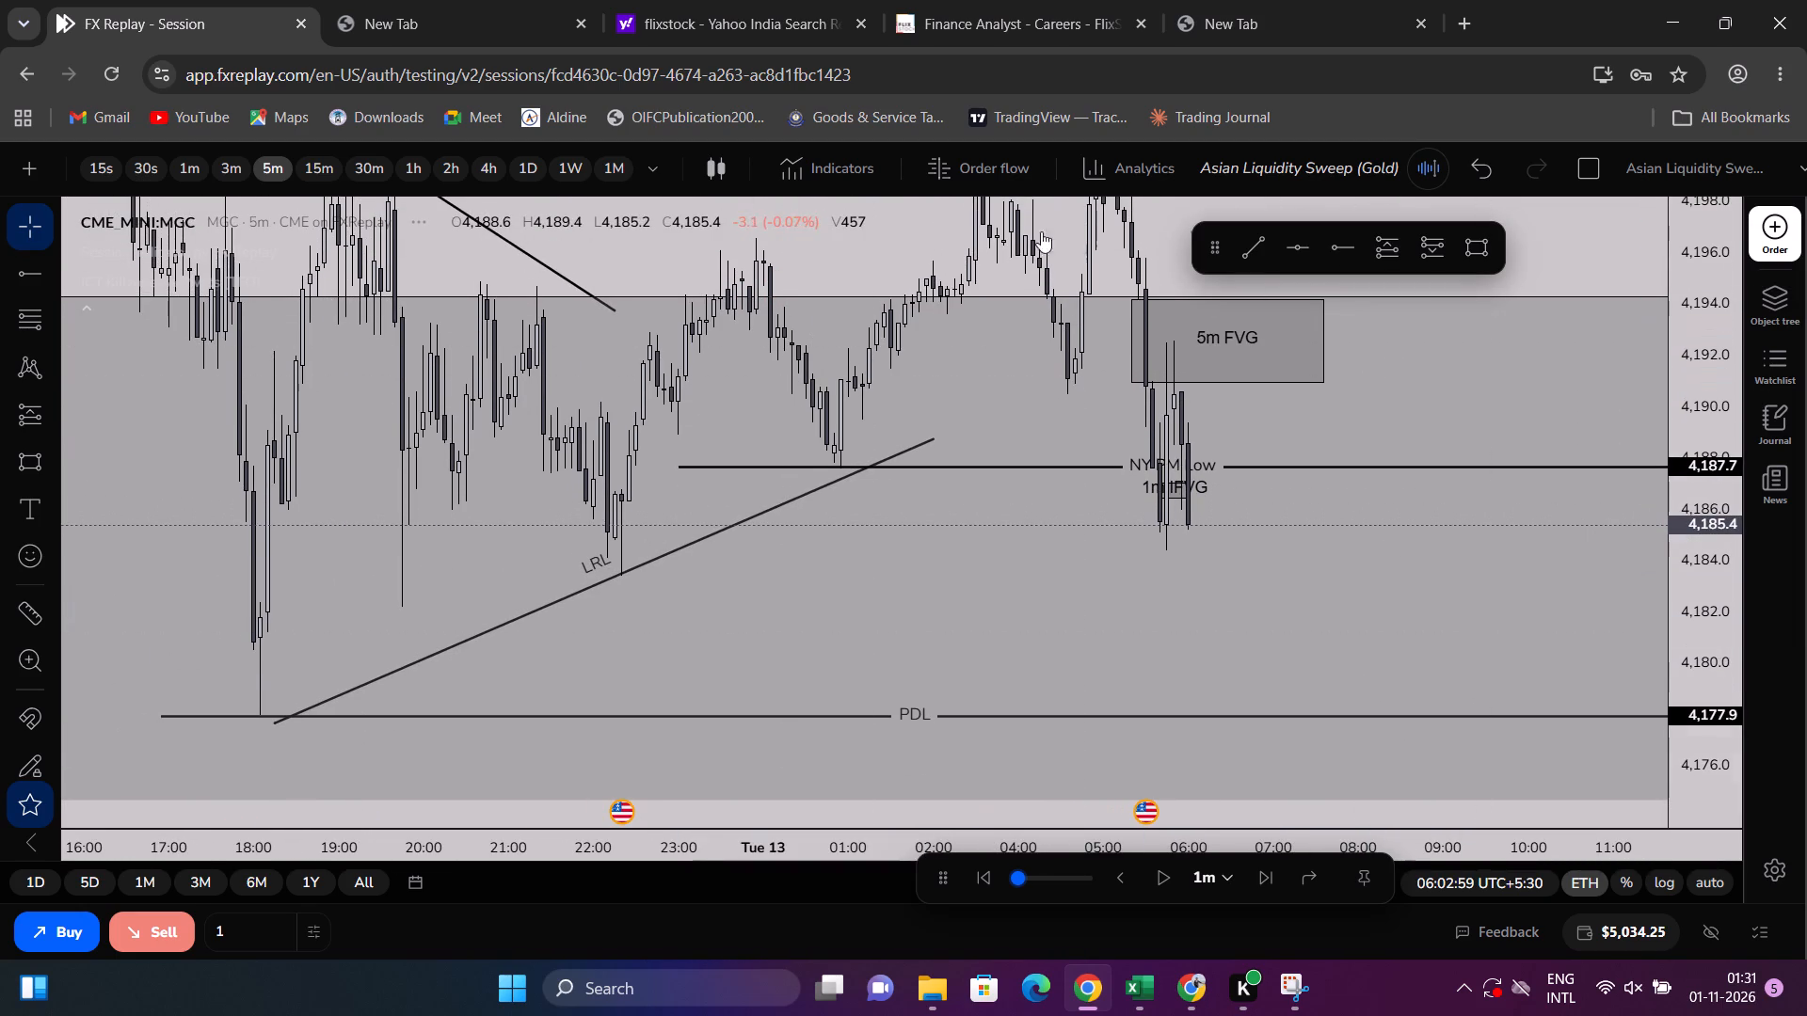
scroll(1348, 488, up, 2)
drag(1327, 520, 1309, 677)
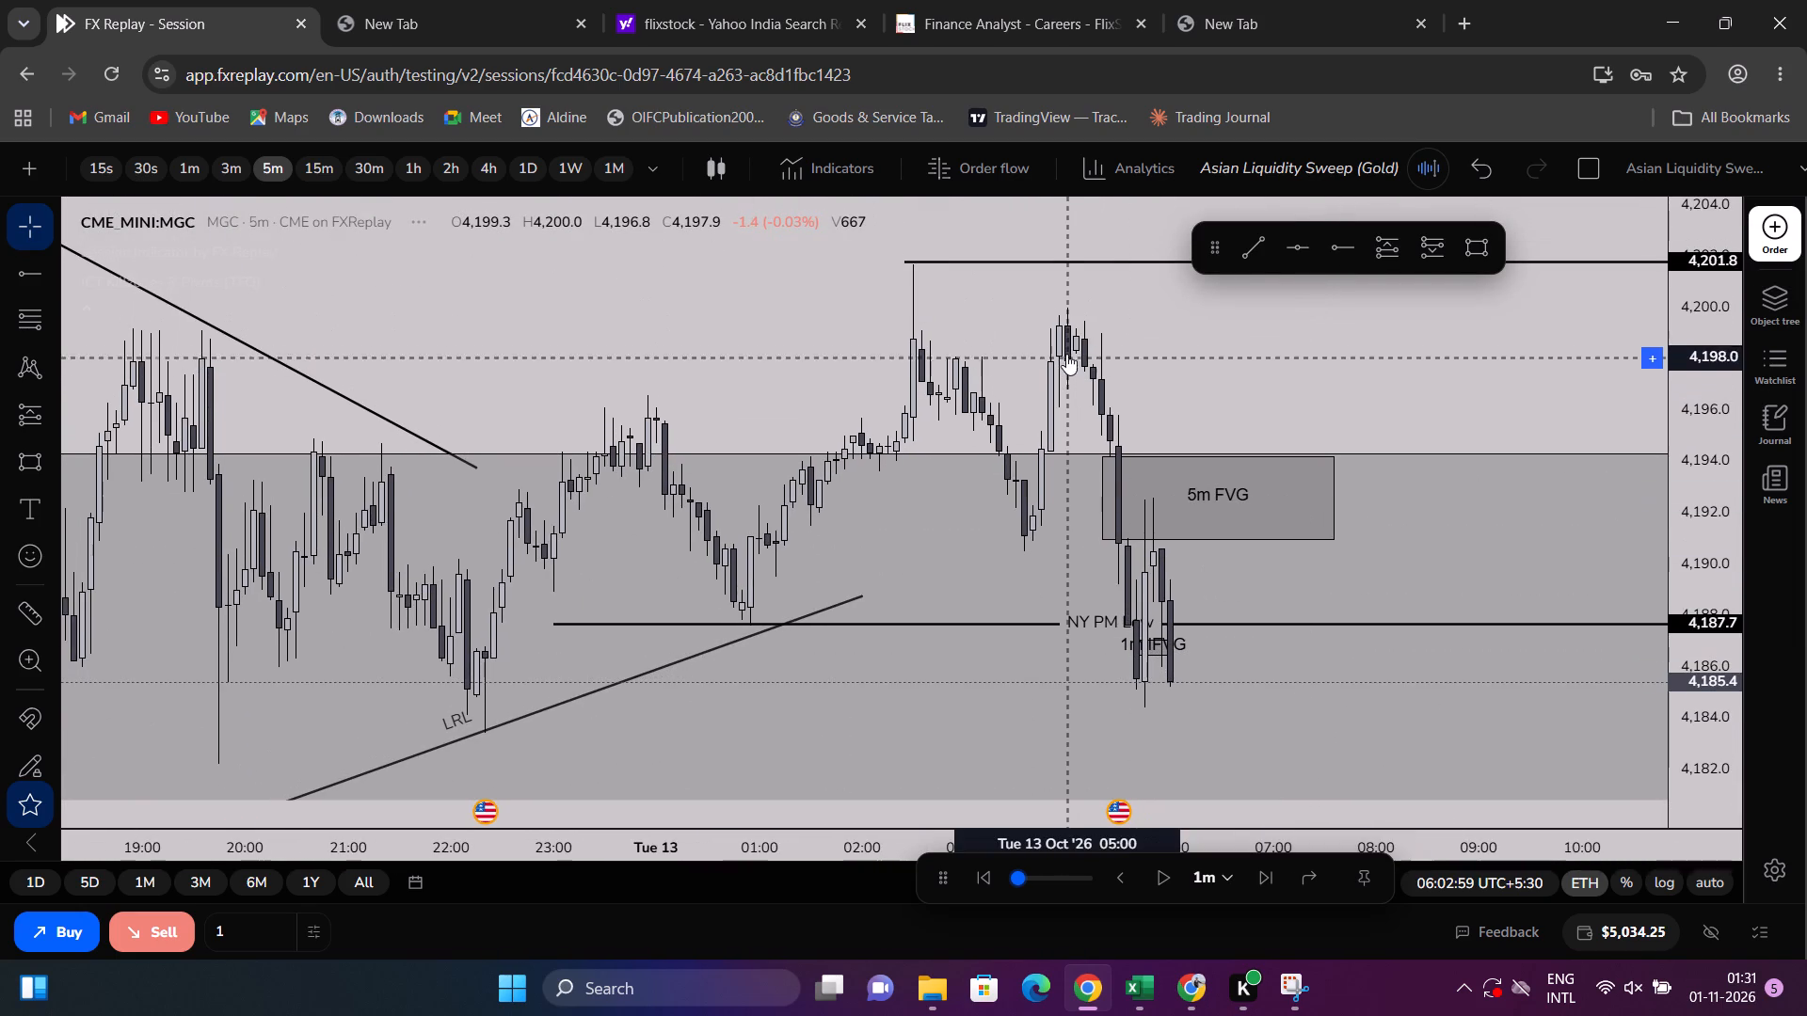
scroll(1199, 405, down, 3)
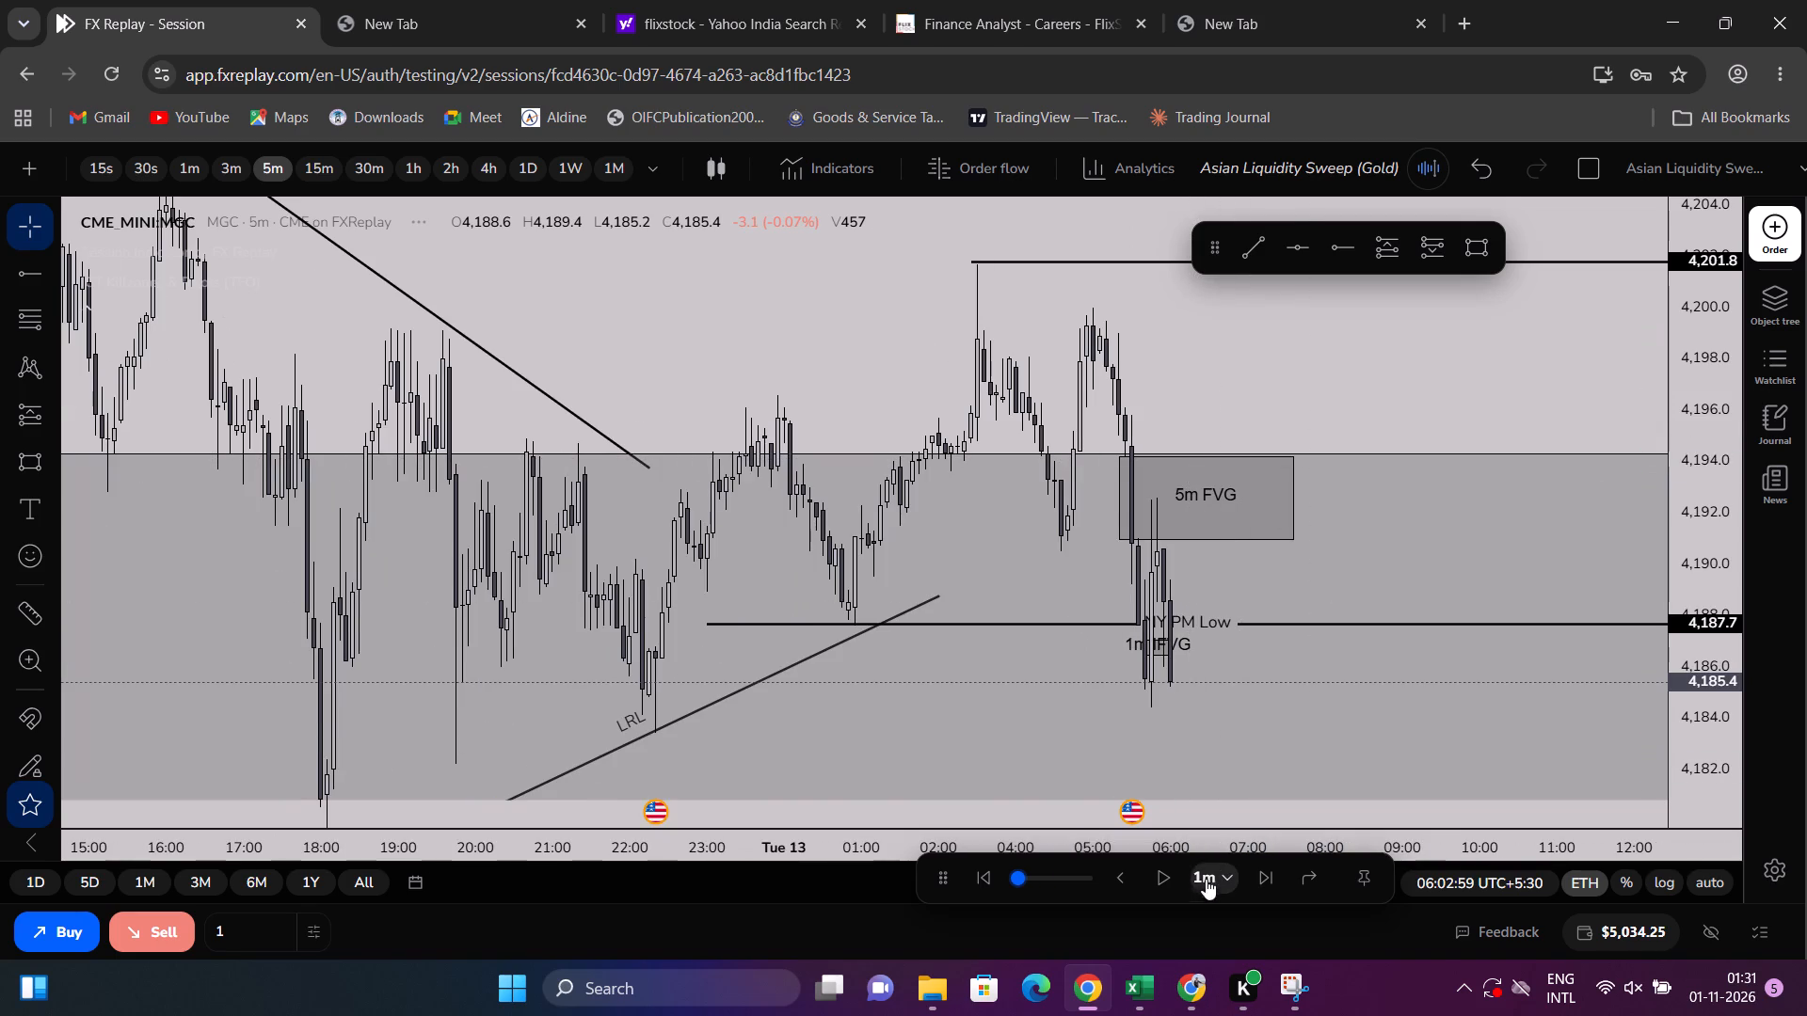
Advance the replay in 1-minute steps to 06:26 on 13 October.
triple_click(1264, 876)
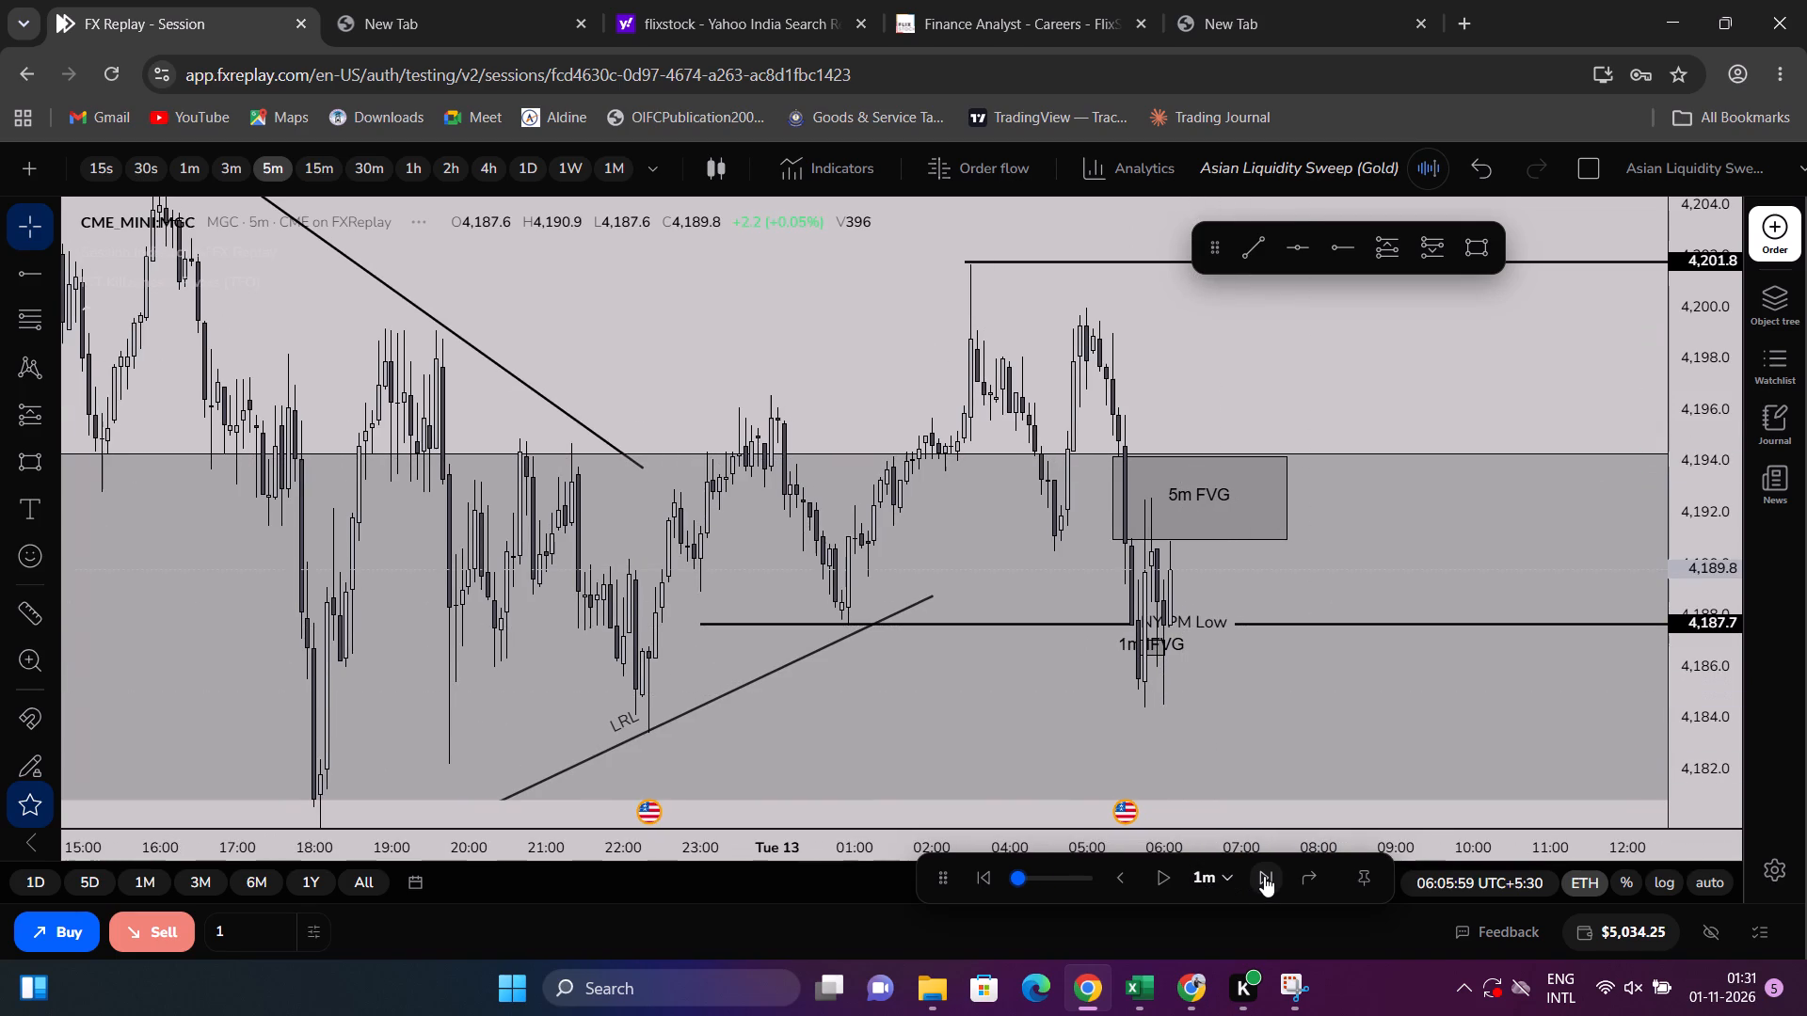
click(1264, 876)
click(1264, 876)
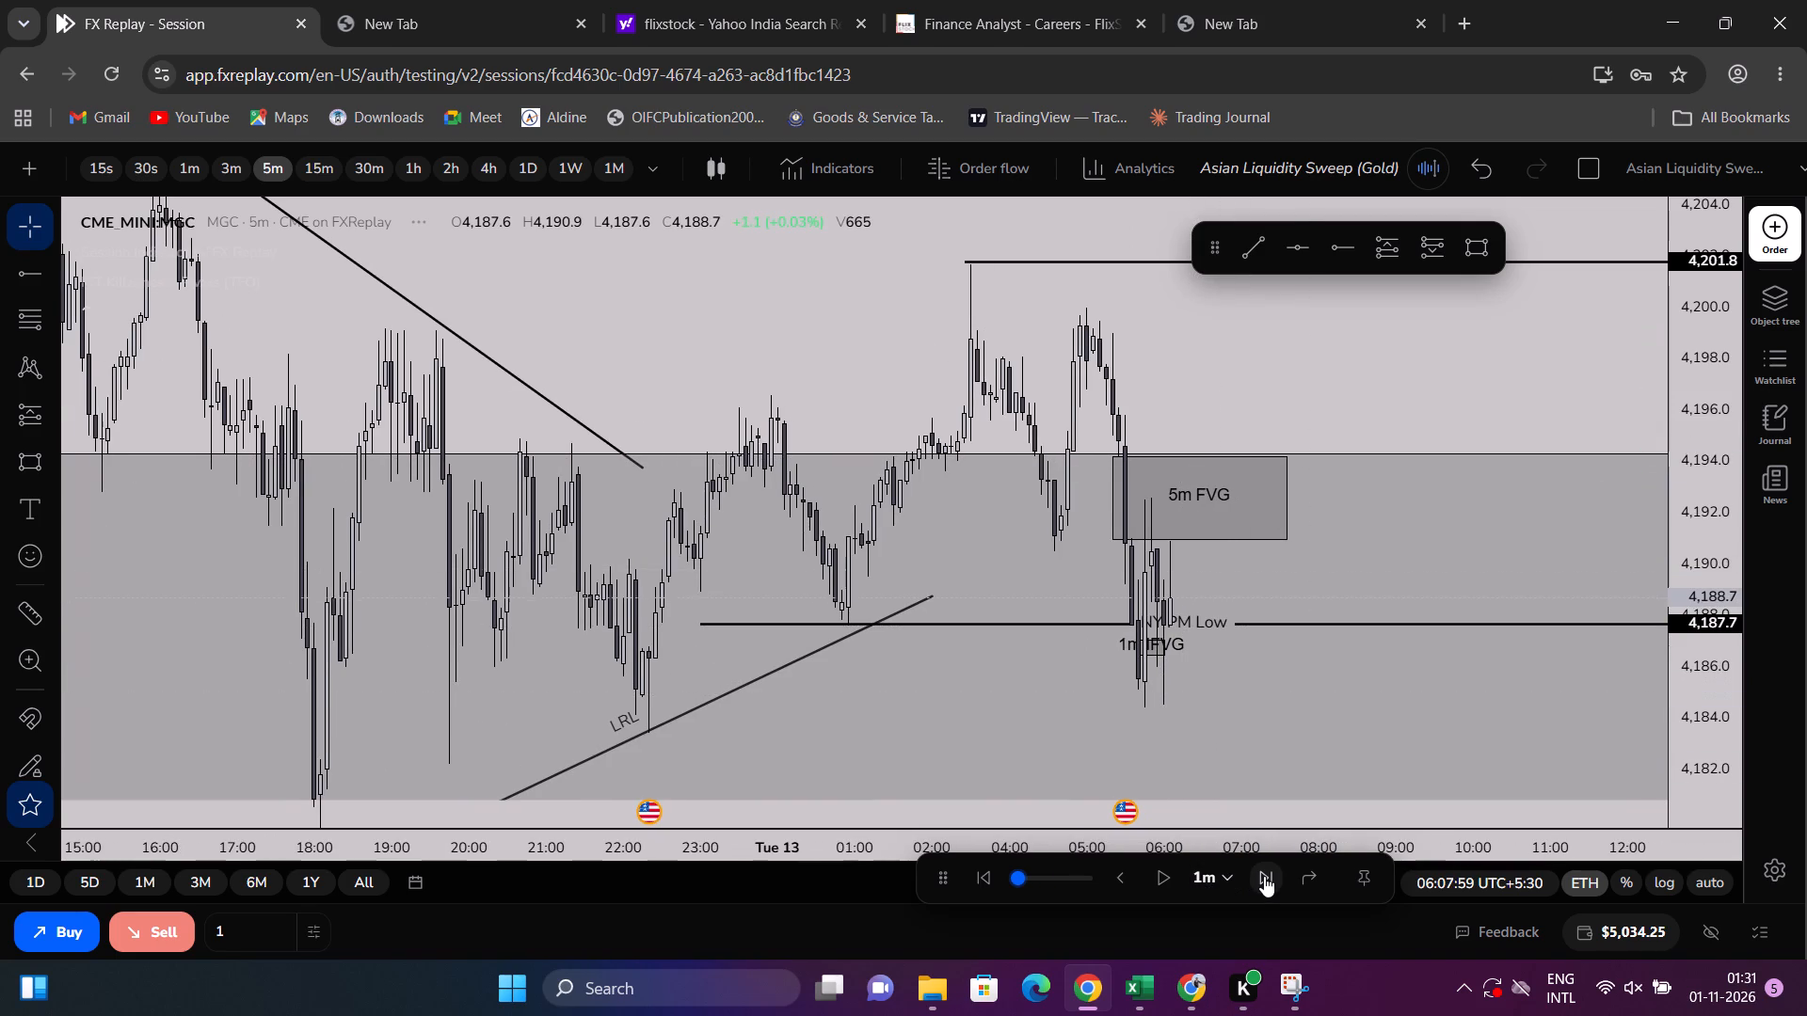
click(1264, 876)
click(1264, 876)
click(1264, 876)
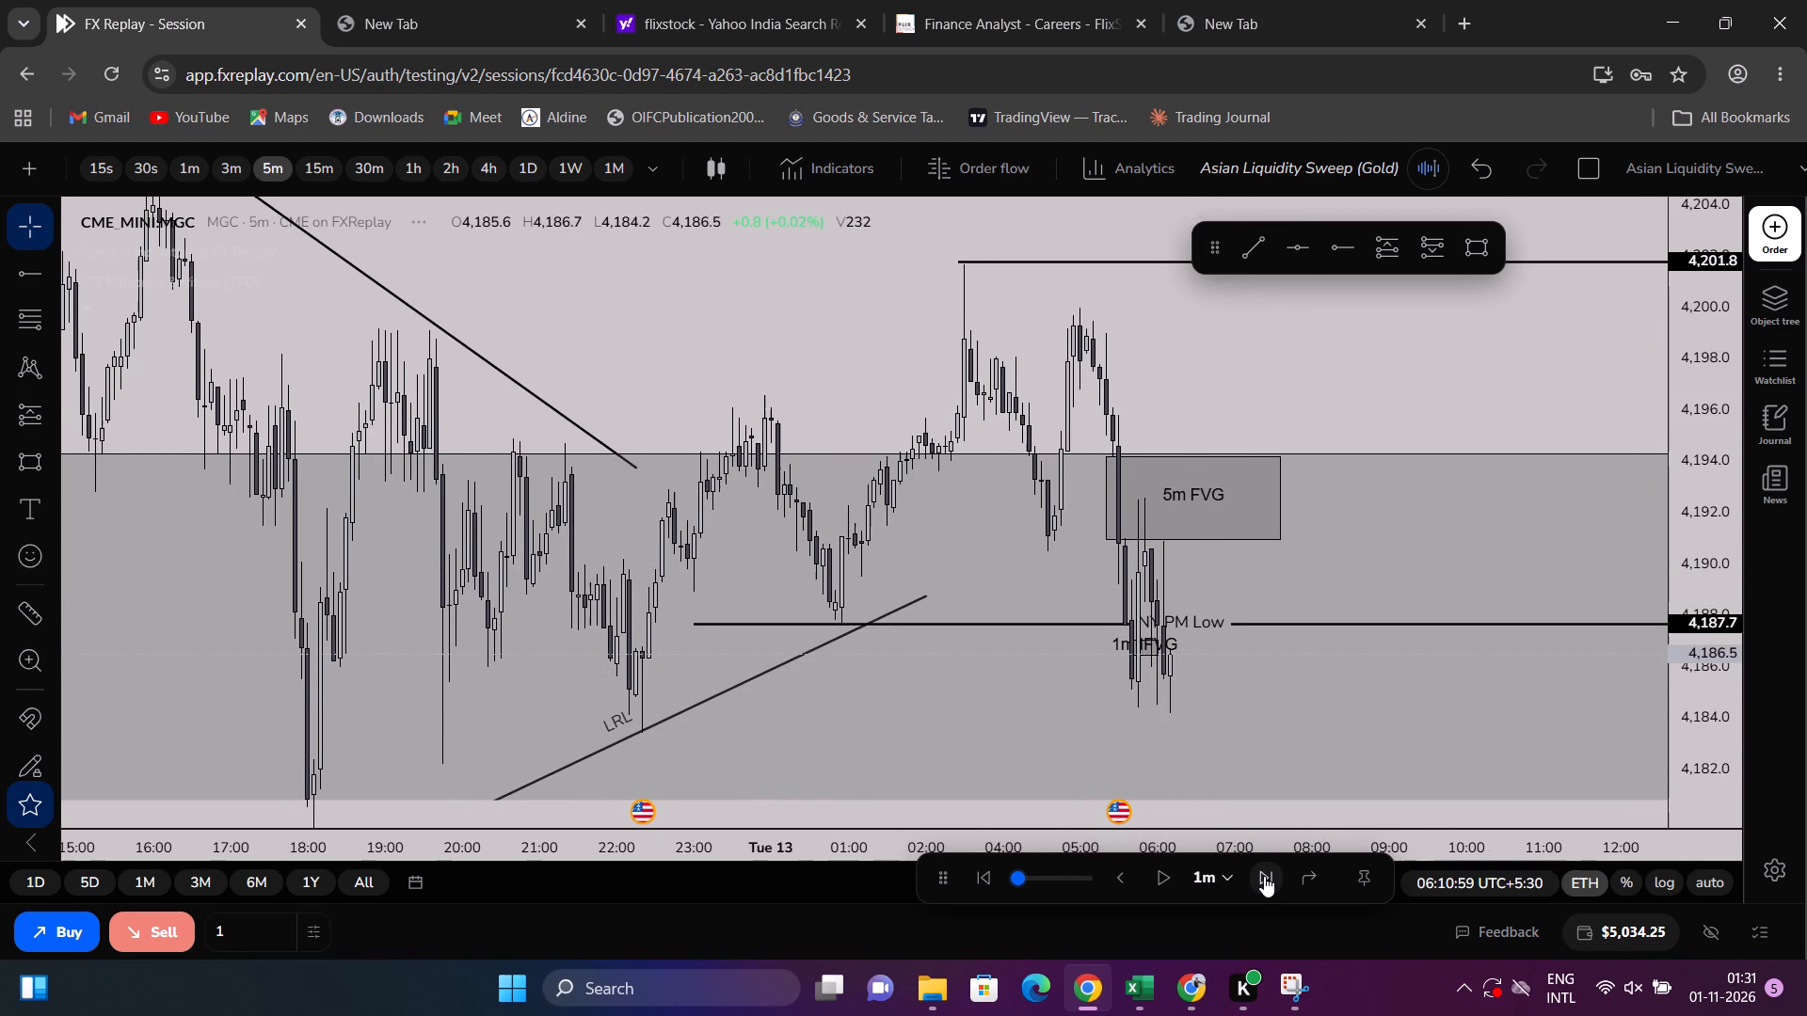
click(1264, 876)
double_click(1264, 876)
click(1264, 876)
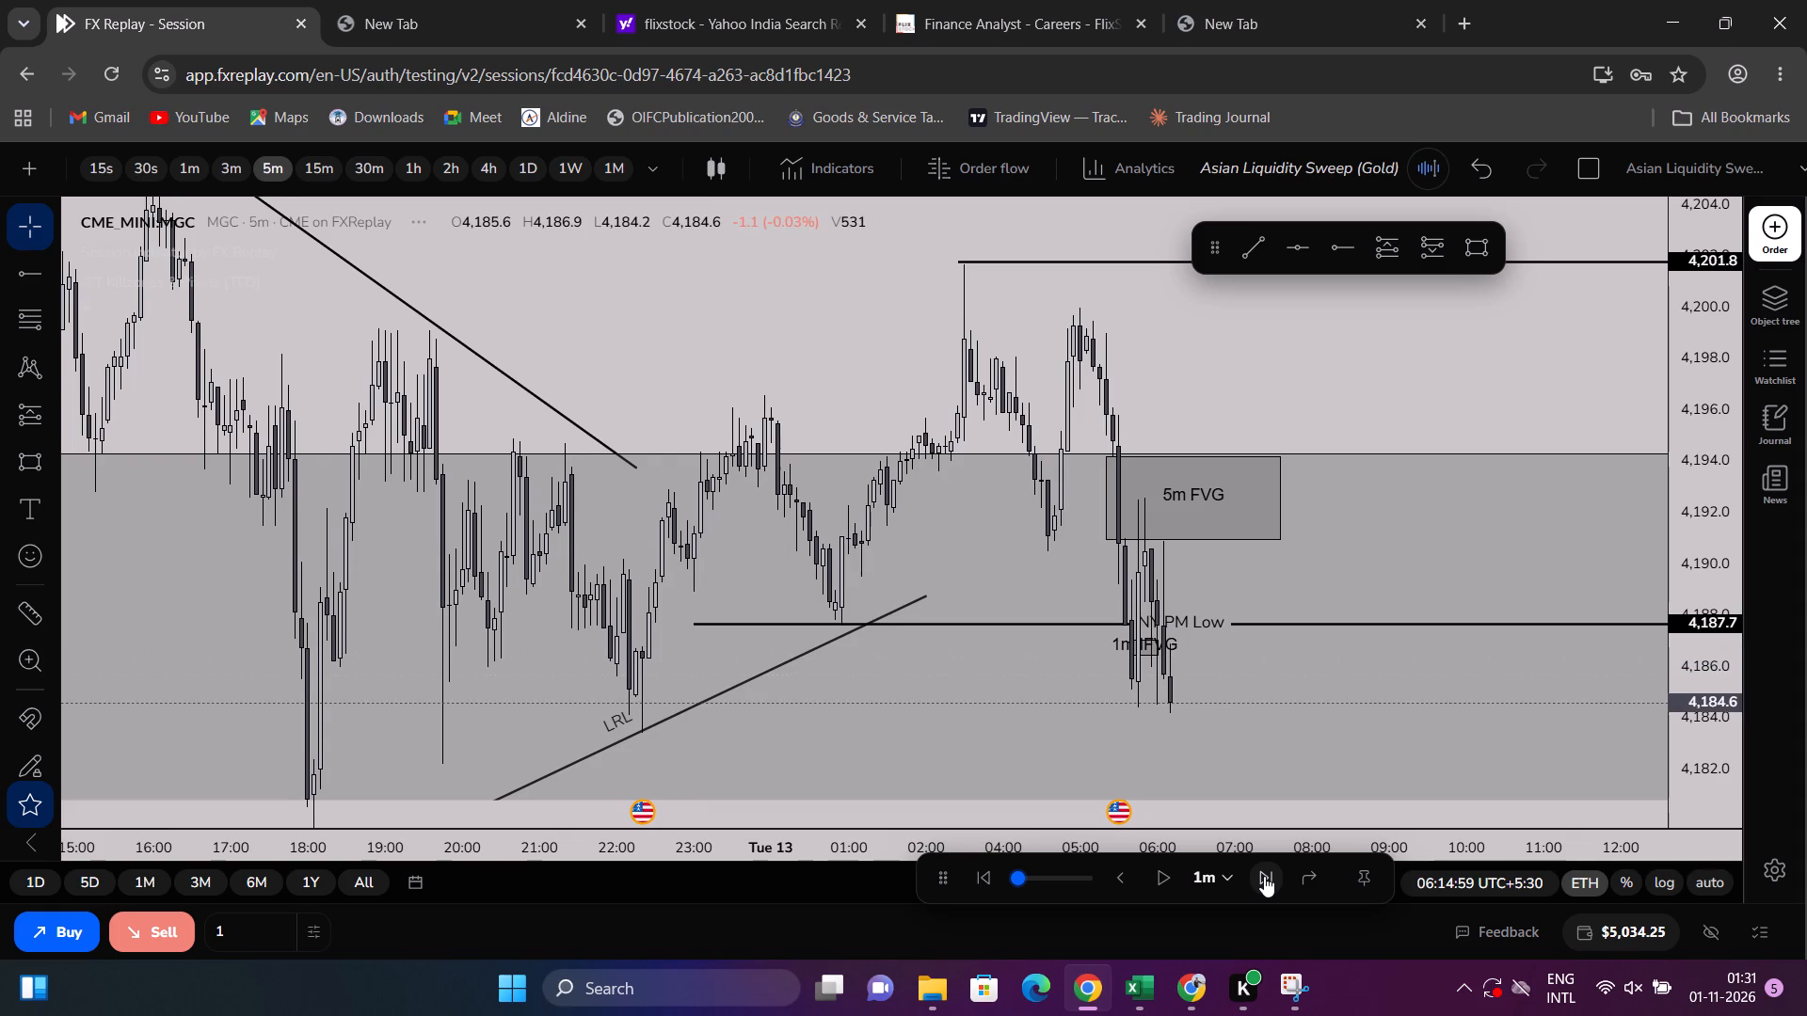
double_click(1264, 876)
click(1264, 876)
triple_click(1264, 876)
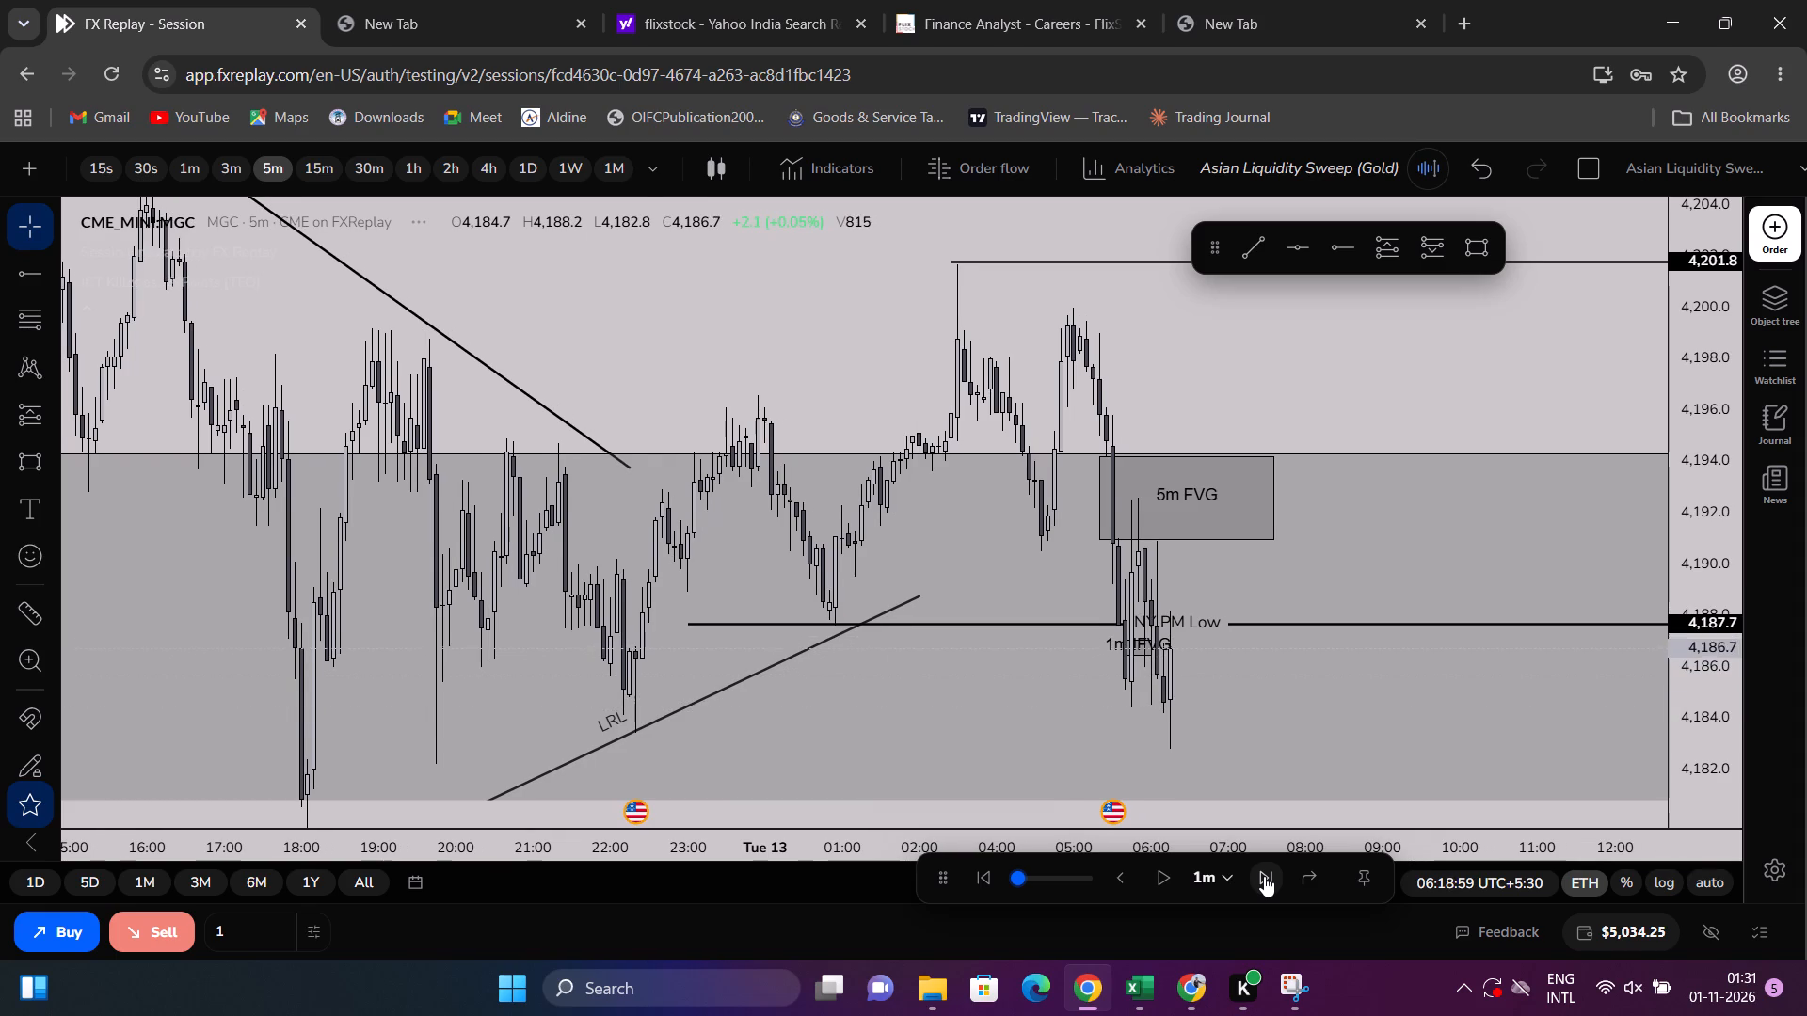
triple_click(1264, 876)
click(1264, 876)
click(1264, 876)
click(1264, 876)
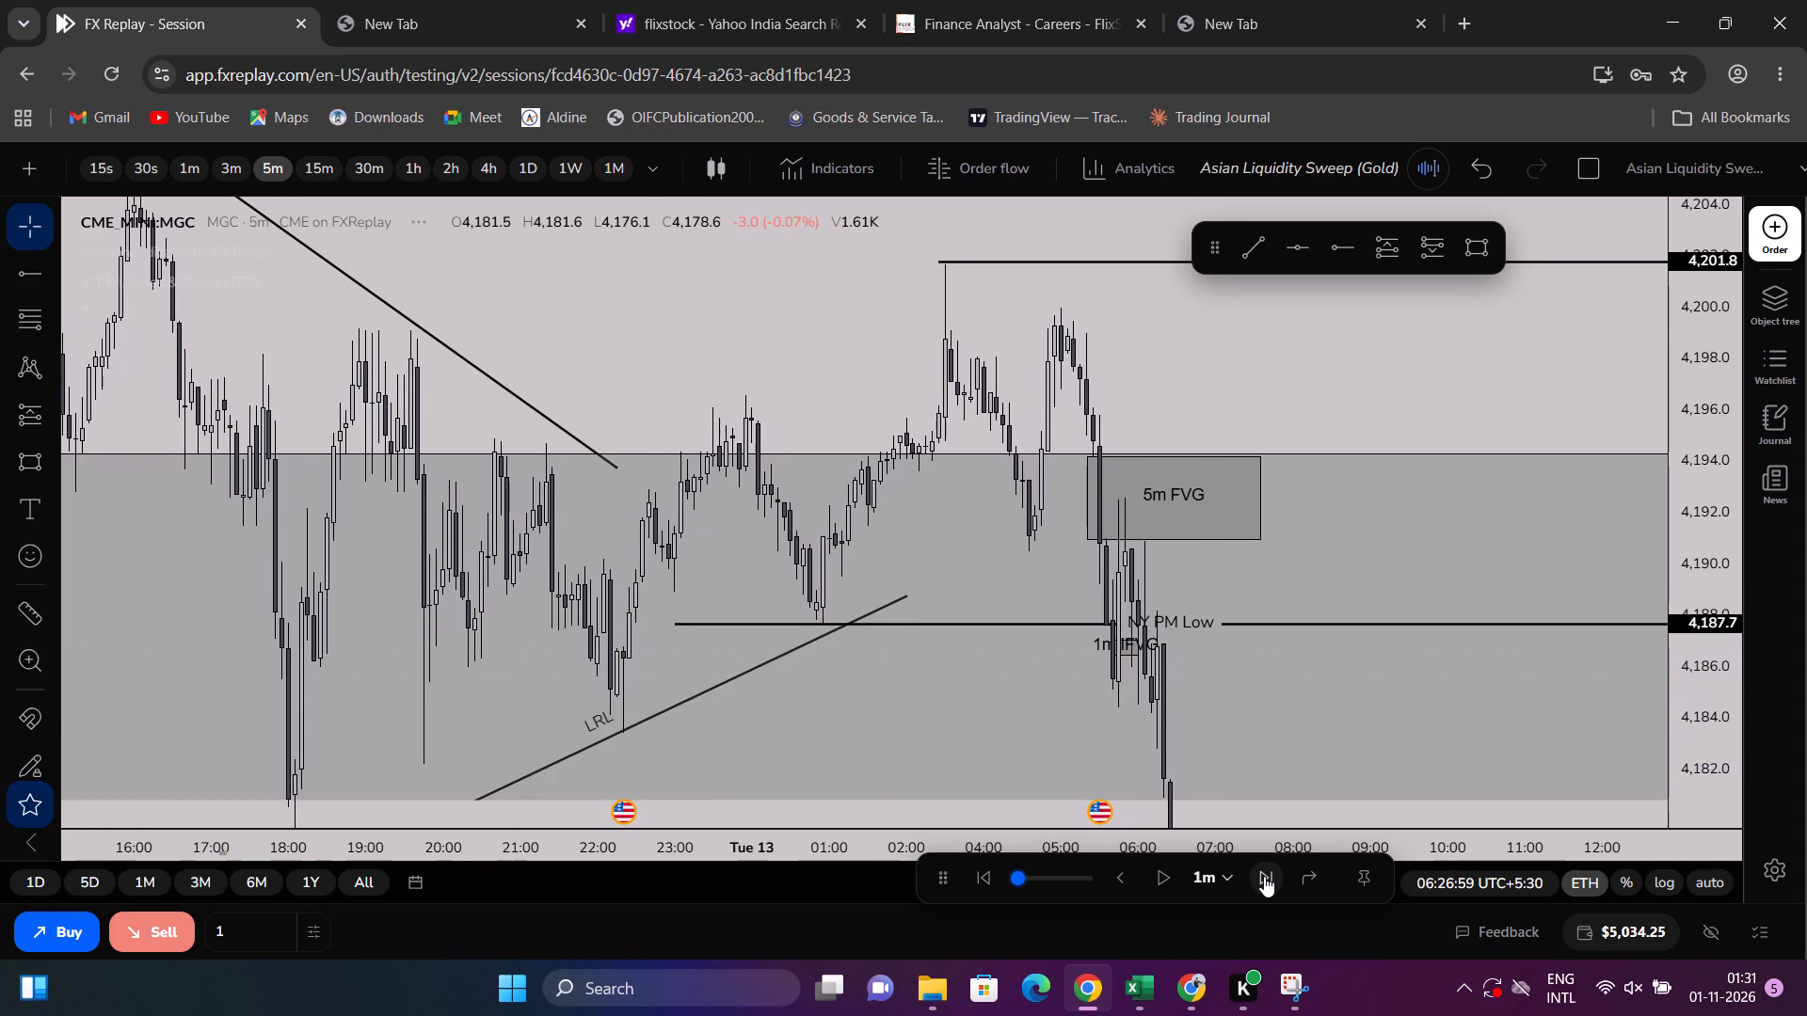
Bring the PDL into view and advance the replay in 1-minute steps to 06:31.
drag(1230, 351, 1226, 133)
scroll(1527, 491, down, 3)
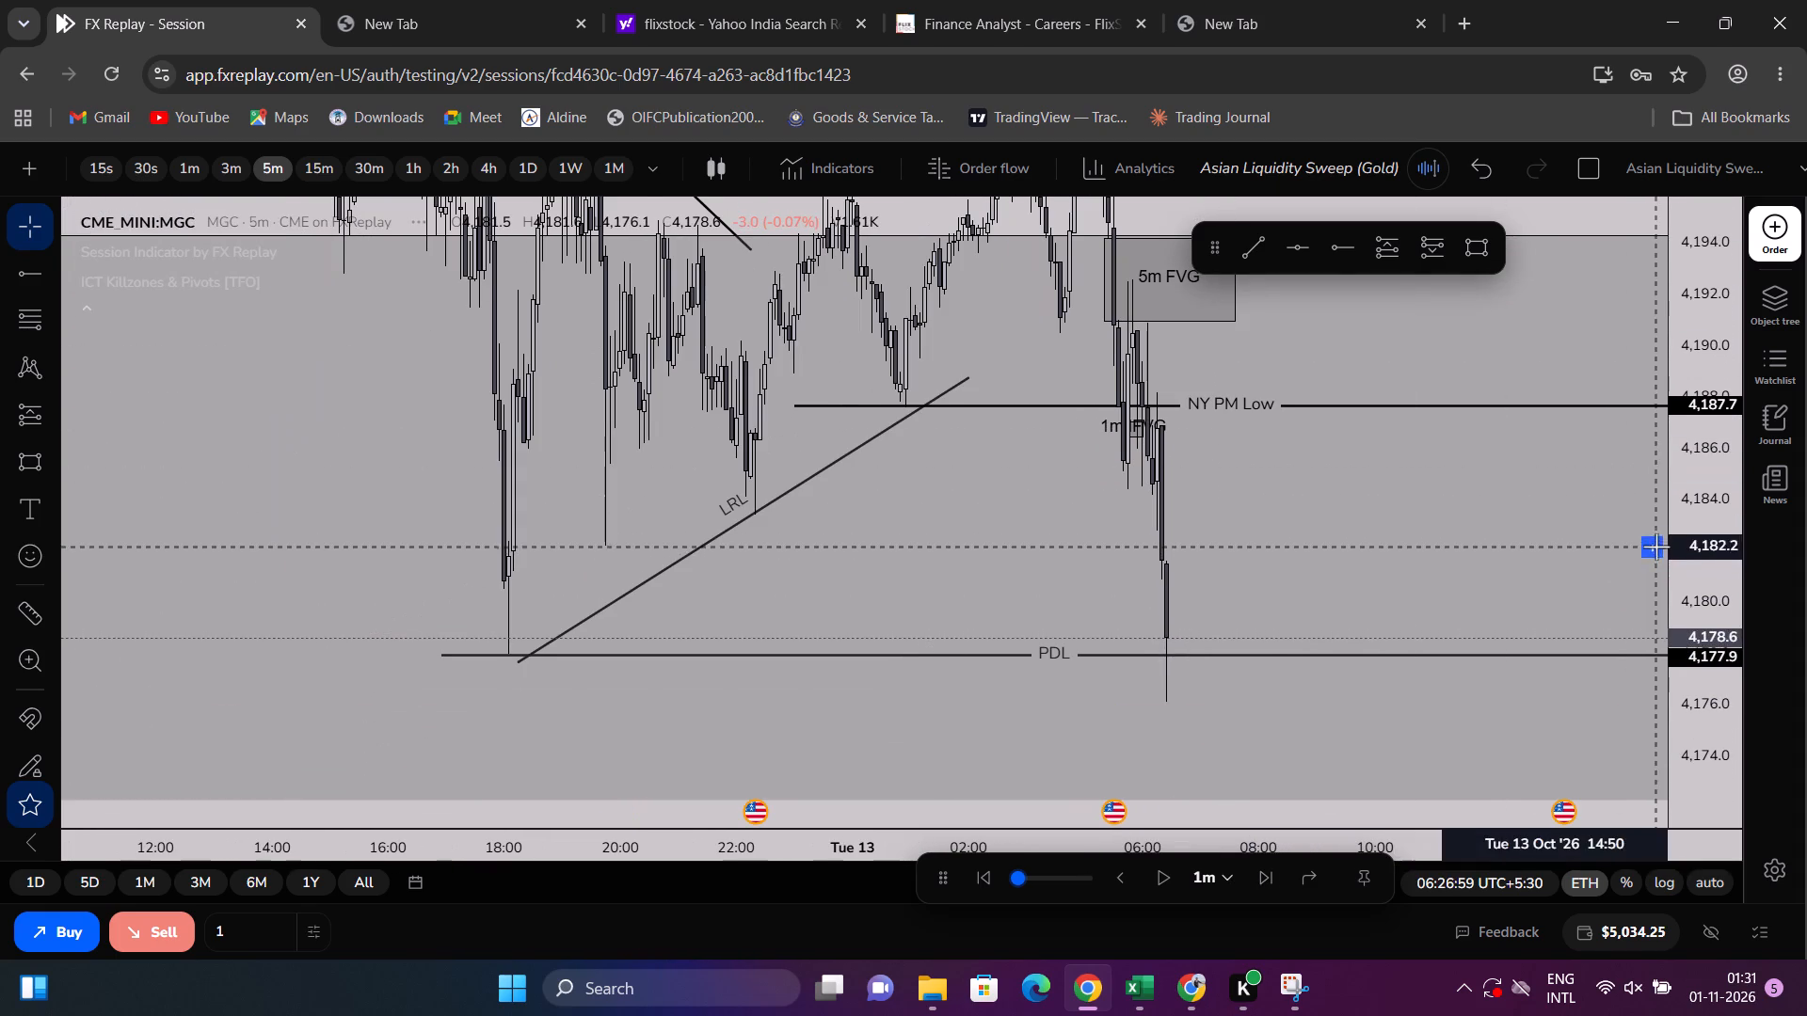
drag(1660, 556, 1589, 829)
drag(1712, 493, 1691, 639)
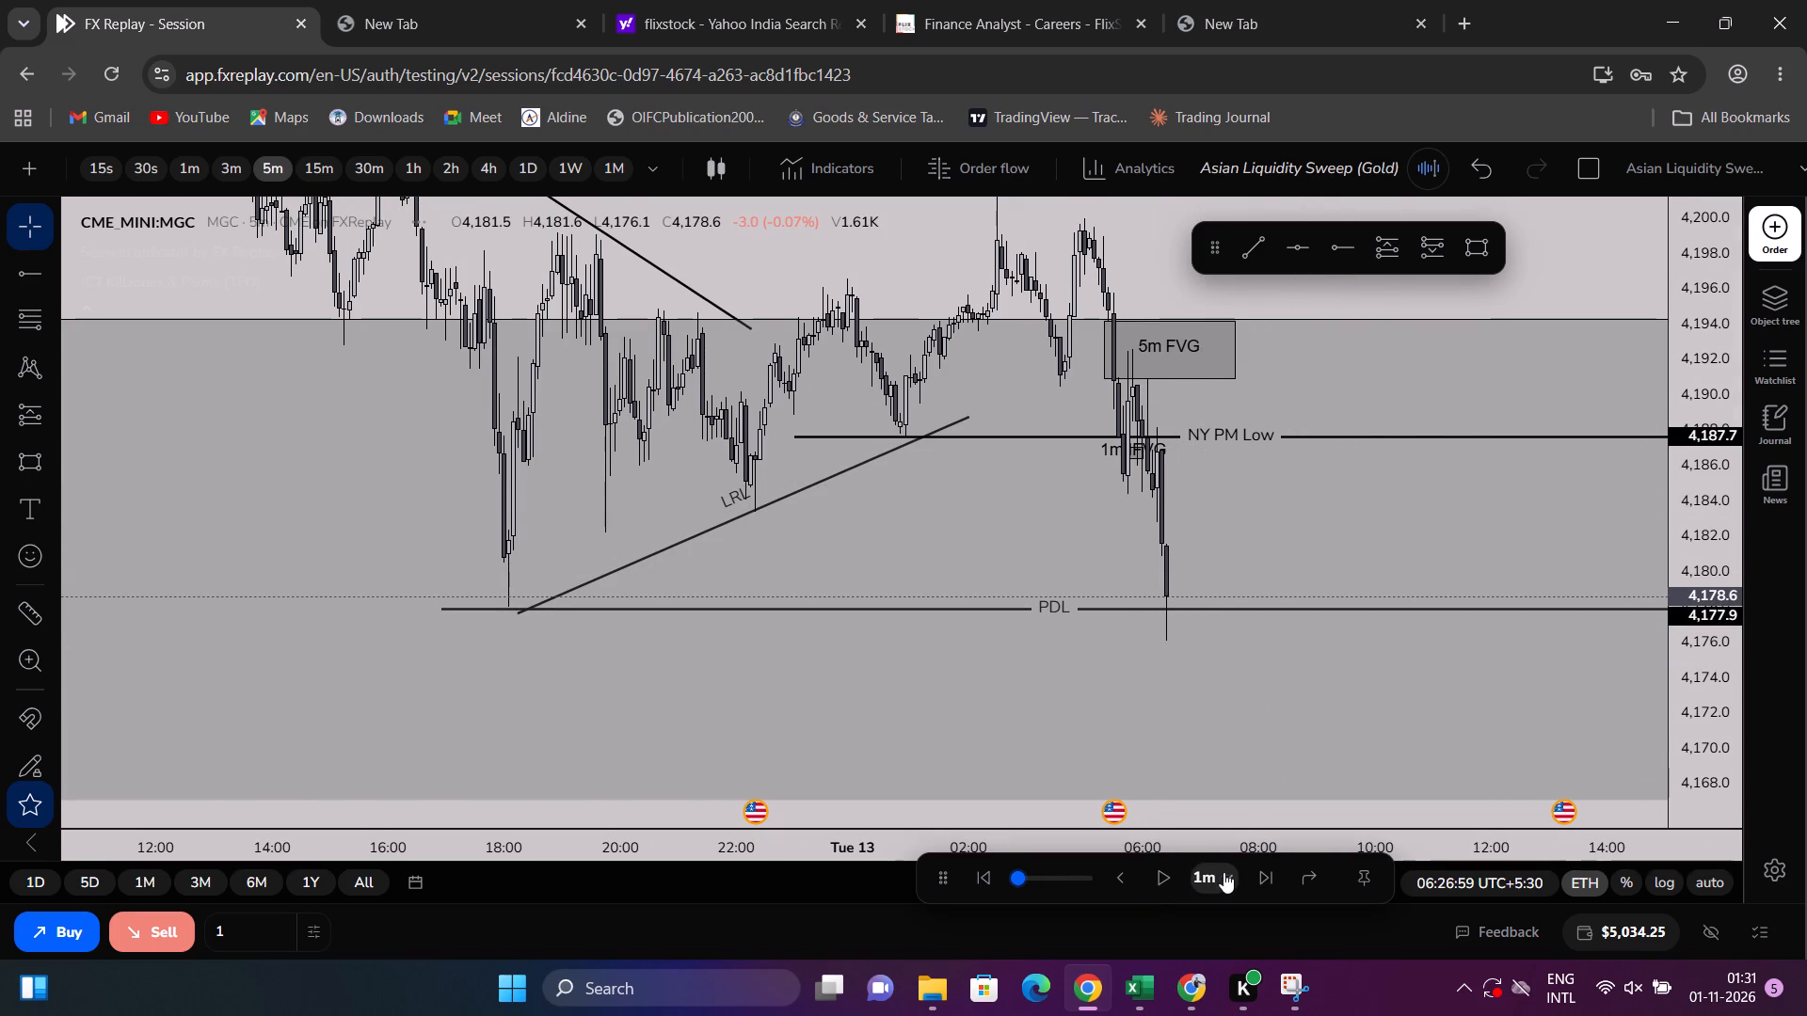
click(1258, 872)
click(1259, 872)
click(1259, 872)
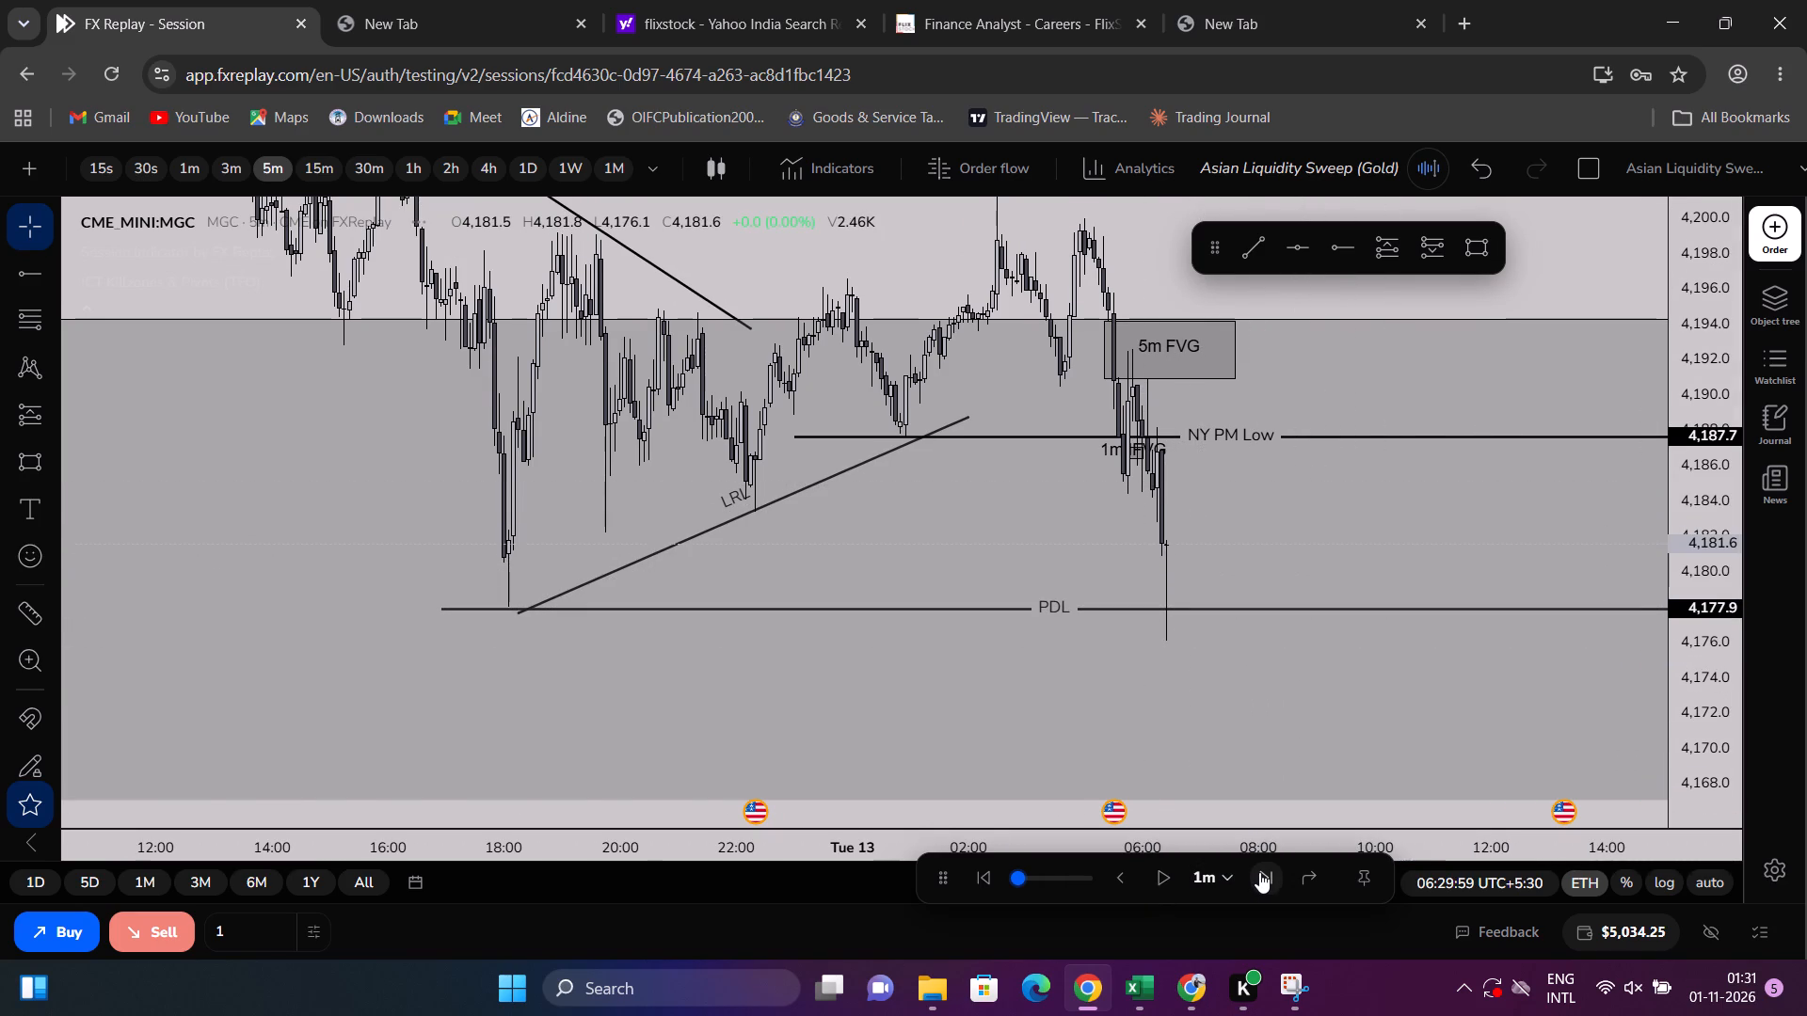
click(1259, 872)
click(1259, 872)
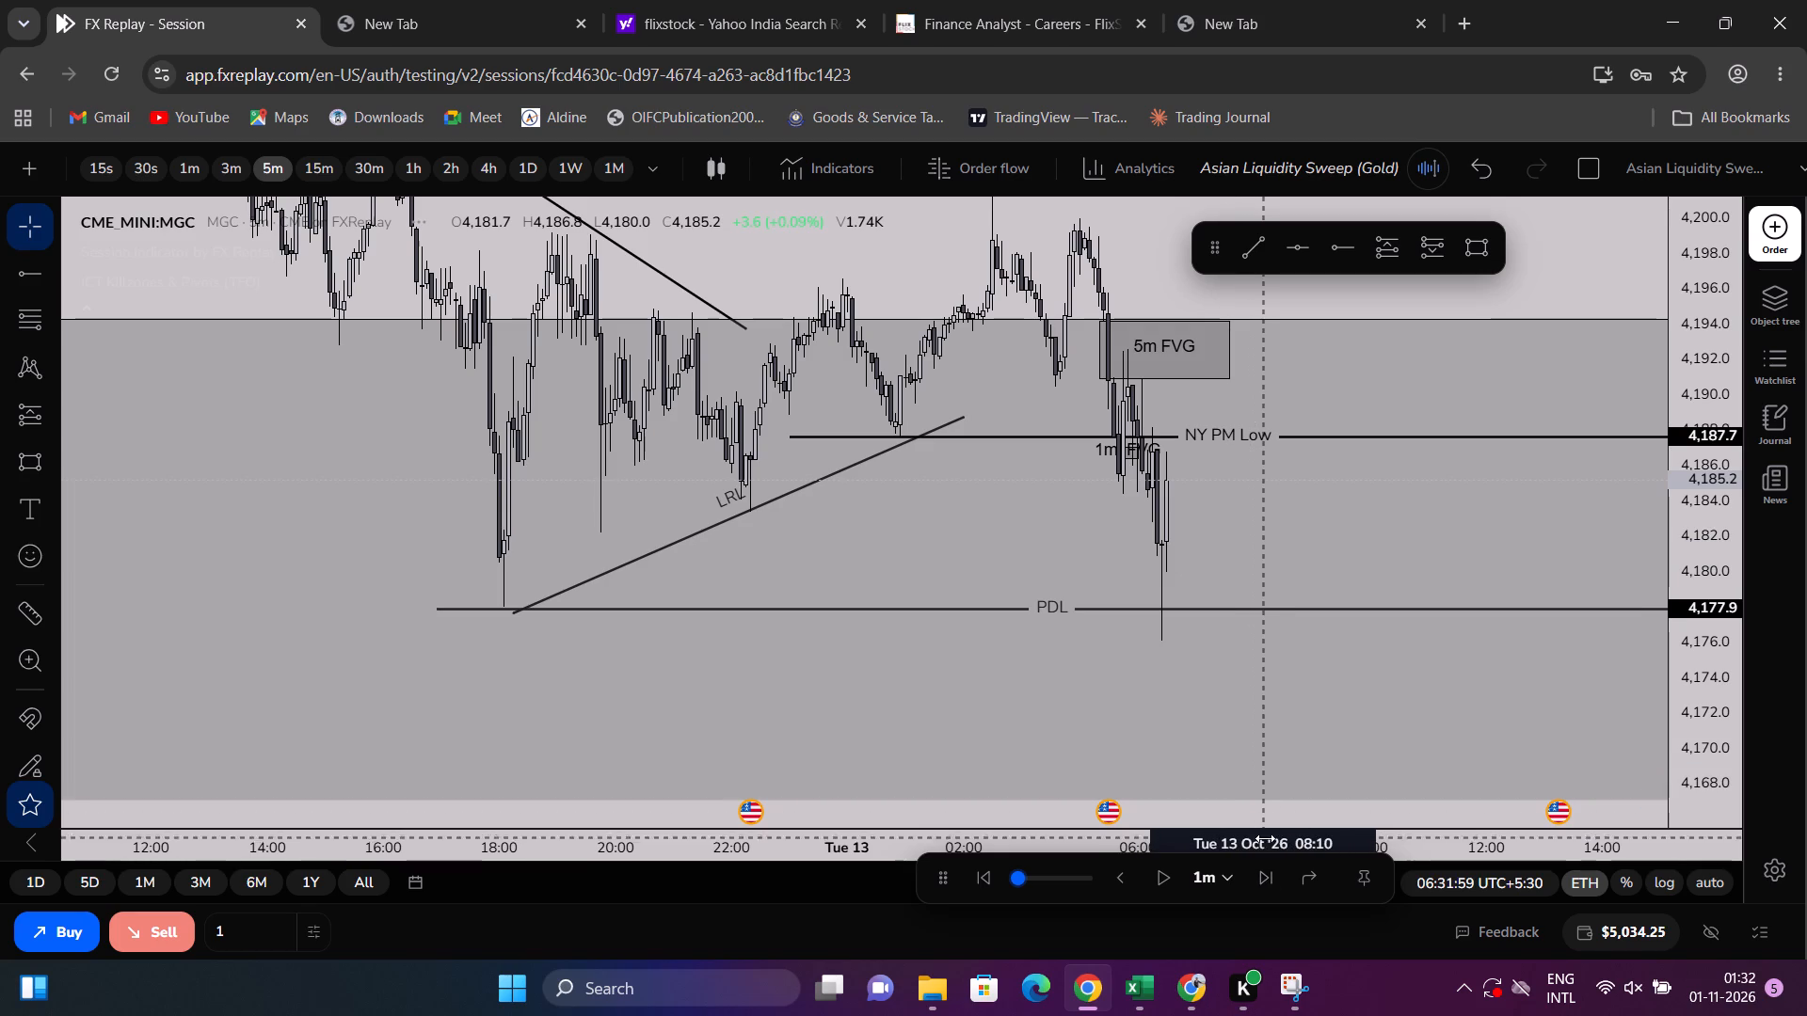
Delete the NY PM Low line and the 1m IFVG box from the chart.
scroll(1274, 789, up, 7)
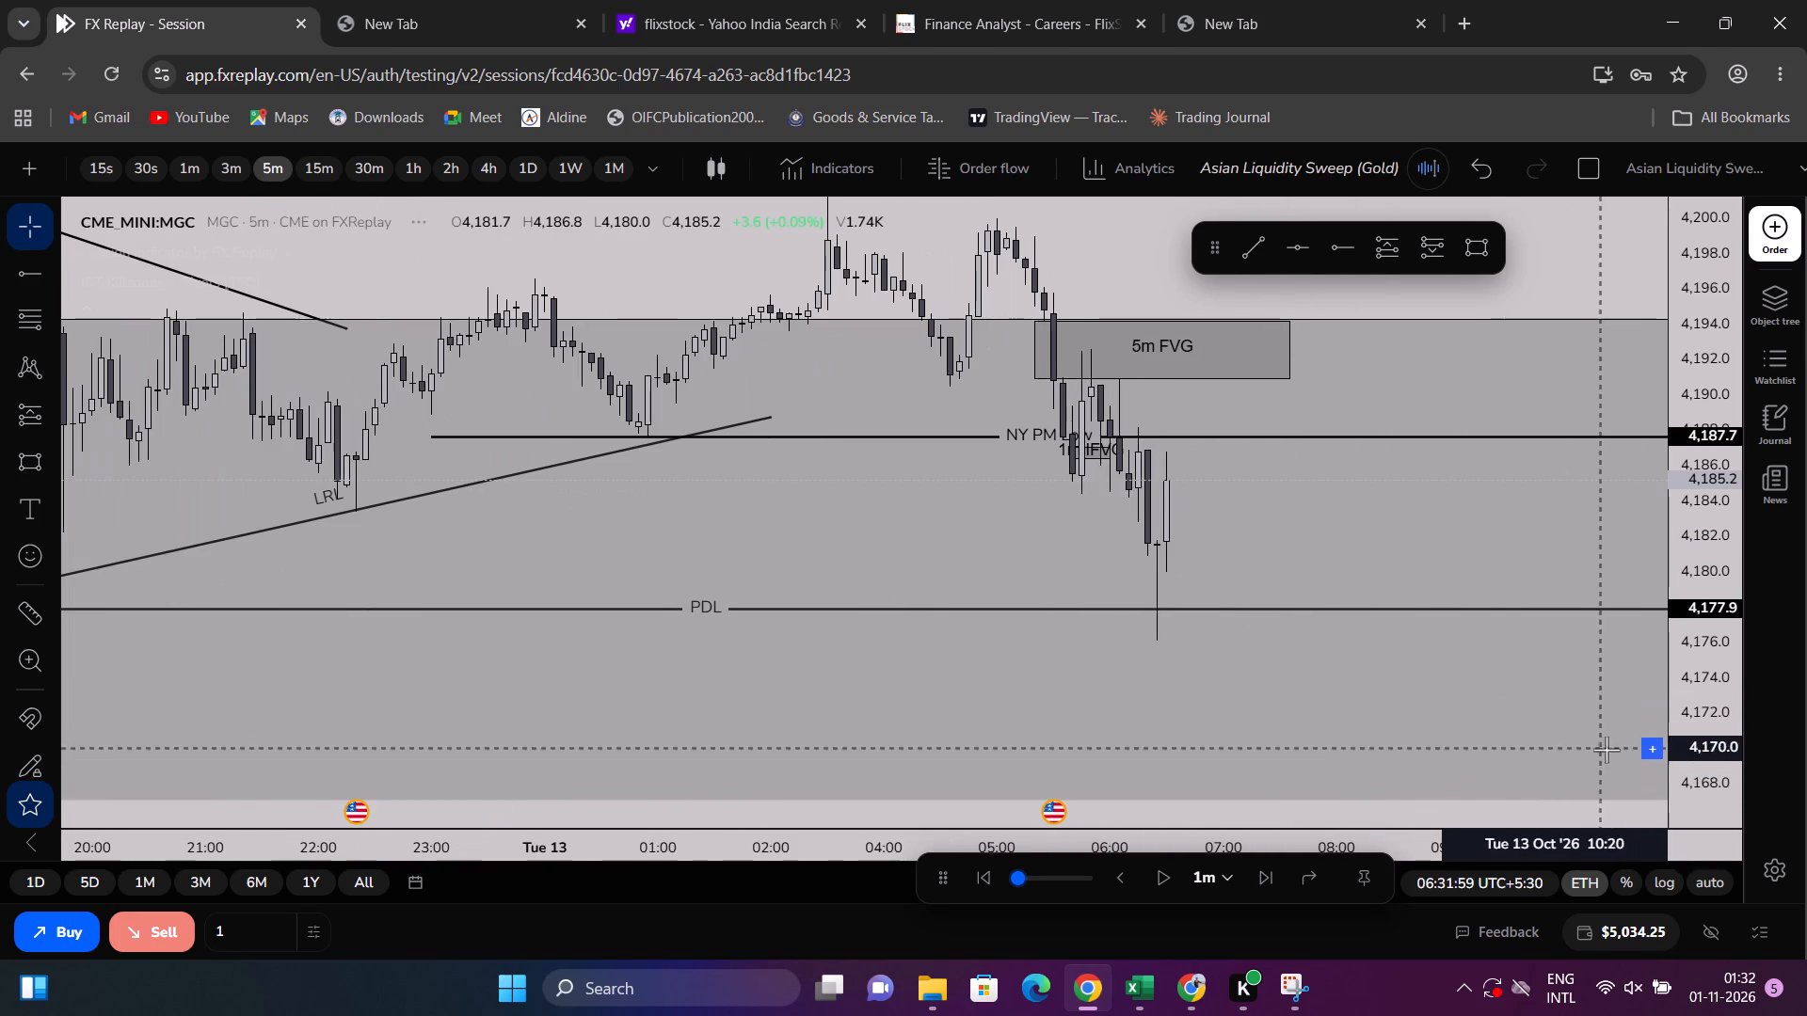
drag(1650, 727, 1664, 579)
drag(1671, 641, 1676, 496)
drag(1237, 515, 1159, 602)
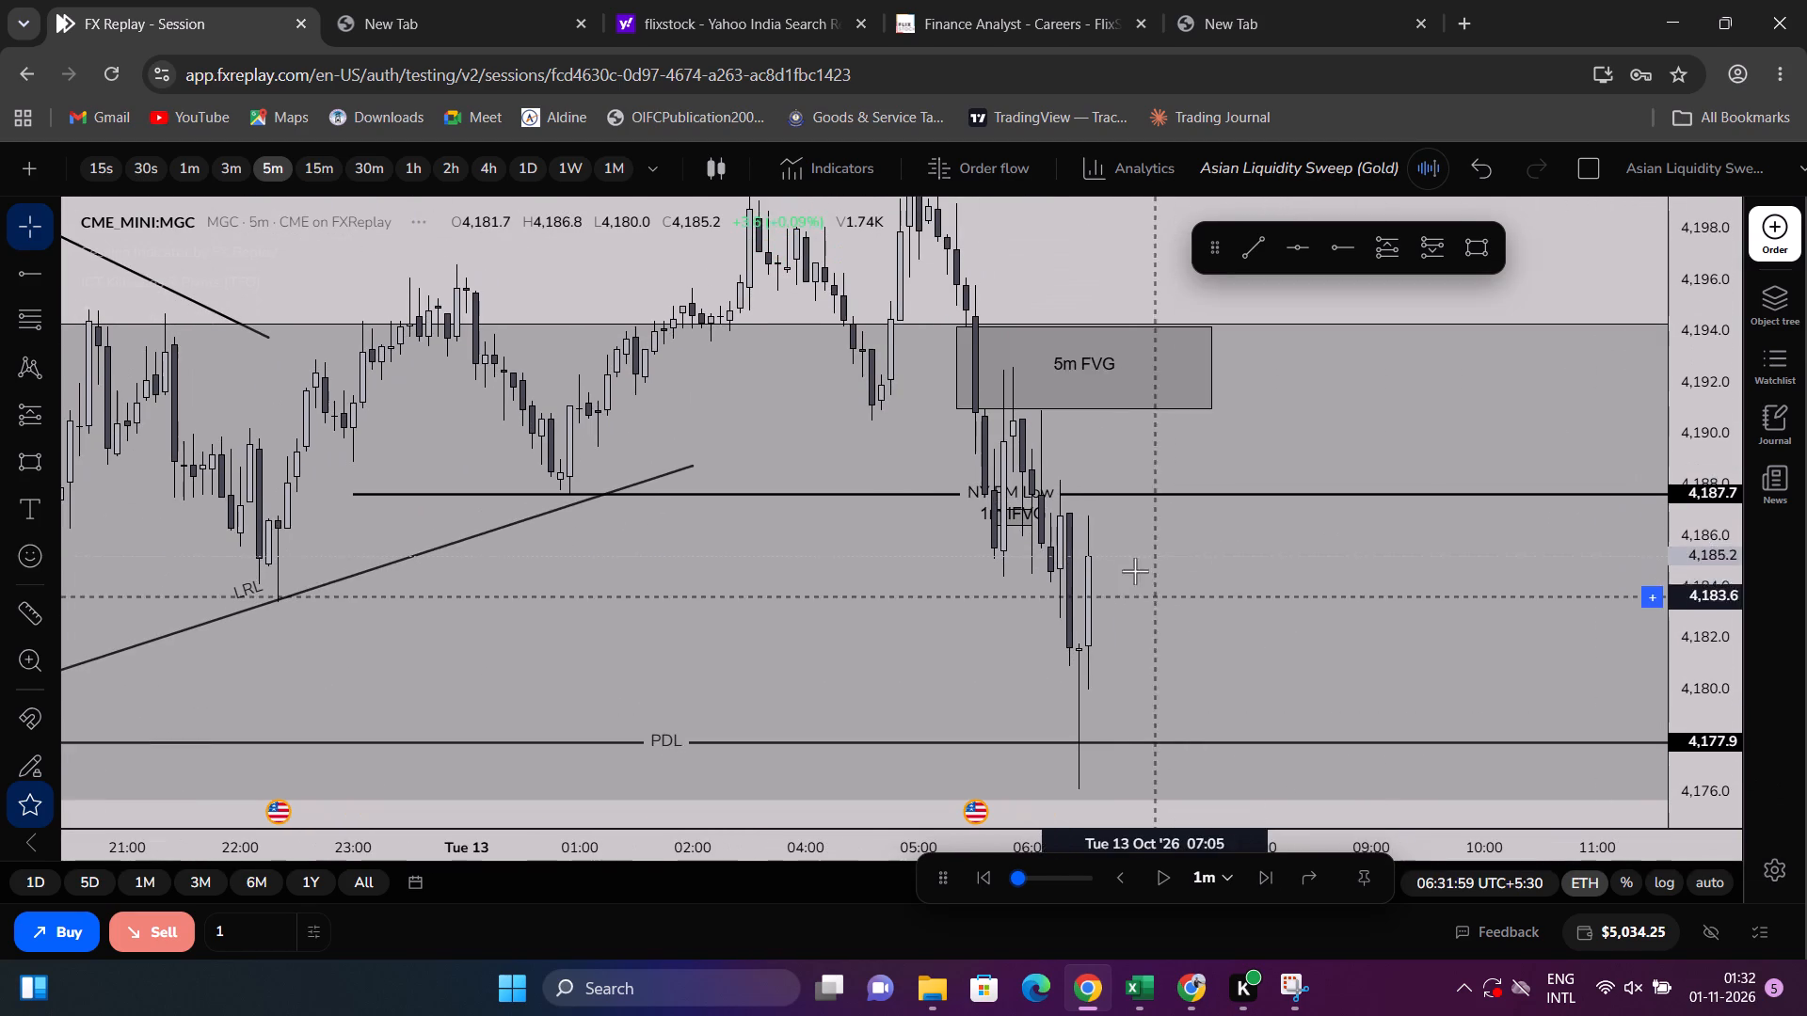
click(1079, 492)
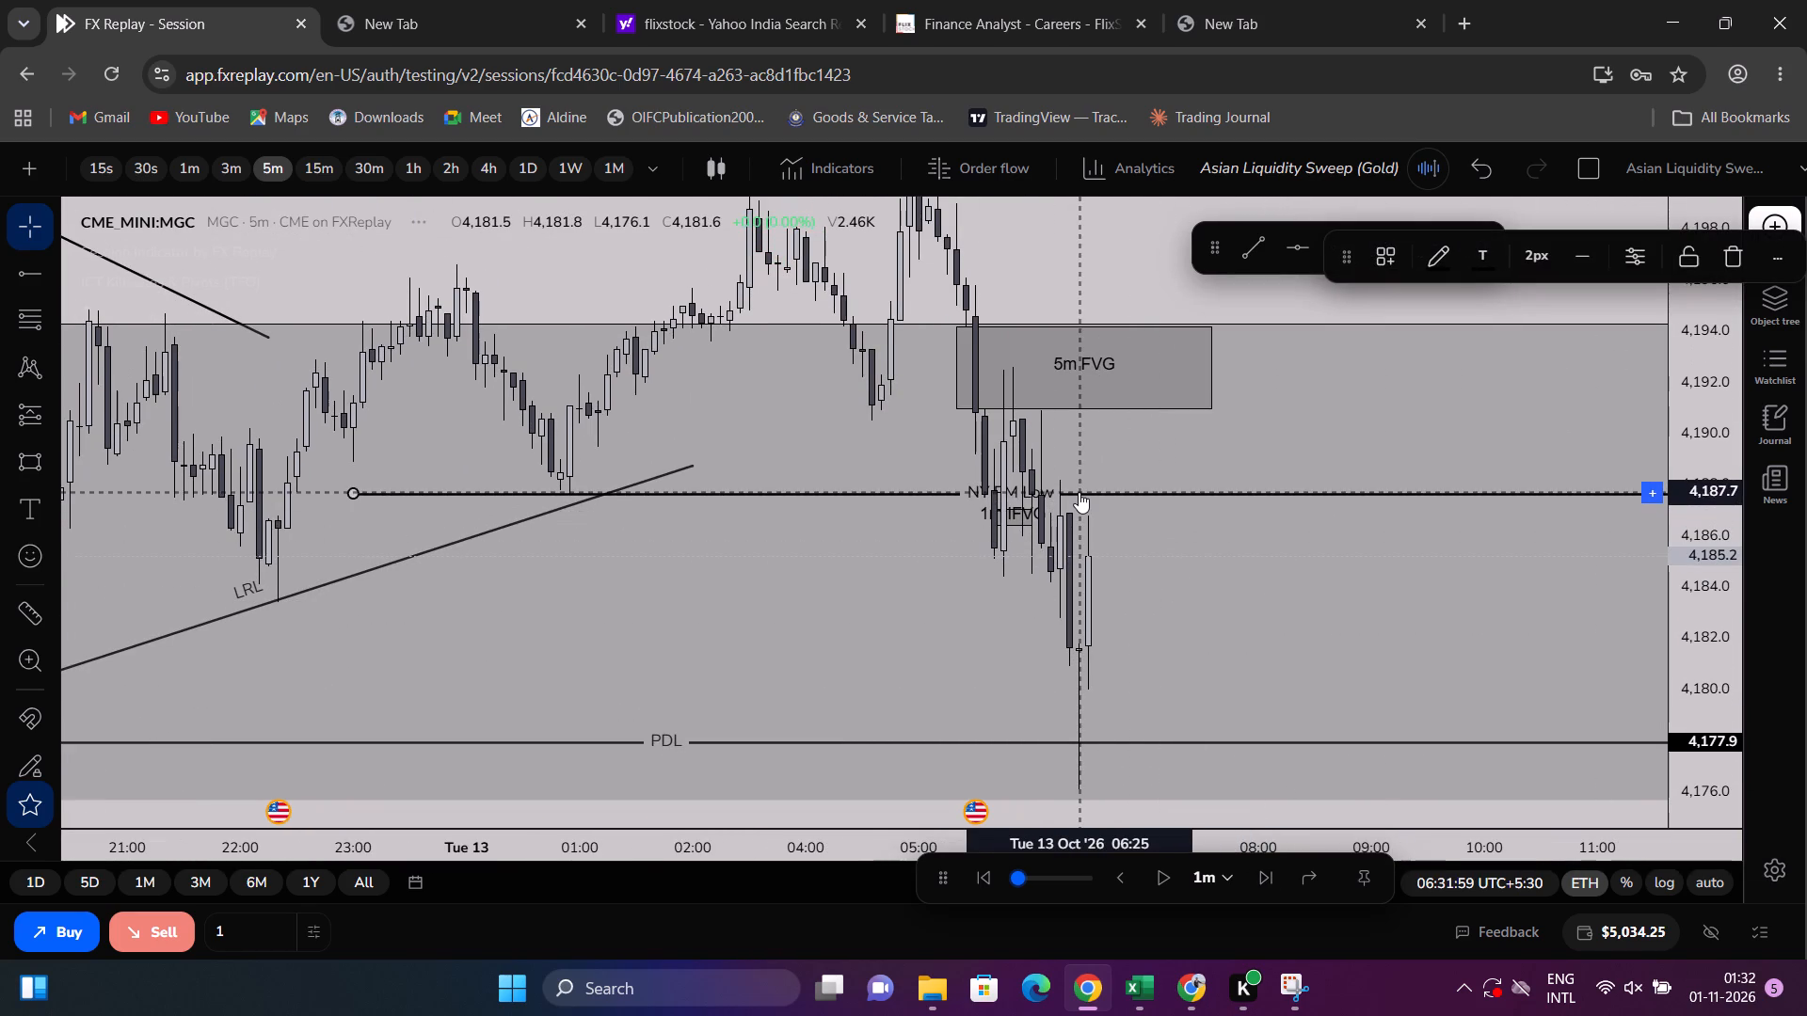
key(Delete)
click(1017, 518)
key(Delete)
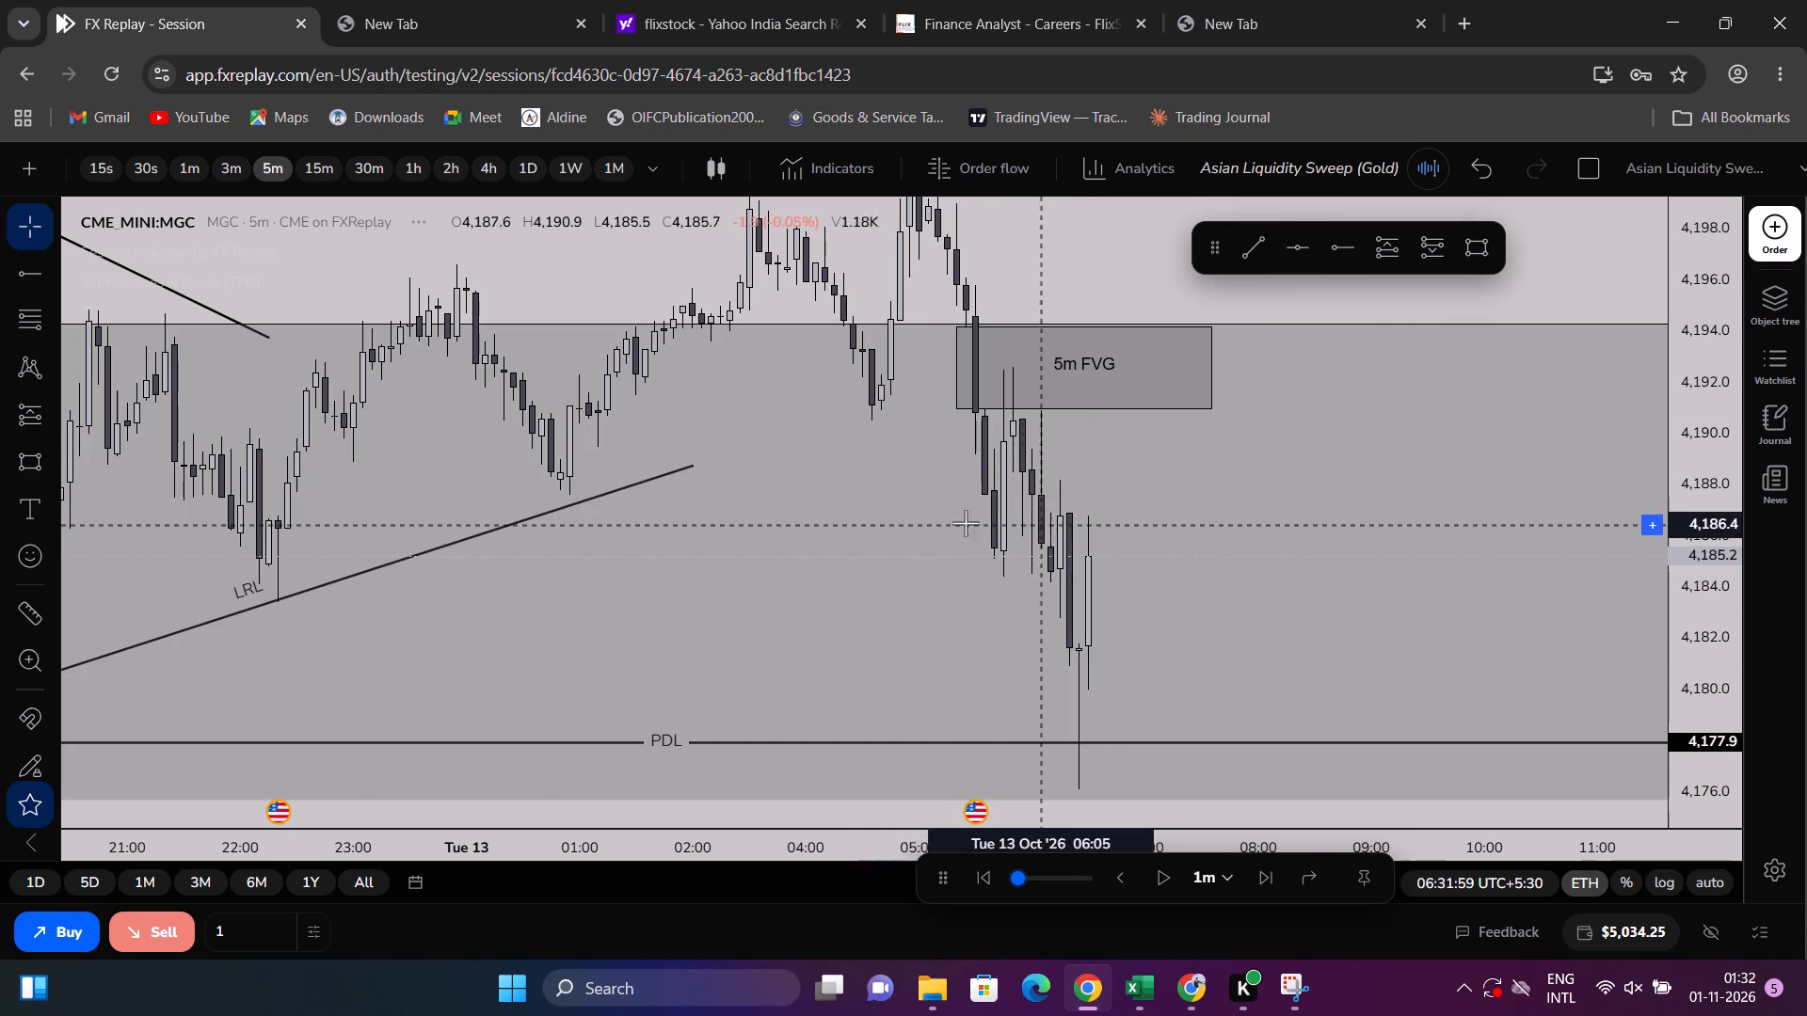
Extend the upper end of the LRL trendline to about 4,190.4 at 04:10 on 13 October.
scroll(809, 501, down, 4)
drag(821, 468, 921, 421)
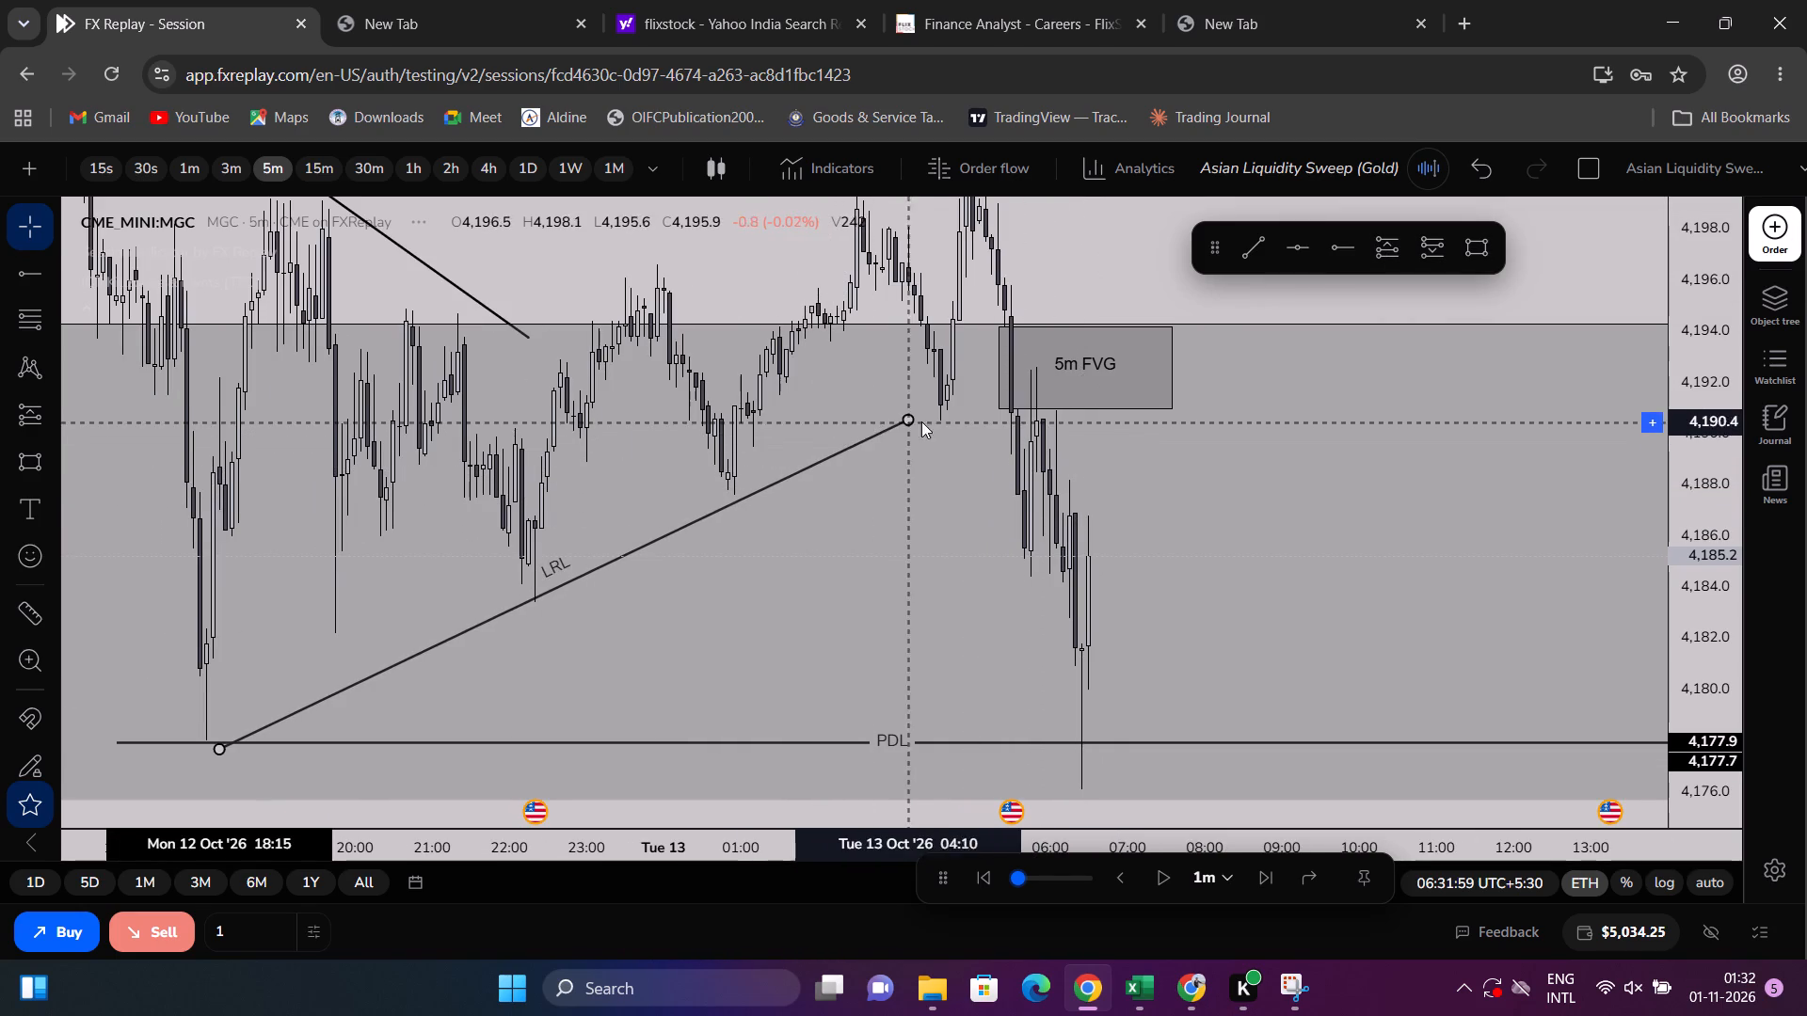
Extend the upper end of the LRL trendline to about 4,190.8, at the swing low near 04:40.
drag(921, 421, 951, 413)
click(1249, 477)
Draw a rectangle over the gap between about 4,182.8 and 4,181.9, from 06:05 to 08:30 on 13 October.
drag(1265, 488, 1284, 425)
scroll(1266, 452, up, 3)
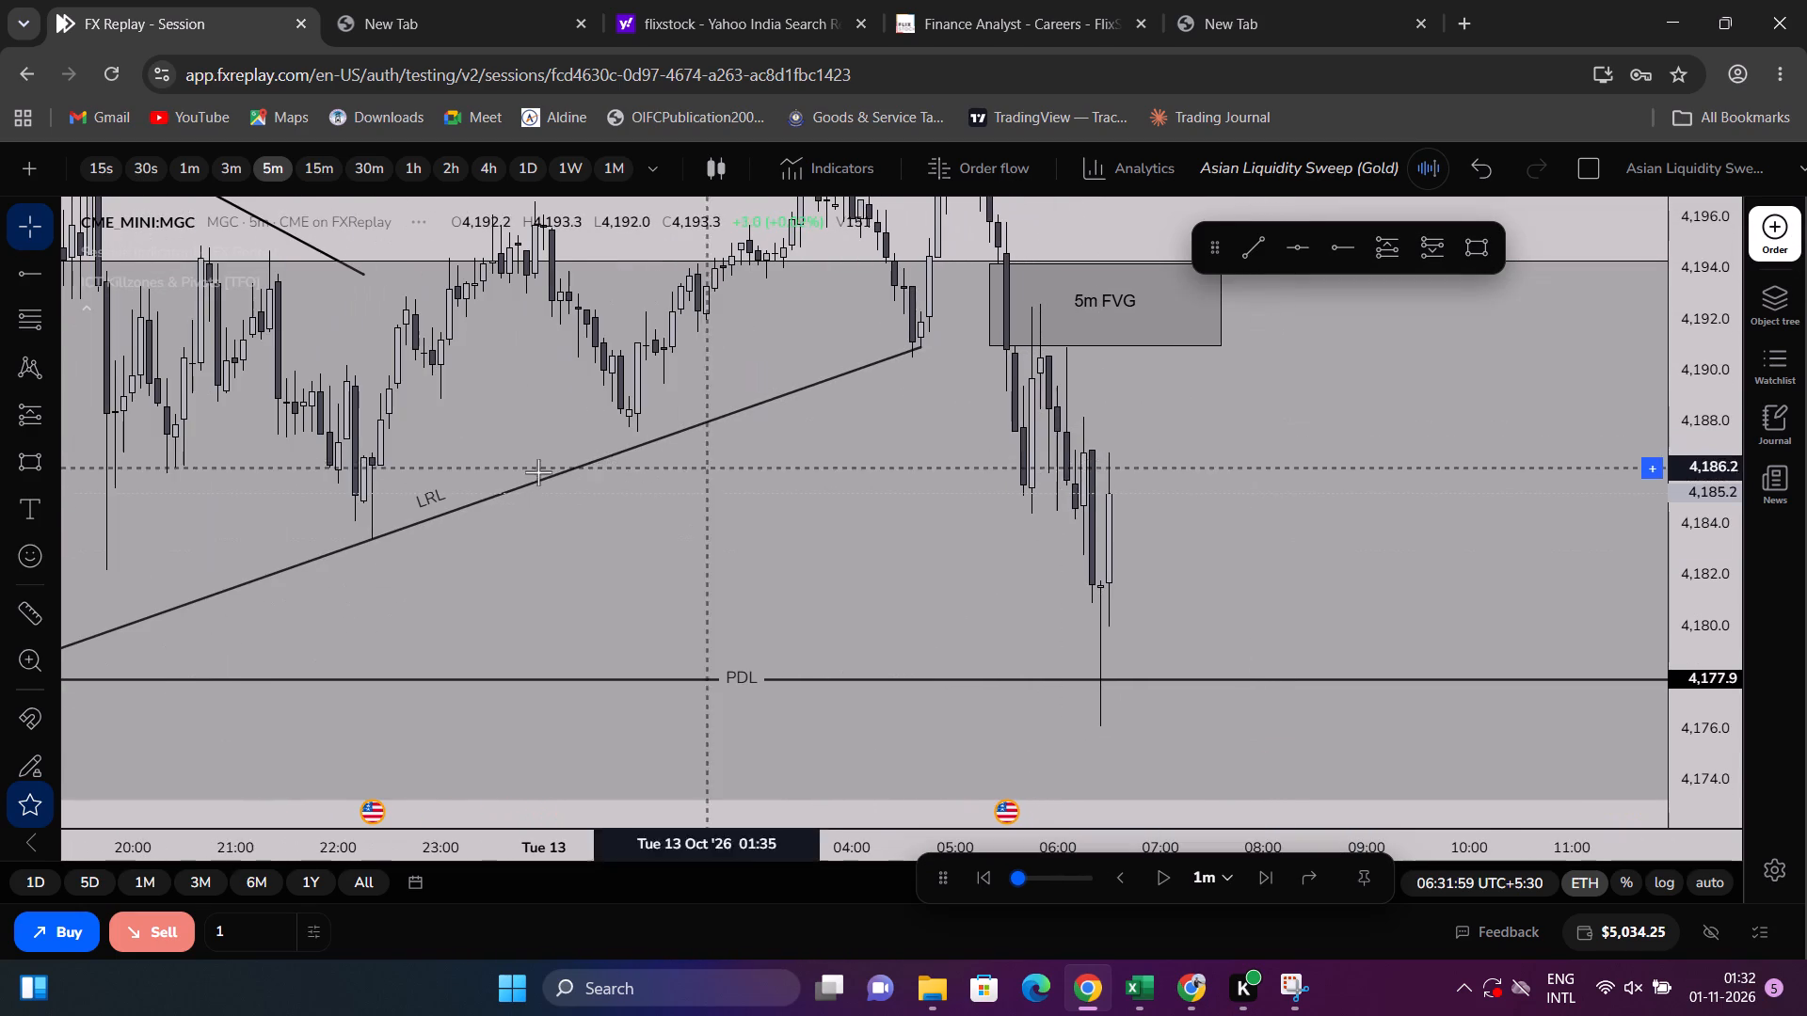
click(28, 459)
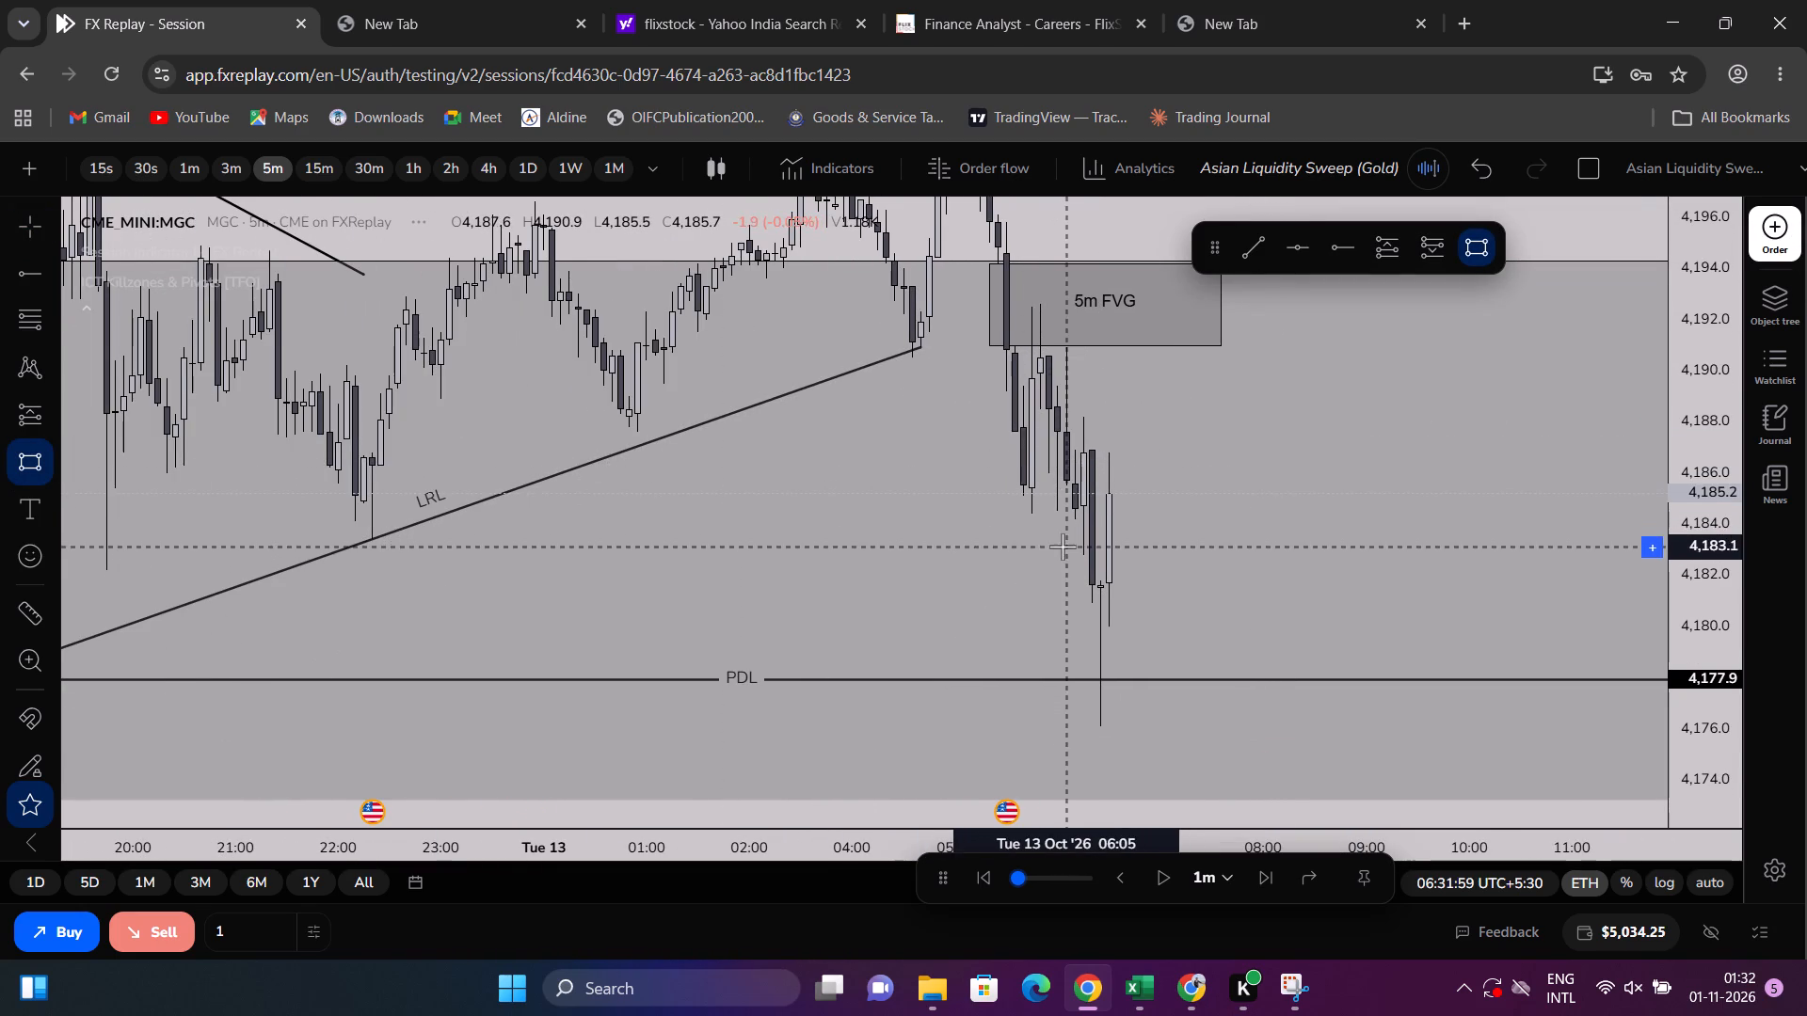
click(1063, 554)
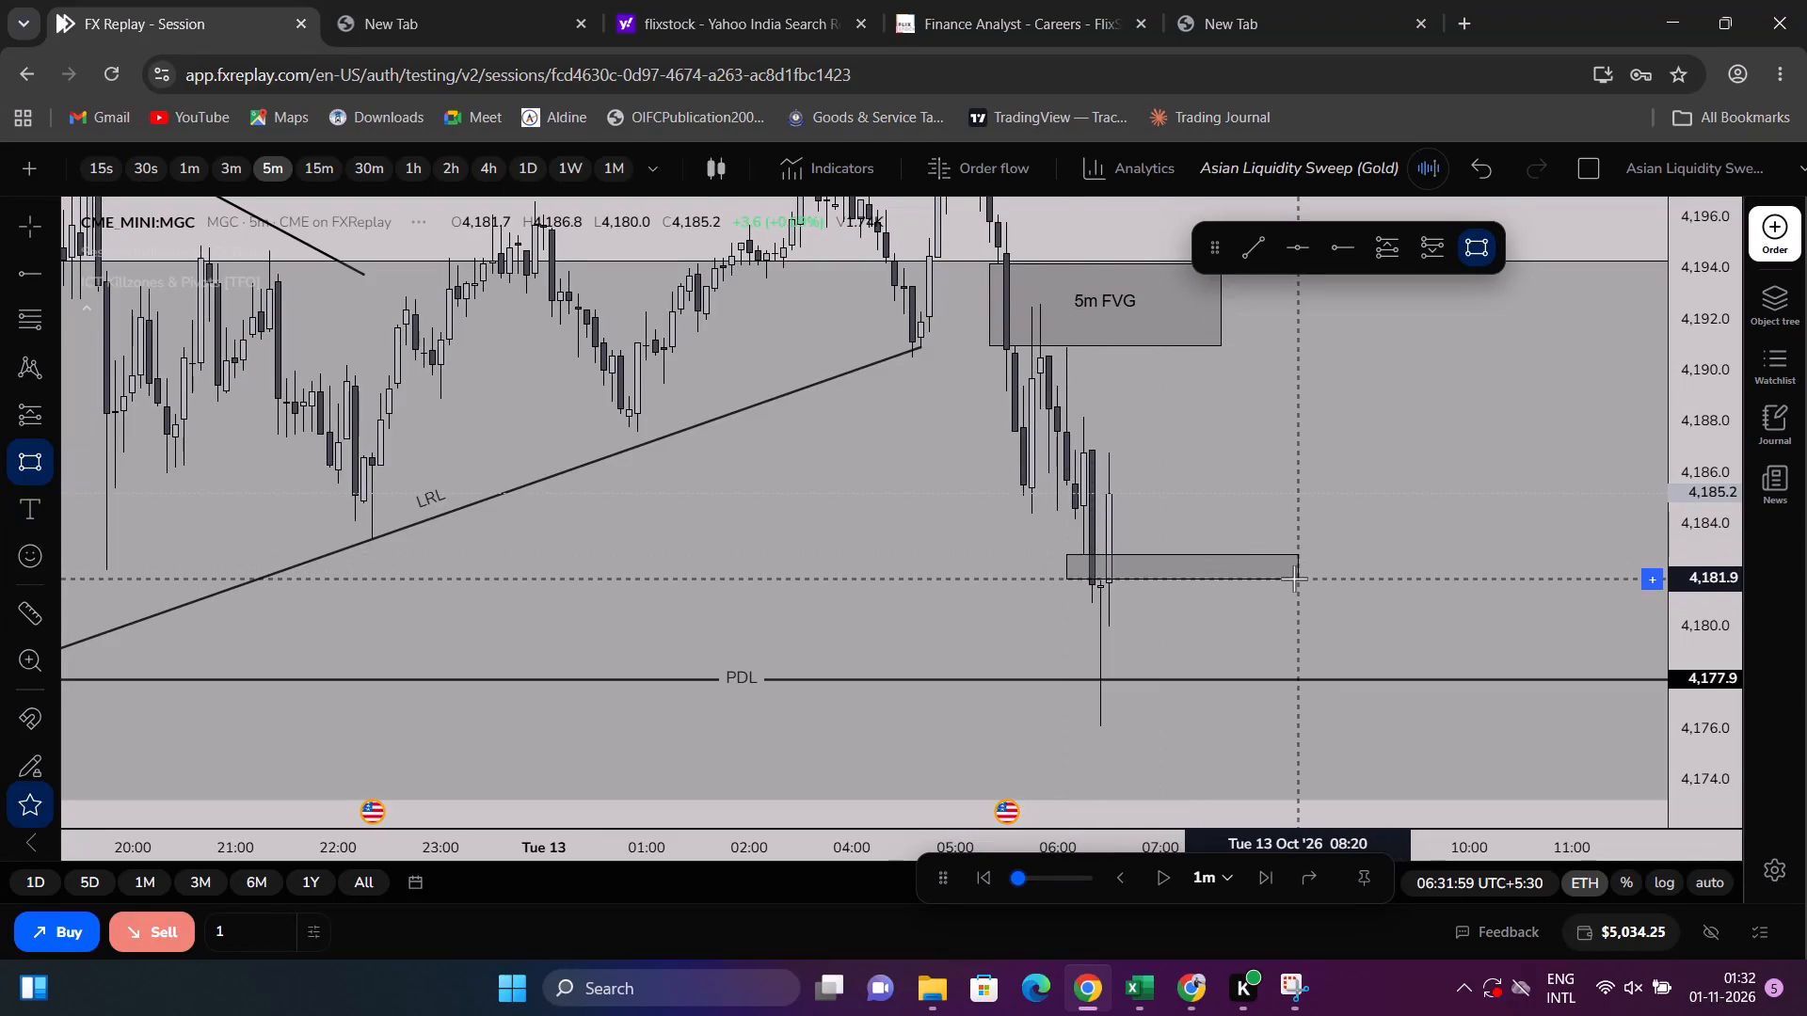
click(1294, 579)
click(1242, 621)
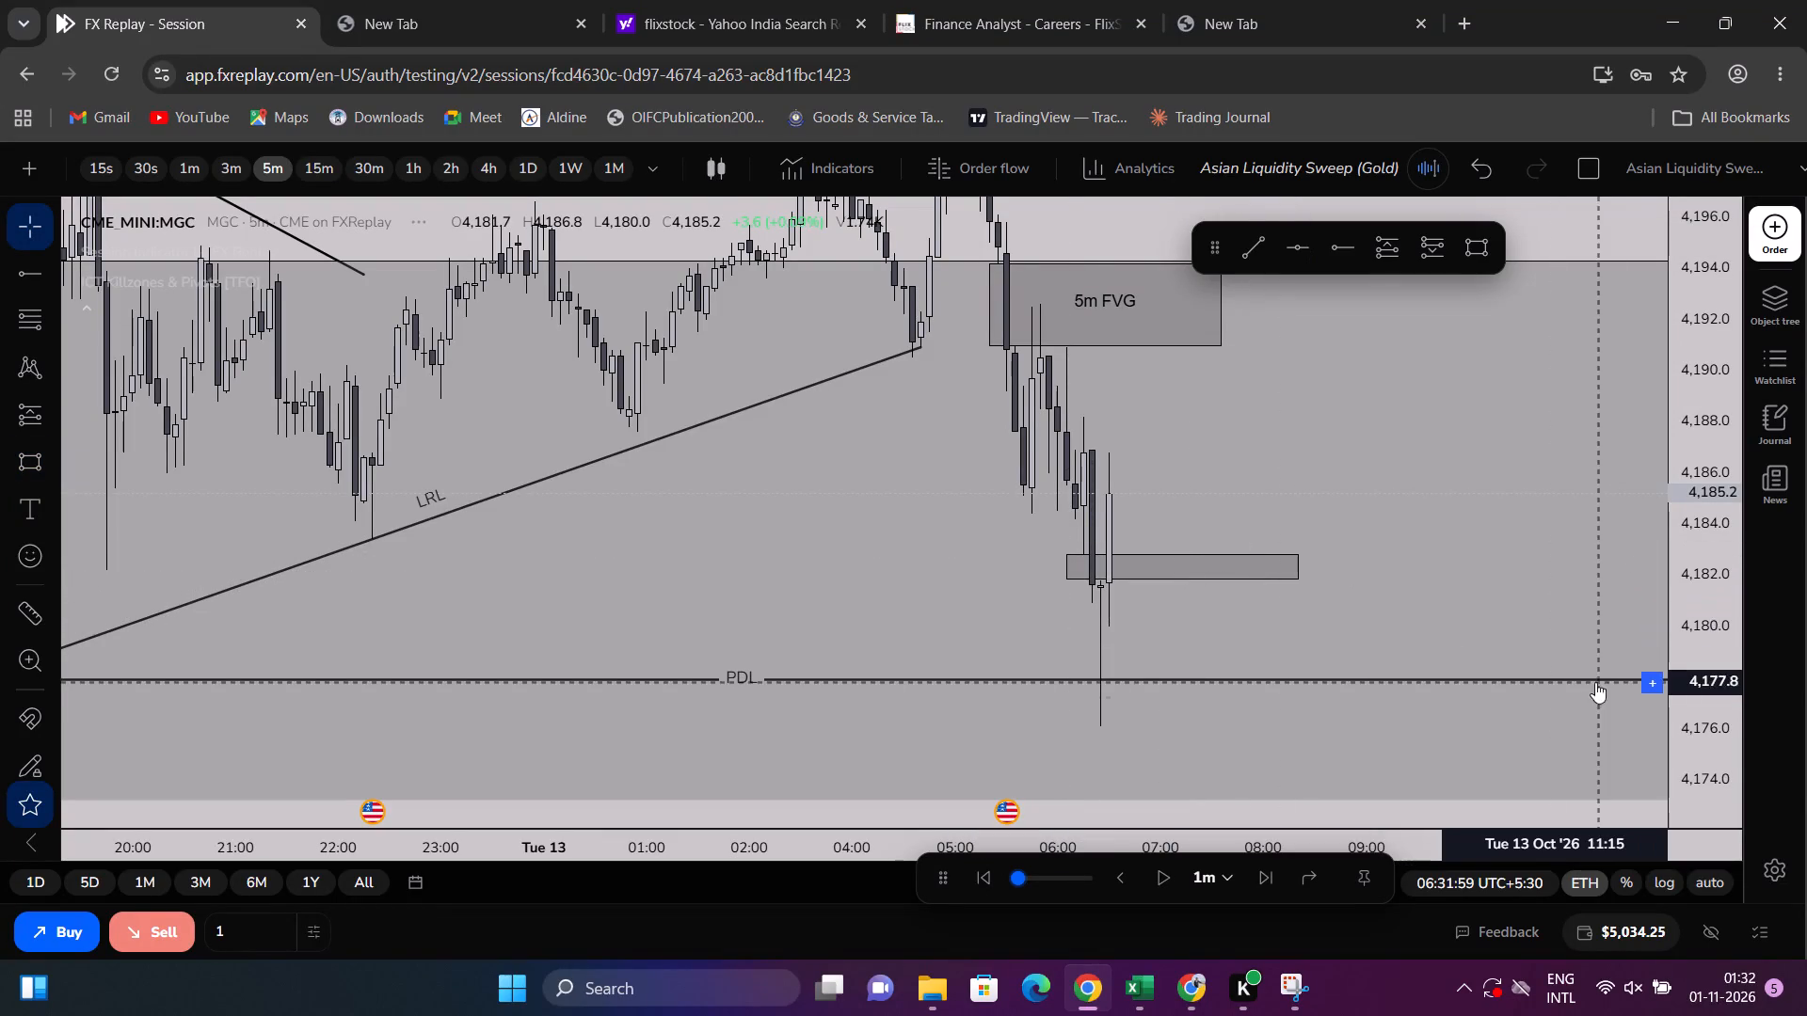
drag(1642, 680, 1648, 388)
drag(1692, 644, 1654, 322)
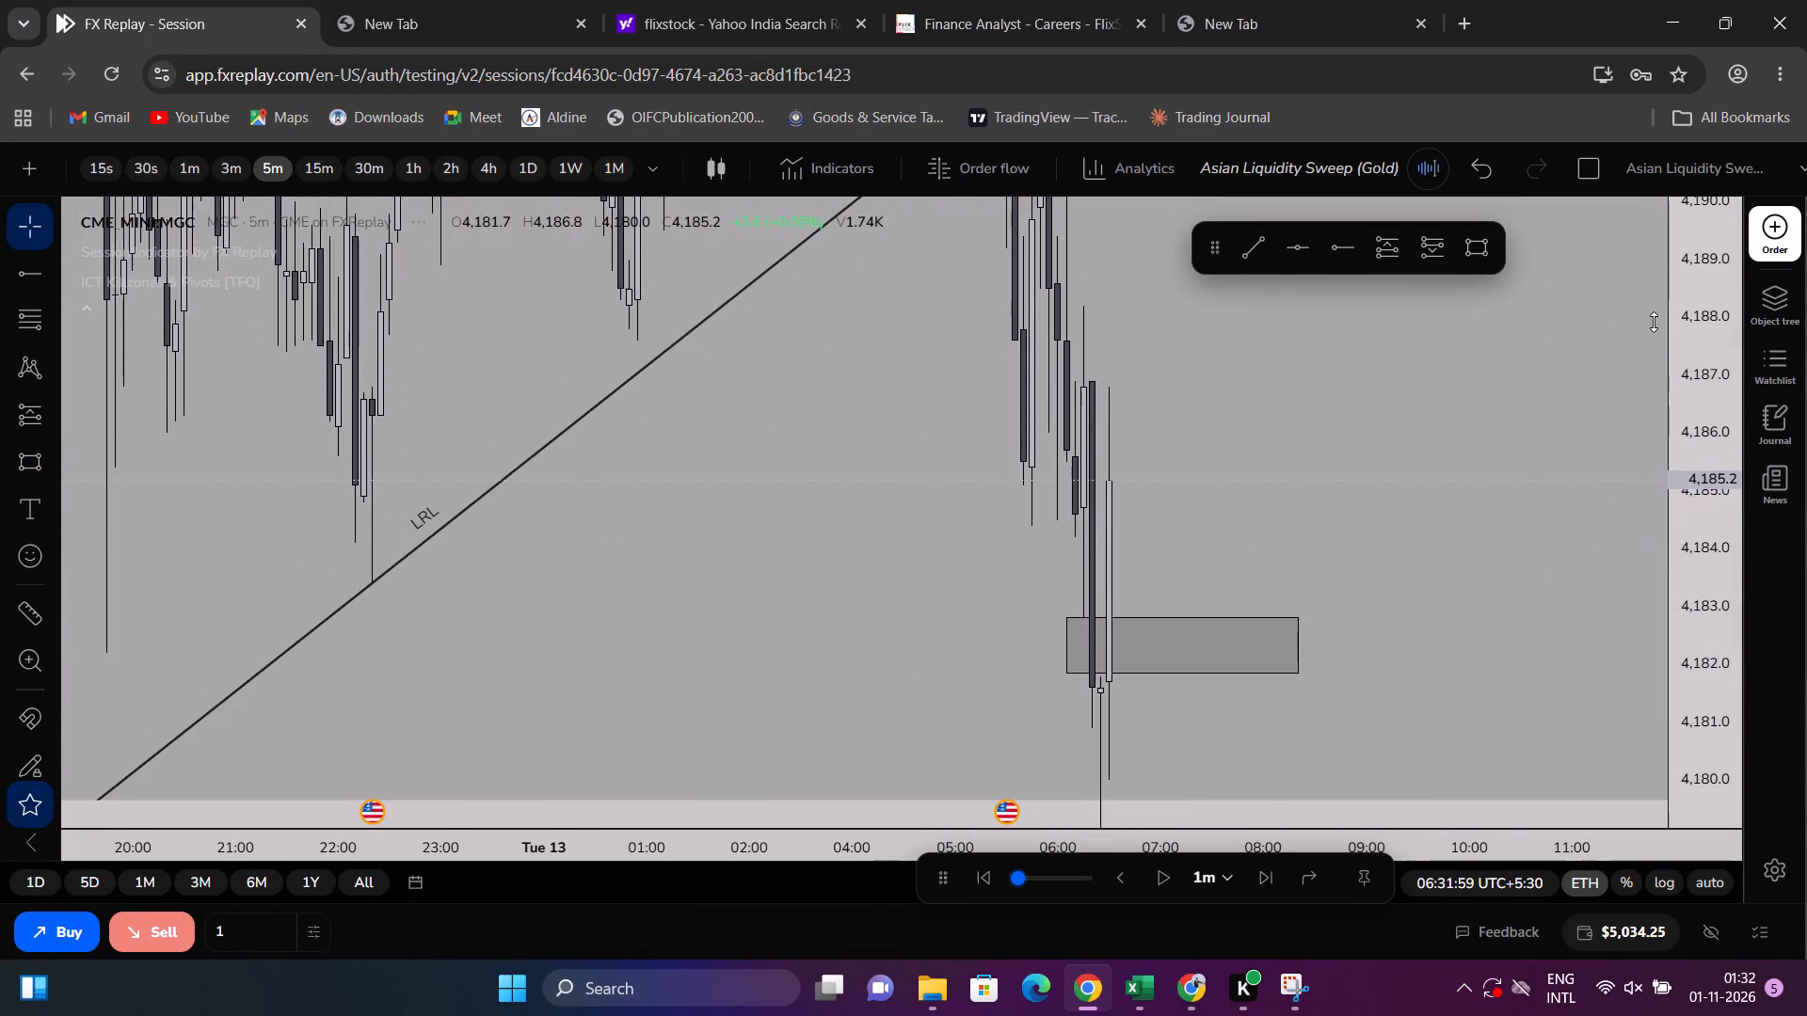
drag(1654, 322, 1639, 473)
drag(1296, 619, 1306, 619)
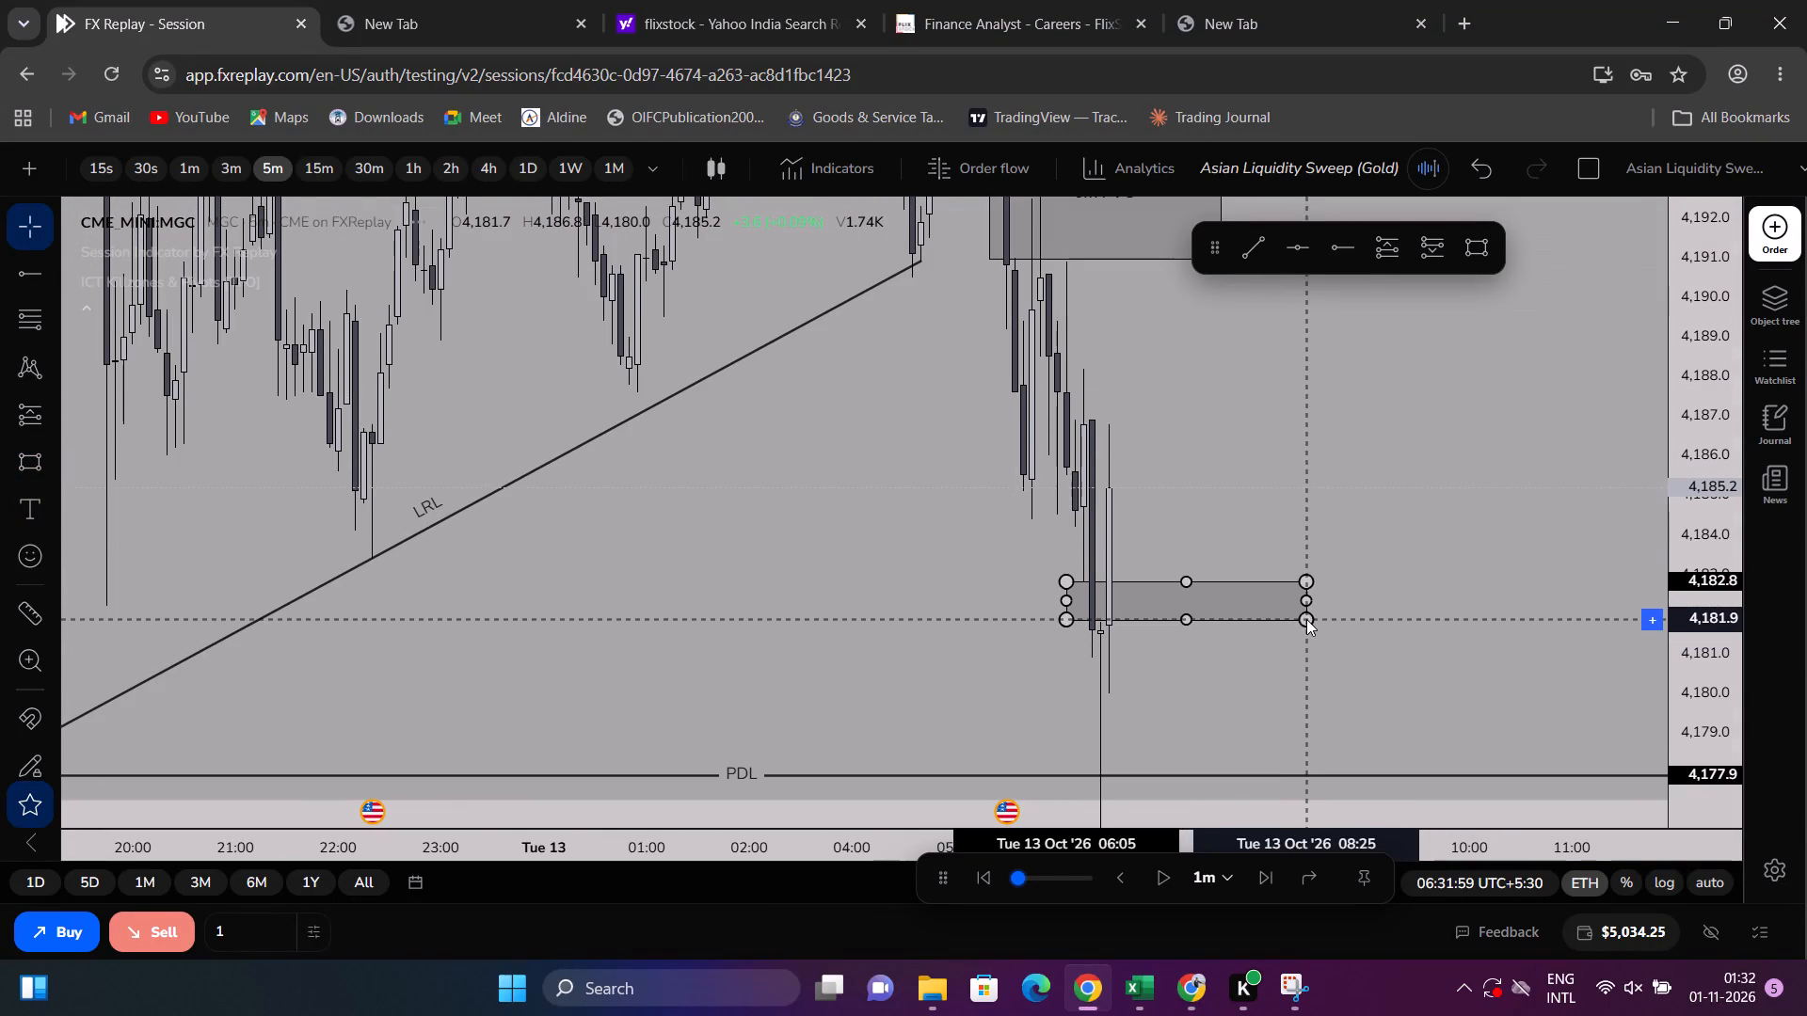
drag(1306, 619, 1312, 619)
Label the new rectangle "5m IFVG".
click(1307, 597)
double_click(1313, 598)
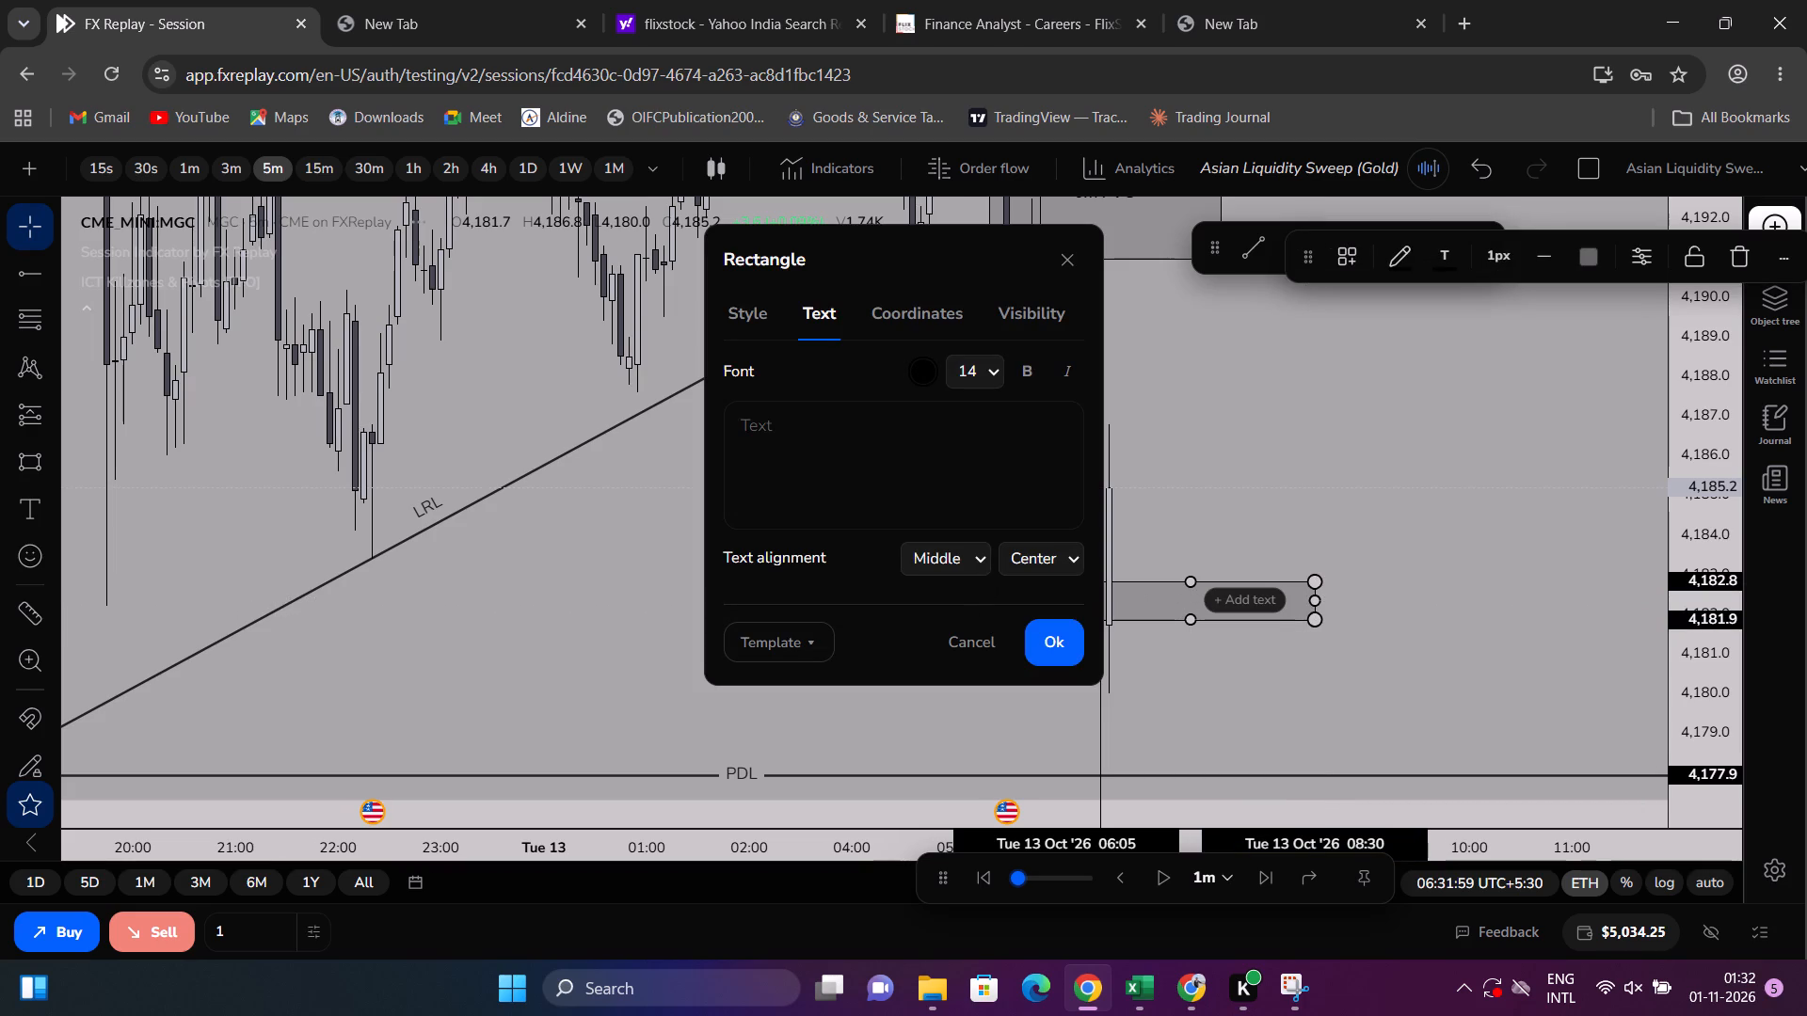
click(844, 437)
click(1261, 595)
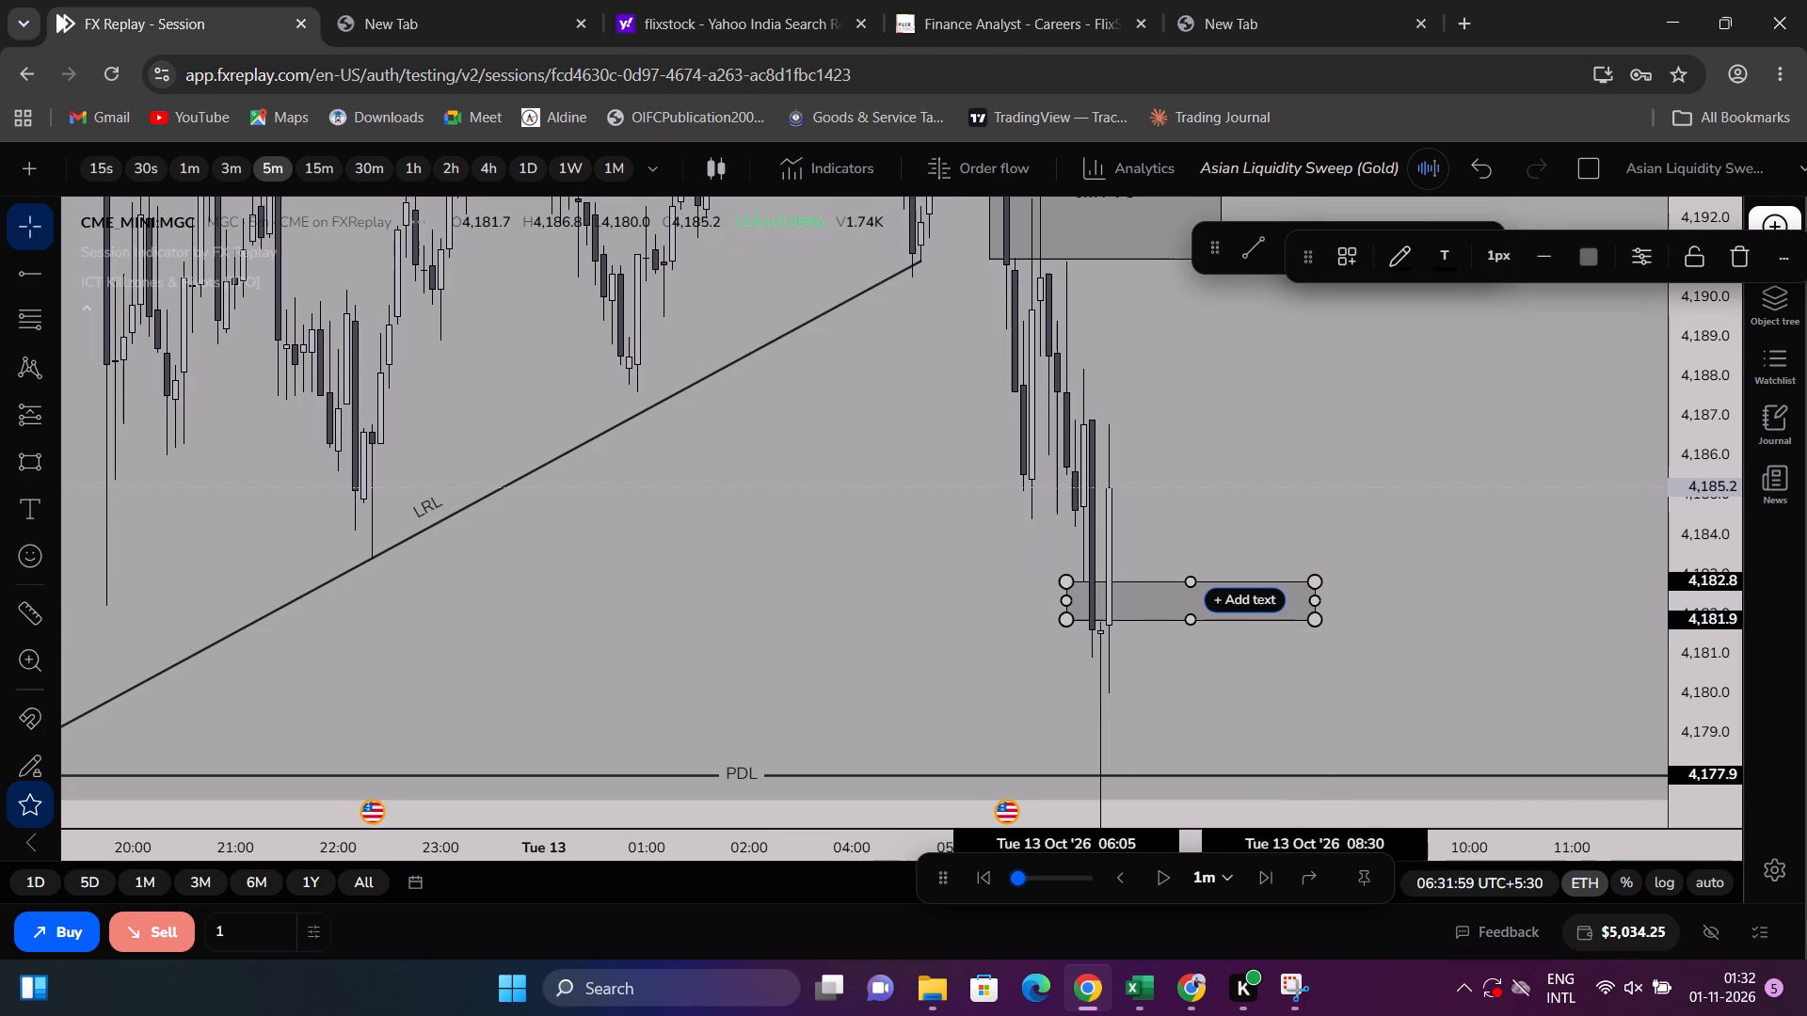
click(1261, 595)
key(5)
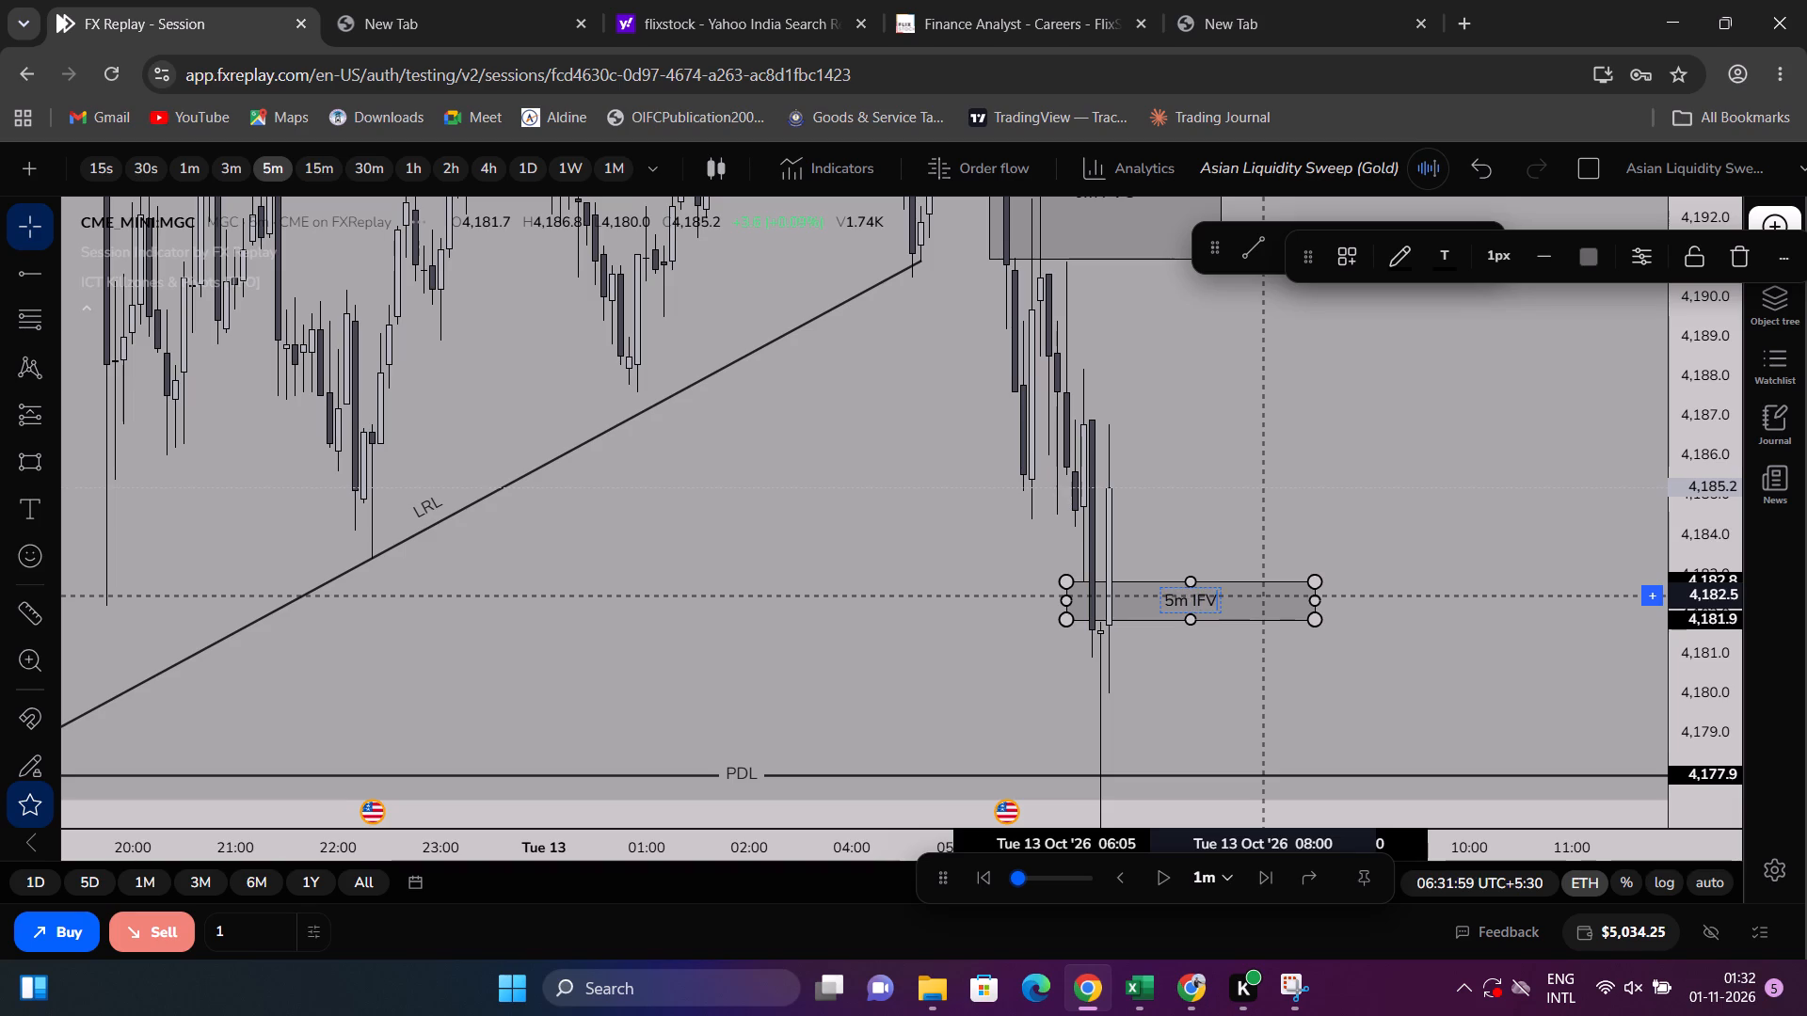
click(1263, 732)
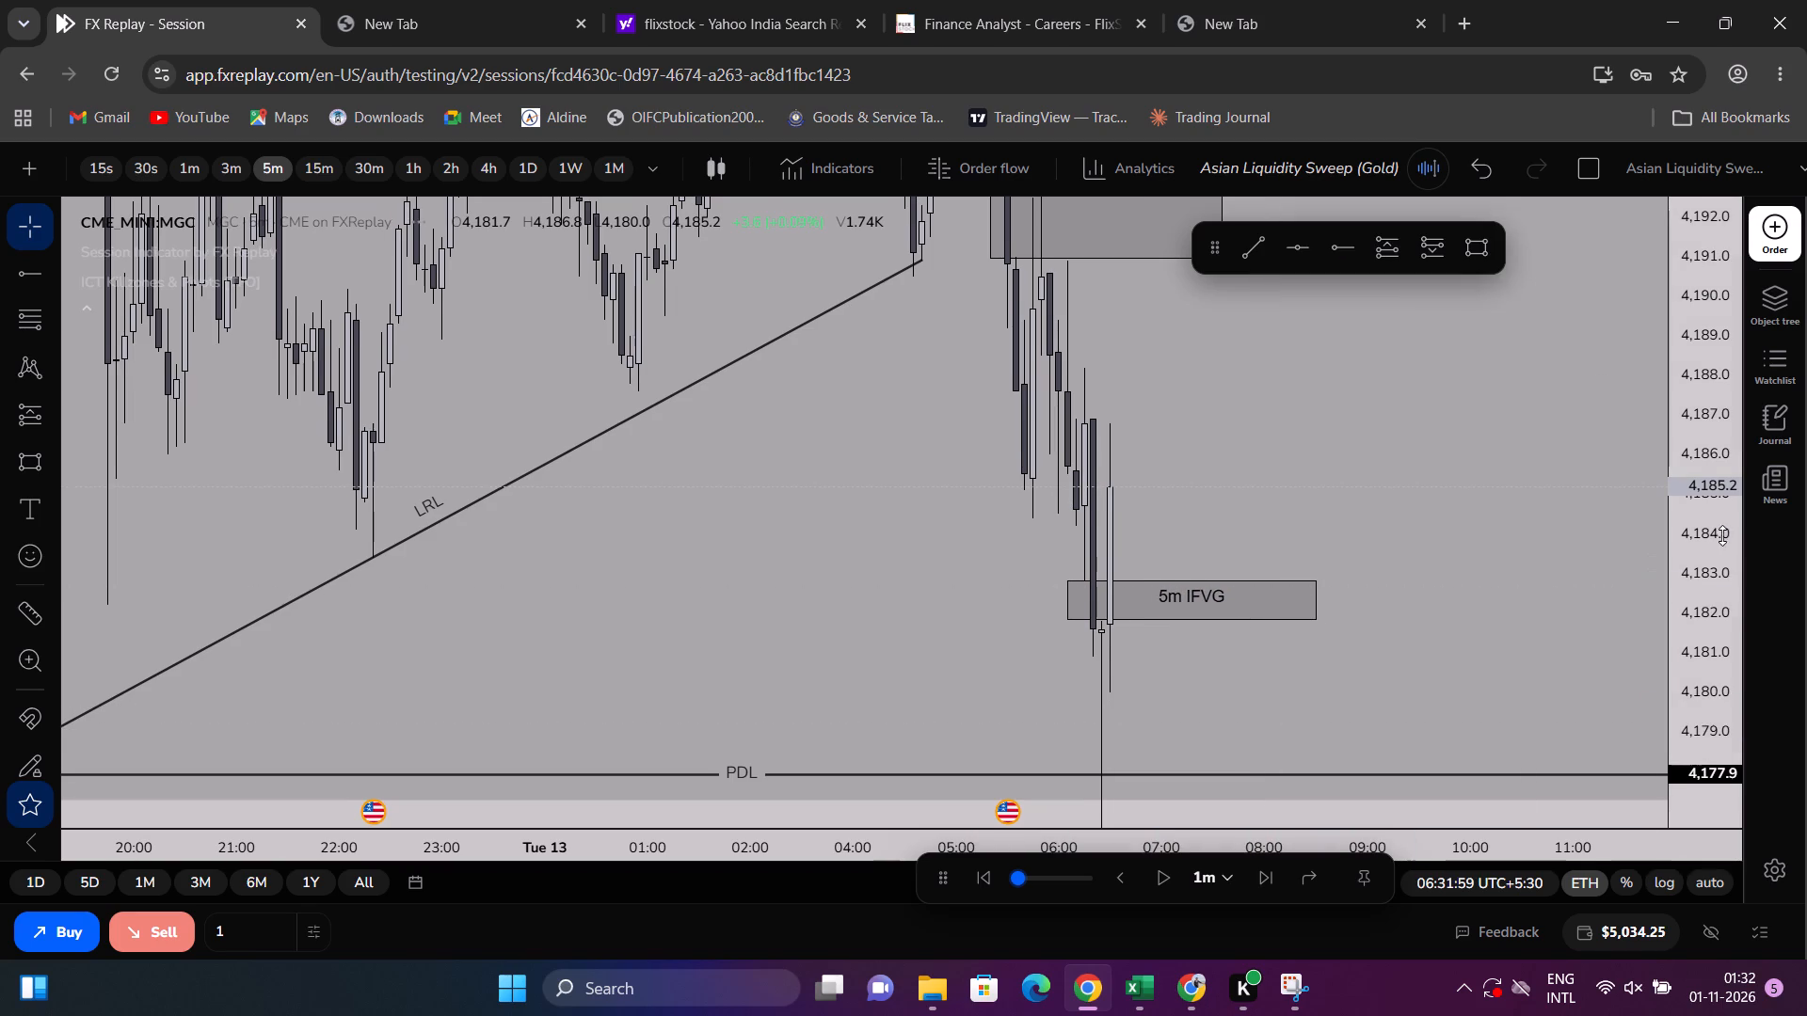
Draw a horizontal trend line at about 4,187.0 from 06:15 to 08:15 on 13 October.
drag(1718, 539, 1709, 648)
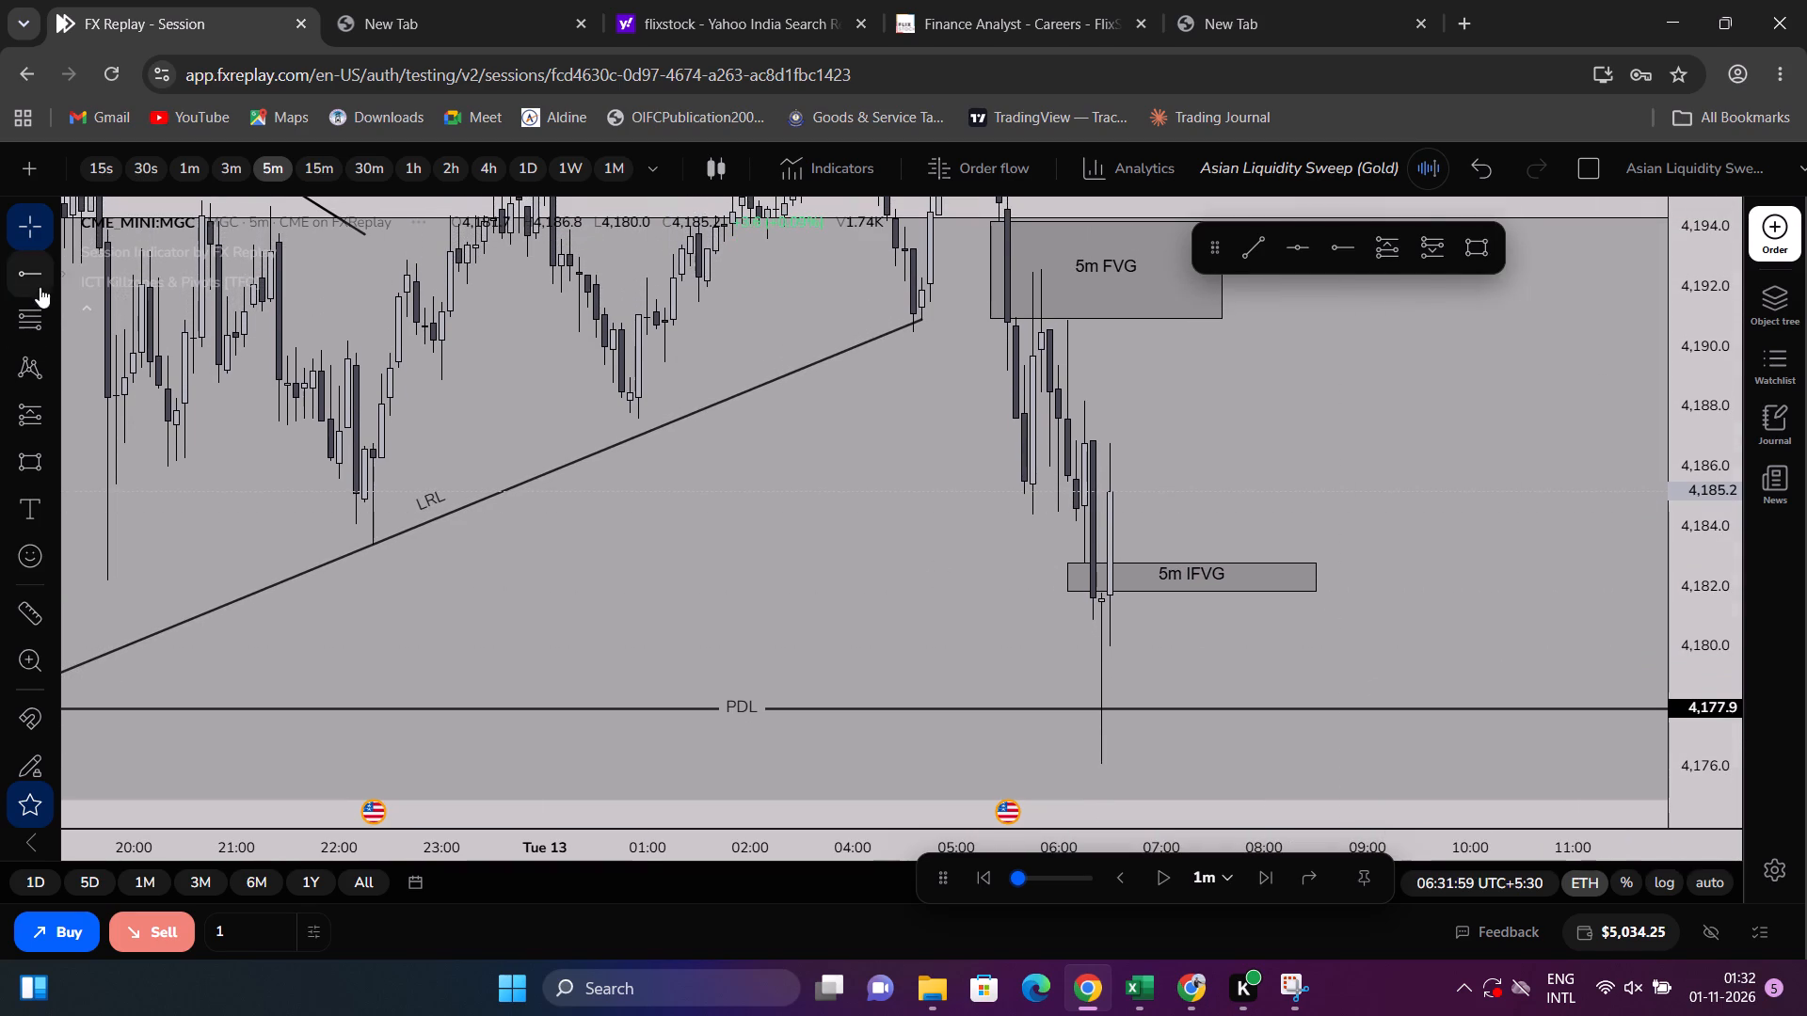
click(60, 275)
click(155, 302)
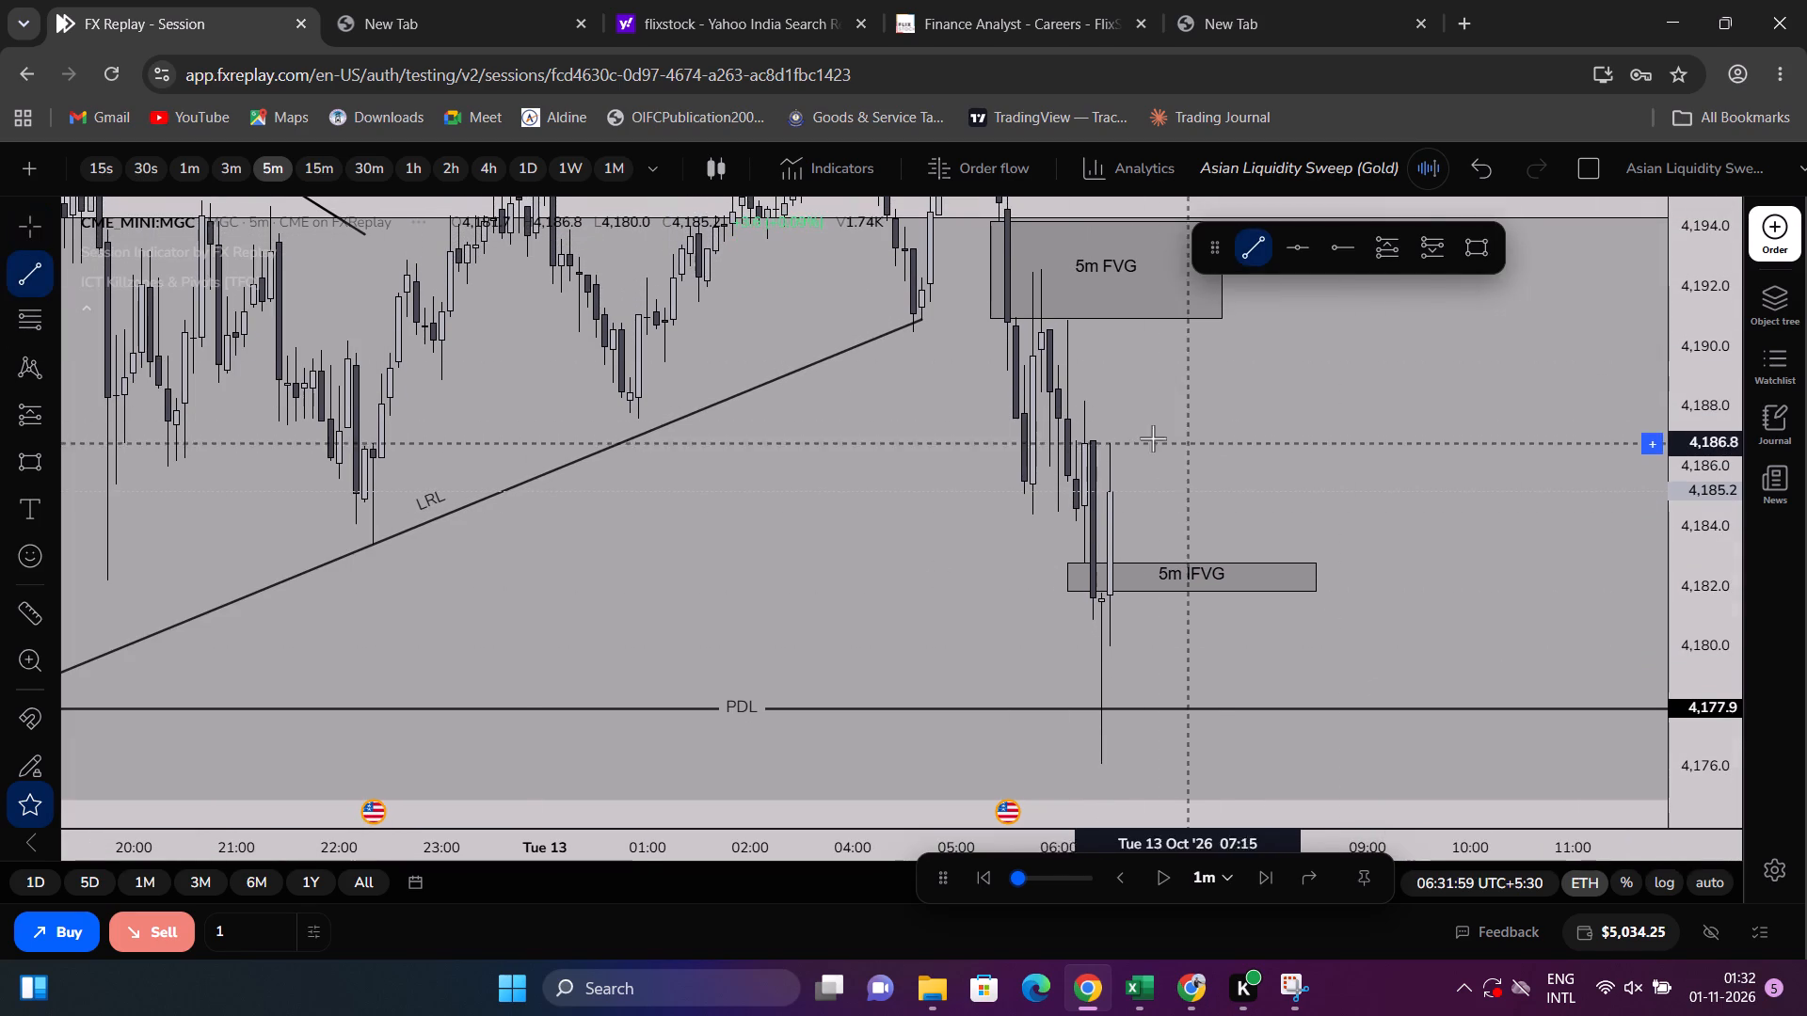
shift+click(1082, 437)
shift+click(1293, 442)
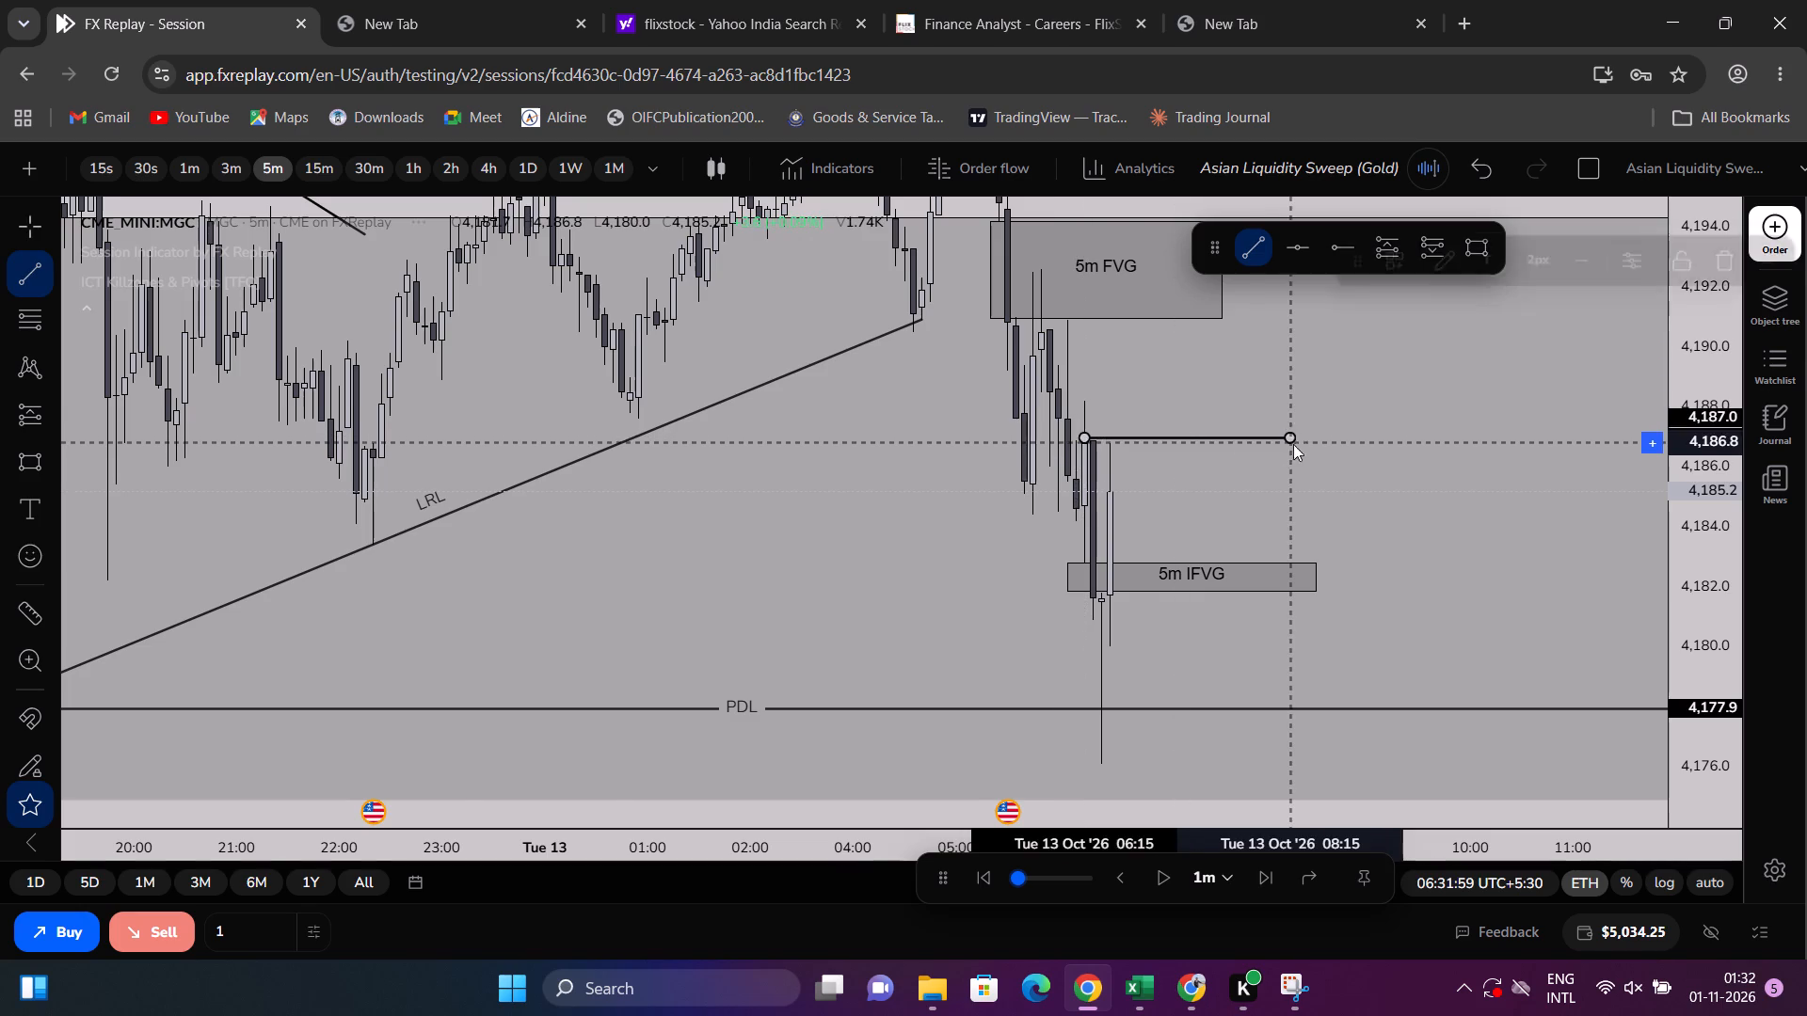
click(1281, 491)
Place a long position at about 4,187.7 after the latest candle, with its stop at about 4,179.4.
scroll(1460, 512, down, 4)
drag(1701, 465, 1676, 576)
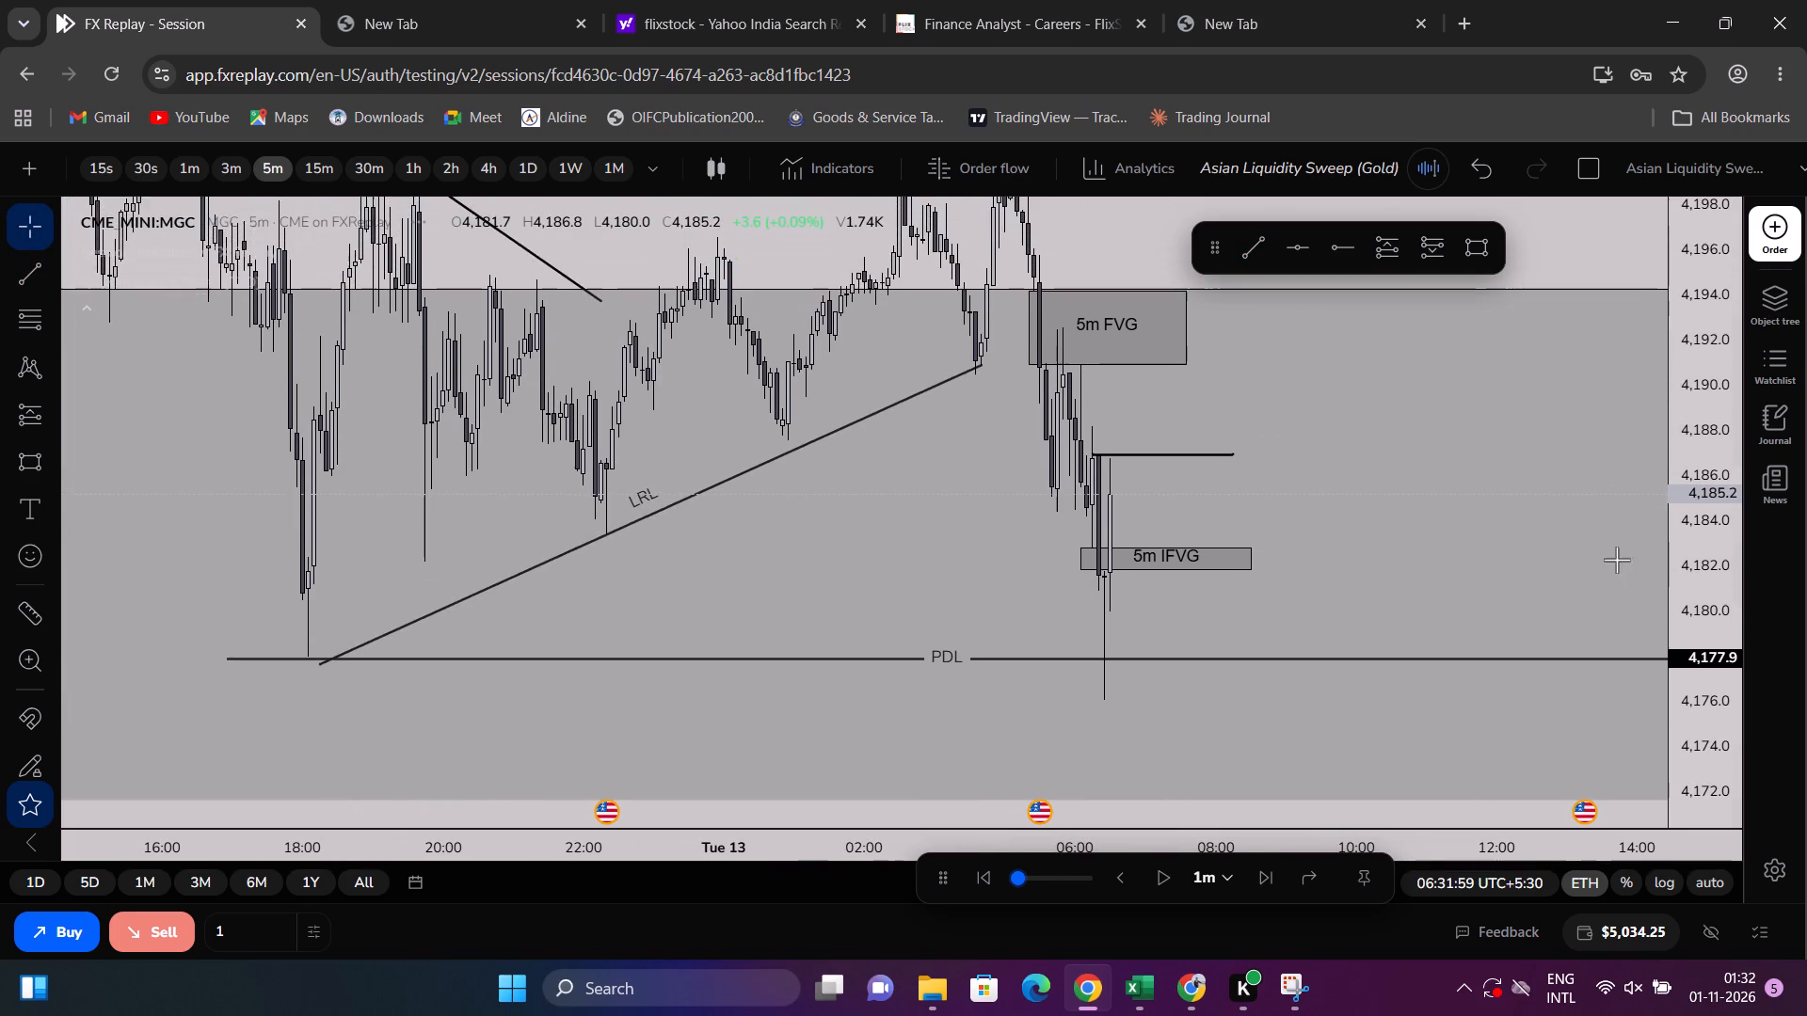
scroll(1476, 498, up, 2)
scroll(1454, 464, down, 2)
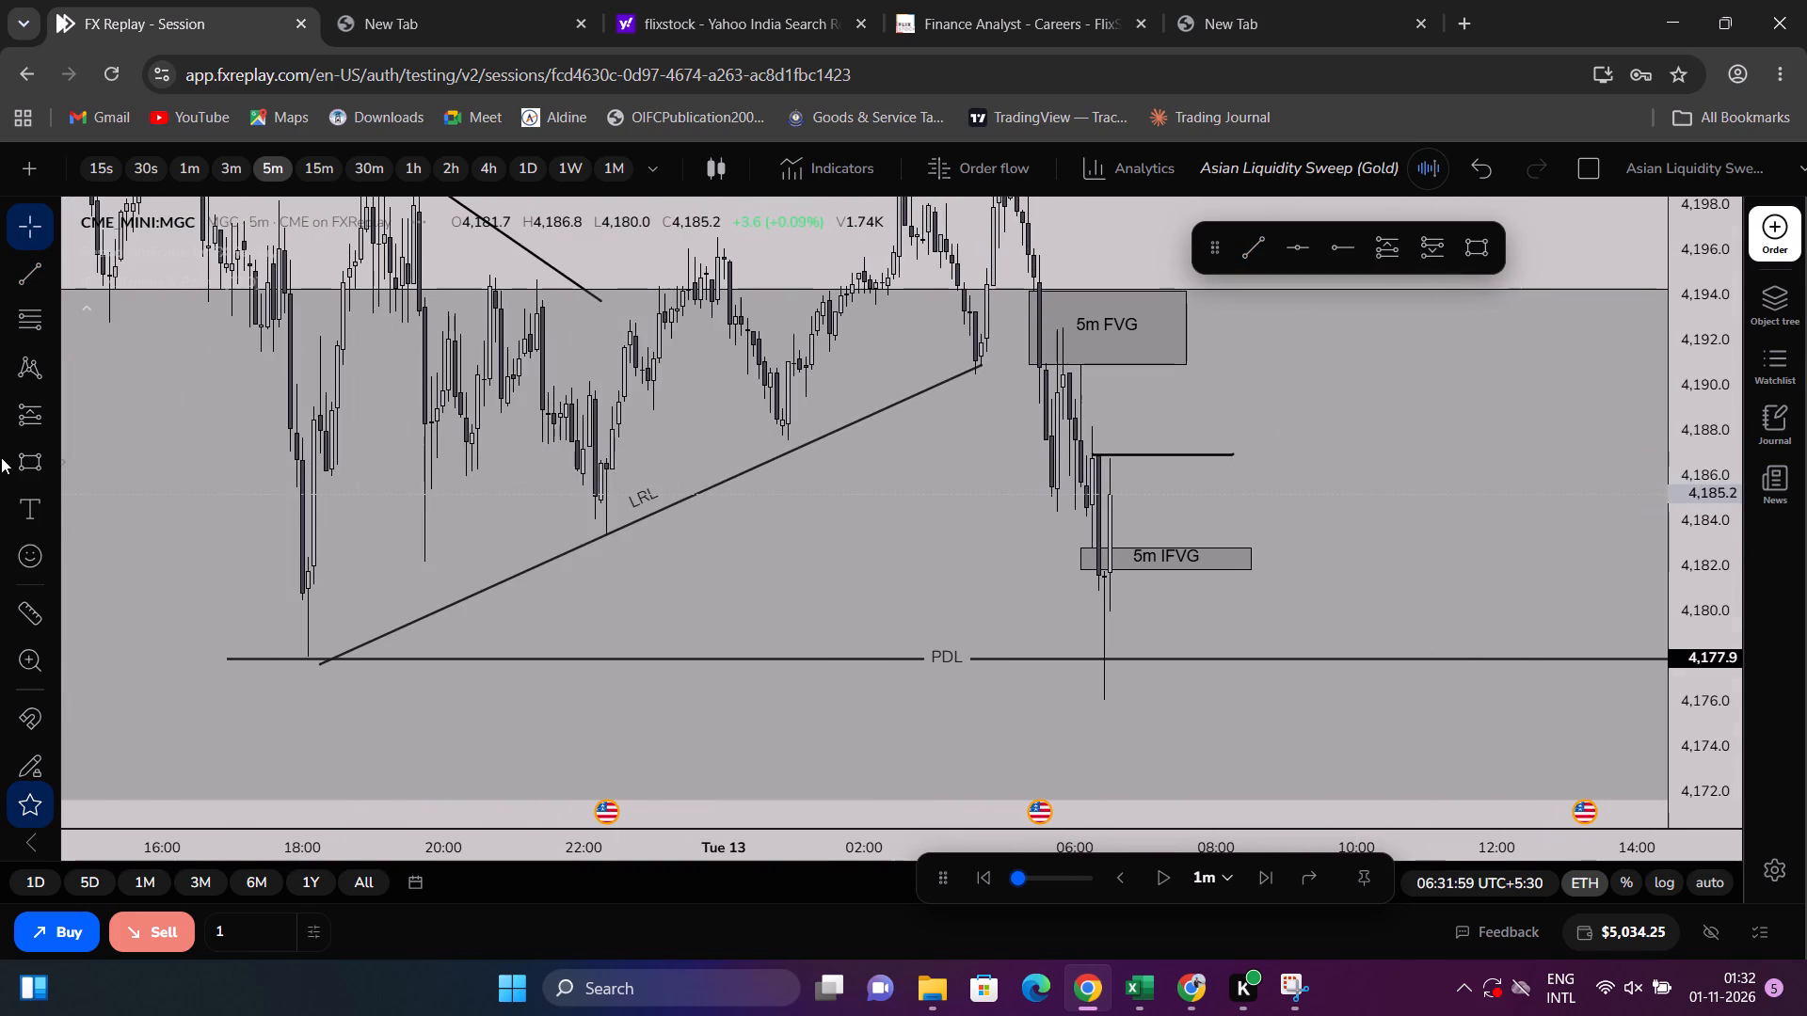
click(60, 419)
click(142, 433)
scroll(1090, 516, up, 2)
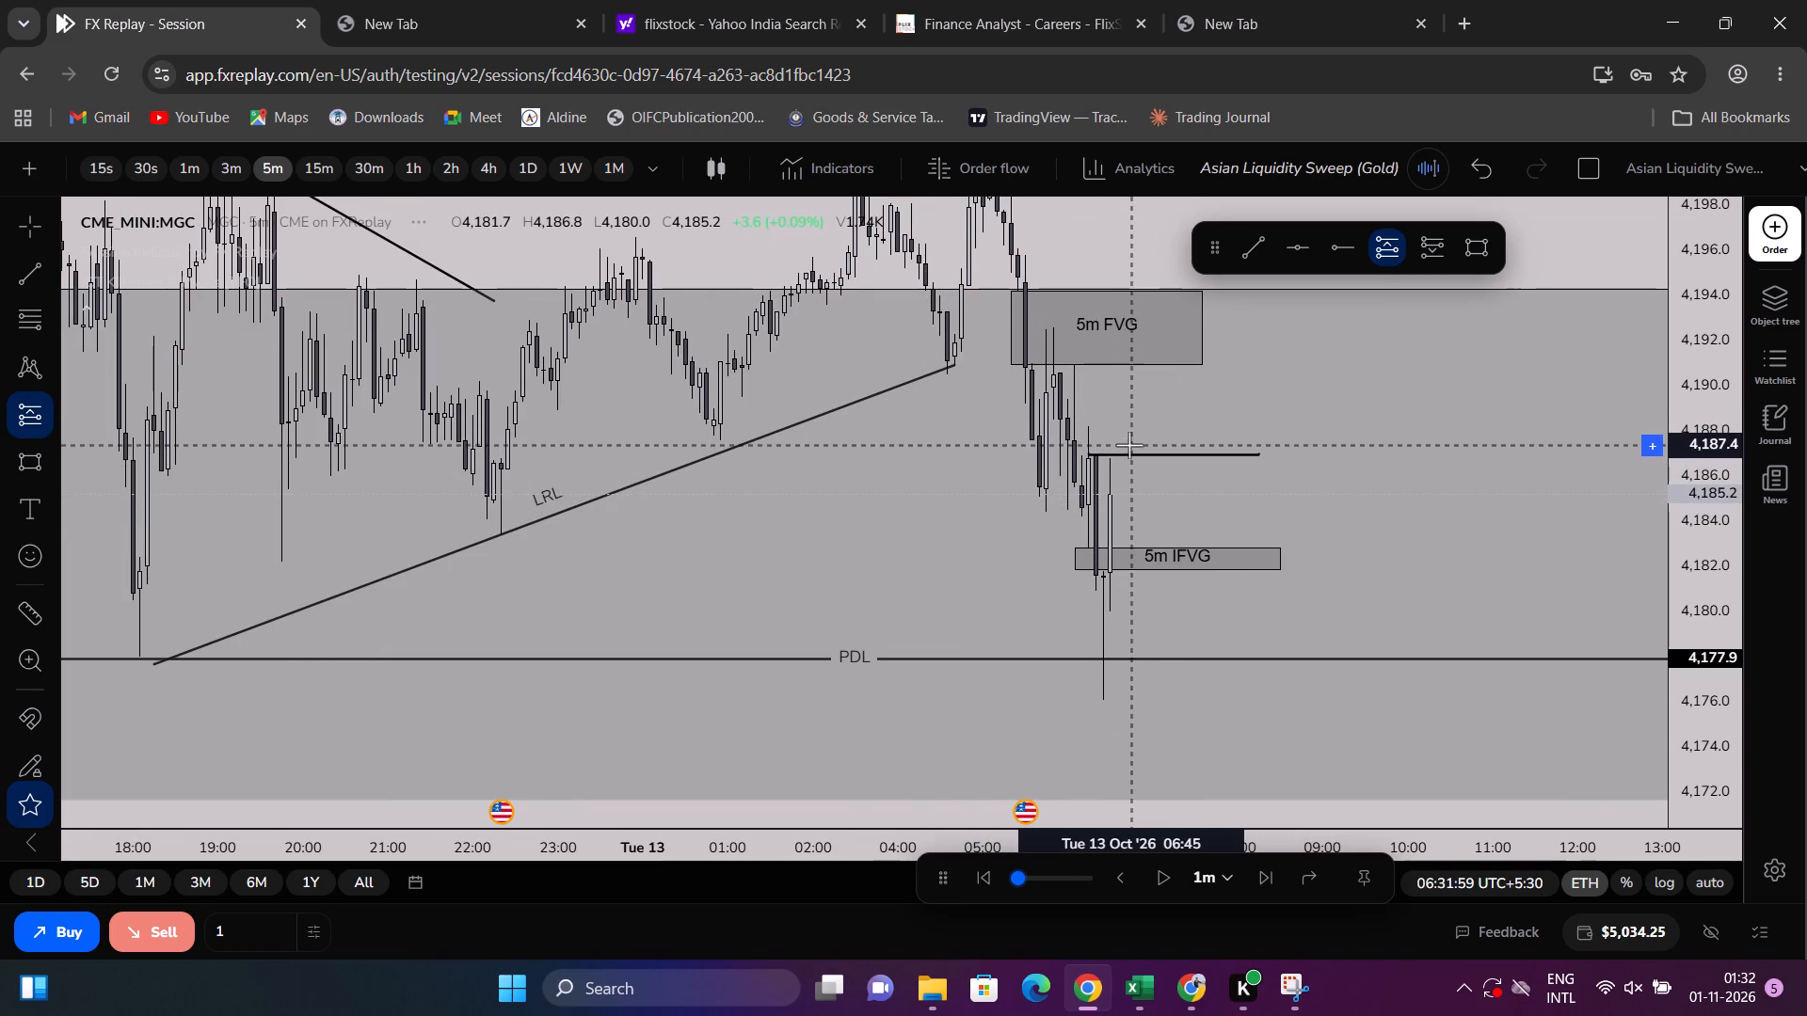
click(1126, 437)
drag(1129, 494, 1130, 550)
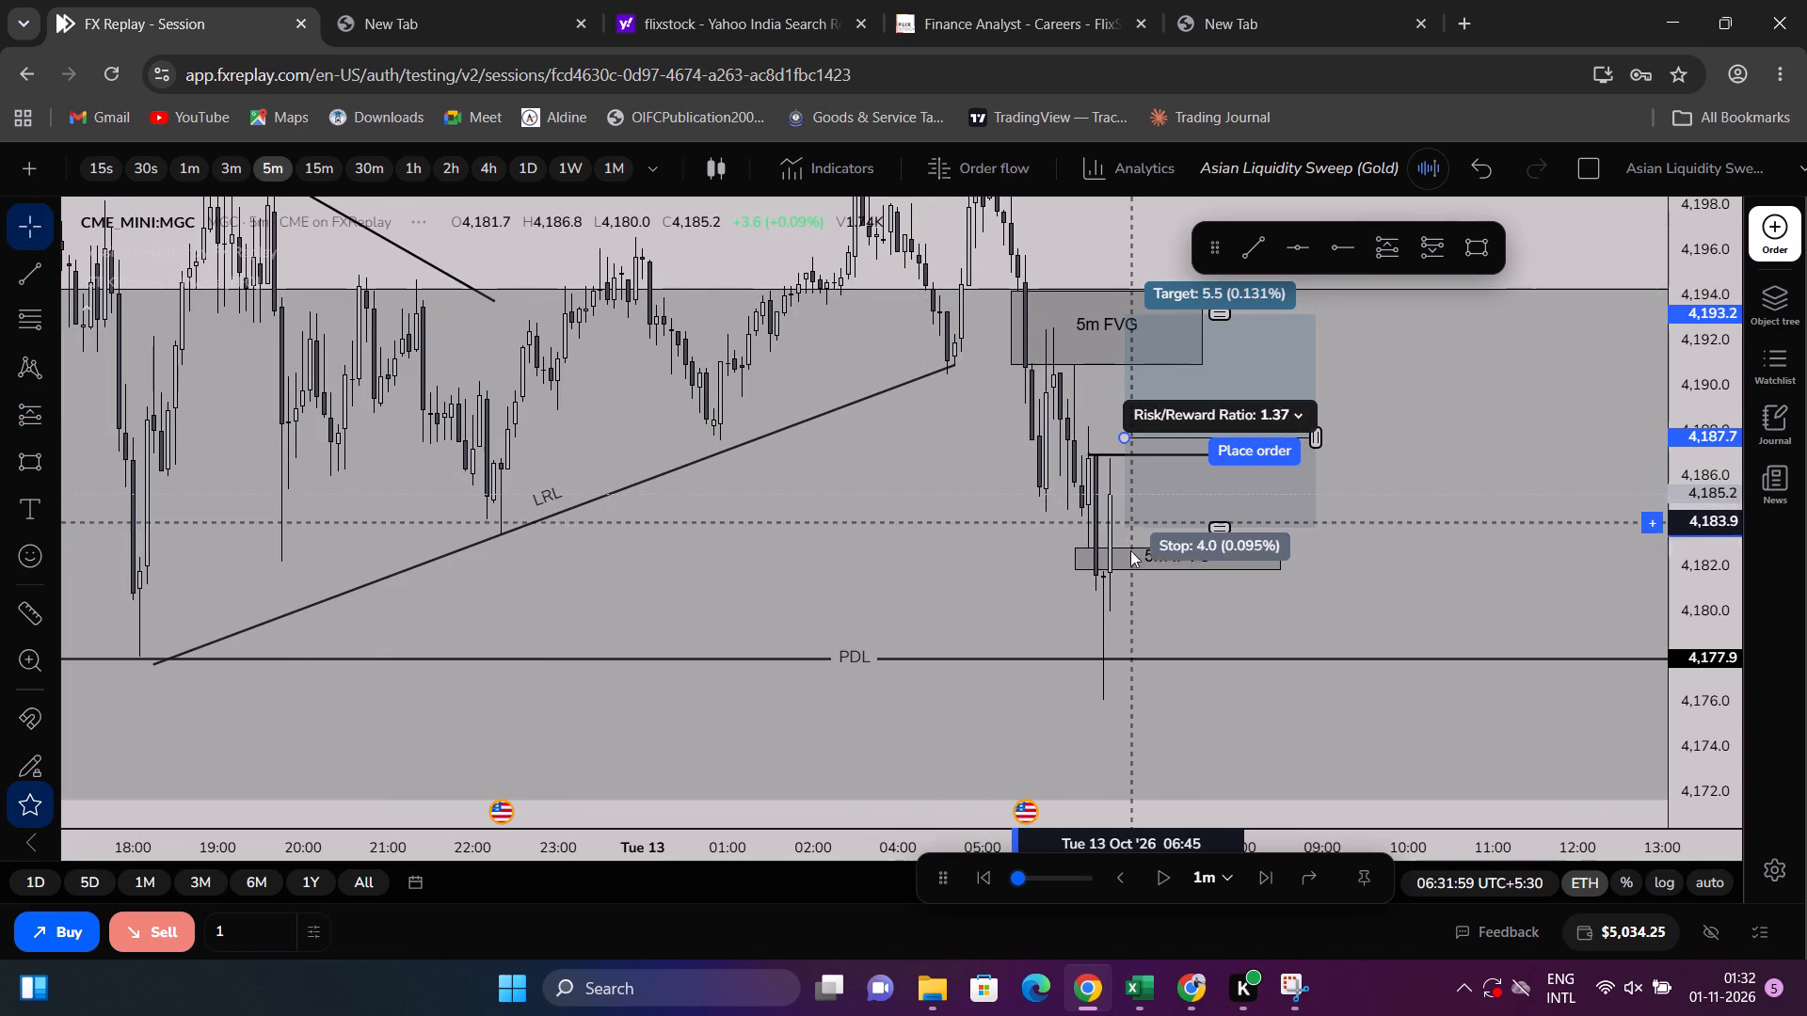
drag(1130, 550, 1146, 619)
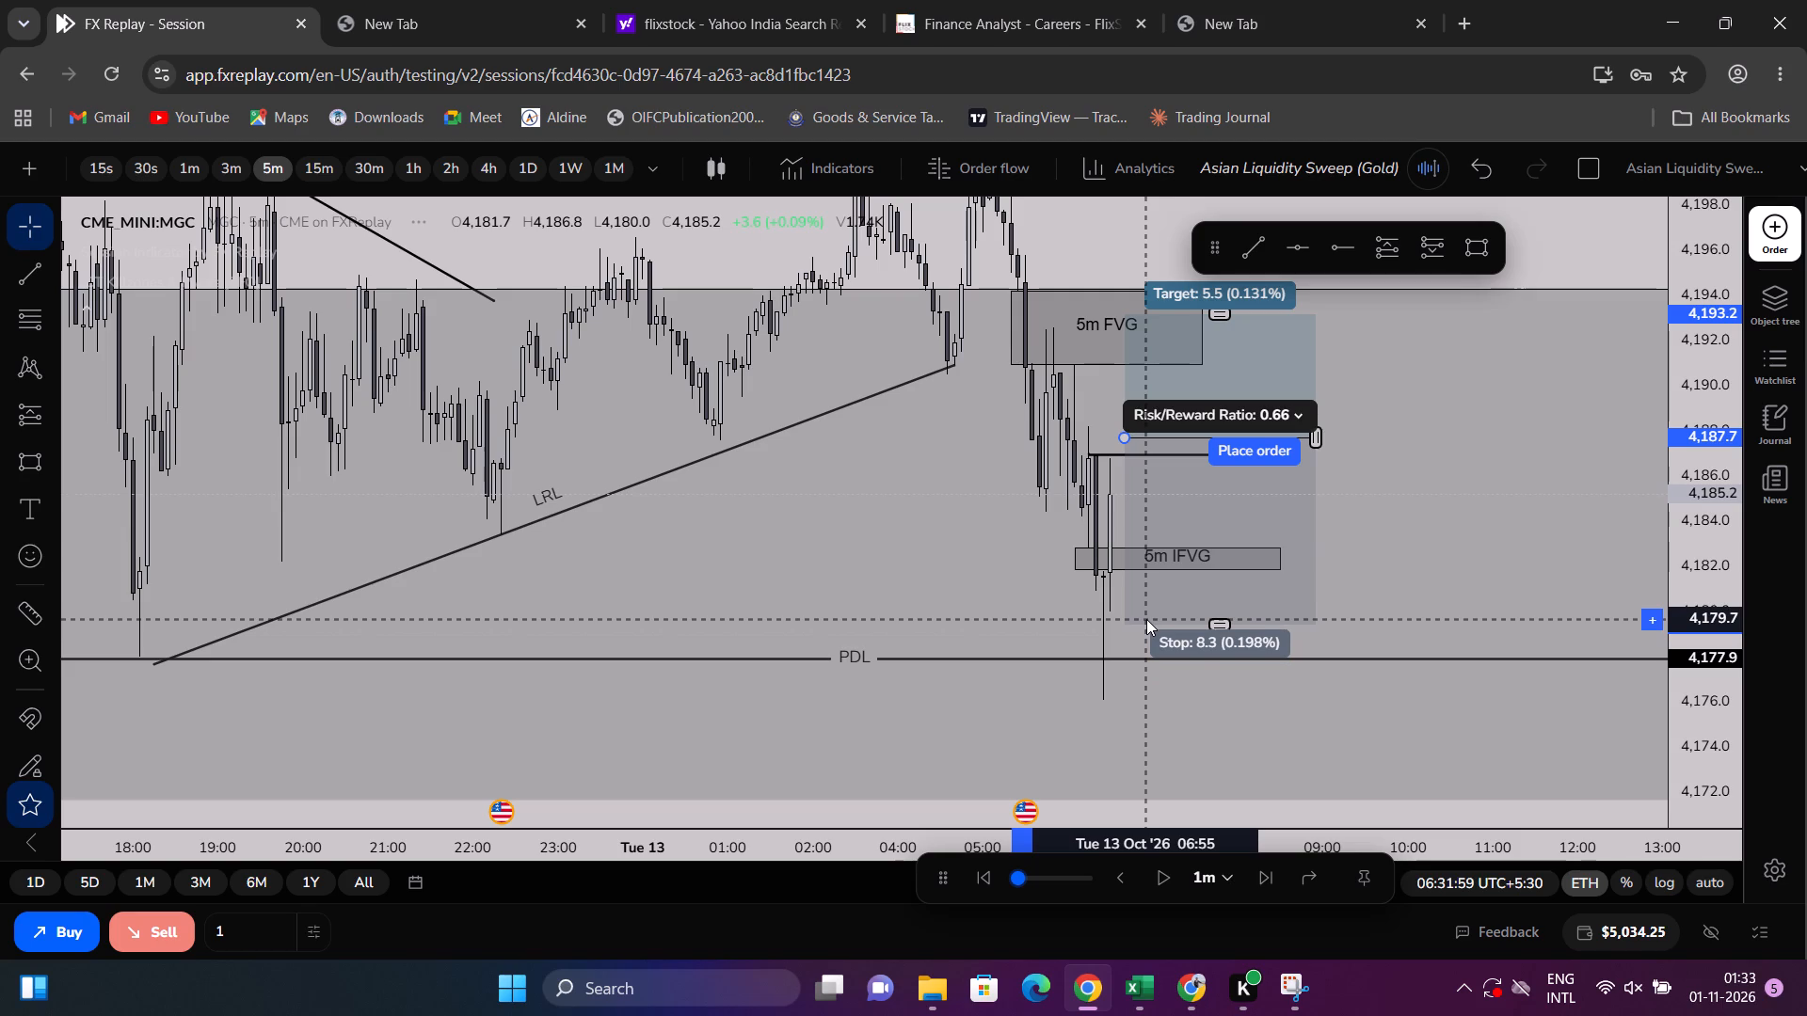
drag(1146, 619, 1147, 619)
click(1444, 525)
Raise the long position's target to about 4,215.7, just below the upper shaded zone.
scroll(1438, 486, down, 4)
drag(1436, 484, 1461, 586)
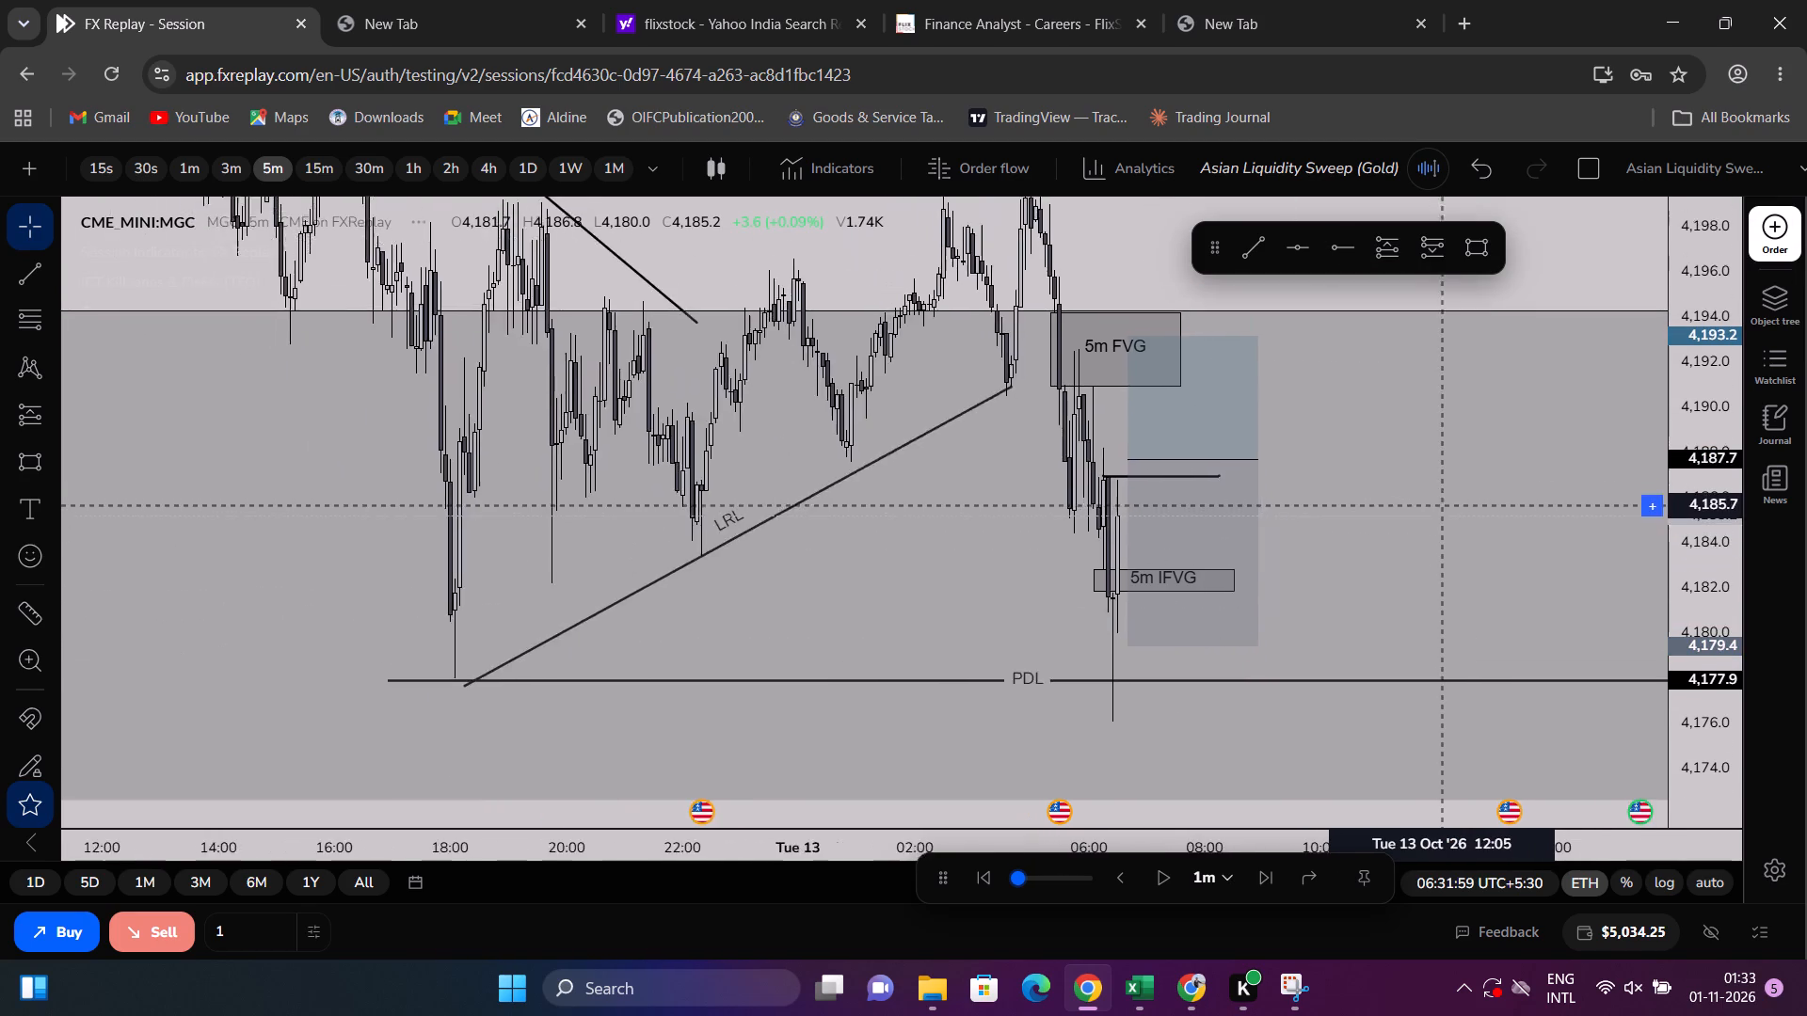
drag(1461, 586, 1479, 770)
scroll(1528, 593, down, 4)
drag(1755, 458, 1722, 632)
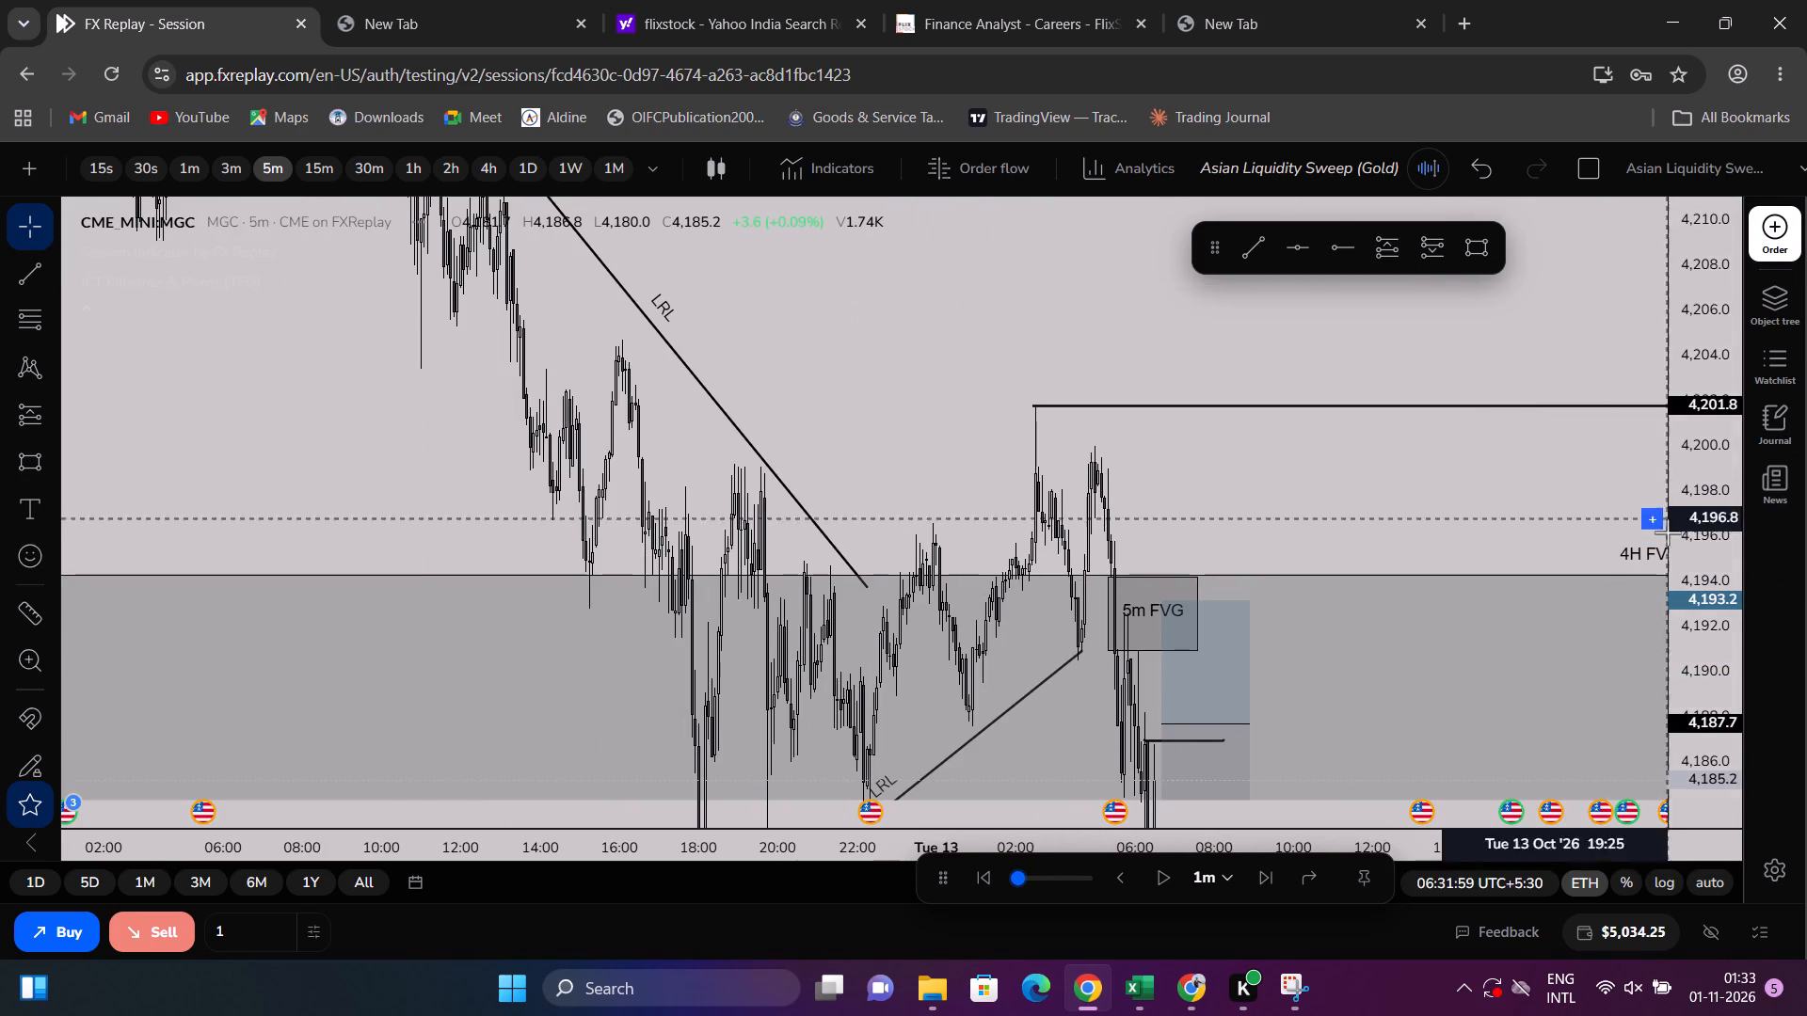
drag(1668, 532, 1685, 778)
drag(1233, 551, 1233, 550)
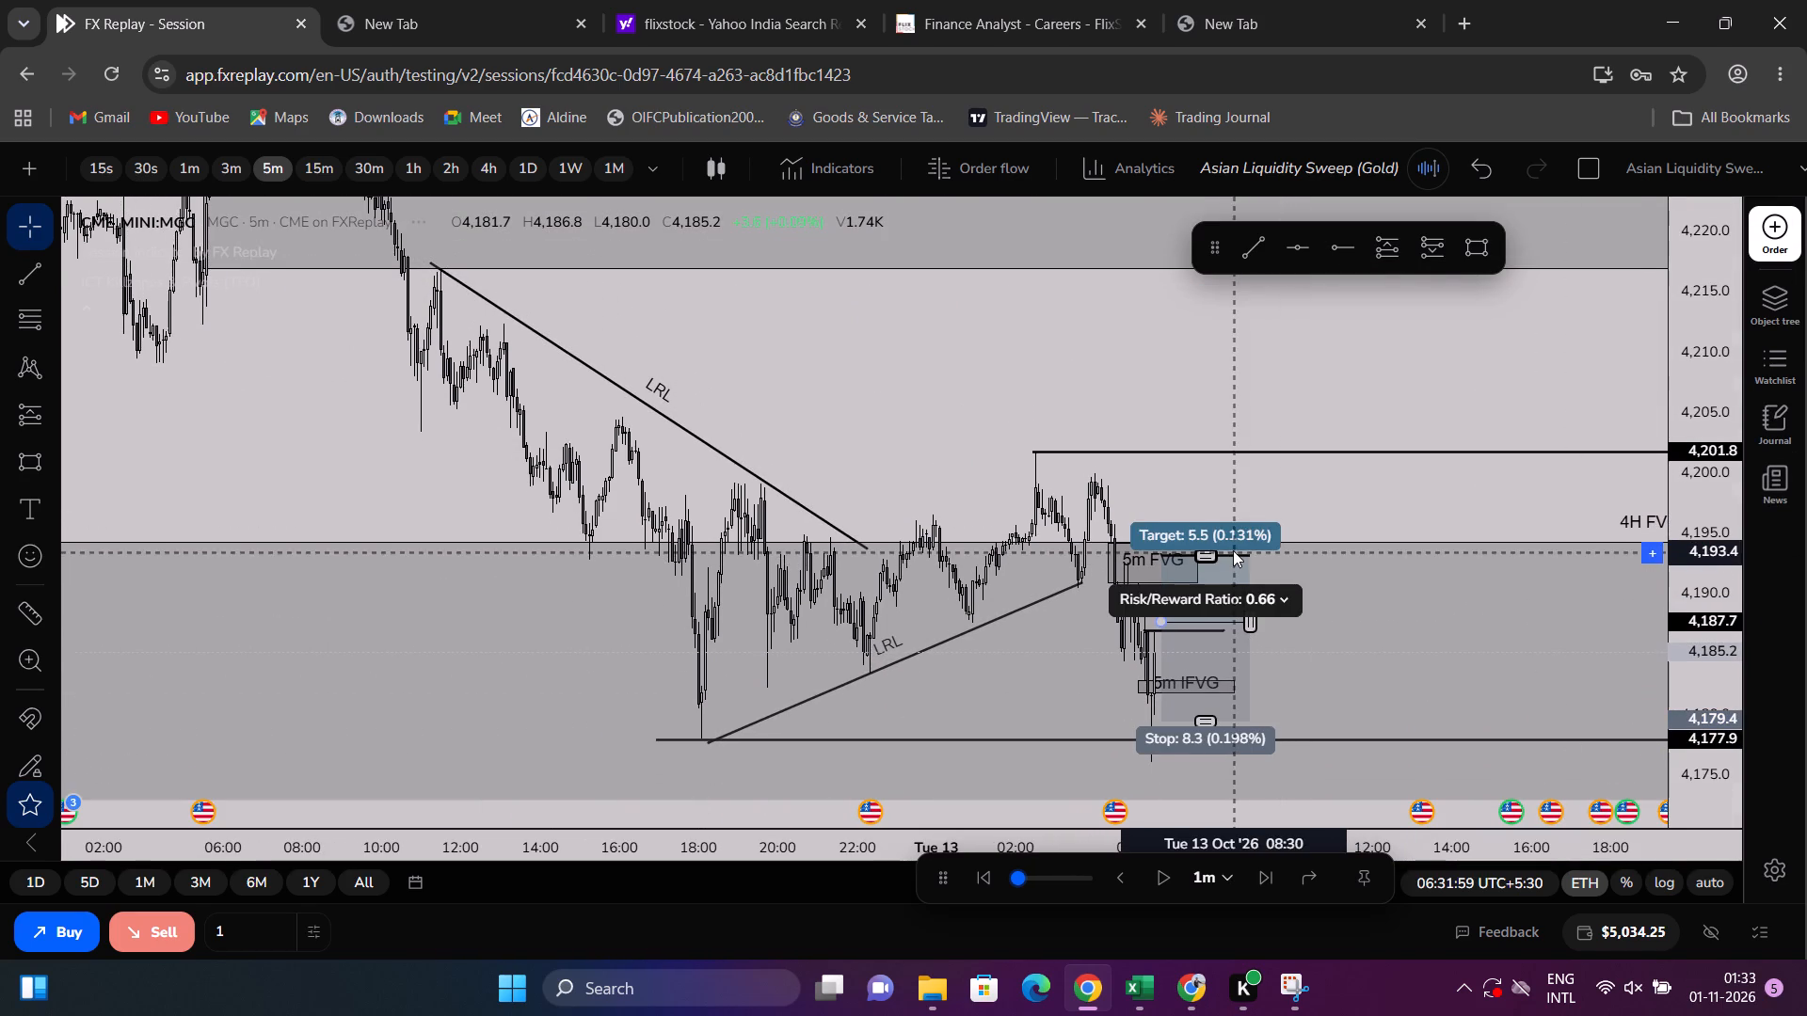
drag(1233, 550, 1202, 285)
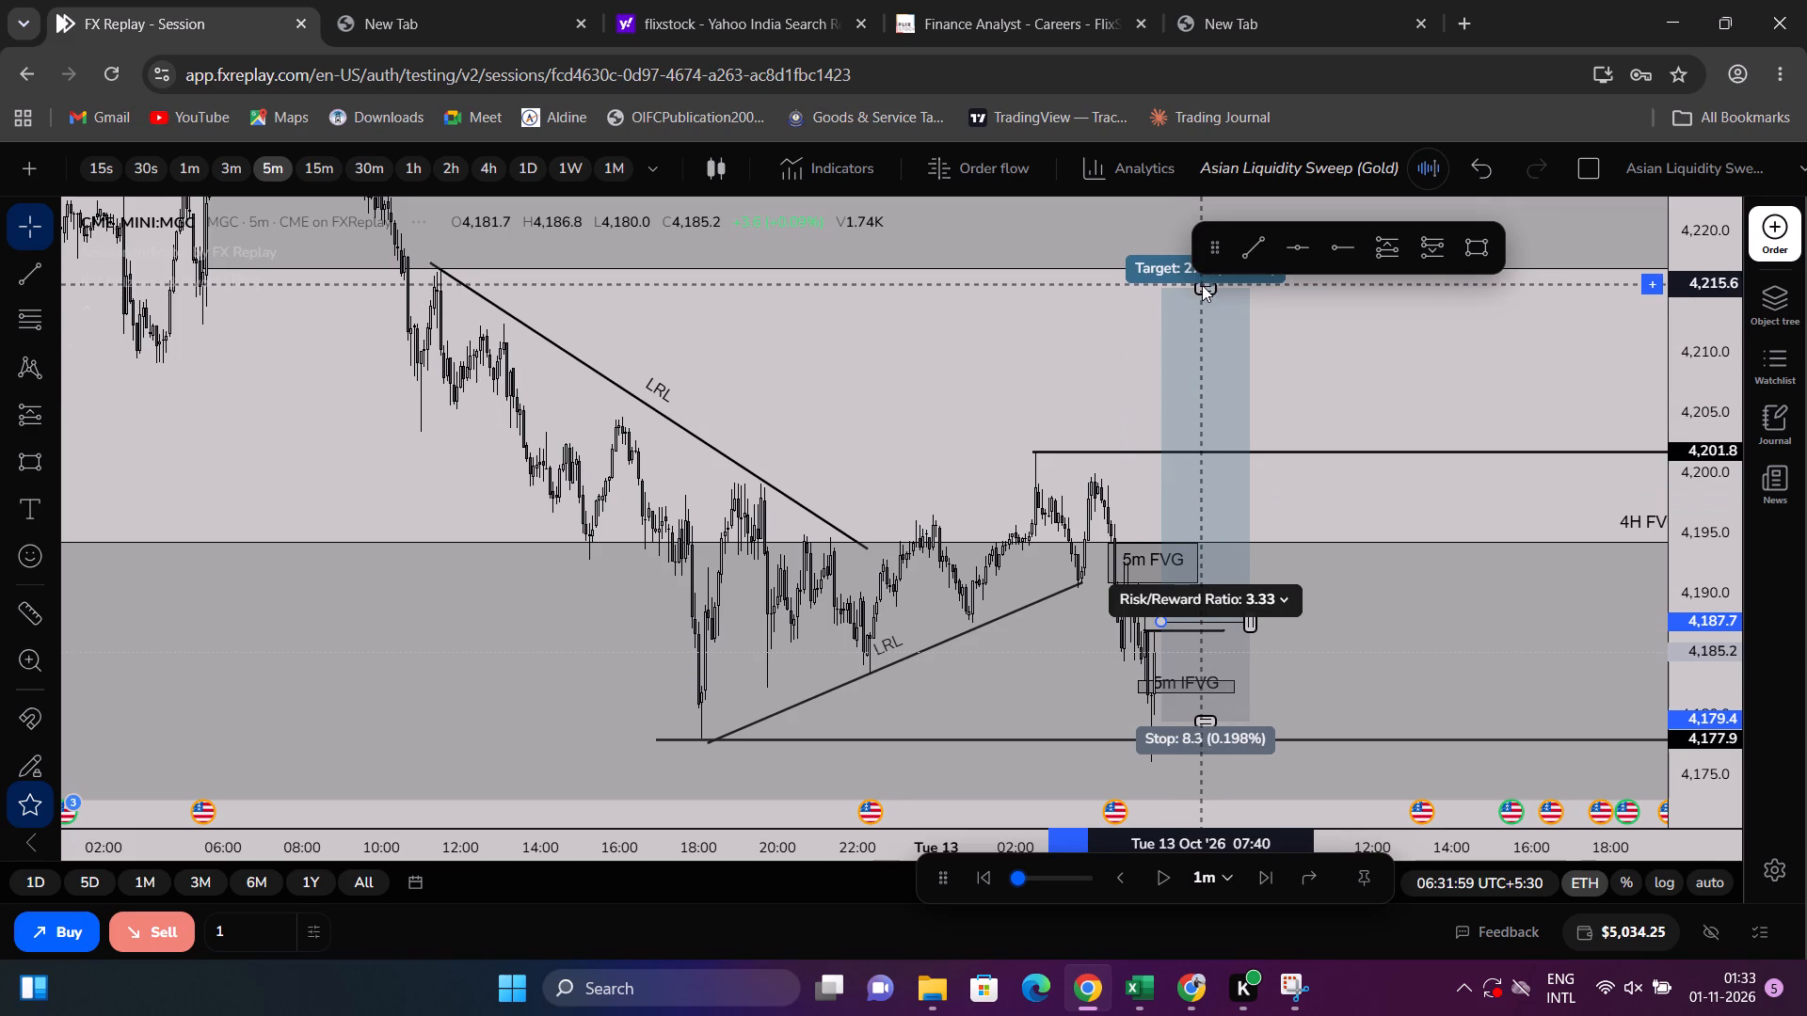
drag(1202, 285, 1204, 279)
click(1344, 367)
Lower the long position's stop slightly to about 4,179.2.
scroll(1350, 382, up, 3)
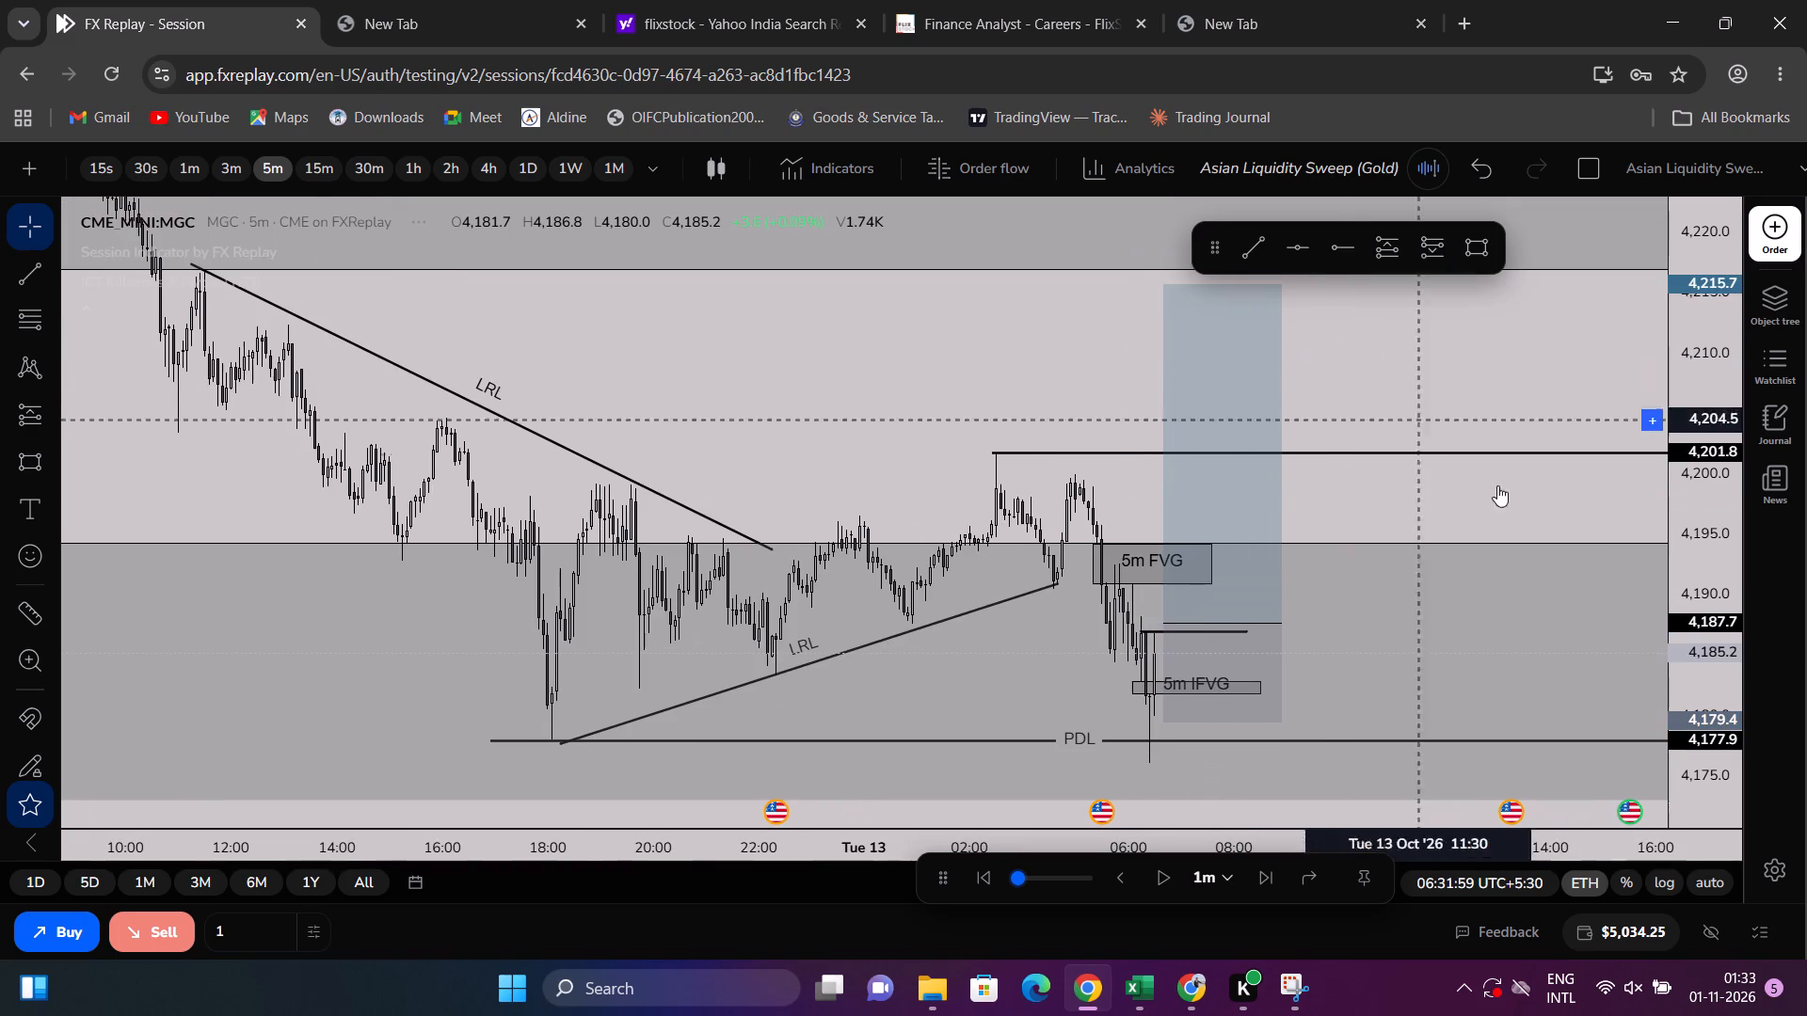
drag(1679, 667, 1692, 518)
scroll(1451, 458, up, 4)
drag(1410, 473, 1388, 311)
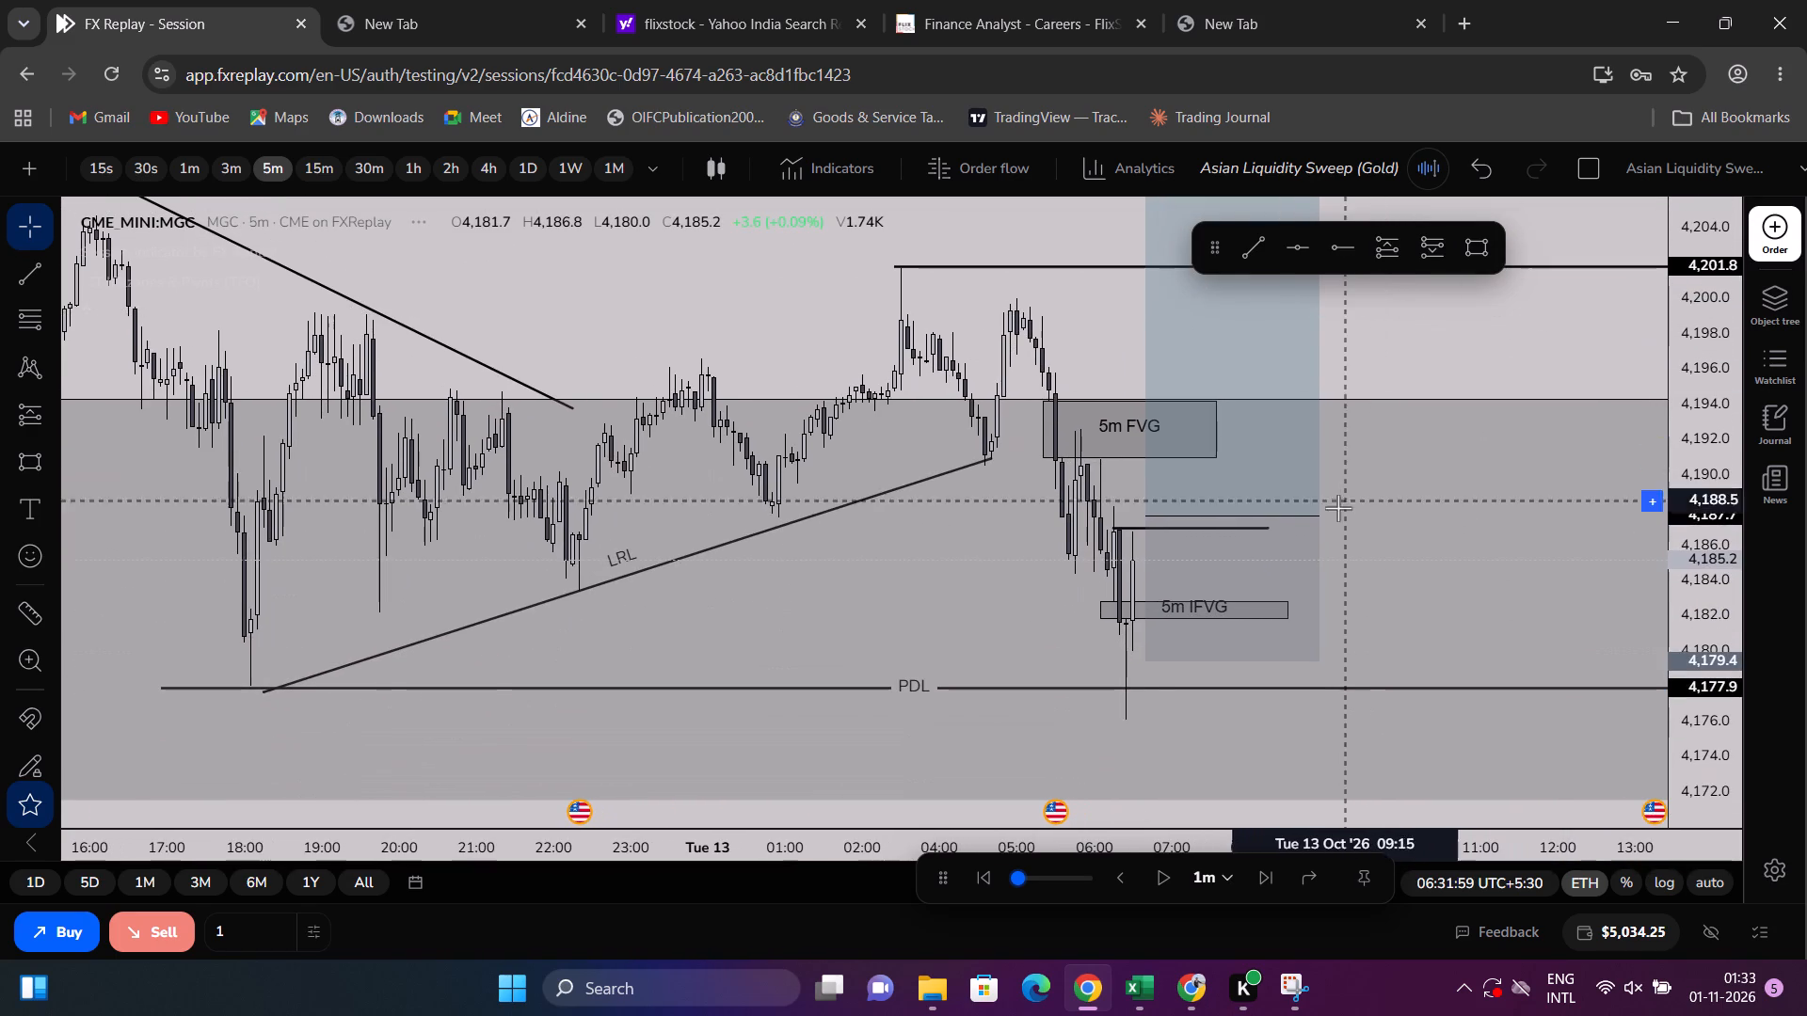
click(1150, 660)
scroll(872, 473, down, 4)
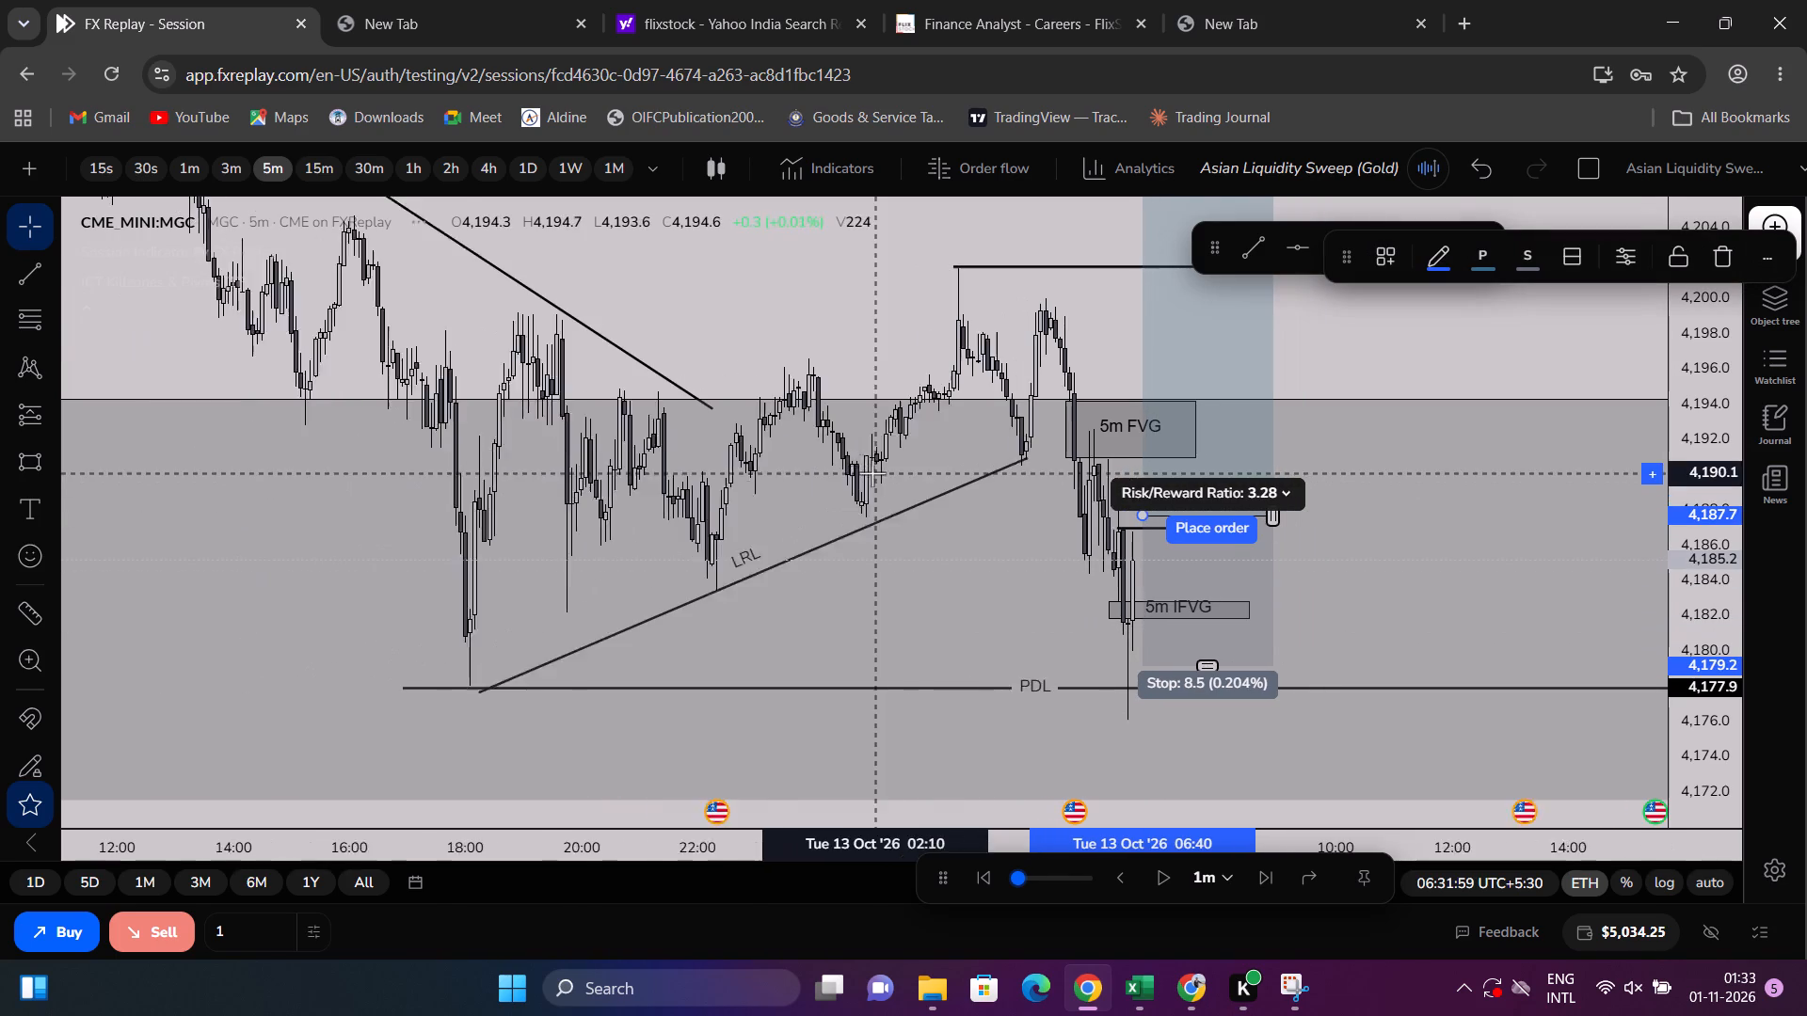
click(1361, 356)
Set up a buy stop order with the entry price at 4,188.5.
drag(1358, 358, 1332, 484)
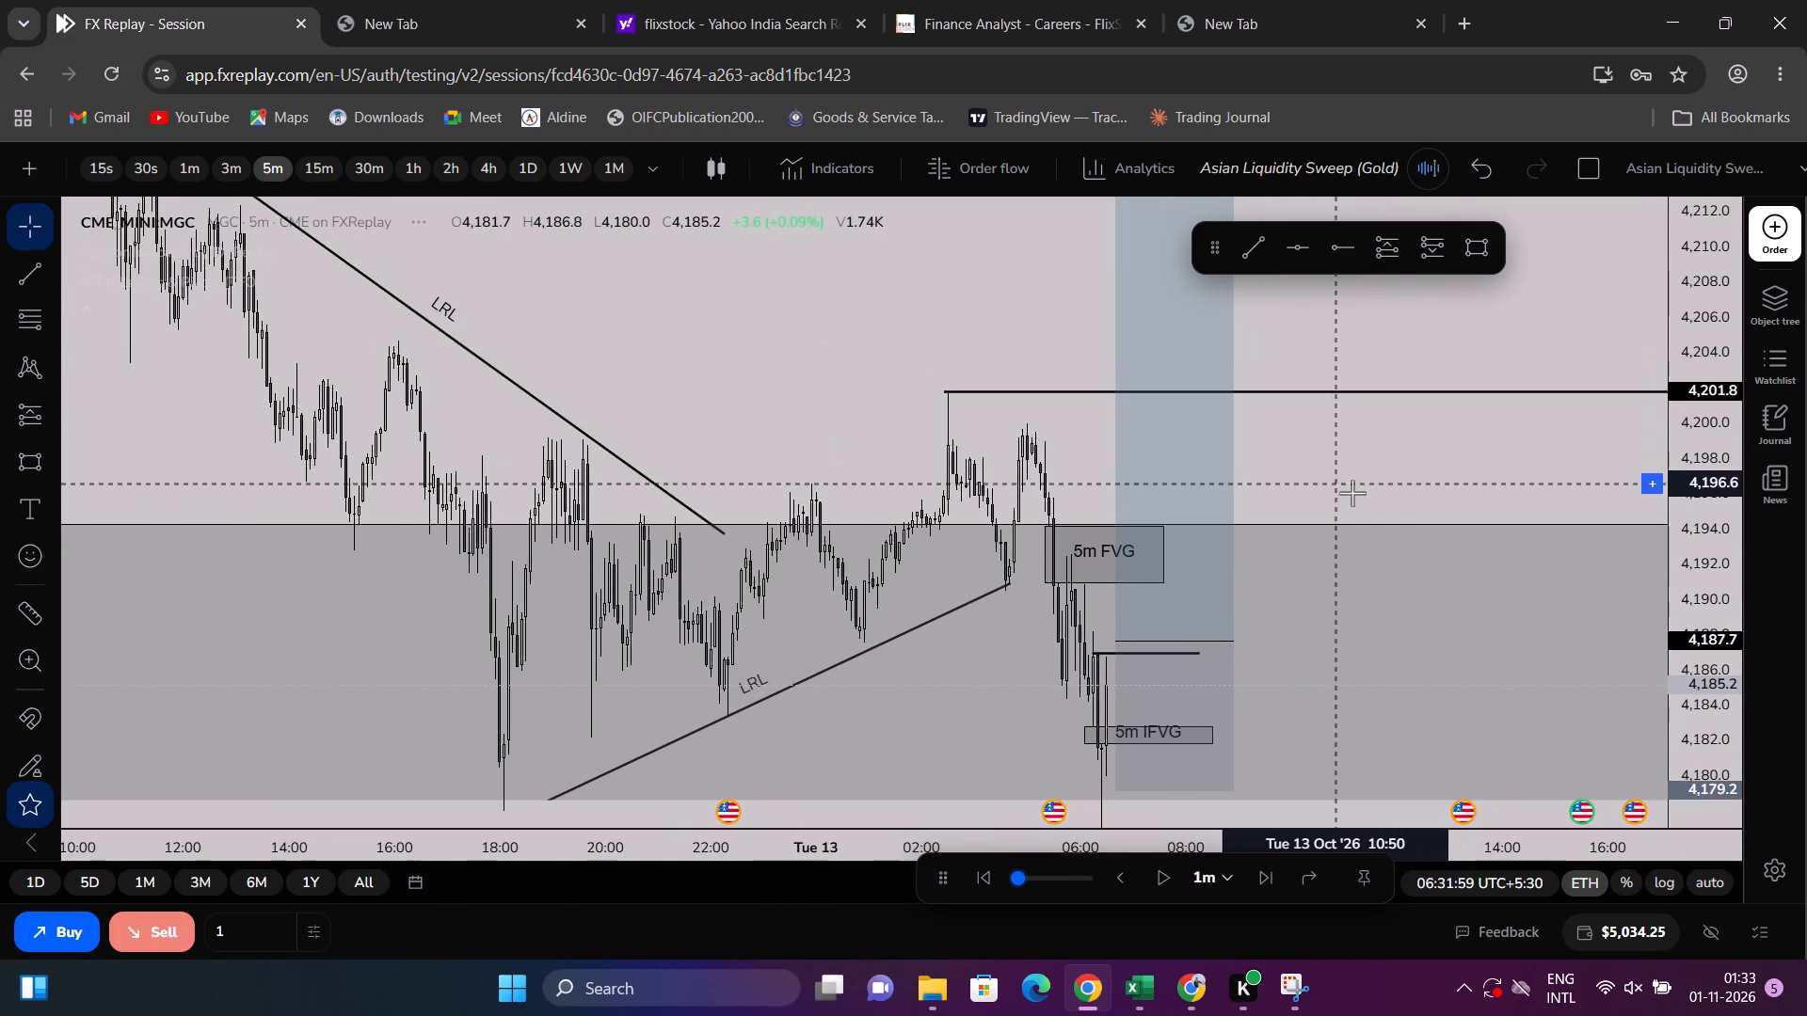
scroll(1398, 507, up, 3)
click(1774, 229)
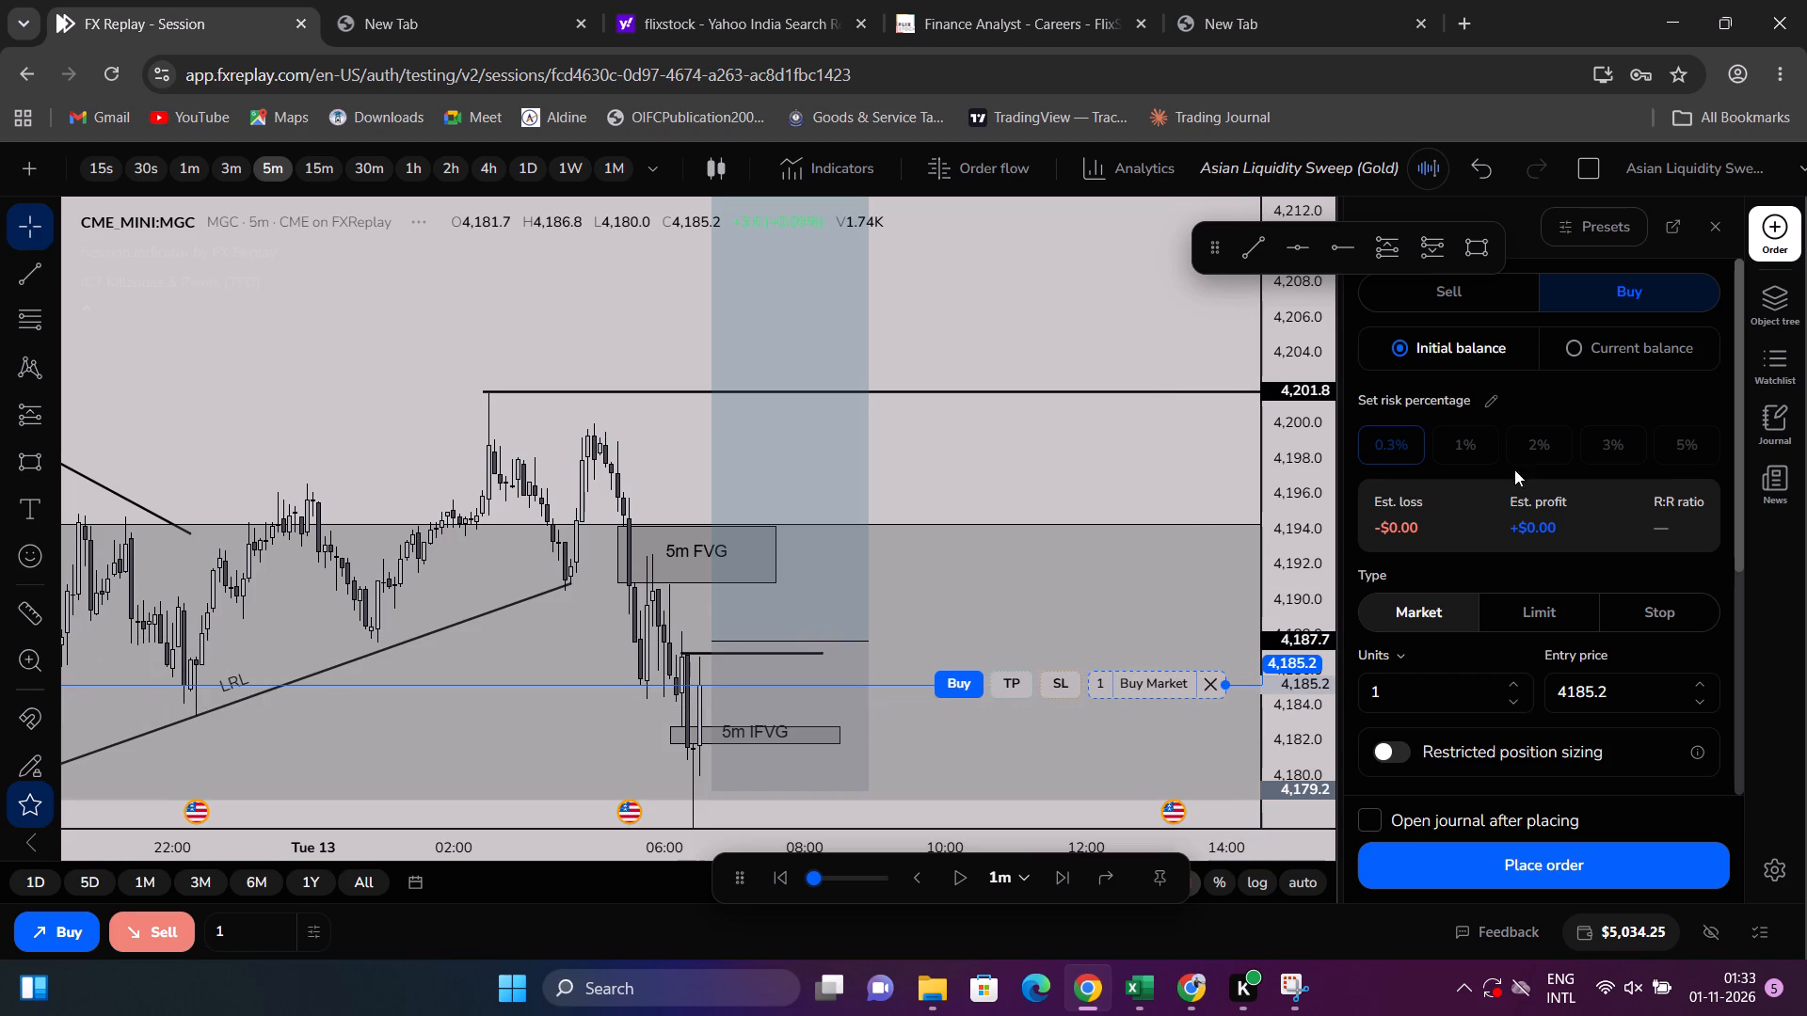
click(1672, 605)
drag(1157, 681, 1161, 641)
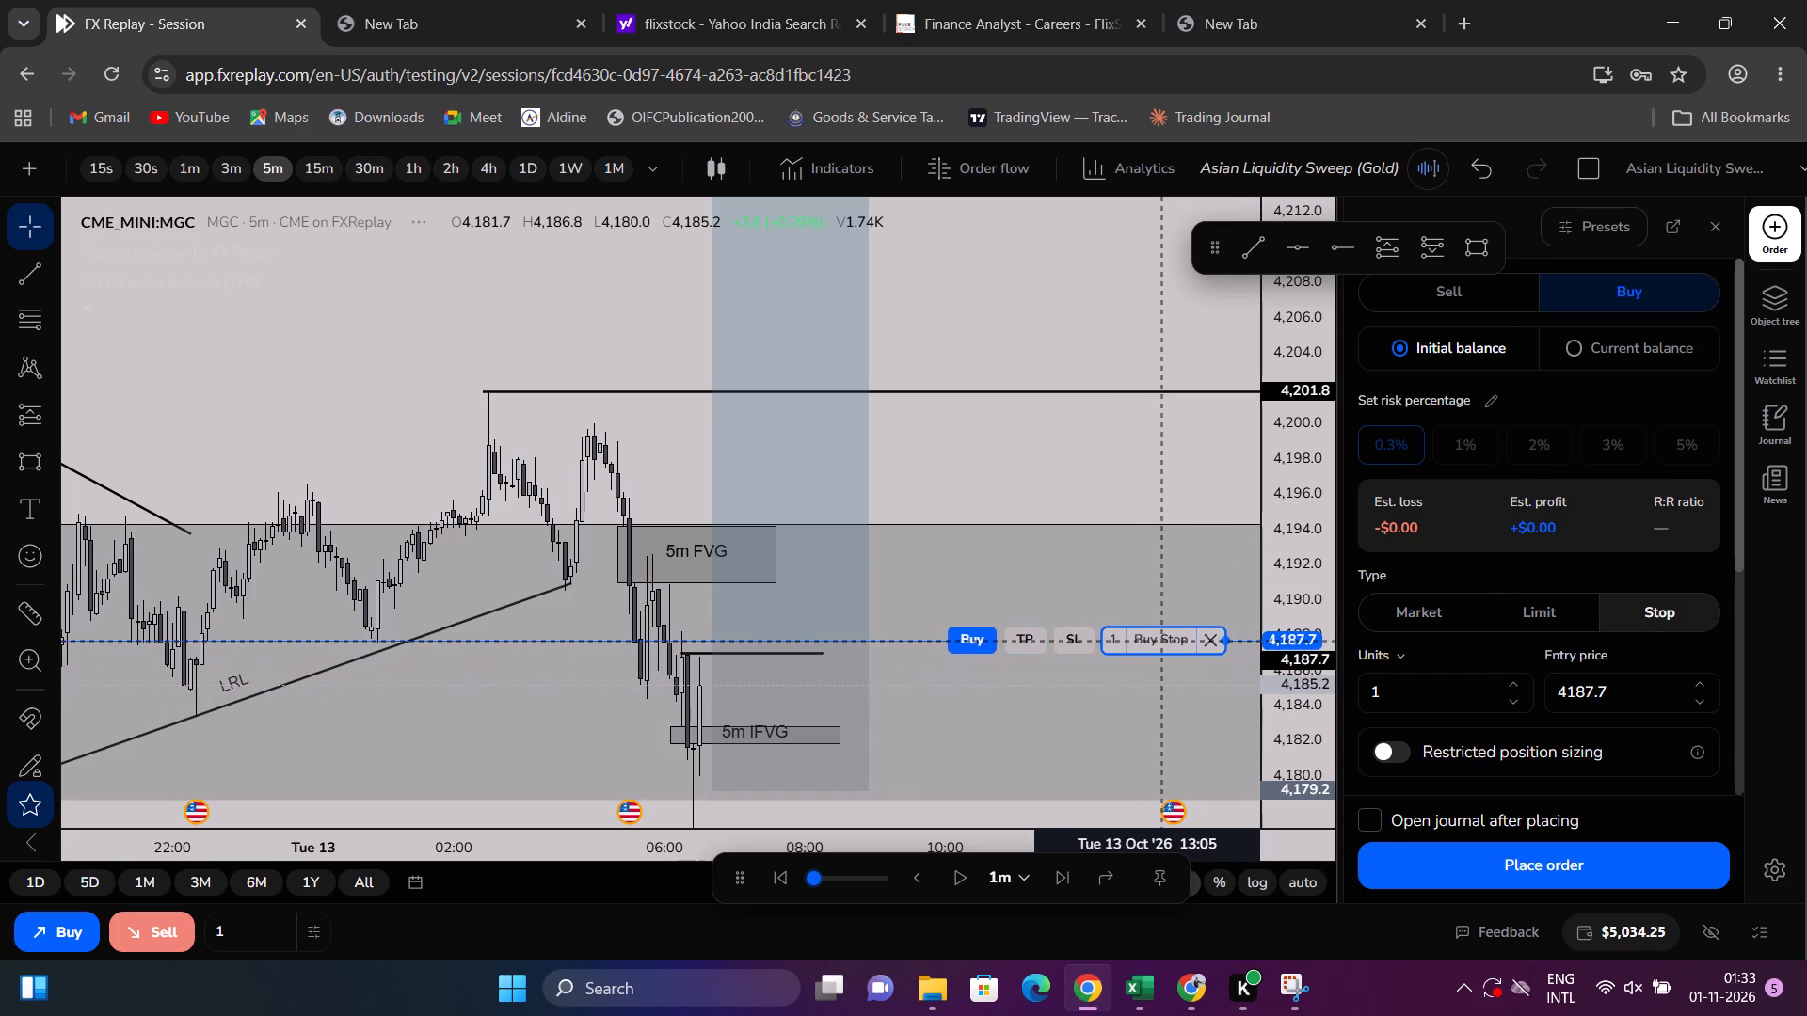
drag(1161, 641, 1166, 627)
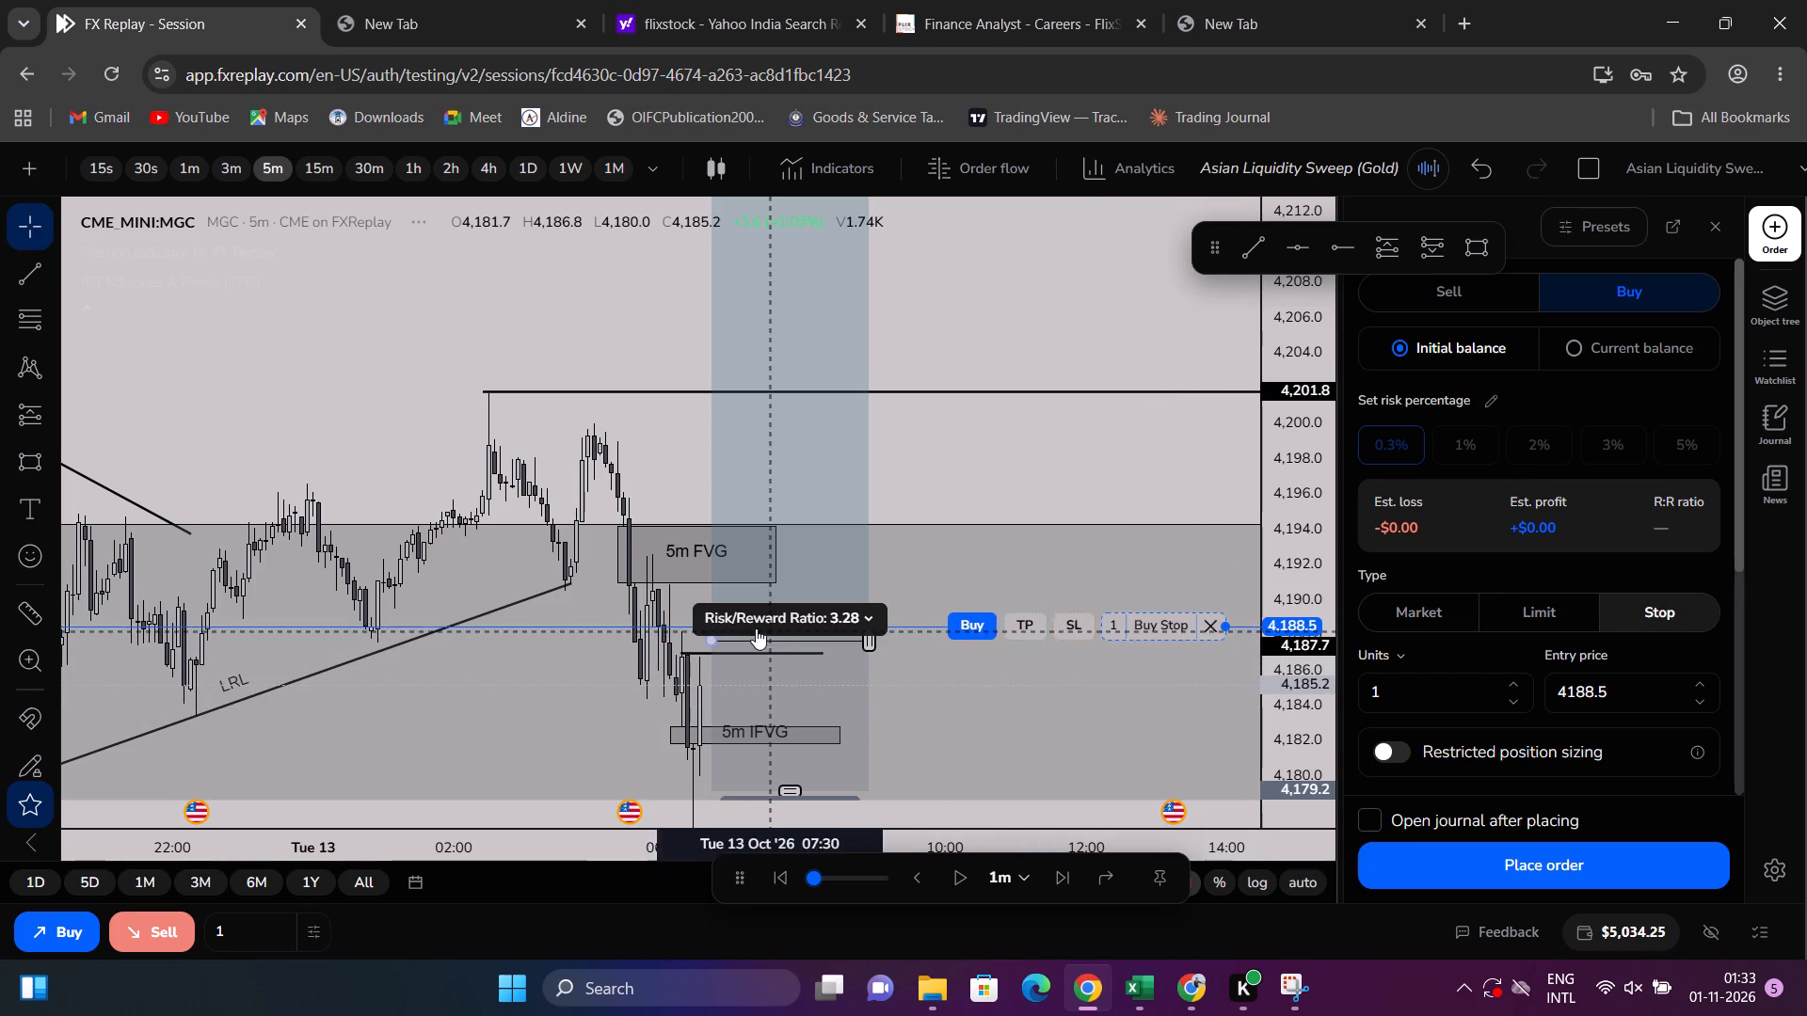
Raise the long position drawing's entry level to about 4,188.2.
drag(712, 634, 710, 626)
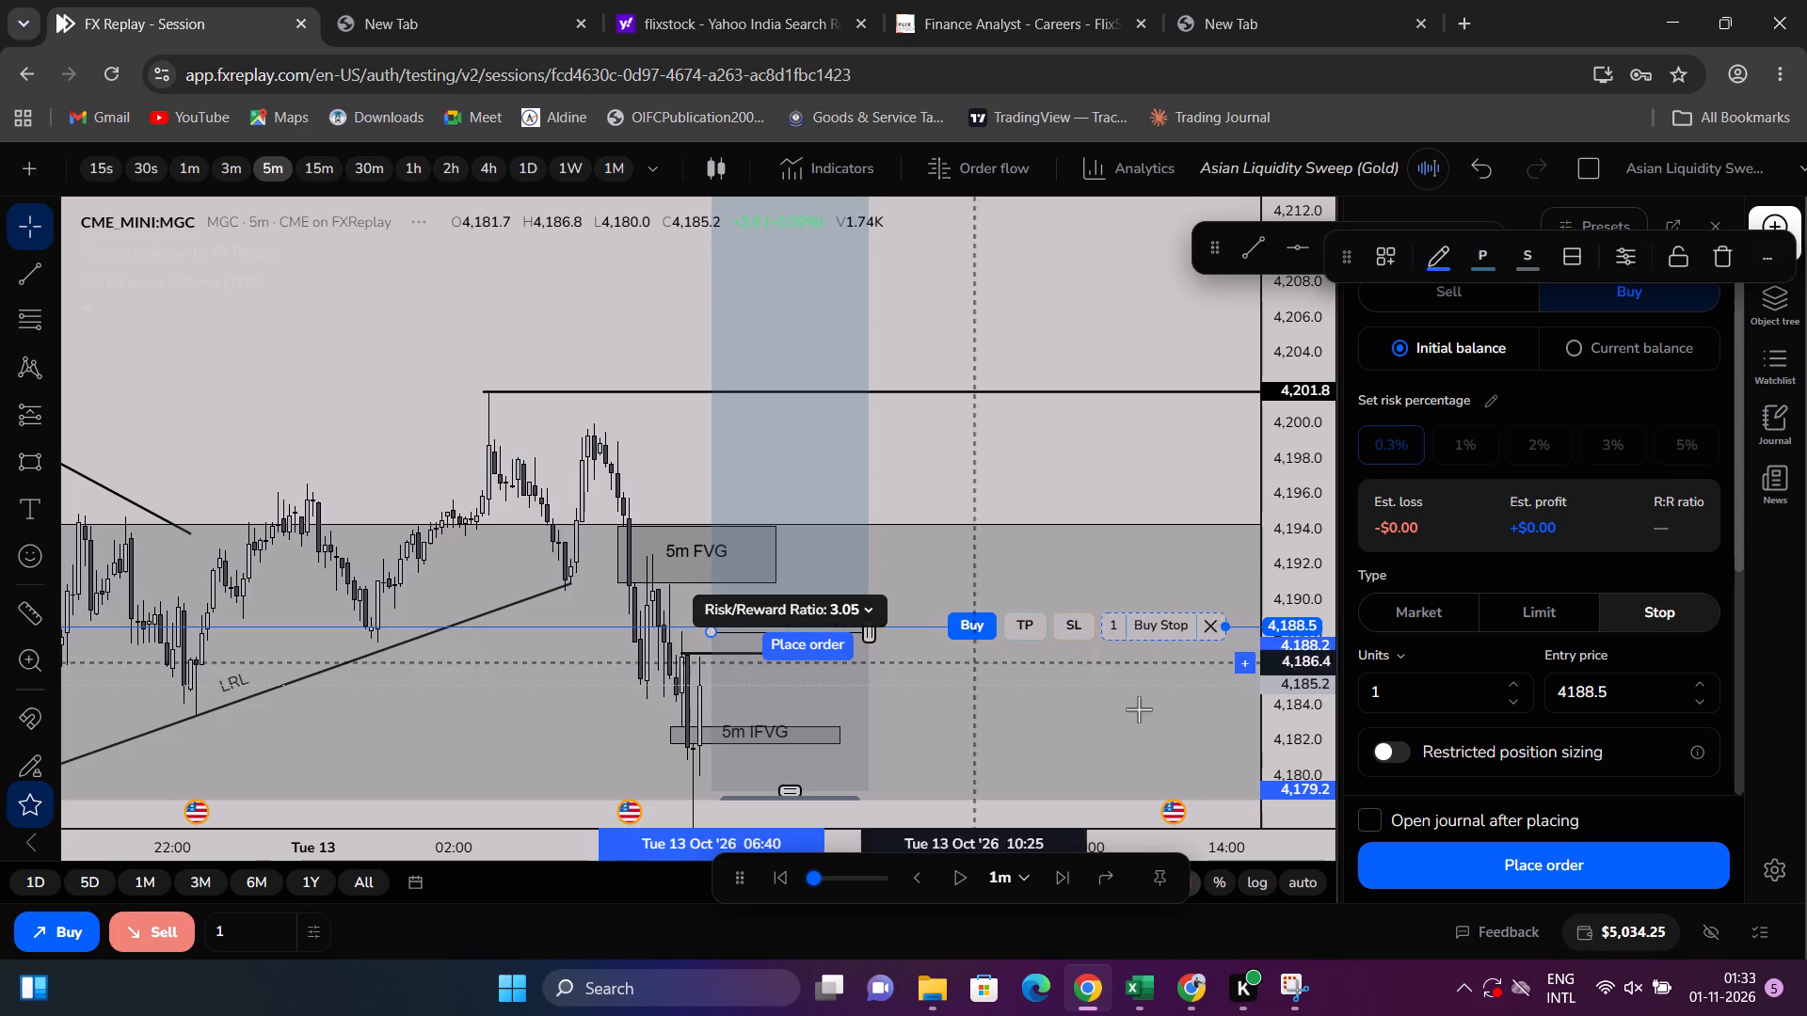
Add a stop loss at 4,179.0 to the buy stop order.
drag(1147, 717, 1137, 561)
drag(1065, 467, 1054, 587)
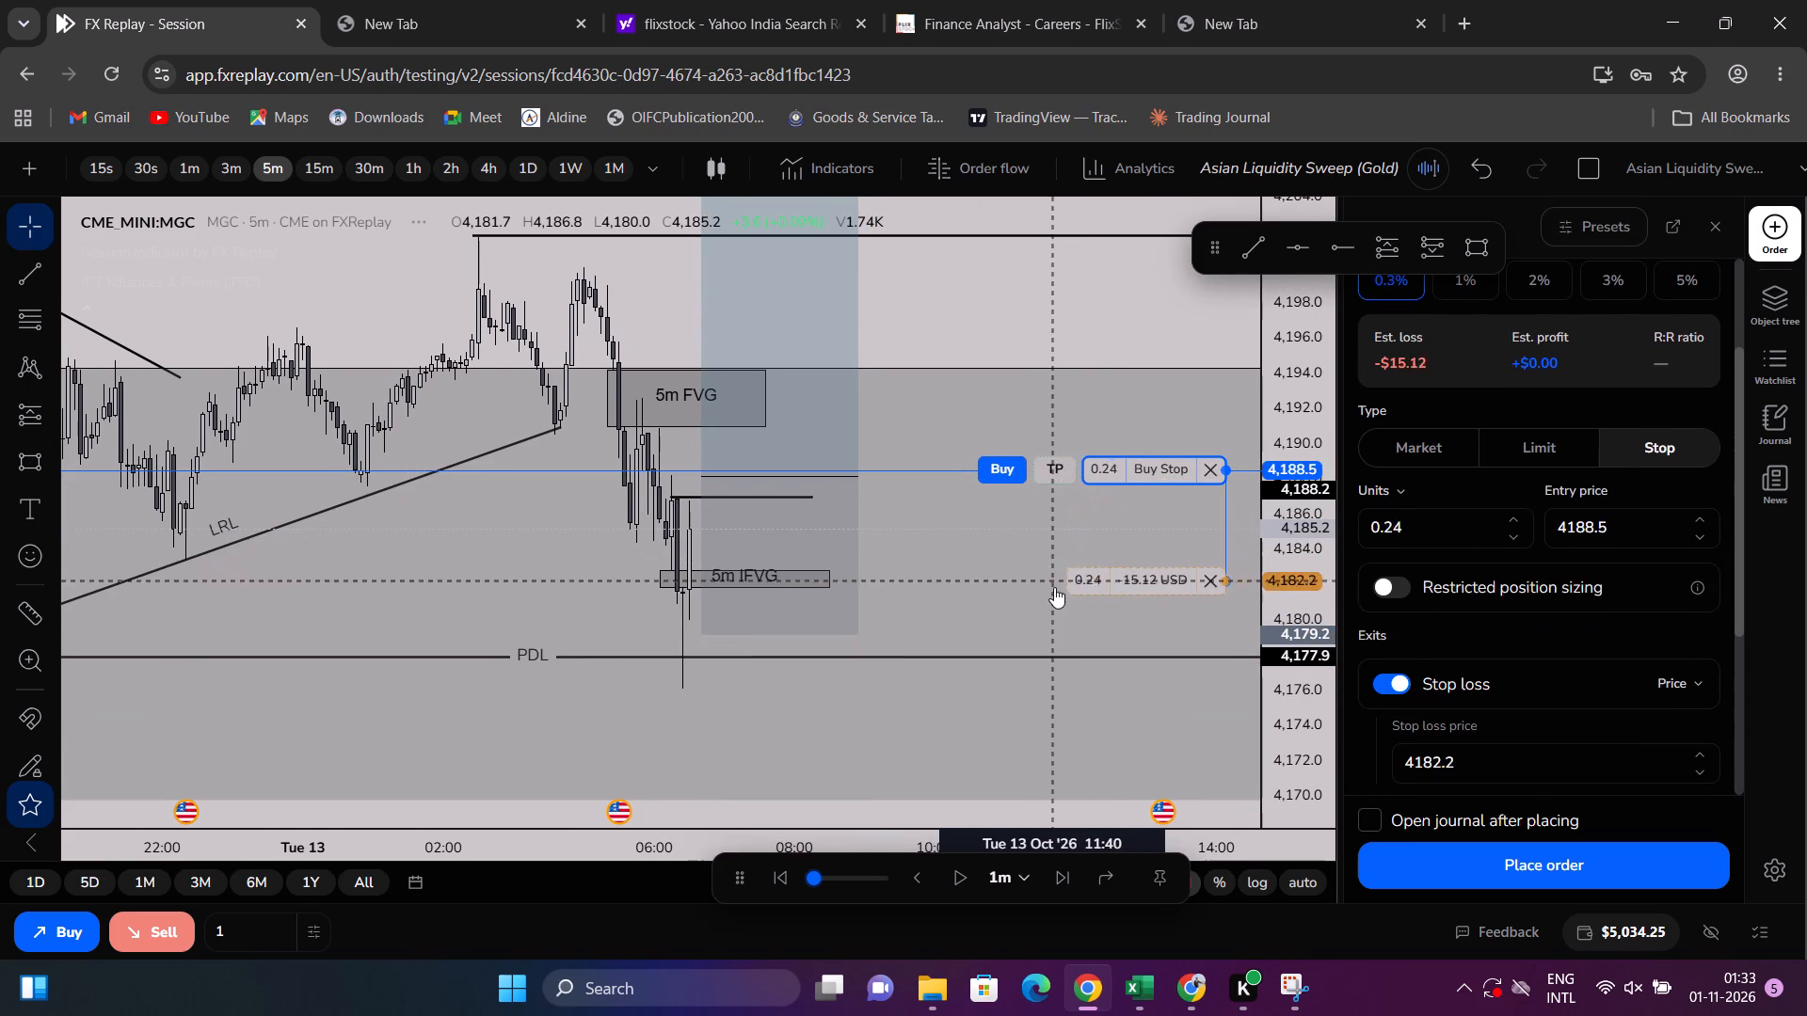
drag(1054, 587, 1056, 637)
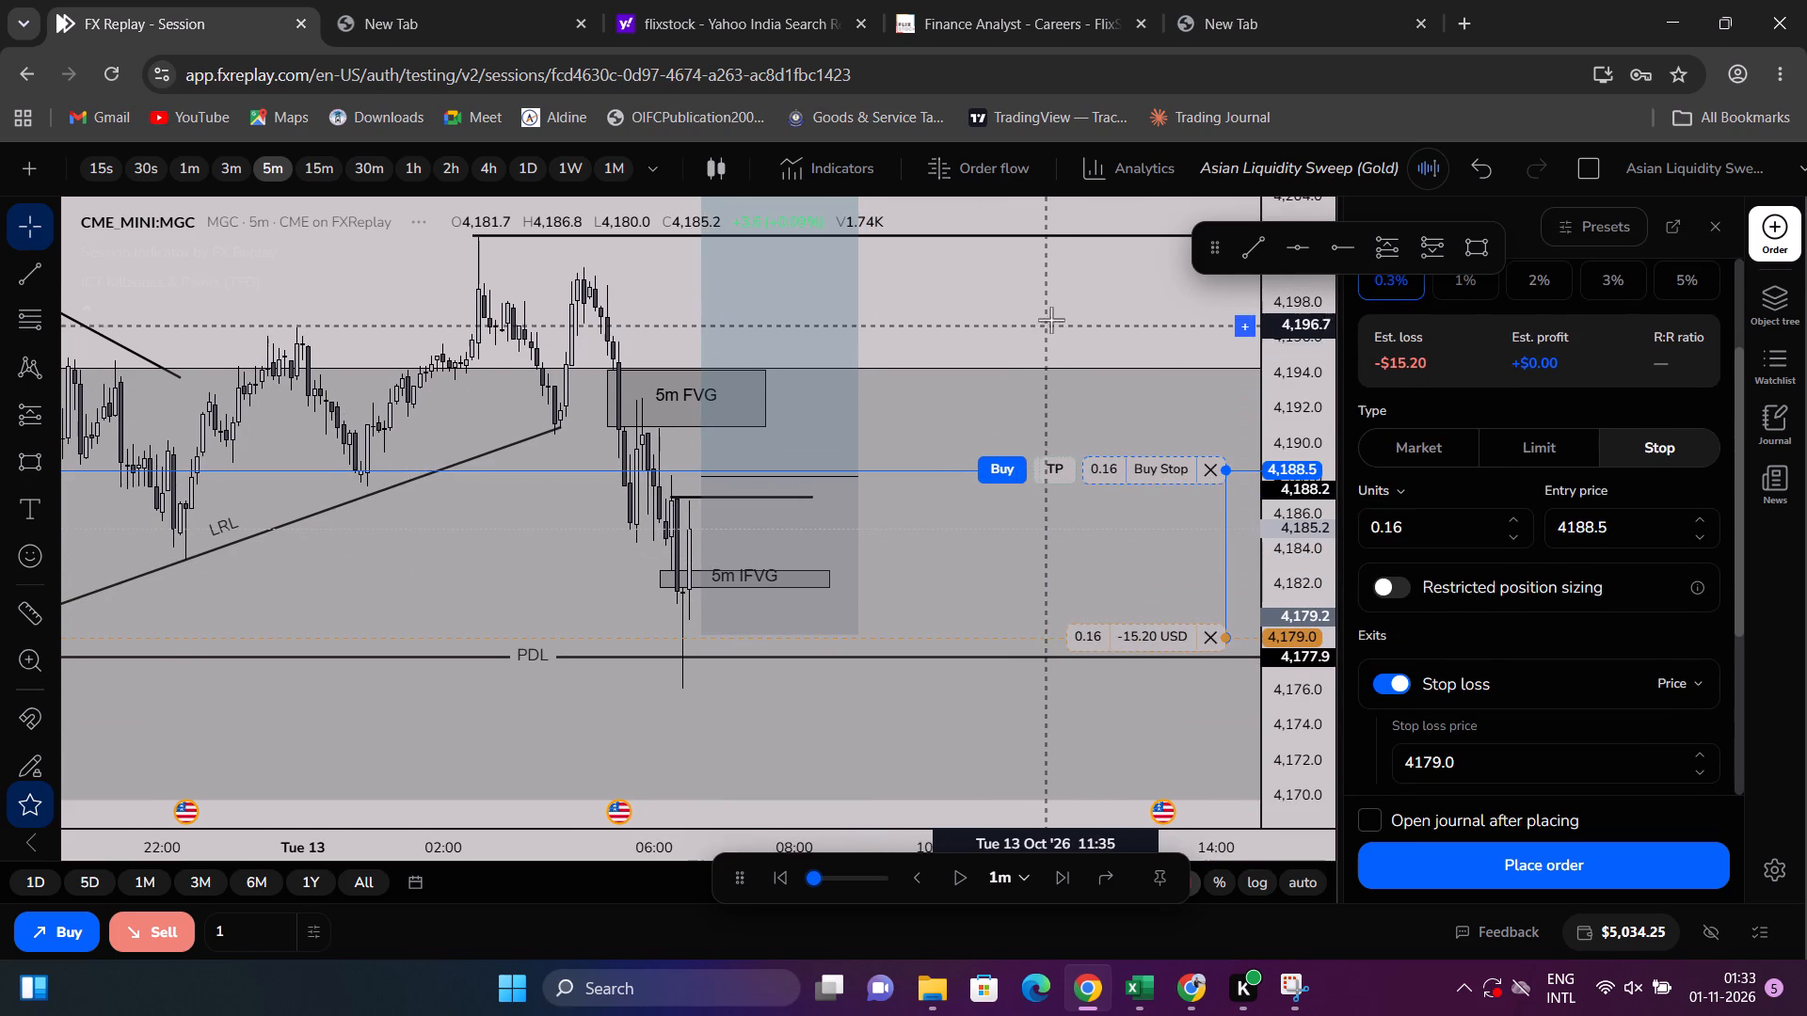
Add a take profit to the buy stop order and adjust it to 4,215.6.
drag(1053, 317, 1106, 634)
scroll(1107, 631, down, 4)
drag(1268, 599, 1298, 705)
scroll(1146, 698, down, 4)
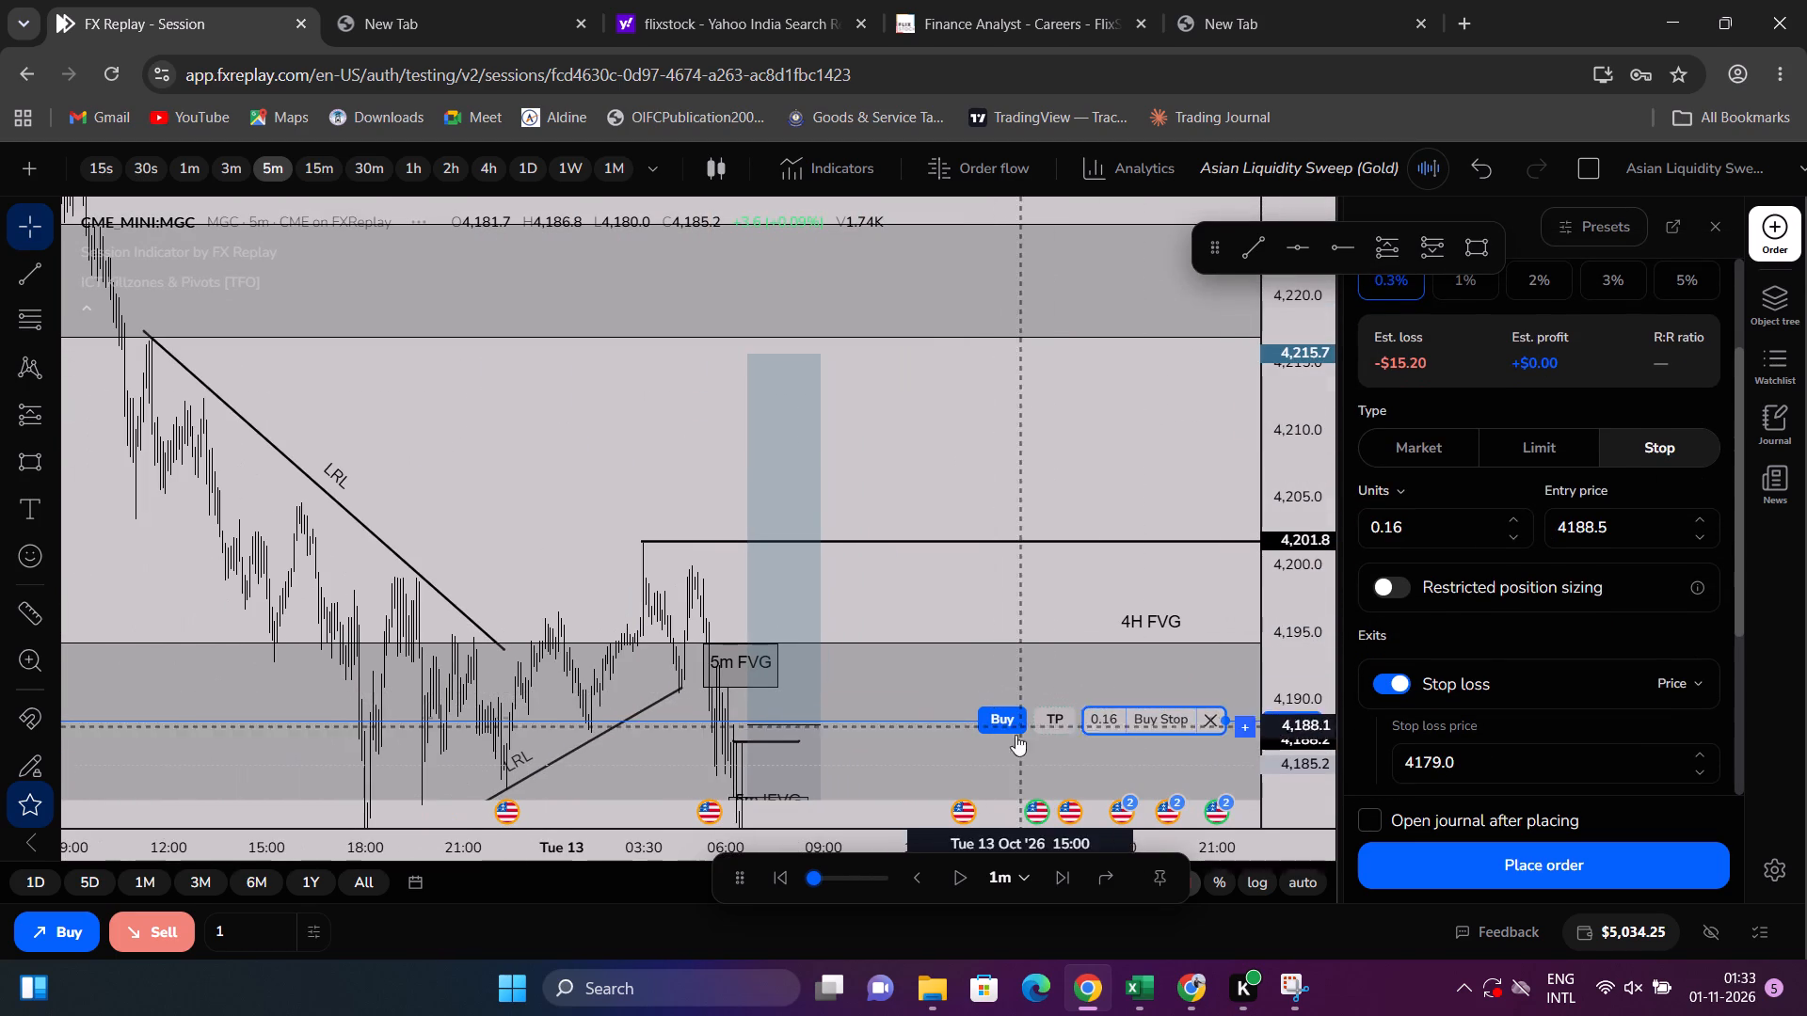
drag(1054, 716, 1041, 348)
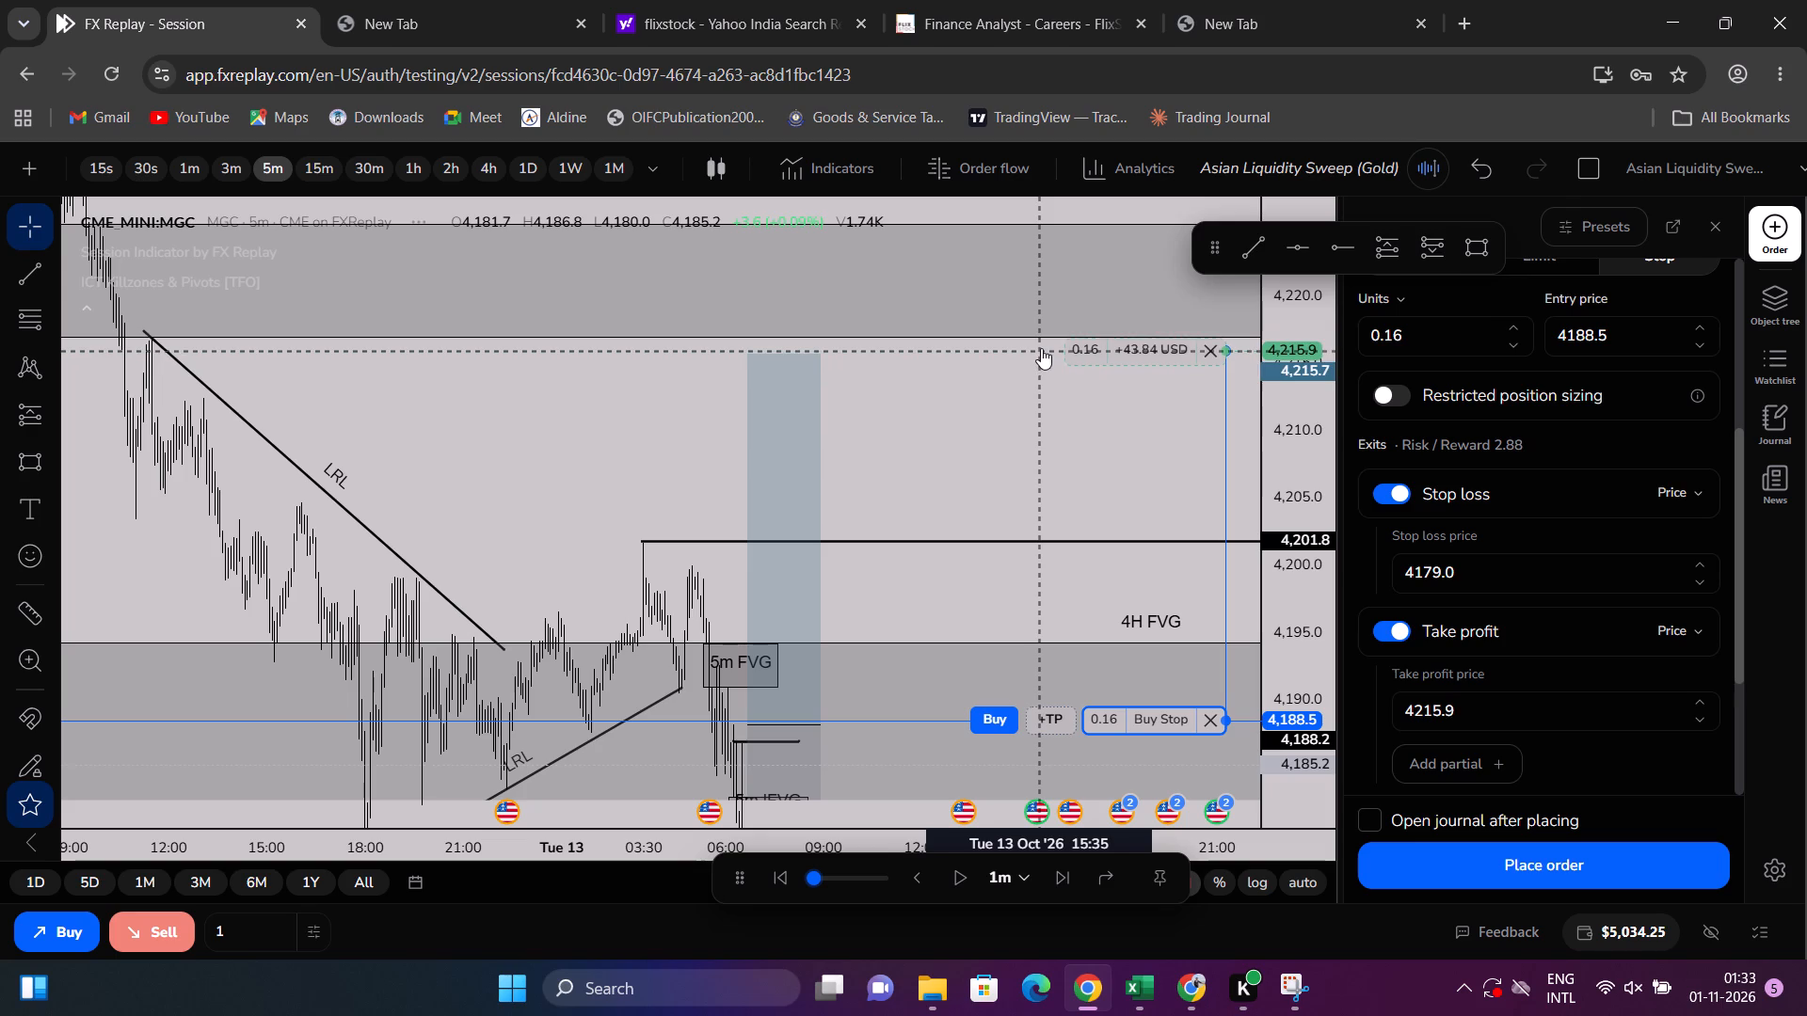
drag(1041, 348, 1042, 348)
scroll(925, 425, up, 4)
drag(892, 437, 948, 461)
drag(1145, 367, 1145, 379)
scroll(1111, 448, down, 4)
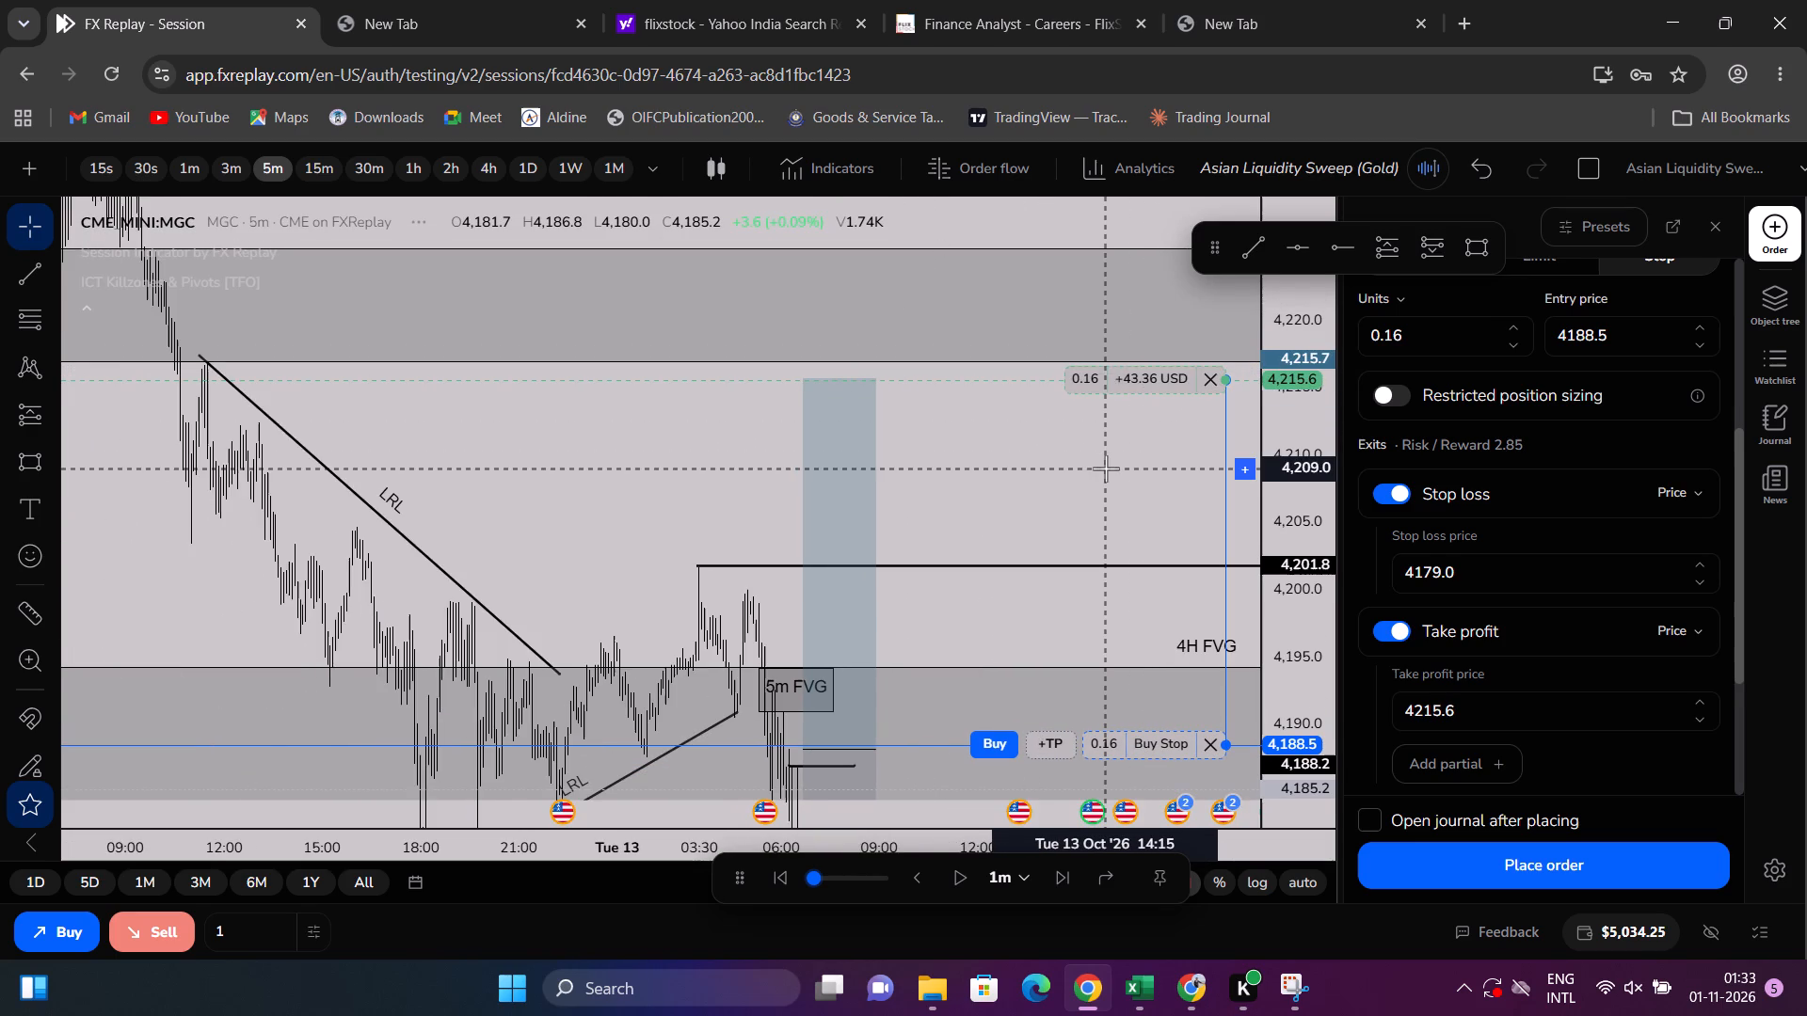
Place the 0.16-unit buy stop order at 4,188.5 with stop loss 4,179.0 and take profit 4,215.6.
scroll(1106, 468, up, 6)
drag(1105, 468, 1049, 304)
scroll(1065, 343, up, 3)
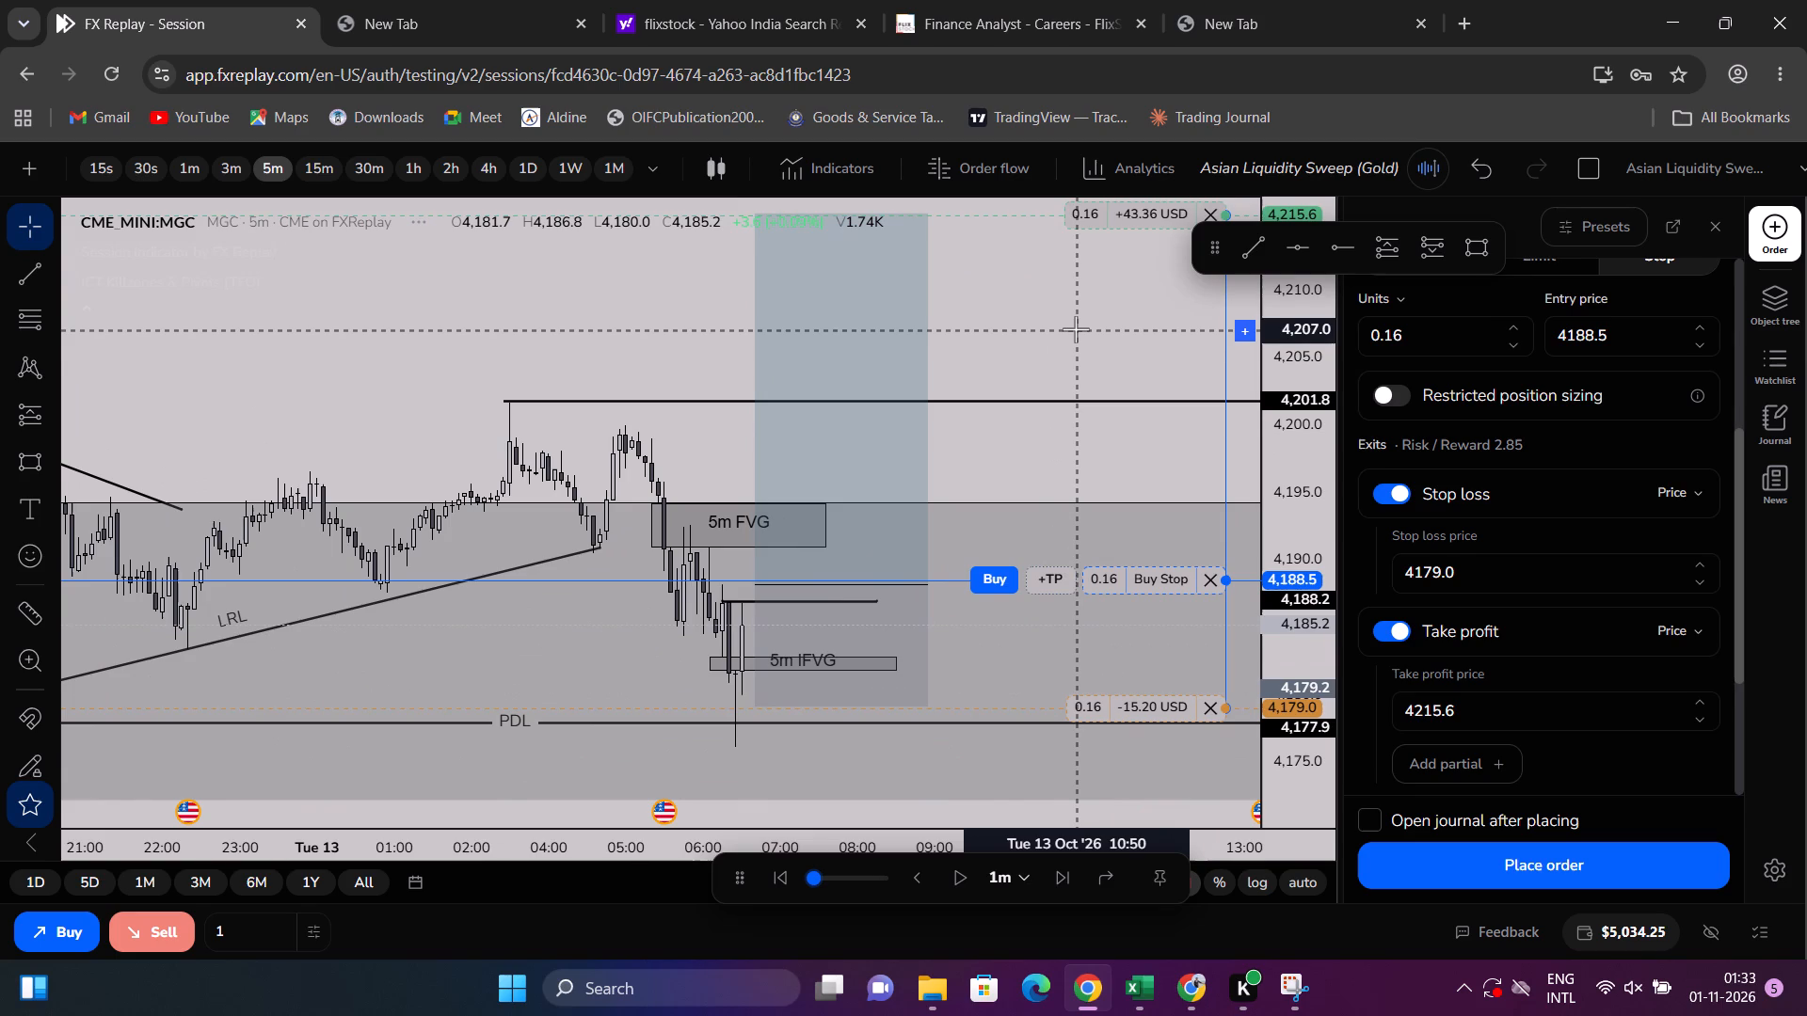
click(1420, 856)
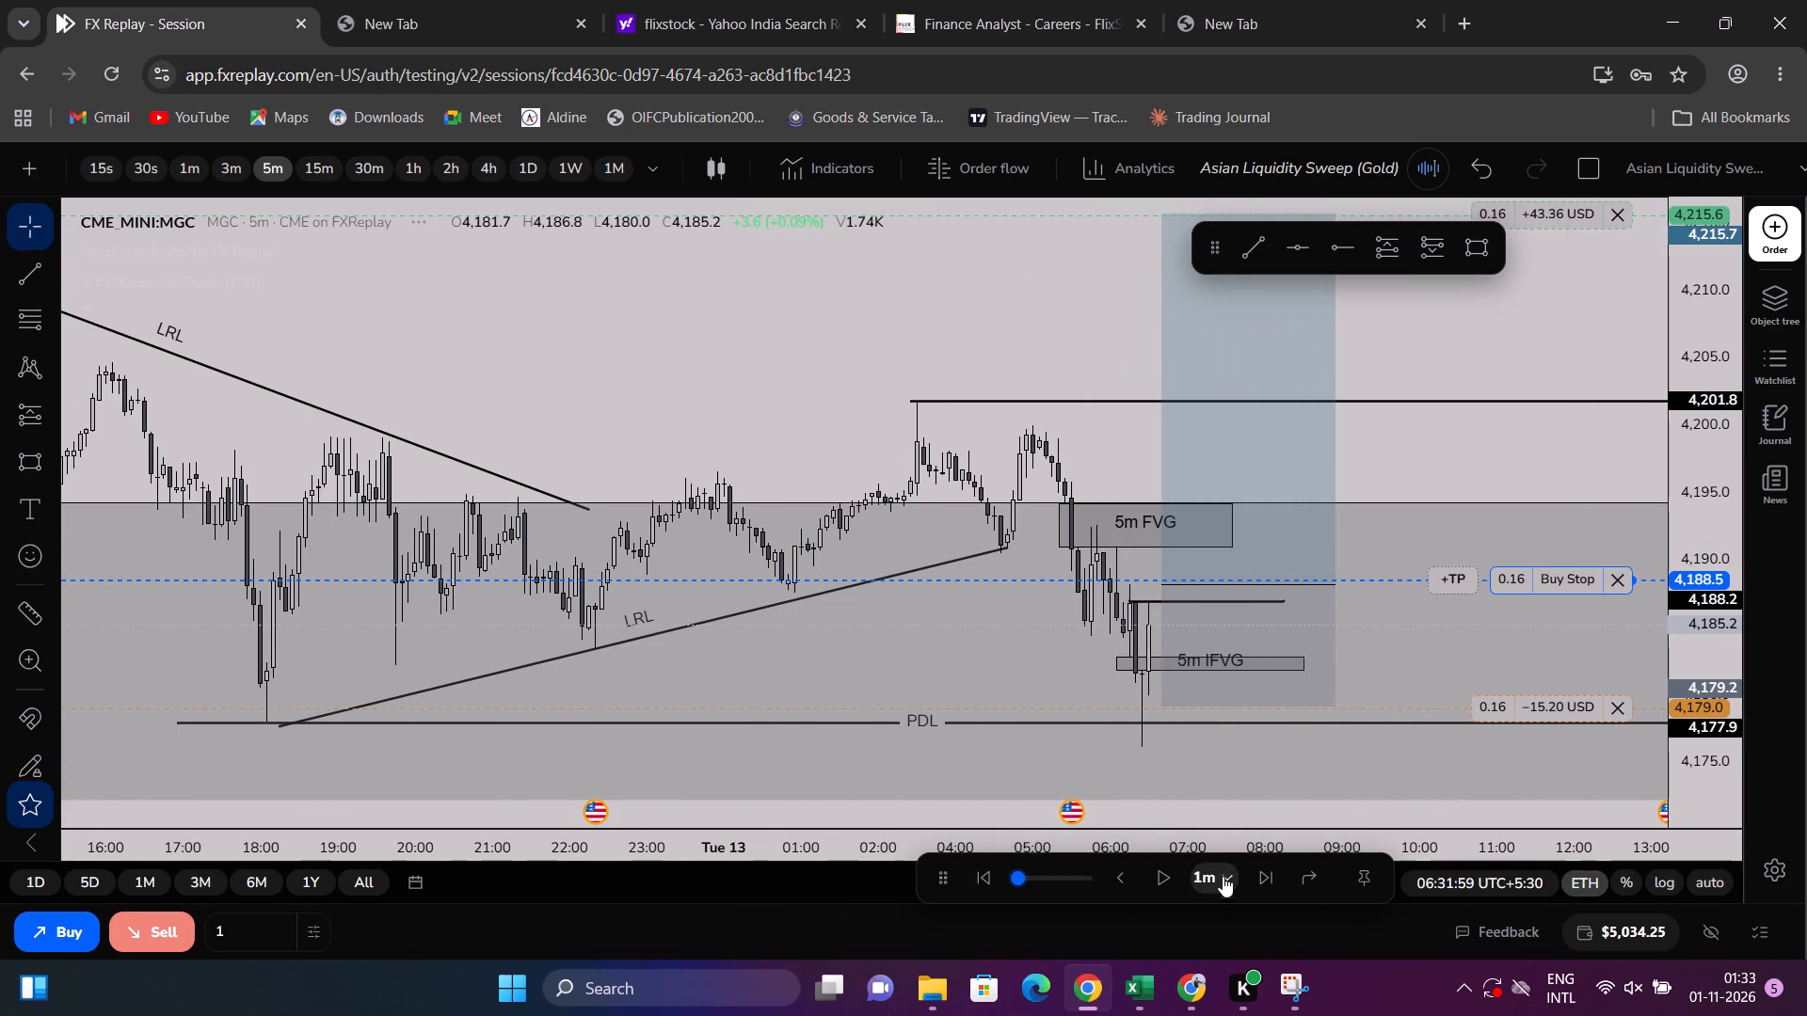
Advance the replay in 1-minute steps to 06:41 on 13 October so the buy stop can trigger.
click(1262, 872)
click(1262, 872)
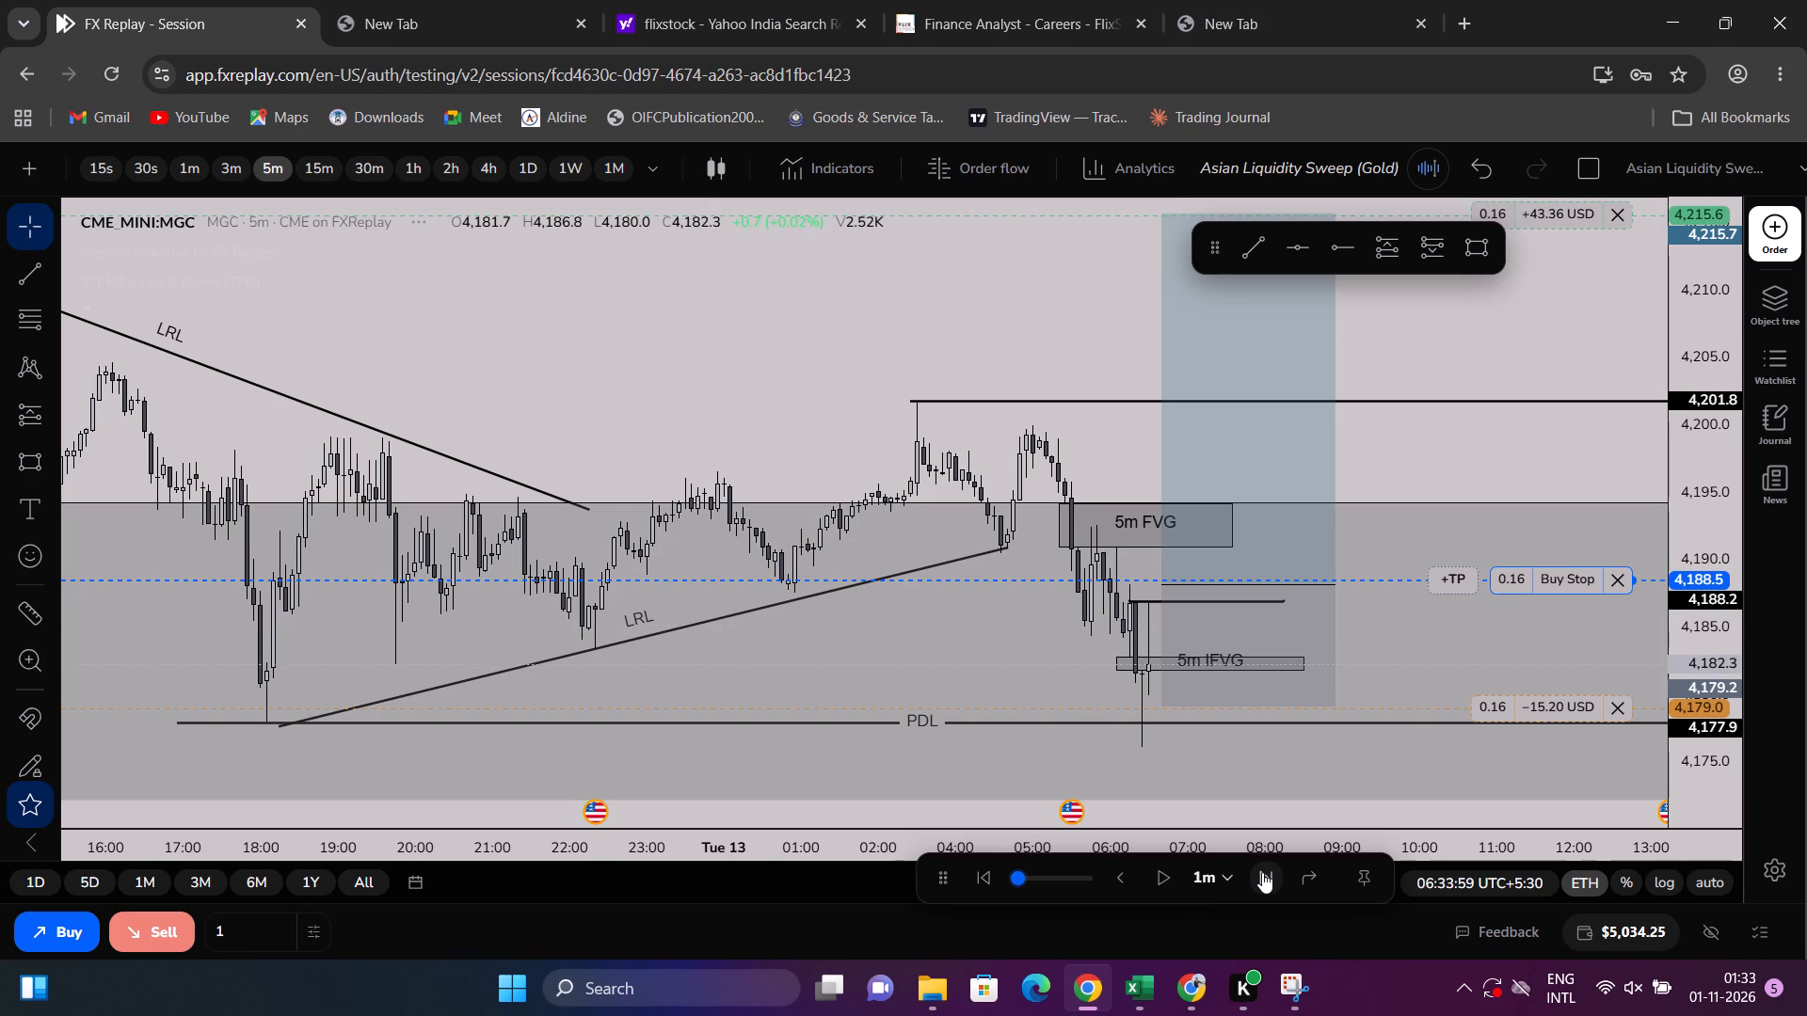
click(1262, 872)
click(1262, 872)
click(1262, 872)
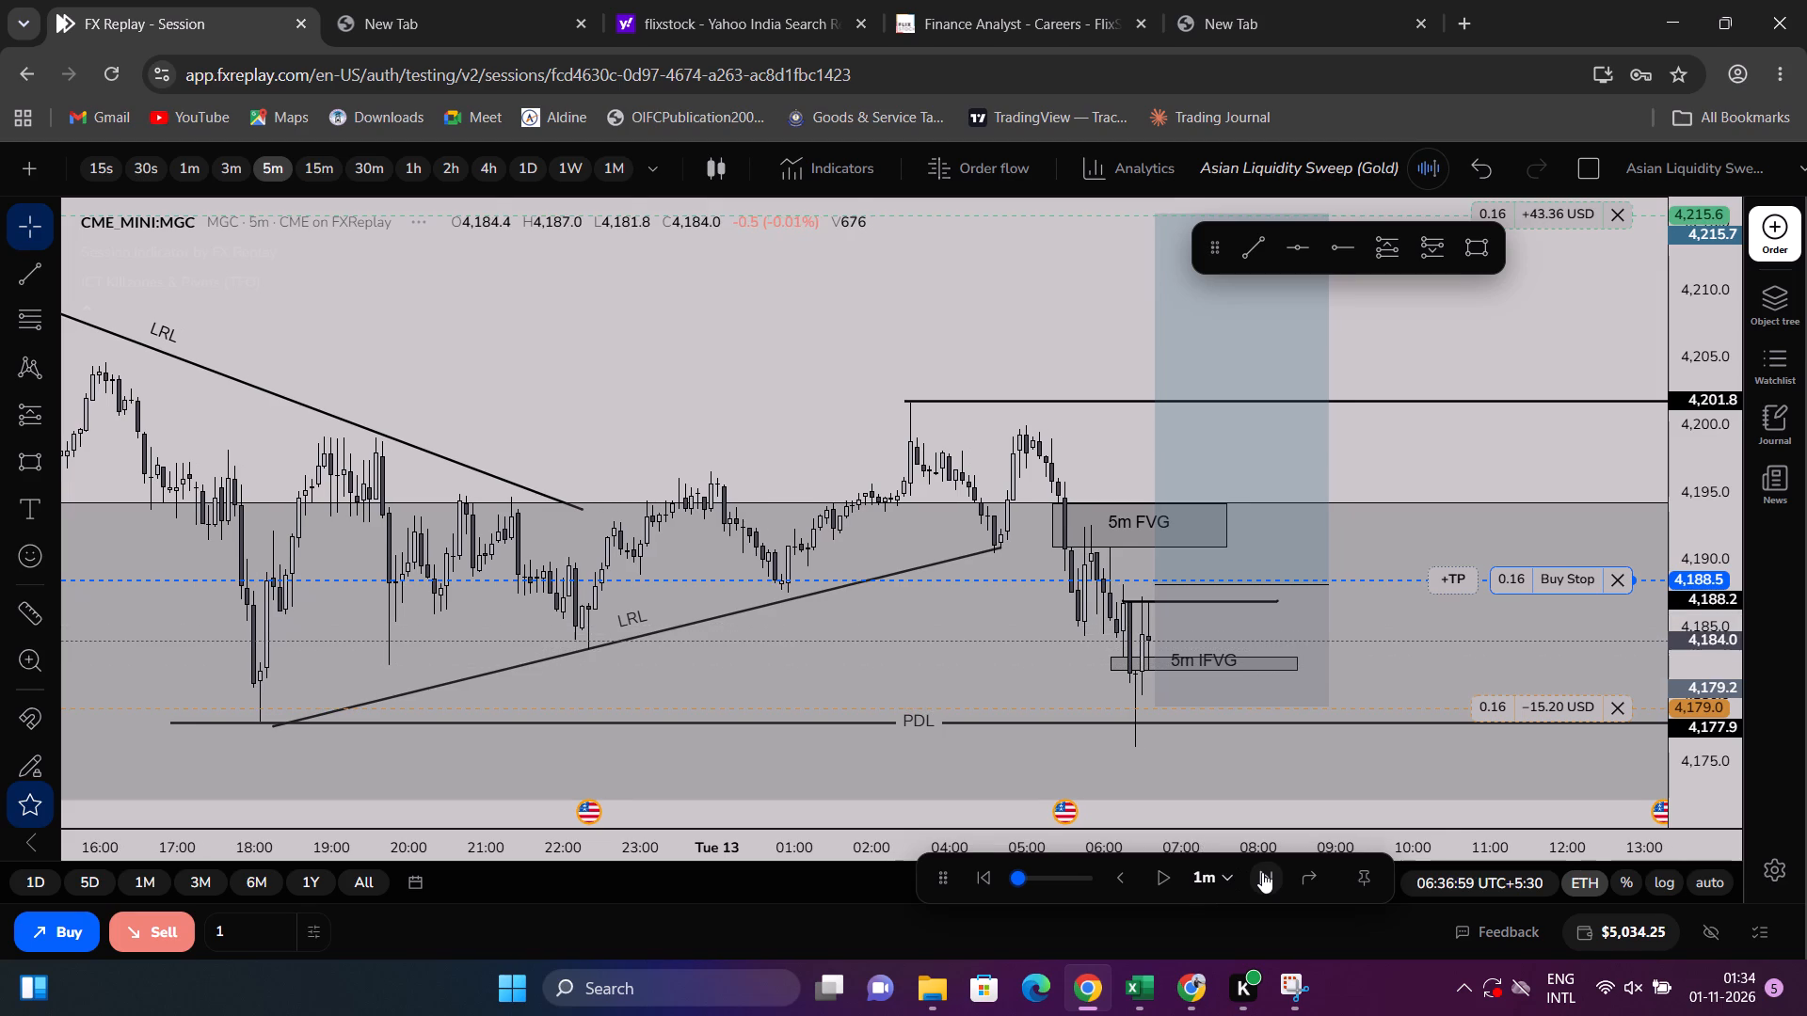
click(1262, 872)
click(1262, 872)
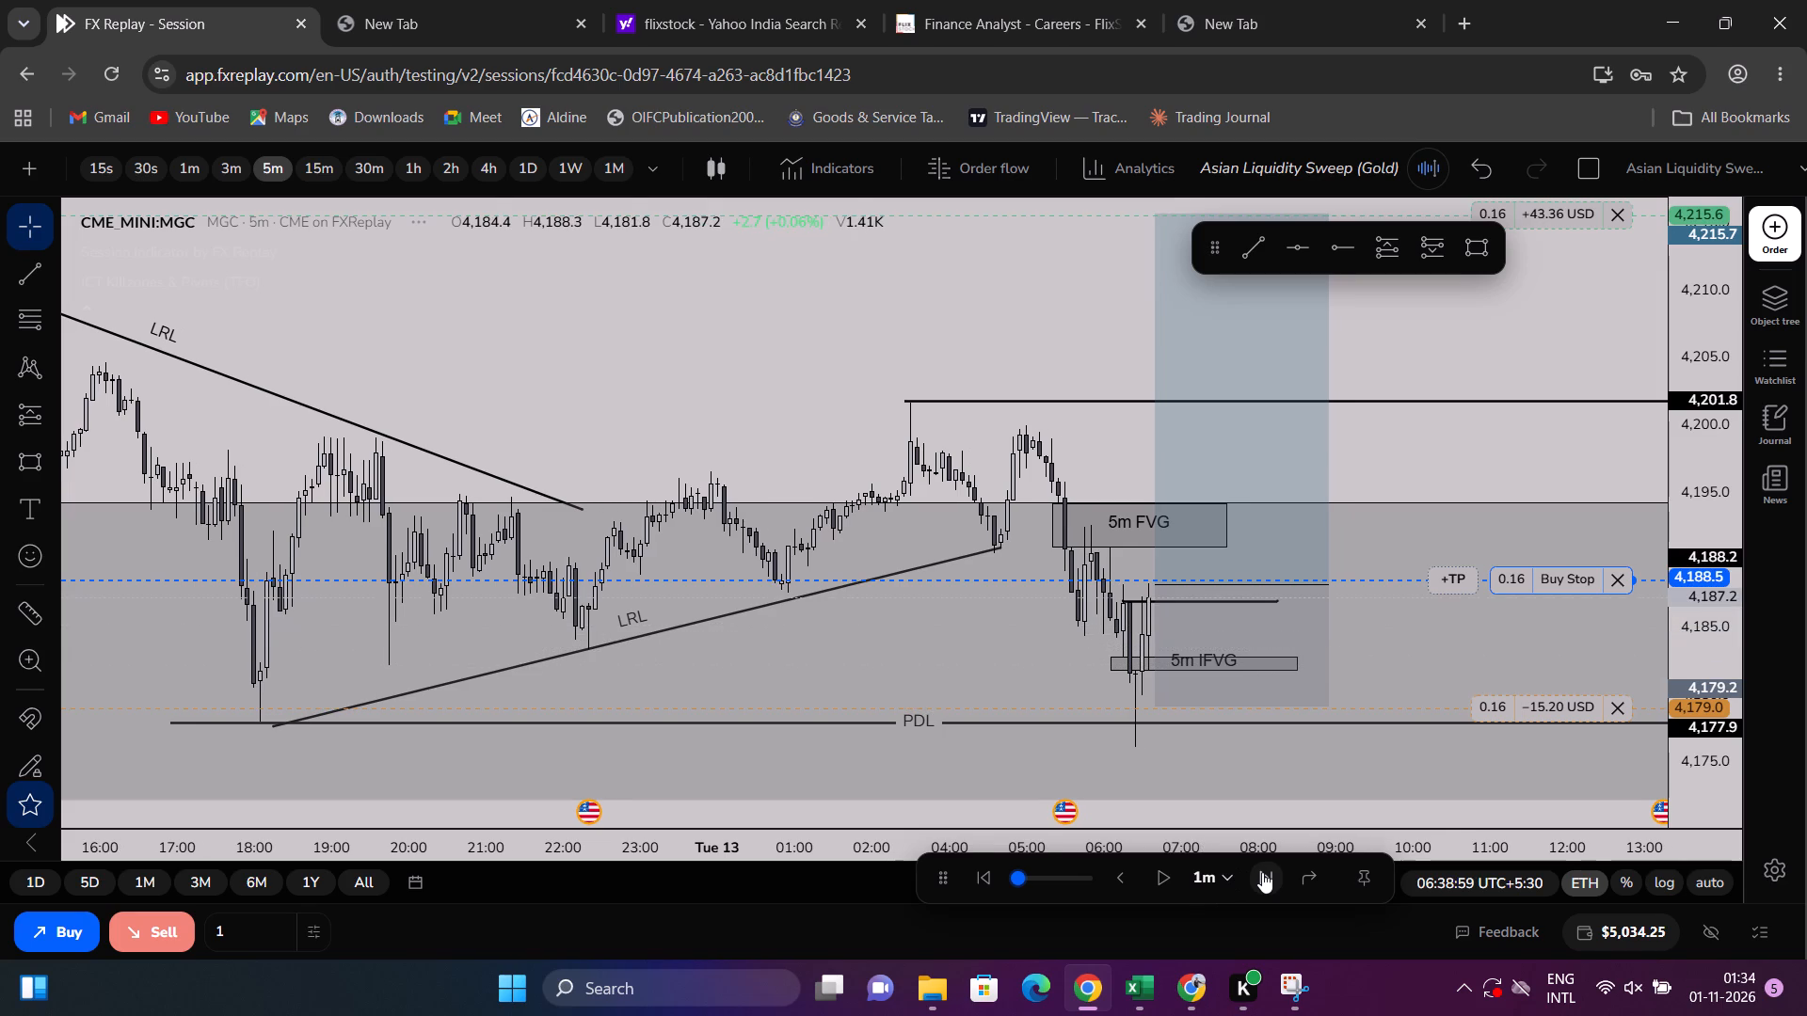
click(1262, 872)
double_click(1262, 872)
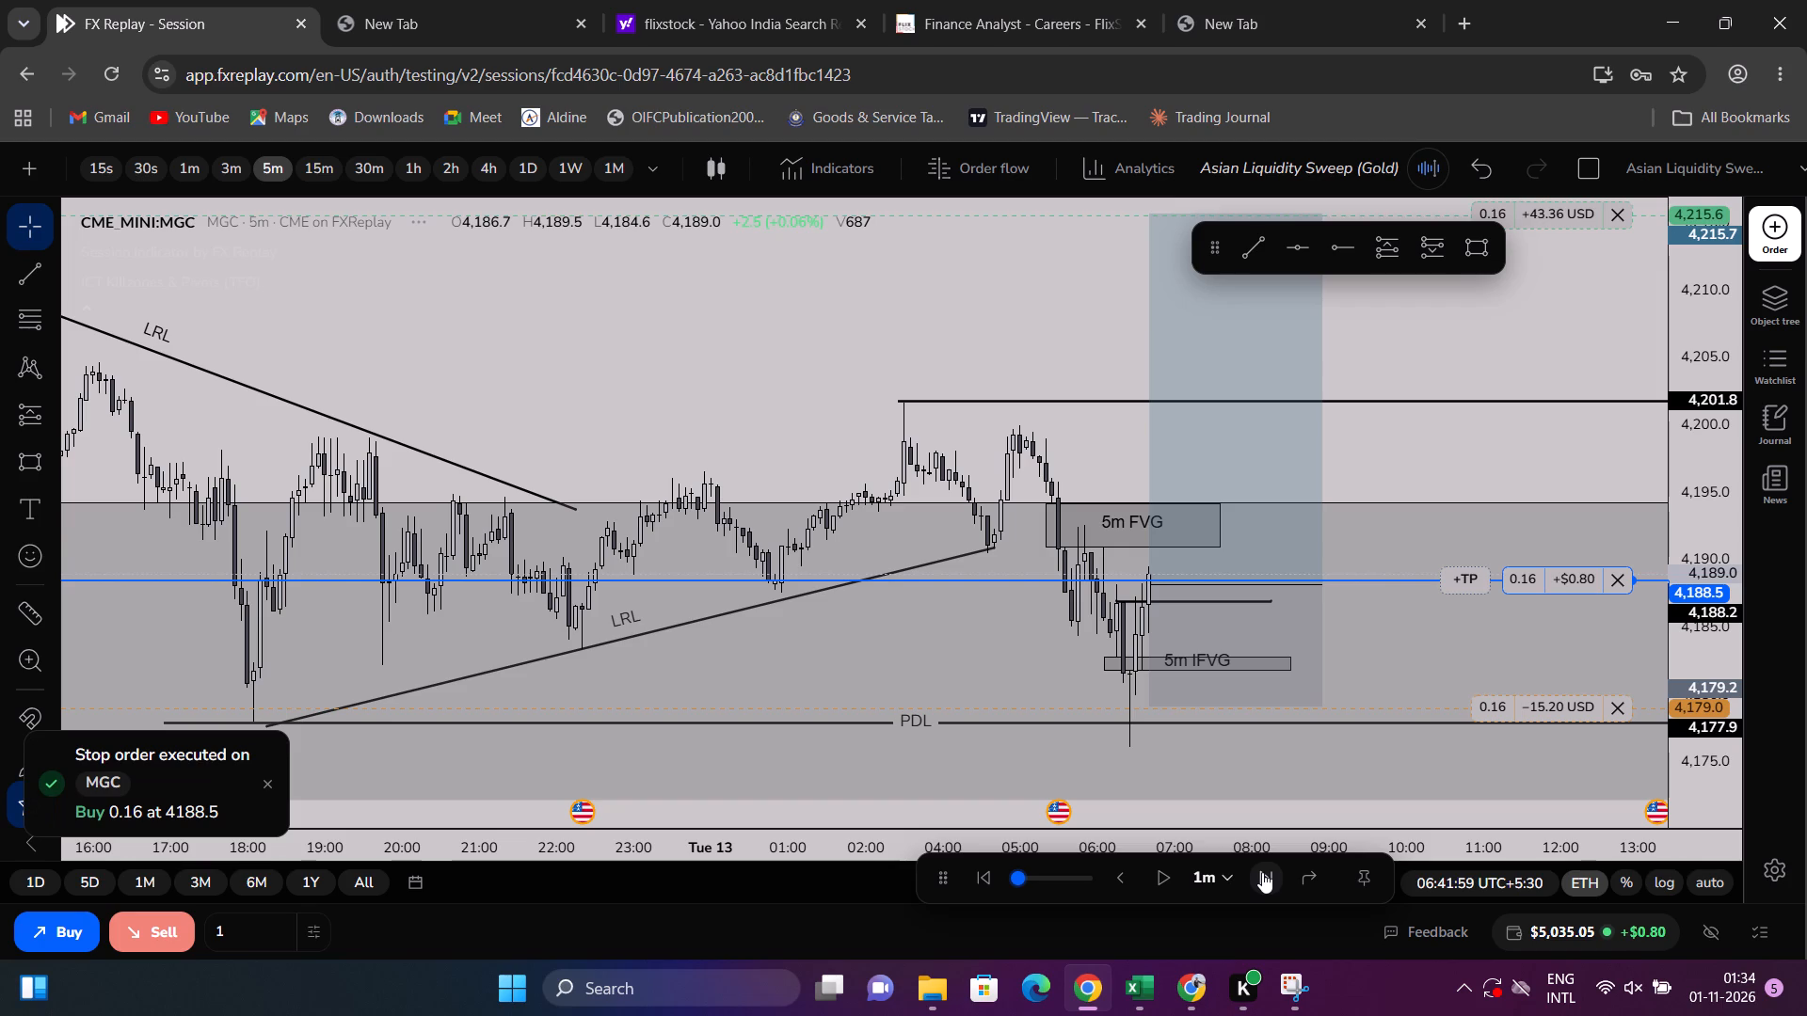
Continue the replay in 1-minute steps to 06:54, following the open long position until it closes.
click(1262, 872)
click(1262, 872)
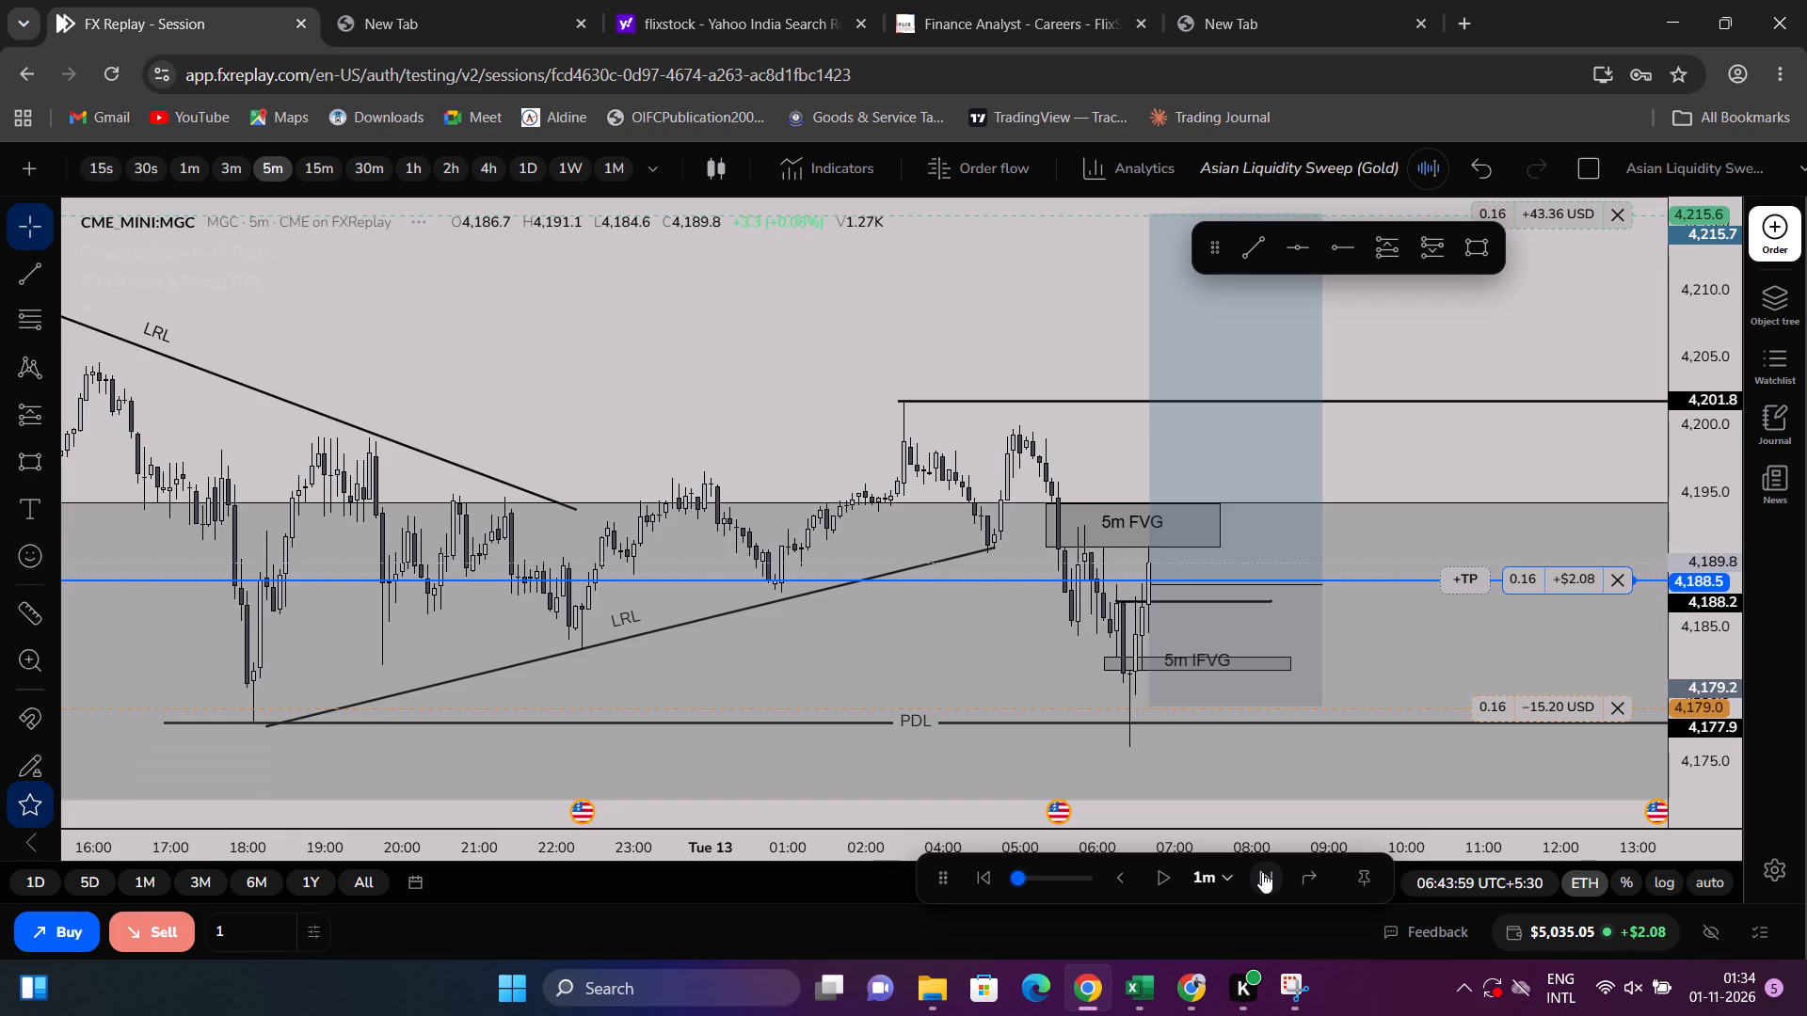
click(1262, 872)
click(1262, 872)
click(1262, 872)
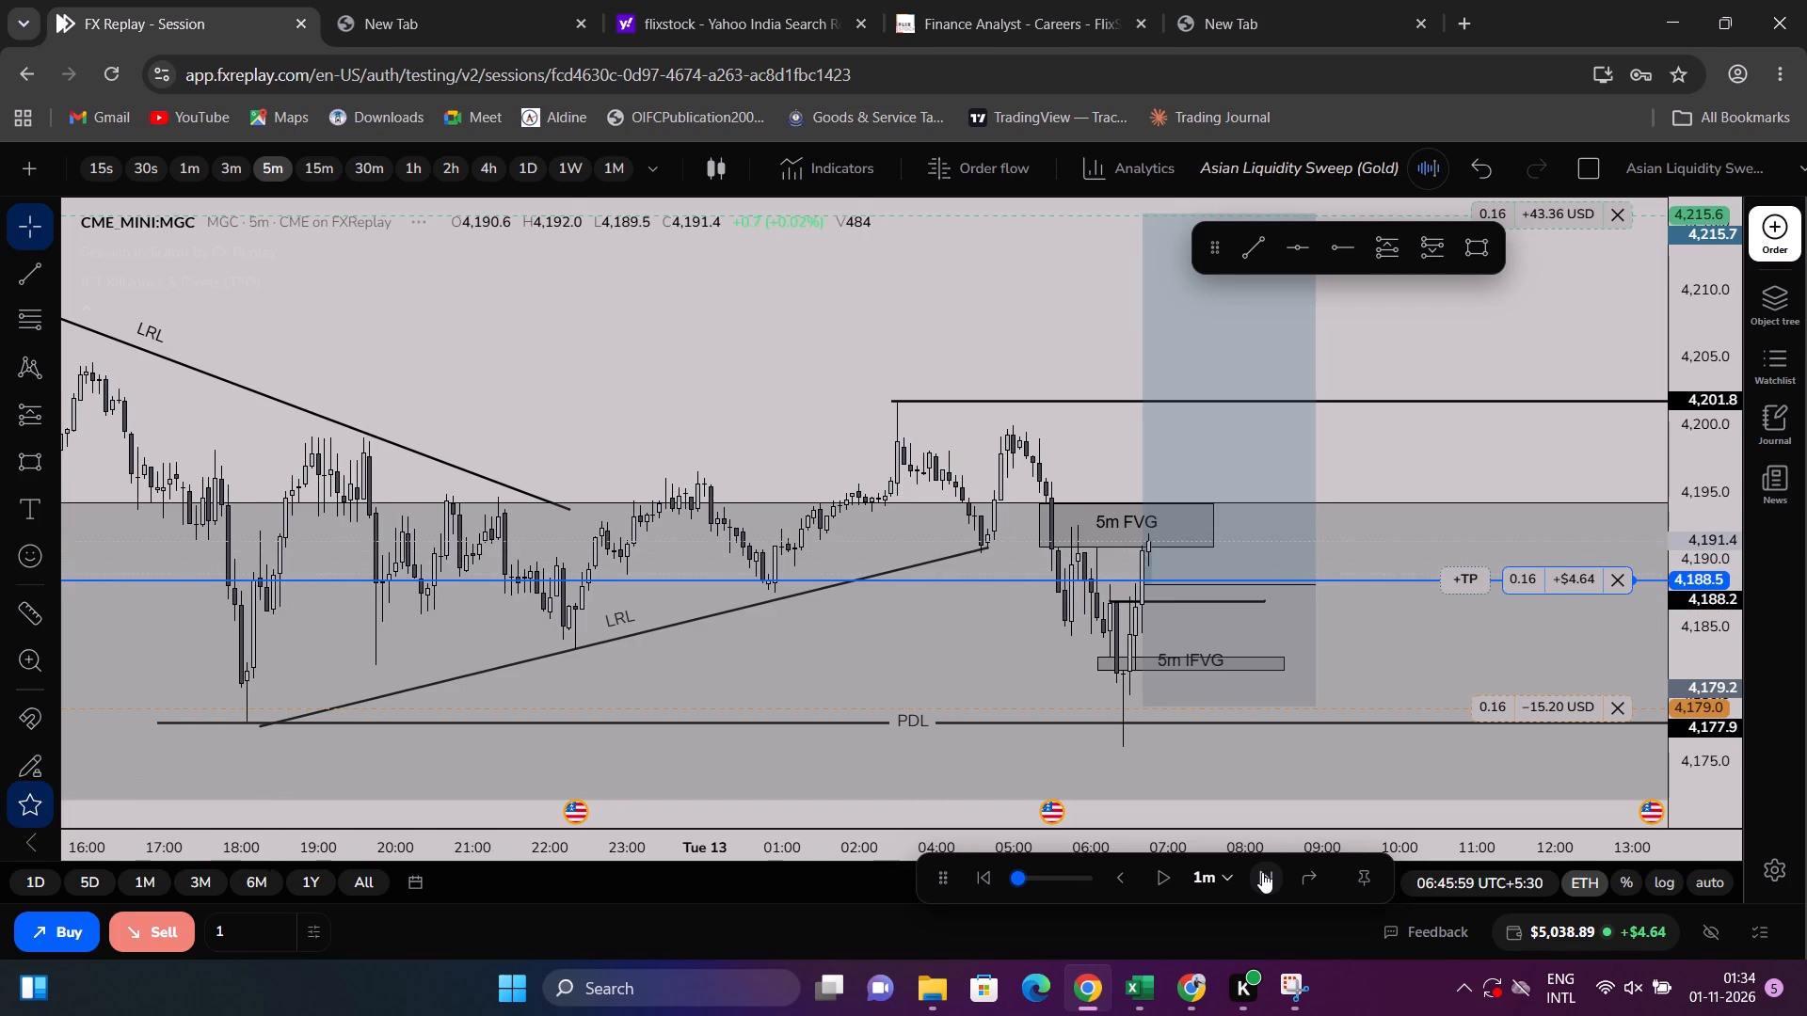
triple_click(1262, 872)
triple_click(1262, 872)
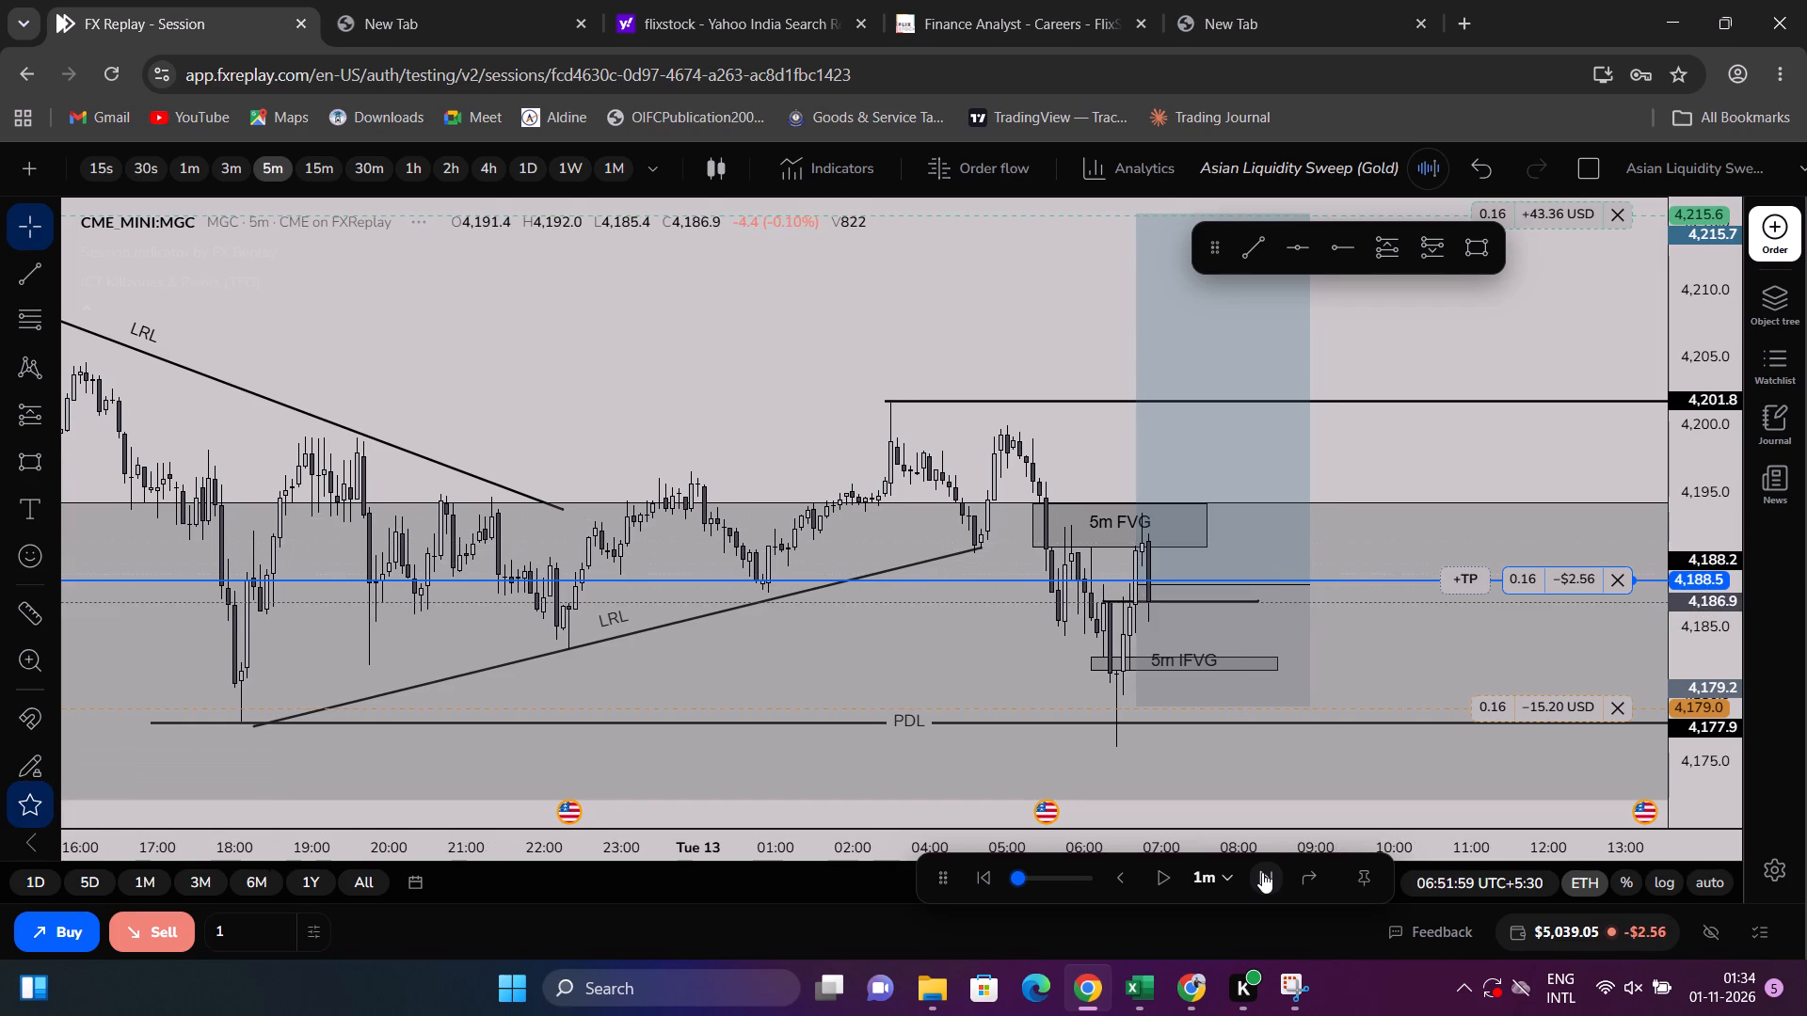
double_click(1262, 872)
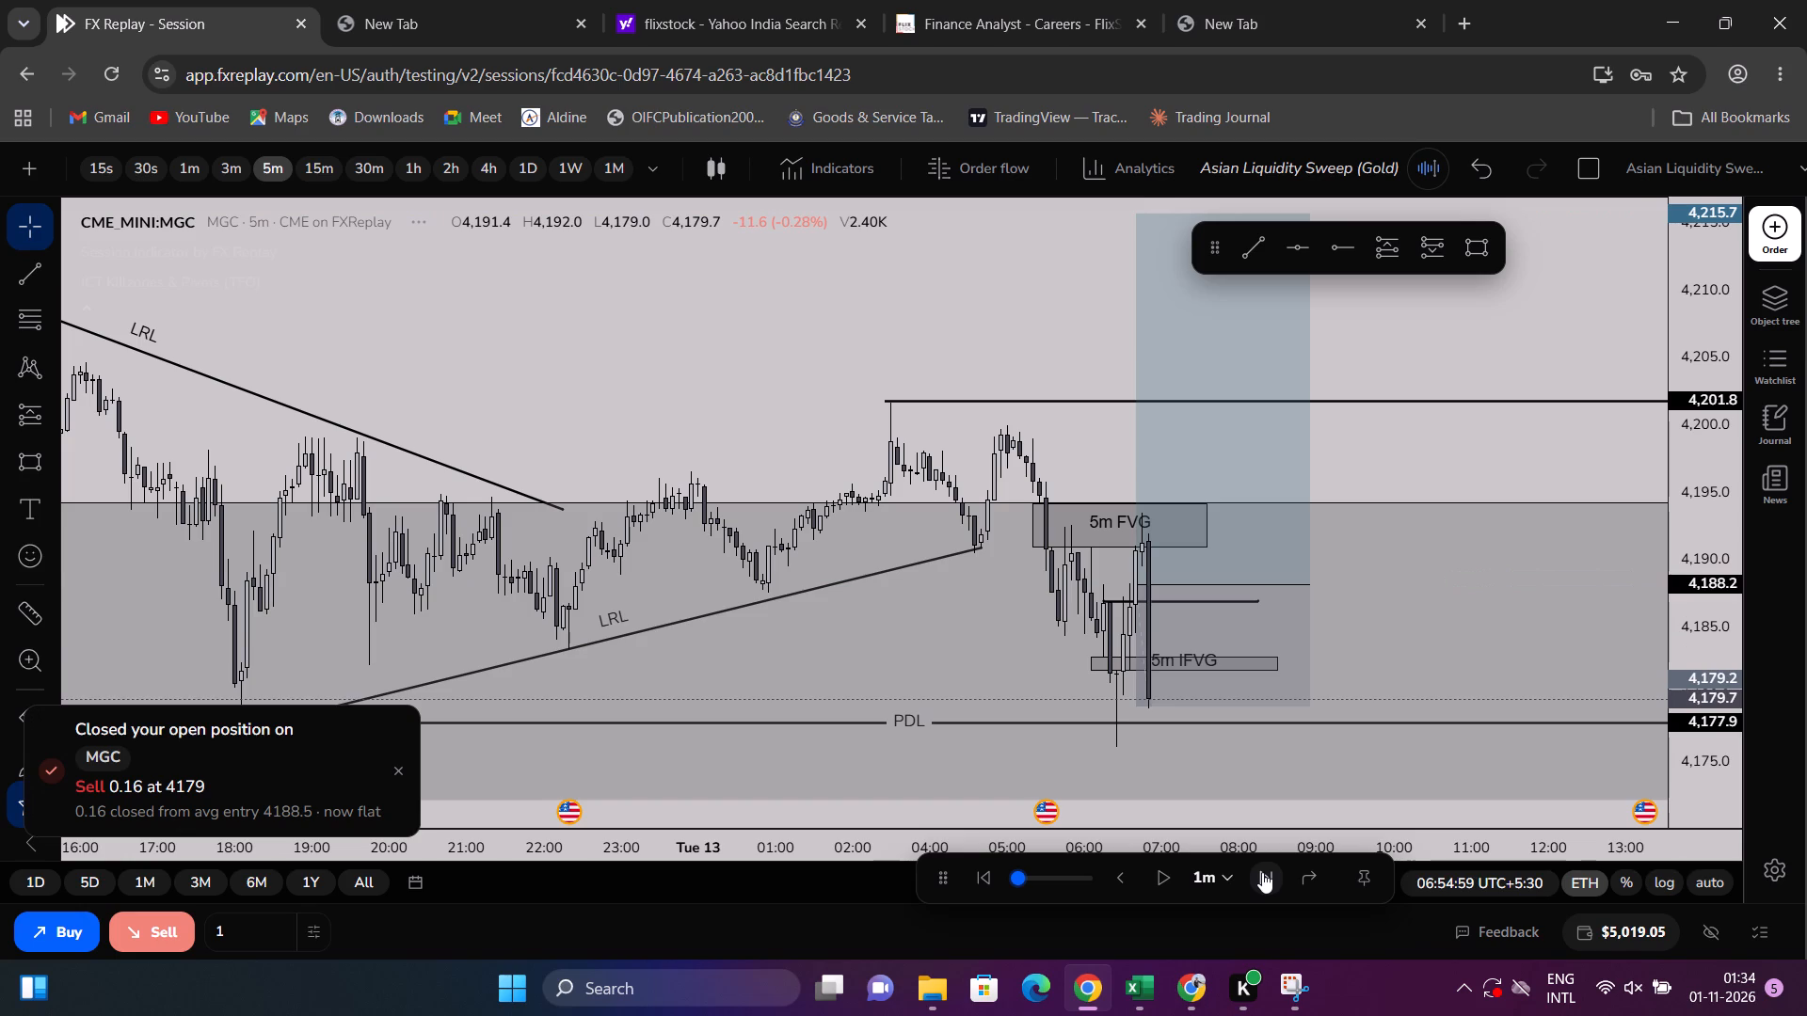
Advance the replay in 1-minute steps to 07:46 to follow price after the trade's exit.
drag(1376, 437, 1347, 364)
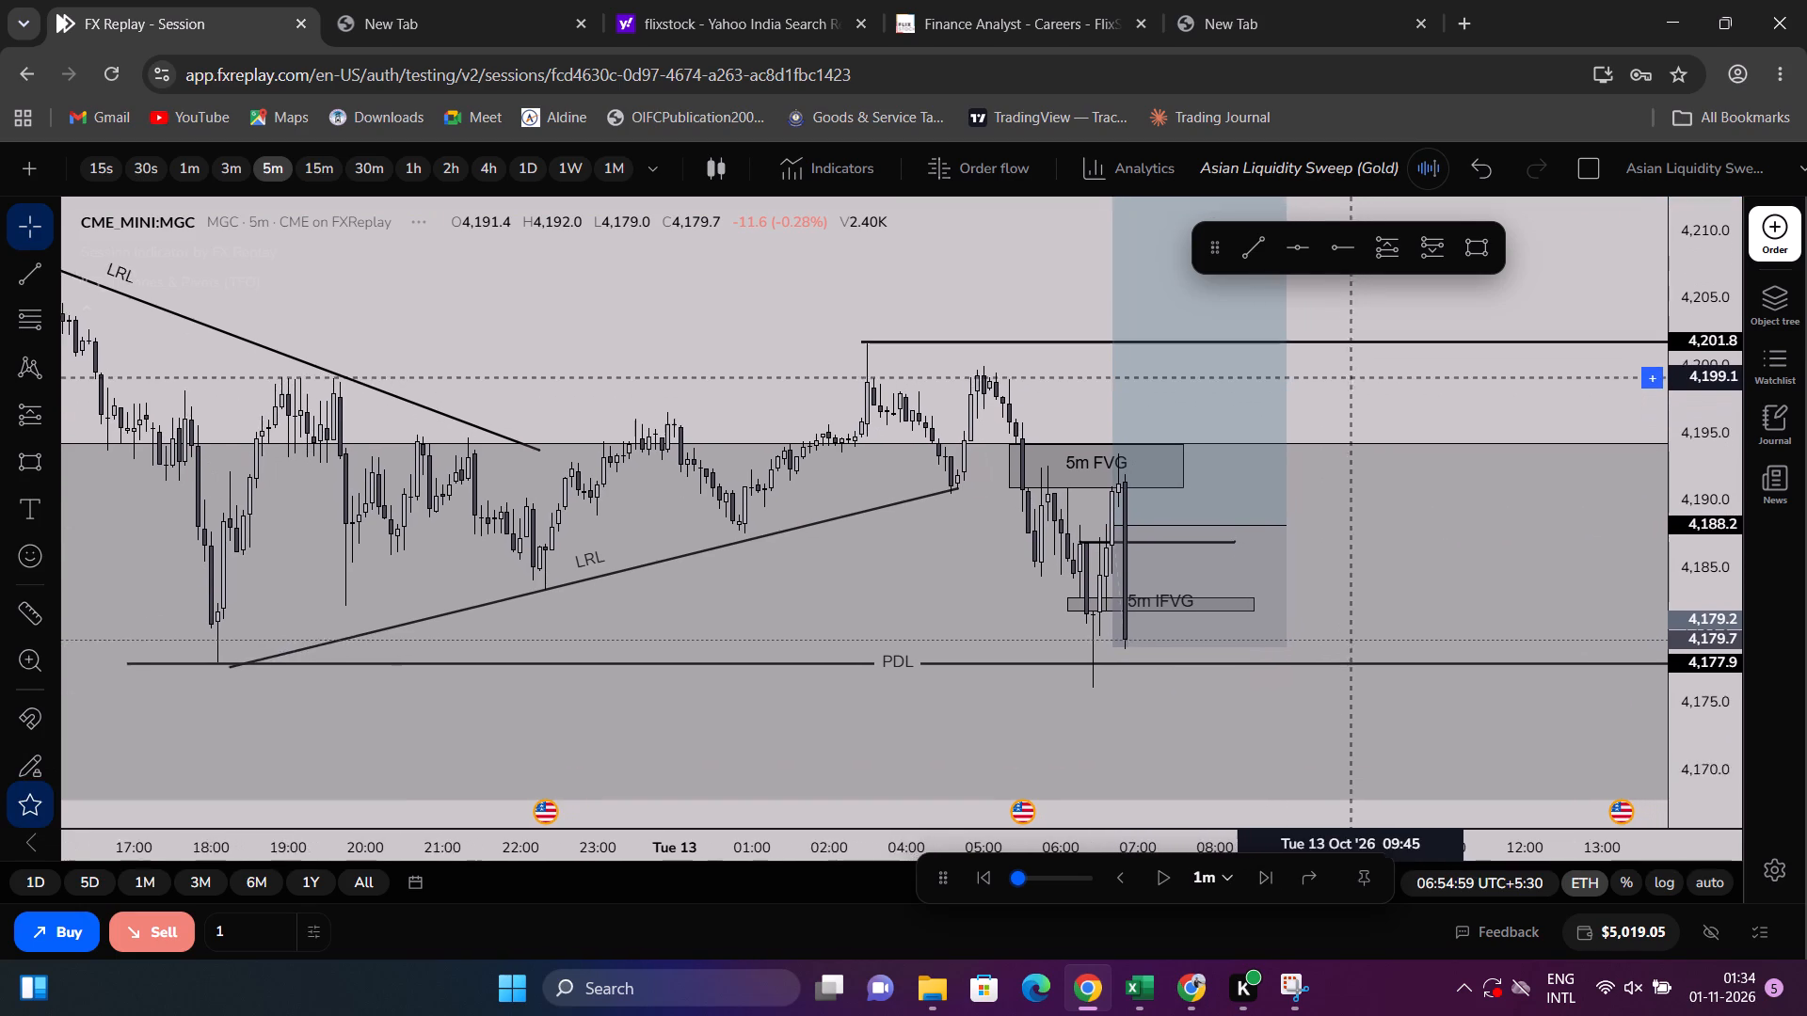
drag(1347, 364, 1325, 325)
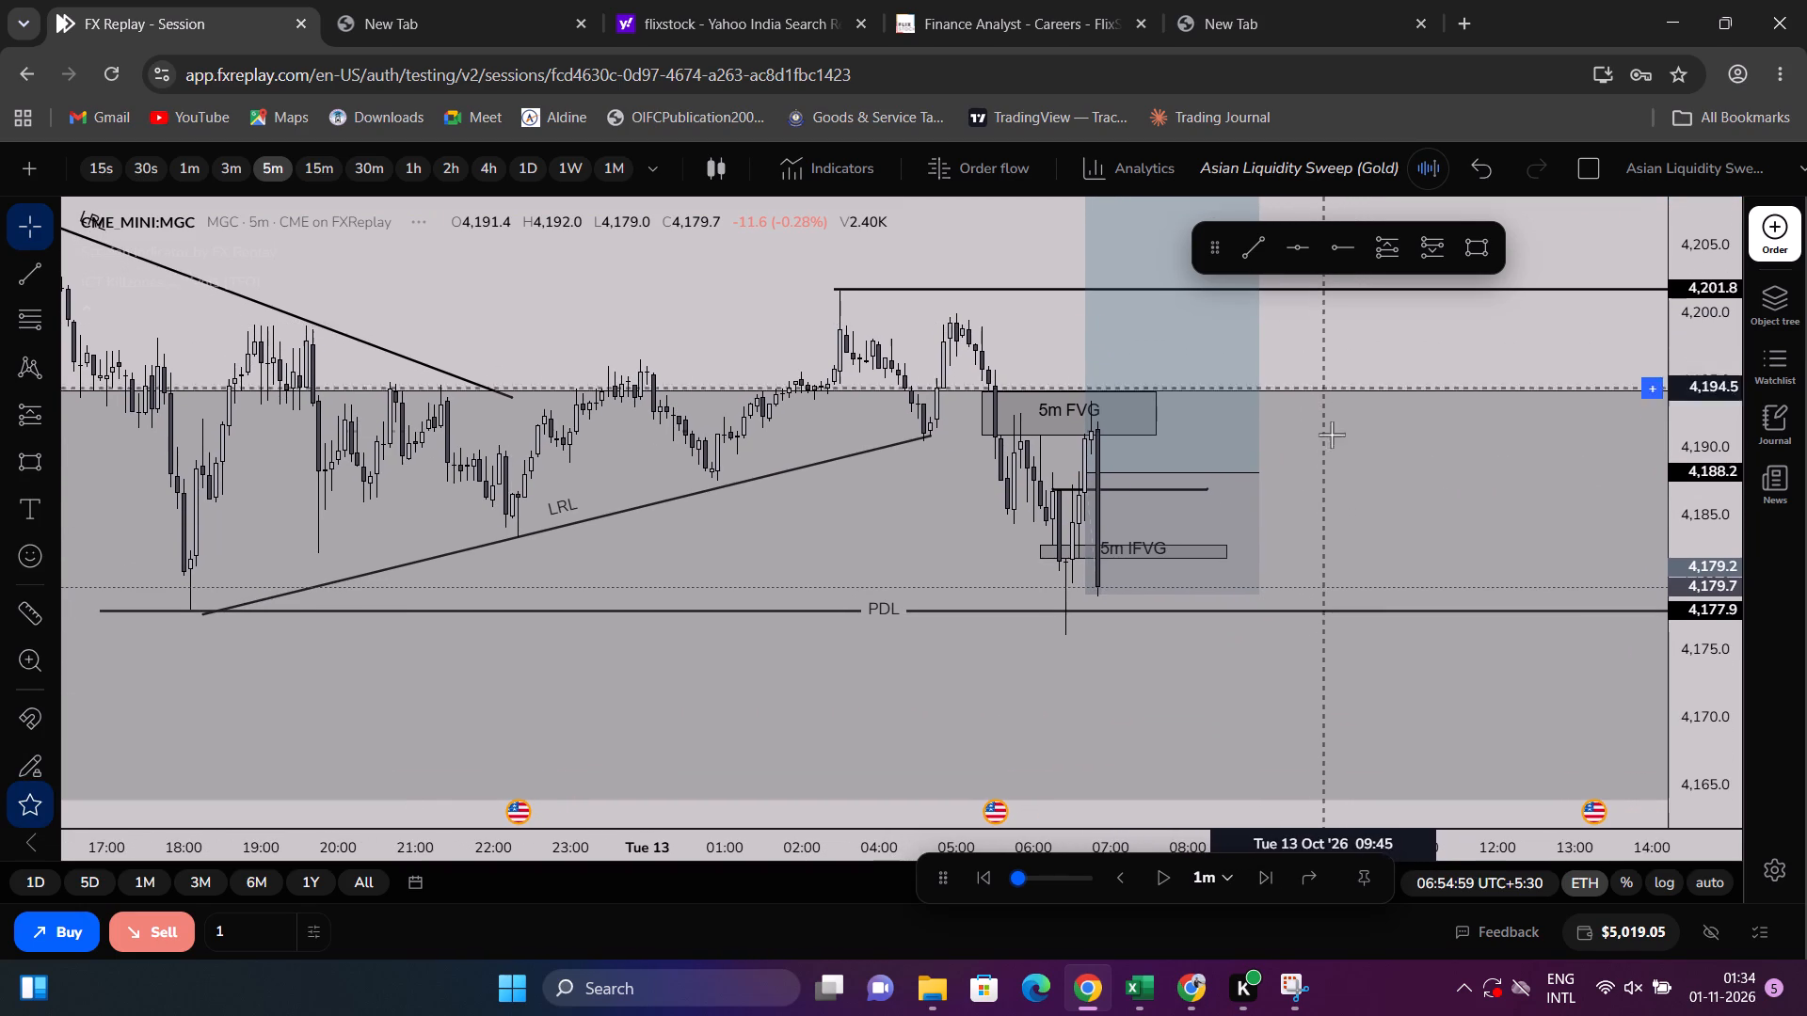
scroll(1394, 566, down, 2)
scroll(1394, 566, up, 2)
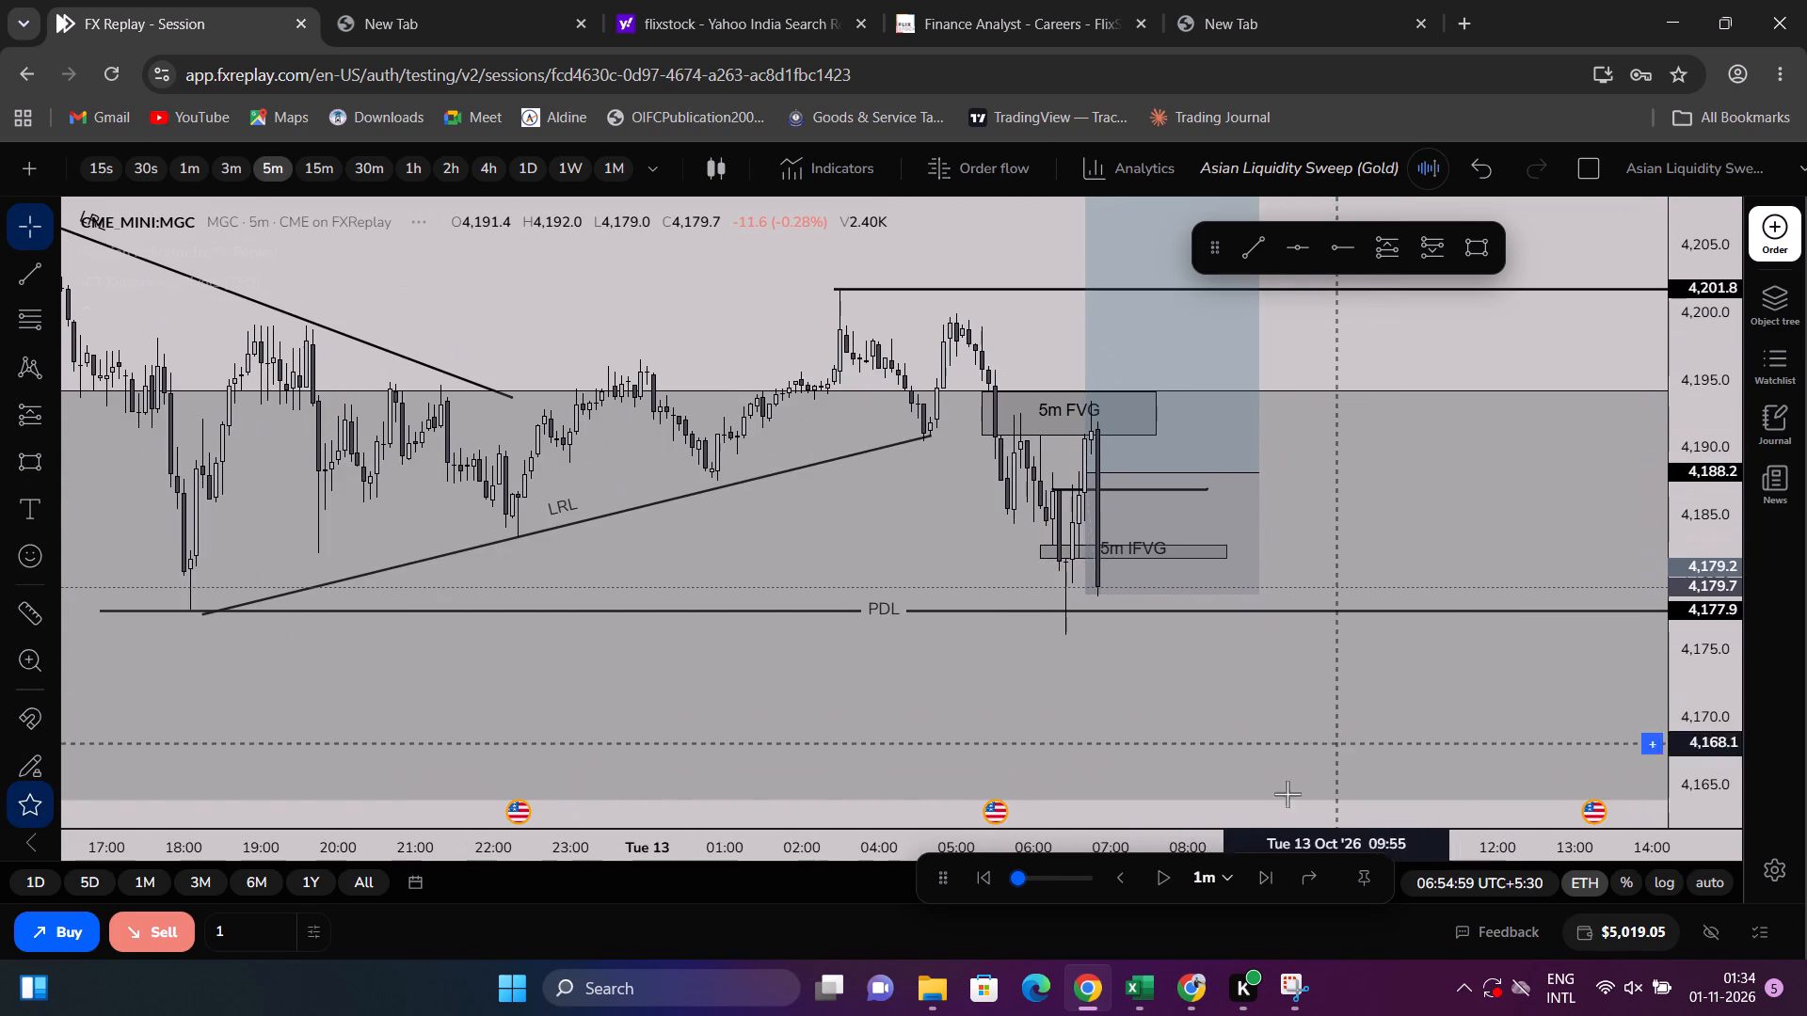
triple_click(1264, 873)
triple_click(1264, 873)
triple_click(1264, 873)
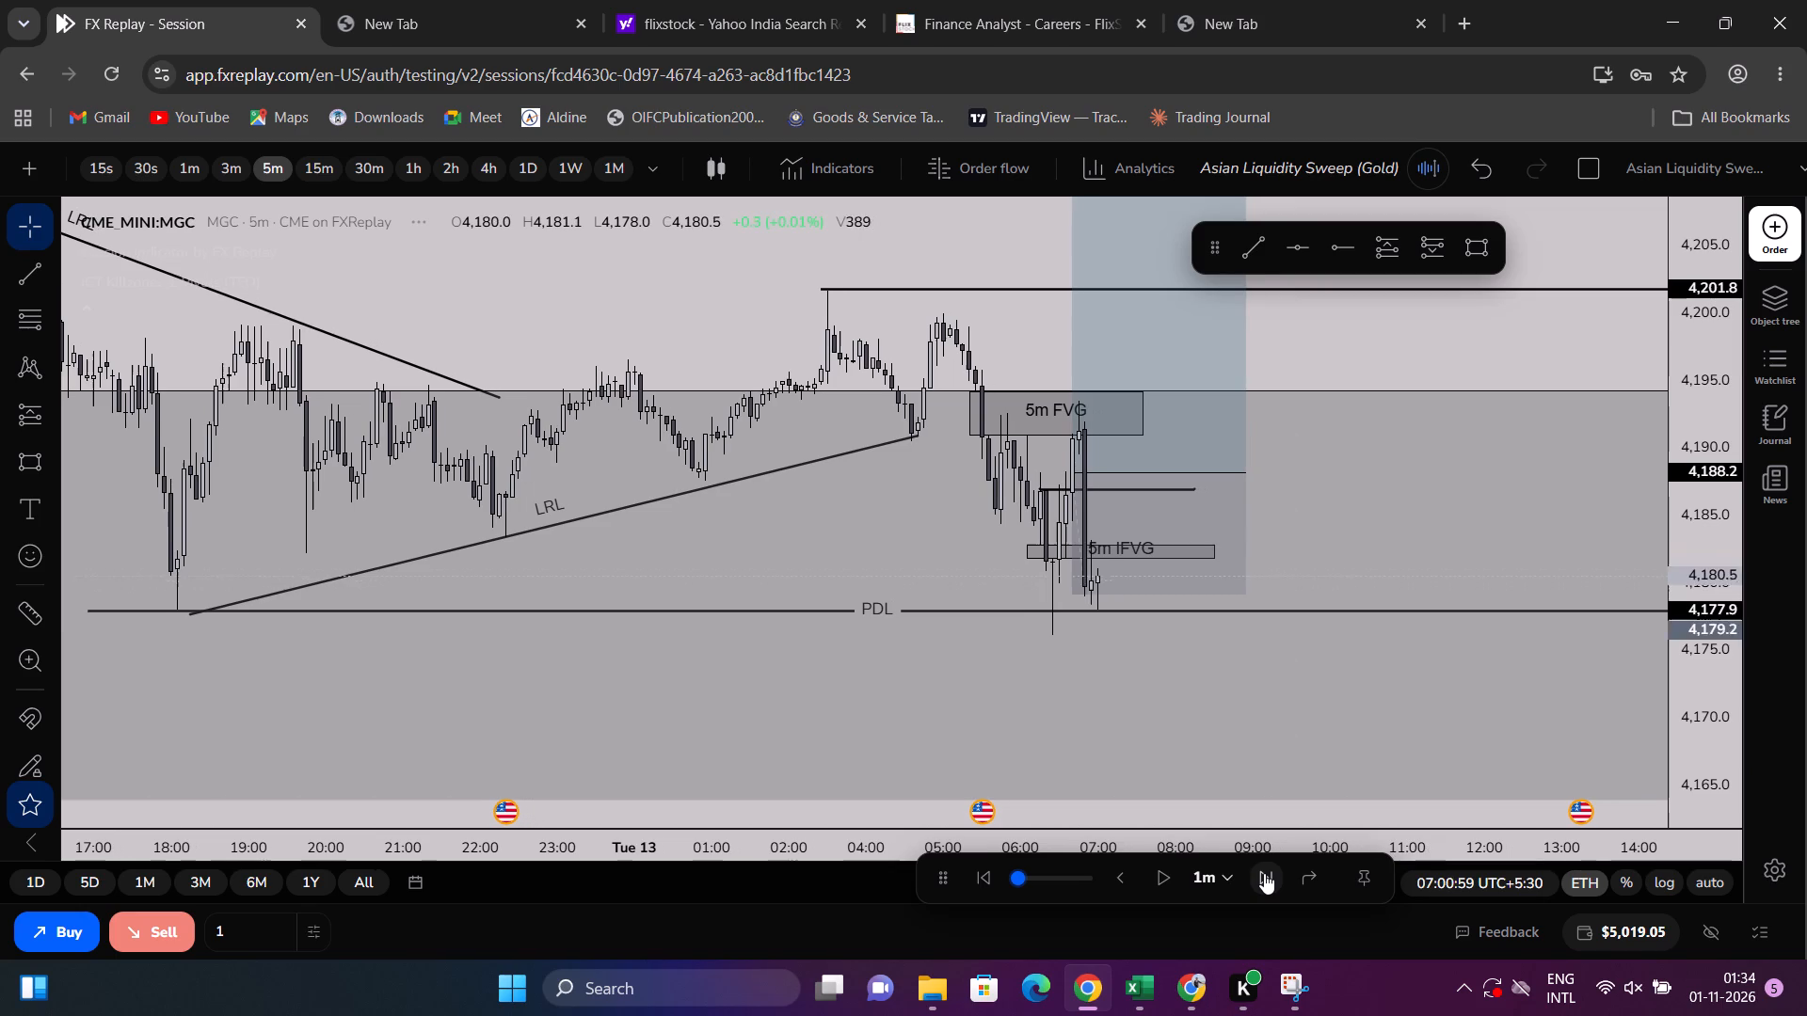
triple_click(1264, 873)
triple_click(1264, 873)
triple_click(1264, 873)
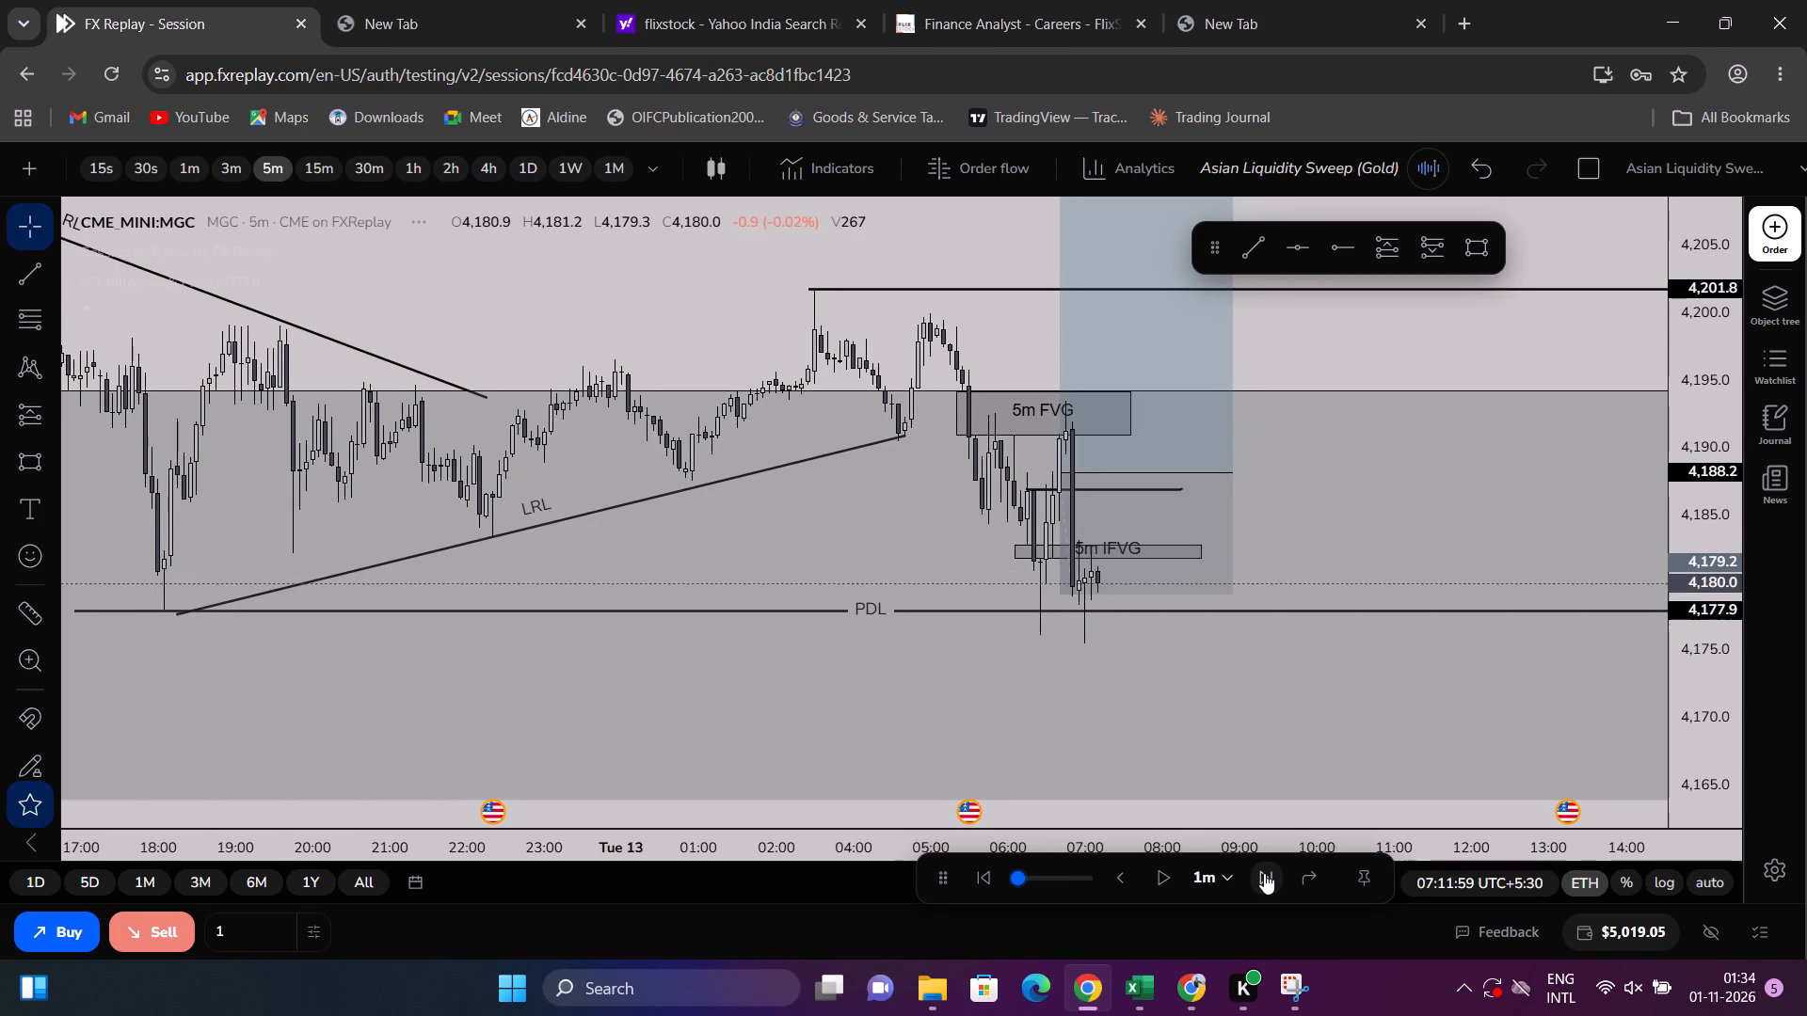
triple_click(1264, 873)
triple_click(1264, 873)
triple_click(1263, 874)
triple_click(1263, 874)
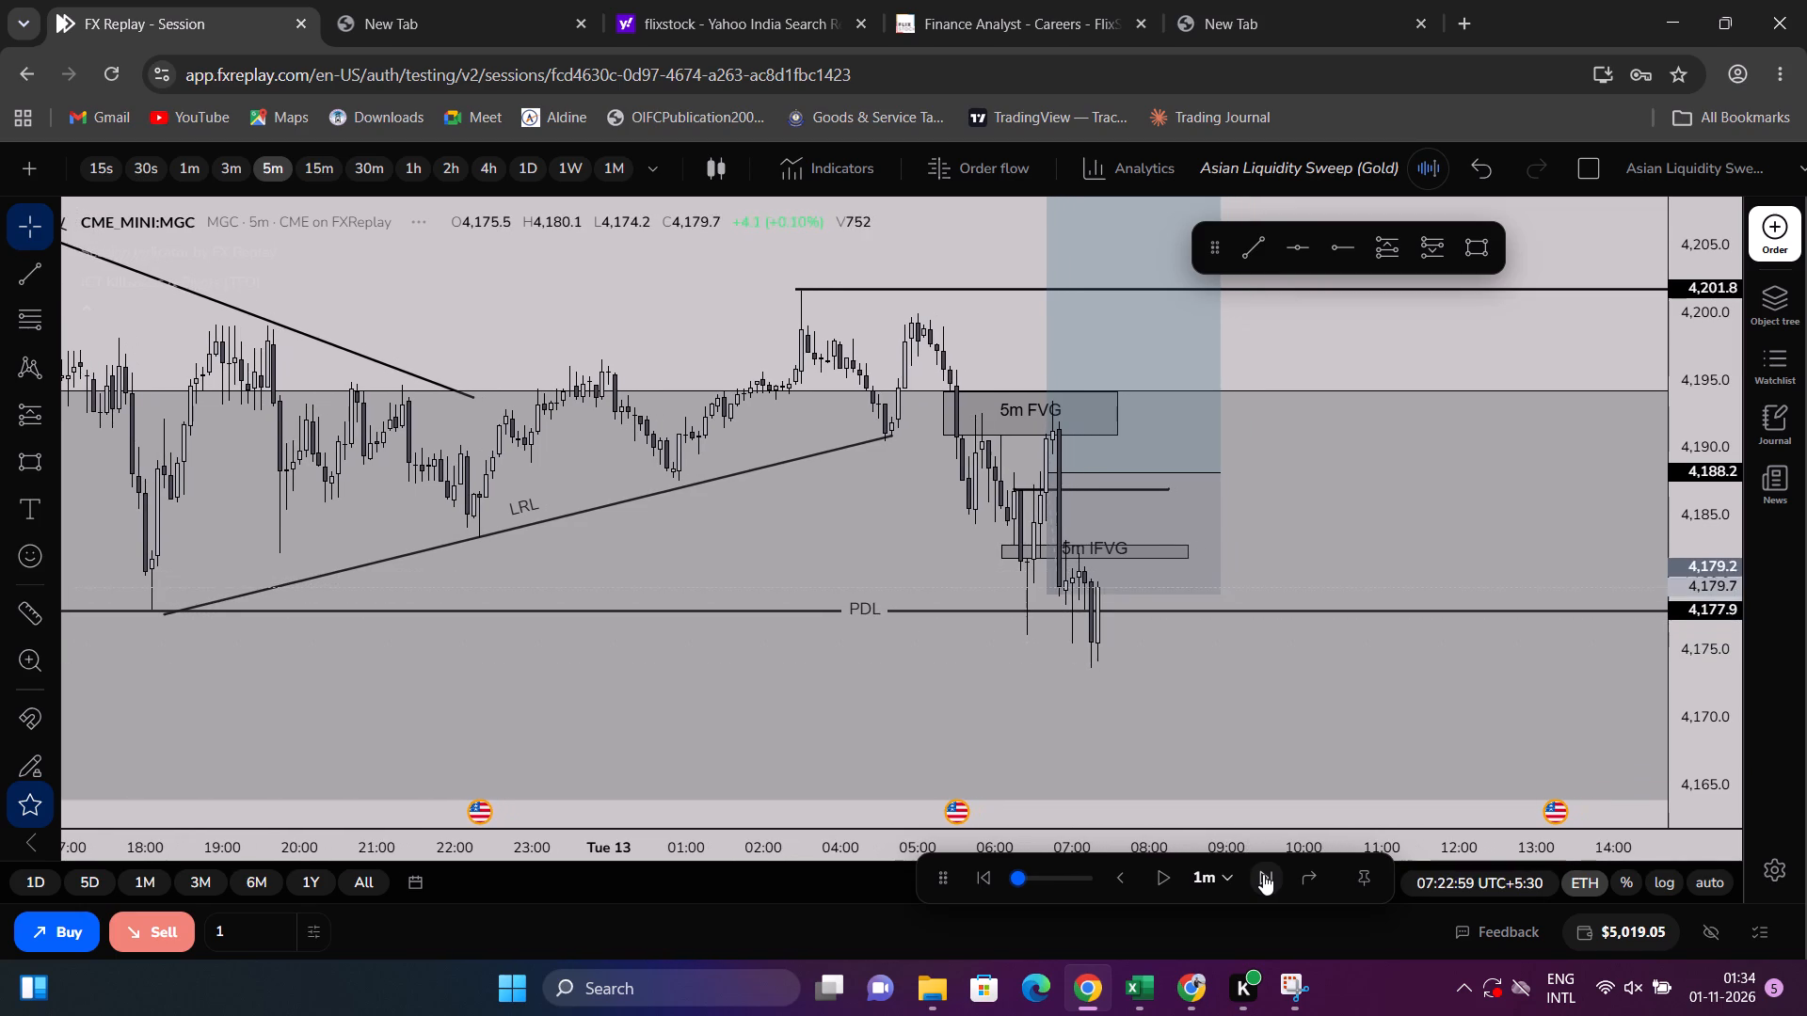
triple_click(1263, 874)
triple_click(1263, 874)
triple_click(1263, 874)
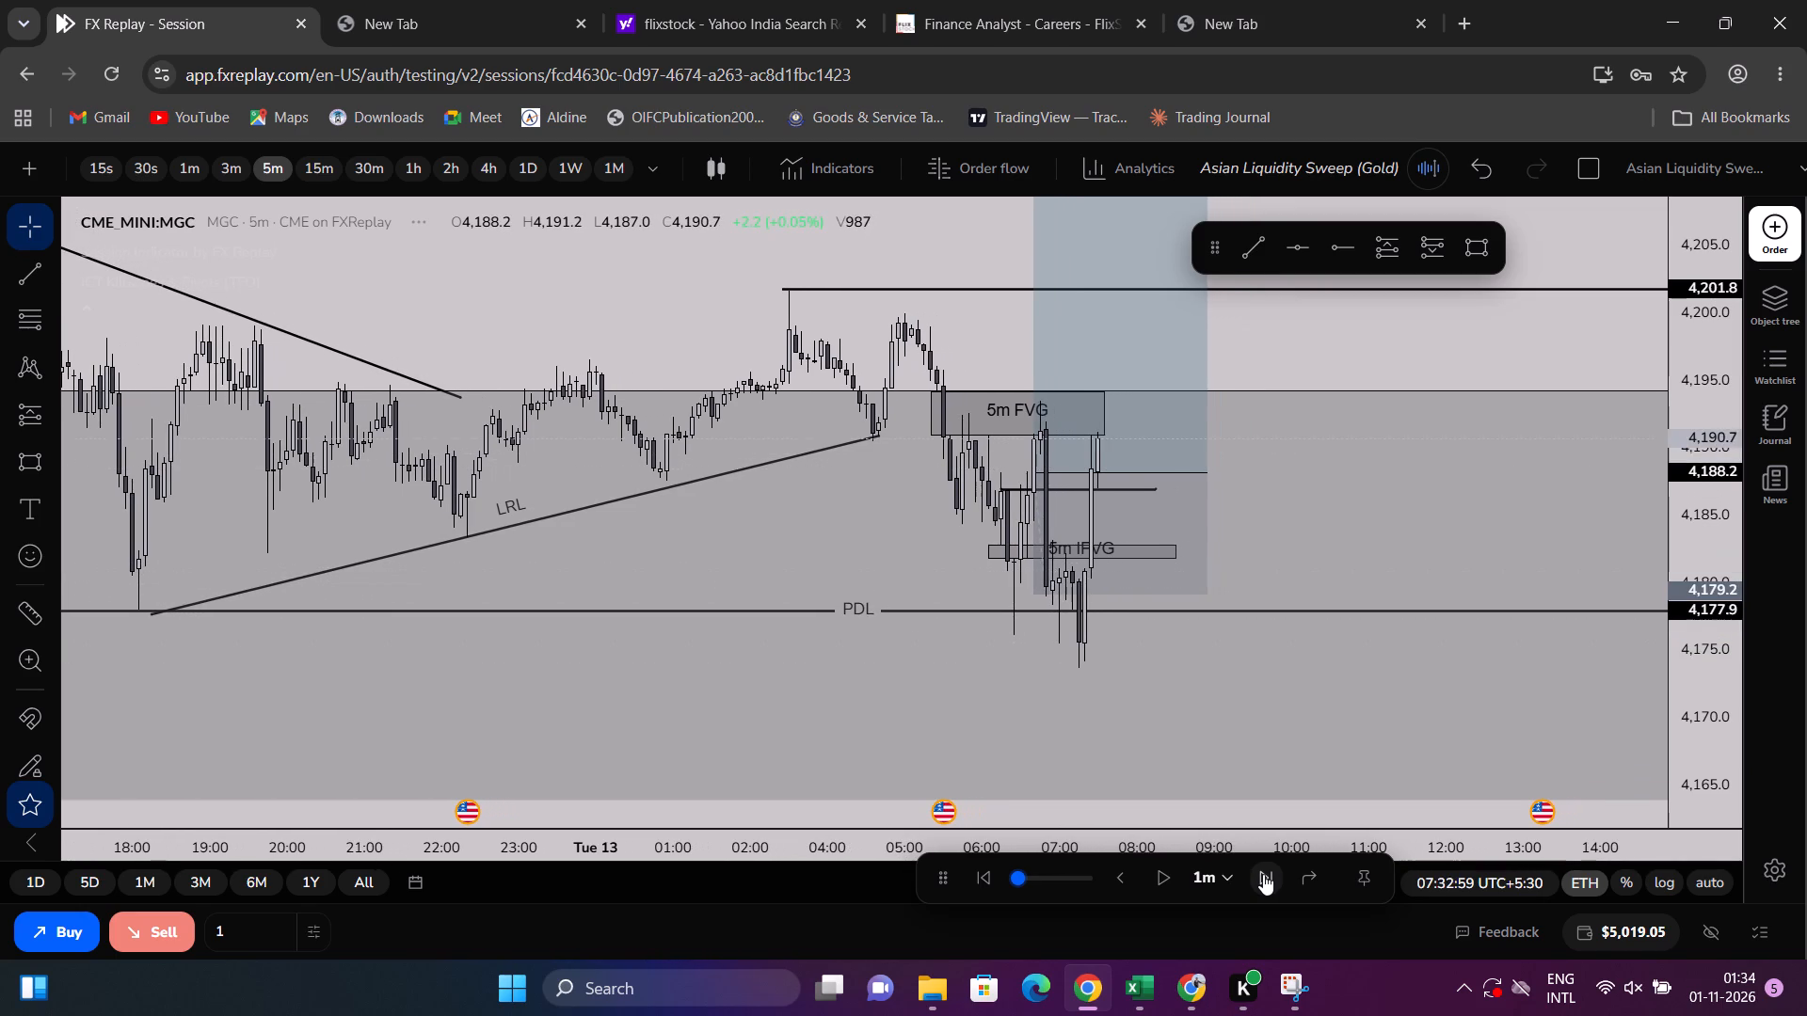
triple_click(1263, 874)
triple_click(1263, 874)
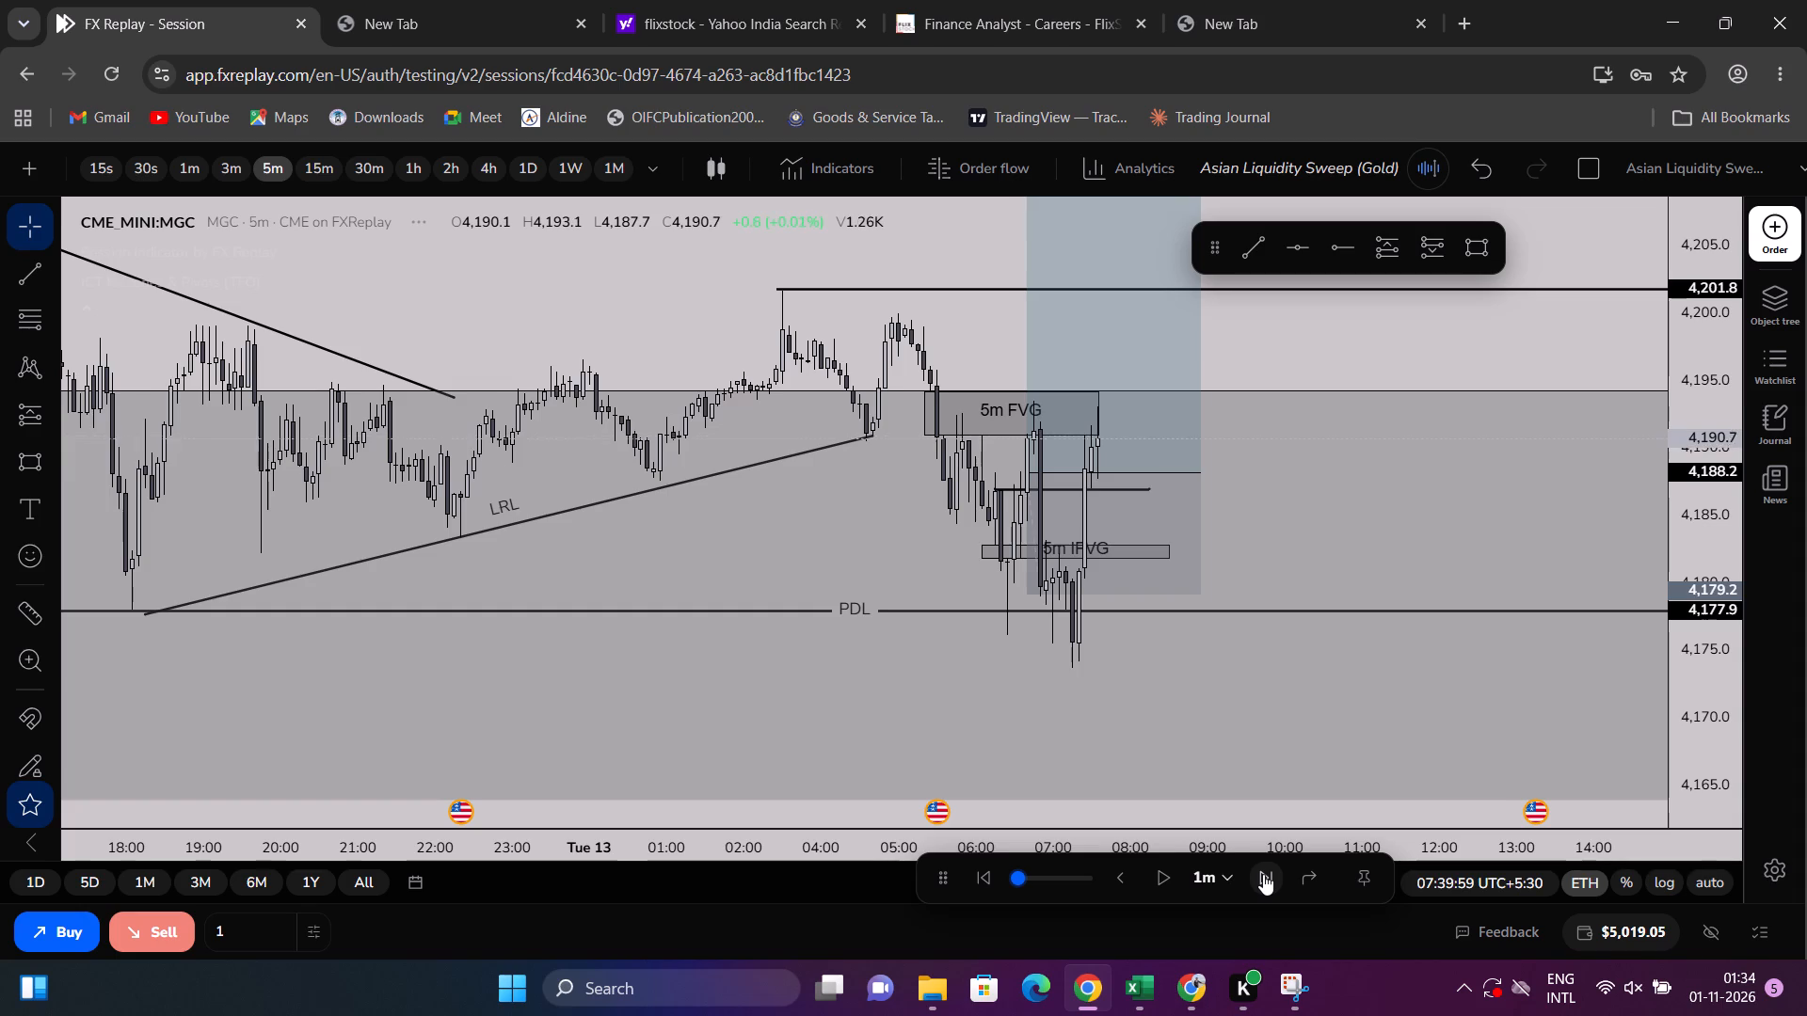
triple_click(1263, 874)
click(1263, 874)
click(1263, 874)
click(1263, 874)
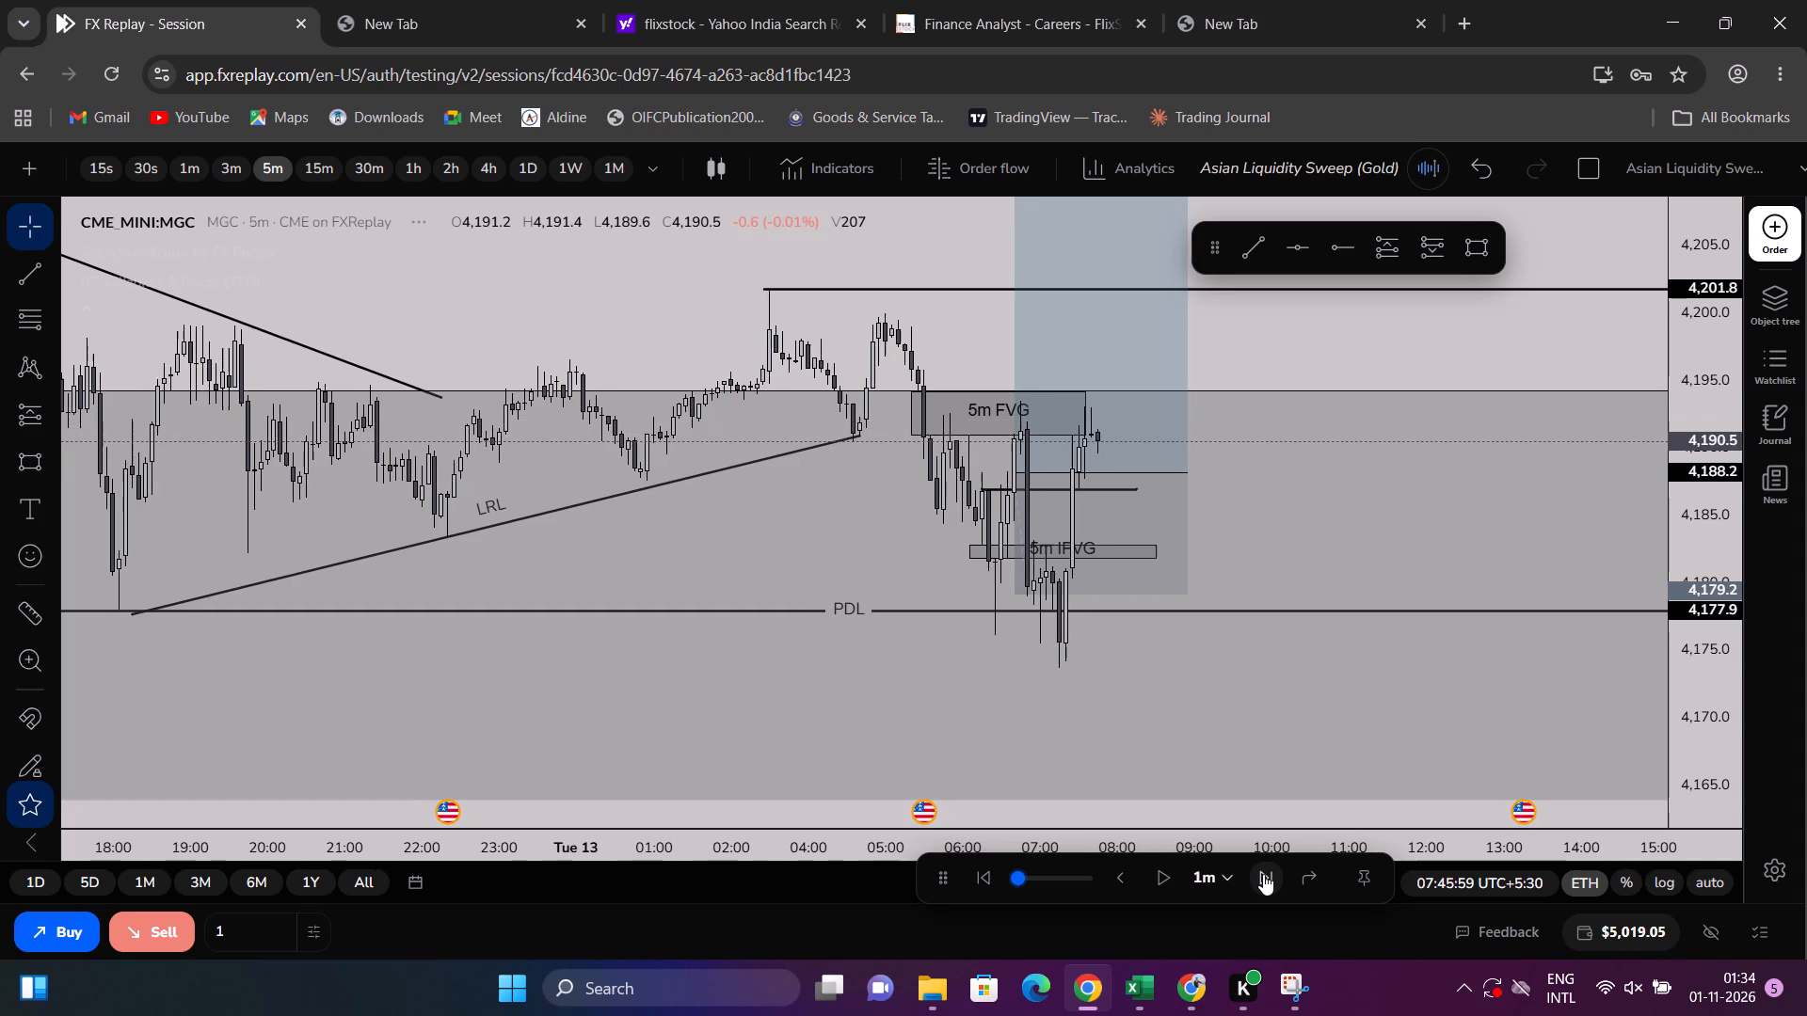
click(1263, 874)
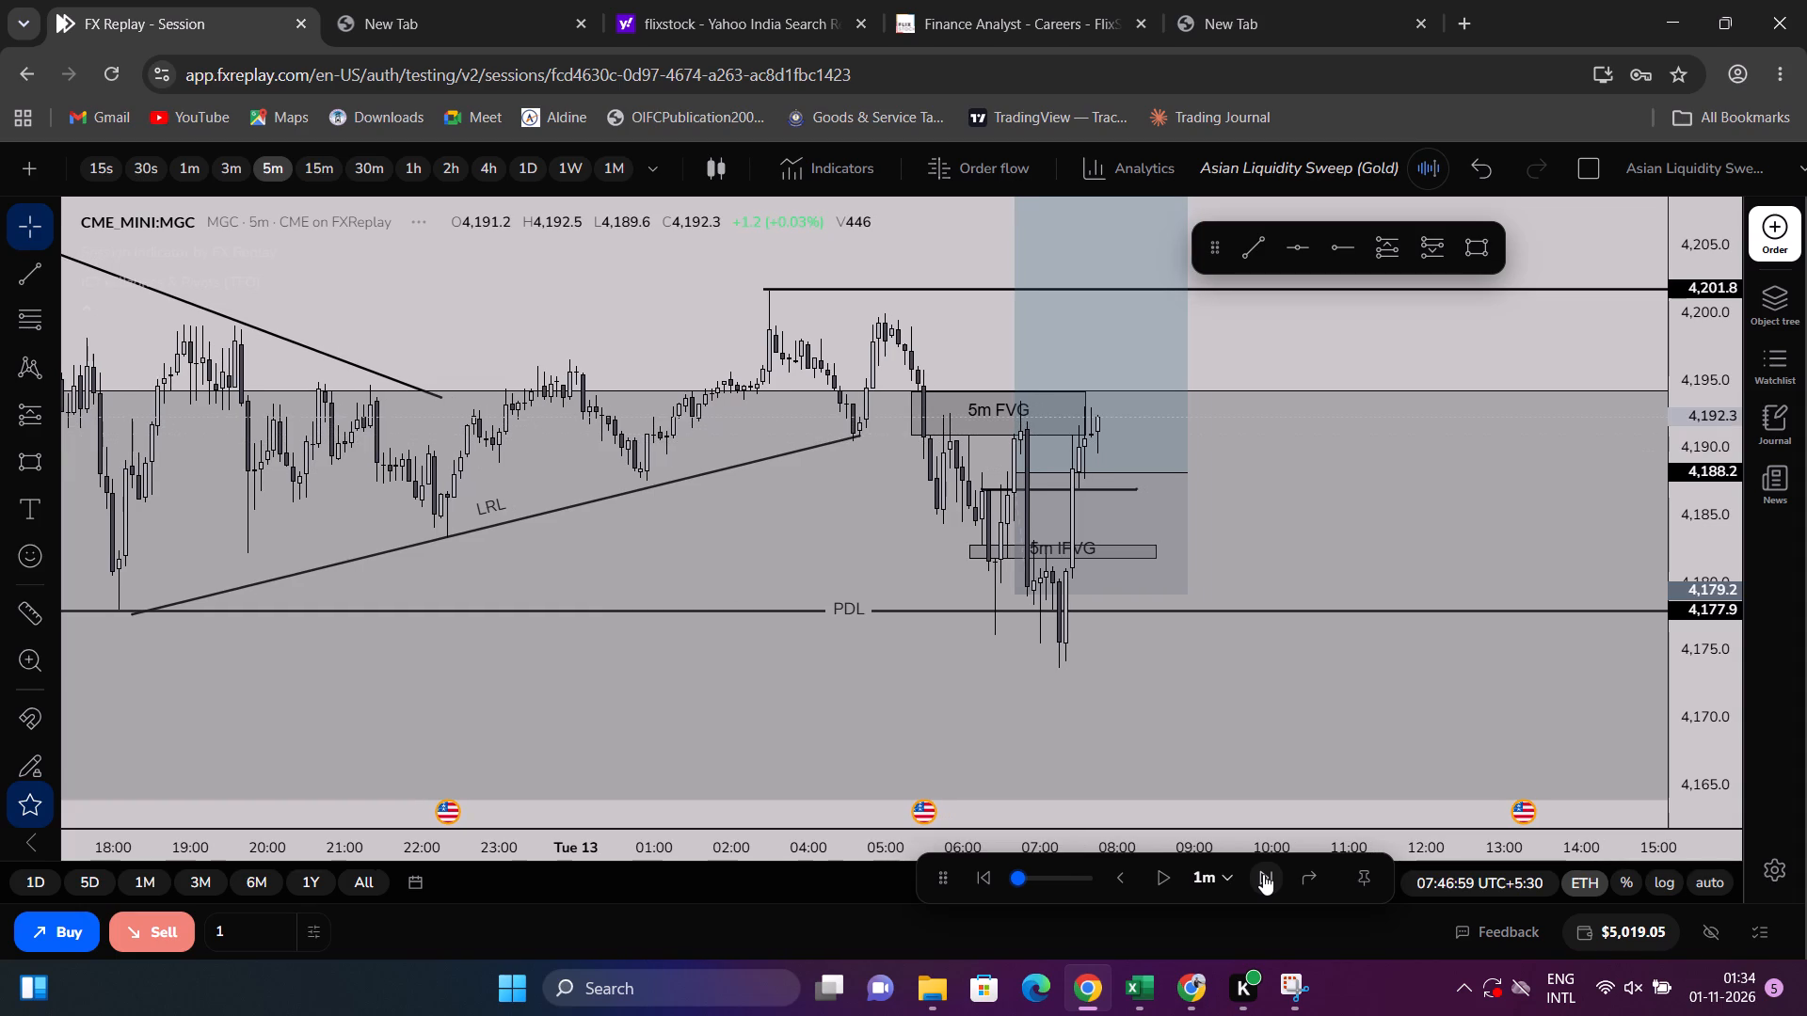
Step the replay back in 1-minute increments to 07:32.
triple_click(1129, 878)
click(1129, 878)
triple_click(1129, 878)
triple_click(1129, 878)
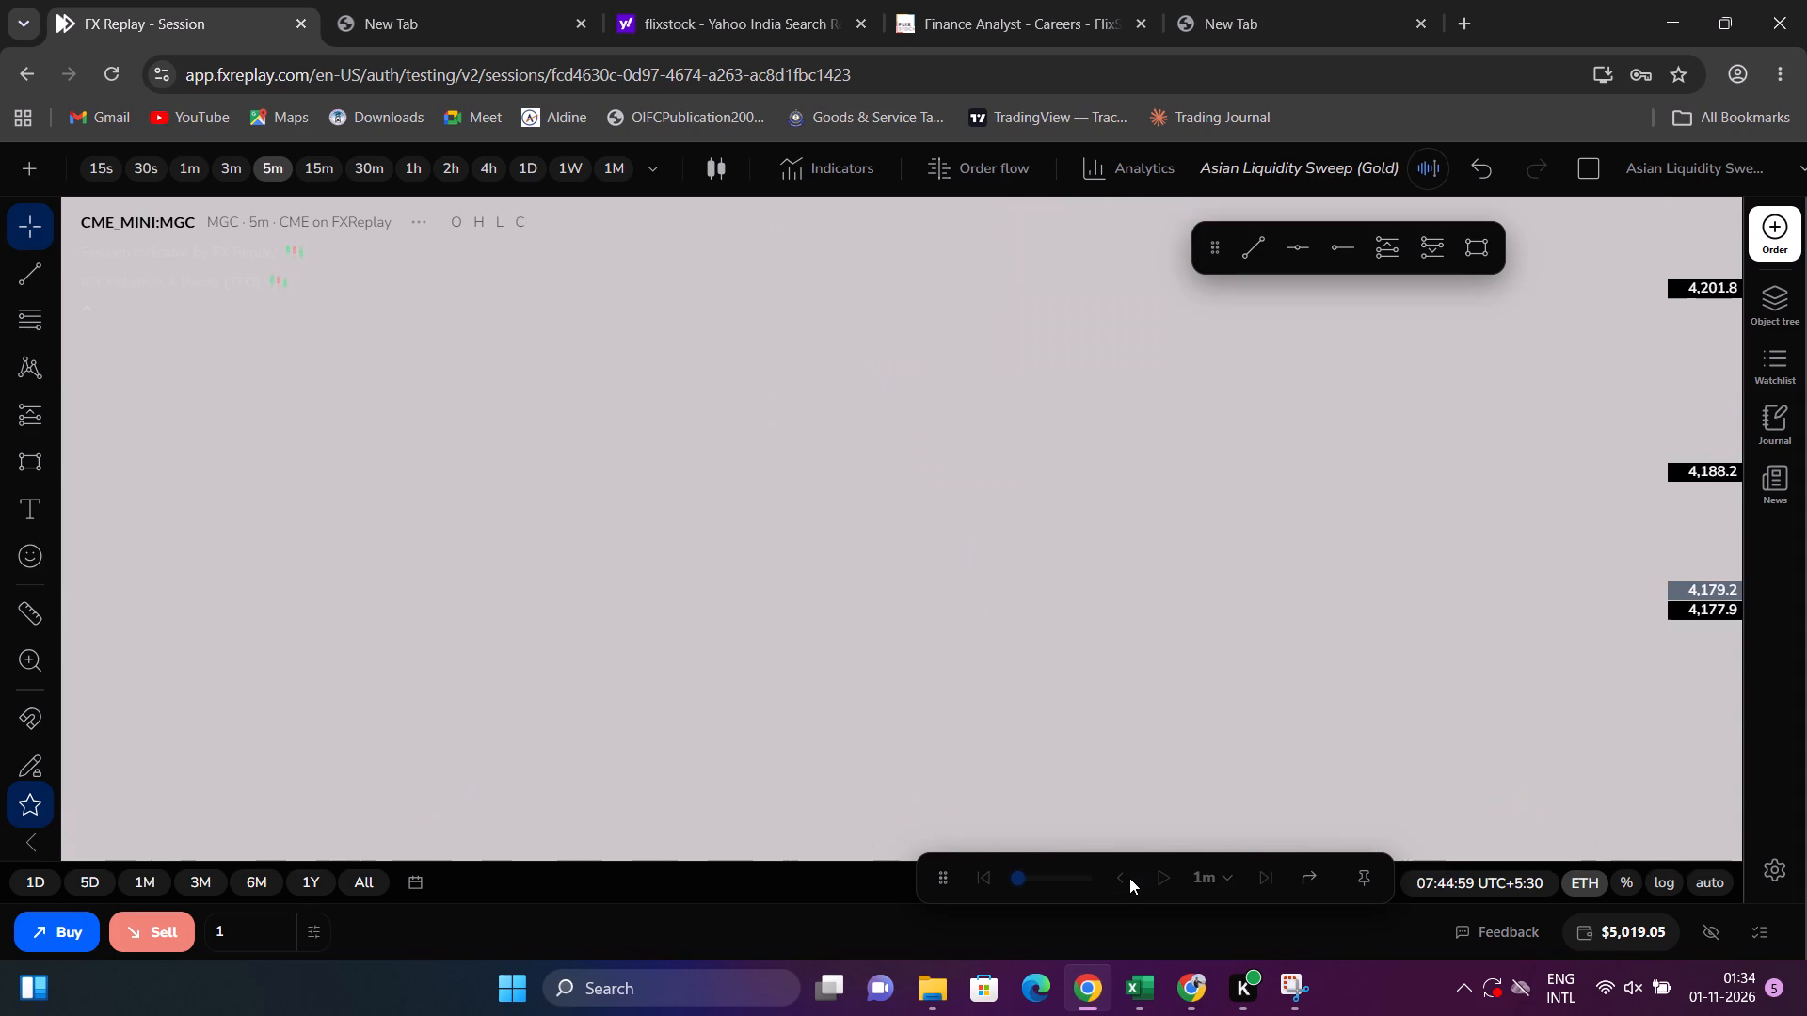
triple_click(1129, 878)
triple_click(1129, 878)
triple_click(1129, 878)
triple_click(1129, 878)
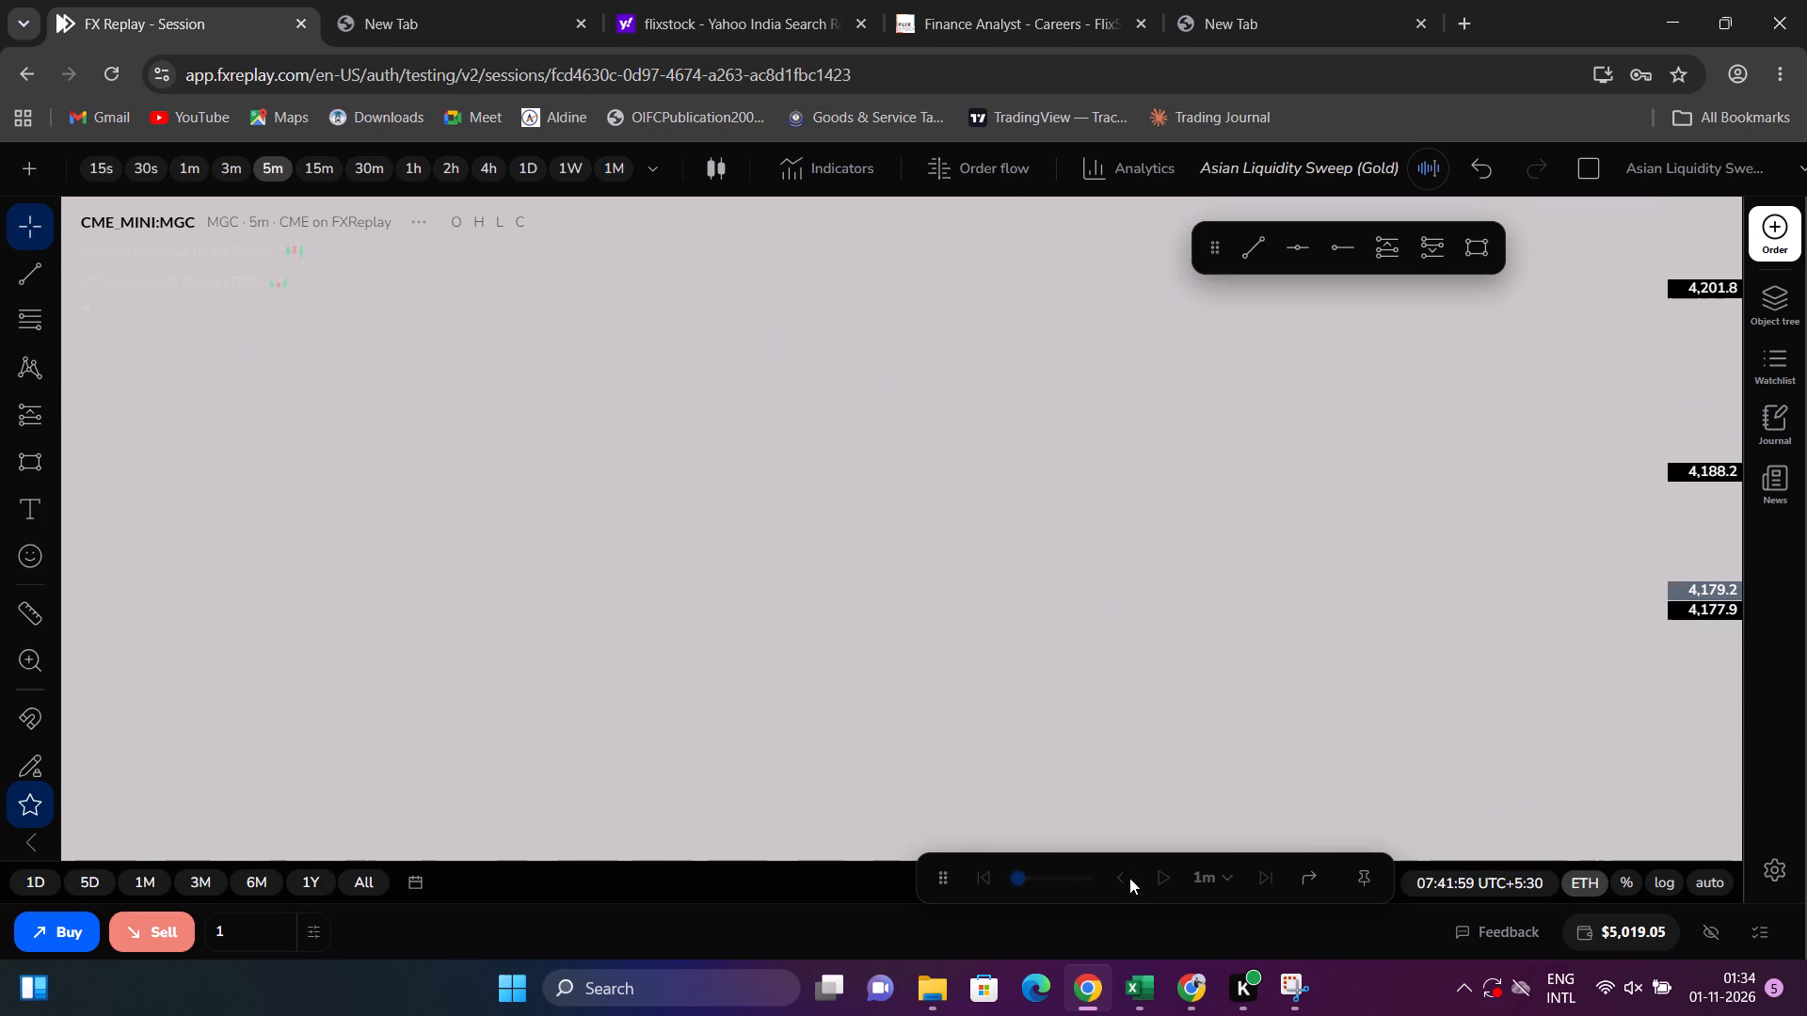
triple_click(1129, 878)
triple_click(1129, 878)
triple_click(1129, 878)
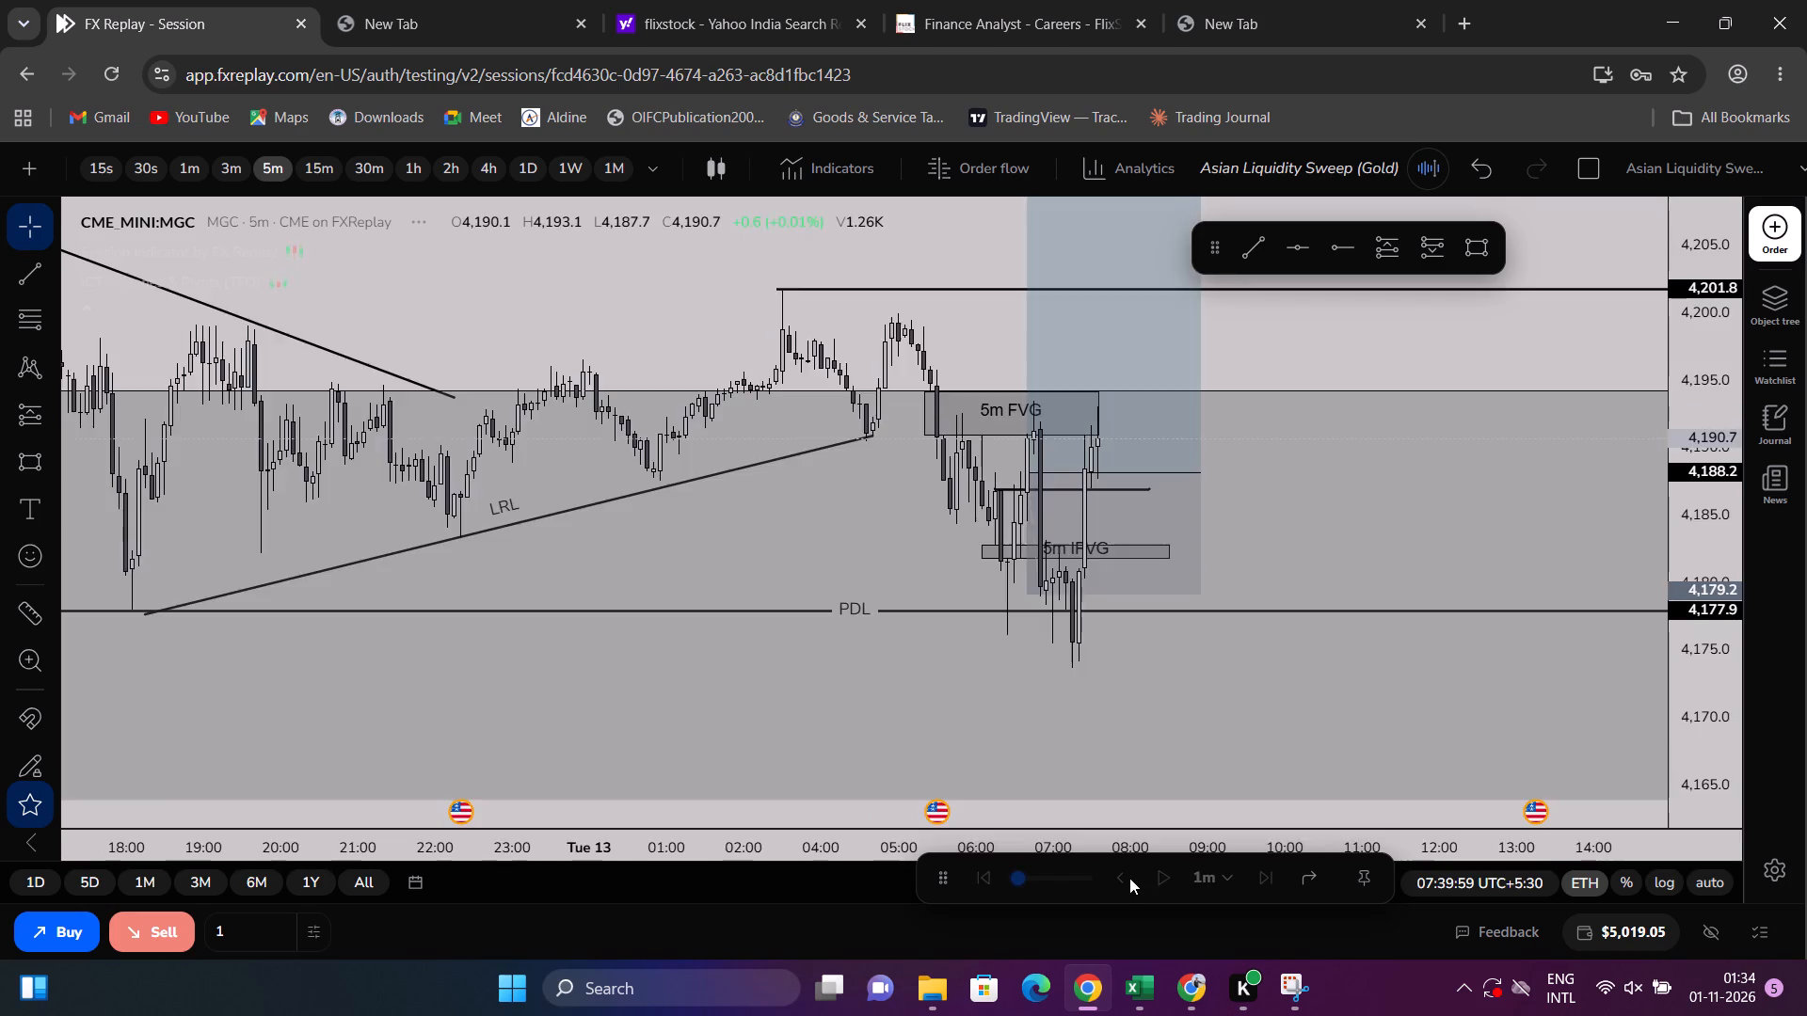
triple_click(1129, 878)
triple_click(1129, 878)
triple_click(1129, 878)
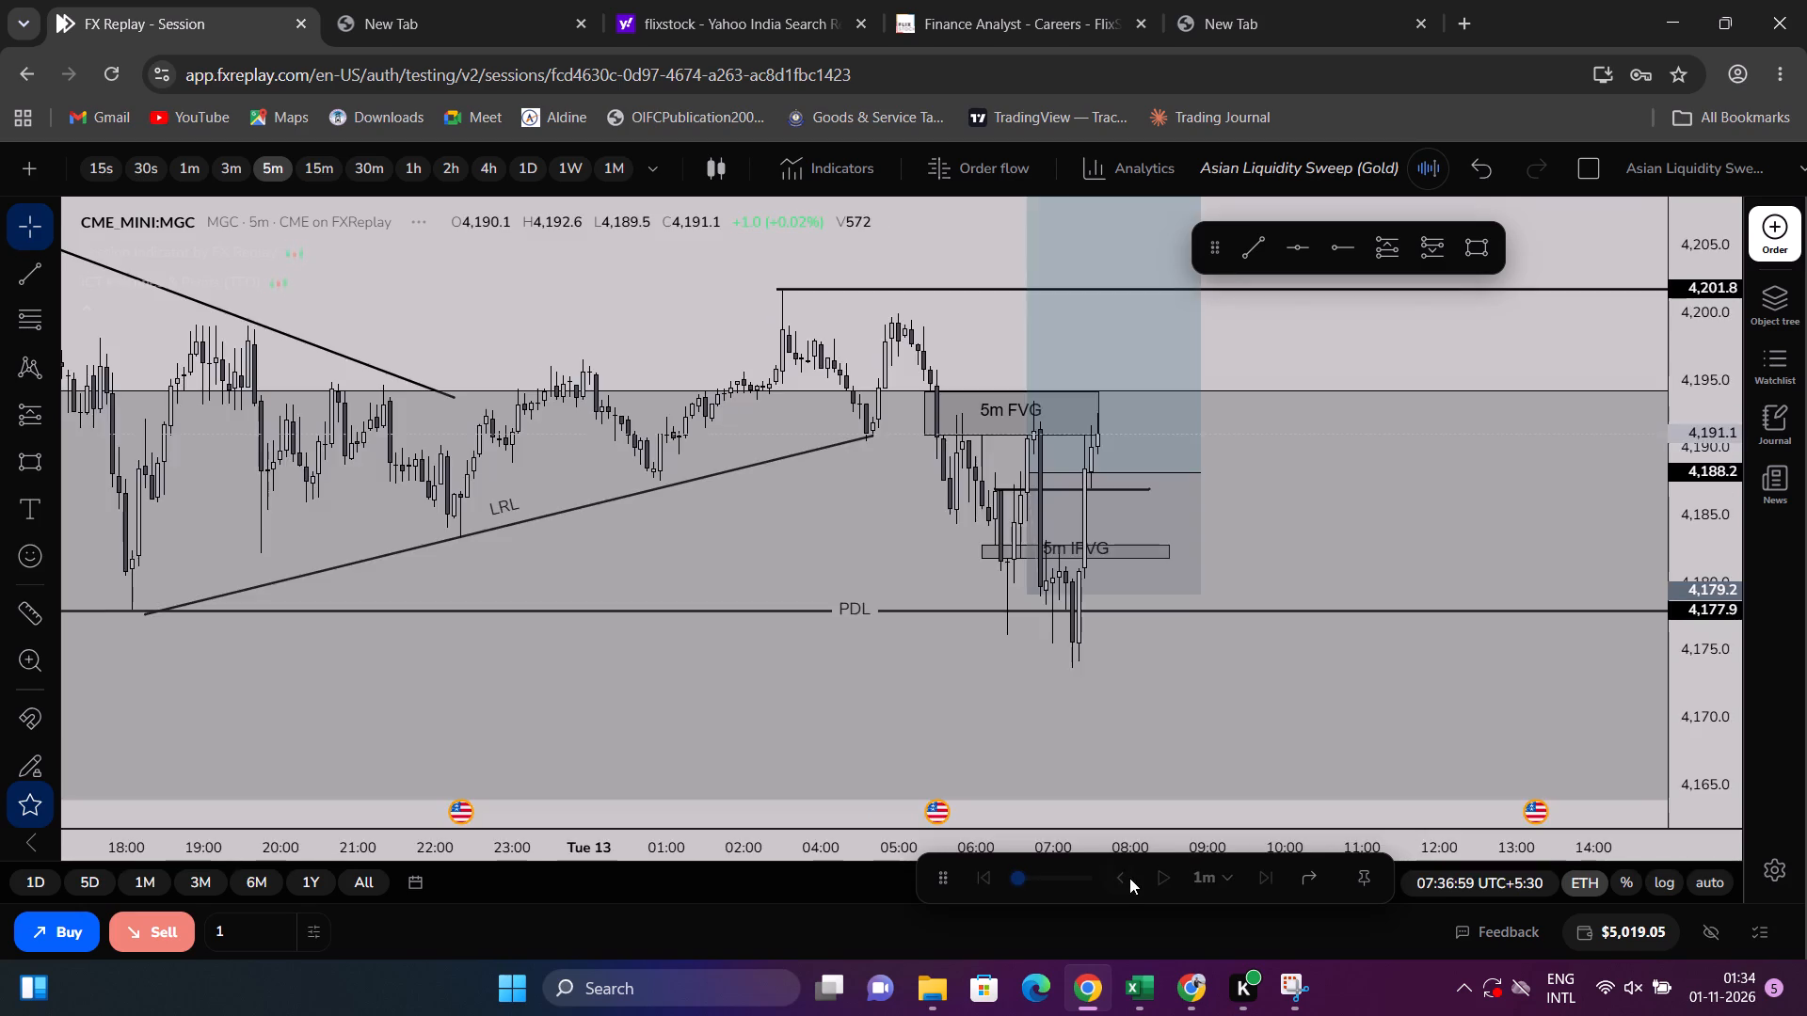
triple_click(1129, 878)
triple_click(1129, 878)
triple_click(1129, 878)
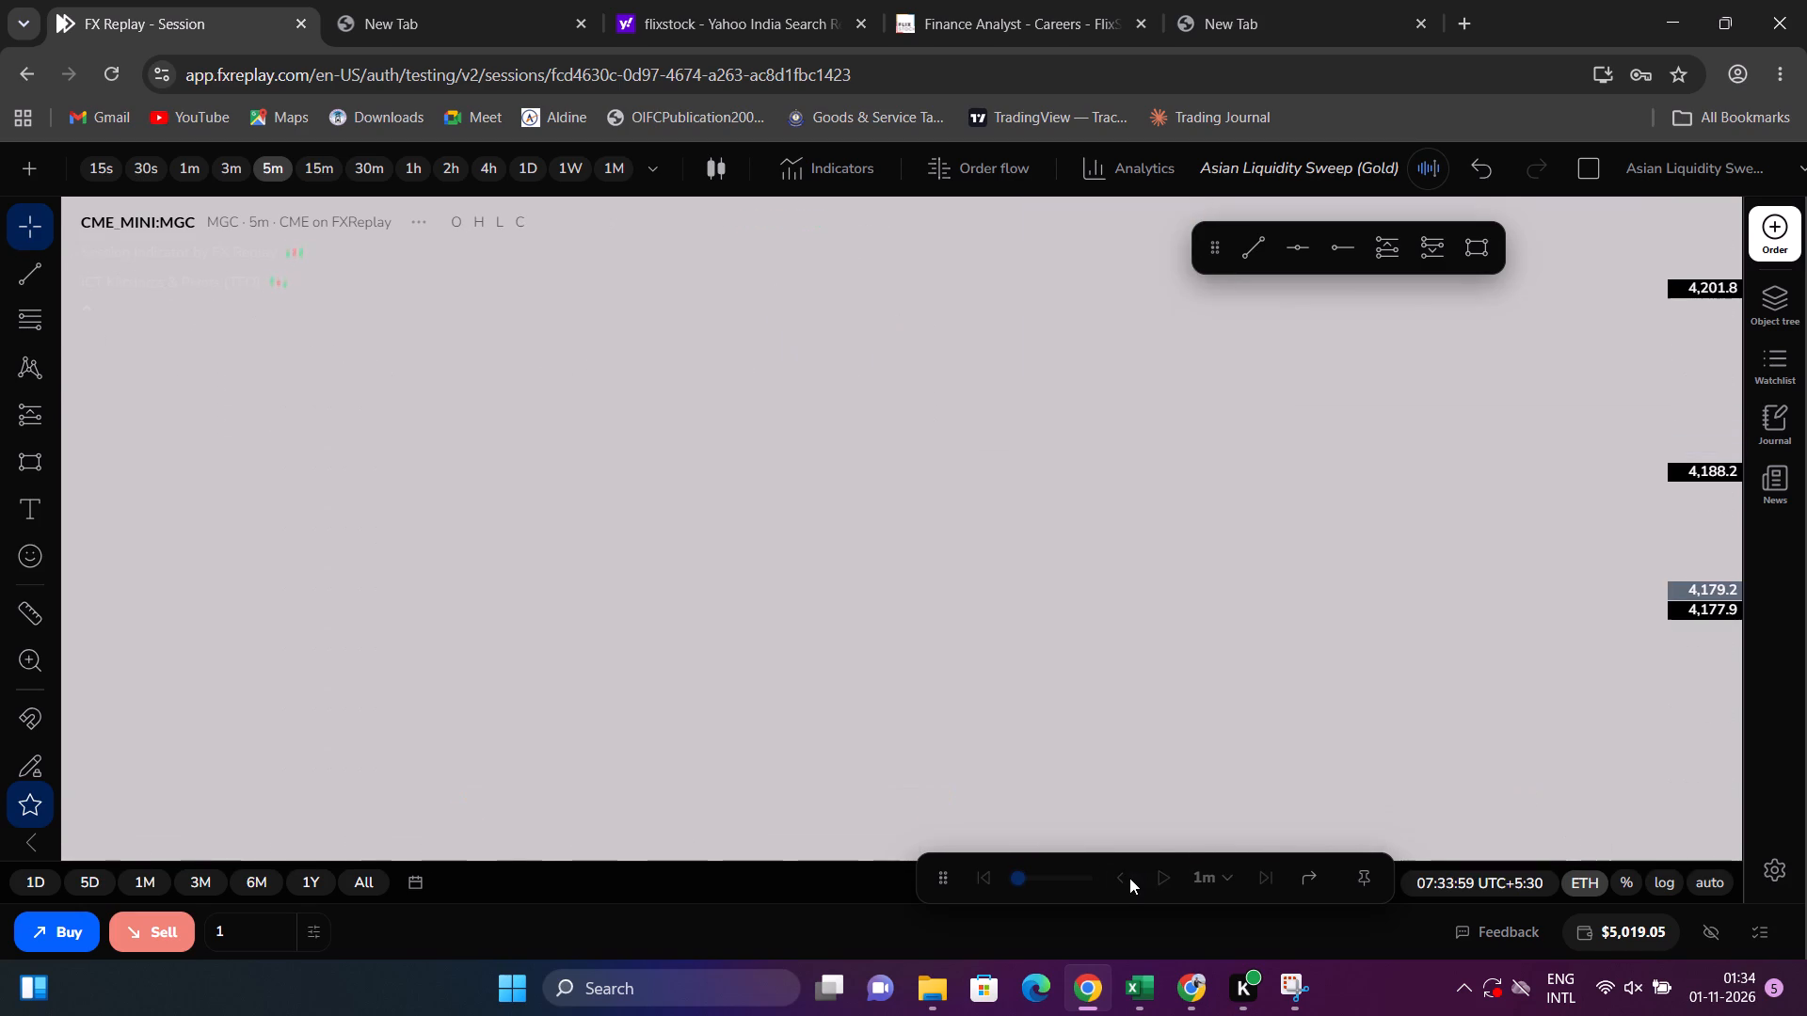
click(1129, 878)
Set the replay step interval to 5m and rewind to 06:52, just after the long entry, without discarding the closed trade.
click(1197, 880)
scroll(1167, 788, down, 2)
click(1171, 770)
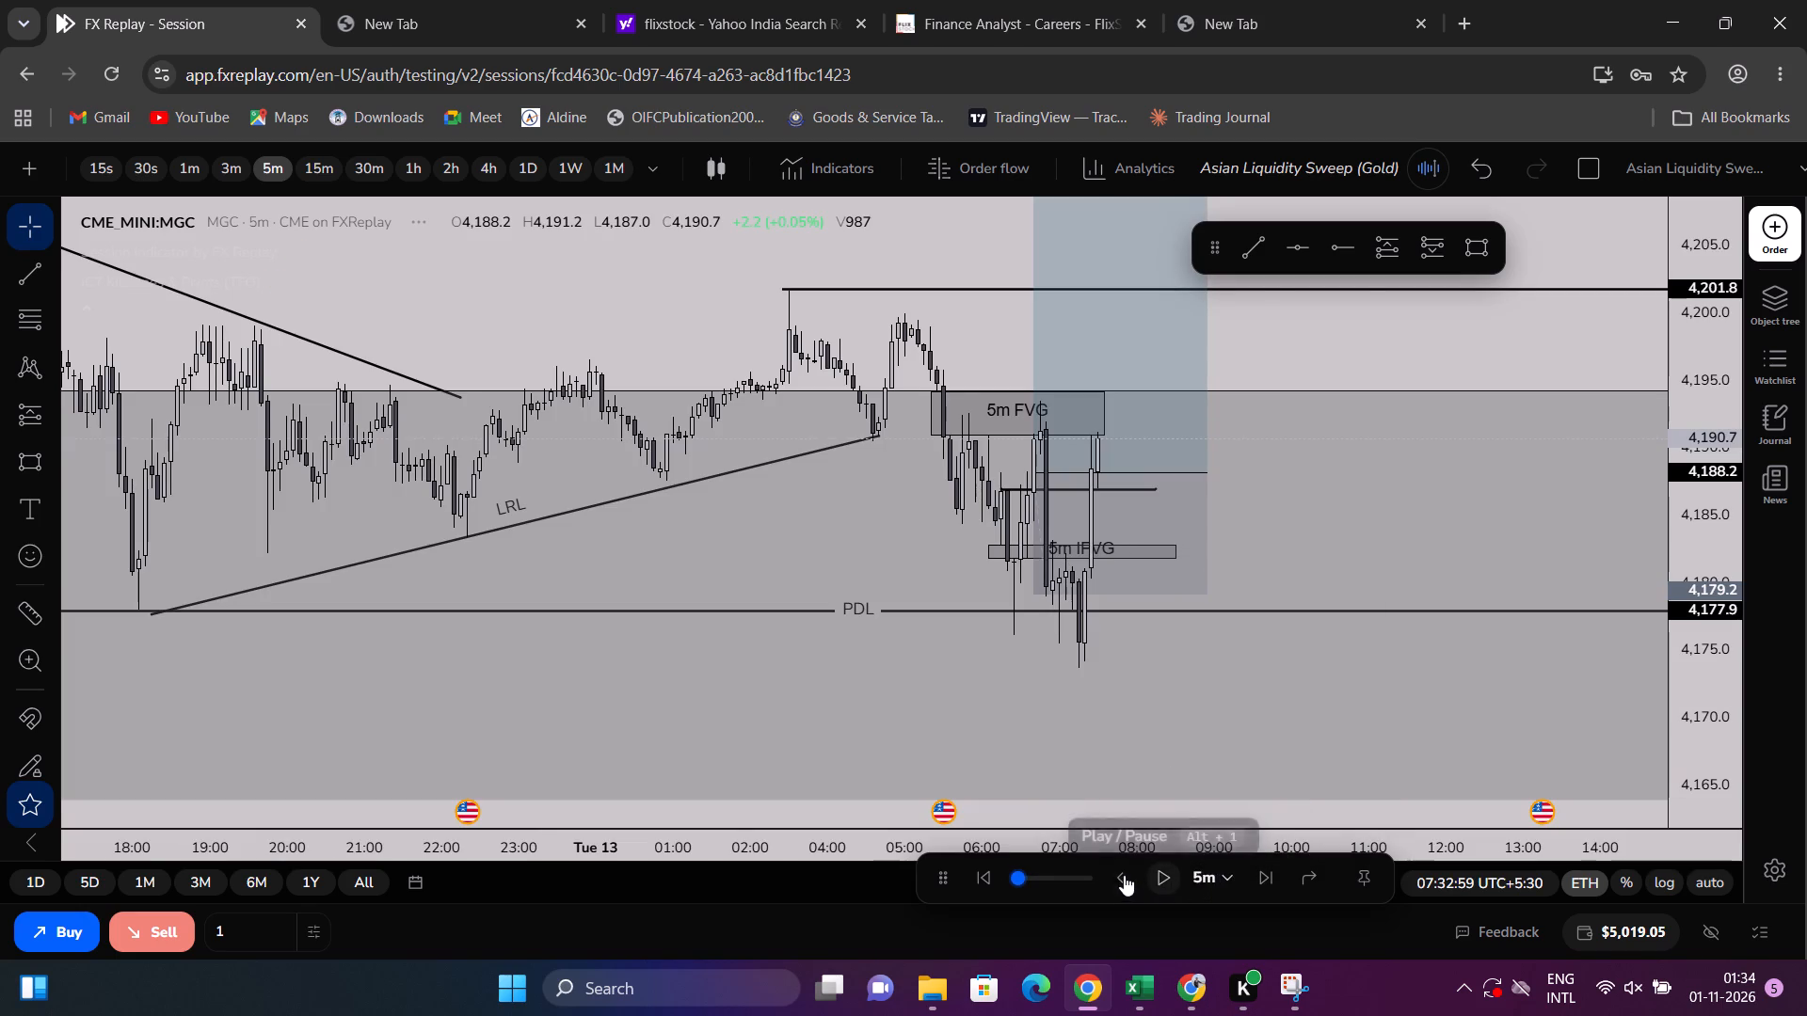
click(1116, 875)
click(1116, 875)
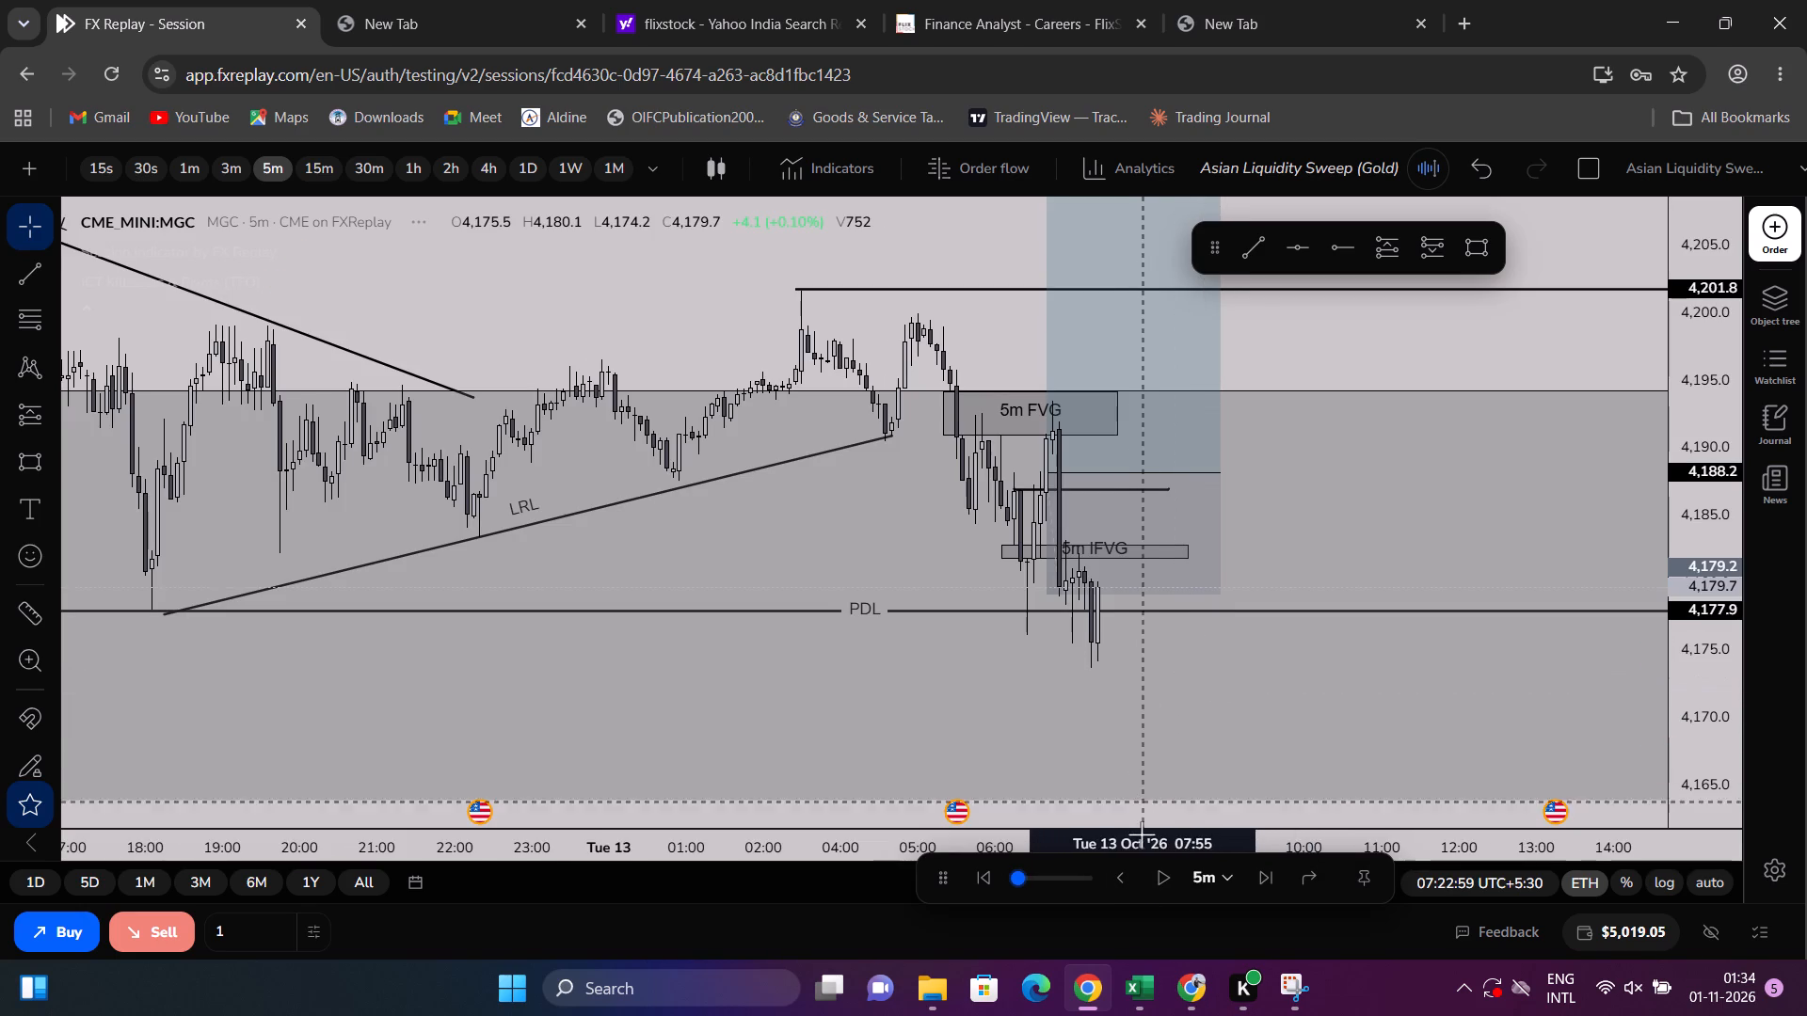
click(1122, 872)
click(1122, 872)
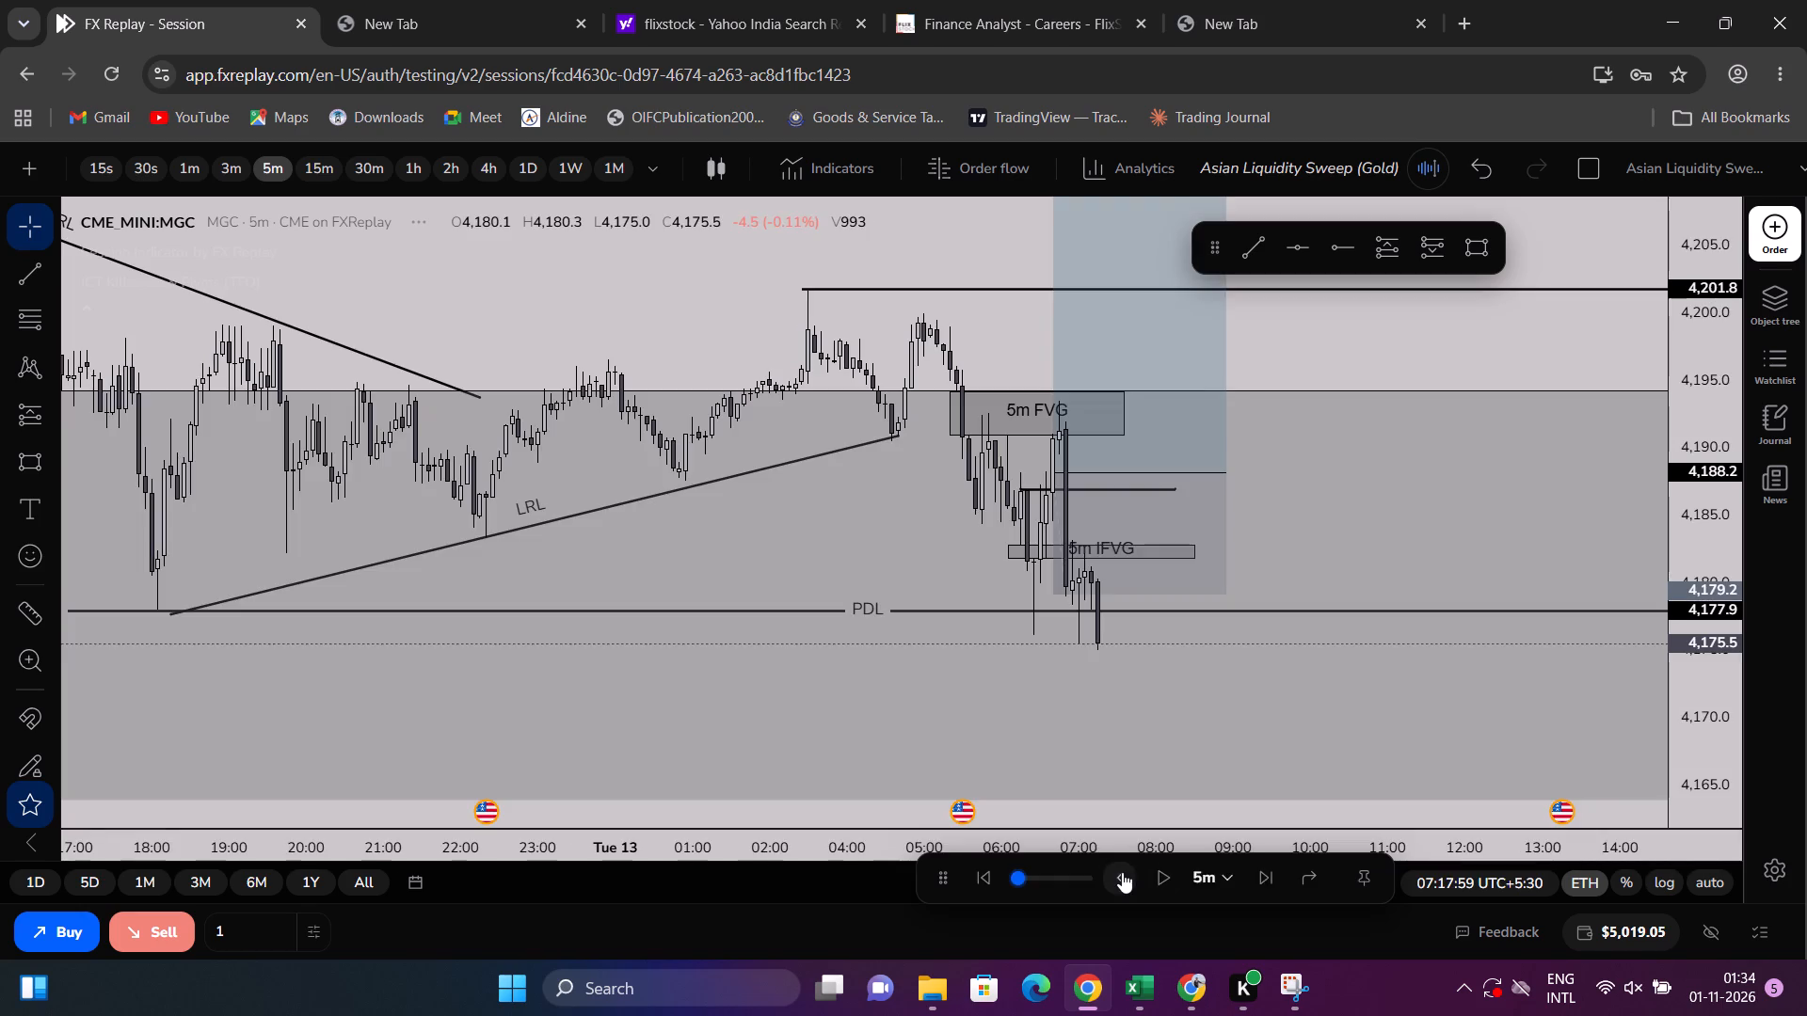
click(1122, 872)
triple_click(1122, 872)
triple_click(1122, 872)
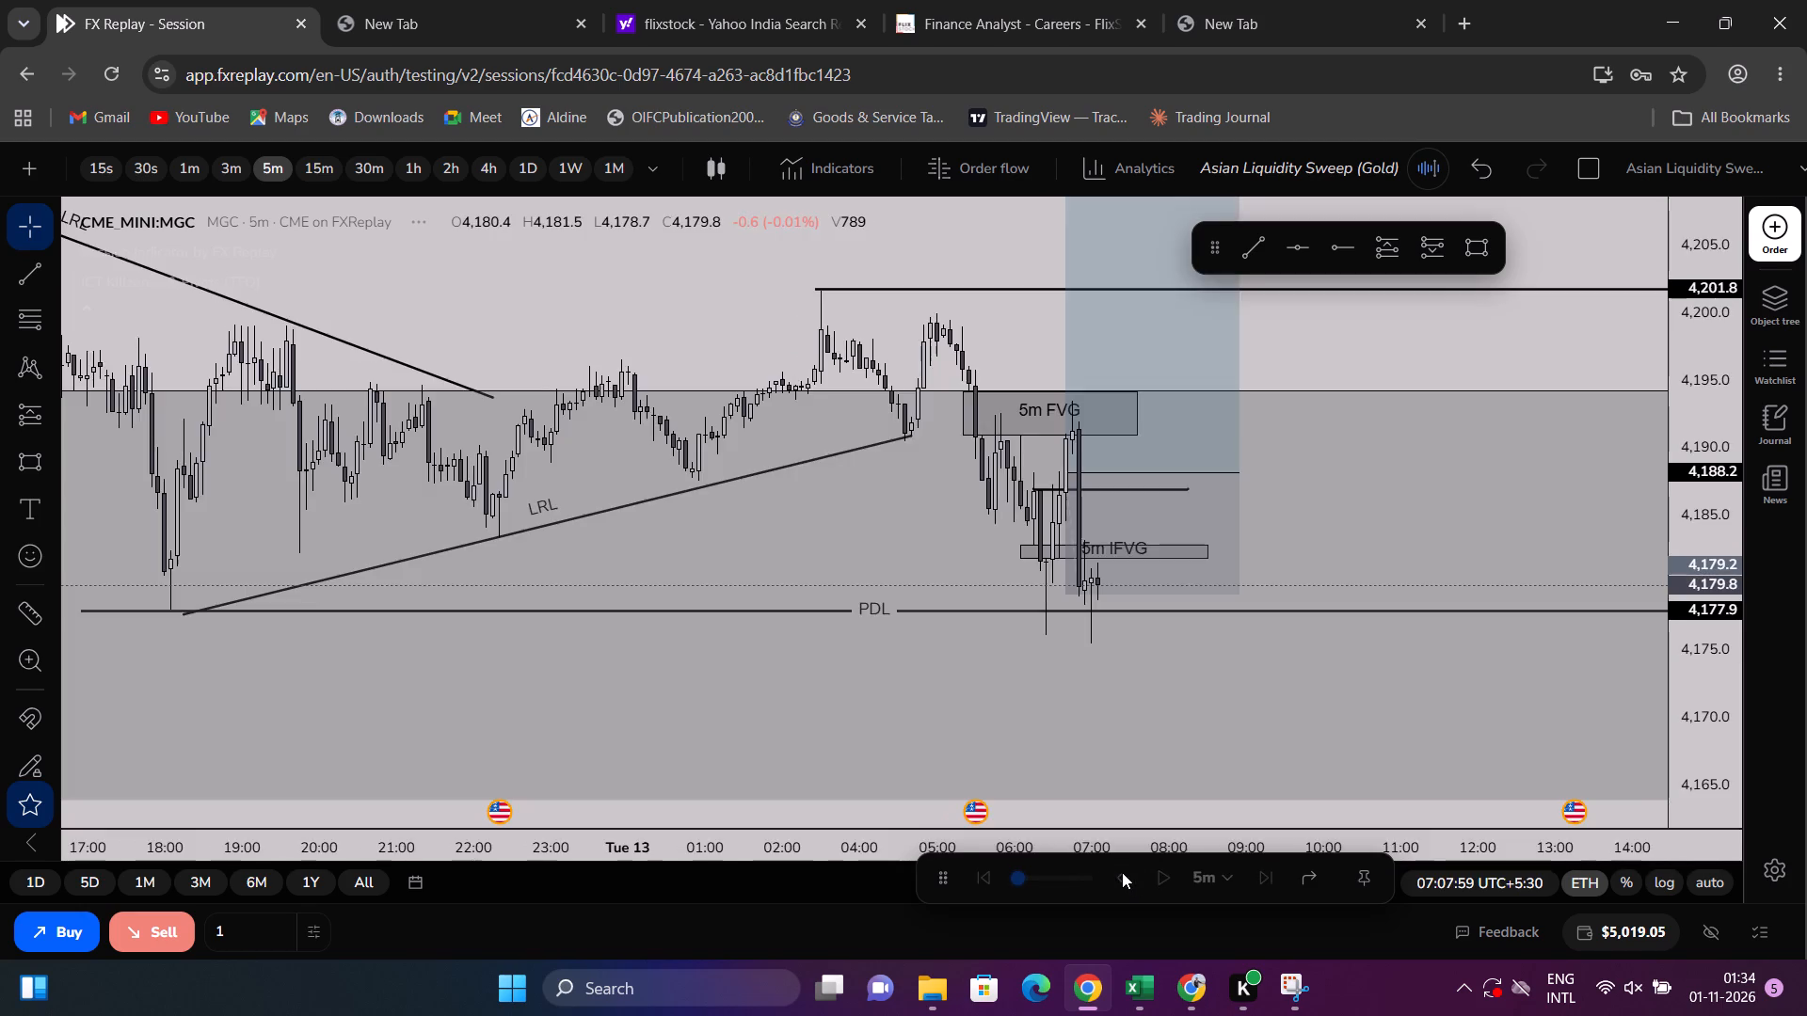
triple_click(1122, 872)
double_click(1122, 872)
click(1122, 872)
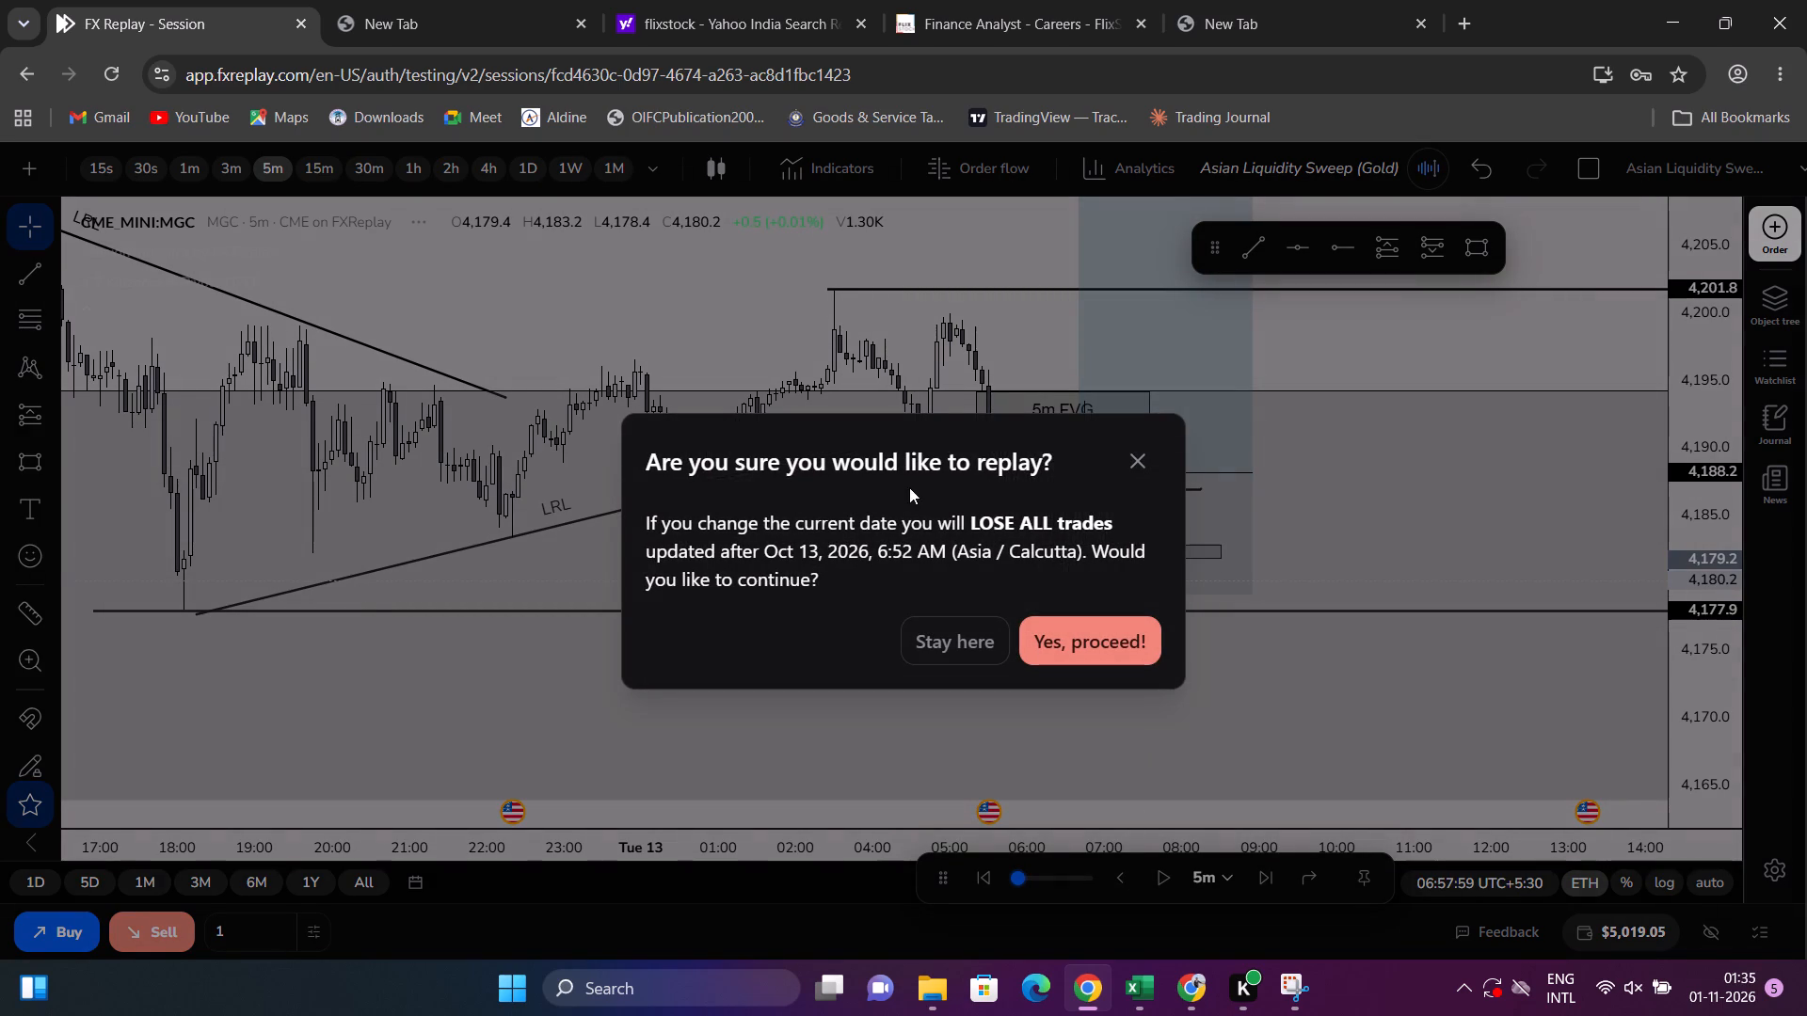
click(1145, 450)
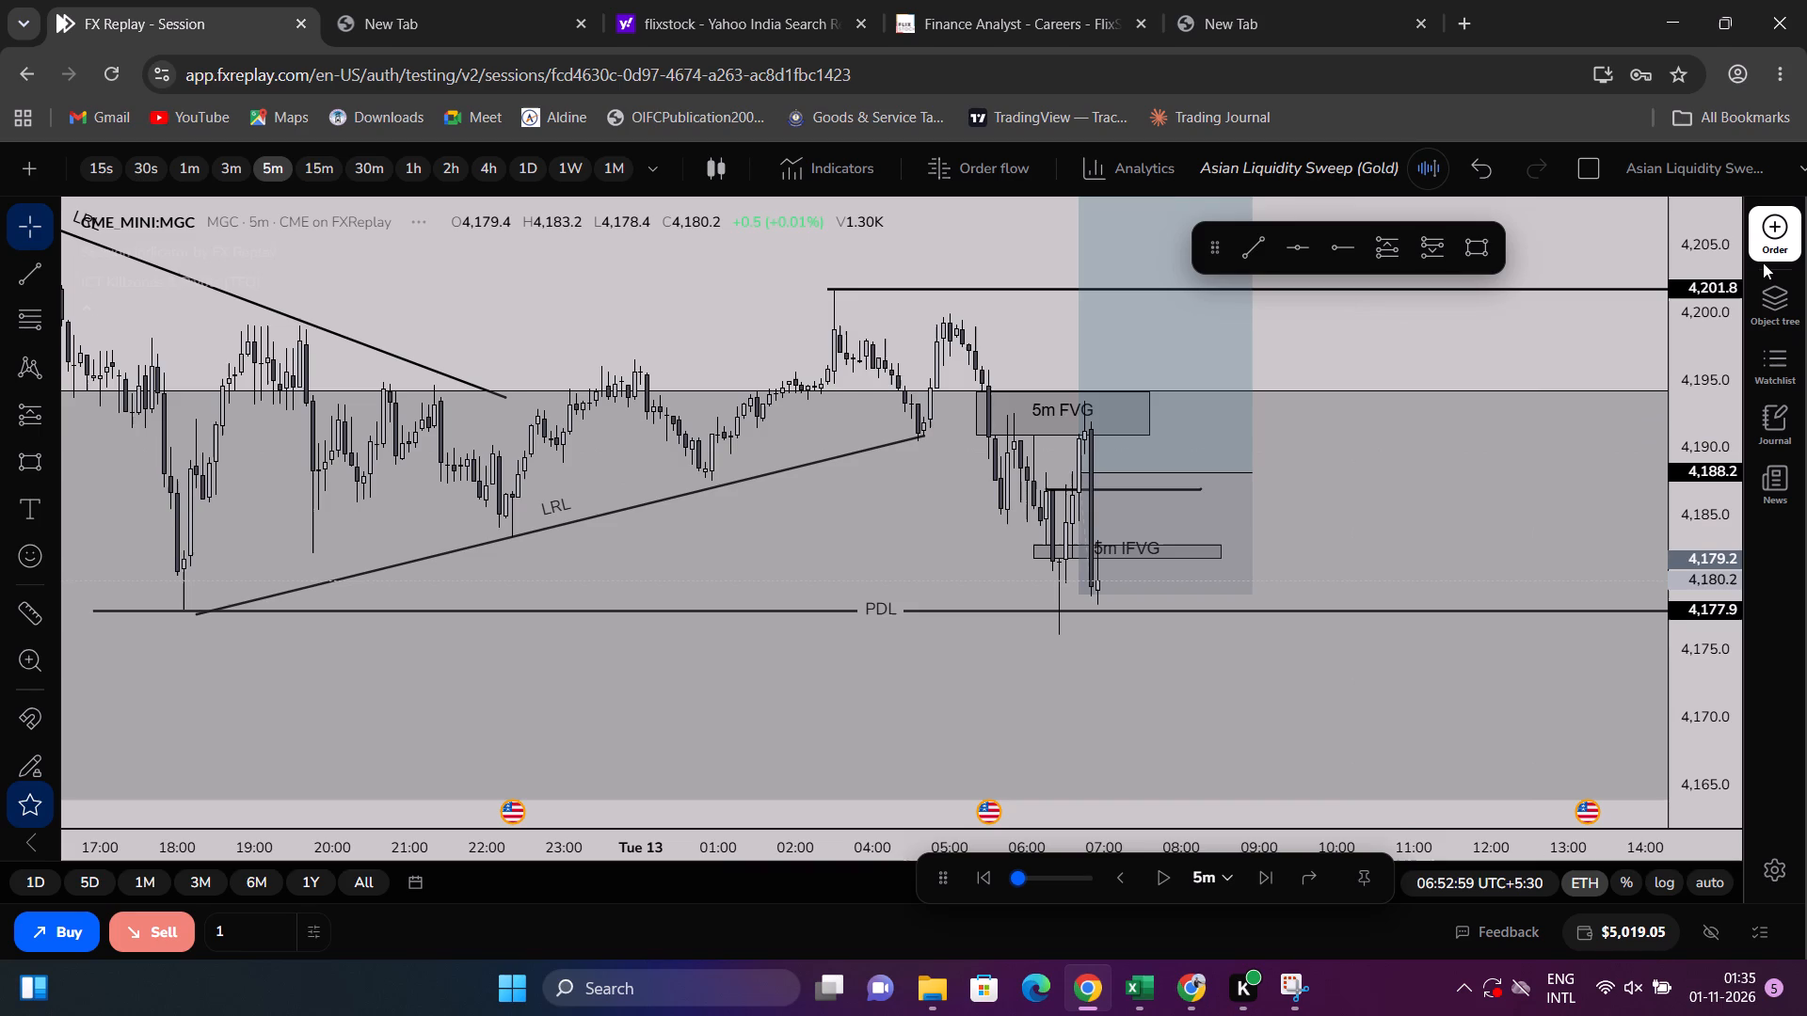
Examine the 13 October price action around the long position, from its target zone down to the PDL.
scroll(1582, 2, down, 4)
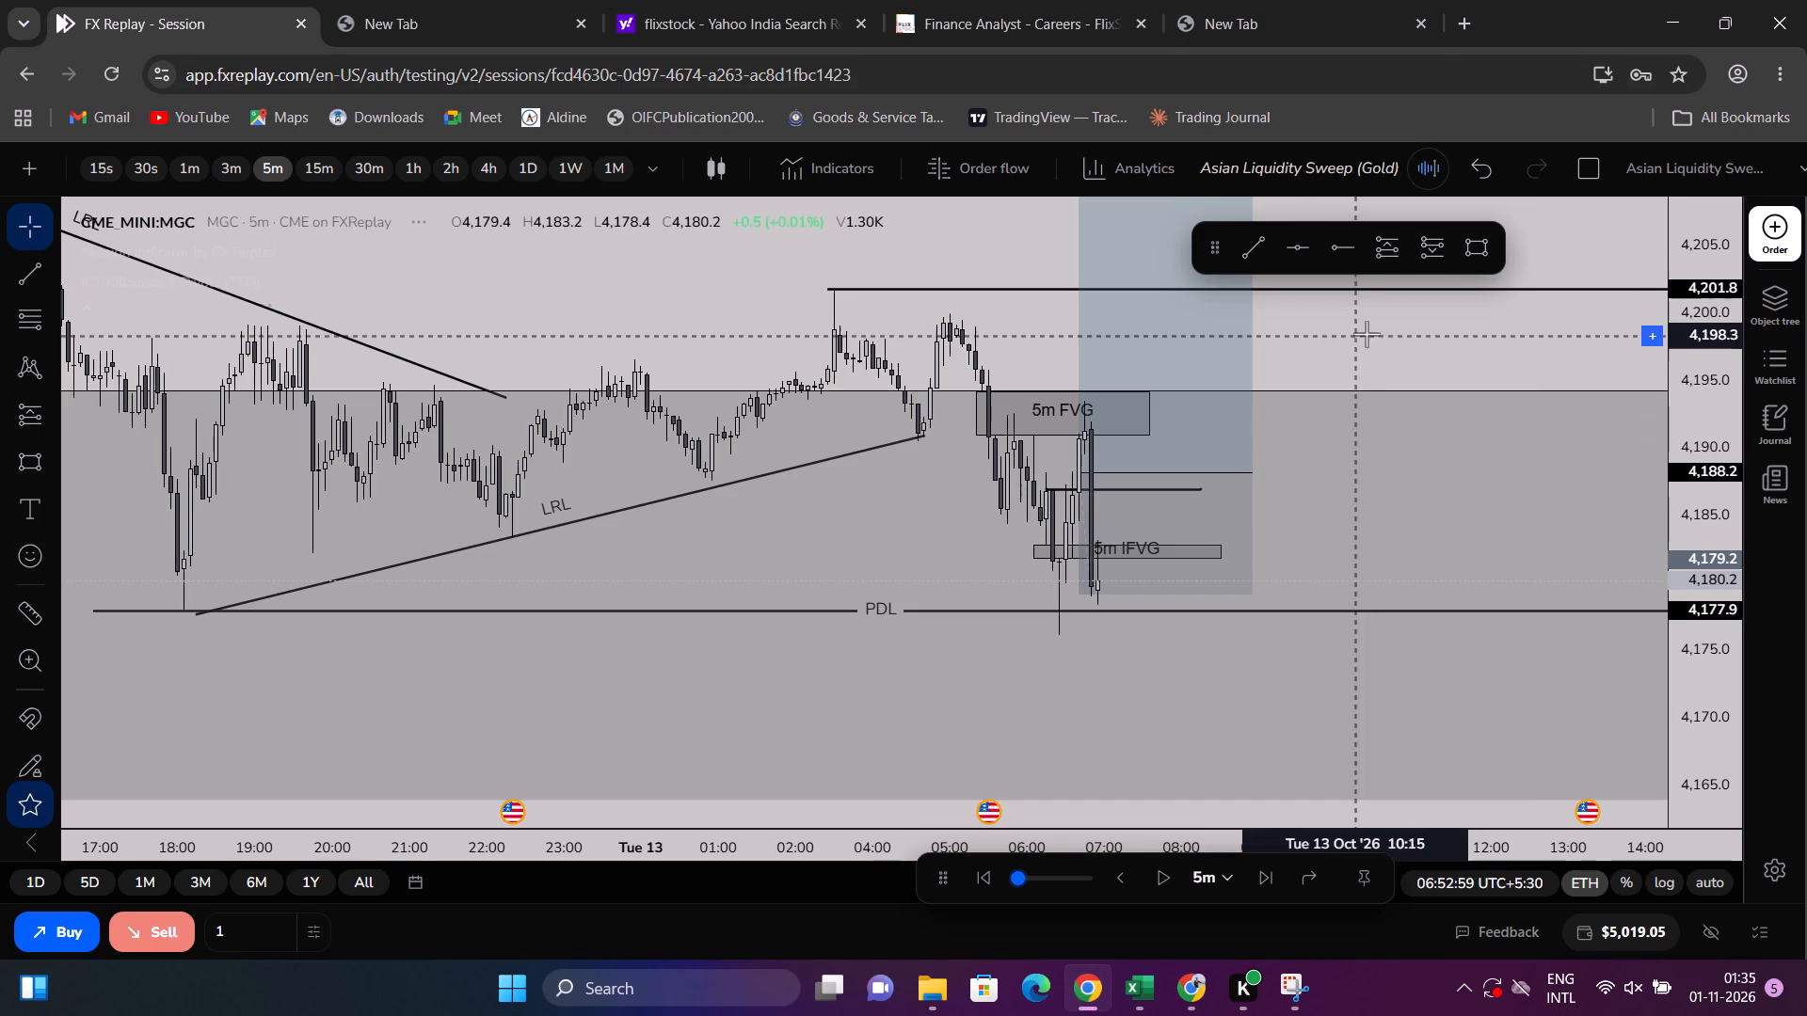
click(1369, 333)
scroll(1356, 320, down, 2)
drag(1252, 335, 1225, 674)
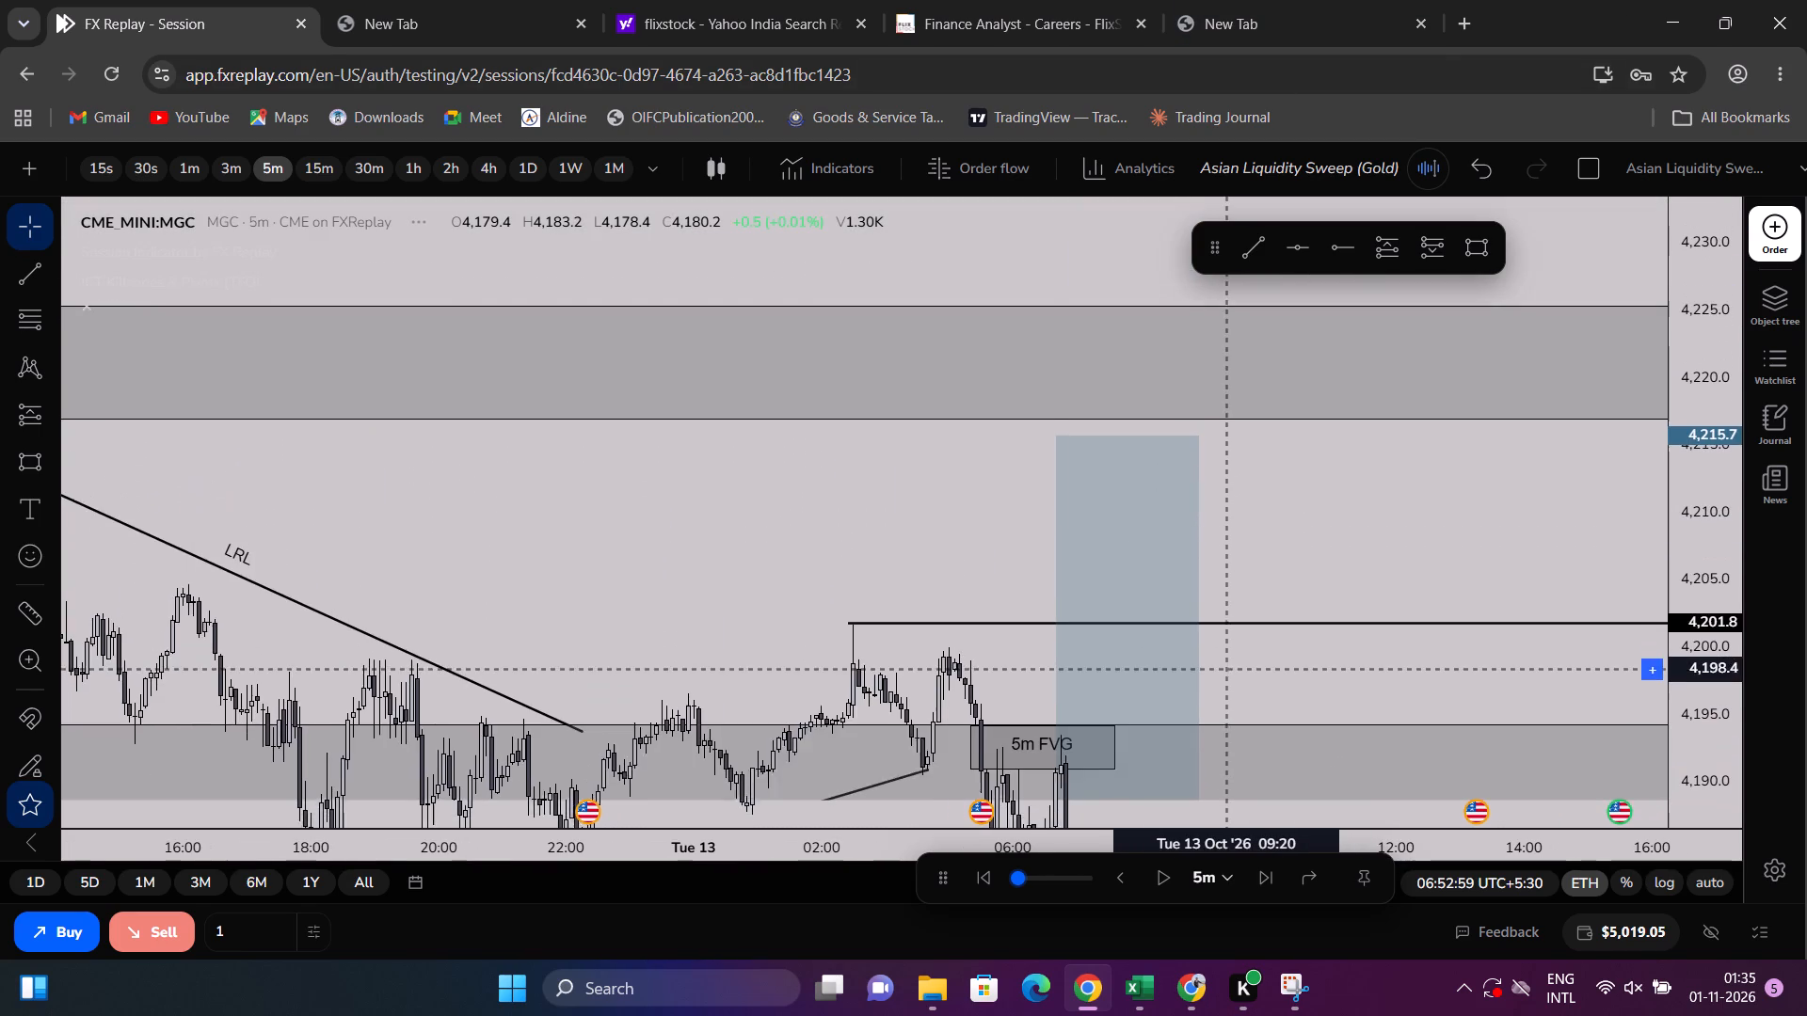
drag(1225, 674, 1224, 675)
scroll(1229, 596, down, 4)
scroll(1222, 450, up, 1)
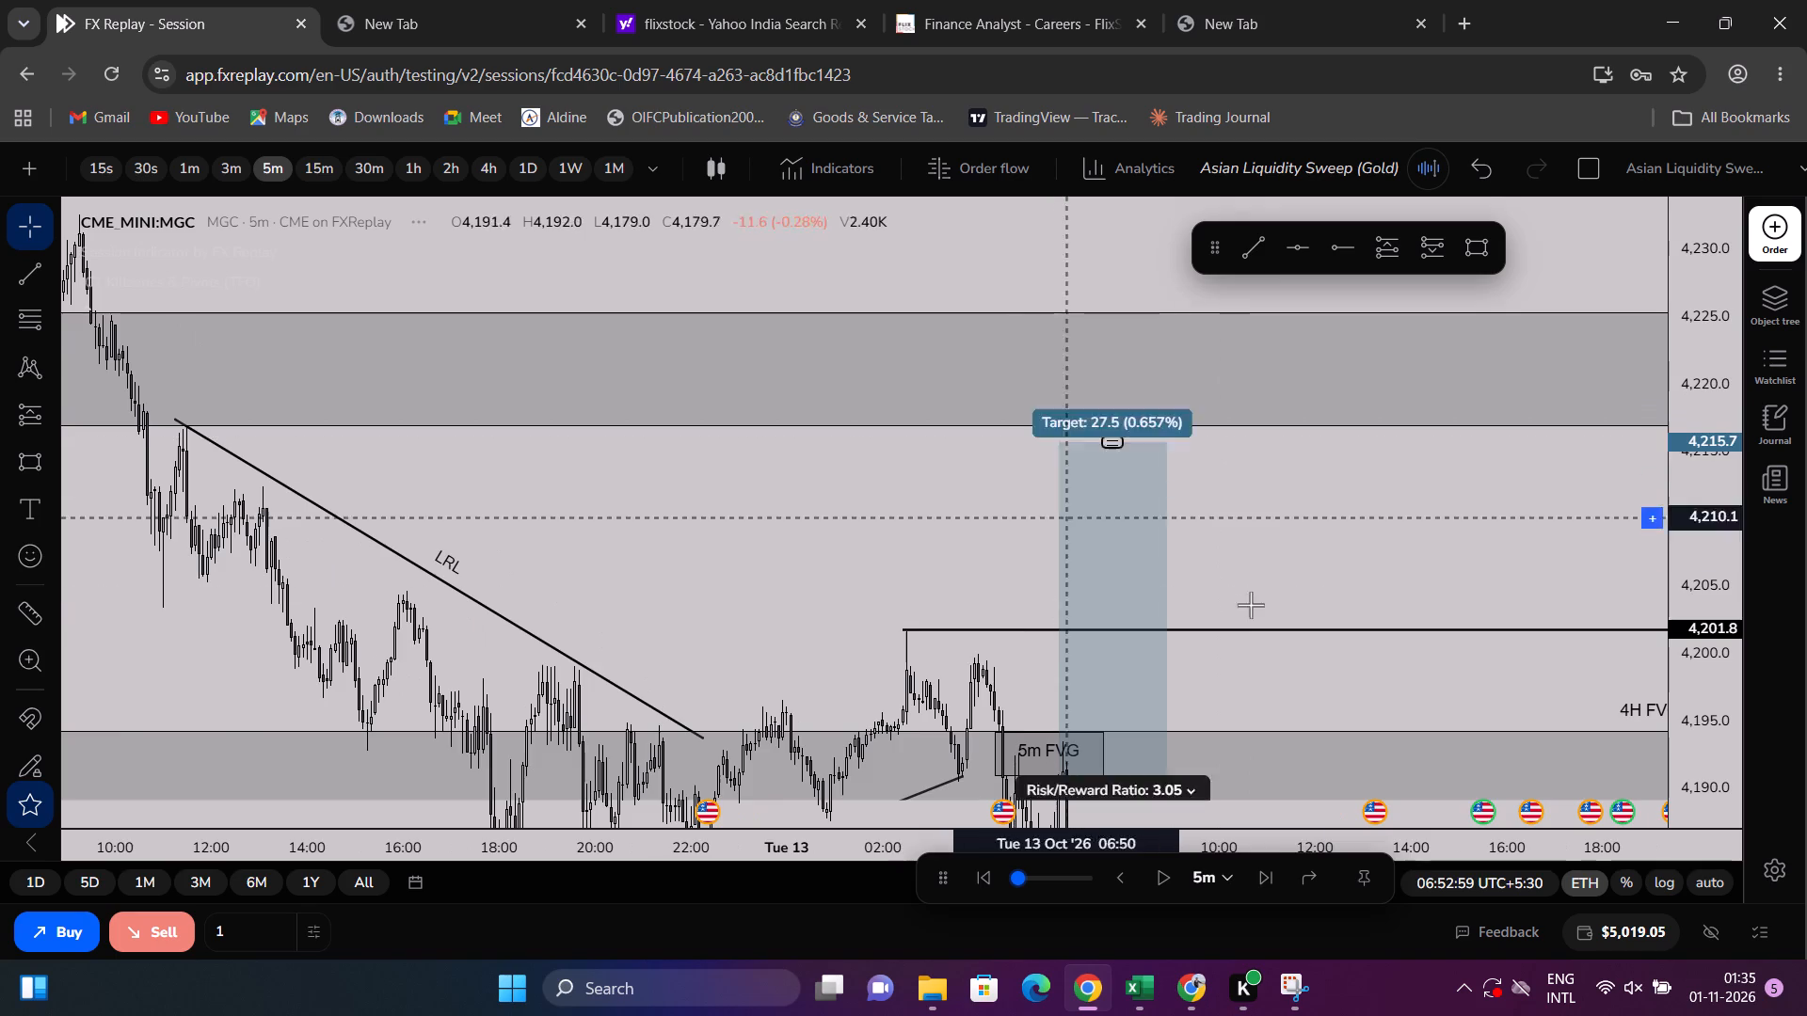
scroll(1068, 569, up, 3)
drag(1324, 519, 1401, 224)
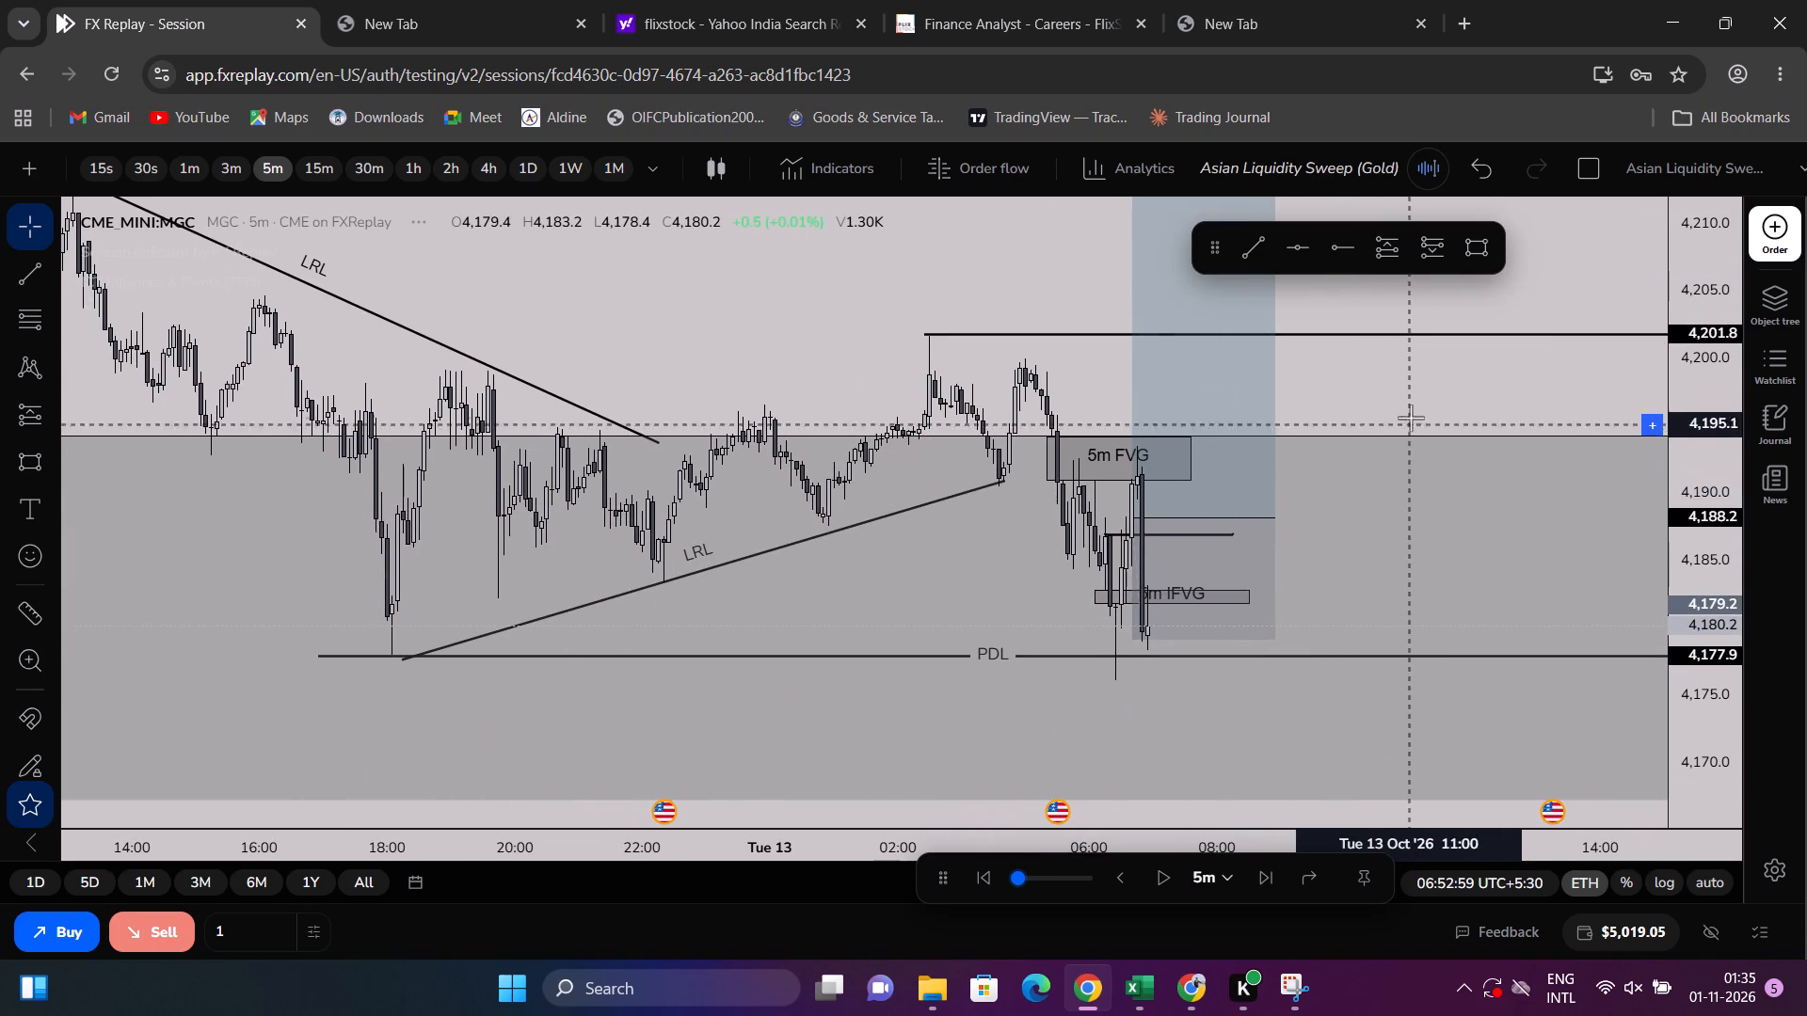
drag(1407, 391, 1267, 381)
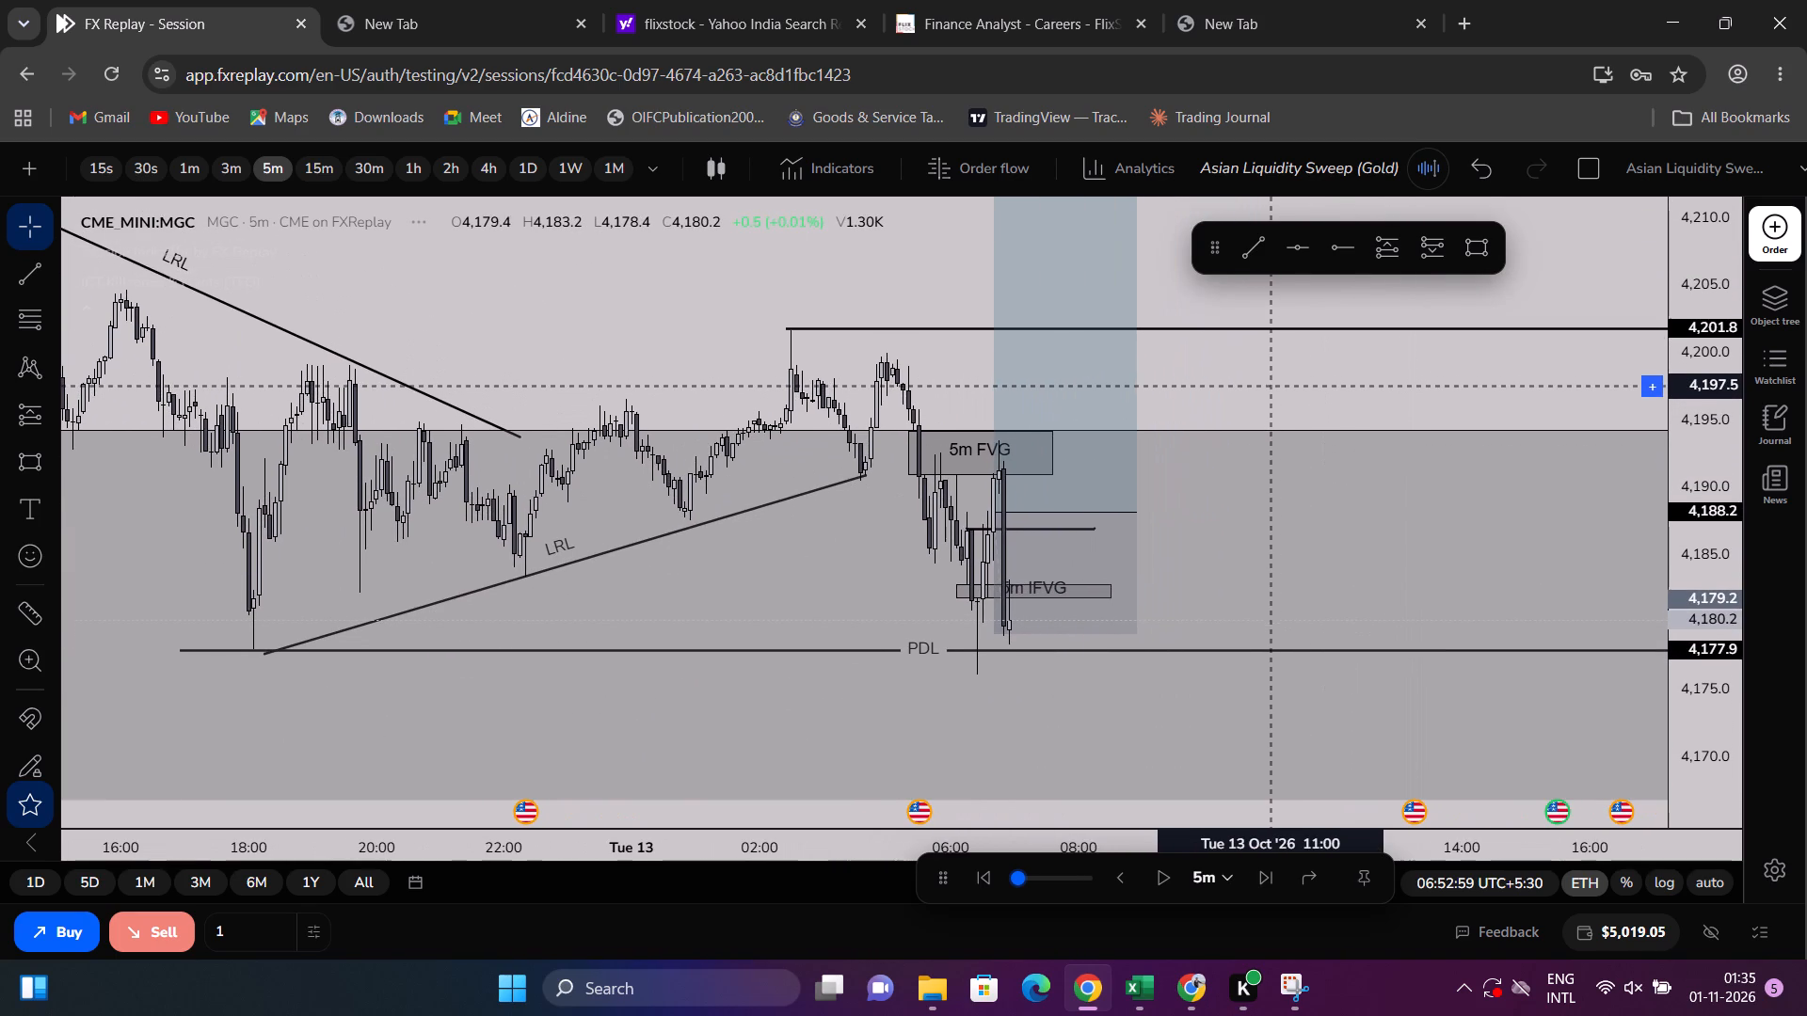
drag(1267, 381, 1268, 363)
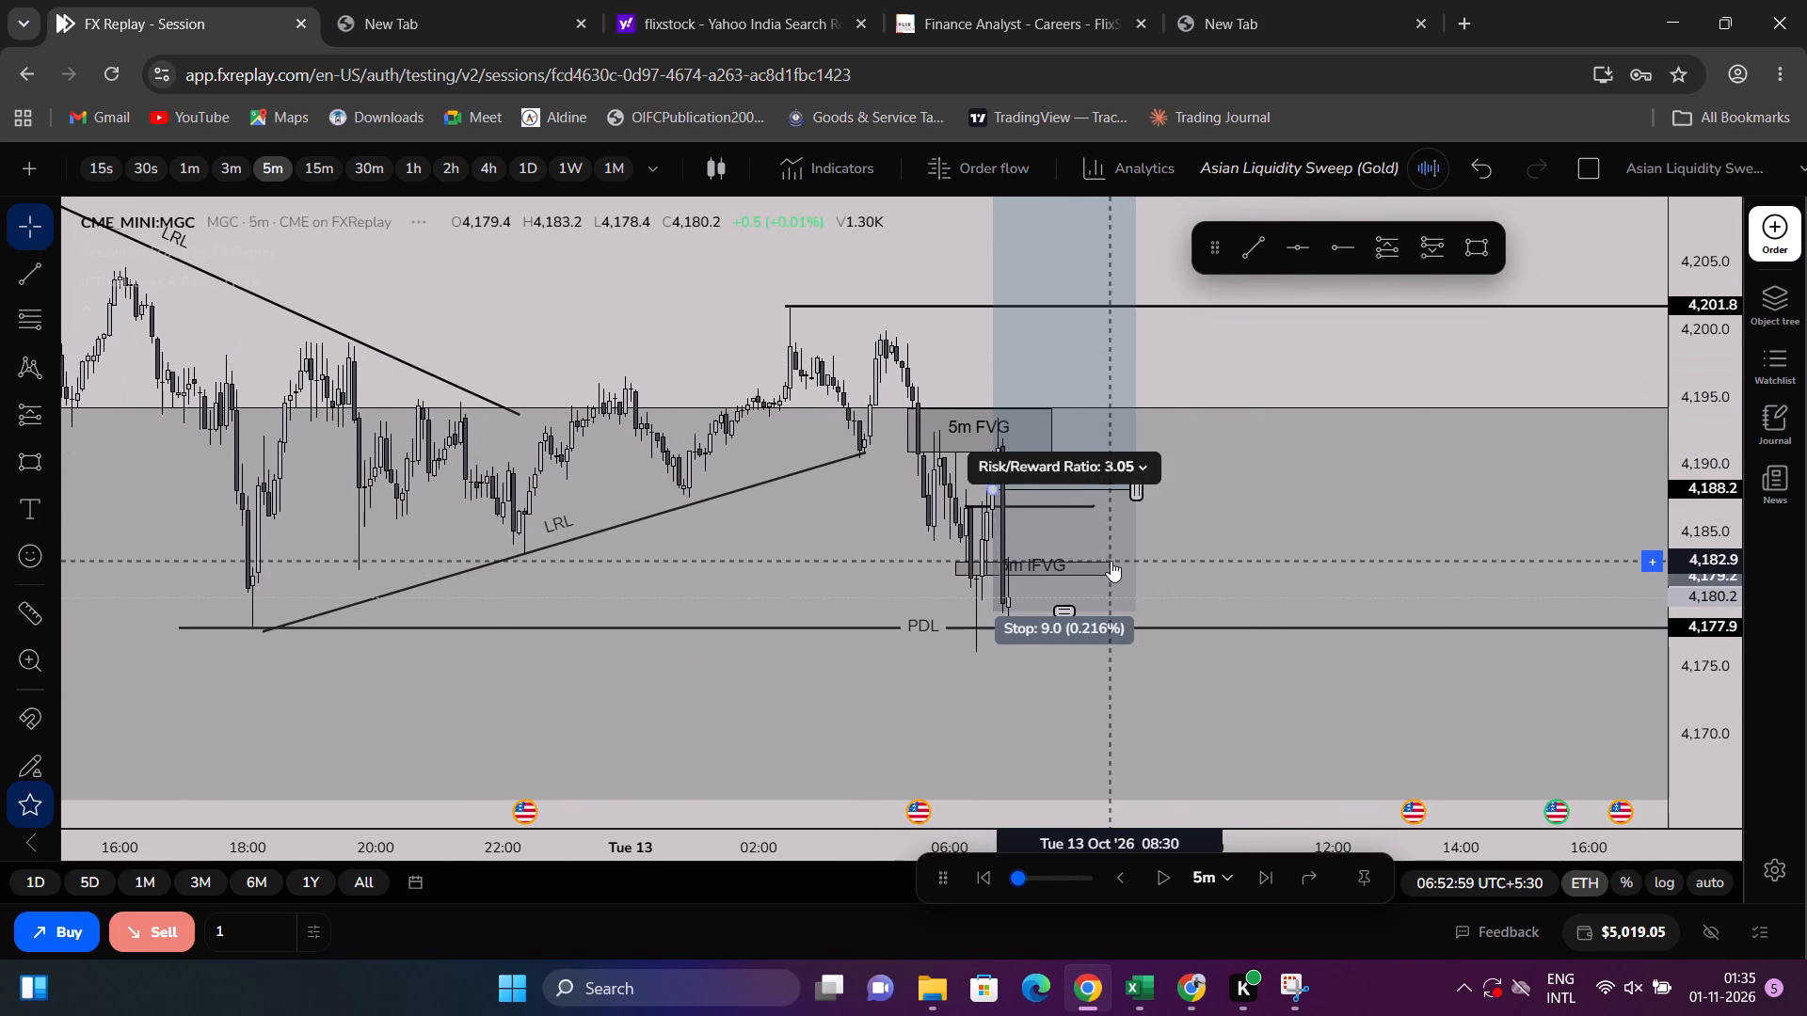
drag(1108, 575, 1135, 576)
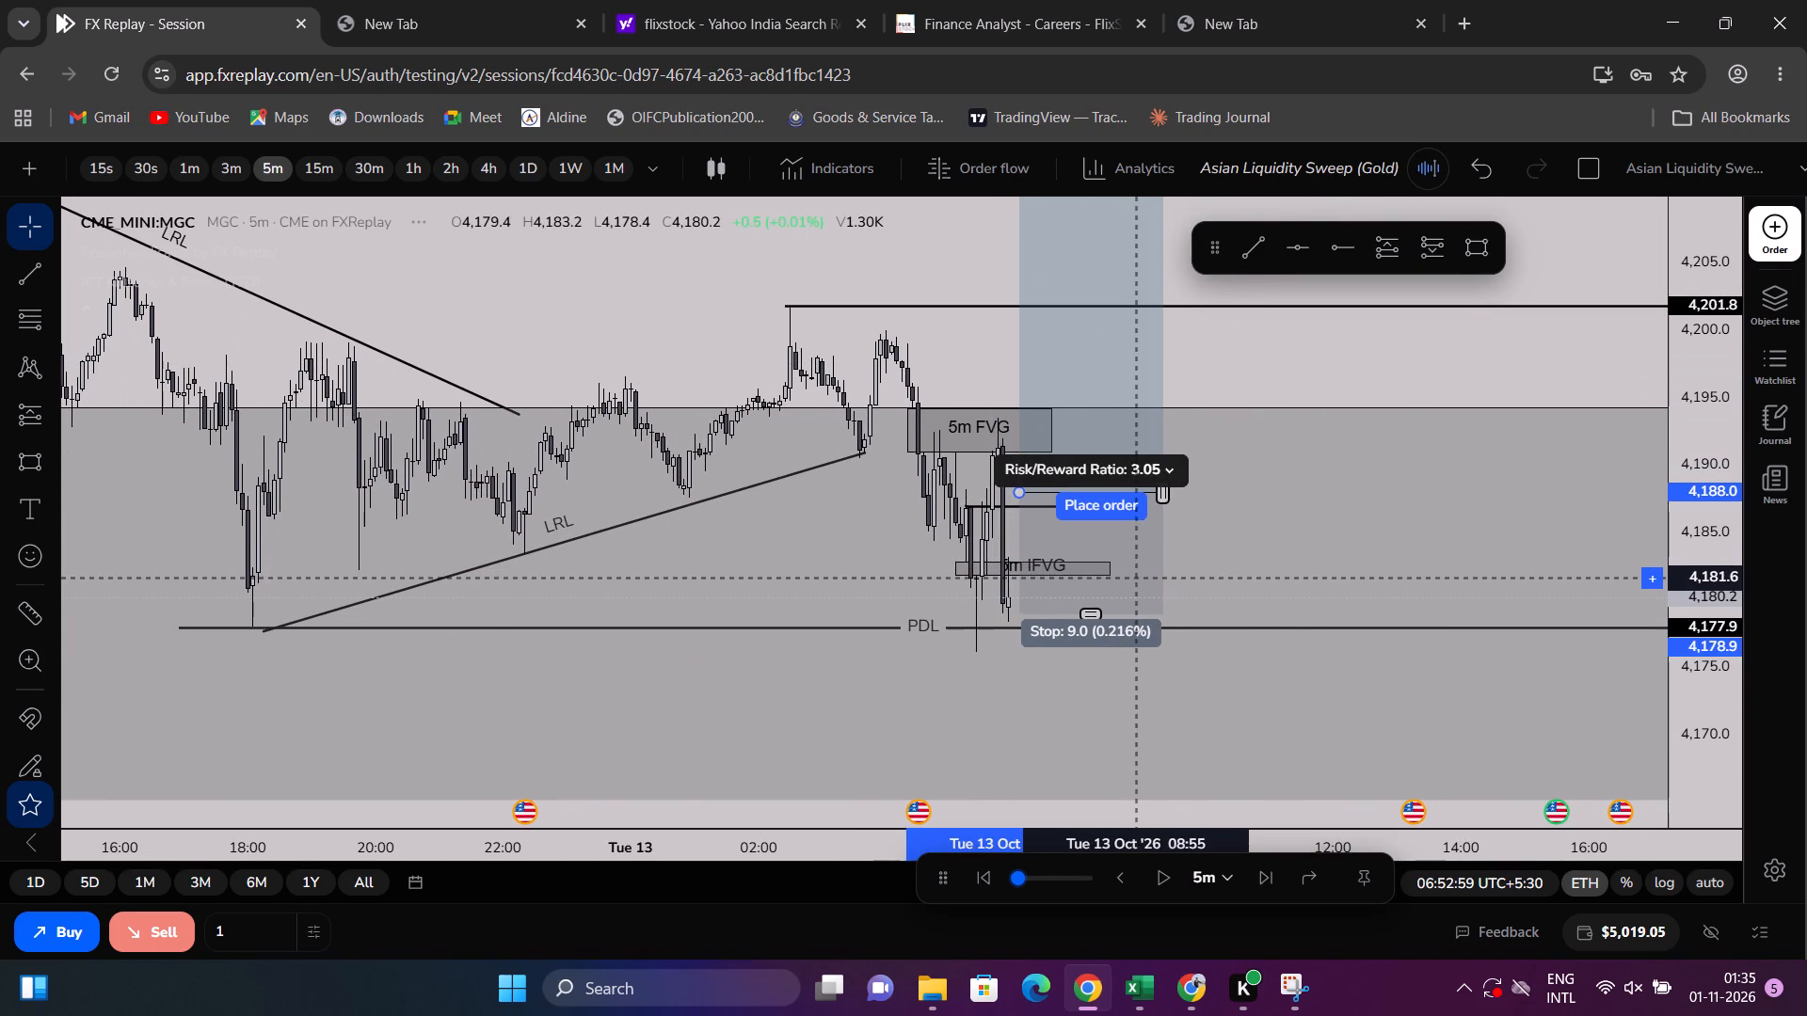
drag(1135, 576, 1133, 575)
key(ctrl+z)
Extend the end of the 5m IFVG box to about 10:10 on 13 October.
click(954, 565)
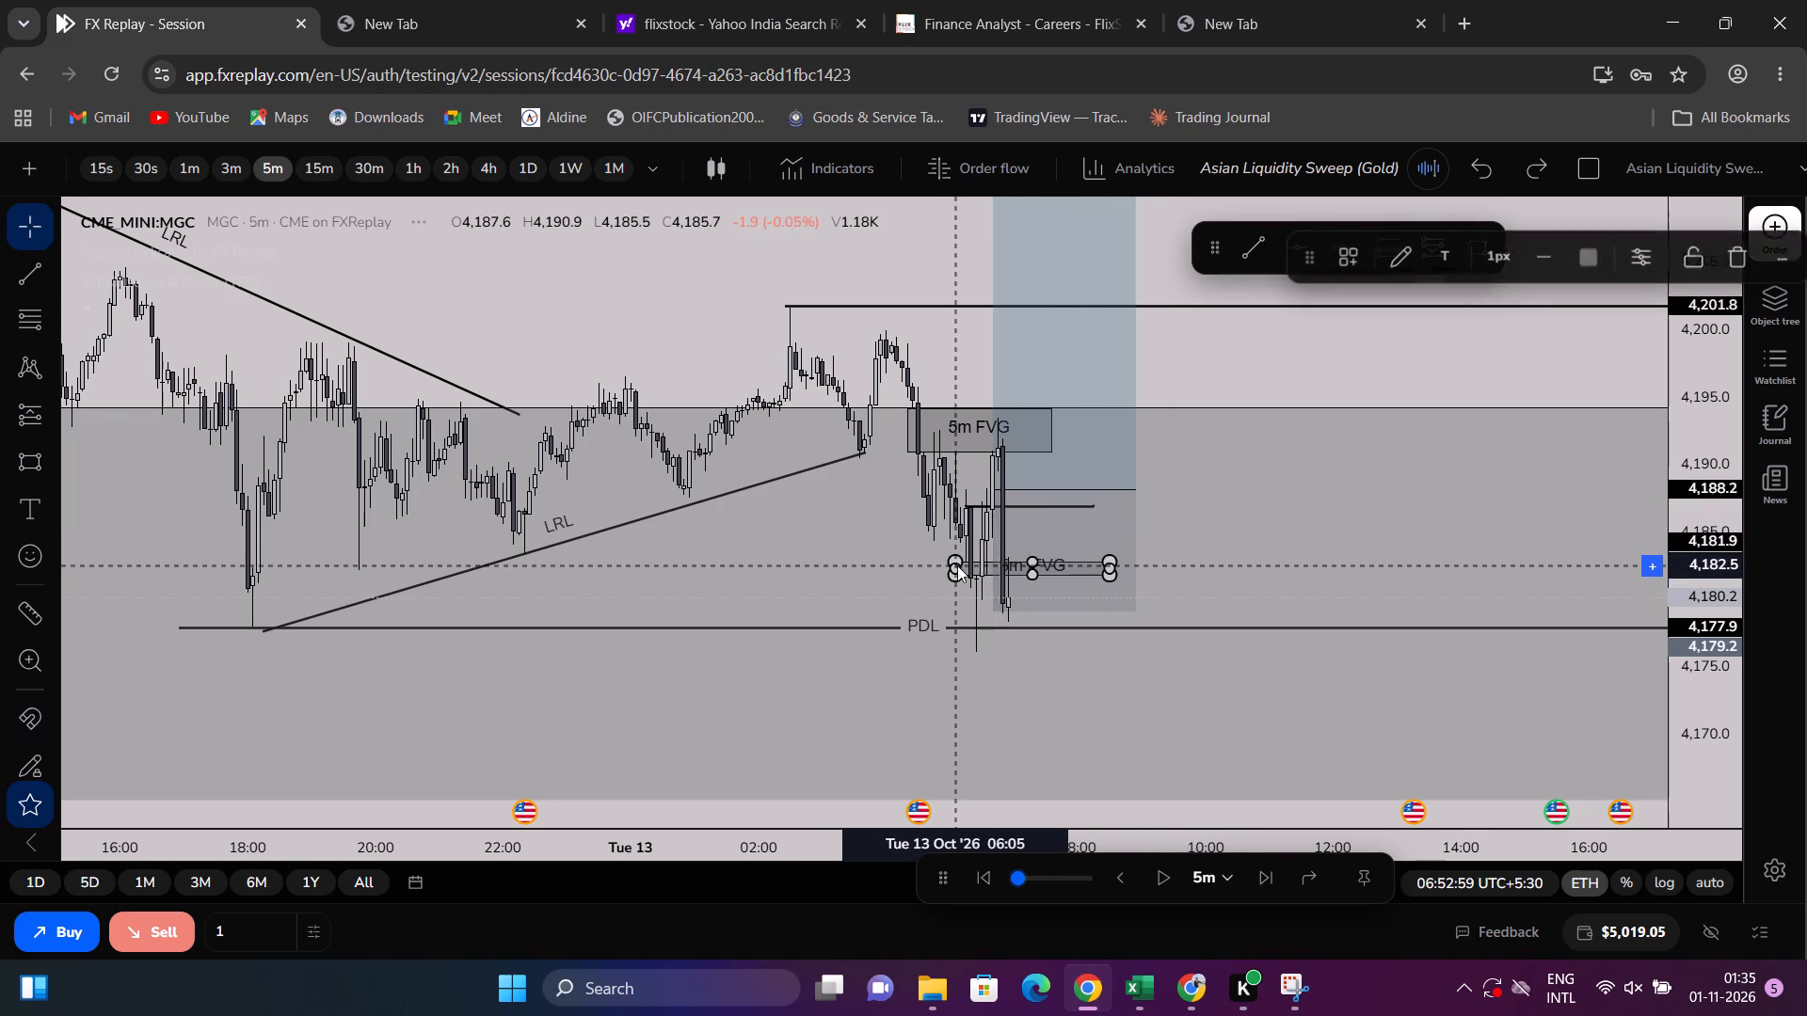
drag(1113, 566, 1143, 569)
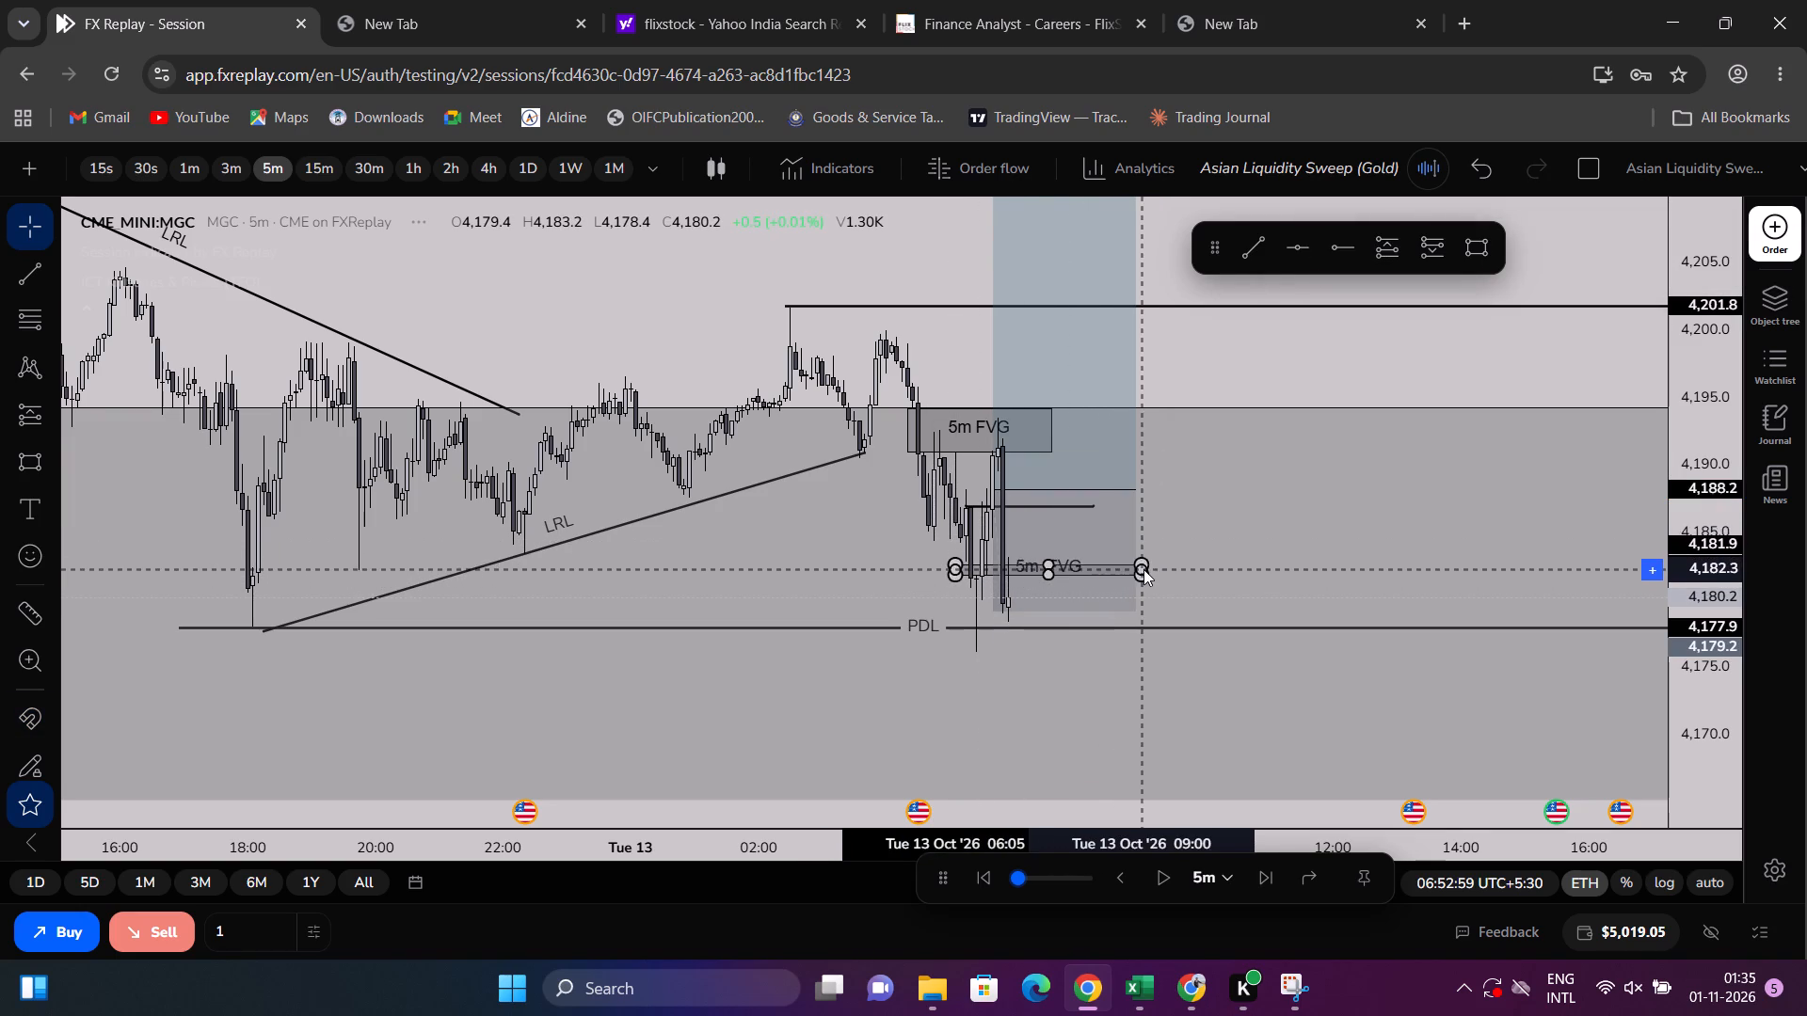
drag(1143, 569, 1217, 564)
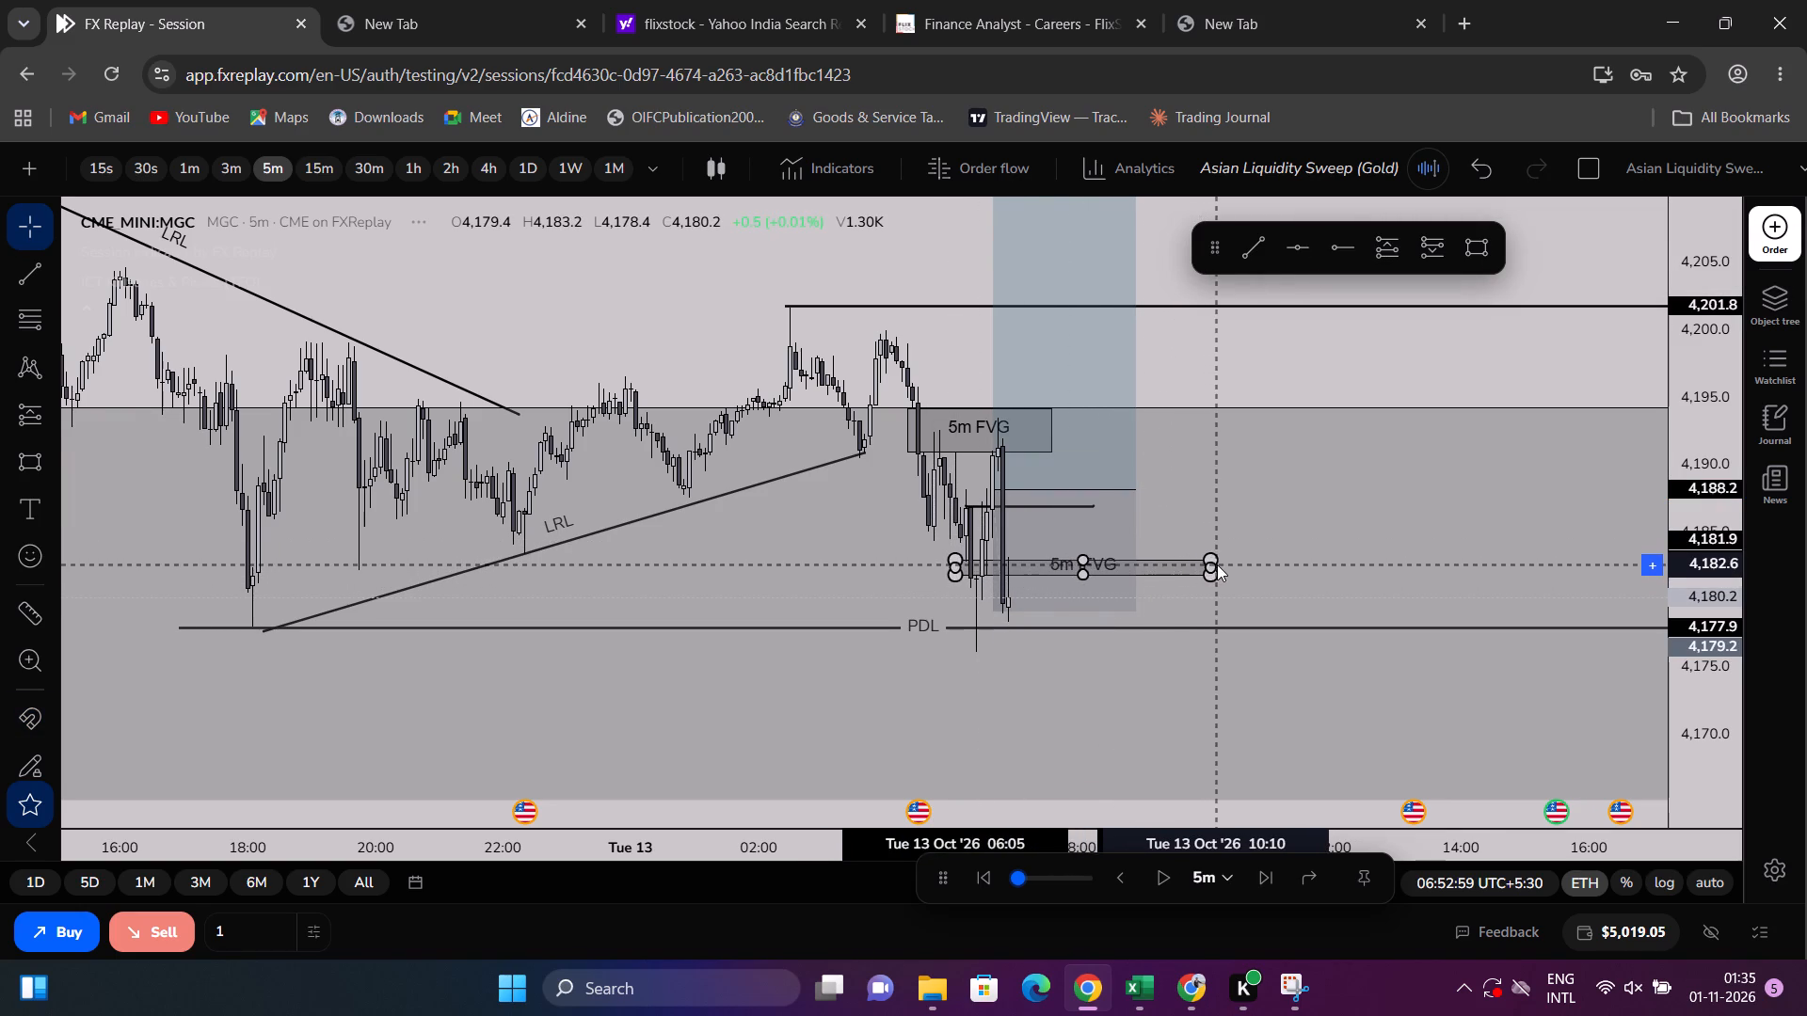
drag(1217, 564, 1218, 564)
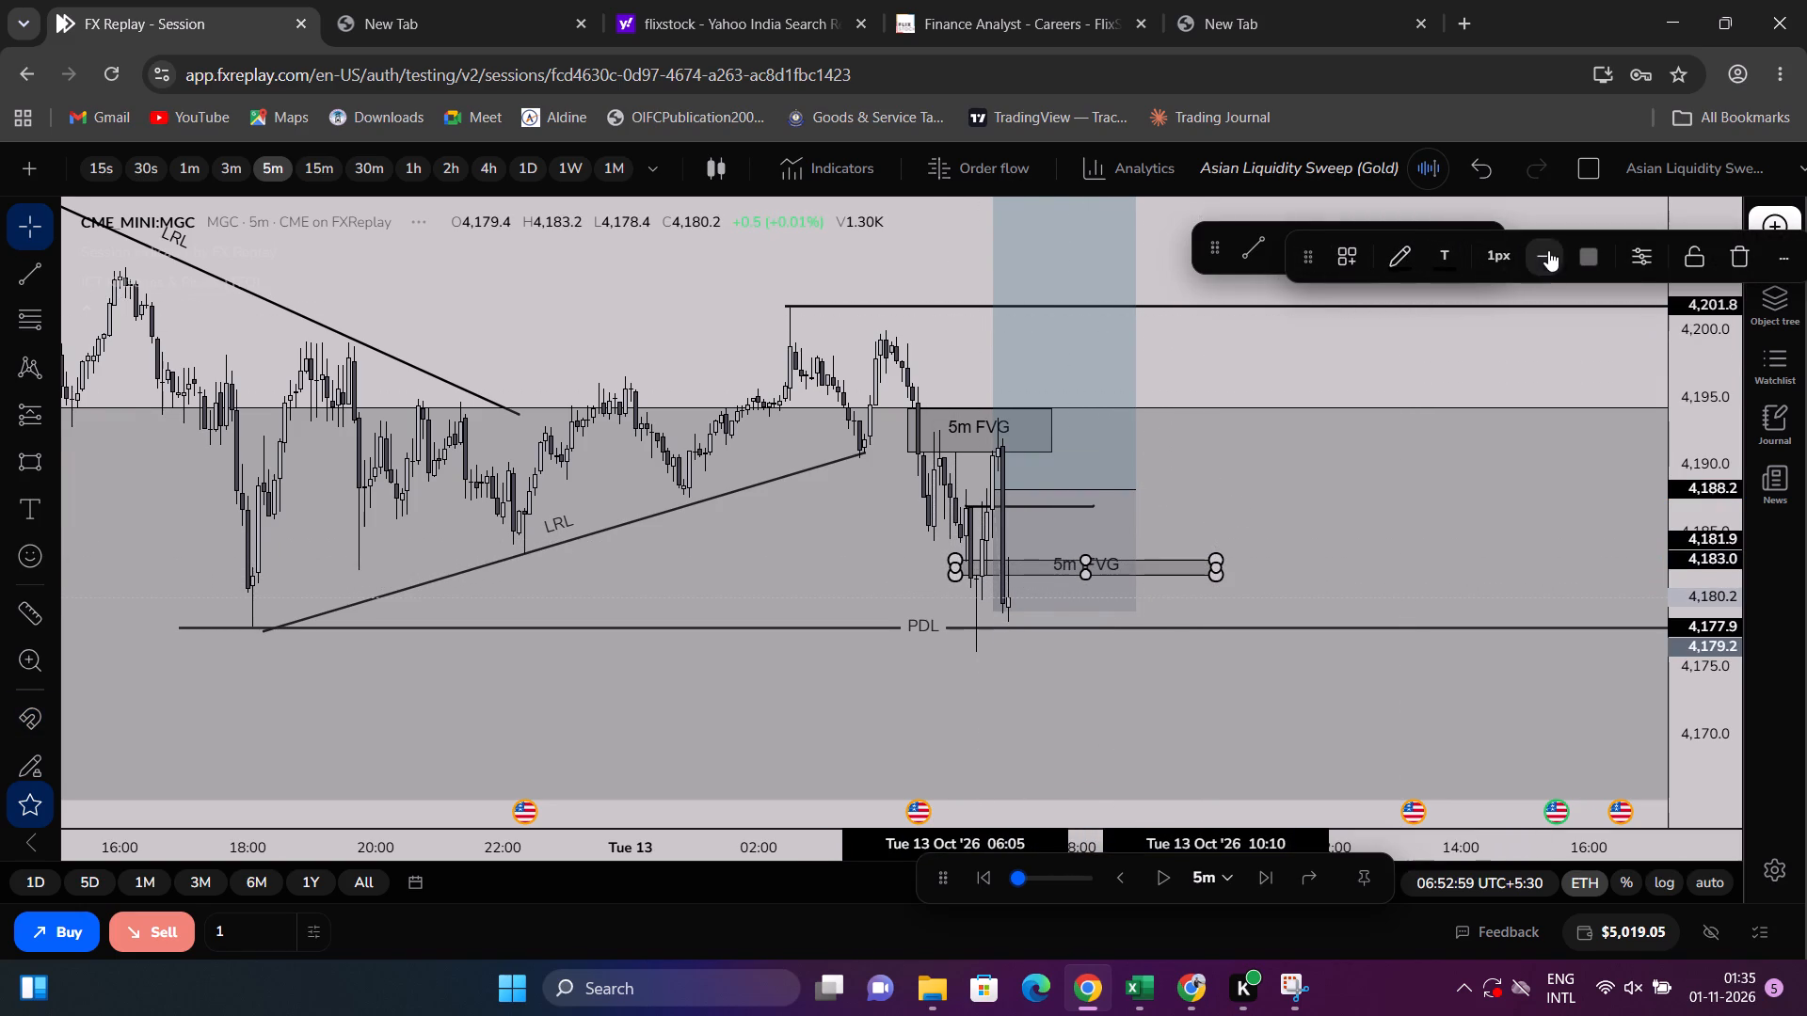
Set the font size of the 5m IFVG box's label to 10.
click(1637, 253)
click(988, 356)
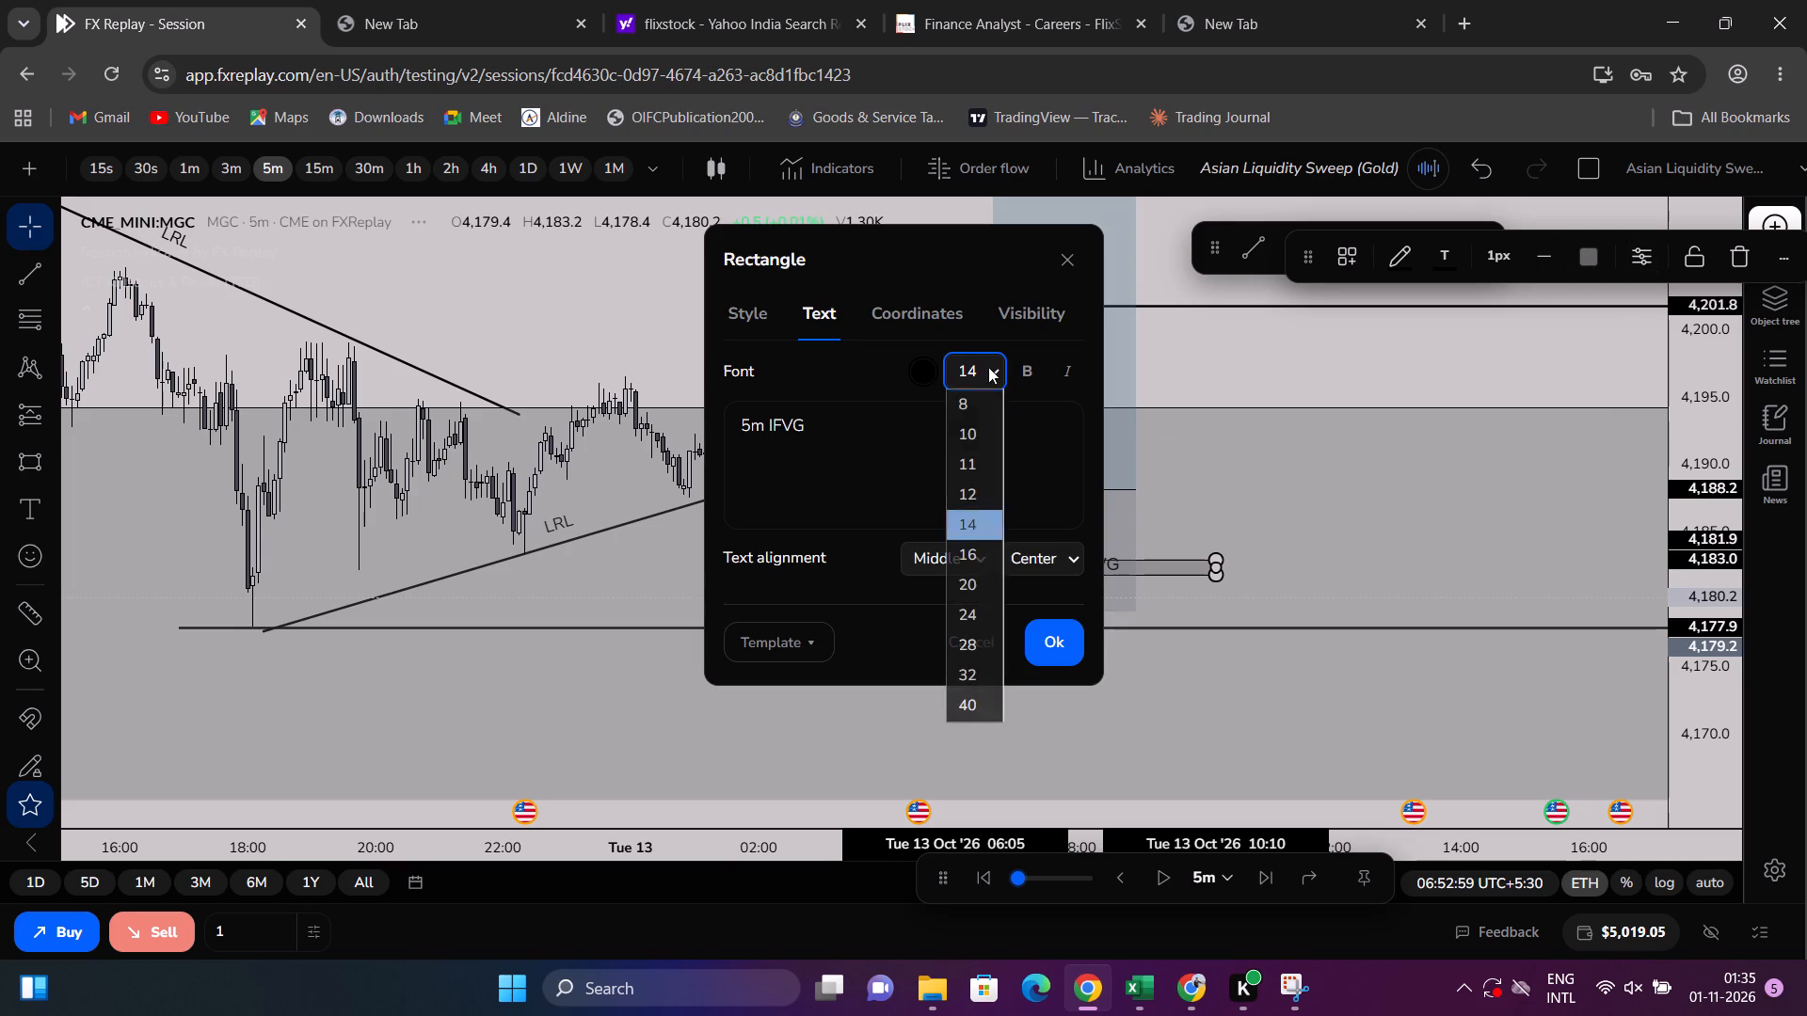
click(976, 437)
click(1184, 494)
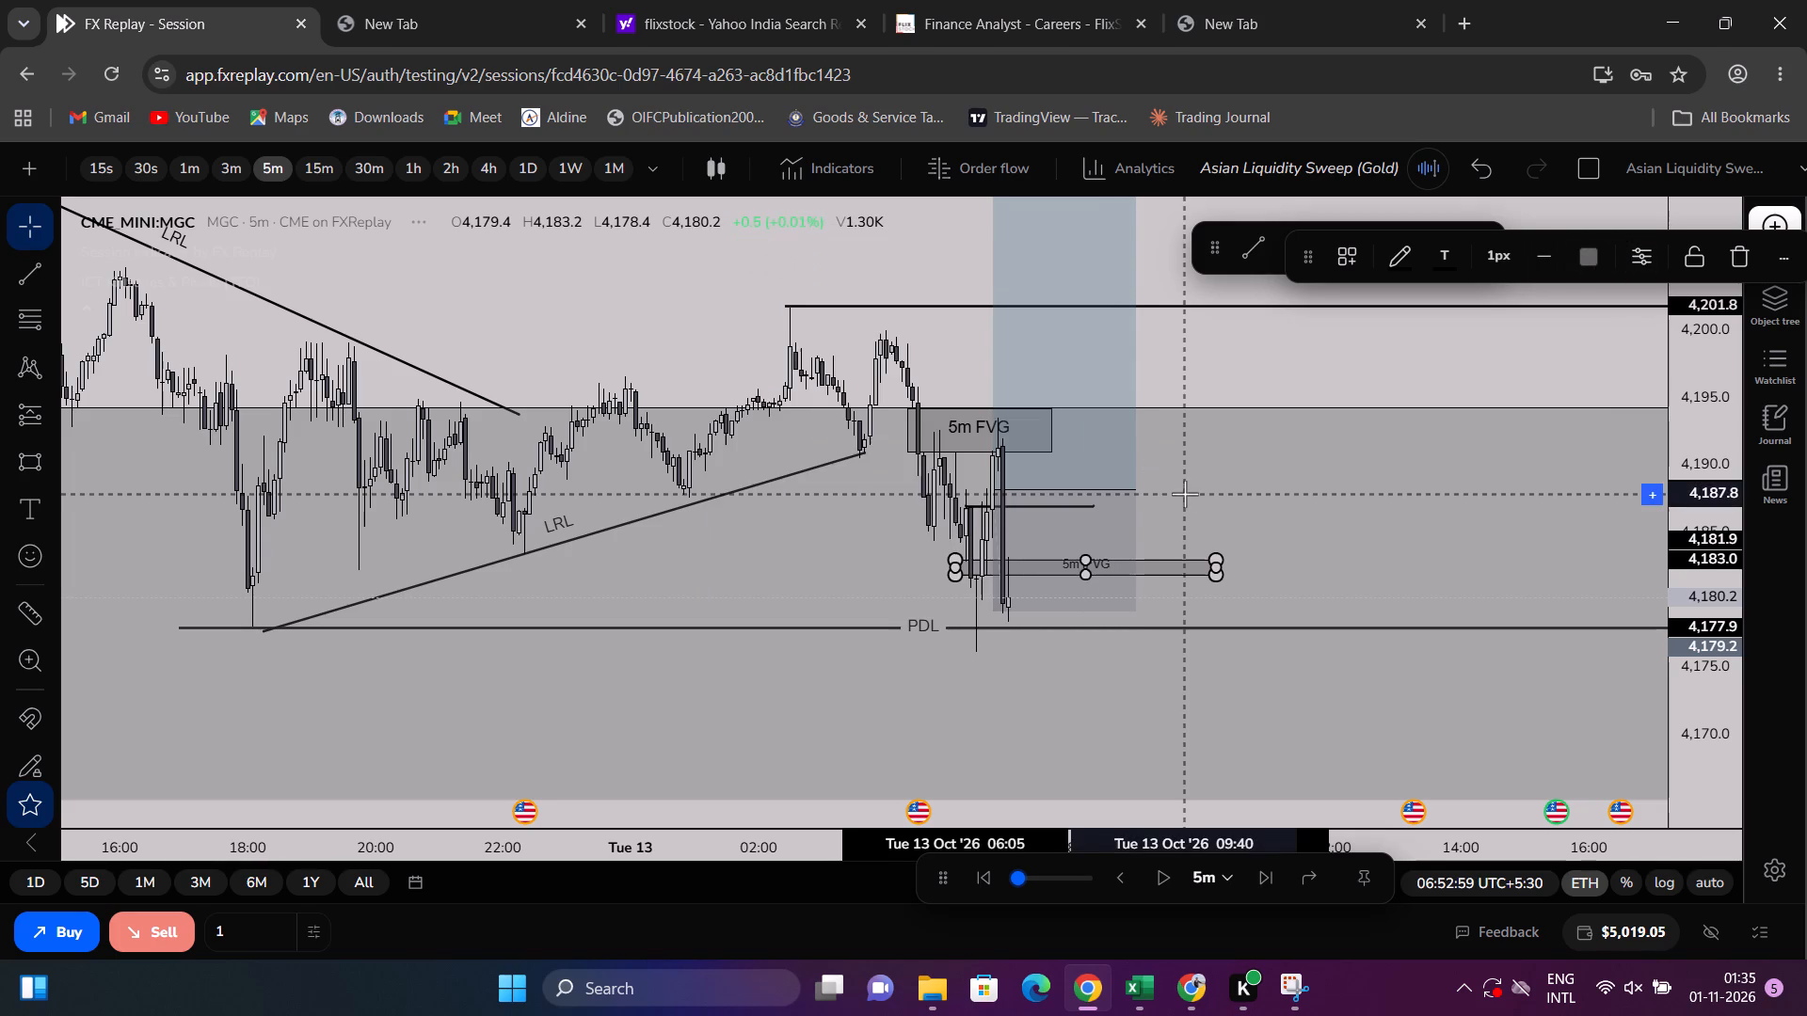
Extend the end of the 5m IFVG box to about 12:20, past the long position.
click(1192, 574)
drag(1219, 565, 1359, 564)
click(1399, 578)
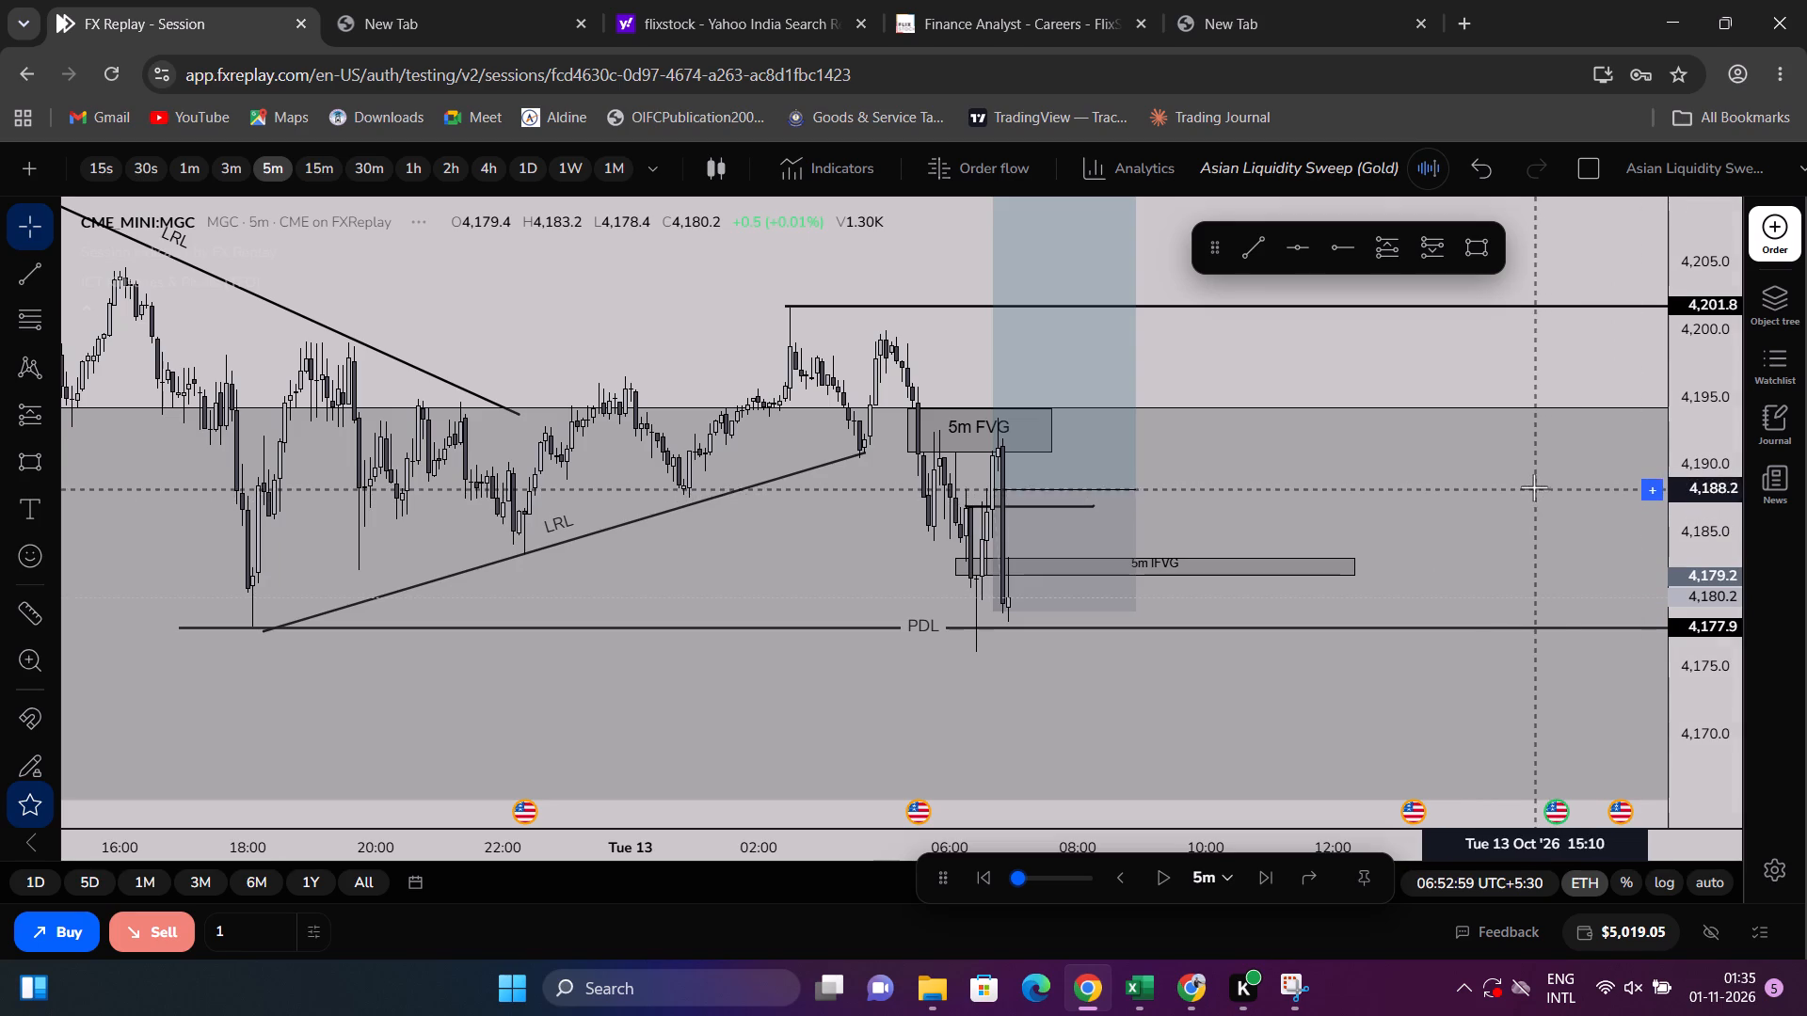
drag(1708, 610, 1706, 429)
scroll(1493, 414, up, 3)
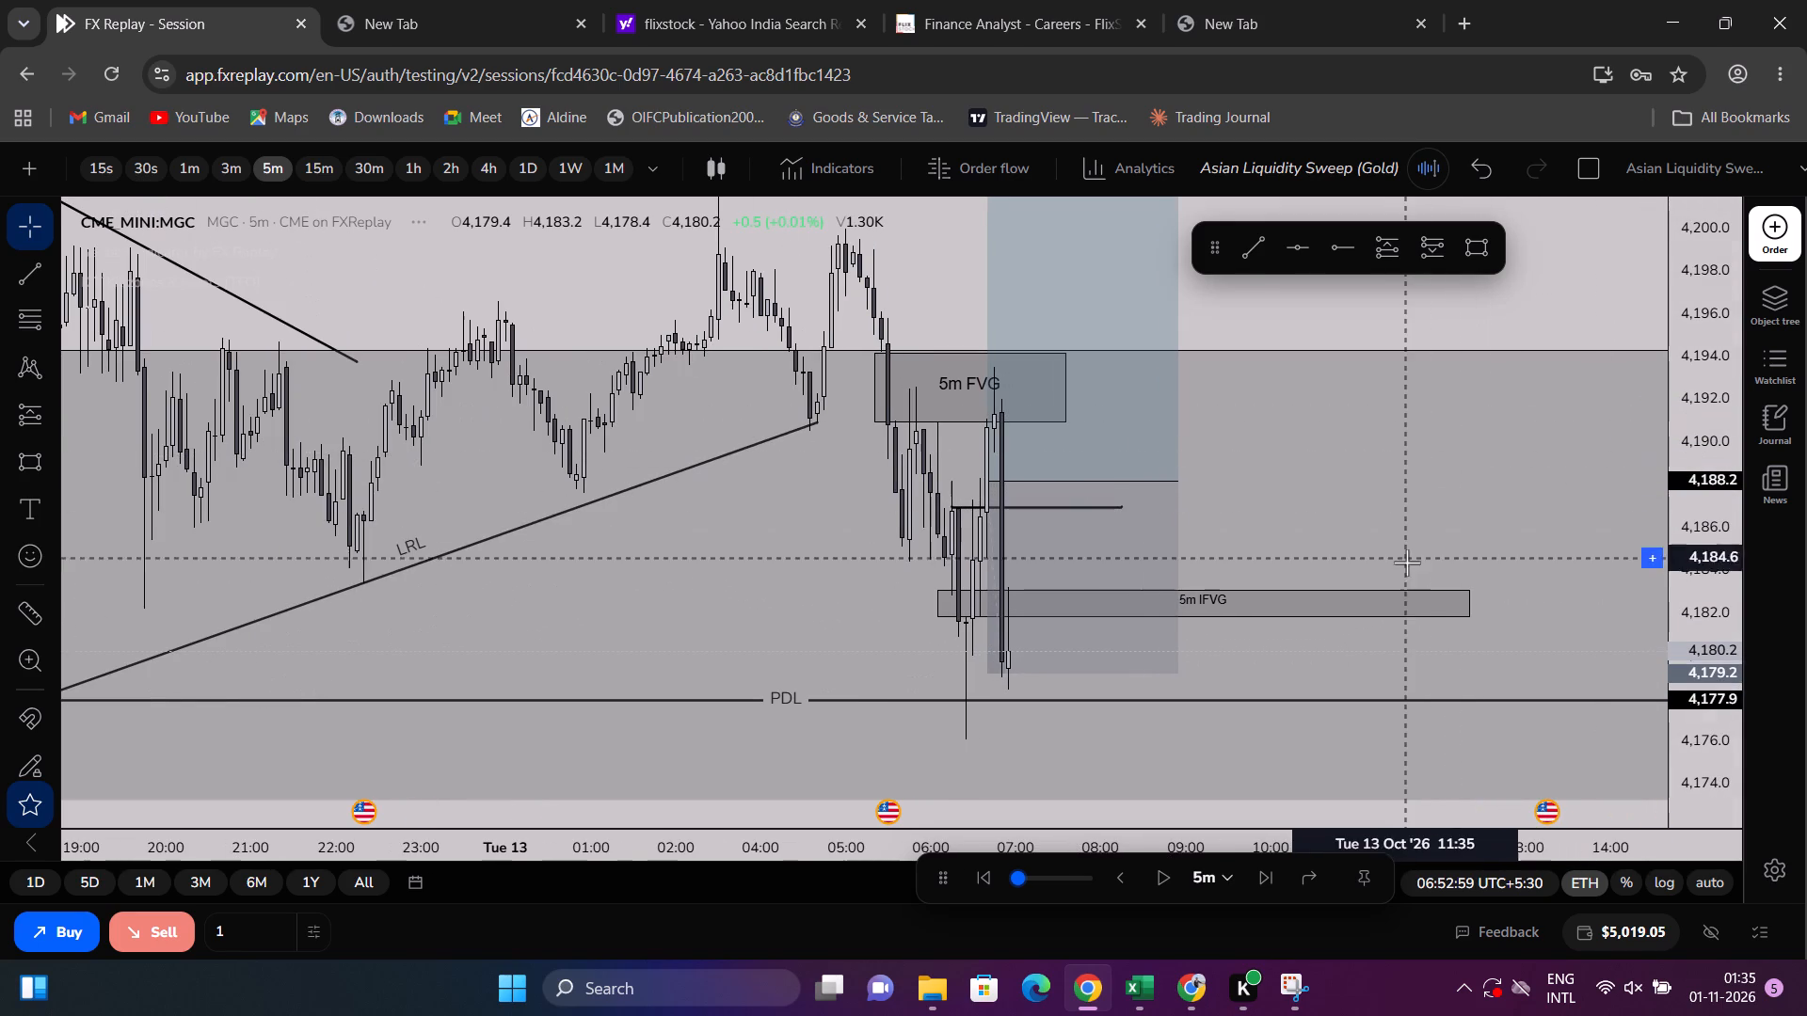
click(1468, 588)
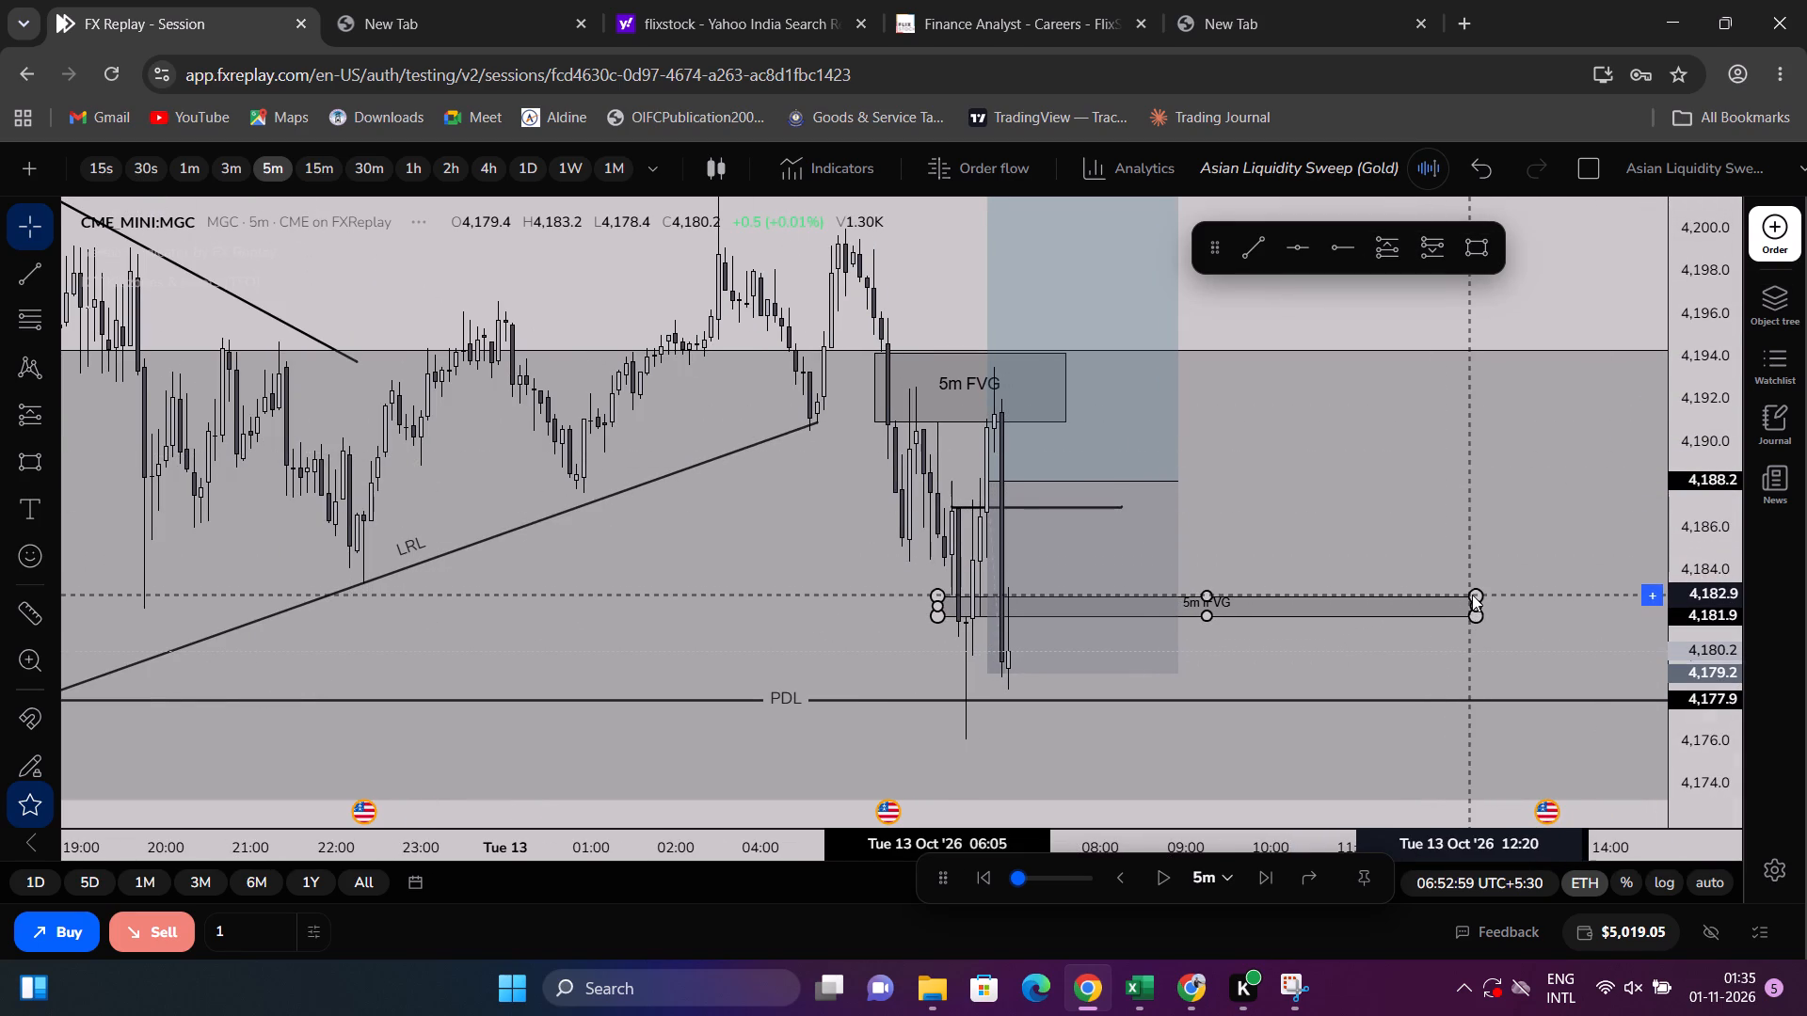
click(1447, 545)
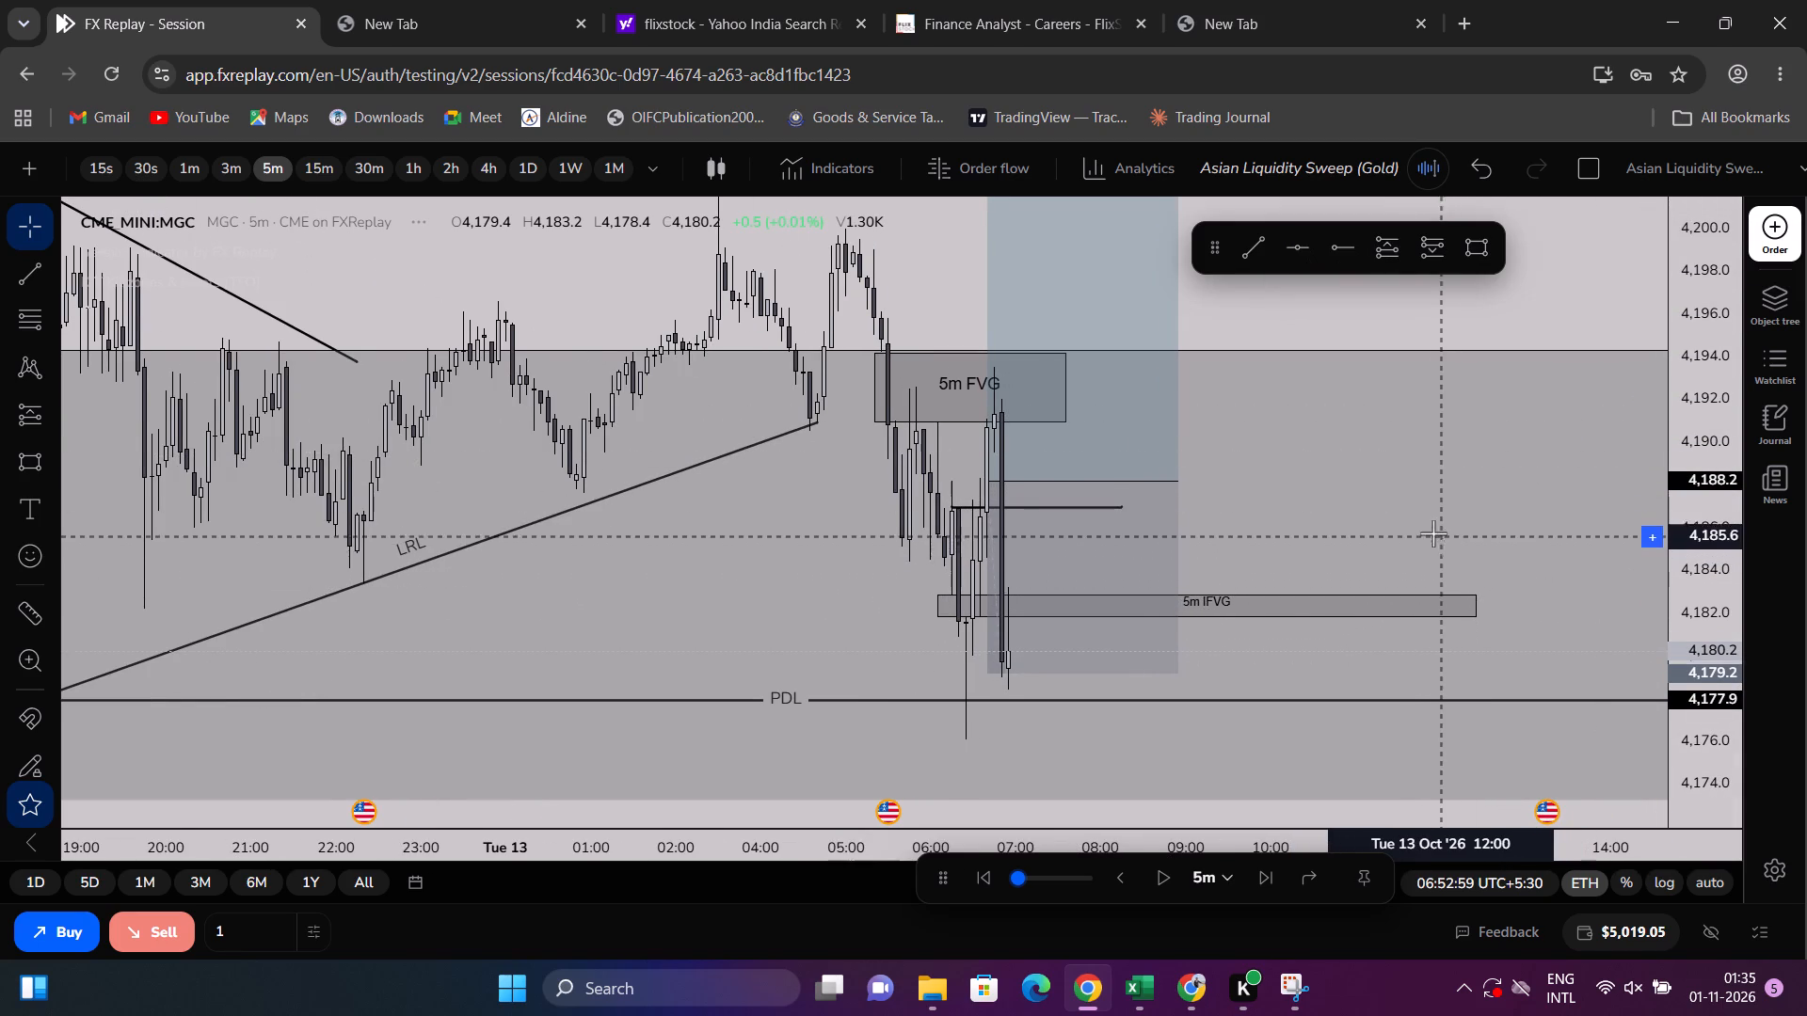
Move the horizontal ray from the early 13 October high to the 12 October swing high at about 4,215.8, near the long's target.
drag(1425, 530, 1433, 506)
scroll(1509, 469, down, 2)
drag(1705, 429, 1693, 816)
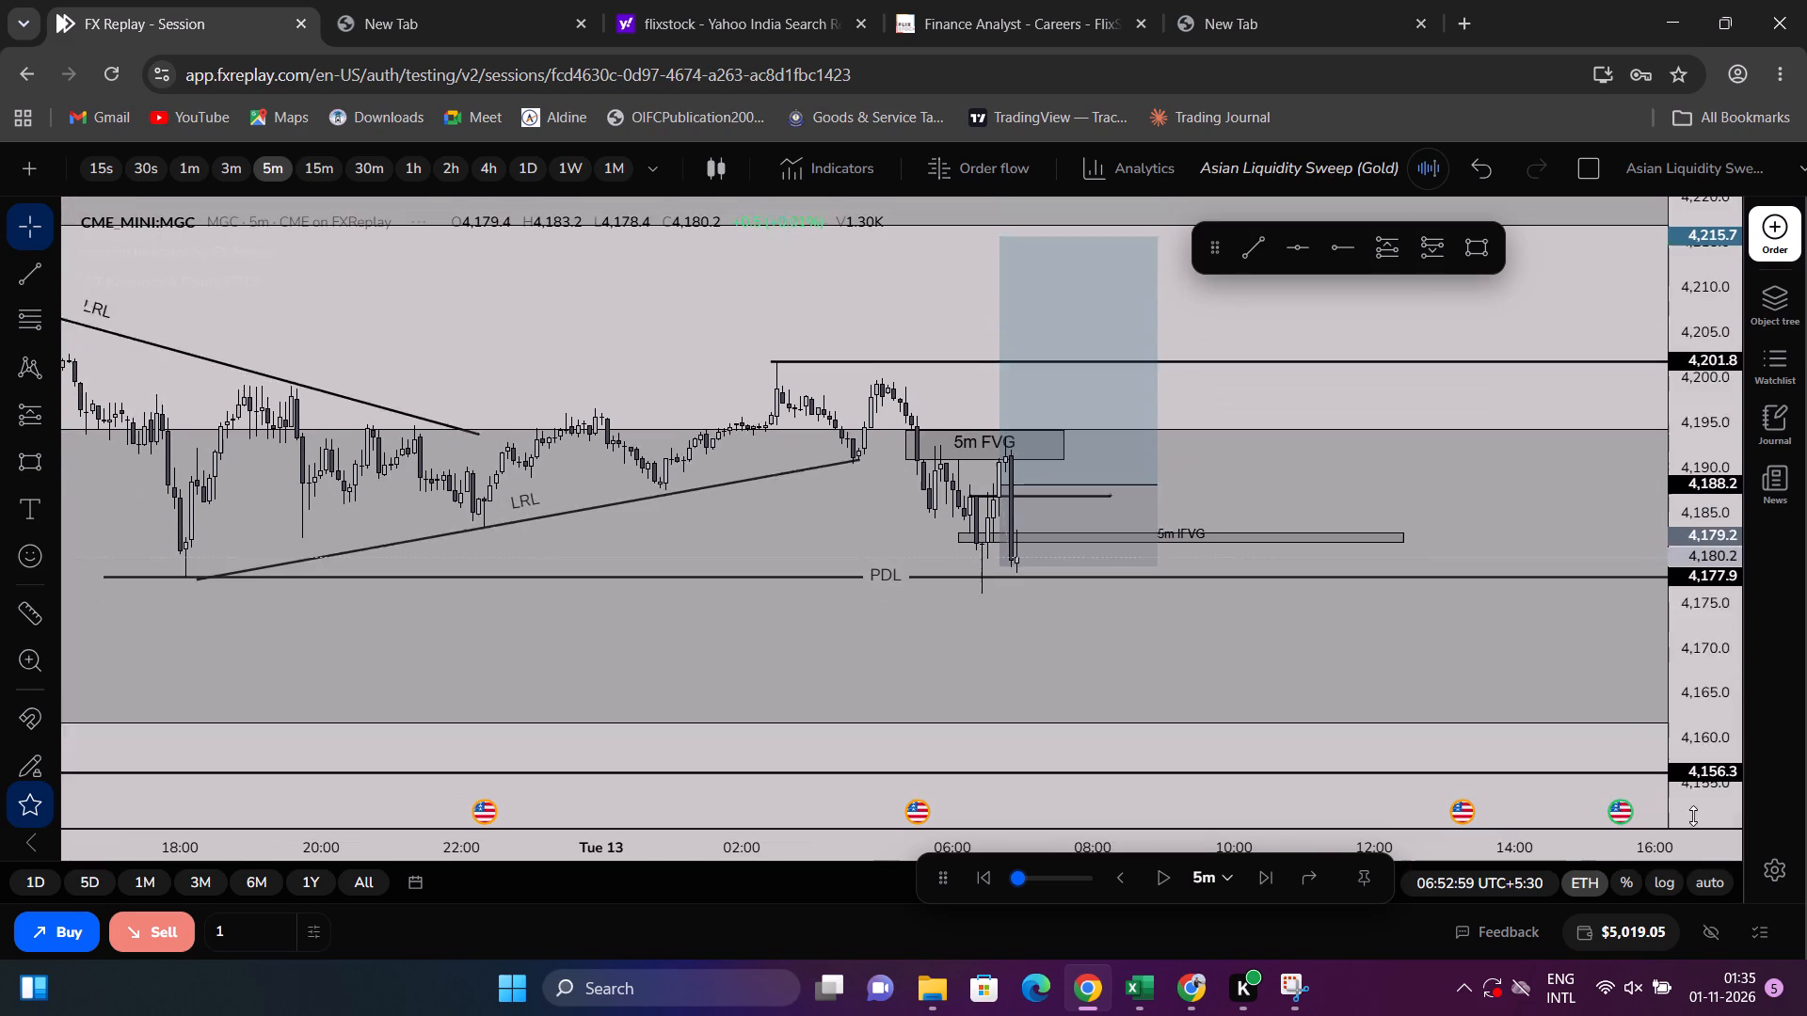
drag(1693, 816, 1675, 830)
scroll(1331, 584, down, 10)
drag(711, 312, 913, 424)
scroll(927, 424, up, 1)
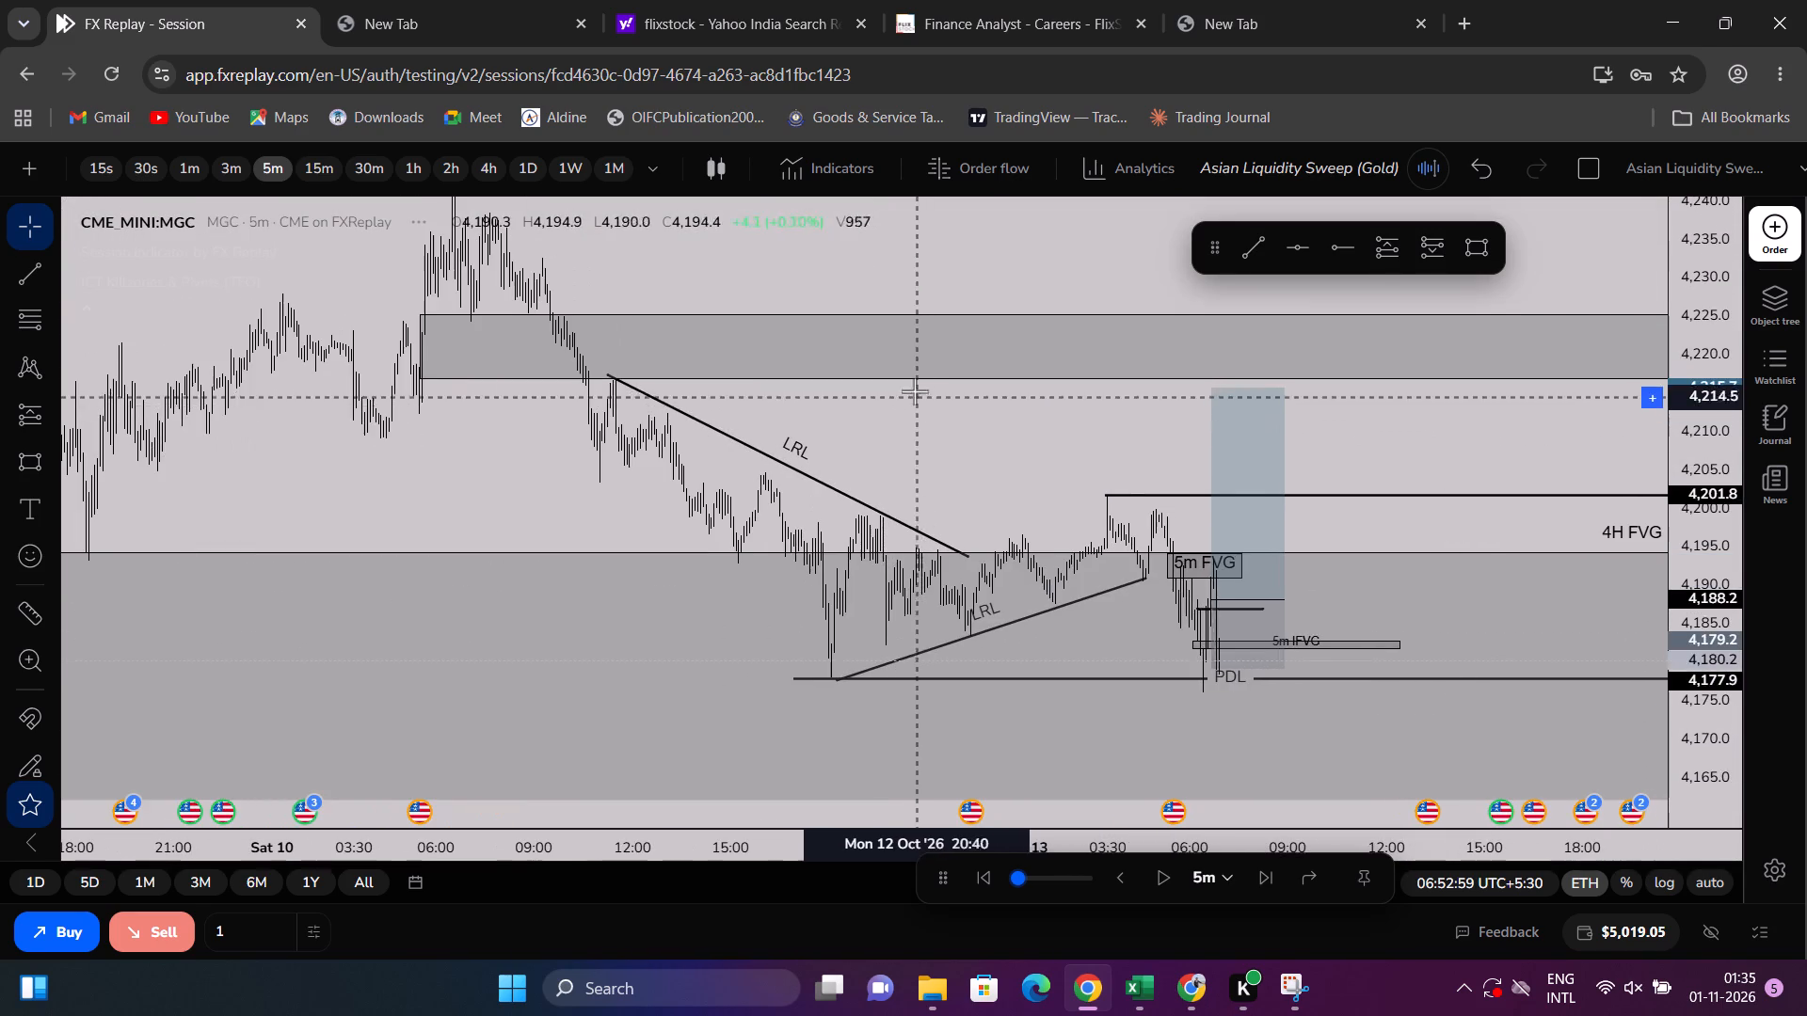
scroll(931, 386, up, 2)
drag(1620, 686, 1632, 481)
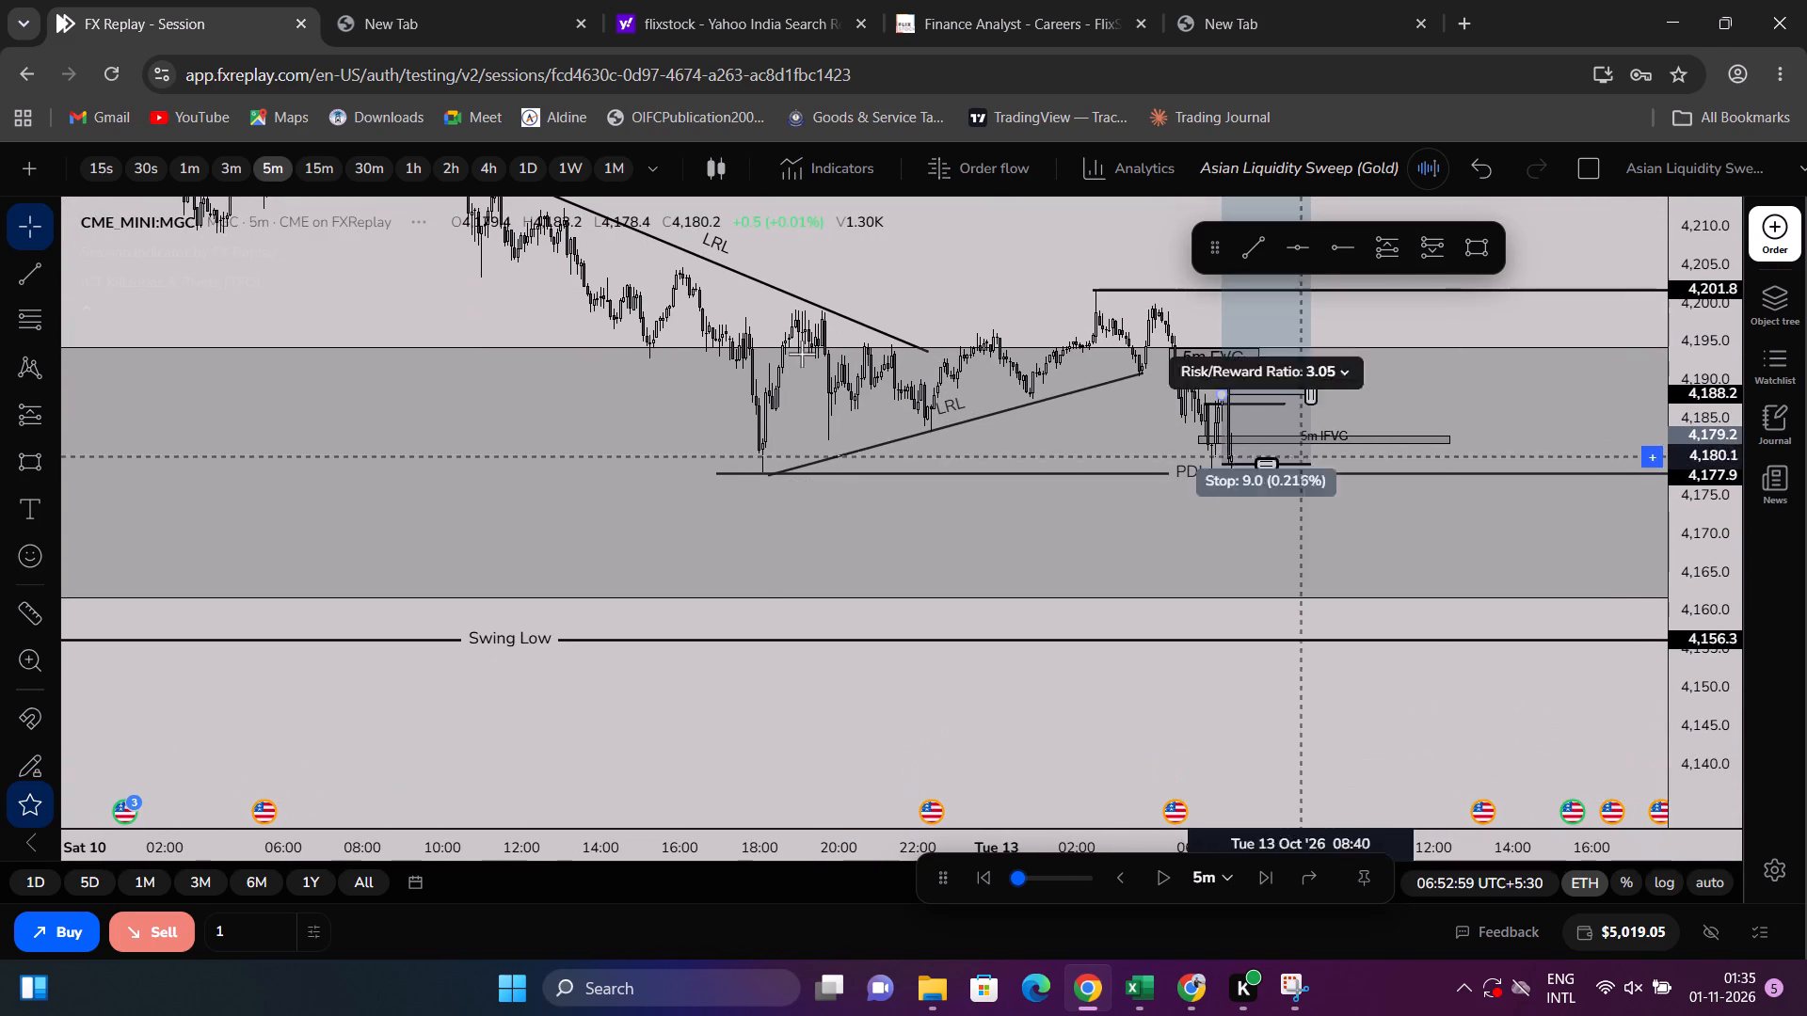
drag(994, 286, 829, 519)
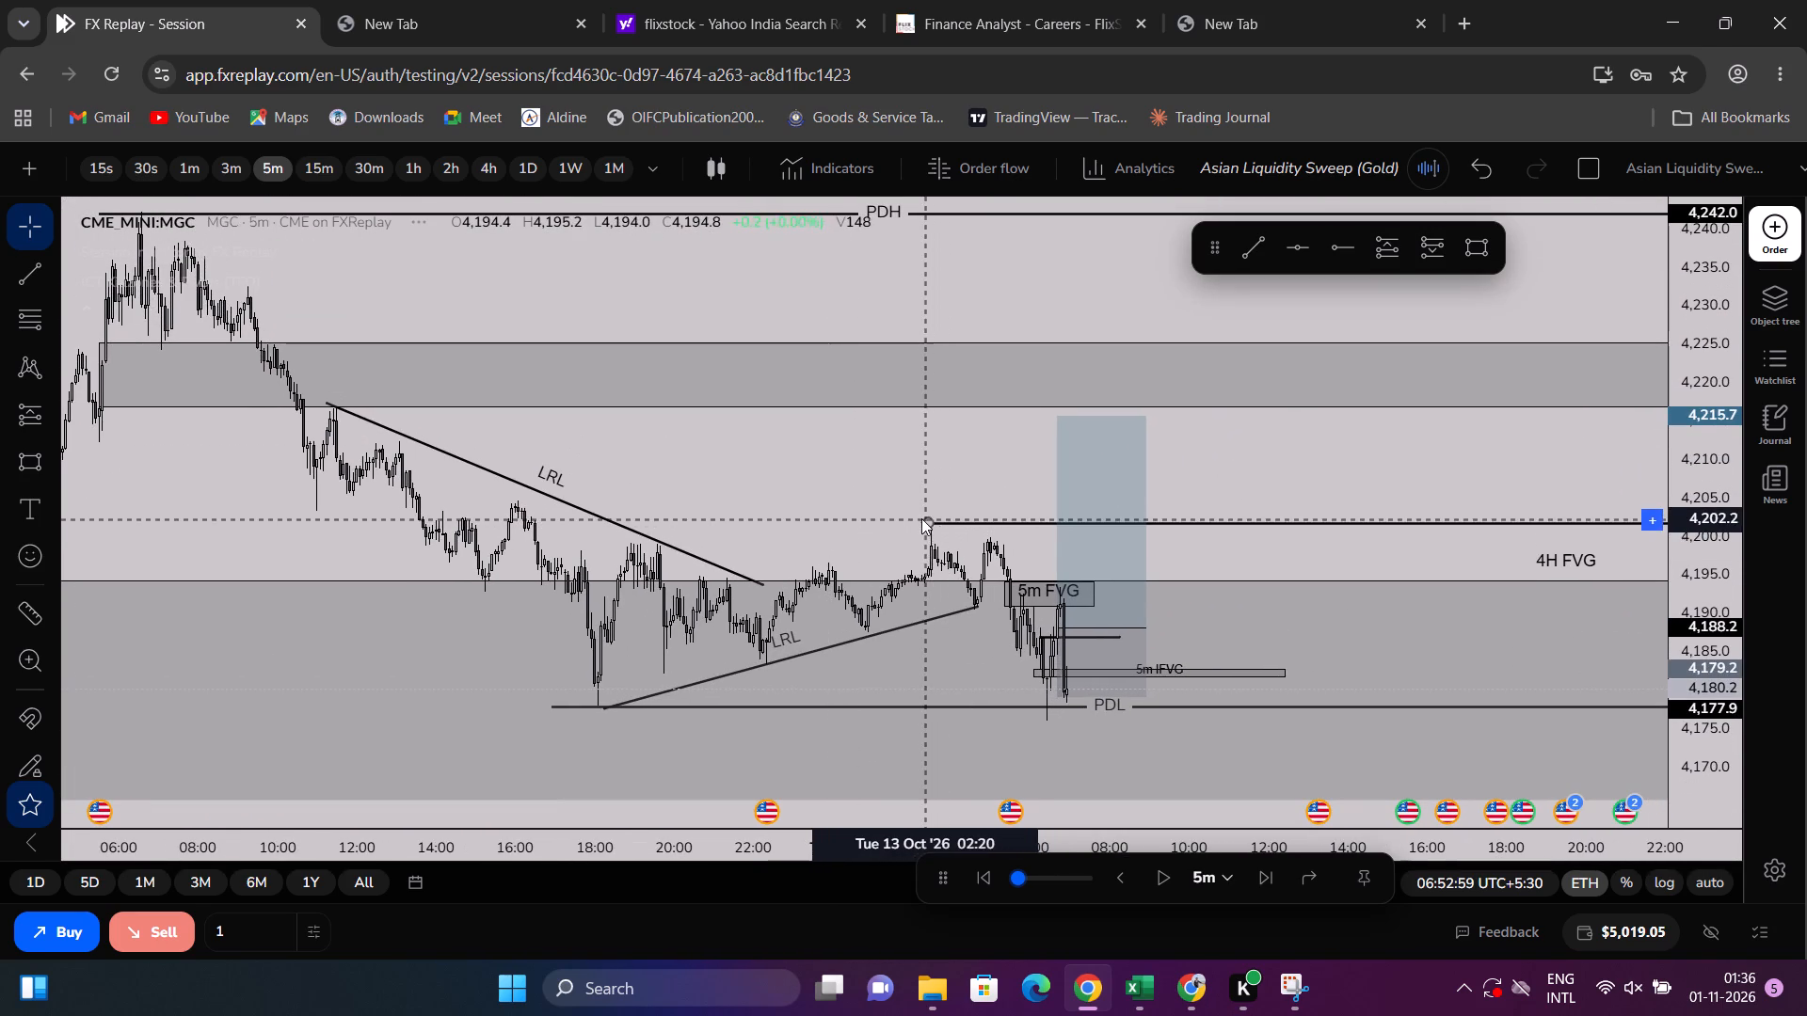
drag(921, 518, 305, 417)
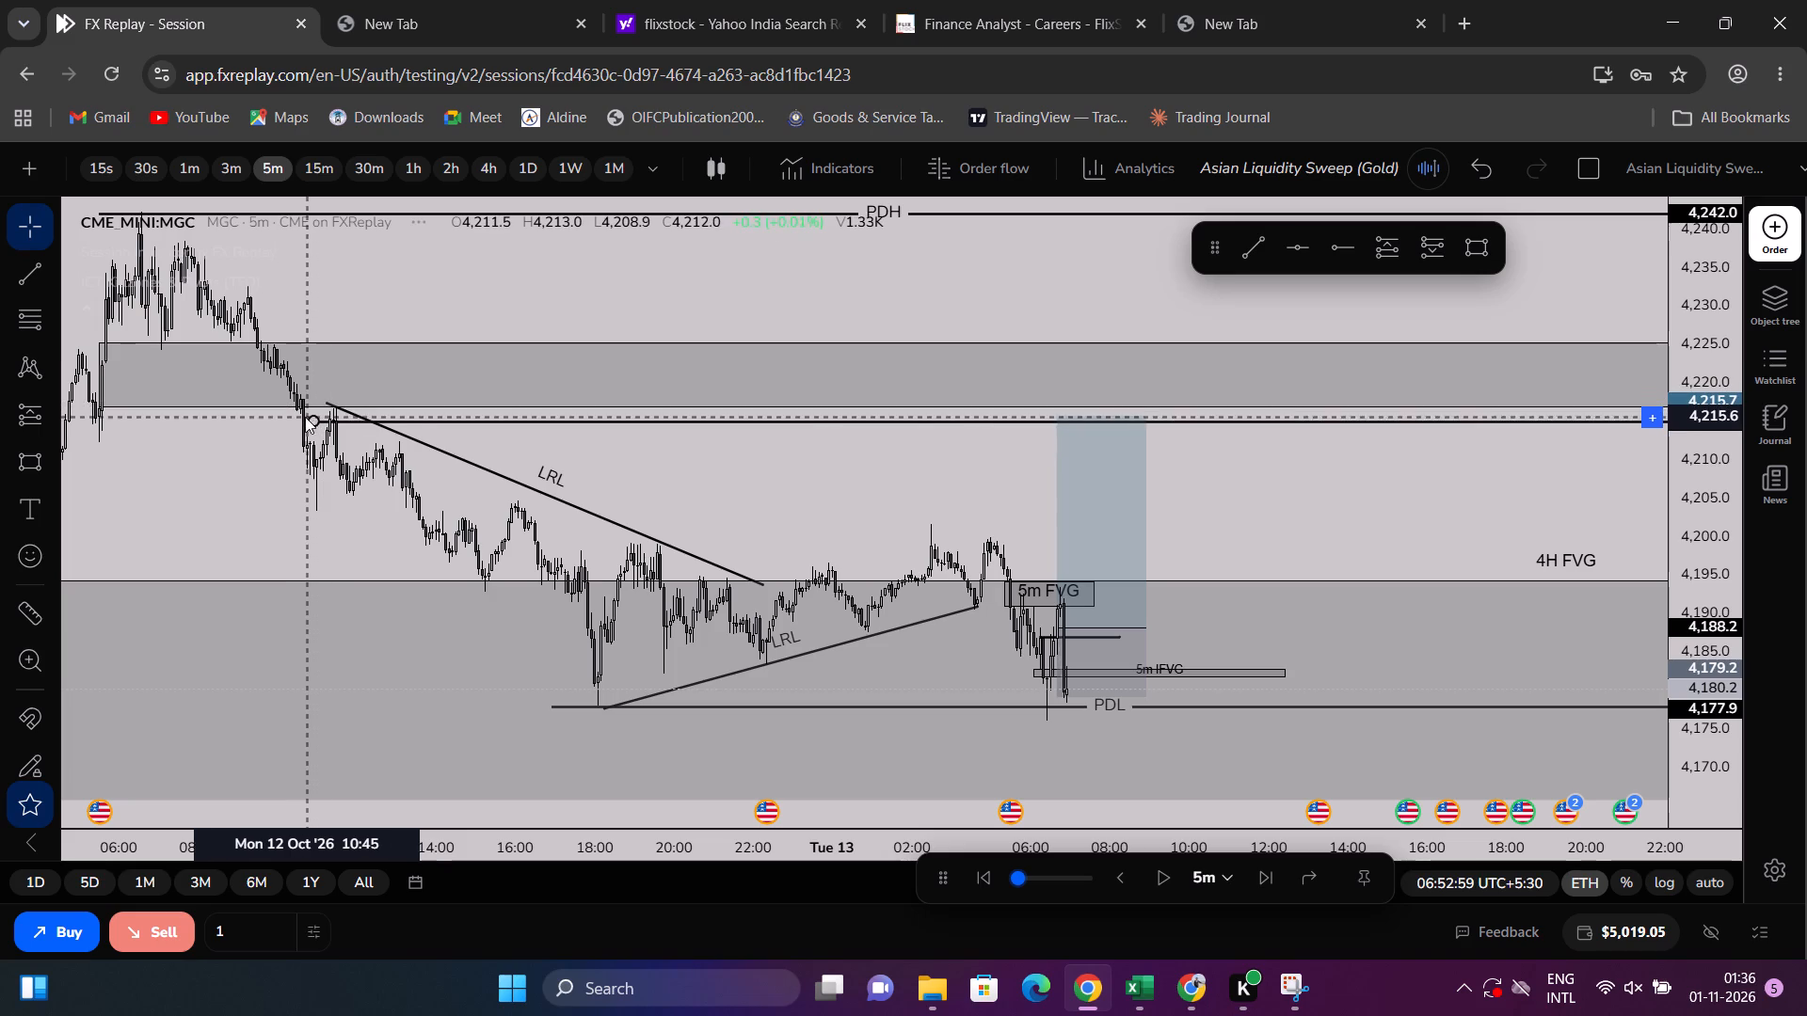
drag(305, 417, 313, 411)
click(1370, 484)
Draw a level trend line at about 4,199.9 from the 04:45 high on 13 October to the end of the long position.
drag(1464, 516, 1489, 482)
drag(1701, 678, 1667, 415)
scroll(1315, 427, up, 1)
drag(1315, 427, 1311, 407)
scroll(651, 379, up, 2)
click(23, 270)
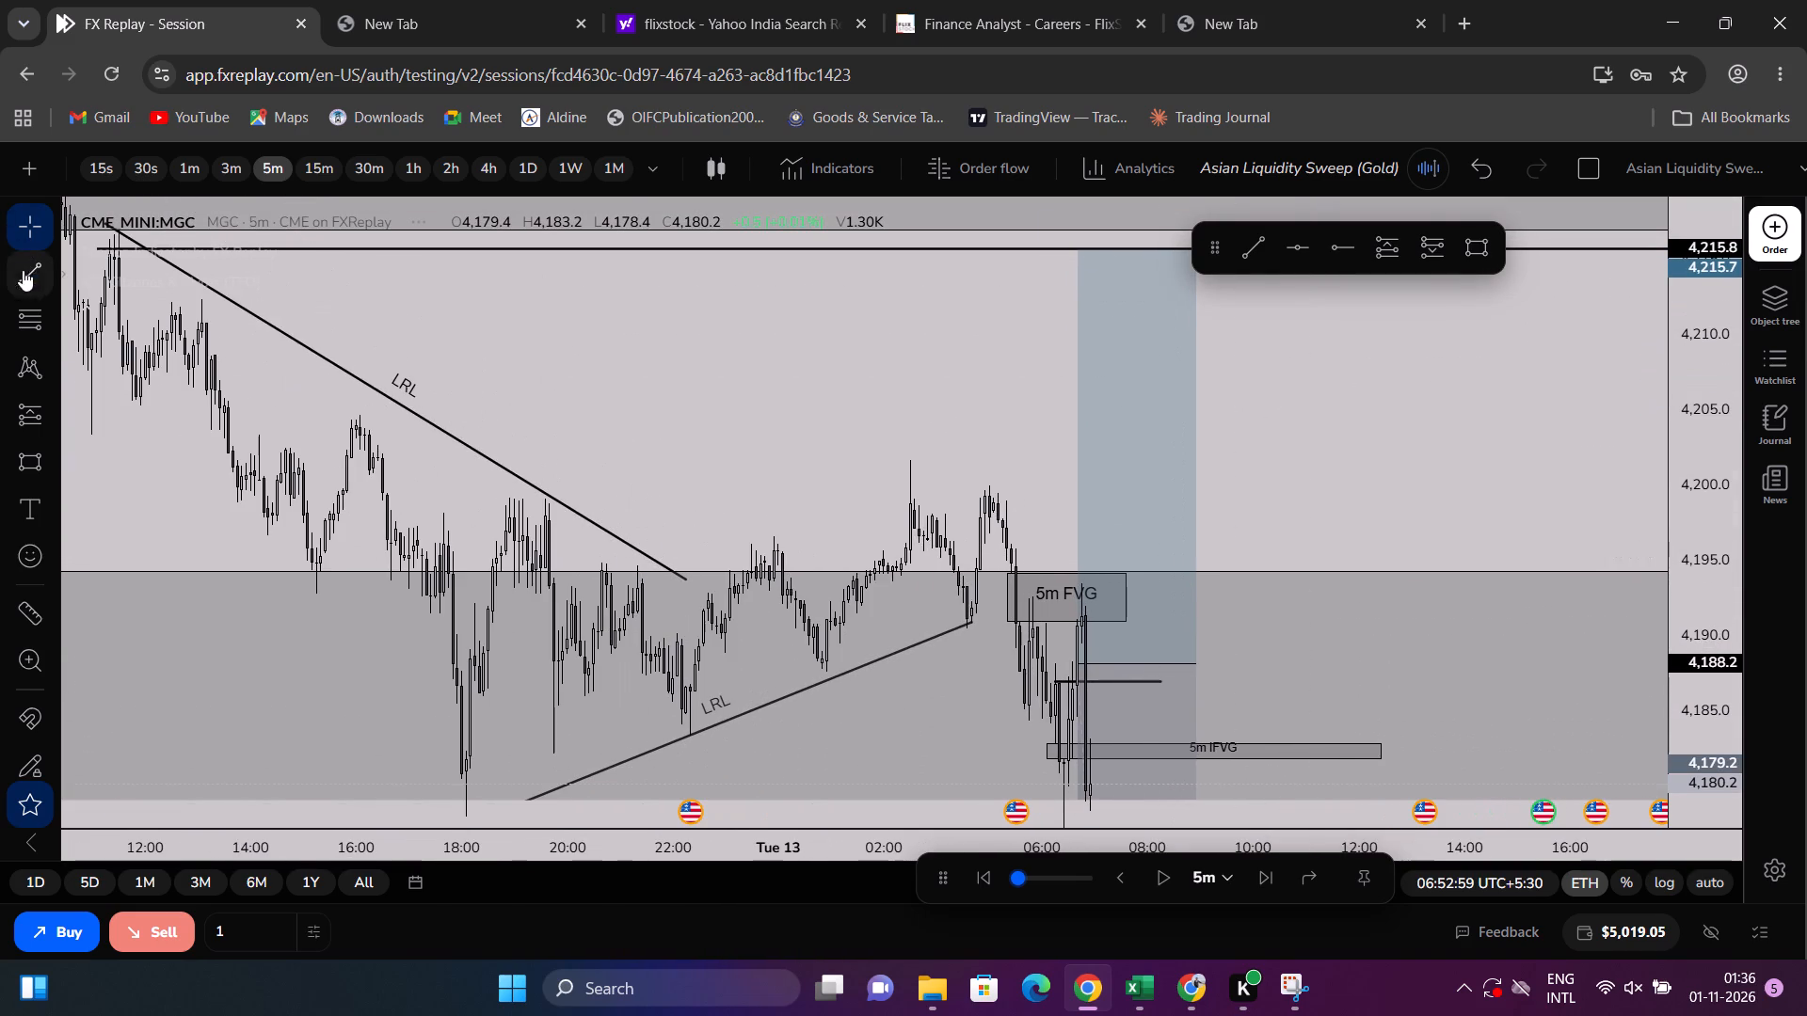
click(974, 486)
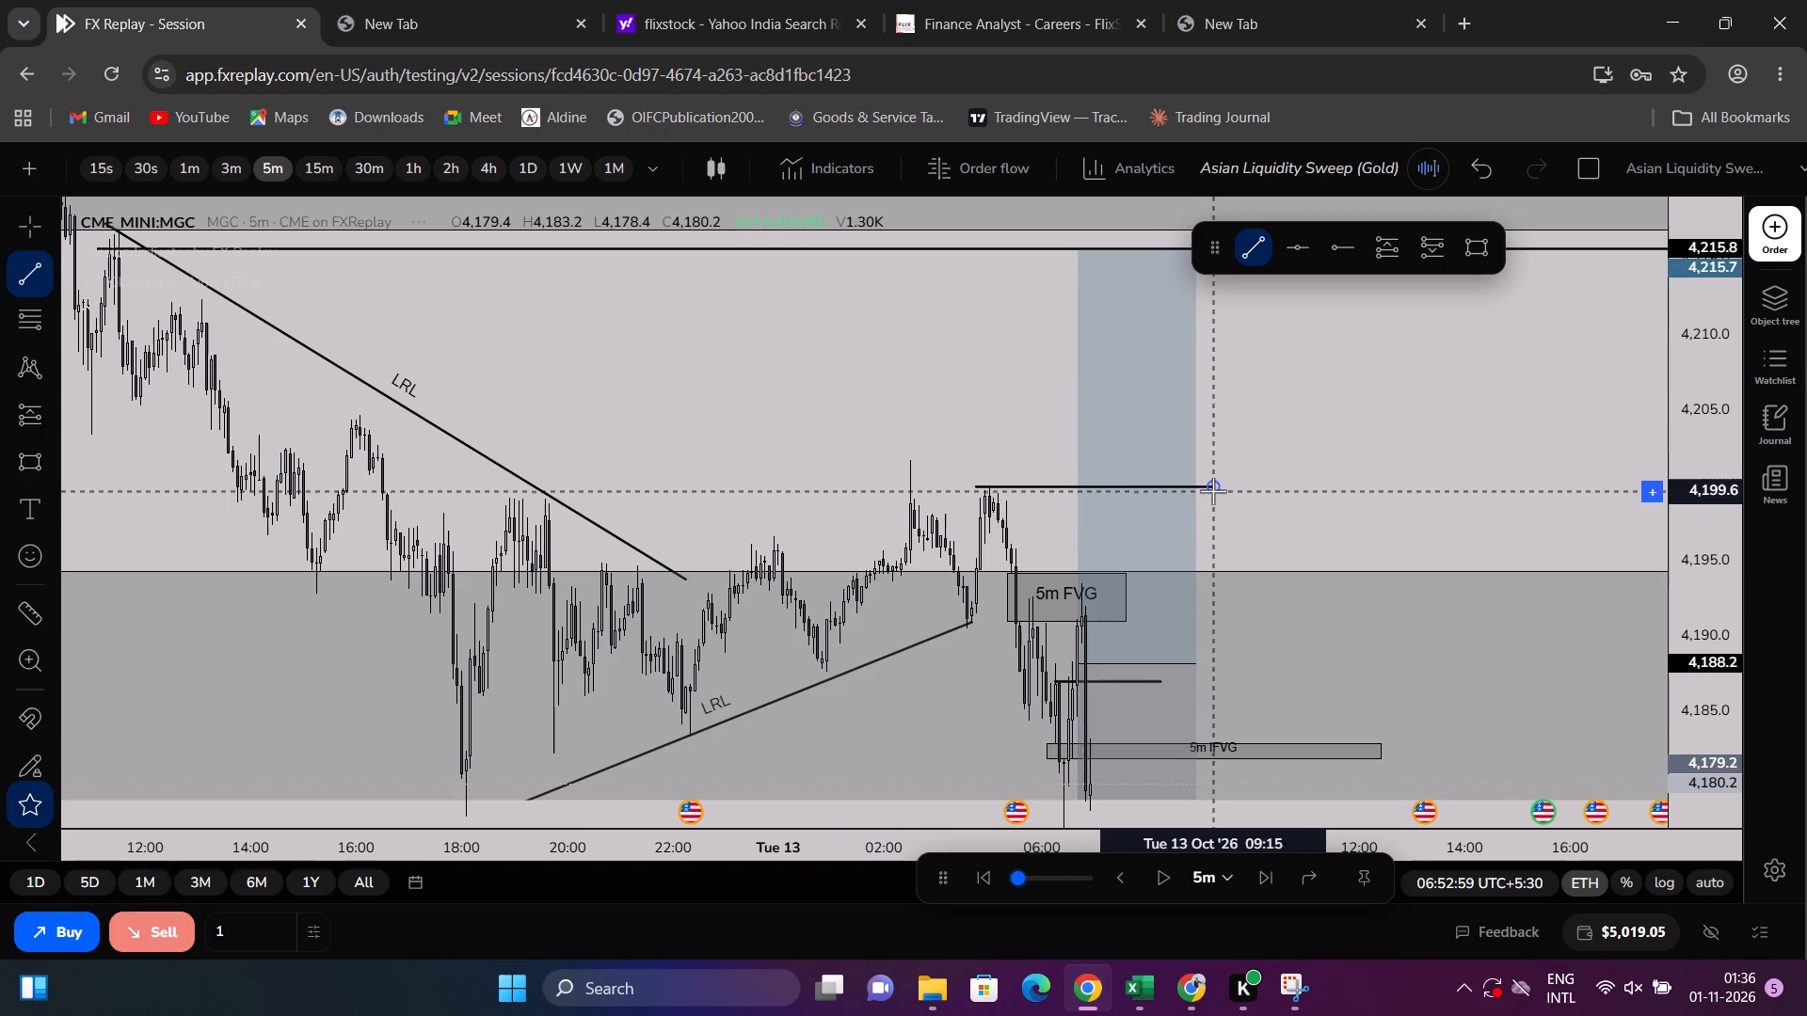
shift+click(1195, 491)
Label the new trend line above the long entry "BE Point".
double_click(1067, 488)
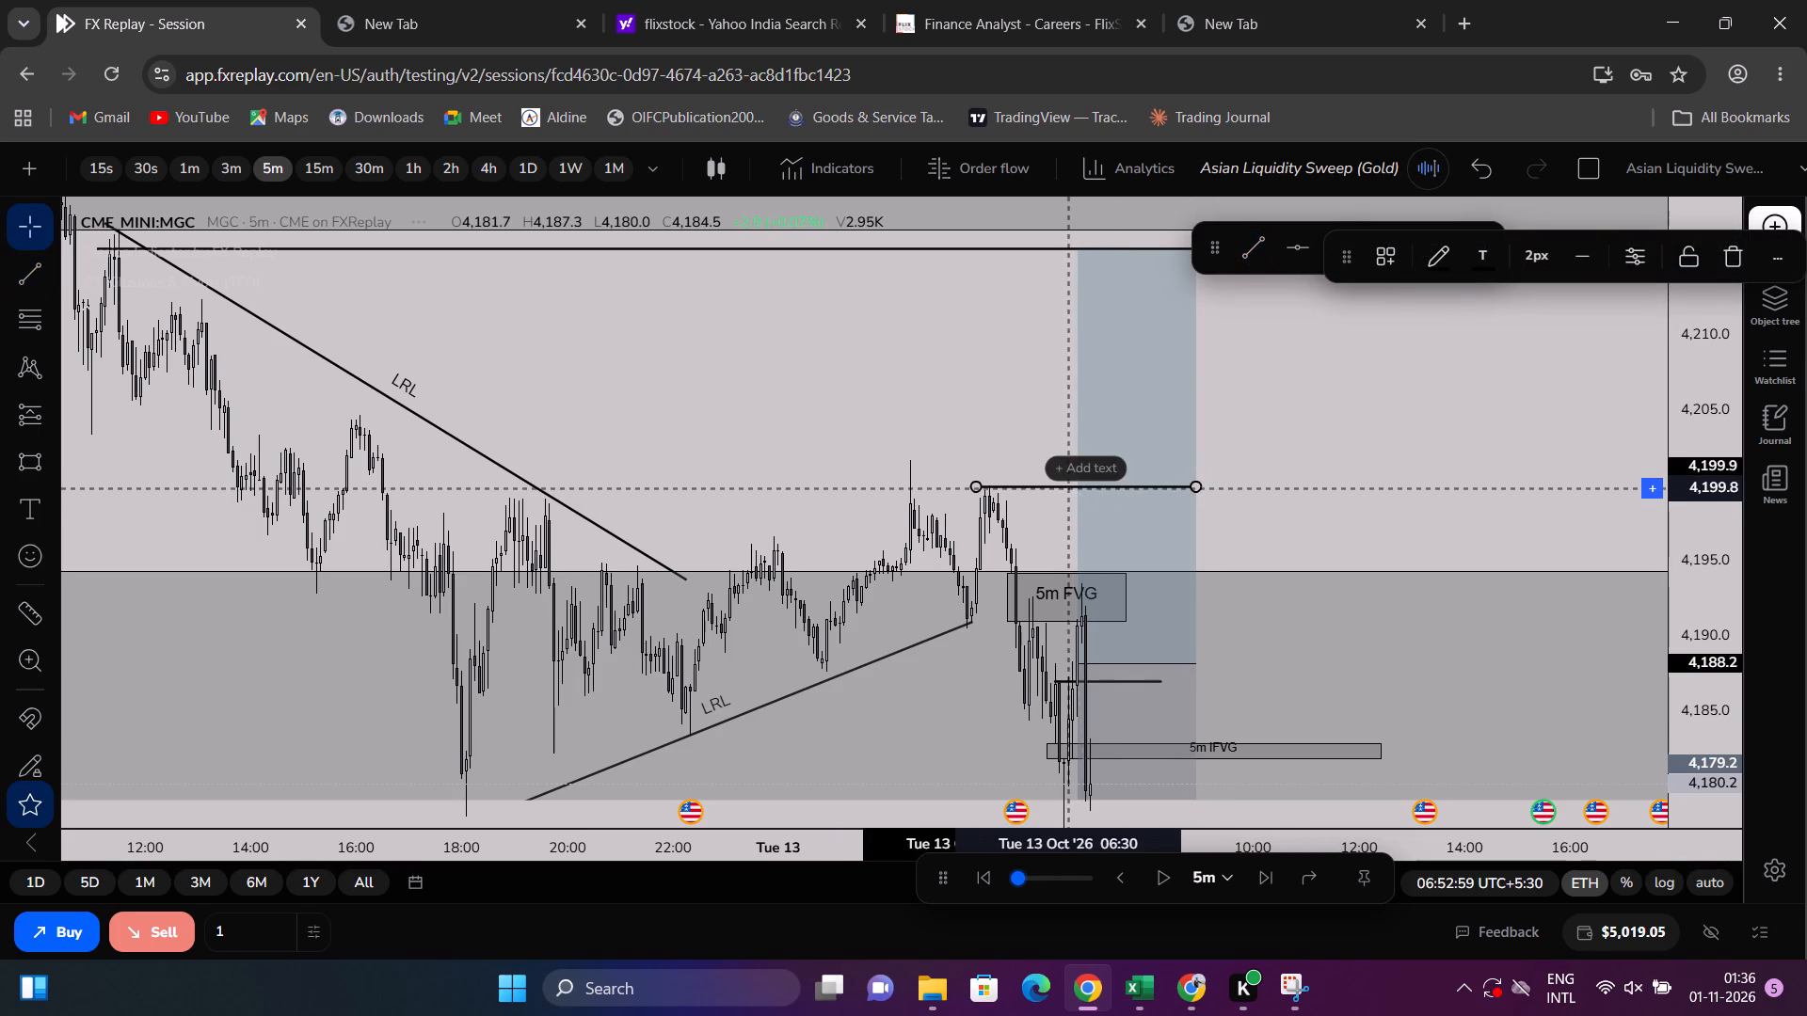
click(824, 430)
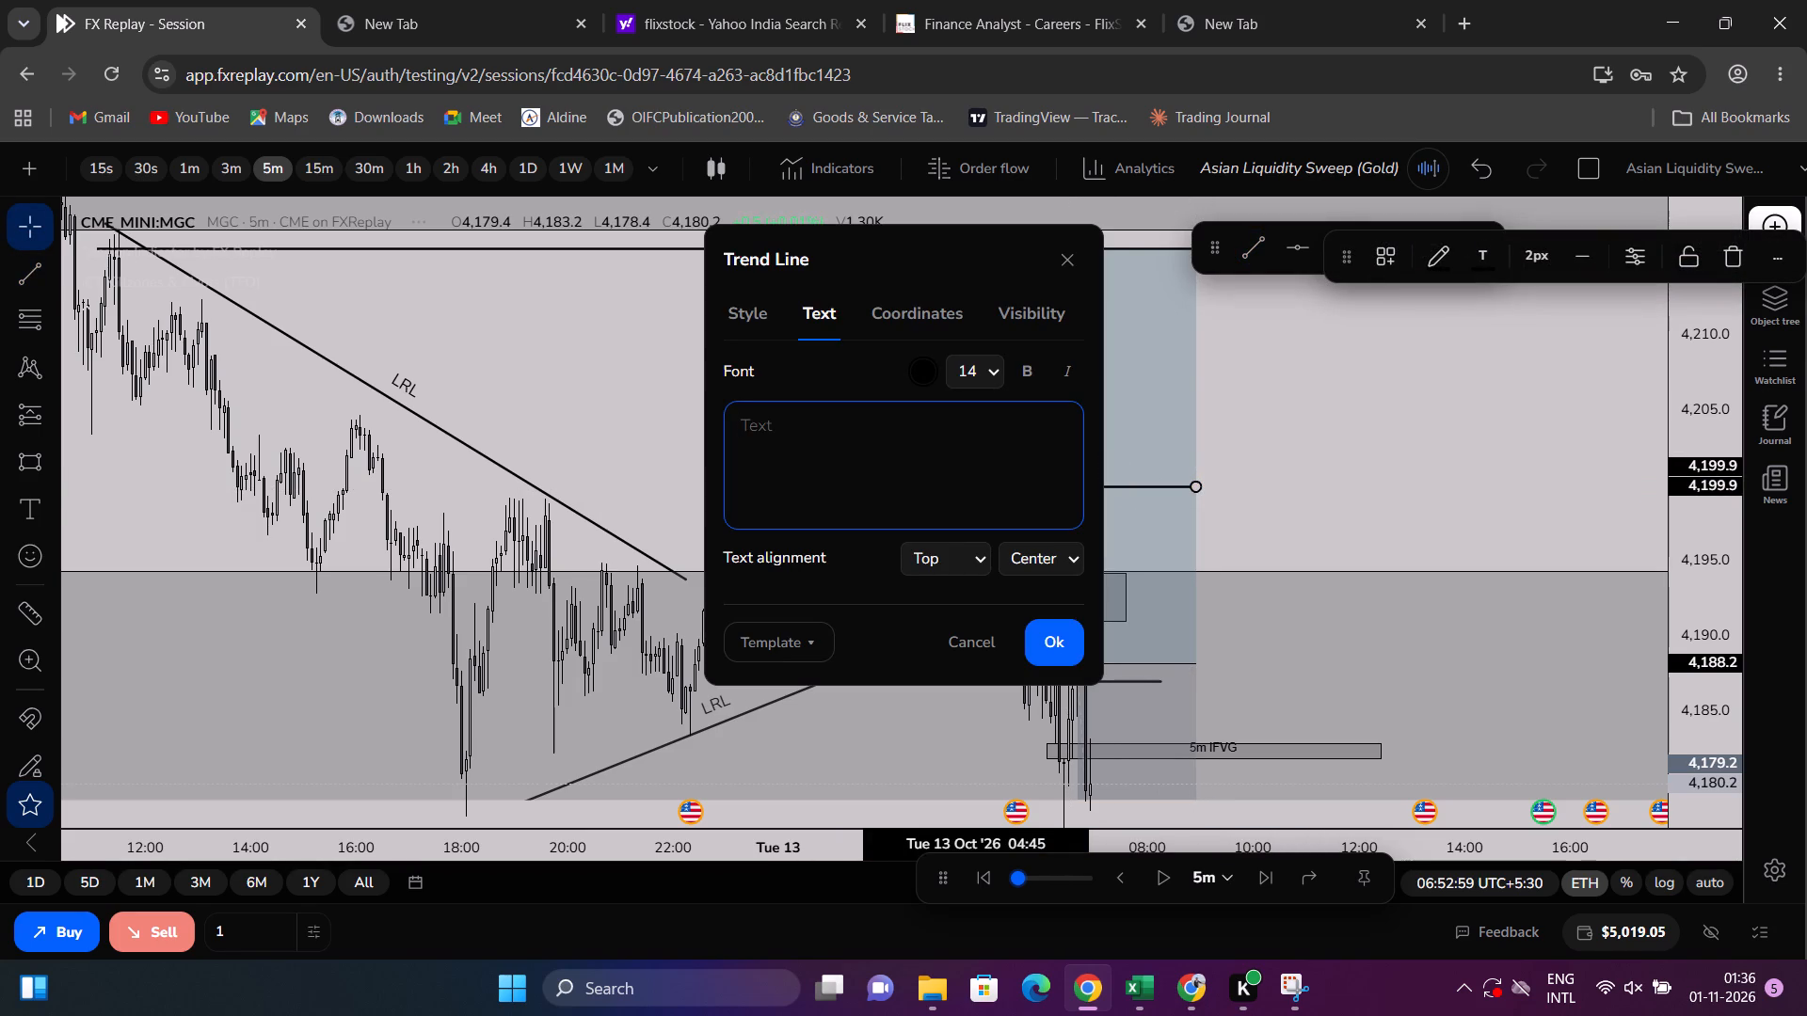
text(oint)
click(1044, 627)
click(1365, 415)
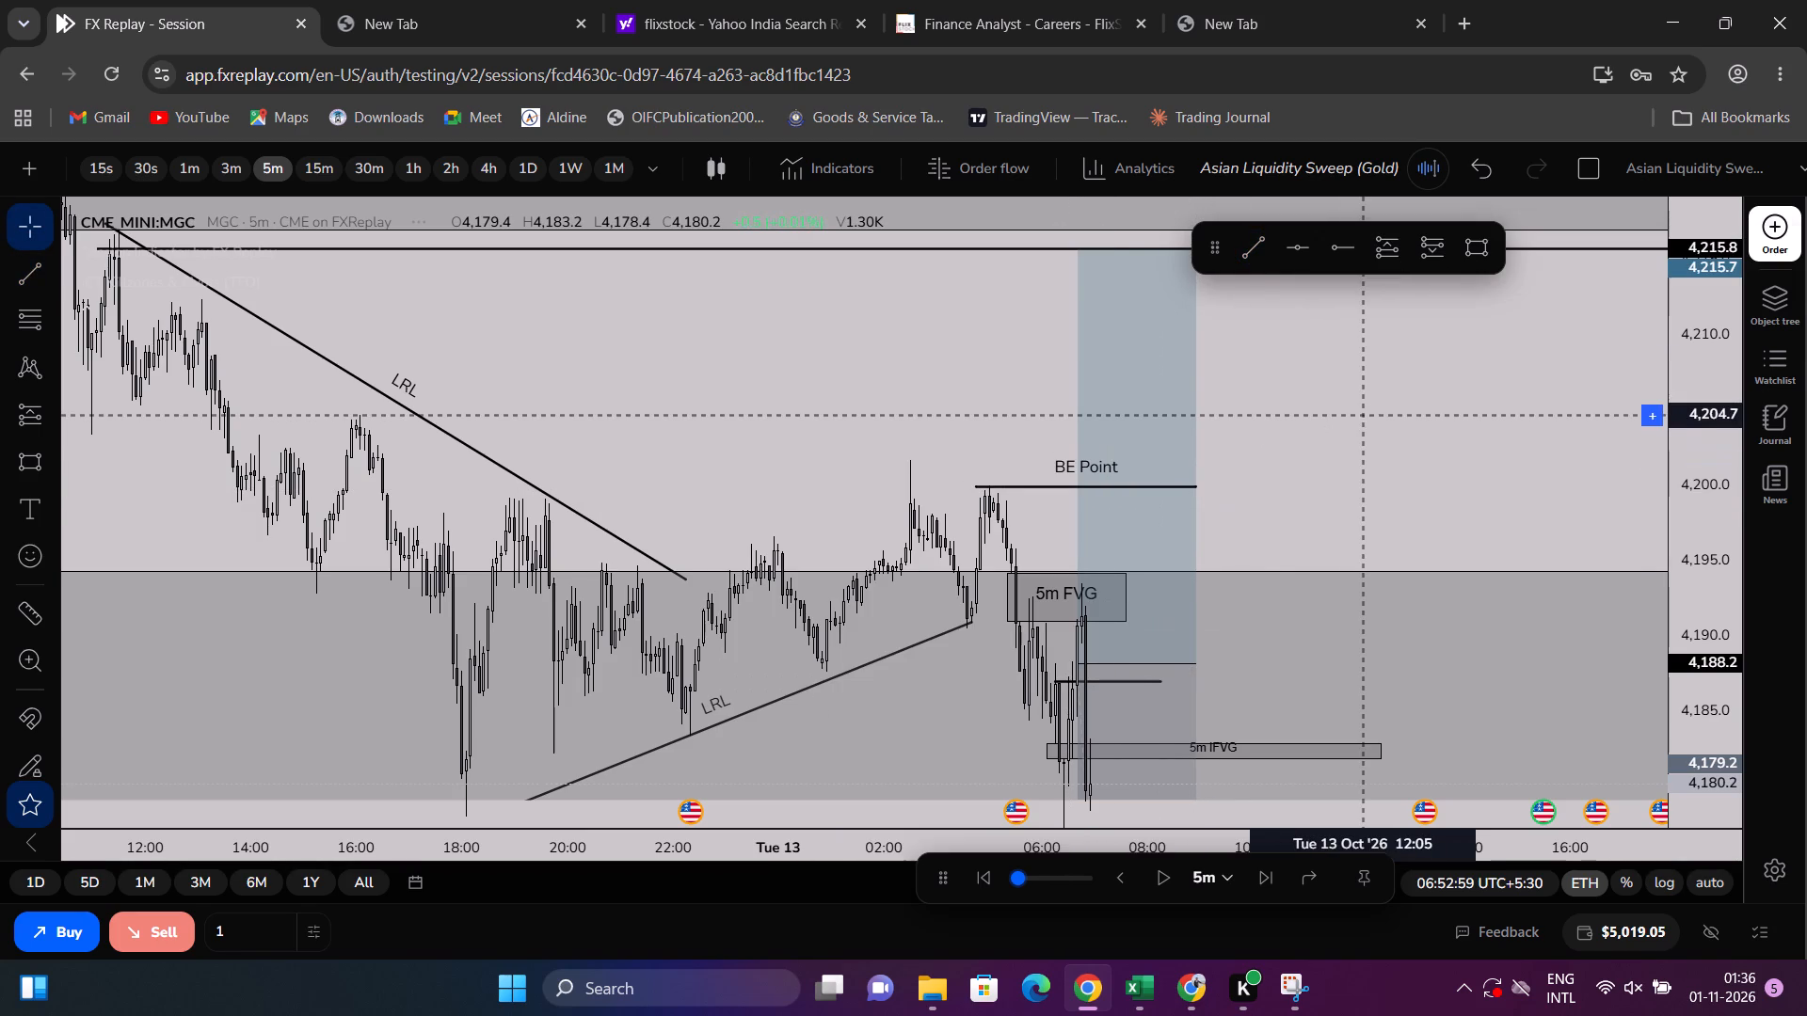
Capture a screenshot of the 5m chart framed to show the LRL lines, BE Point, 5m FVG, 5m IFVG, PDL and the full long position.
drag(1365, 415, 1382, 241)
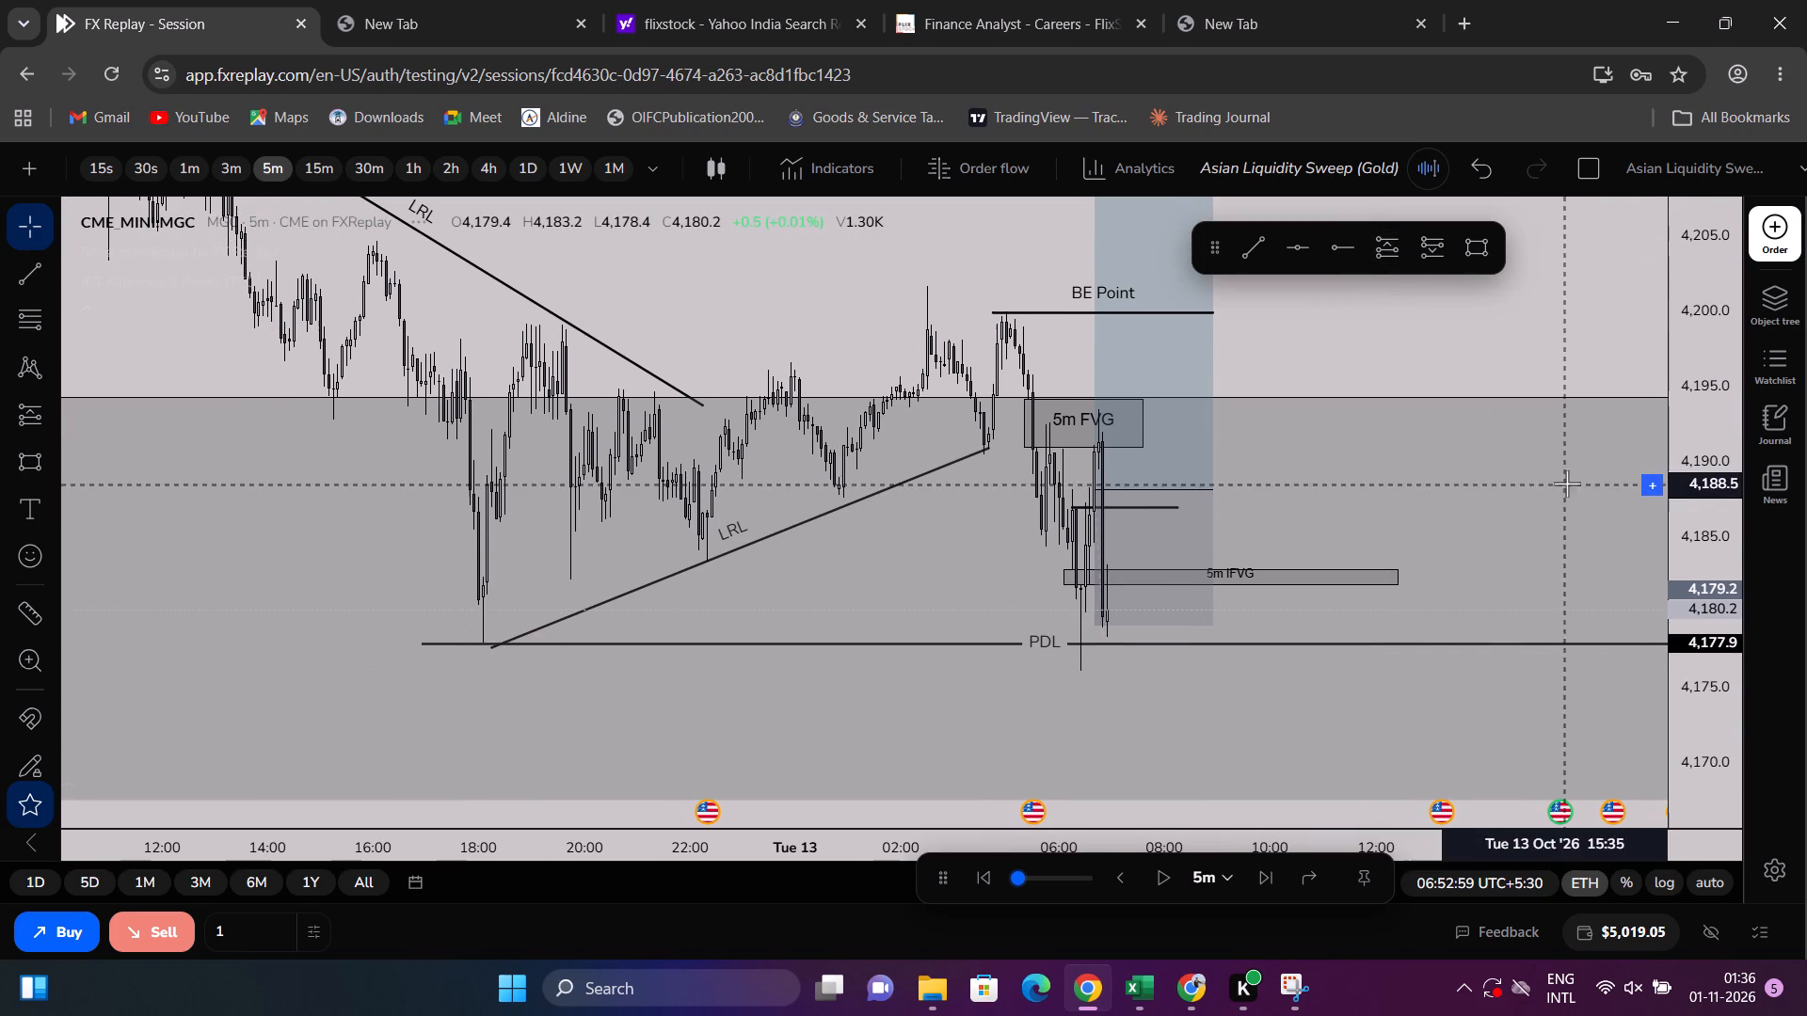
drag(1696, 478, 1698, 548)
drag(1402, 346, 1392, 432)
scroll(1377, 426, down, 2)
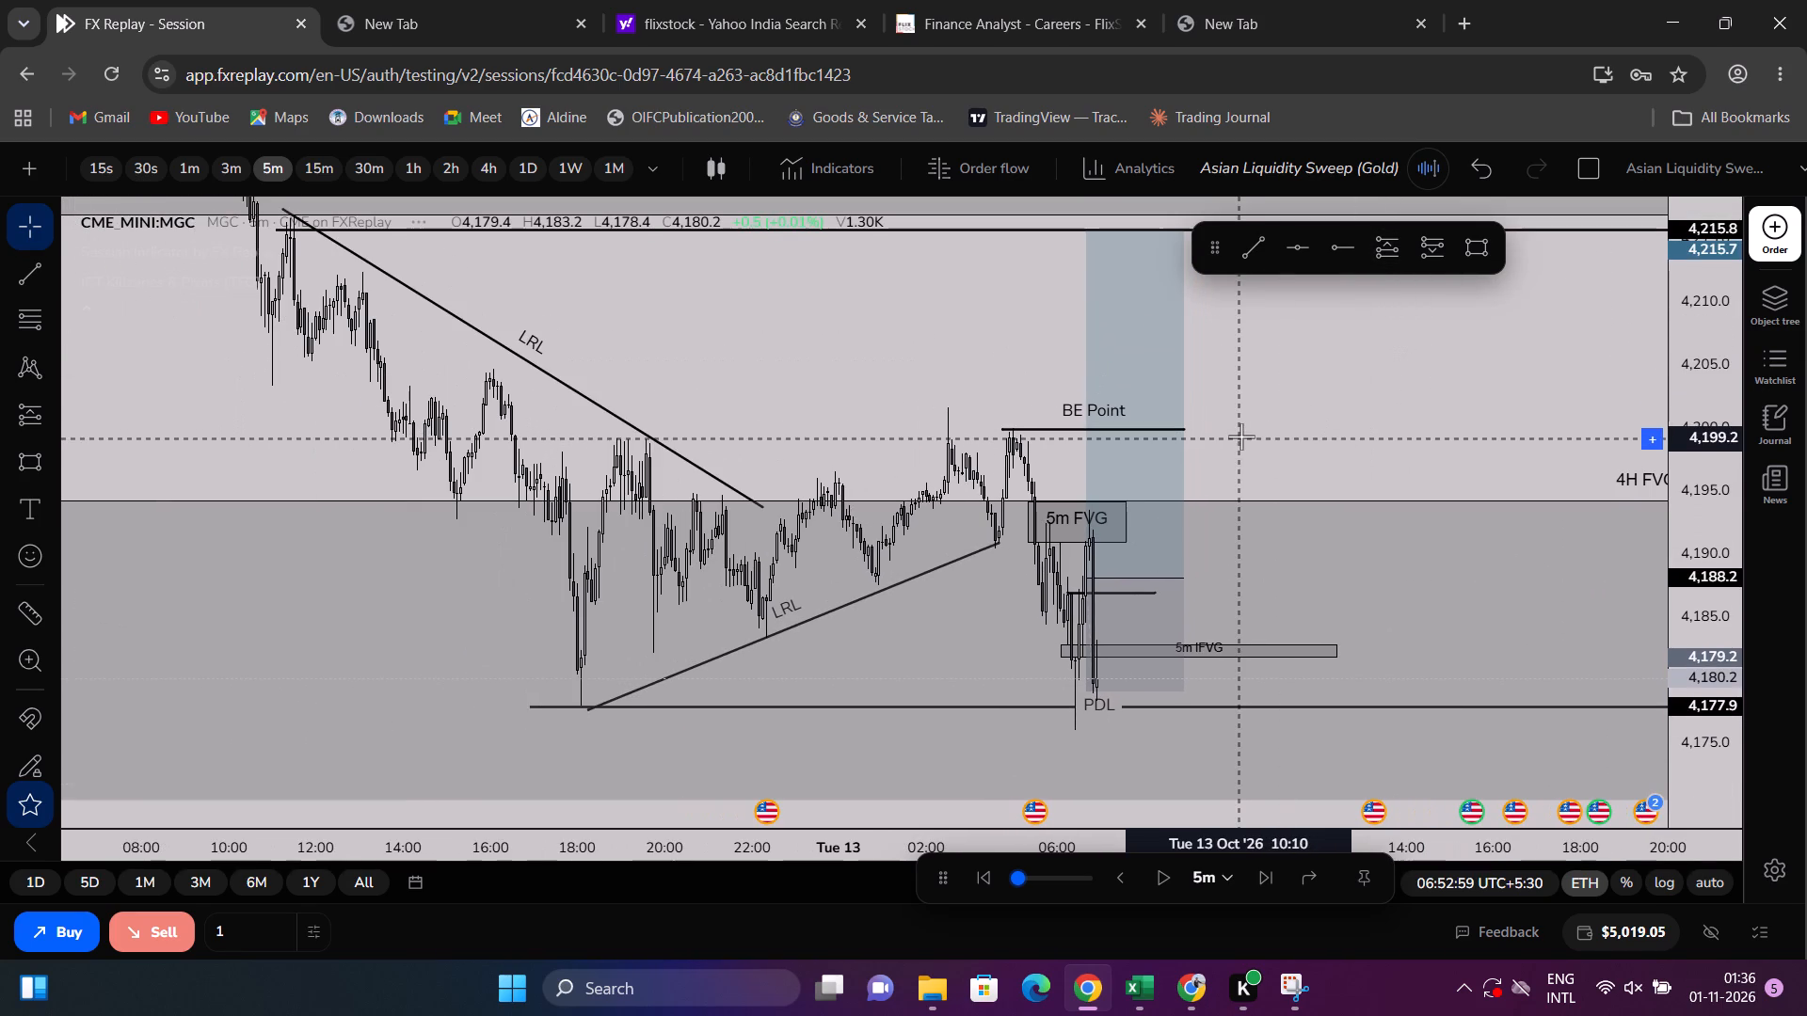
scroll(1192, 427, up, 3)
scroll(1190, 427, down, 1)
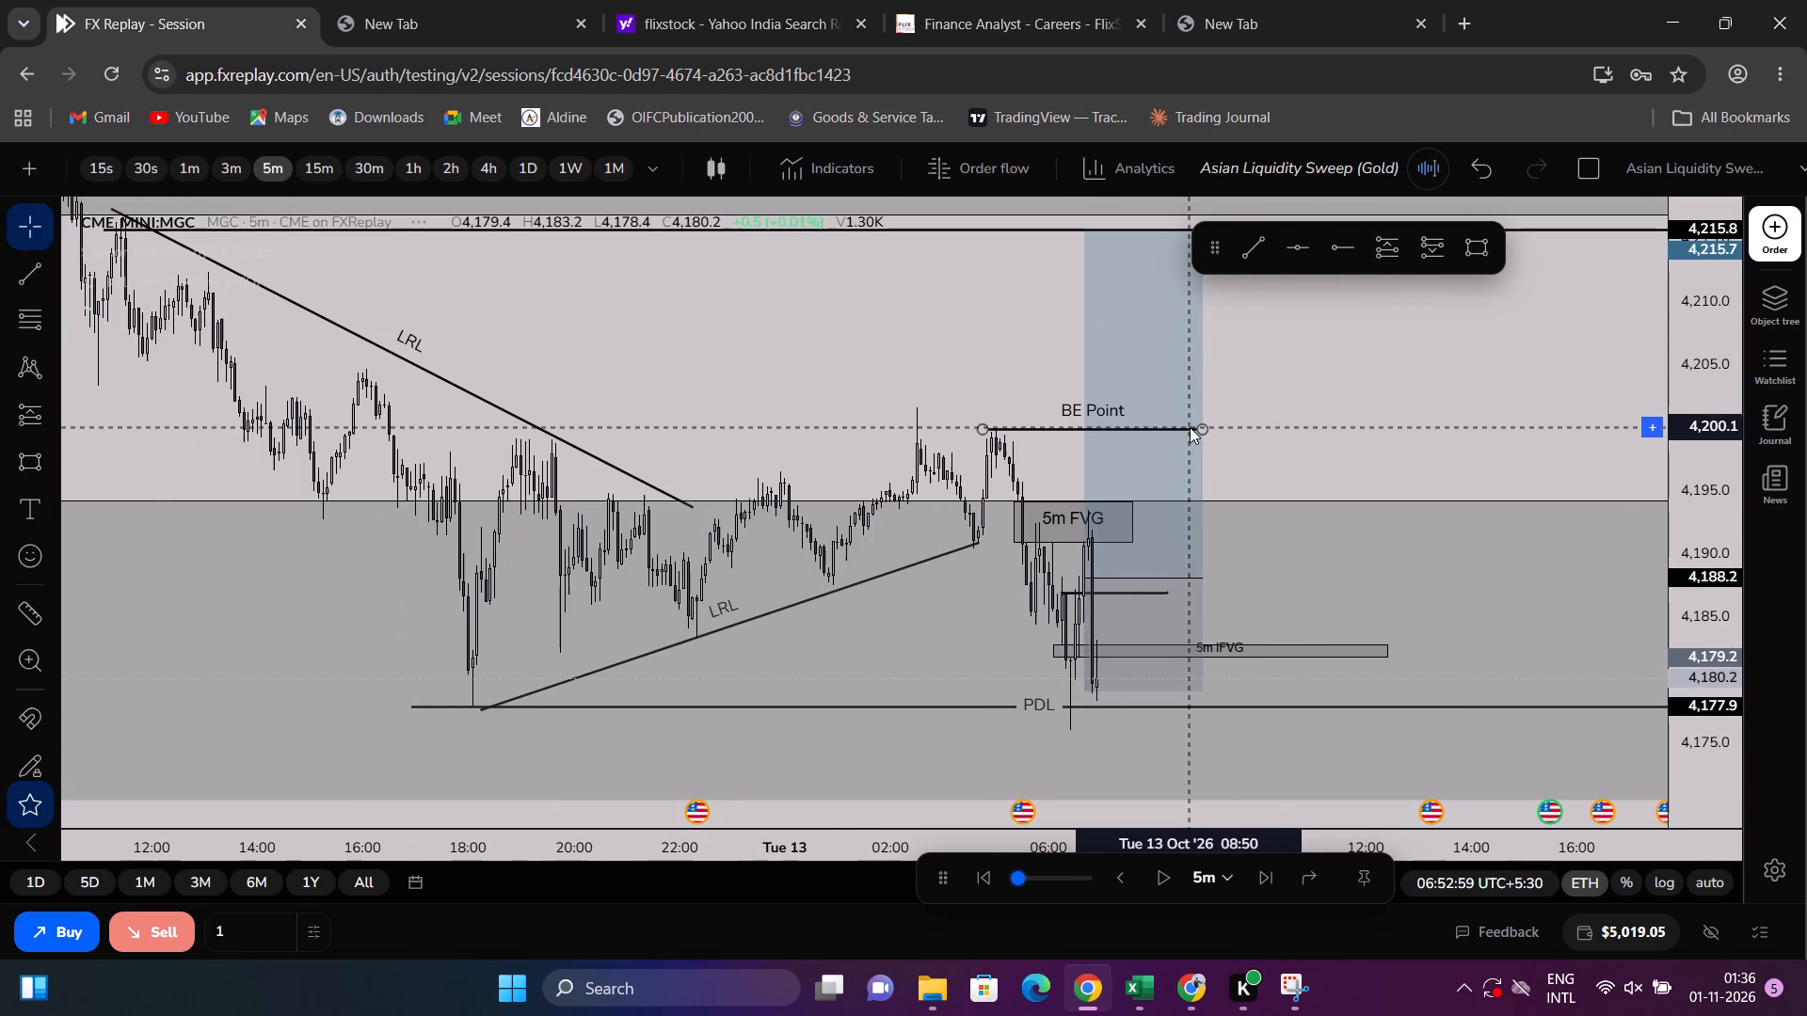
drag(1724, 426, 1757, 552)
scroll(1375, 404, down, 3)
drag(1375, 404, 1388, 452)
scroll(1384, 452, up, 2)
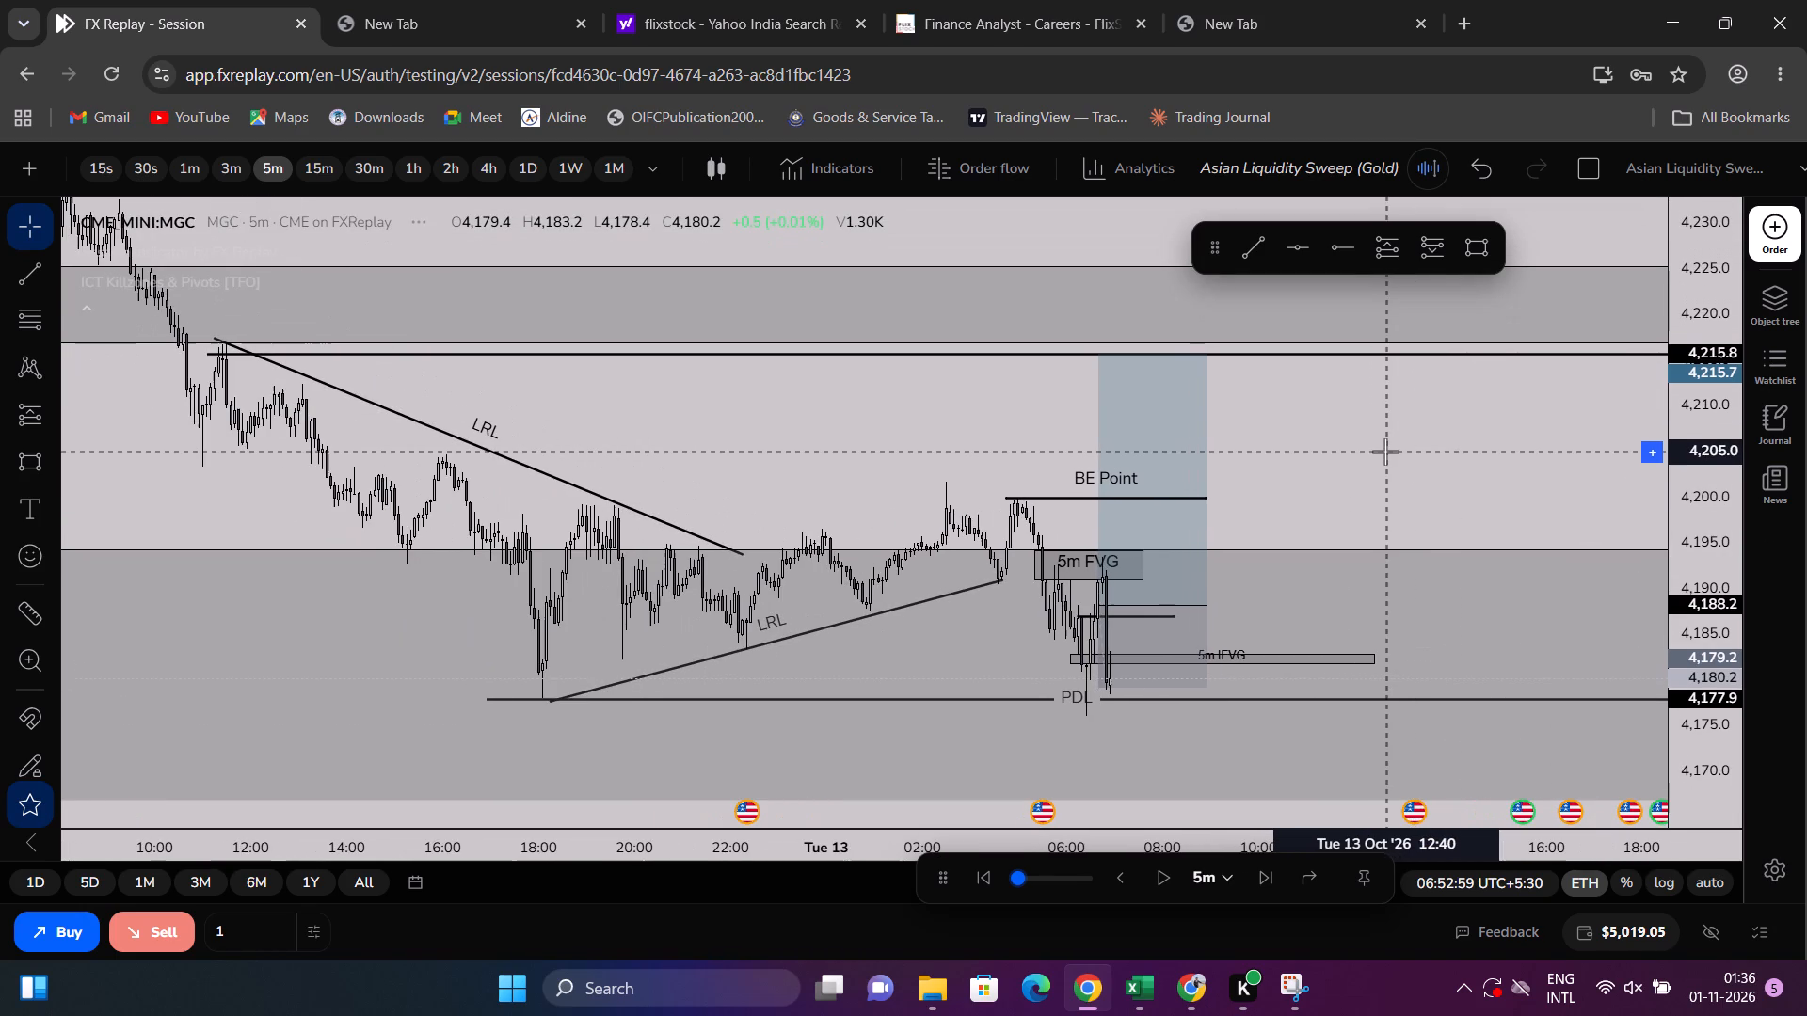
scroll(1385, 452, up, 2)
scroll(1382, 452, down, 1)
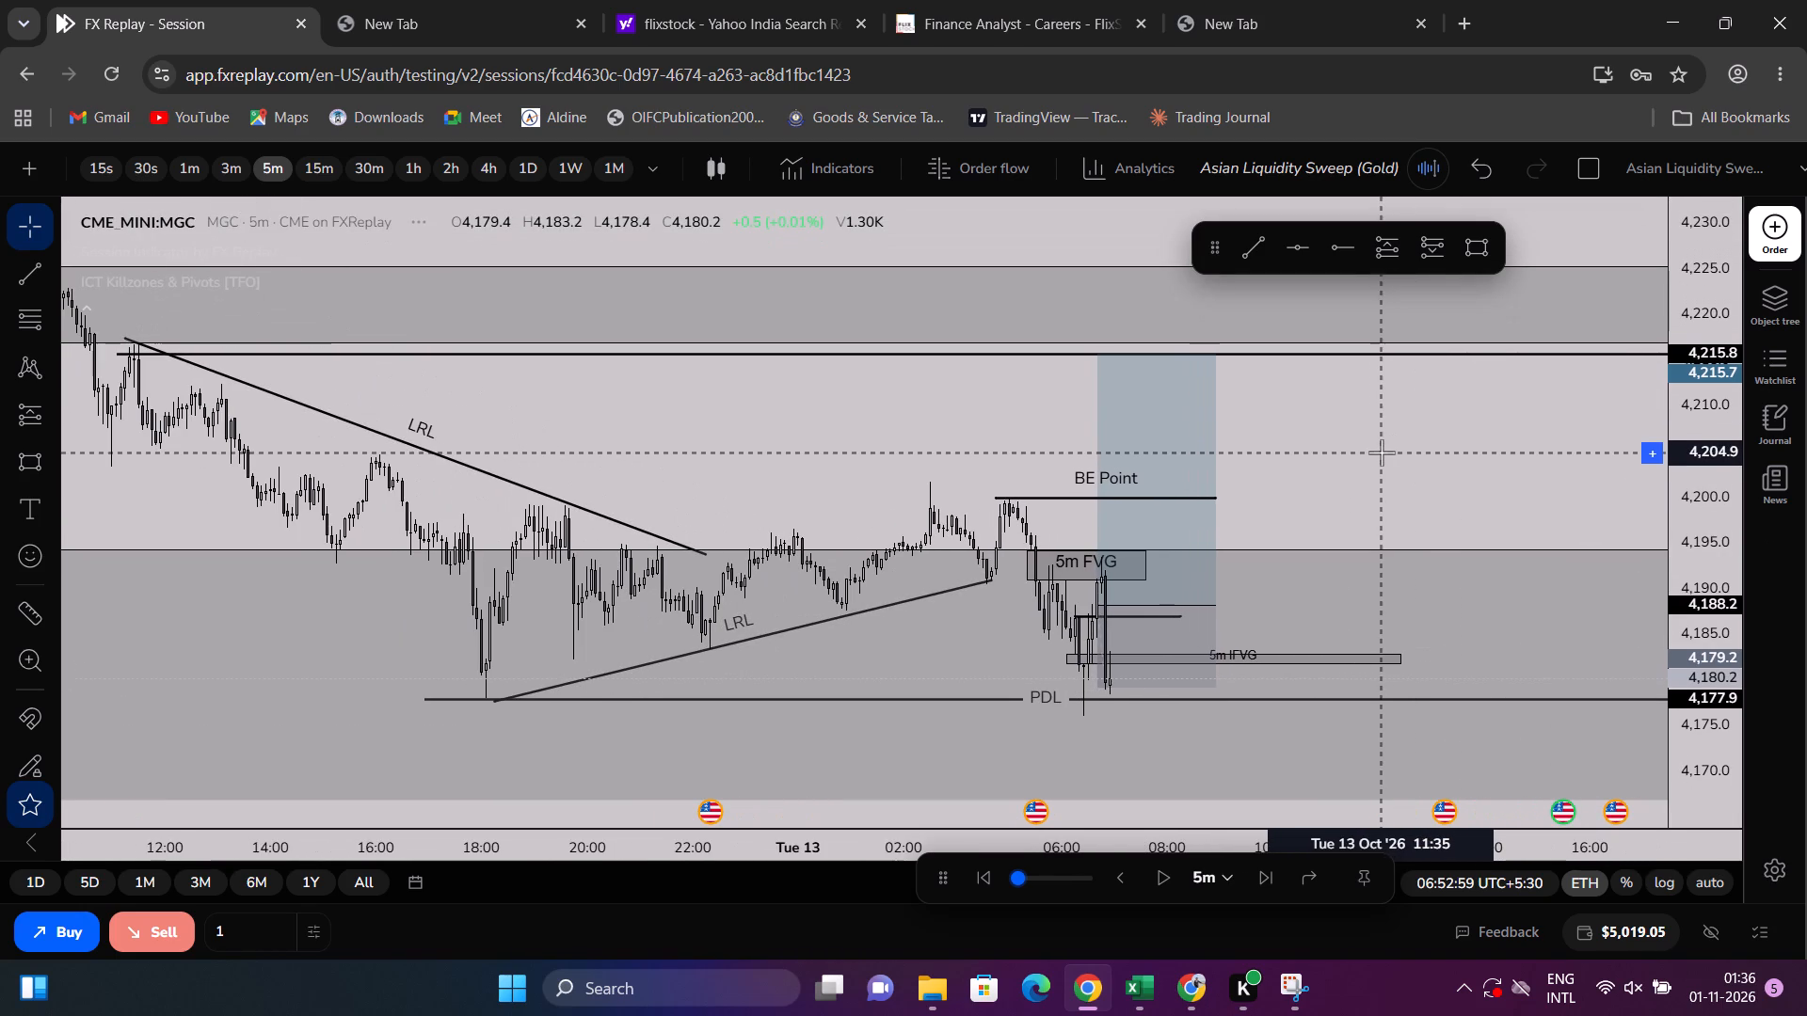
key(shift+super+s)
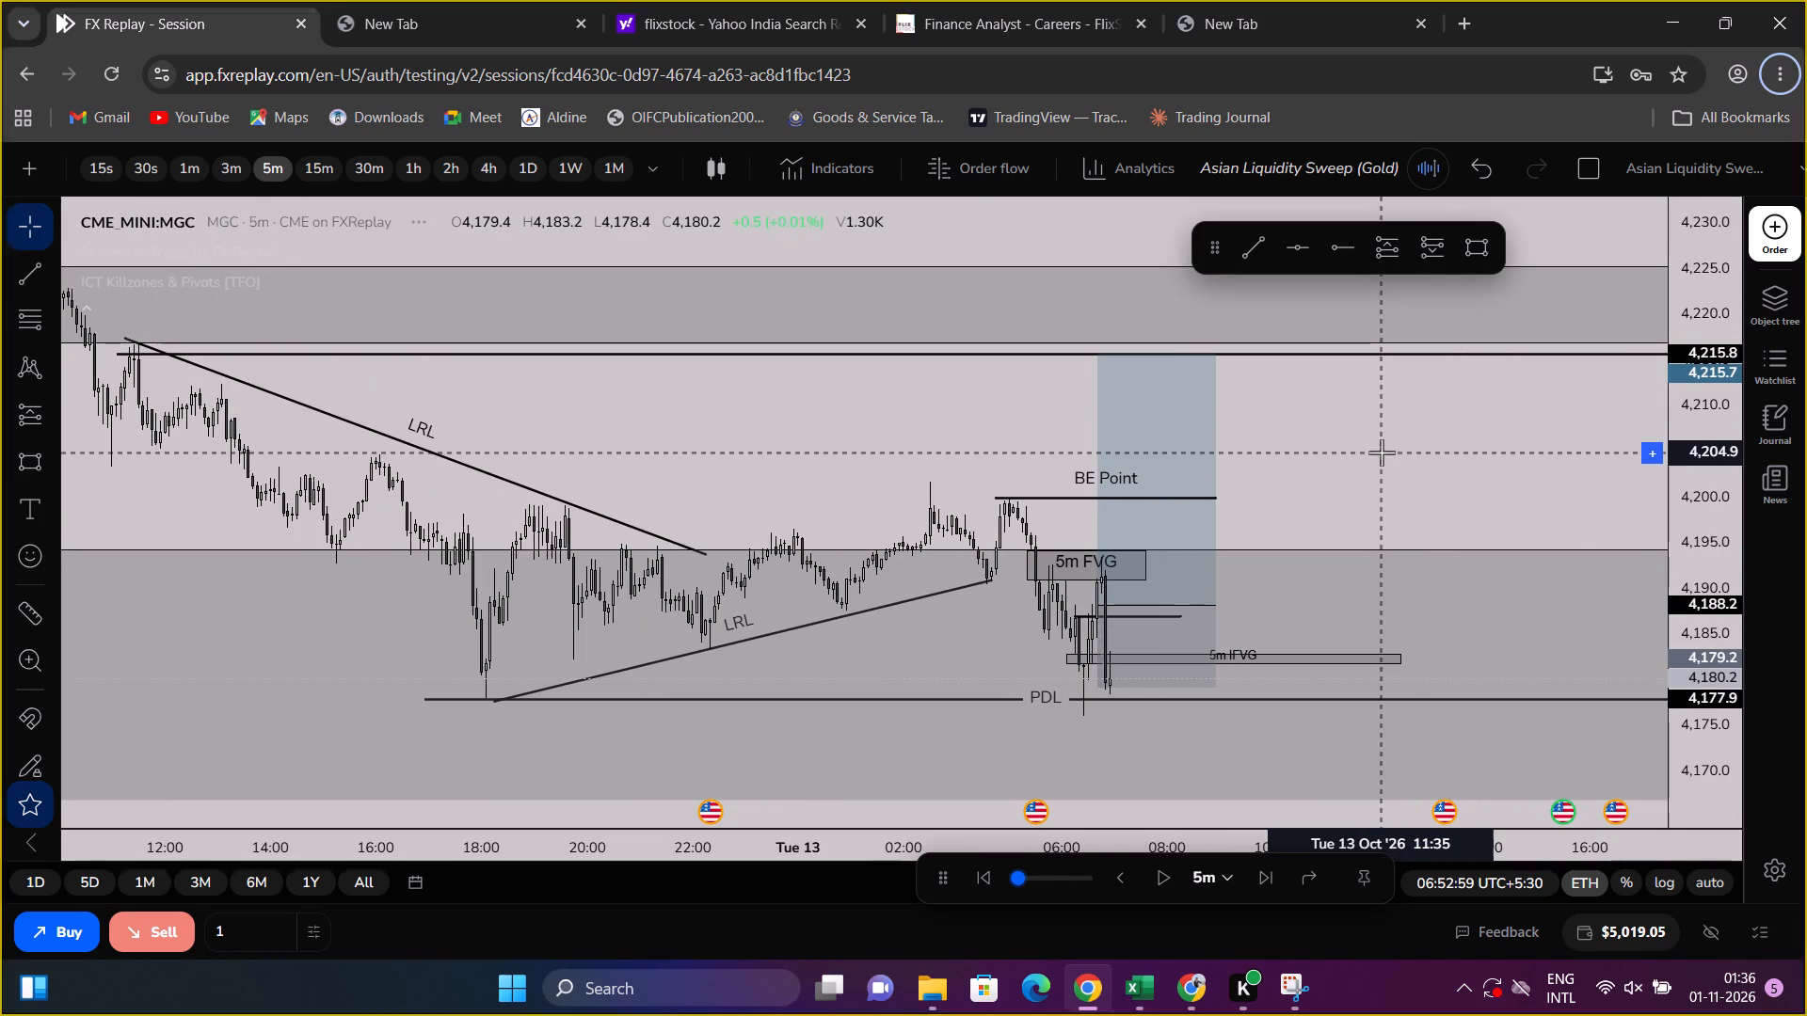
drag(59, 195, 250, 330)
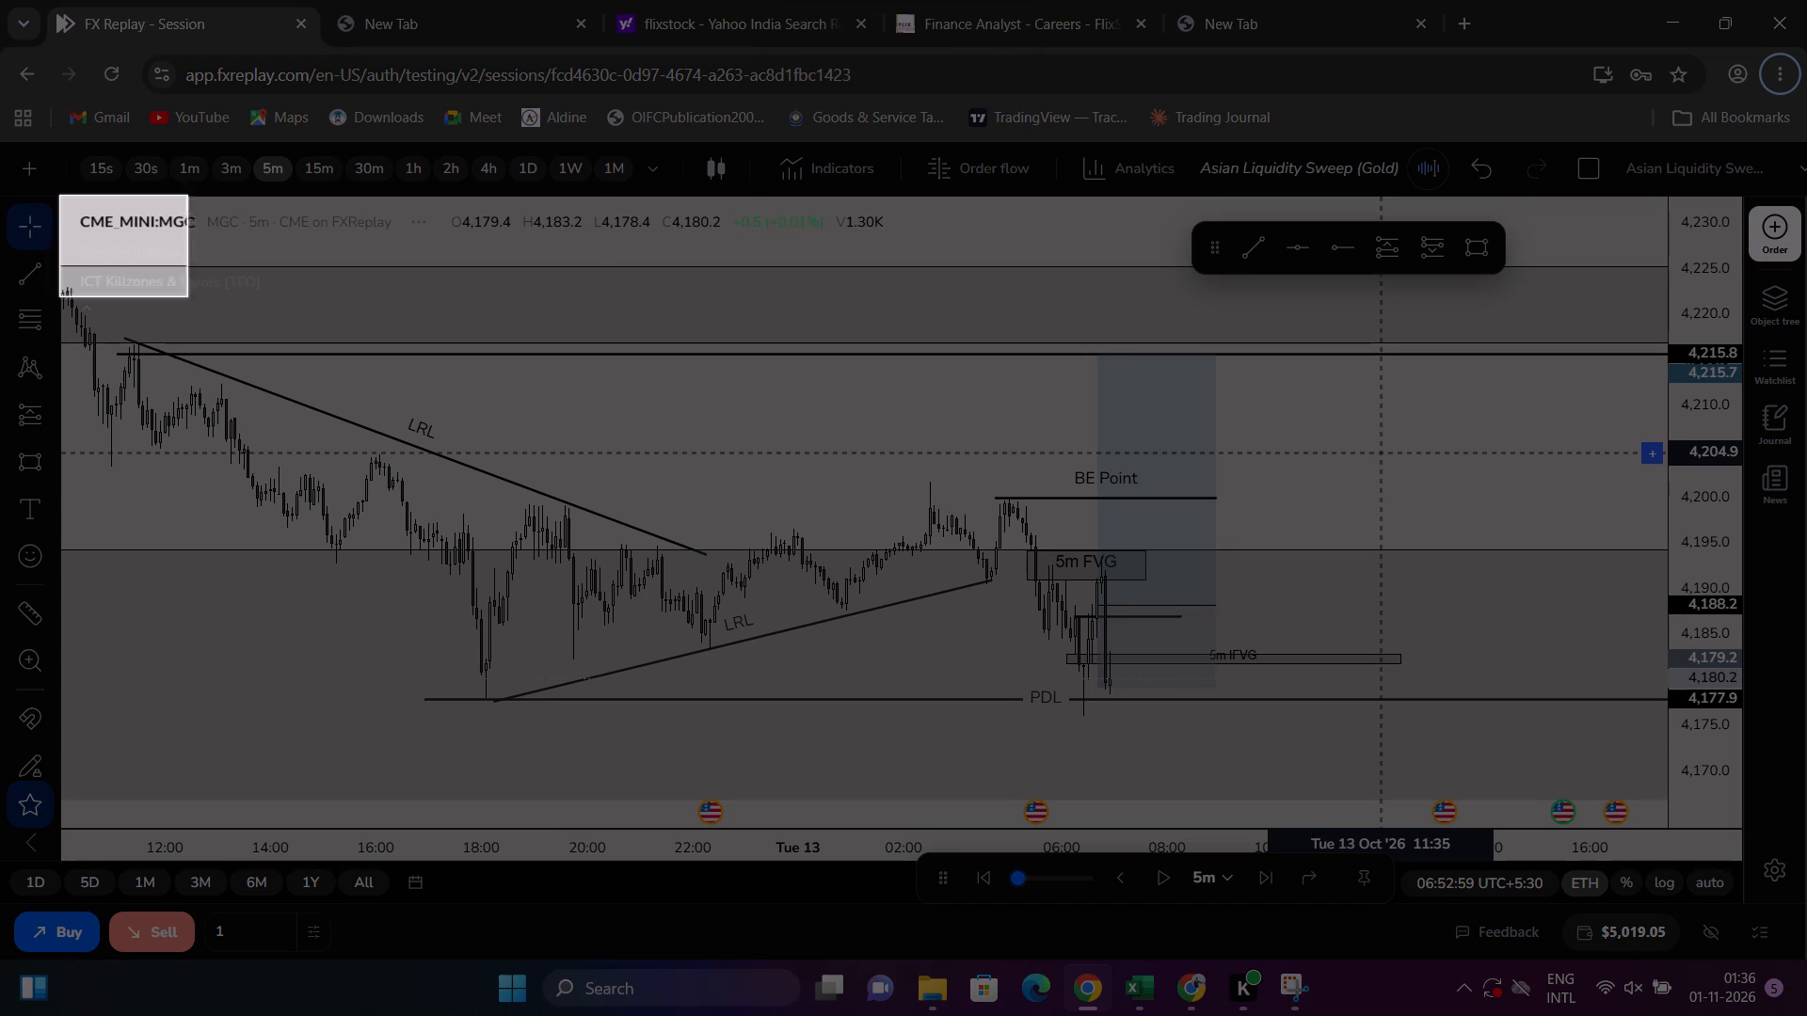
drag(250, 330, 1751, 864)
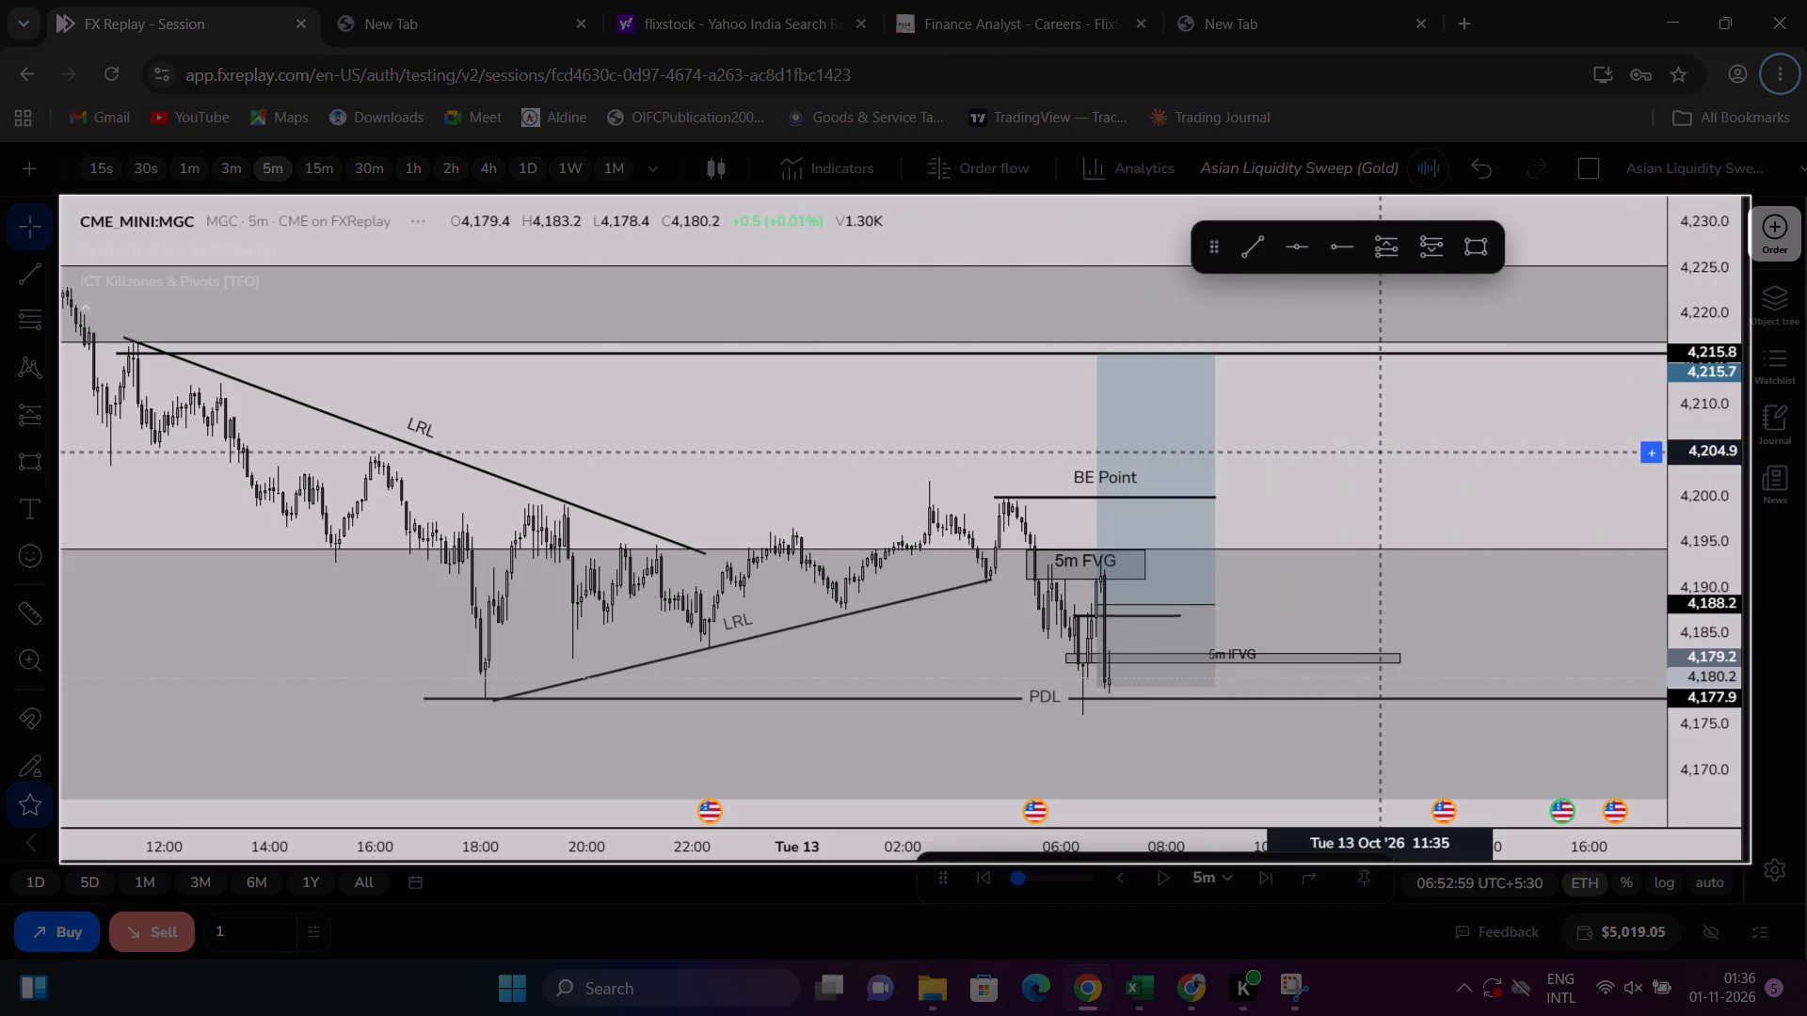
drag(1751, 864, 1761, 862)
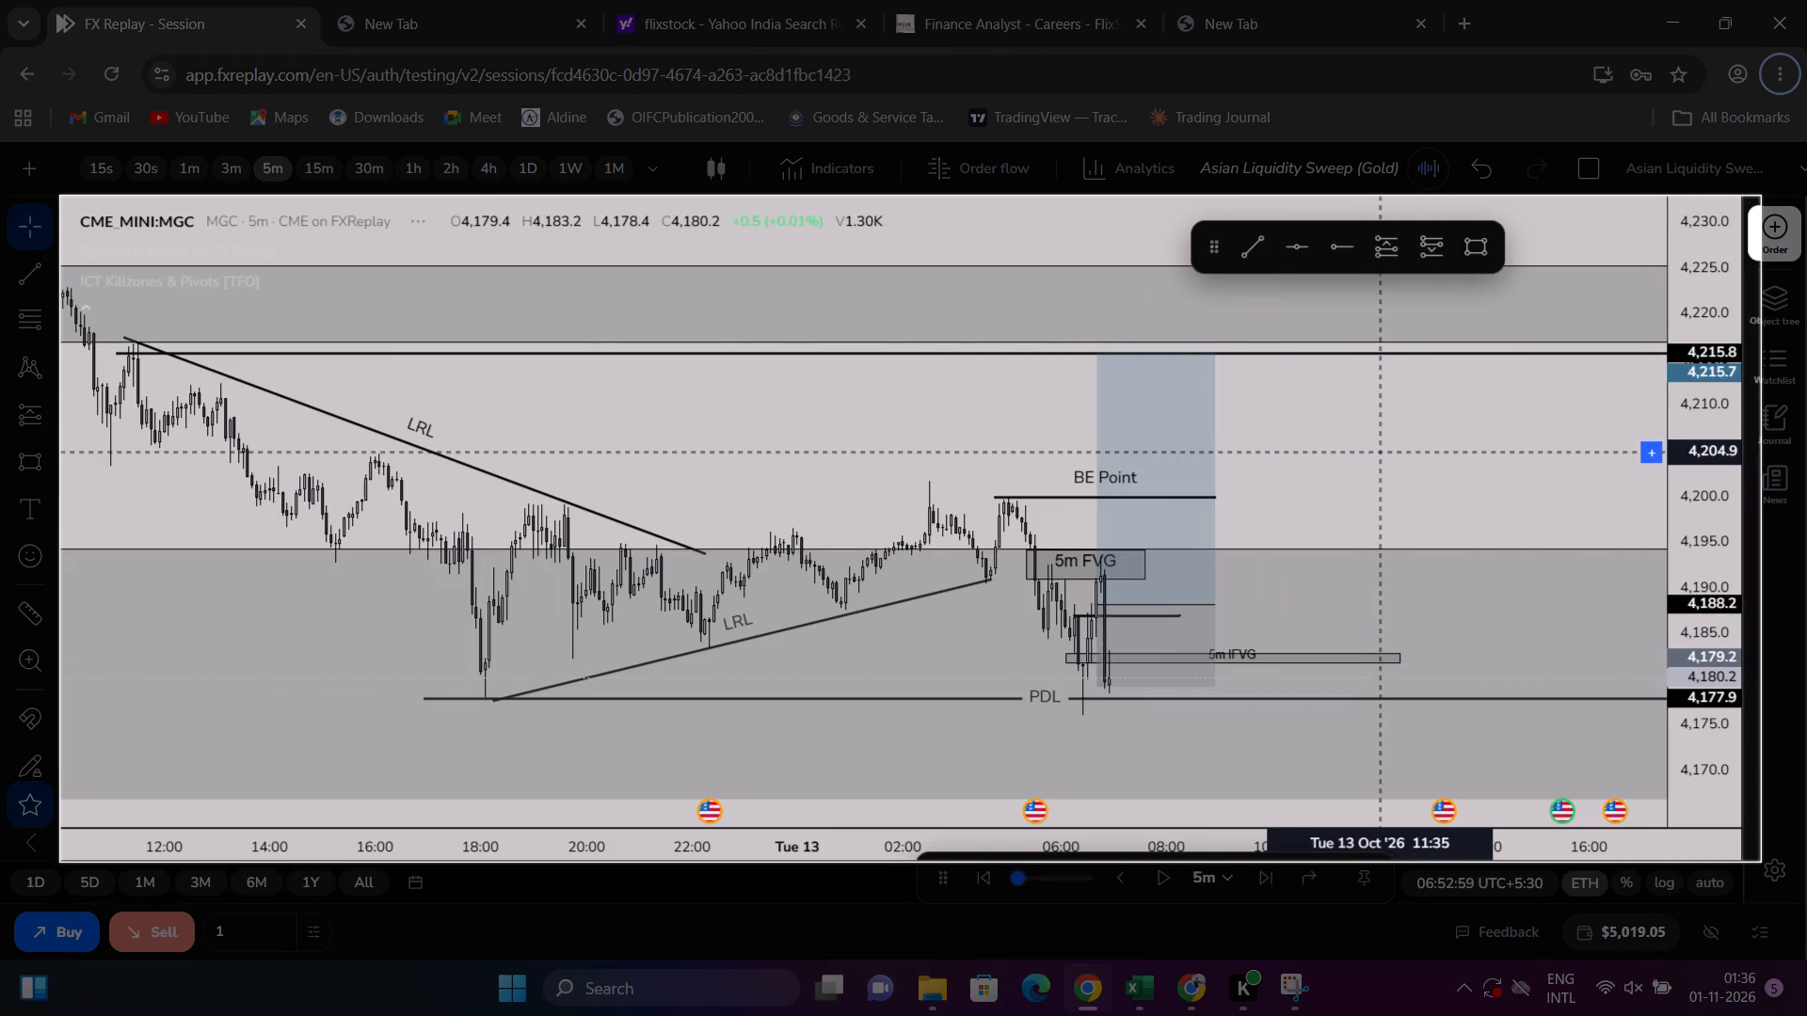
drag(1761, 862, 1744, 878)
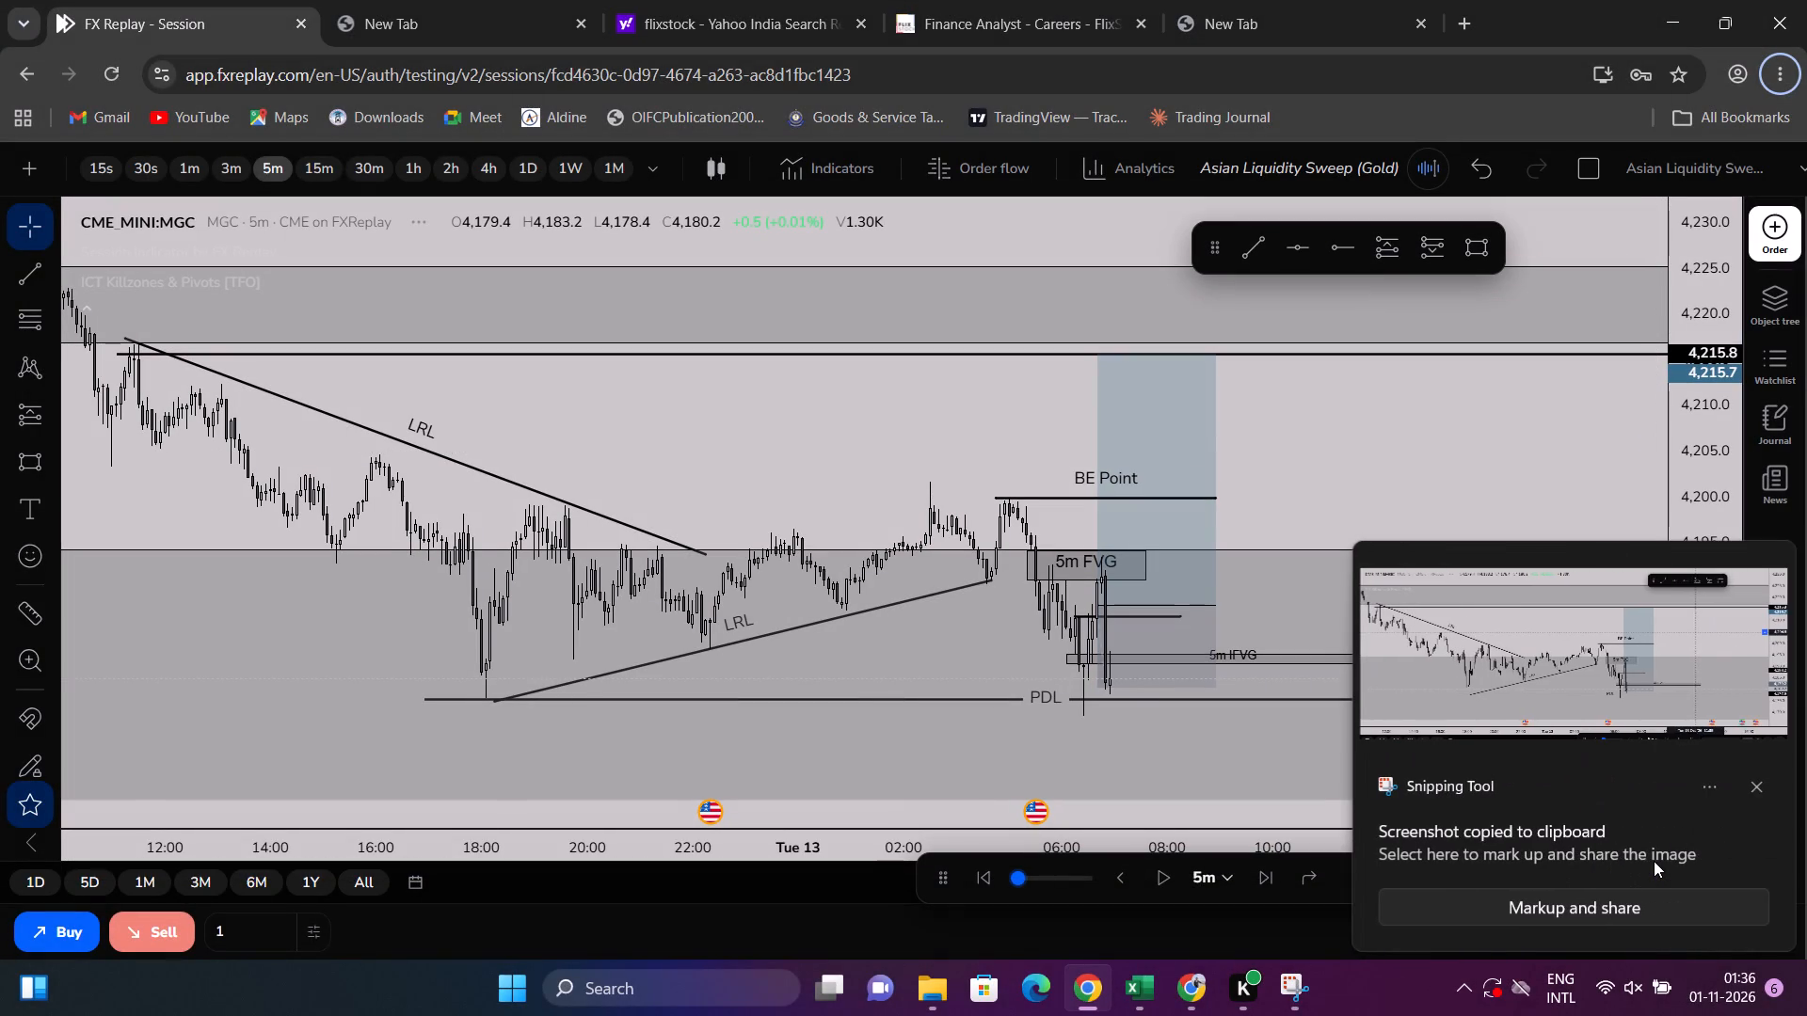
click(1624, 603)
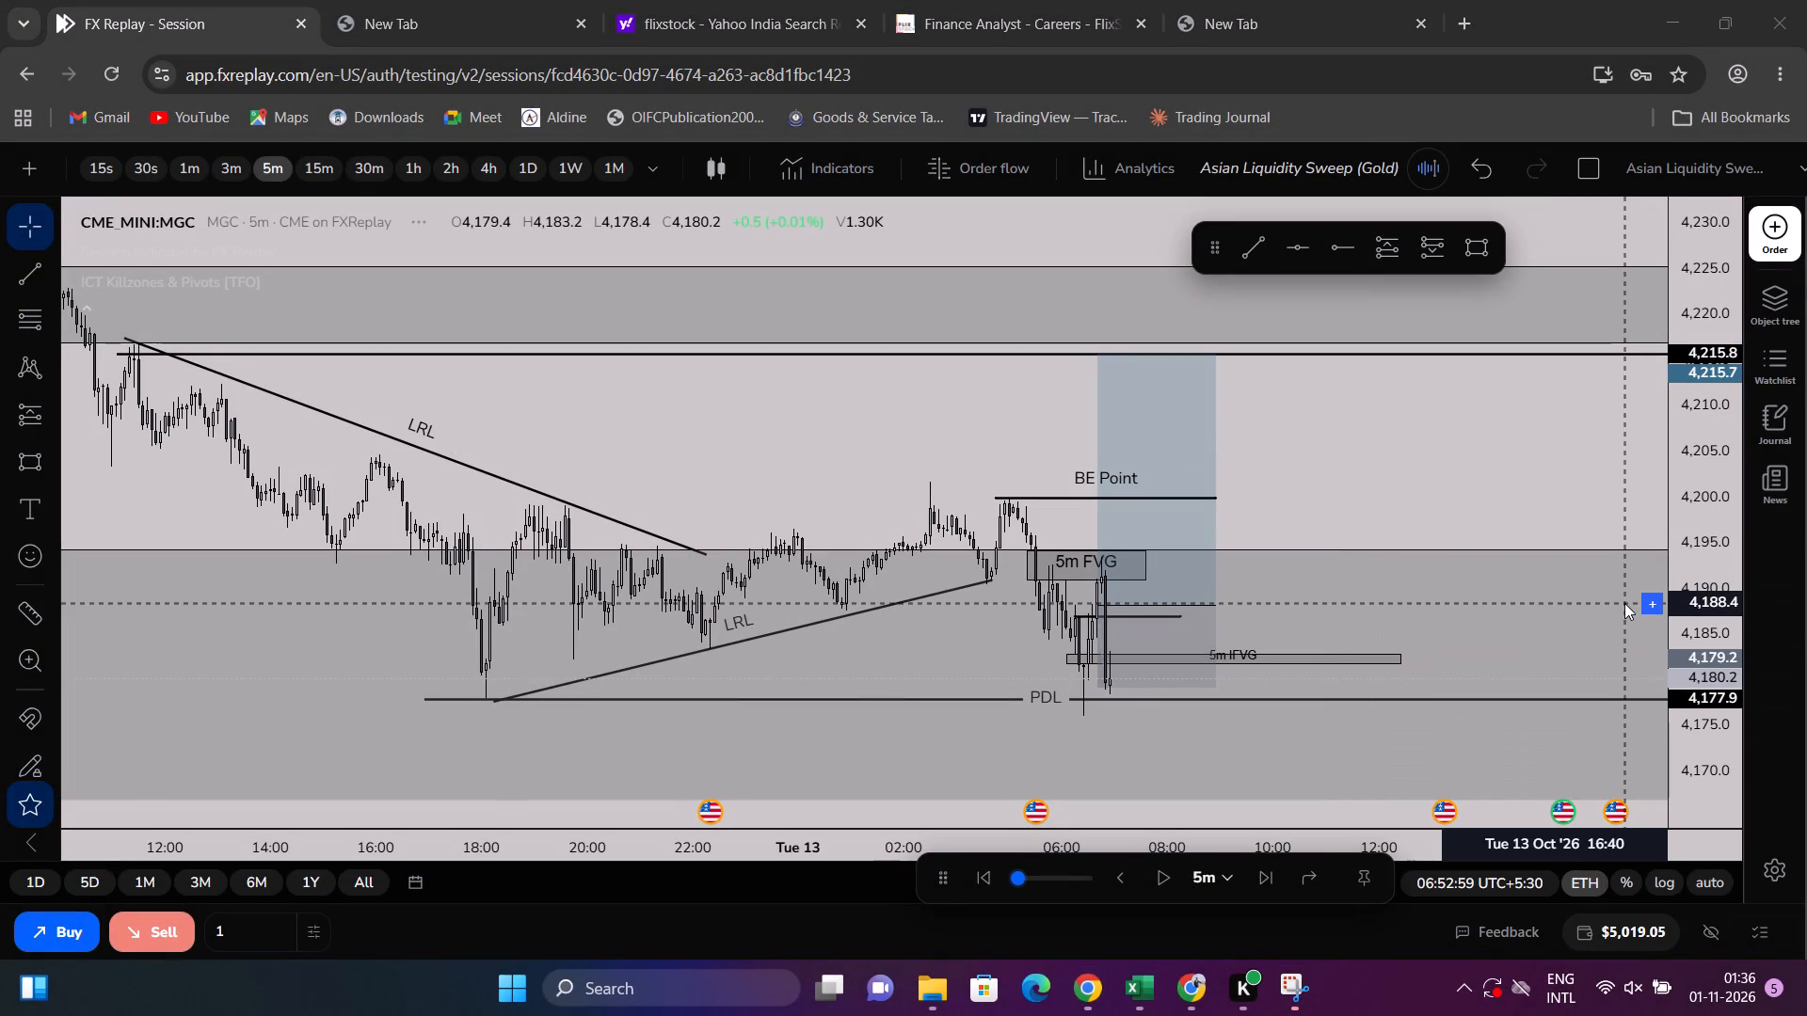